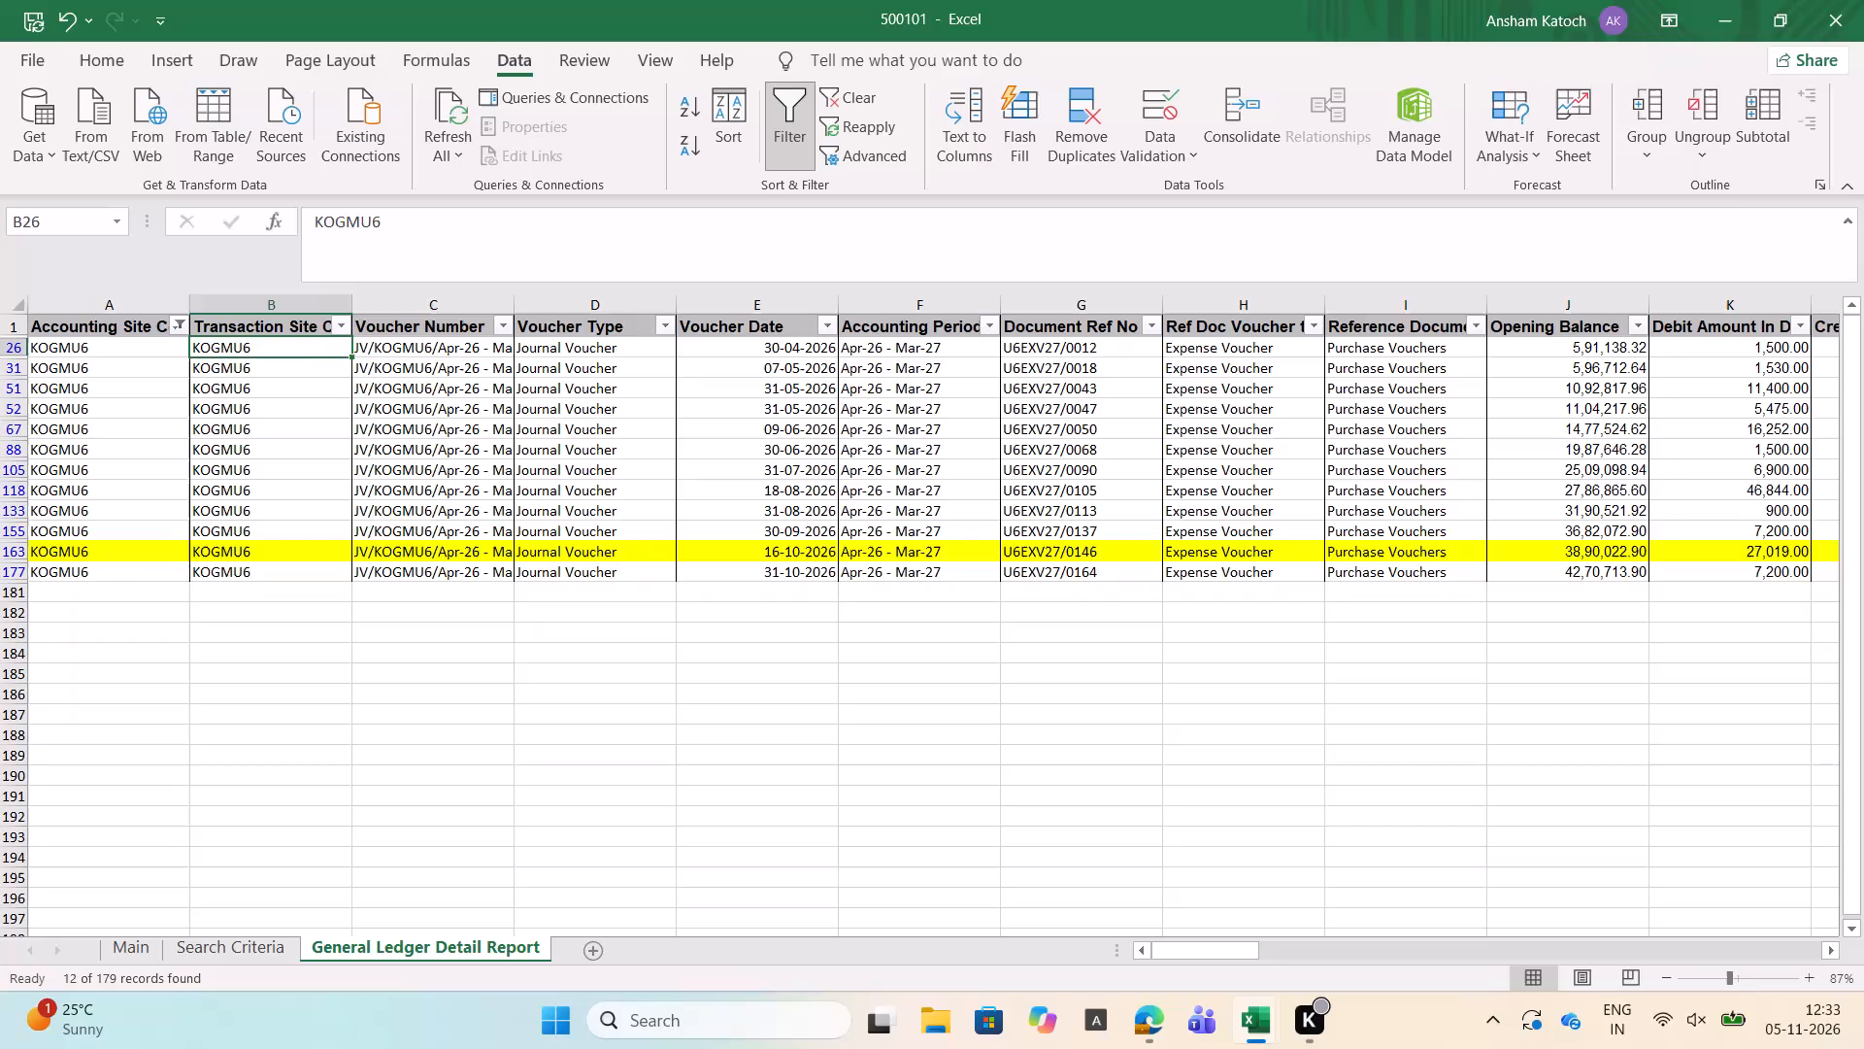
Examine the filtered KOGMU6 vouchers down to the yellow-highlighted row for document U6EXV27/0146.
key("Right")
key("Right")
key("Right")
key("Right")
key("Down")
key("Down")
key("Down")
key("Down")
key("Down")
key("Down")
key("Down")
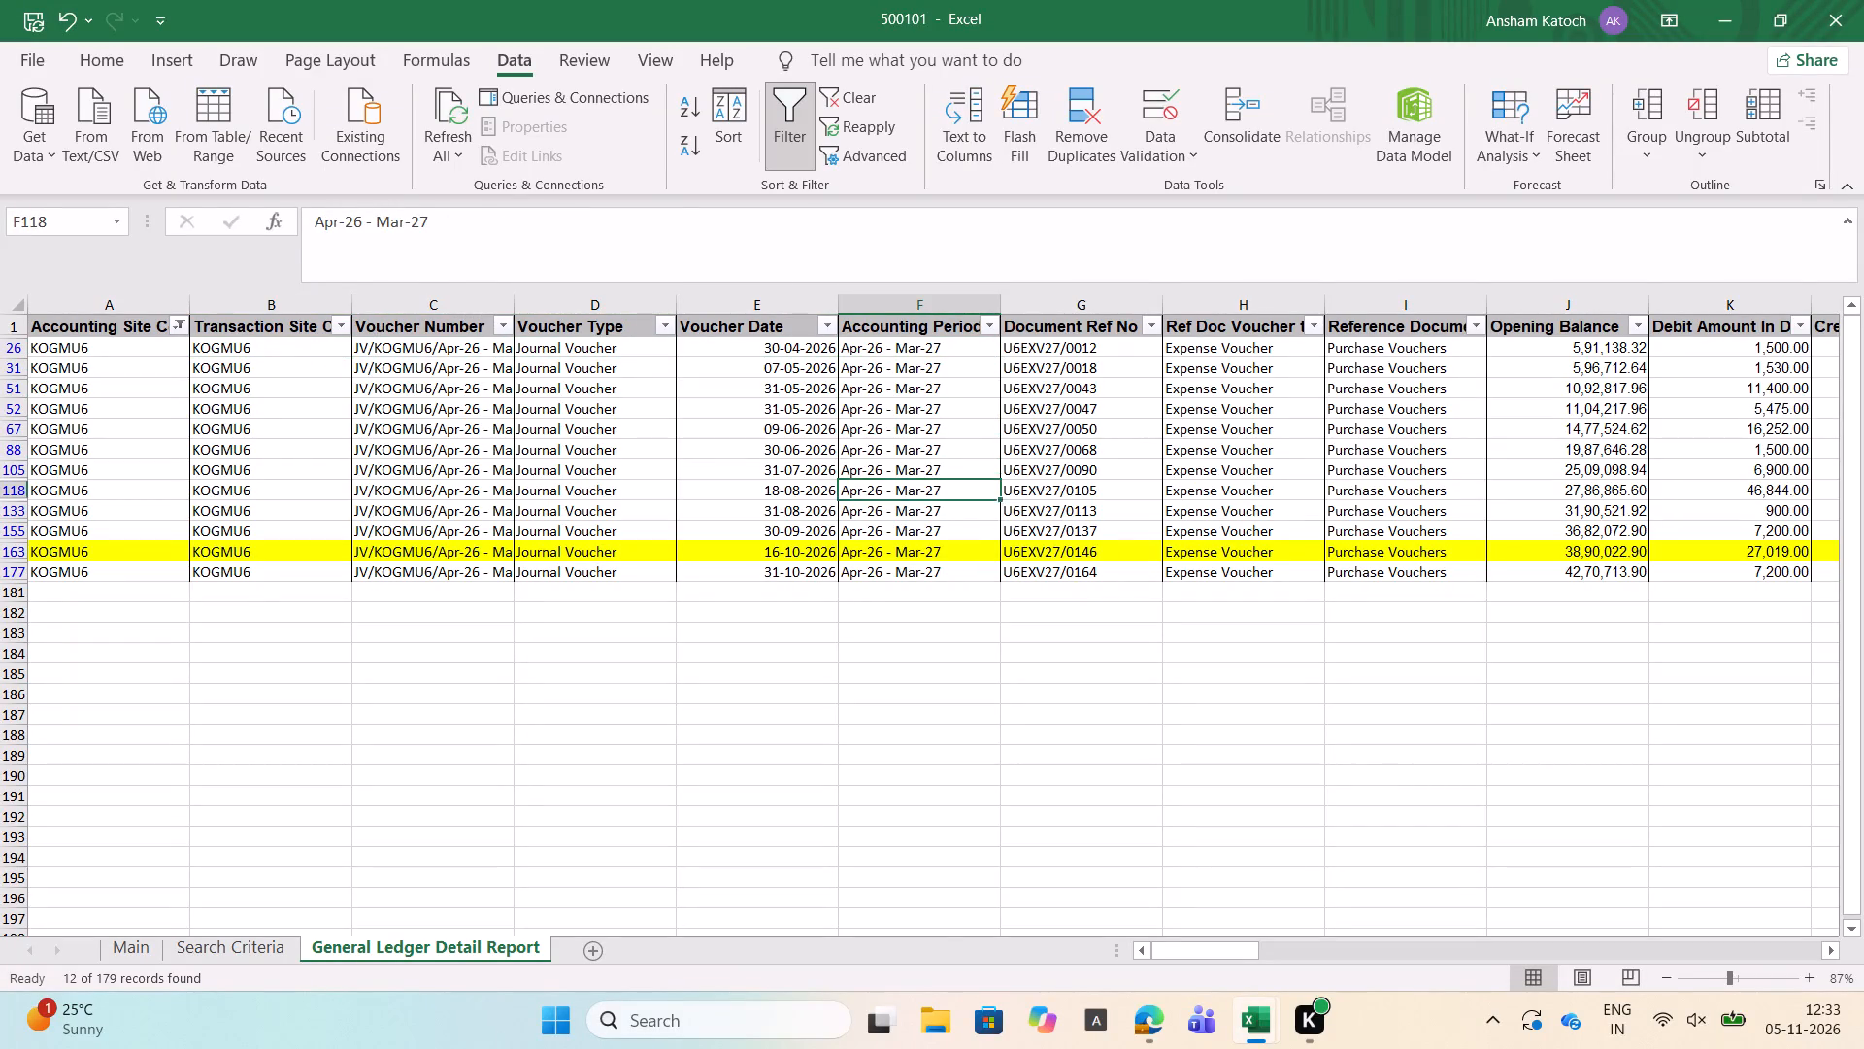
key("Down")
key("Down")
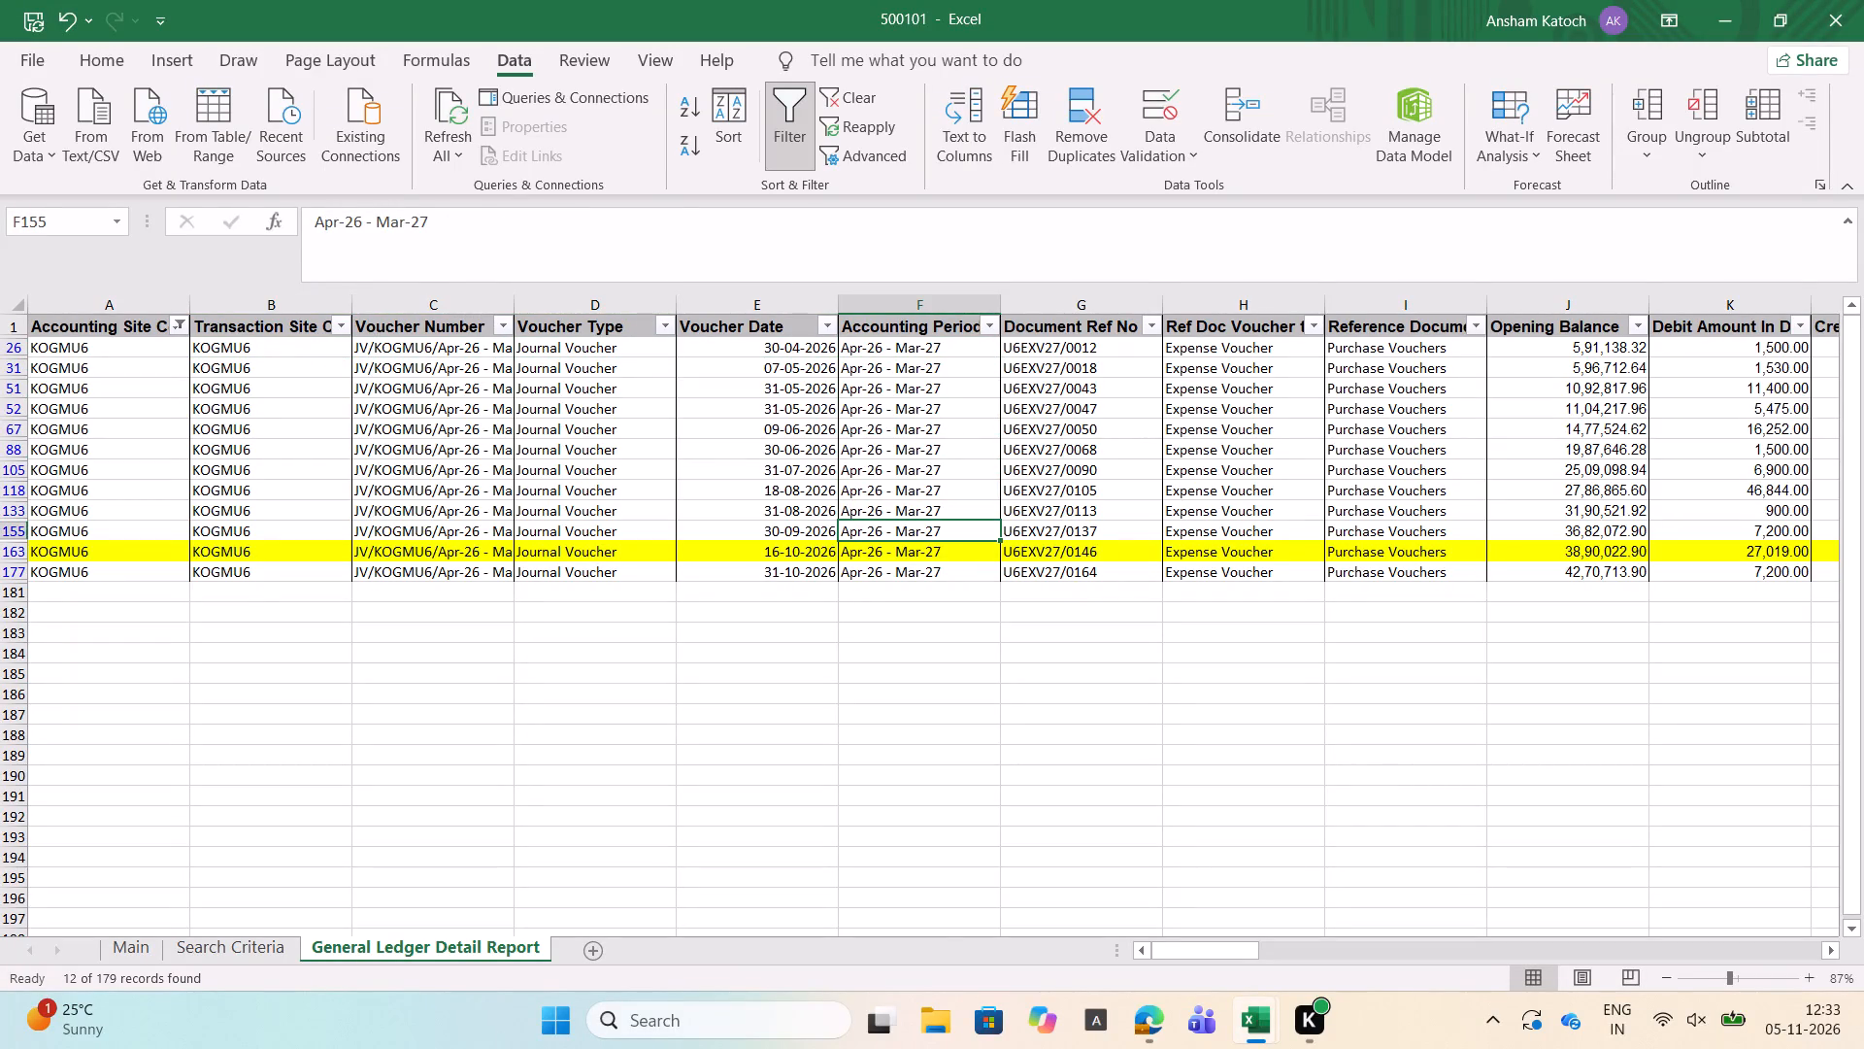
key("Down")
key("Right")
key("Right")
key("Right")
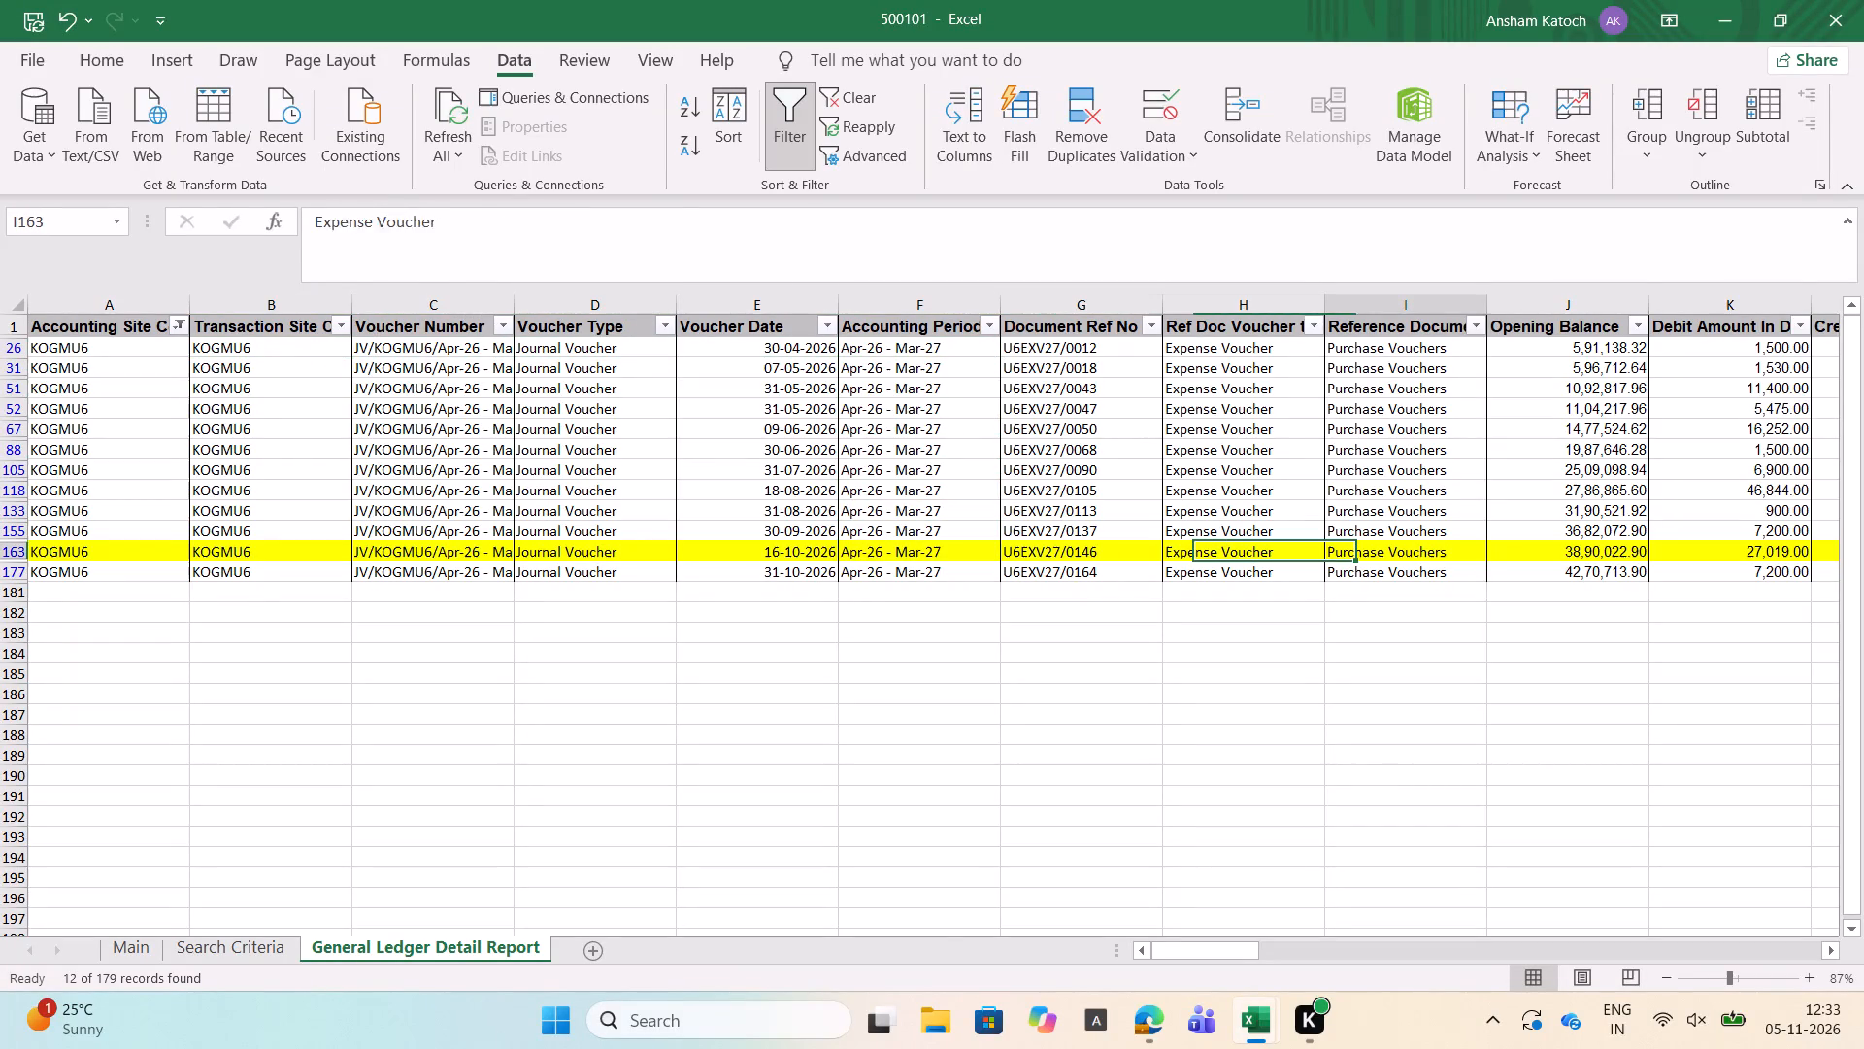
Clear the site filter from the General Ledger Detail Report and select the Accounting Site Code header.
type("ac")
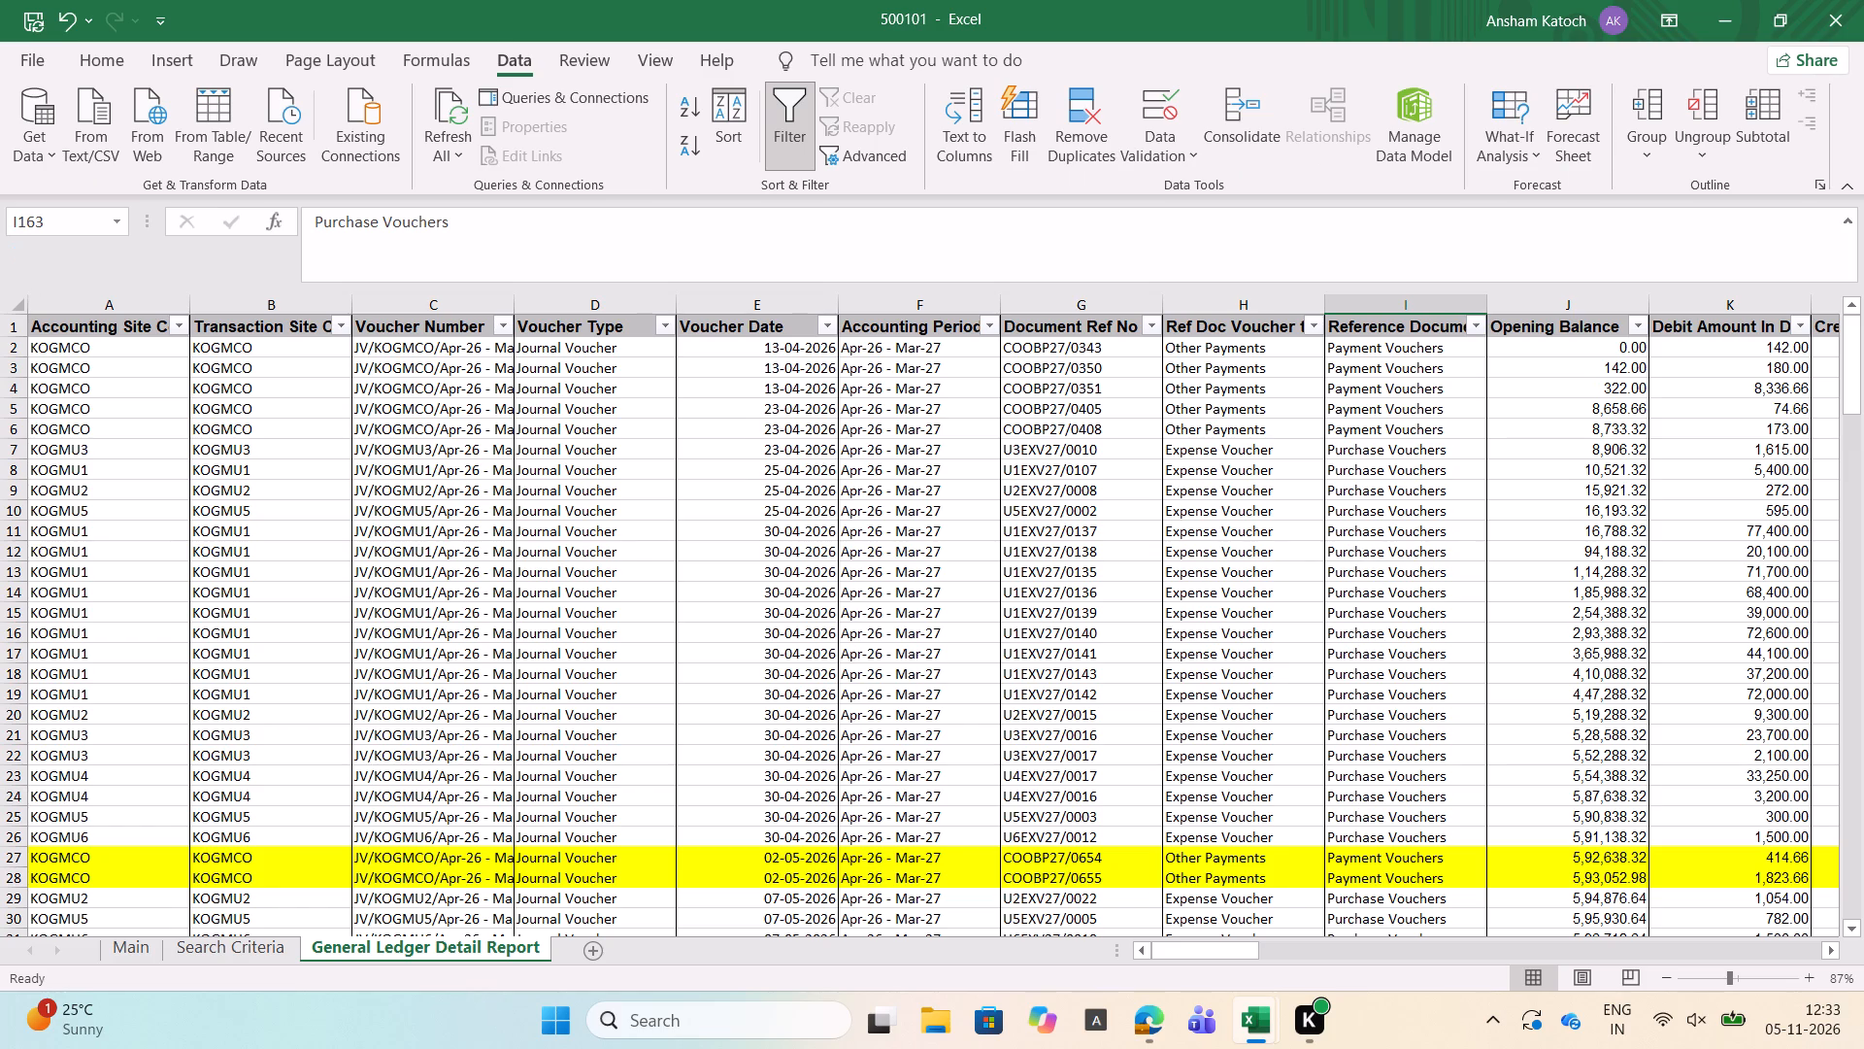
left_click(96, 343)
key("Up")
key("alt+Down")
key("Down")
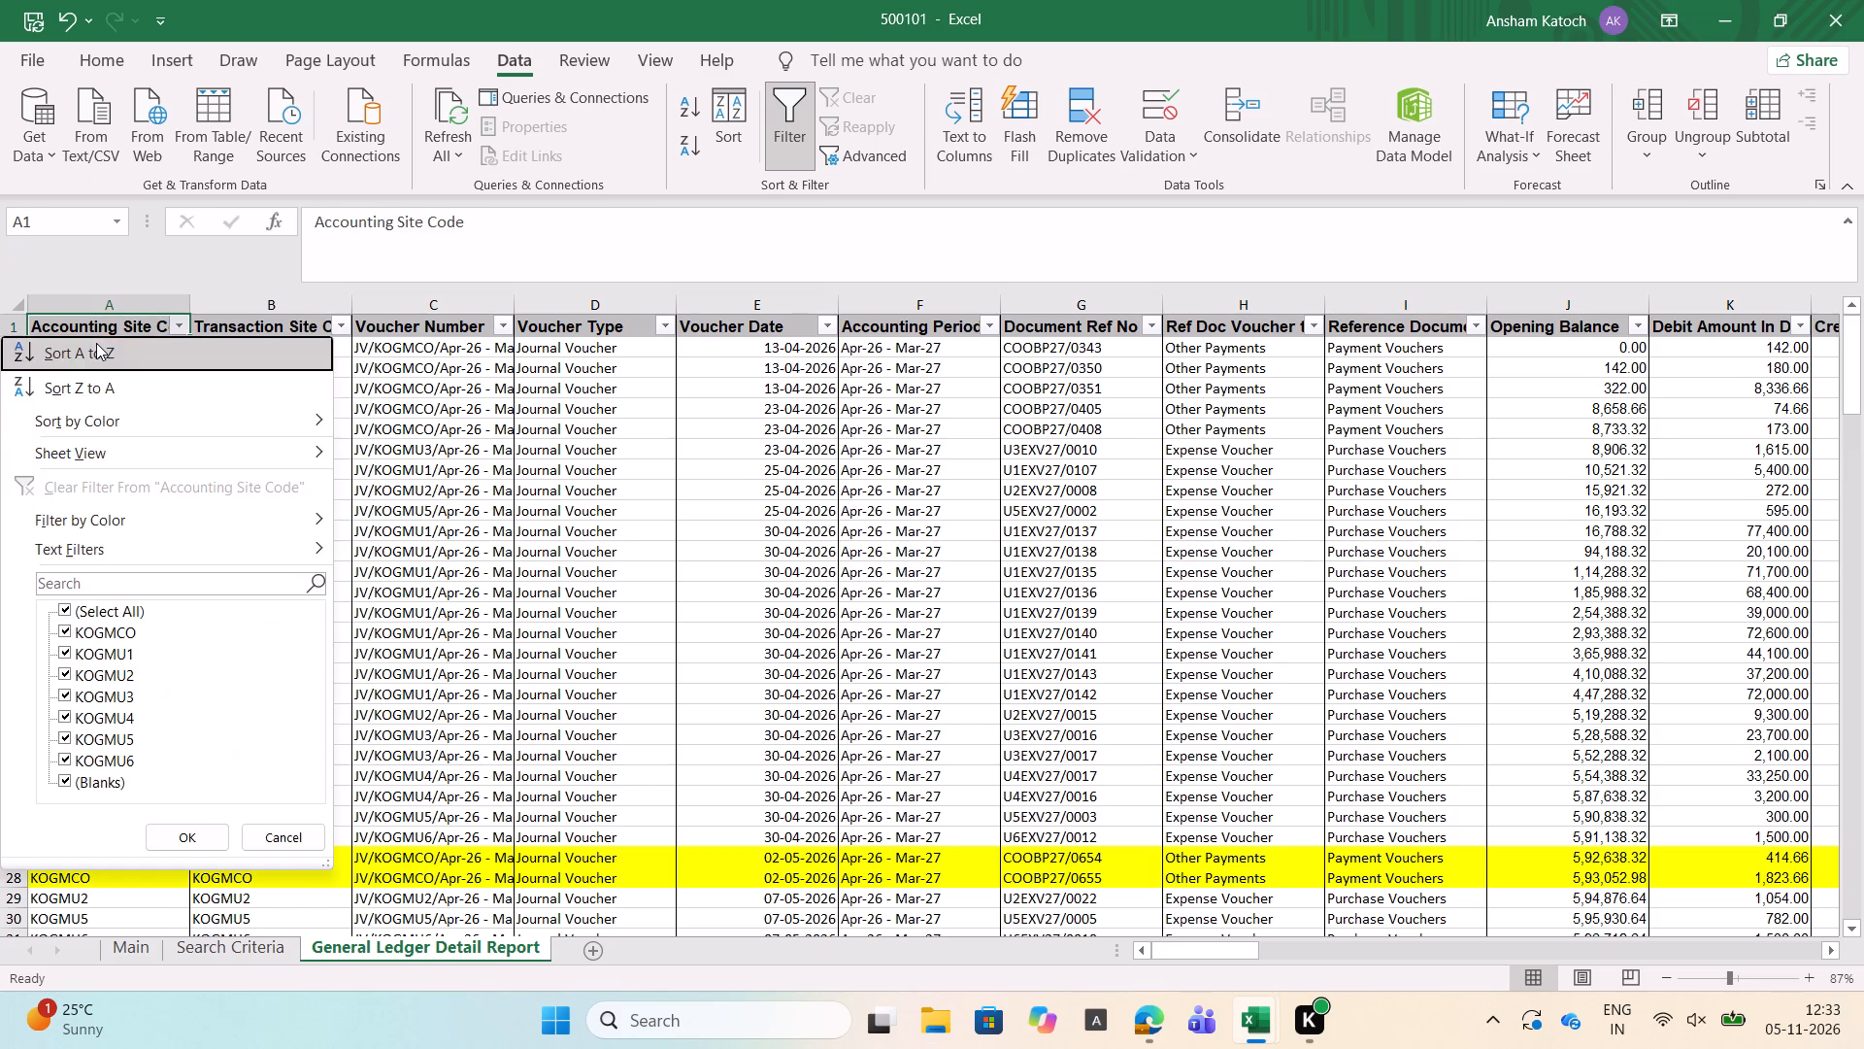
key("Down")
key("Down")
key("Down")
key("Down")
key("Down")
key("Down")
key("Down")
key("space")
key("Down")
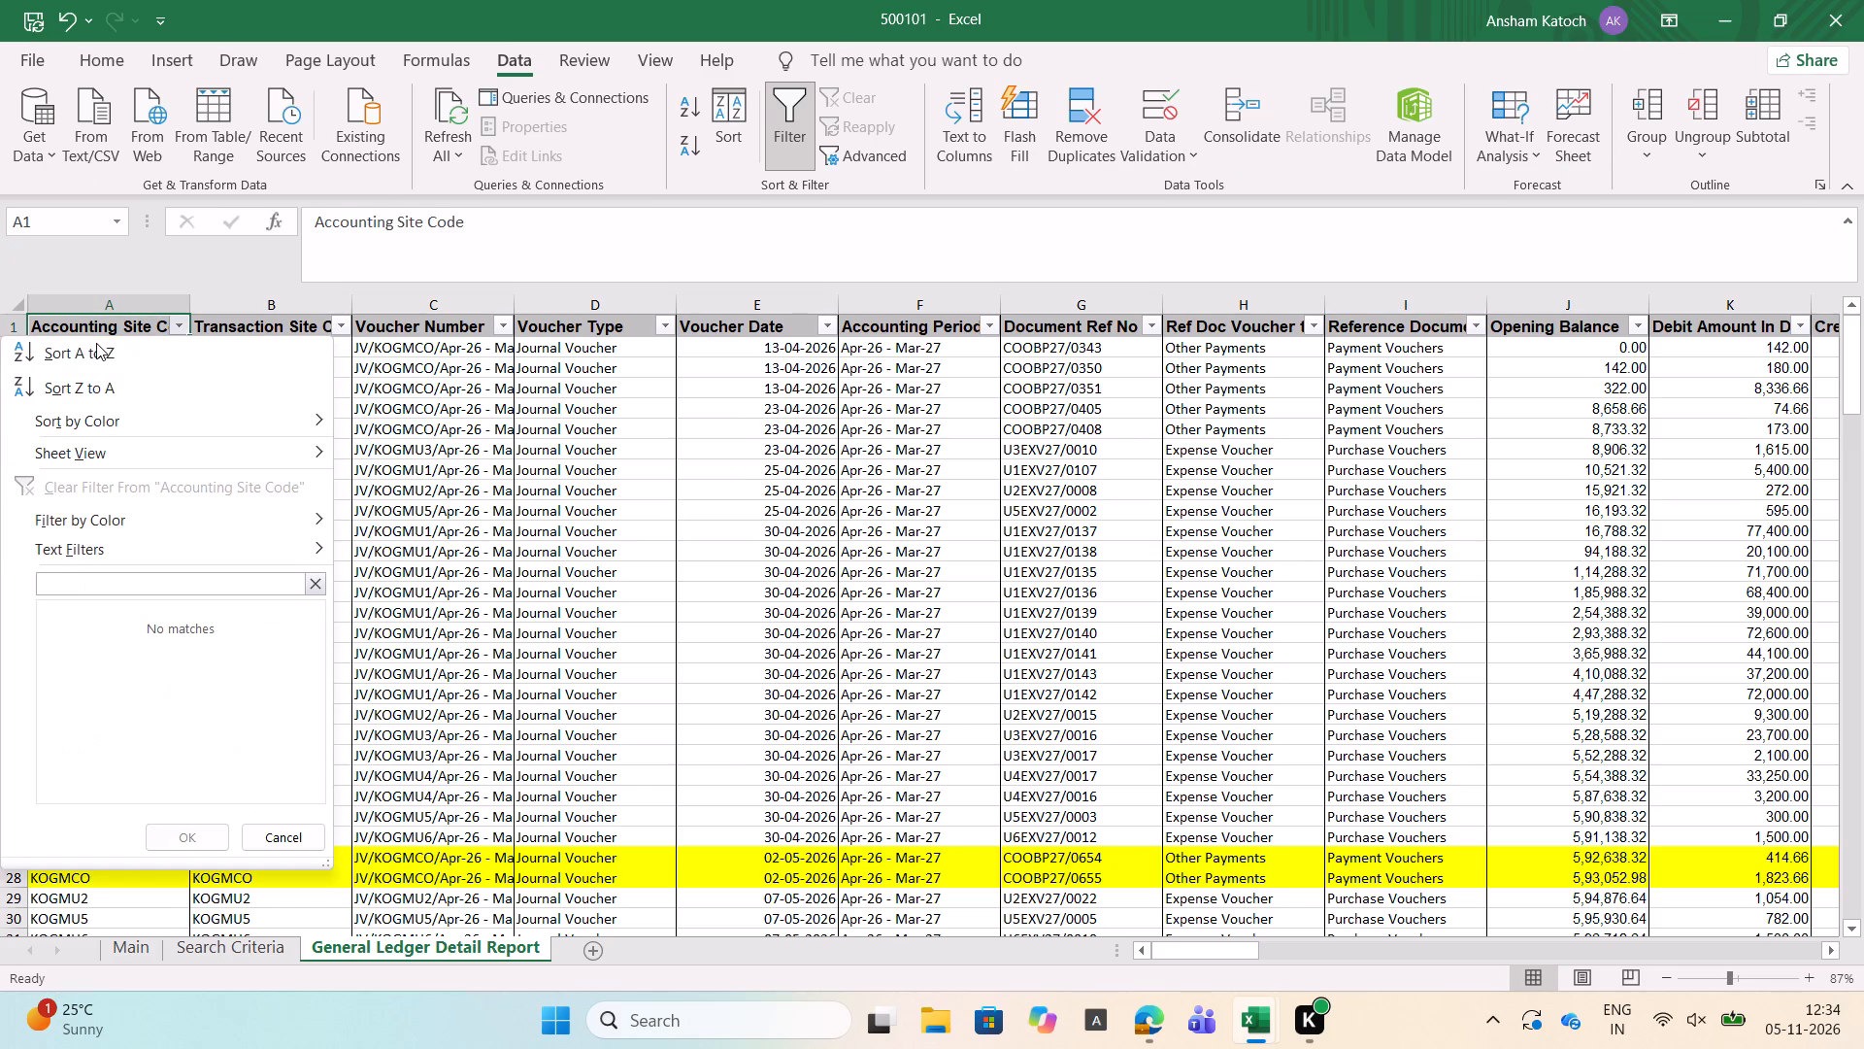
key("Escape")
Filter the Accounting Site Code column by yellow cell colour.
key("alt+Down")
key("Down")
key("Down")
key("Down")
key("Down")
key("Down")
key("Down")
key("Down")
key("Down")
key("Down")
key("Down")
key("Down")
key("Down")
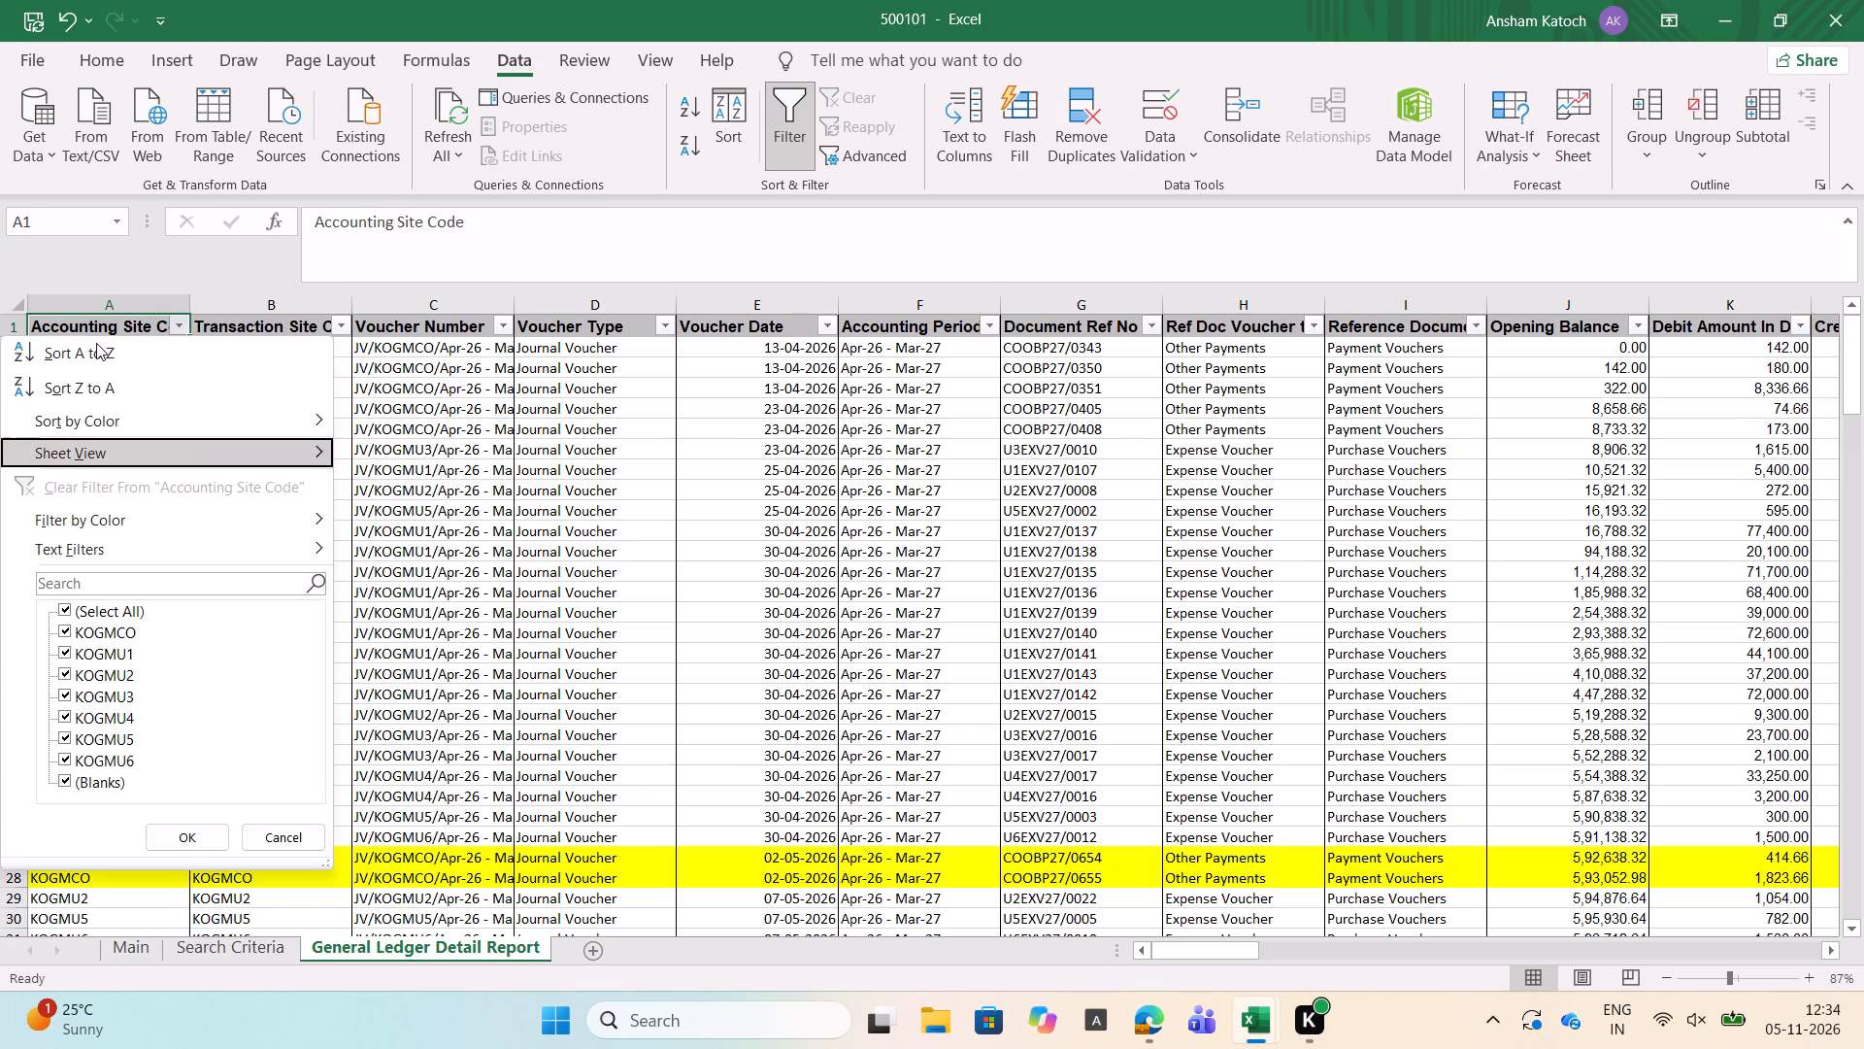
key("Up")
key("Up")
key("Up")
key("space")
key("Down")
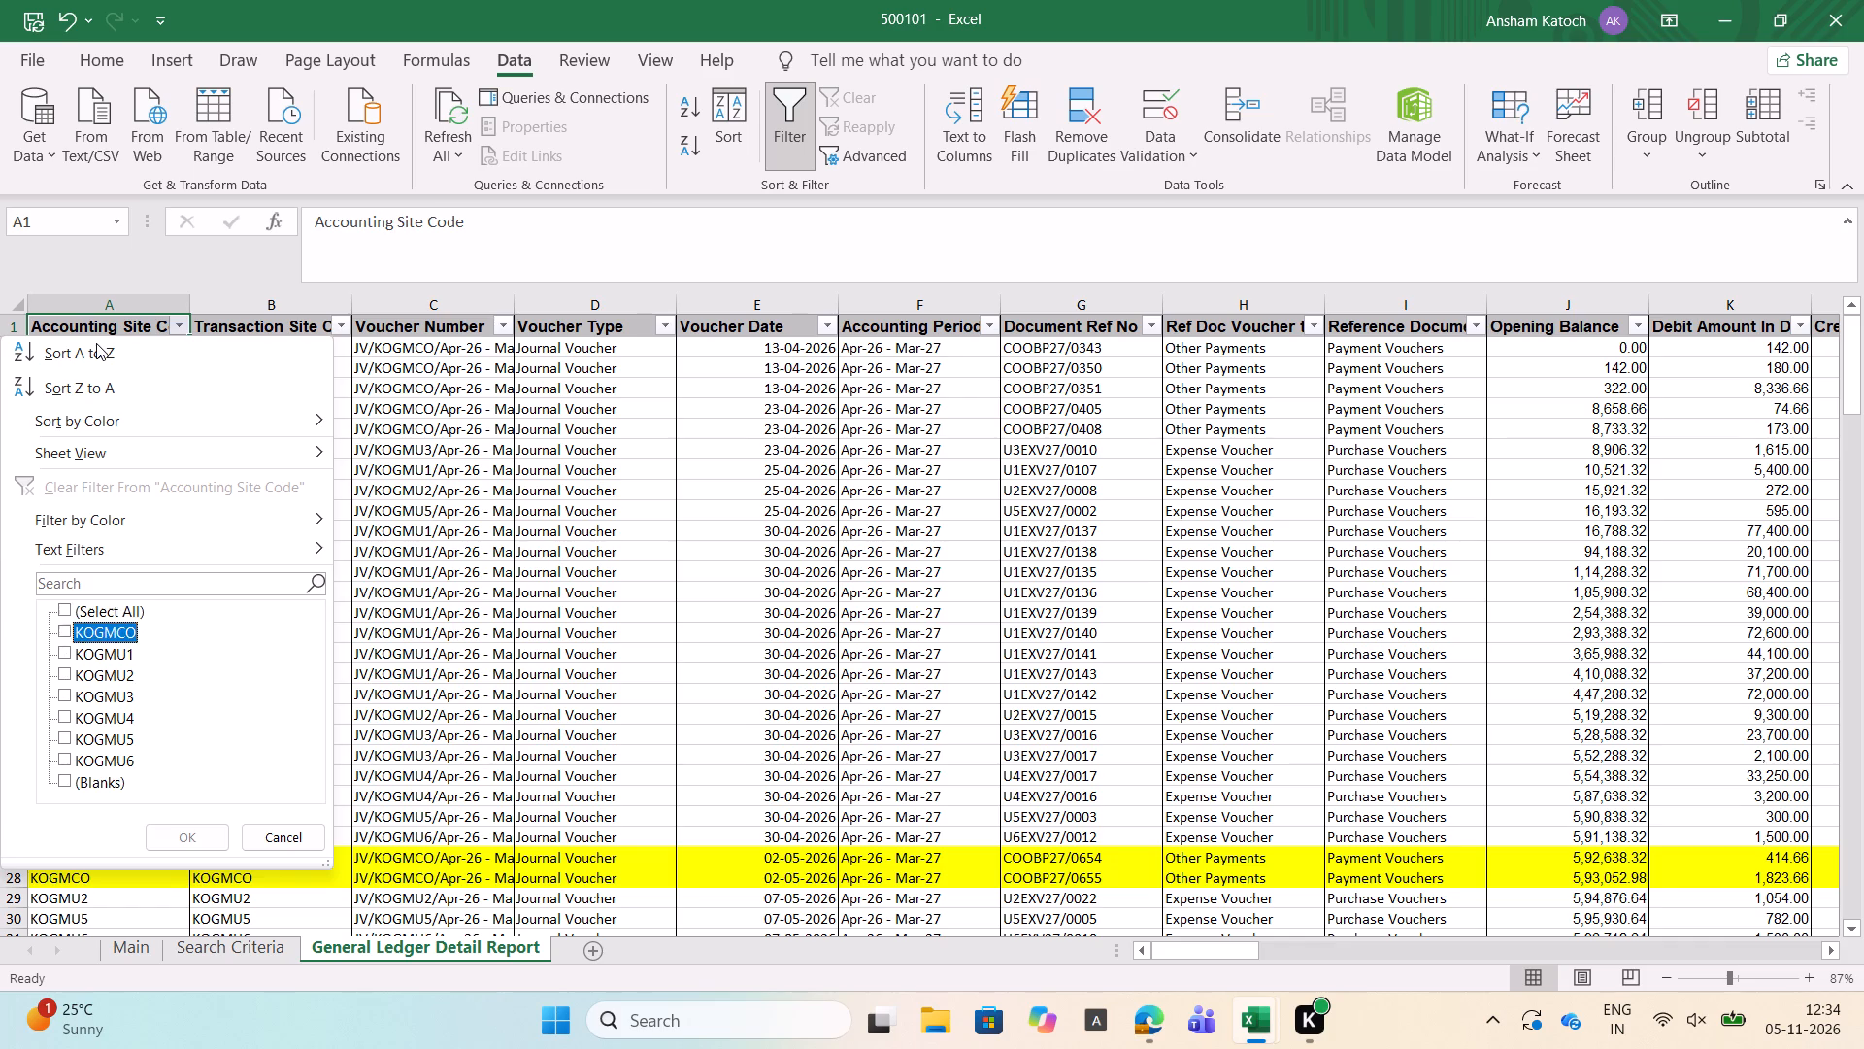
key("Up")
key("Up")
key("Up")
key("Up")
key("space")
key("Down")
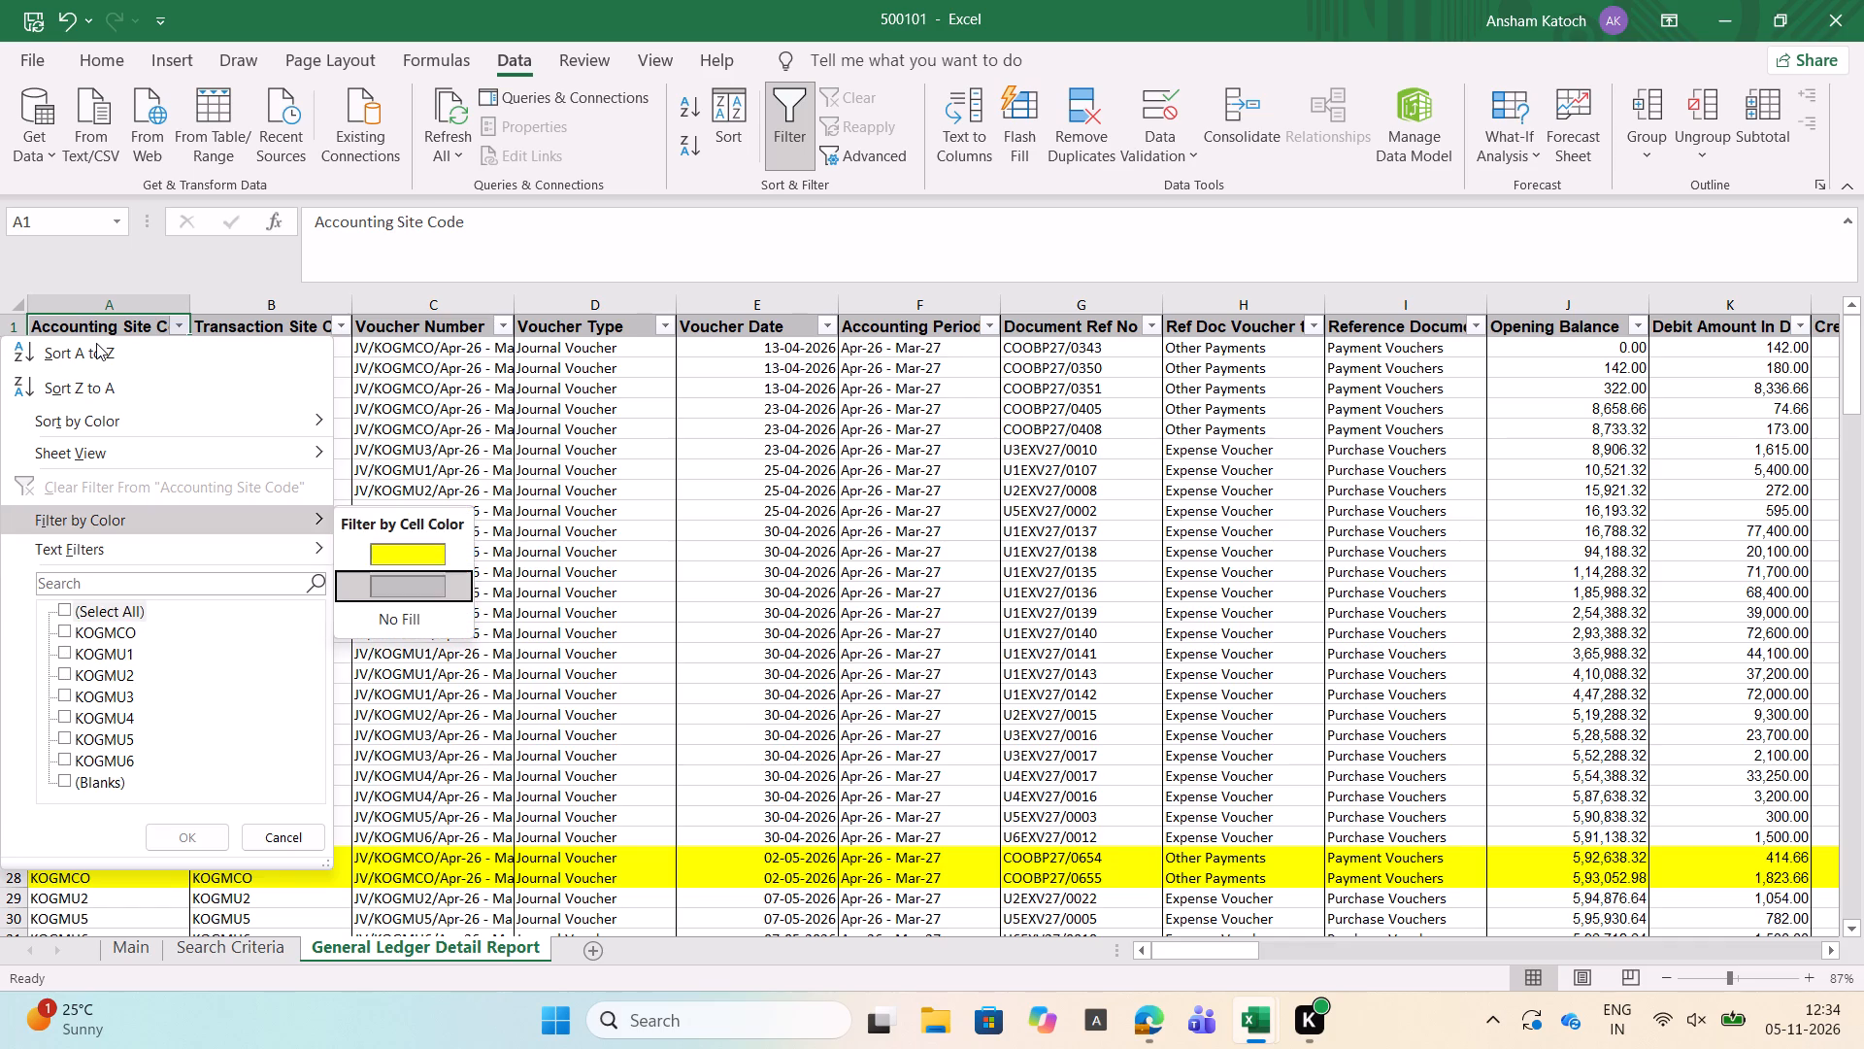
key("Up")
key("space")
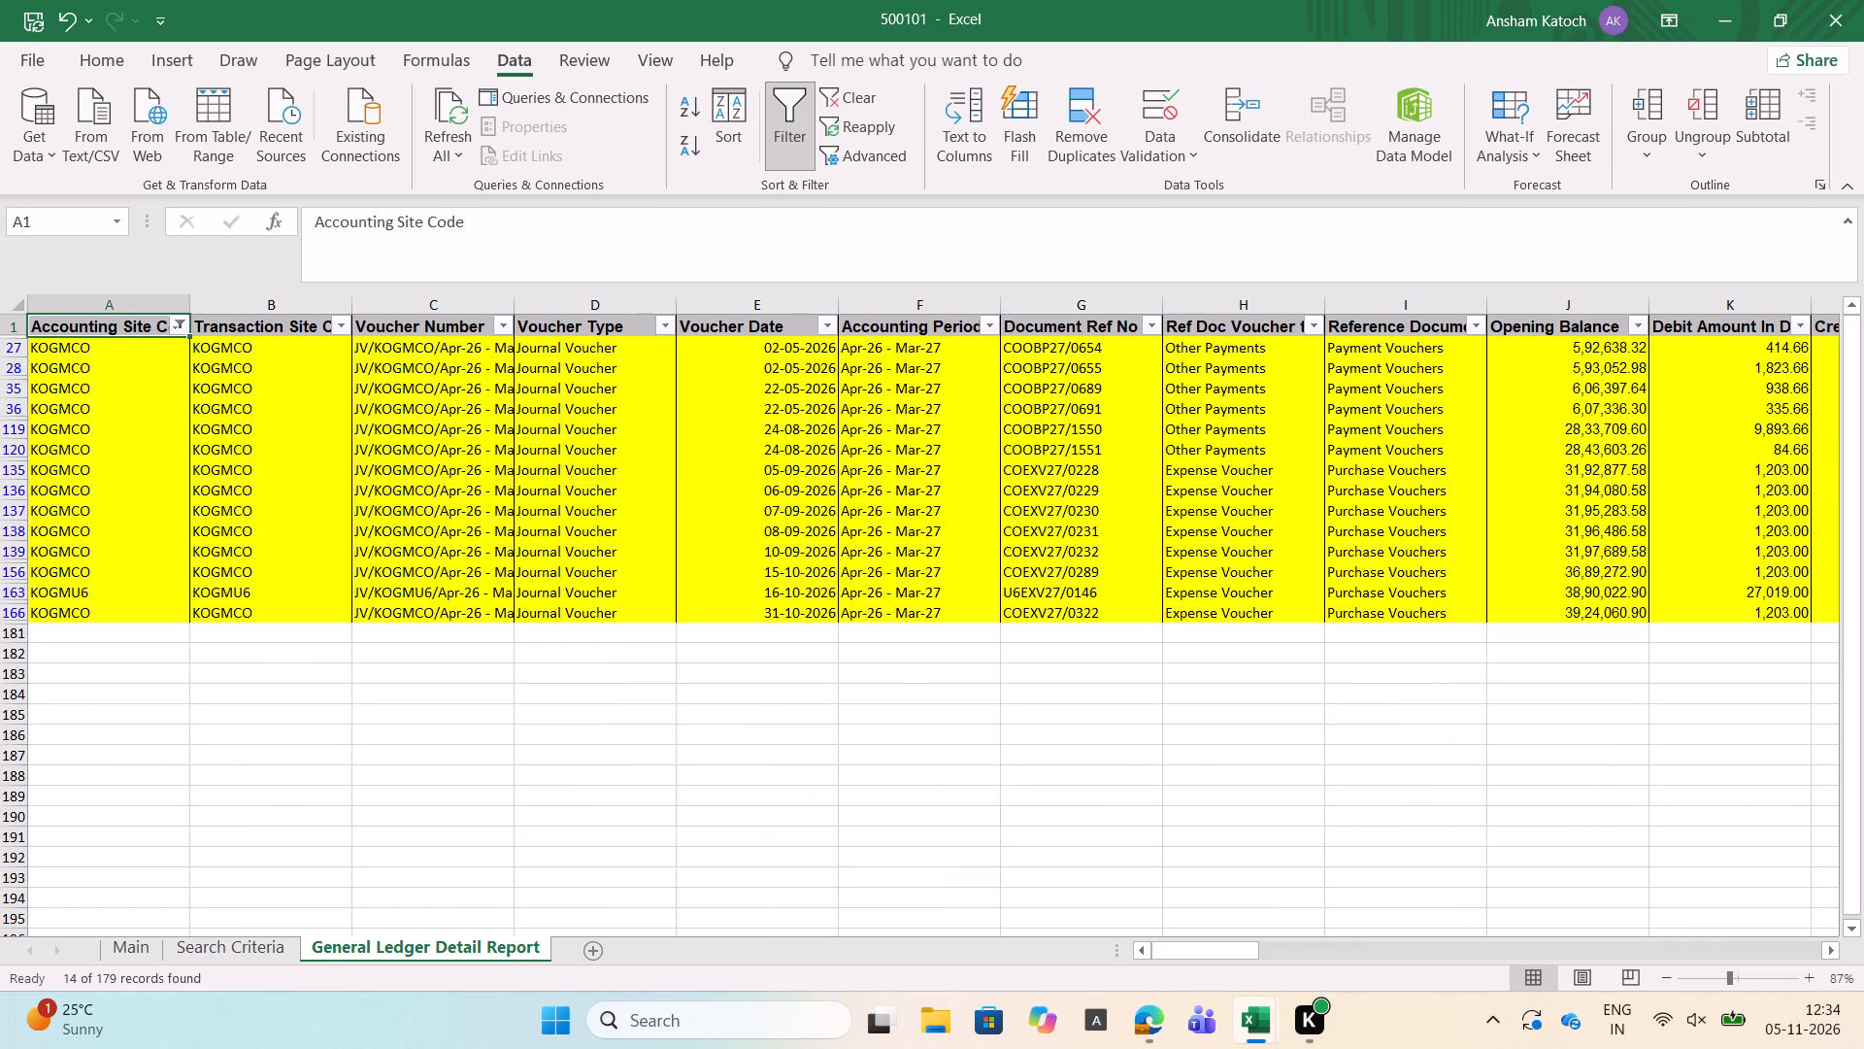
Examine the Header Narration entries of the yellow-highlighted vouchers, down to the last one in row 166.
key("Down")
key("Down")
key("Up")
key("Up")
key("Down")
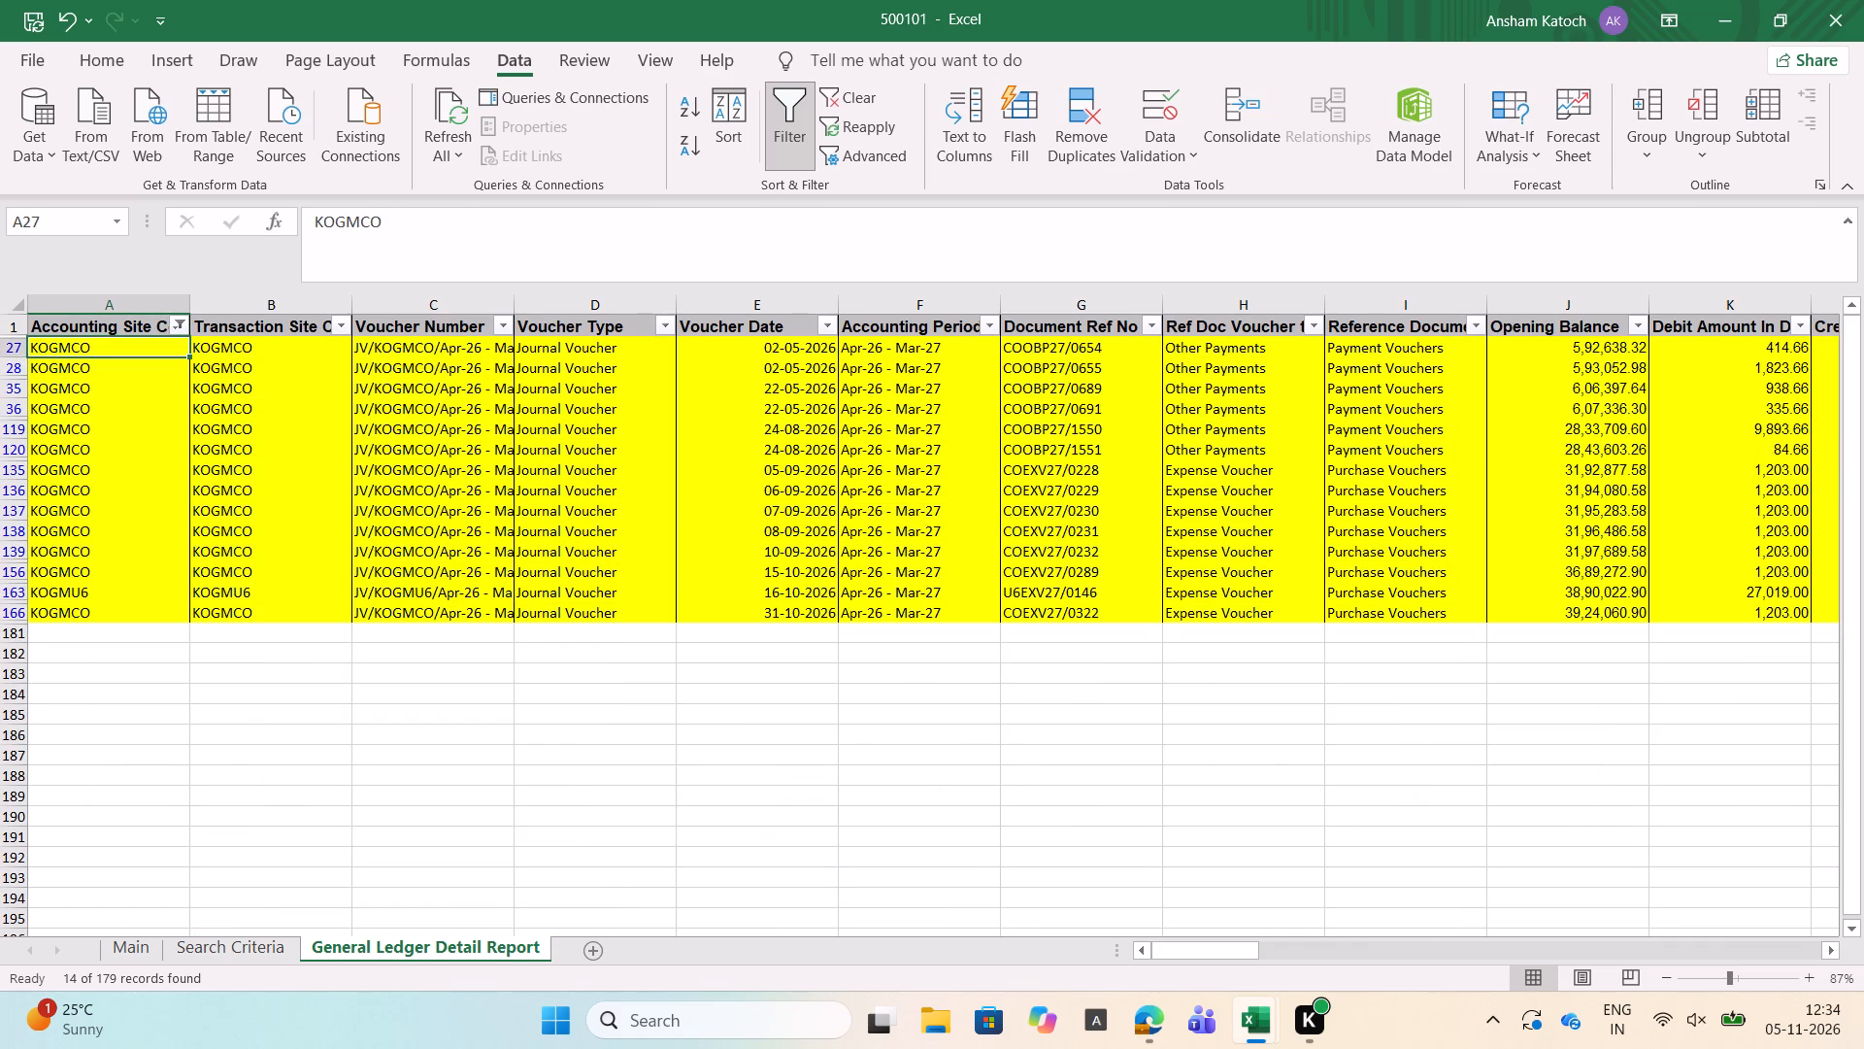
key("Right")
key("Right")
key("Right")
key("Right")
key("Right")
key("Right")
key("Right")
key("Right")
key("Right")
key("Right")
key("Right")
key("Right")
key("Right")
key("Right")
key("Right")
key("Right")
key("Right")
key("Right")
key("Right")
key("Right")
key("Right")
key("Right")
key("Right")
key("Right")
key("Right")
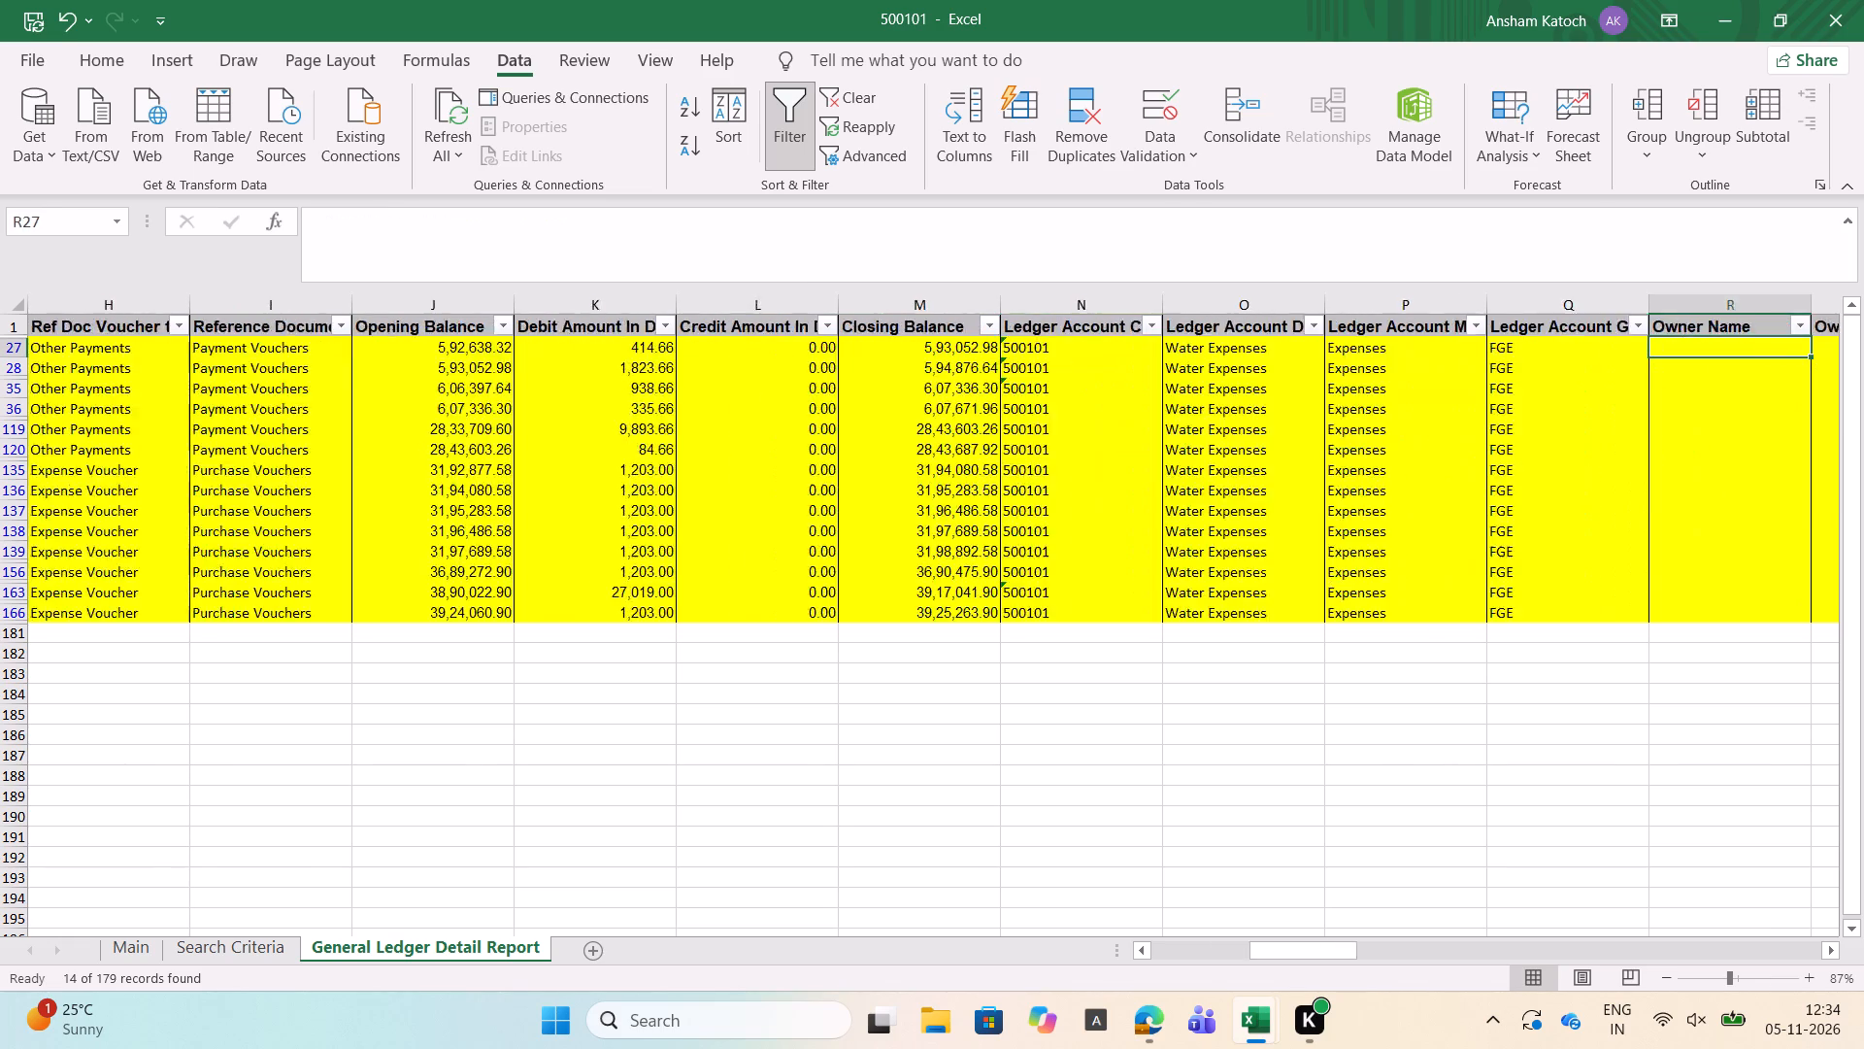
key("Right")
key("Right")
key("Right")
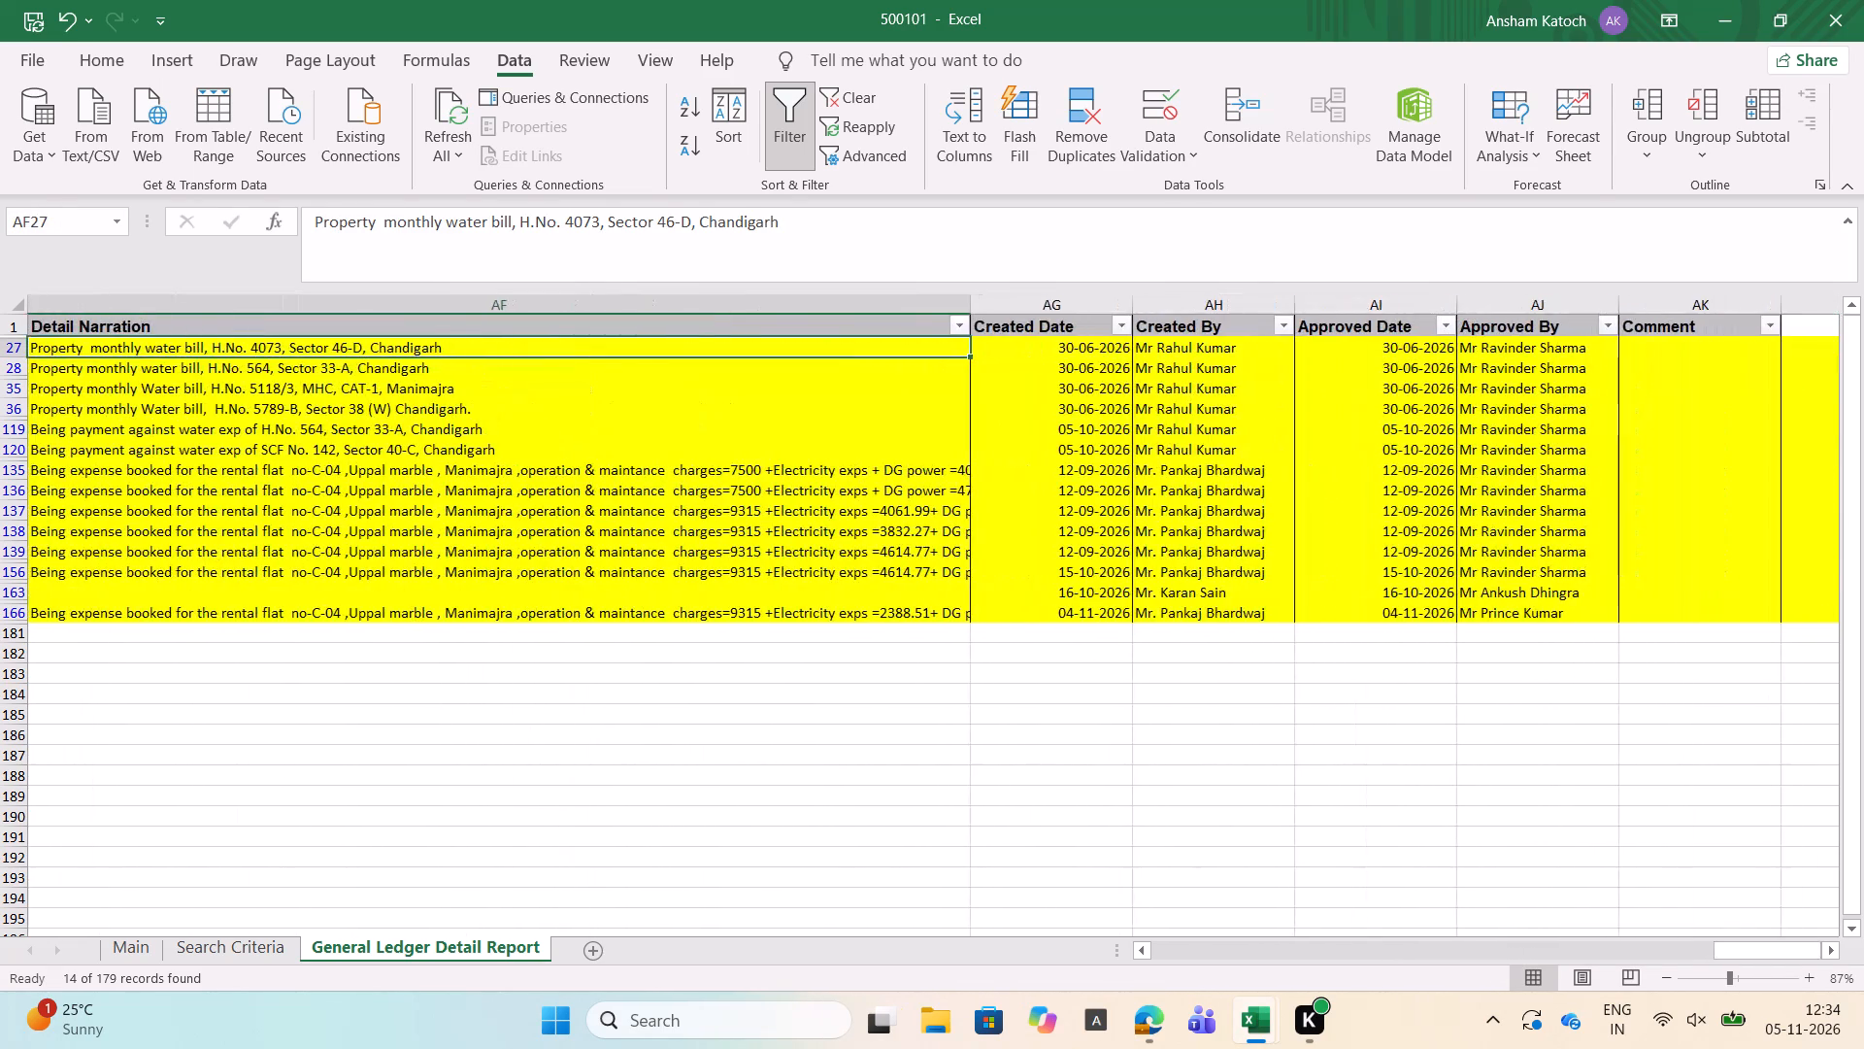
key("Left")
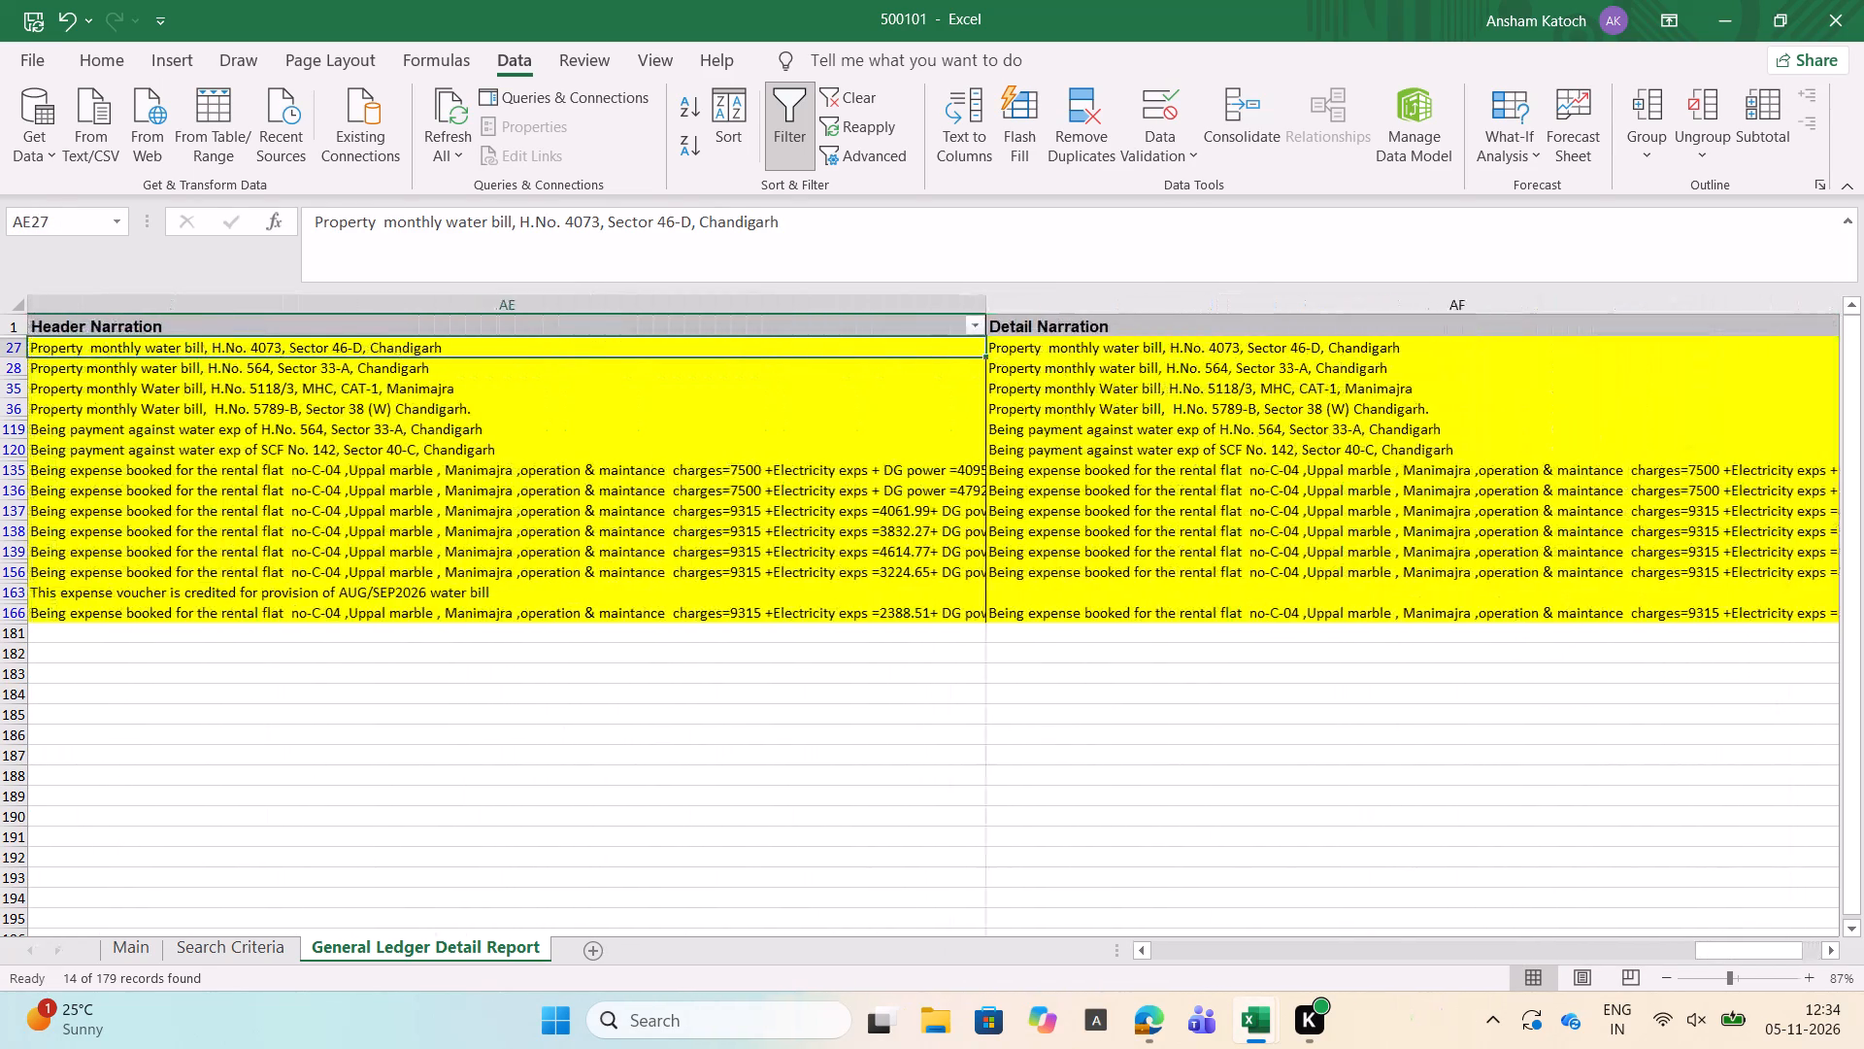
key("Down")
key("Down")
key("Down")
key("Down")
key("Down")
key("Down")
key("Down")
key("Down")
key("Down")
key("Down")
key("Down")
key("Down")
key("Down")
key("Down")
key("Down")
key("Down")
key("Up")
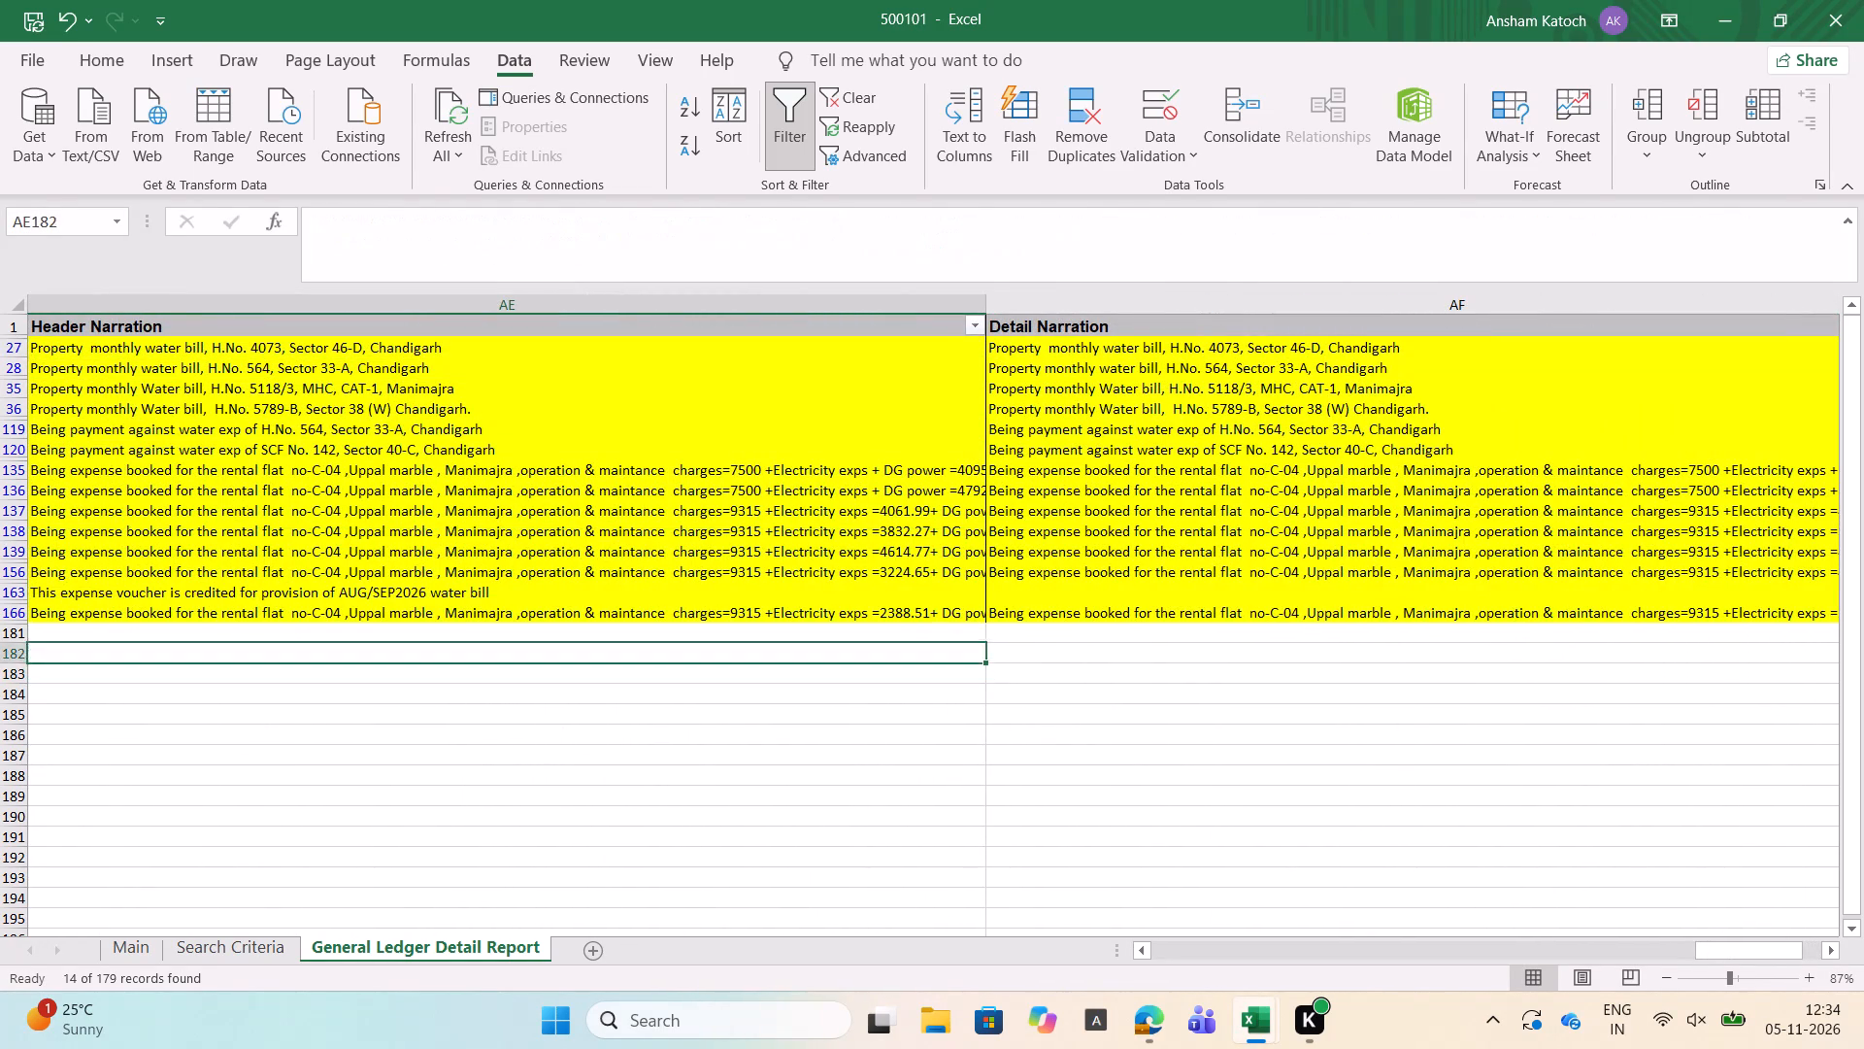
key("Up")
key("Up")
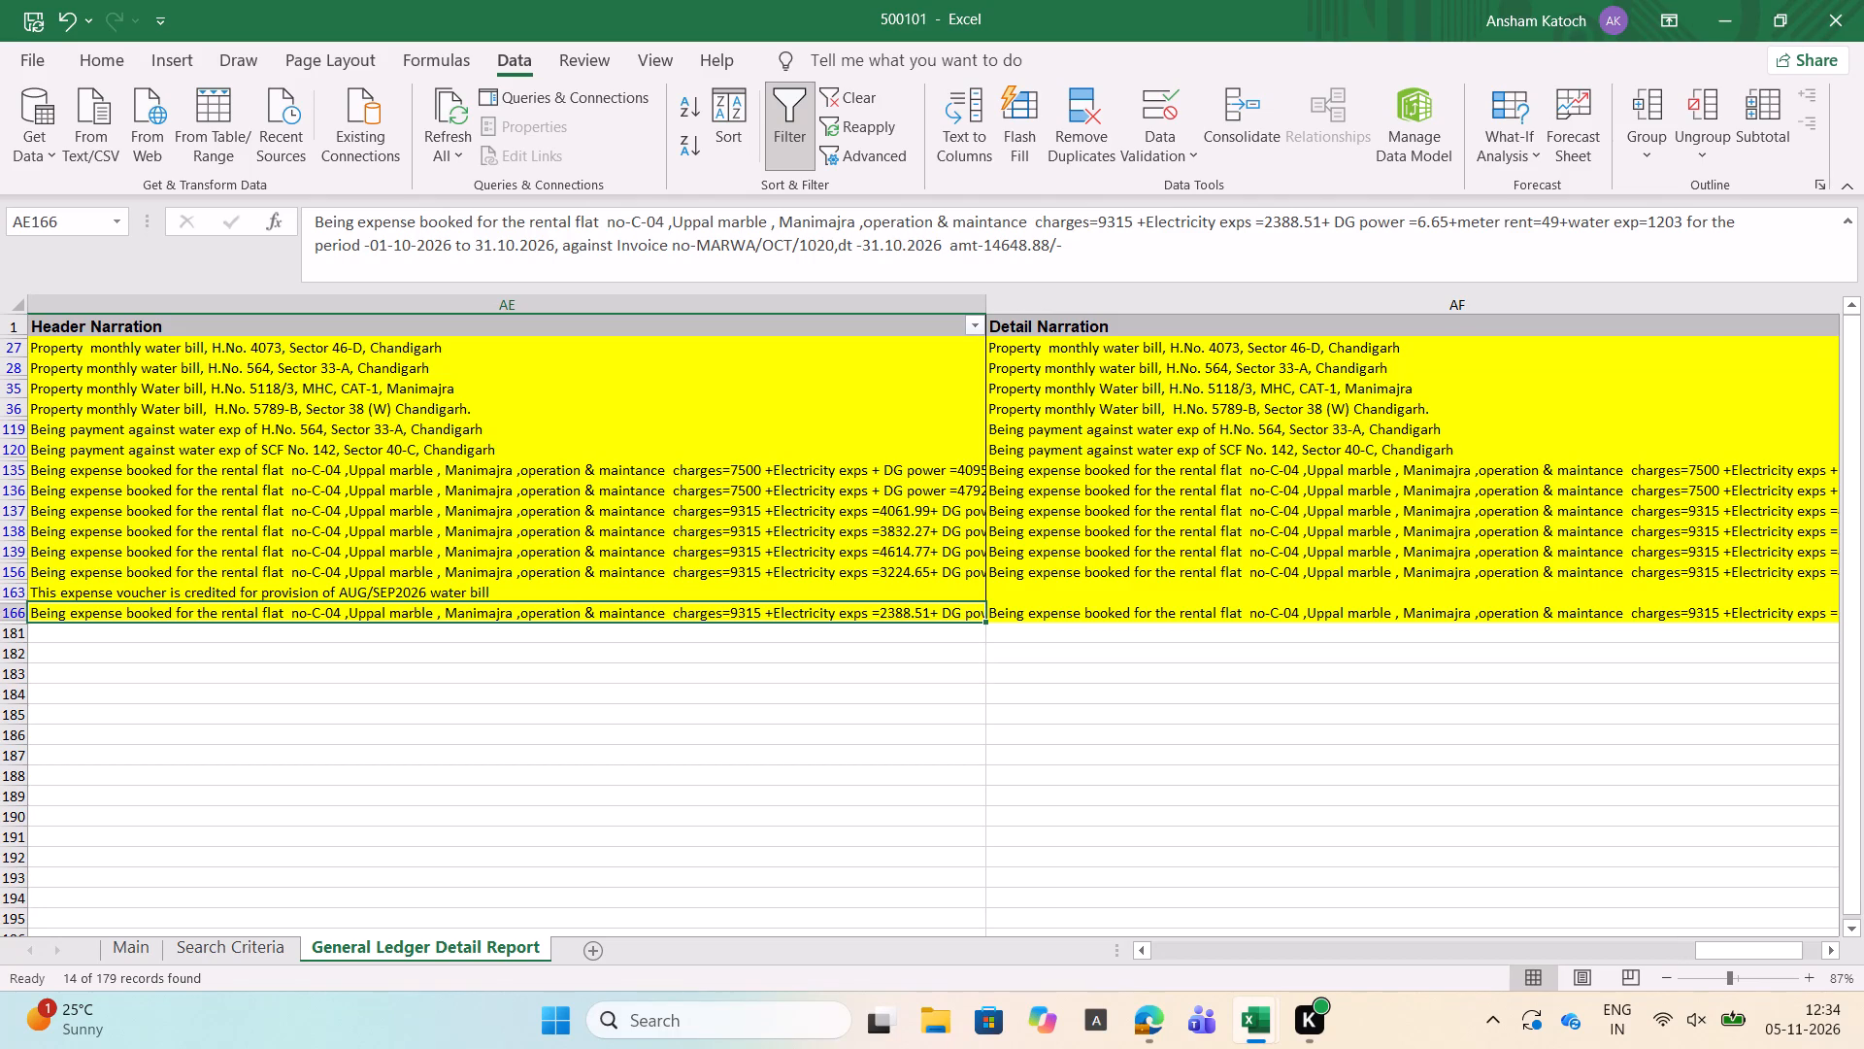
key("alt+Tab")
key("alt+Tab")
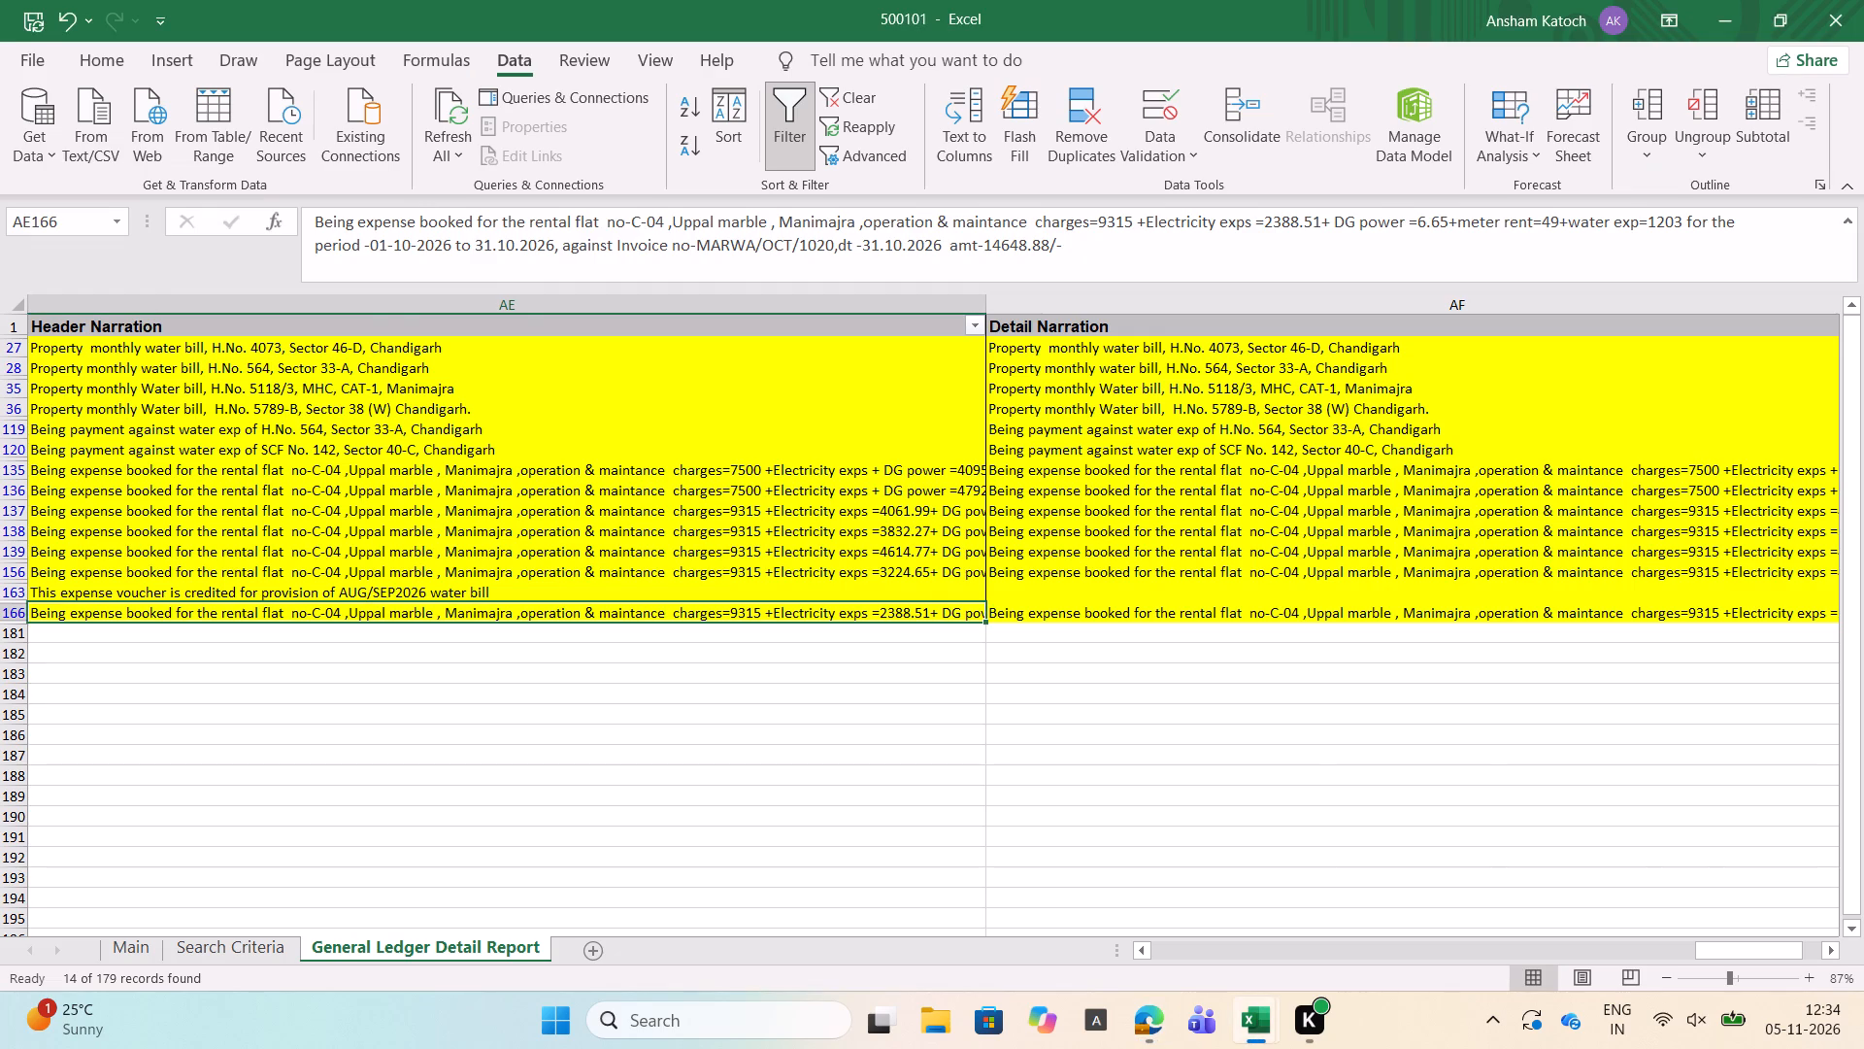
Examine the highlighted KOGMU6 voucher in row 163, covering its approval and comment columns, ledger account and closing balance.
key("Up")
key("Right")
key("Right")
key("Right")
key("Right")
key("Right")
key("Right")
key("Right")
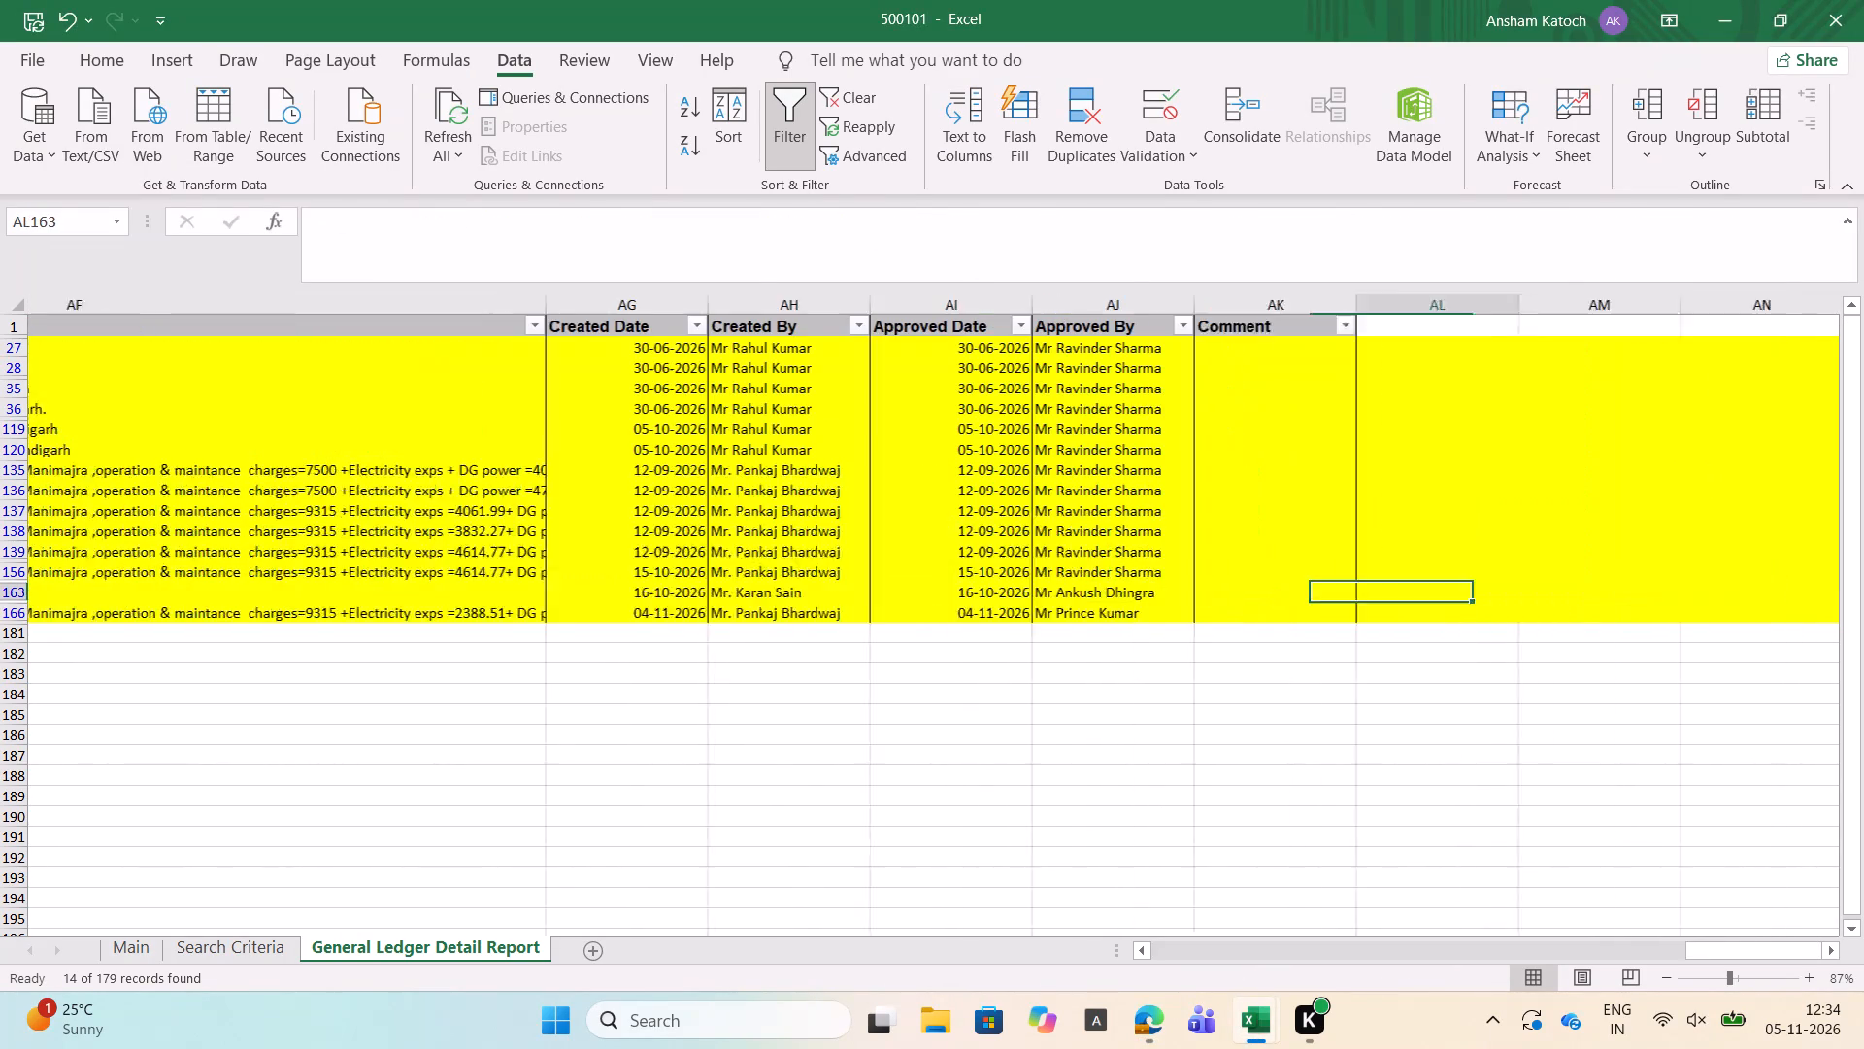
key("Right")
key("Right")
key("Right")
key("Right")
key("Right")
key("Right")
key("Right")
key("Left")
key("Left")
key("Left")
key("Left")
key("Left")
key("Left")
key("Left")
key("Left")
key("Left")
key("Left")
key("Left")
key("Left")
key("Left")
key("Left")
key("Left")
key("Left")
key("Left")
key("Left")
key("Left")
key("Left")
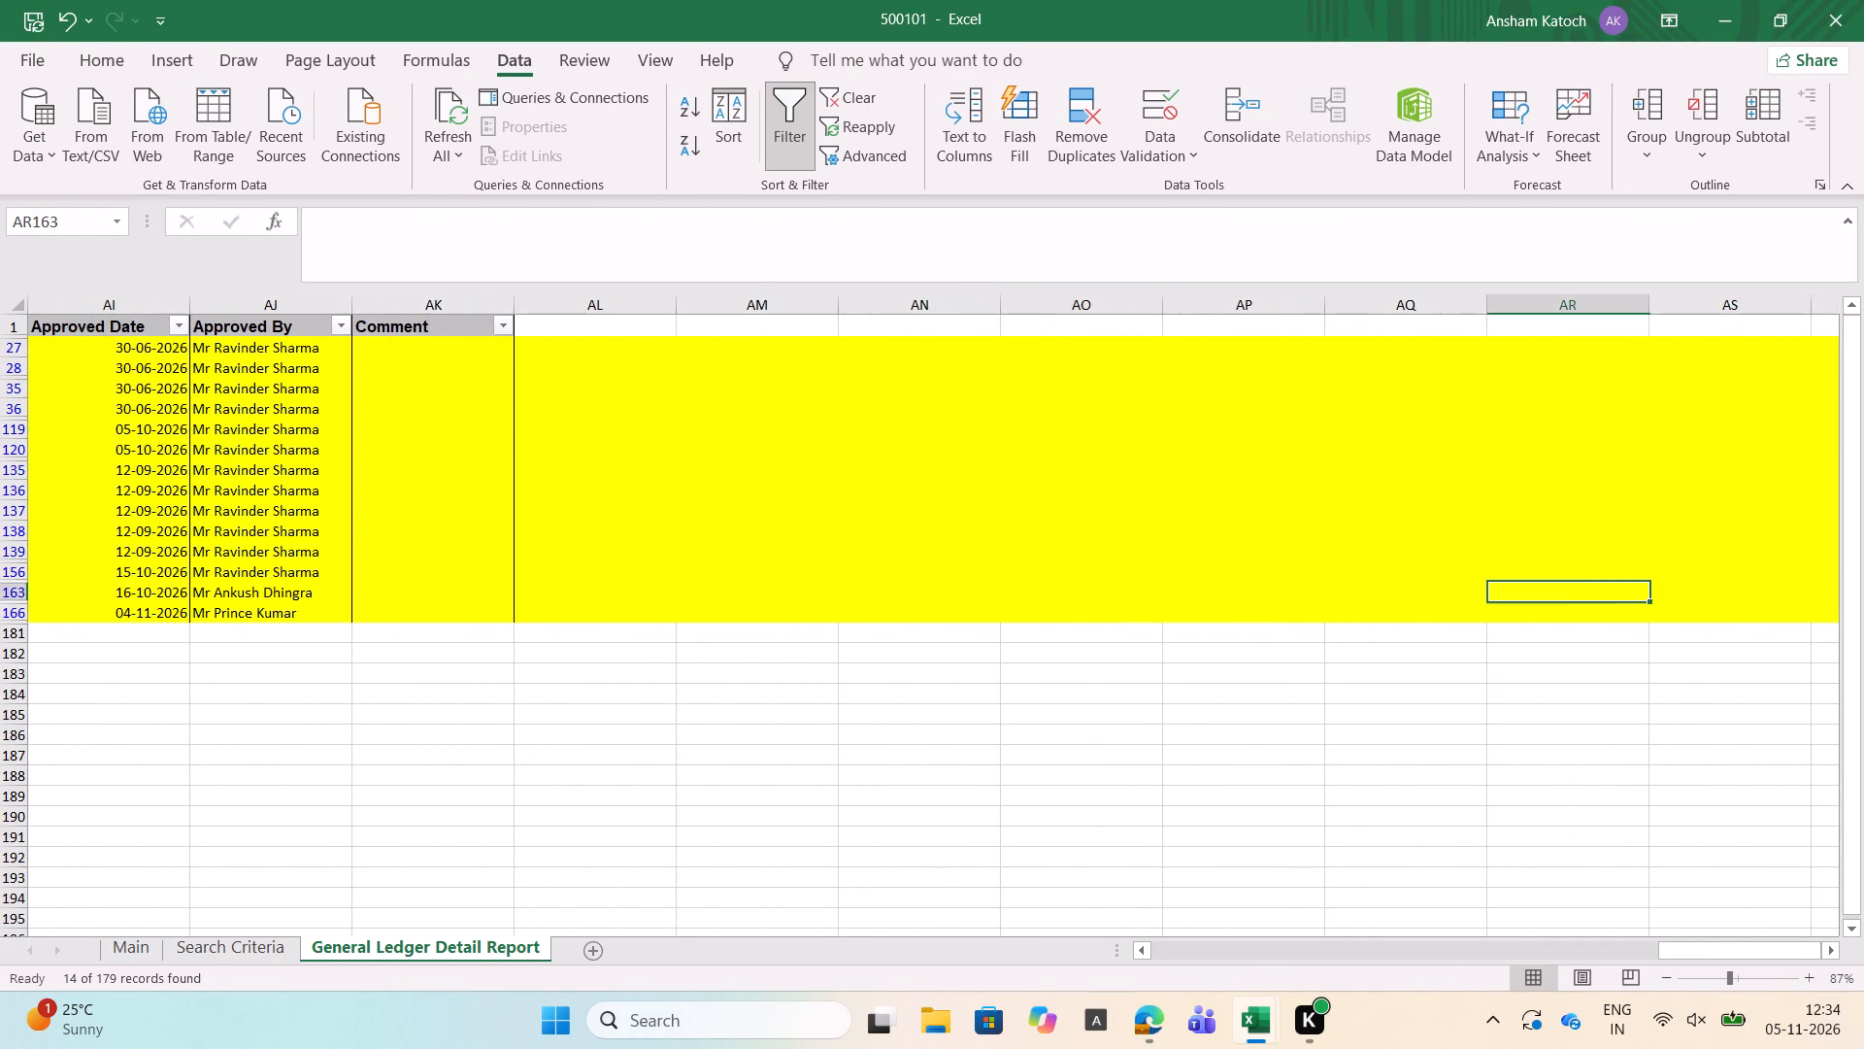
key("Left")
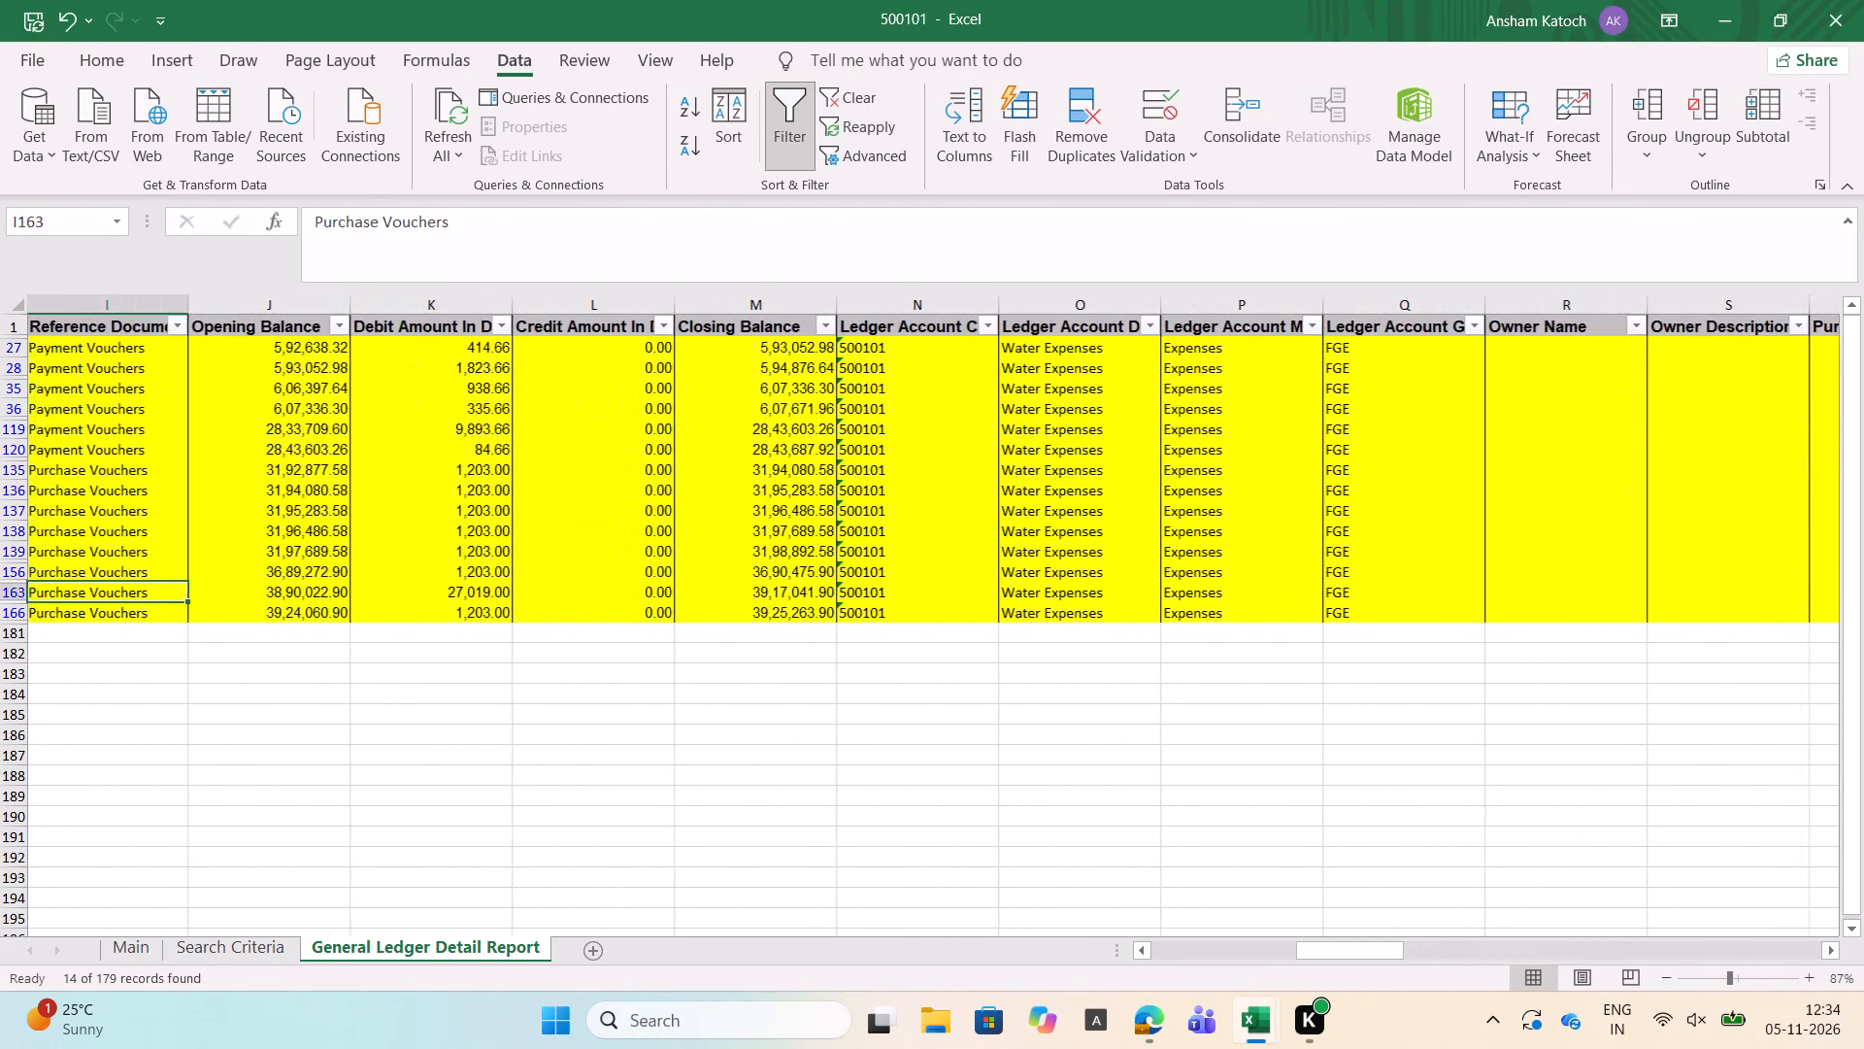
key("Left")
key("Right")
key("Right")
key("Right")
key("Right")
key("Right")
key("Right")
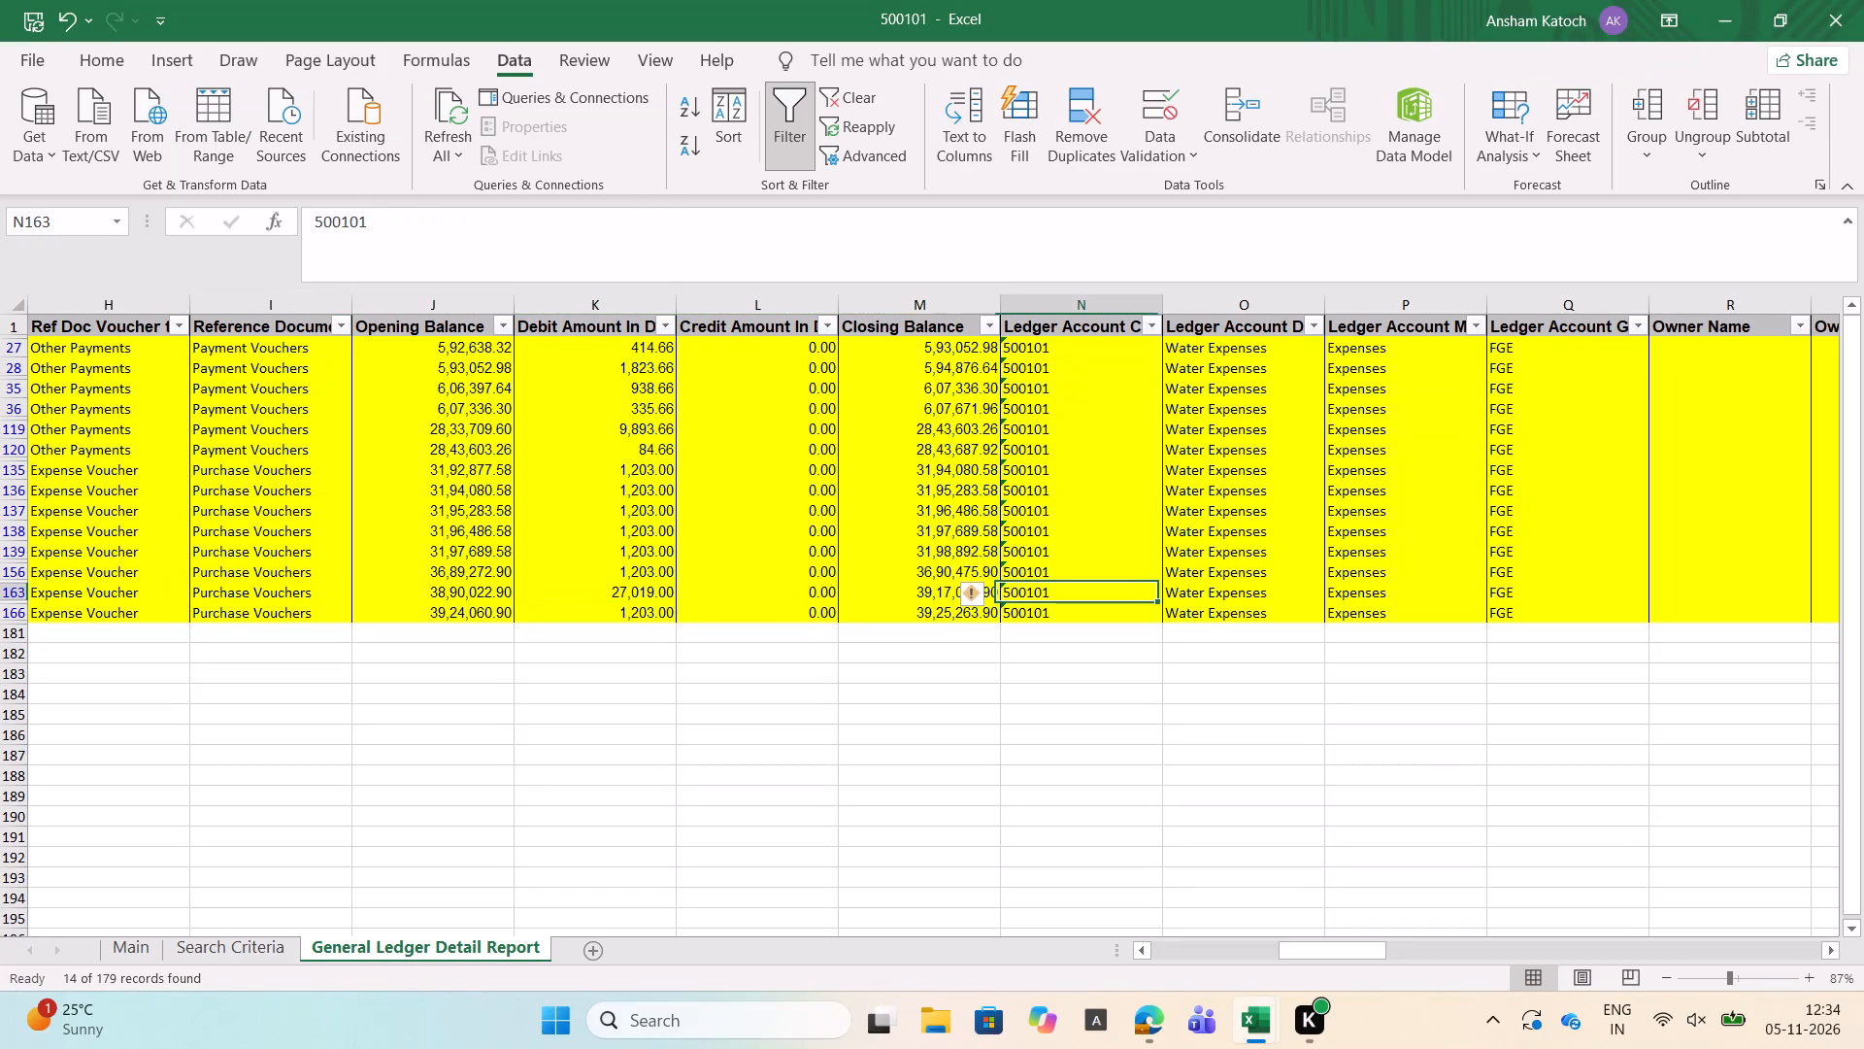
key("Left")
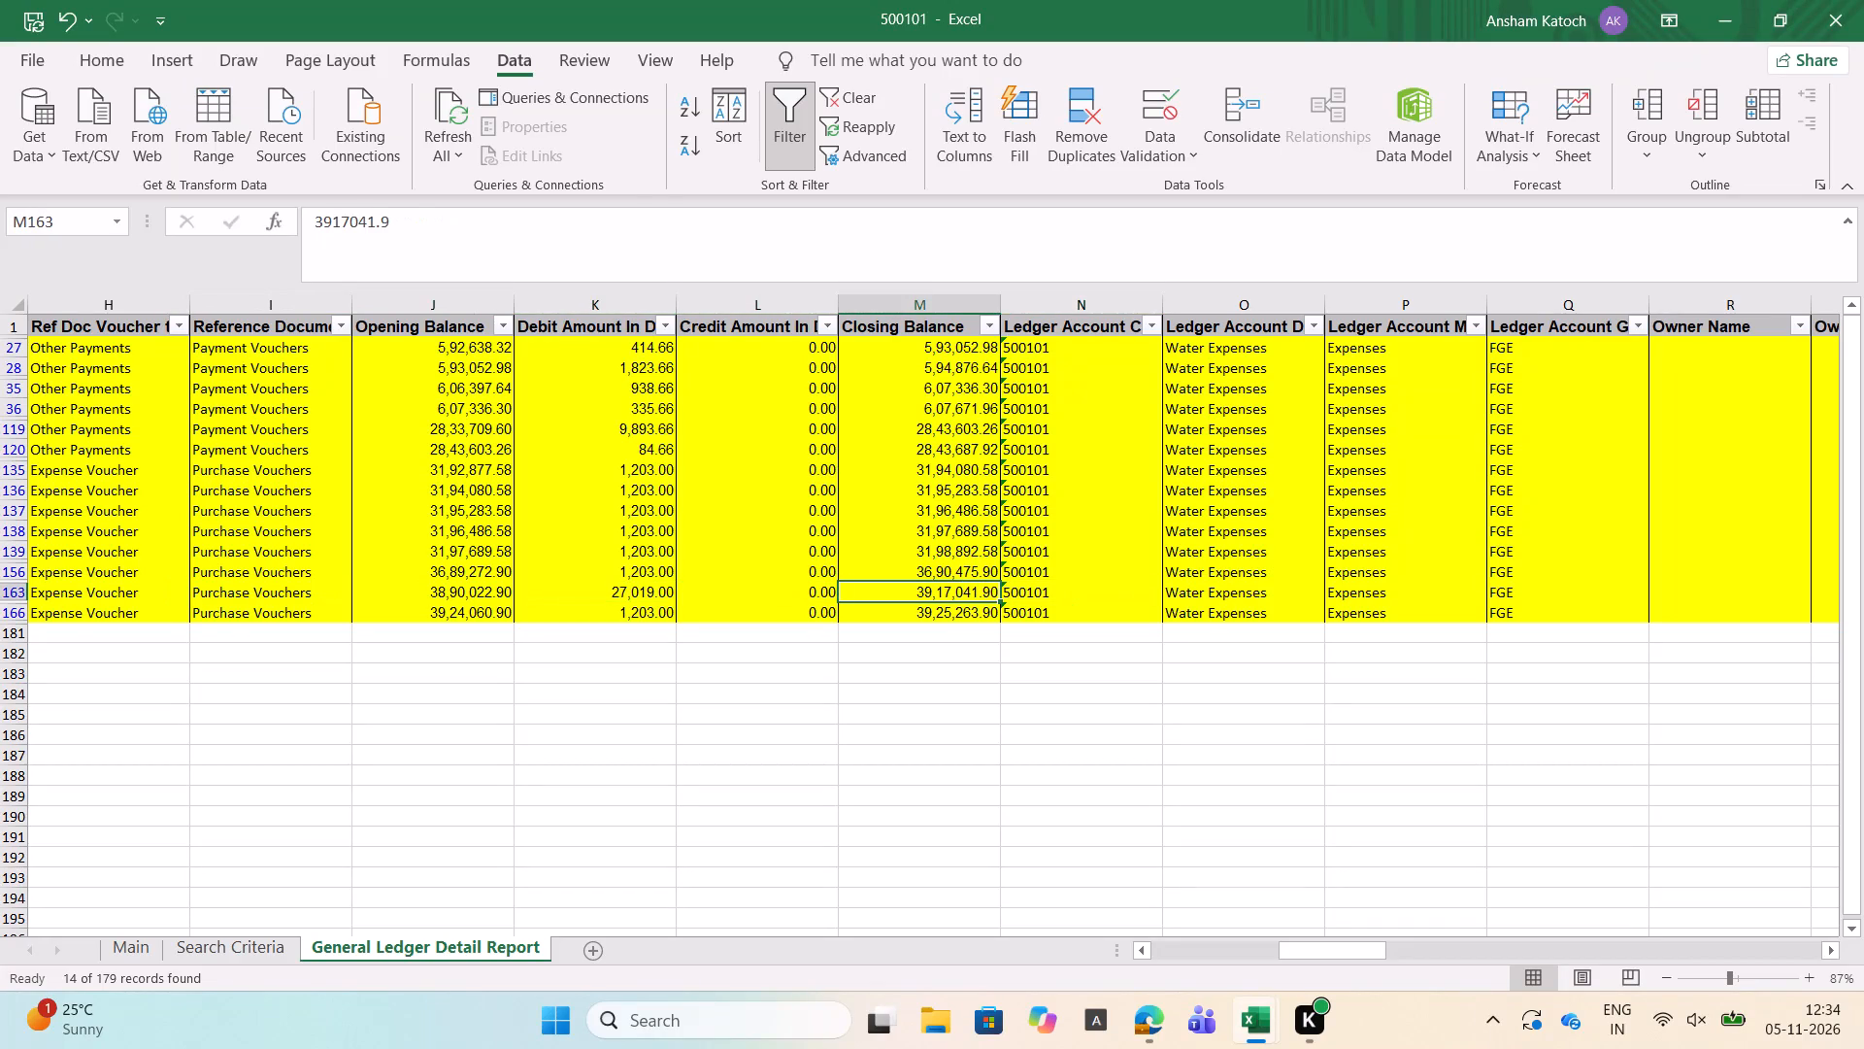
Save and close the 500101 ledger workbook.
key("ctrl+s")
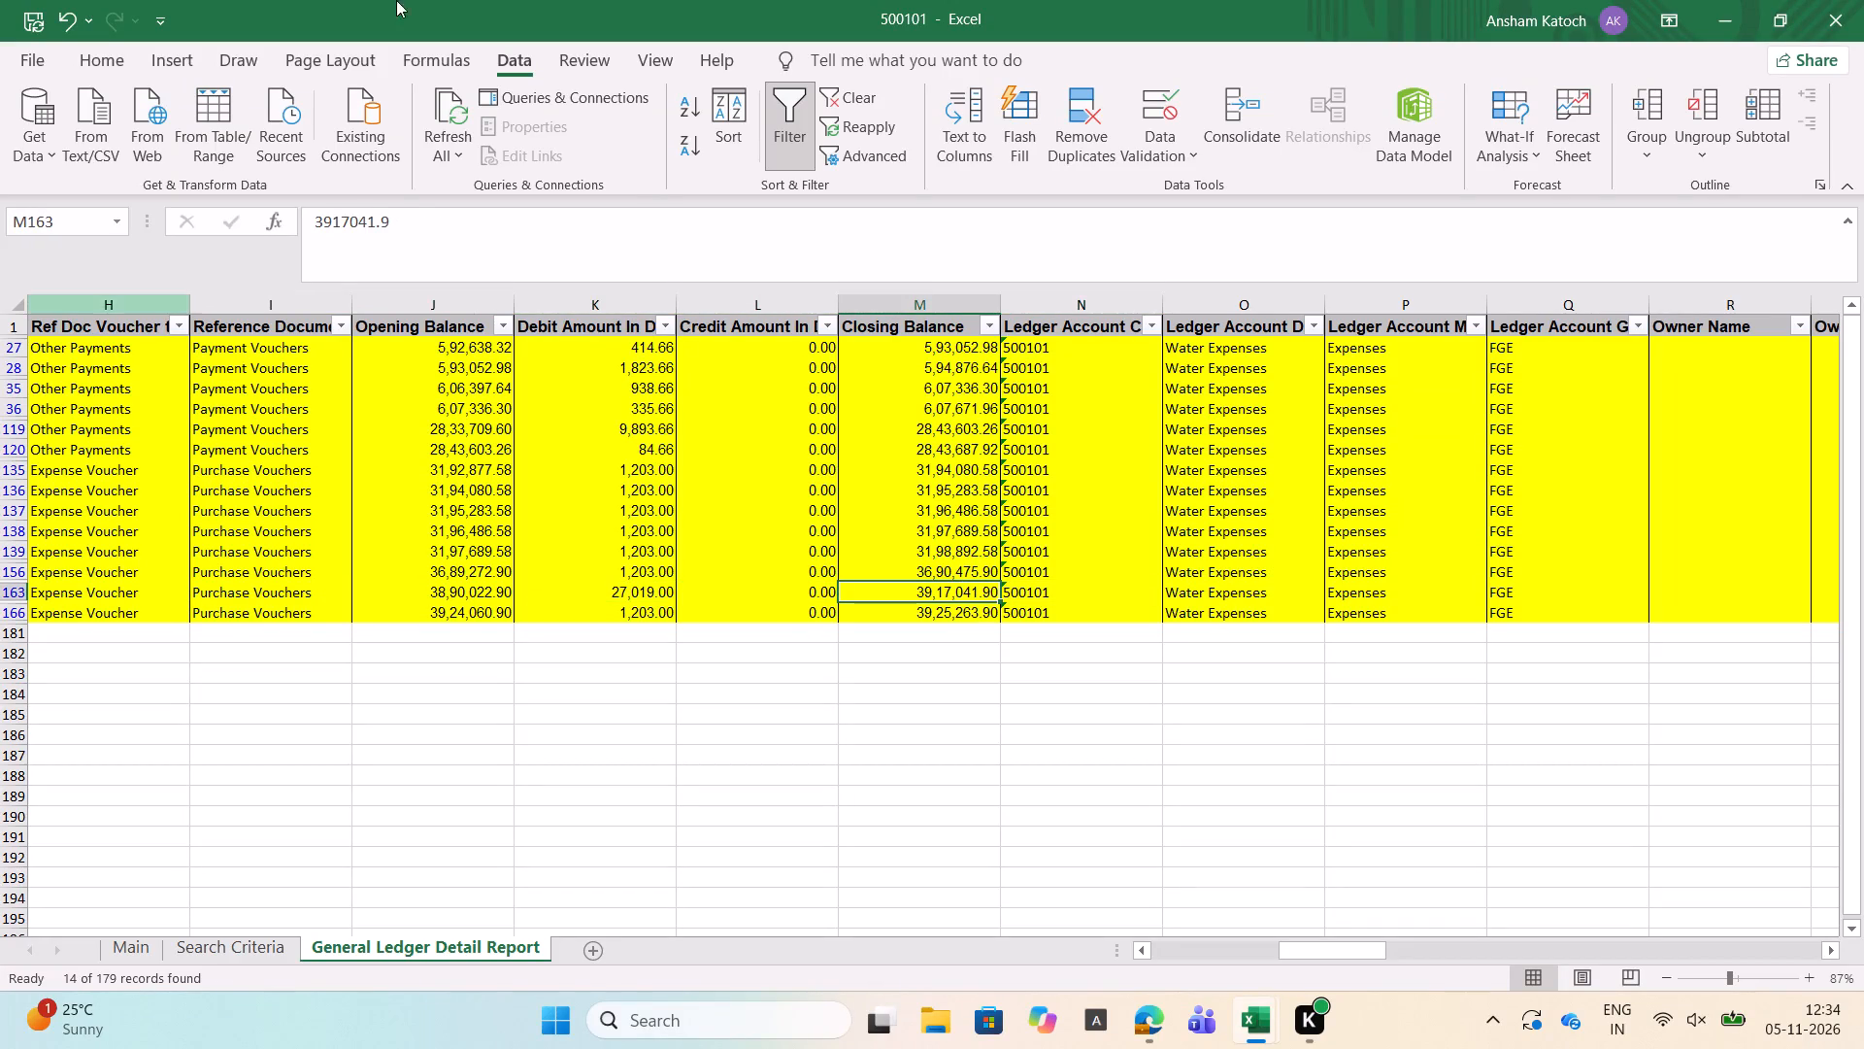
left_click(1863, 0)
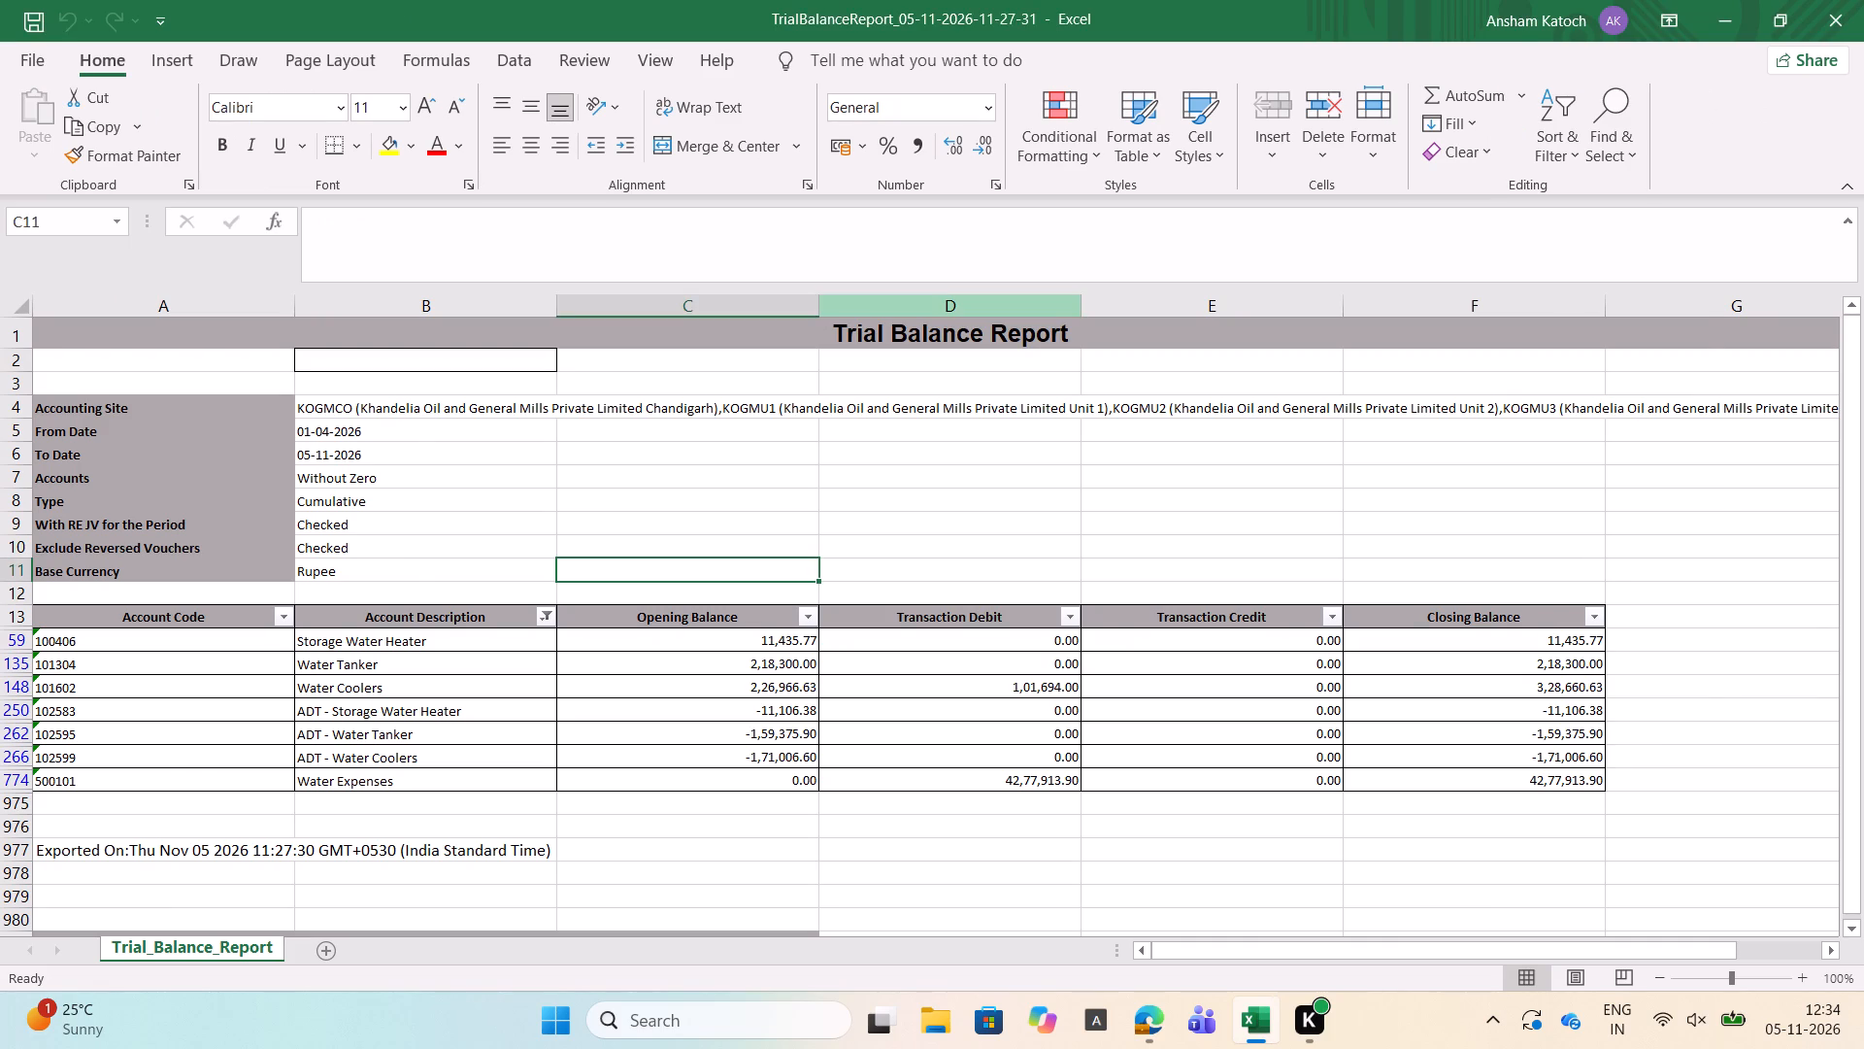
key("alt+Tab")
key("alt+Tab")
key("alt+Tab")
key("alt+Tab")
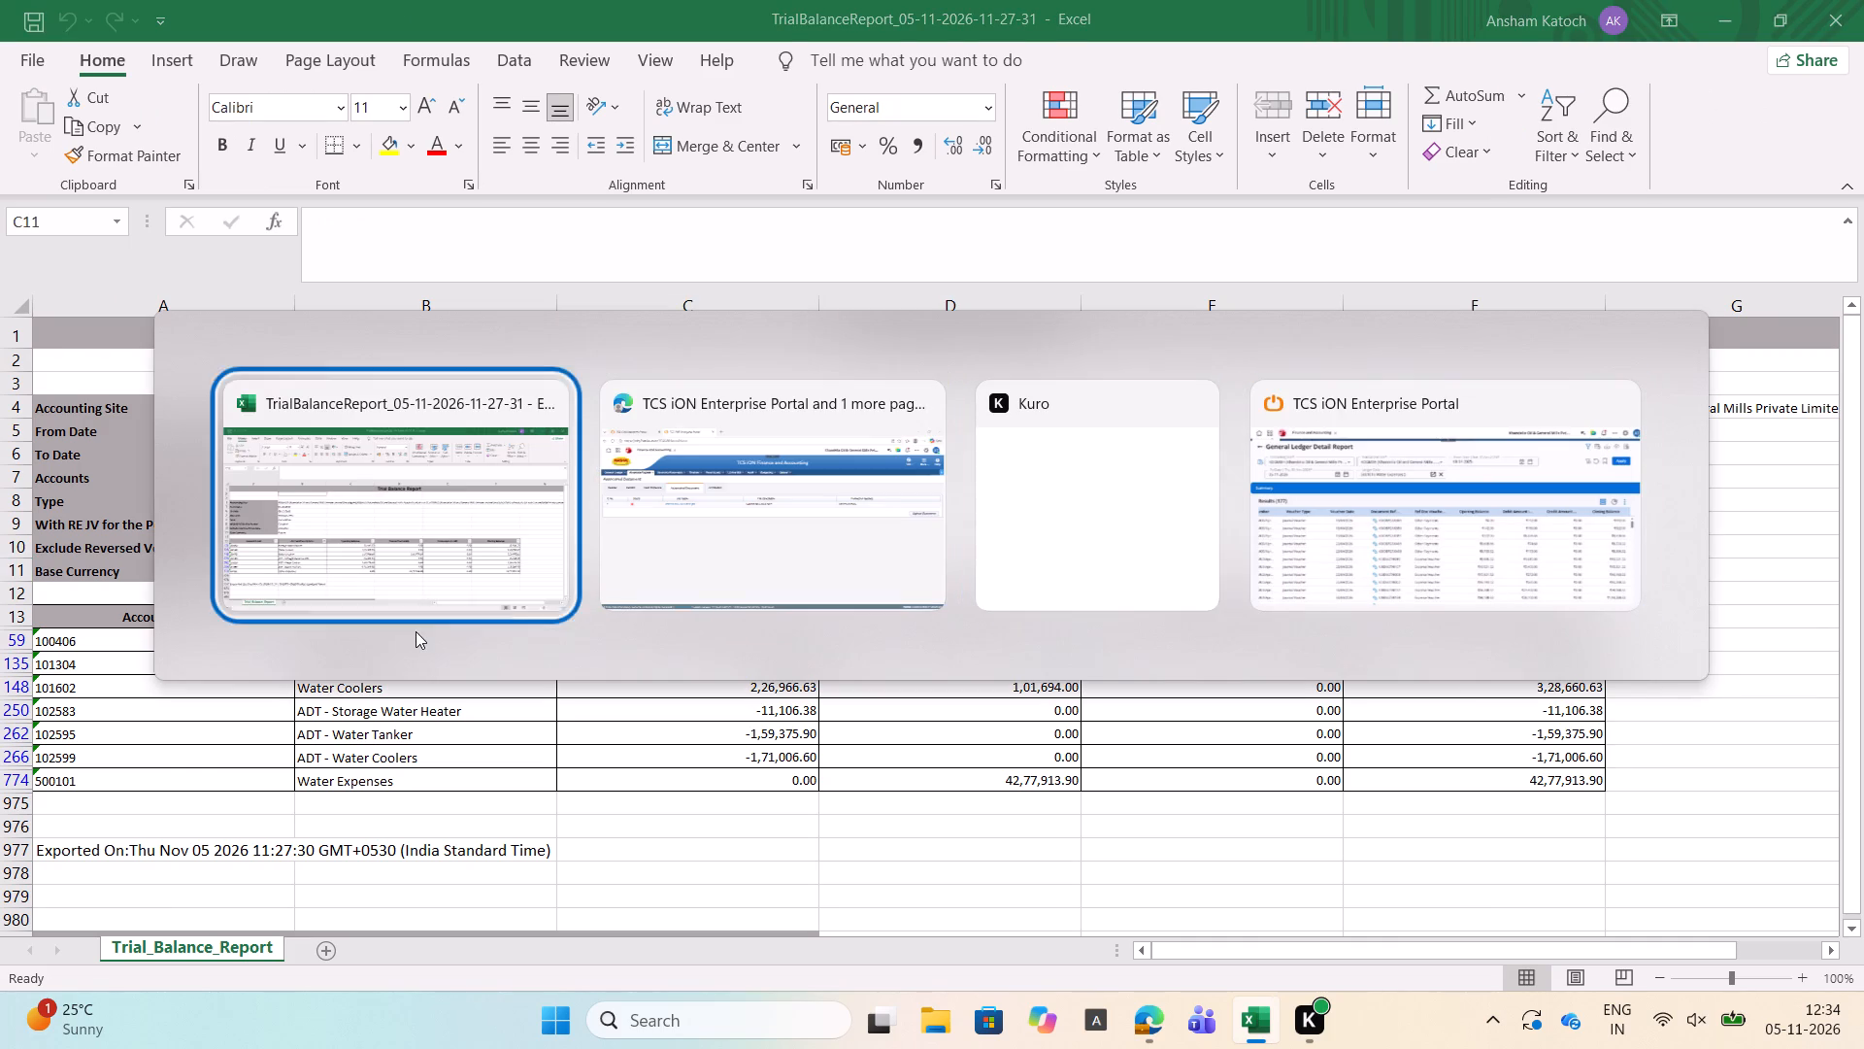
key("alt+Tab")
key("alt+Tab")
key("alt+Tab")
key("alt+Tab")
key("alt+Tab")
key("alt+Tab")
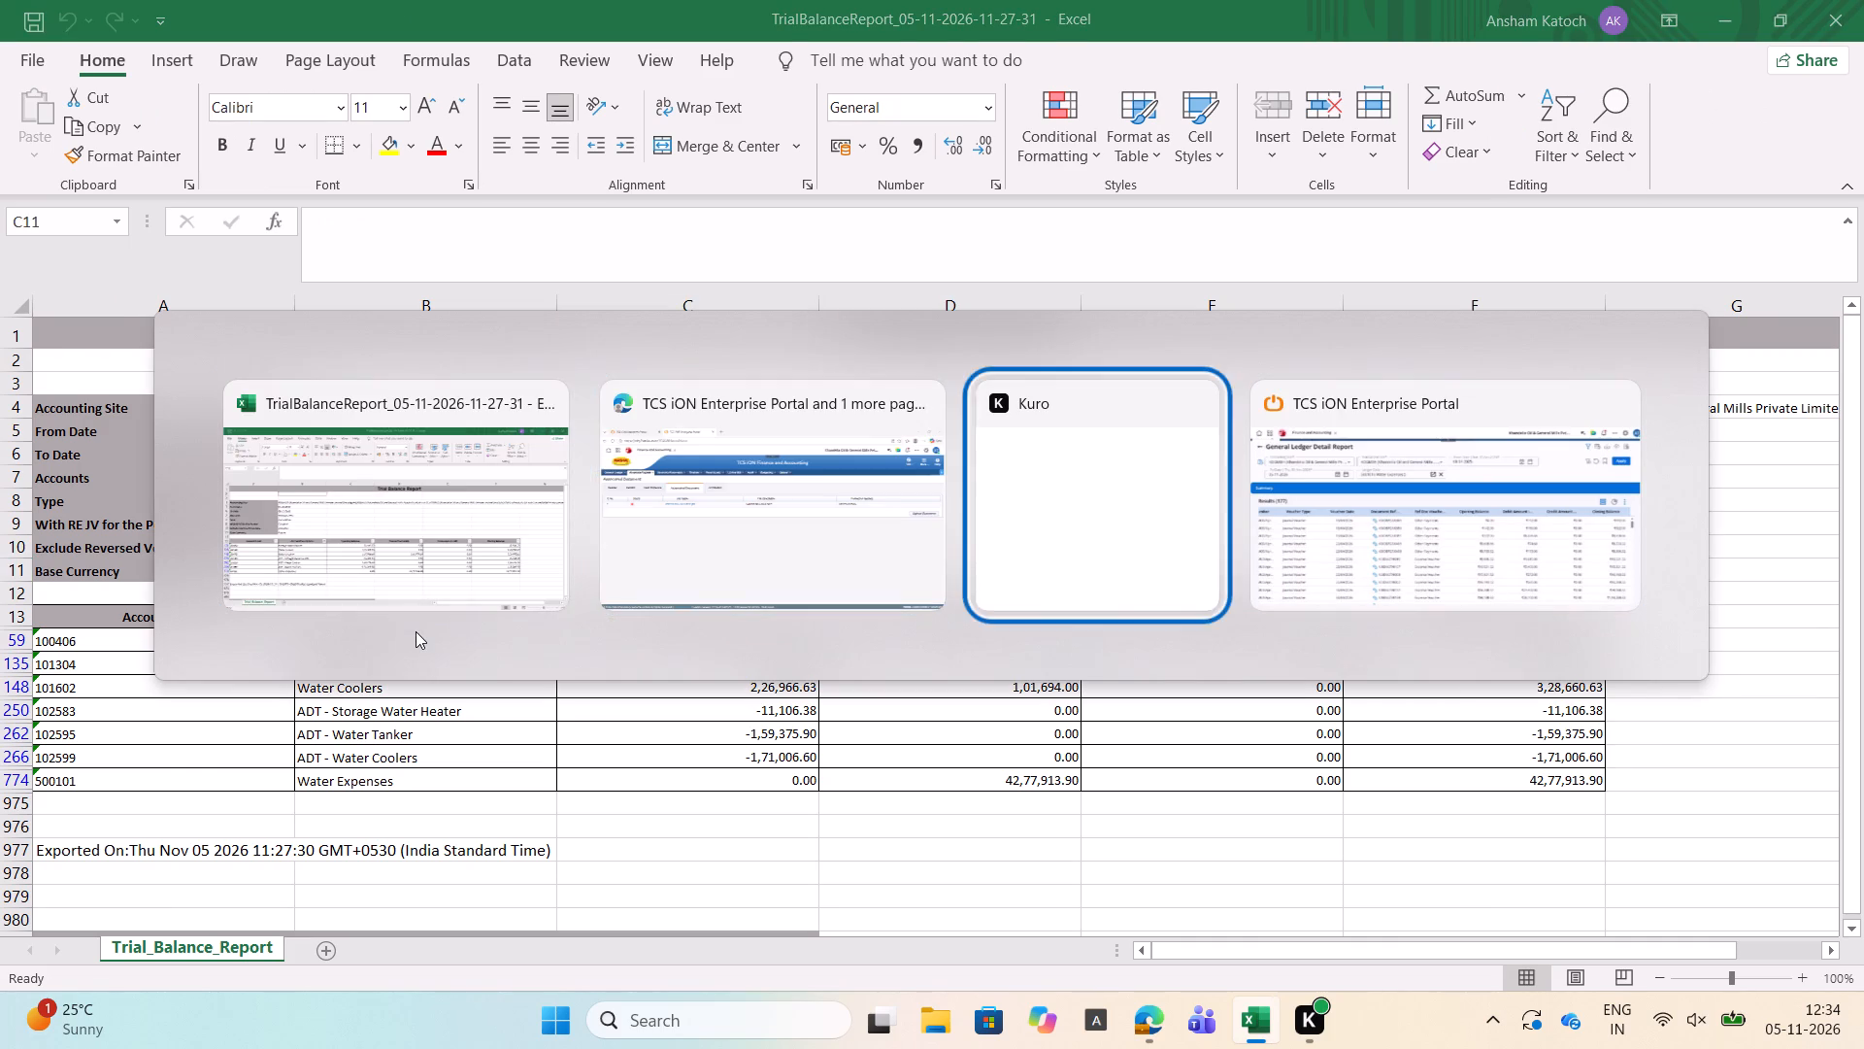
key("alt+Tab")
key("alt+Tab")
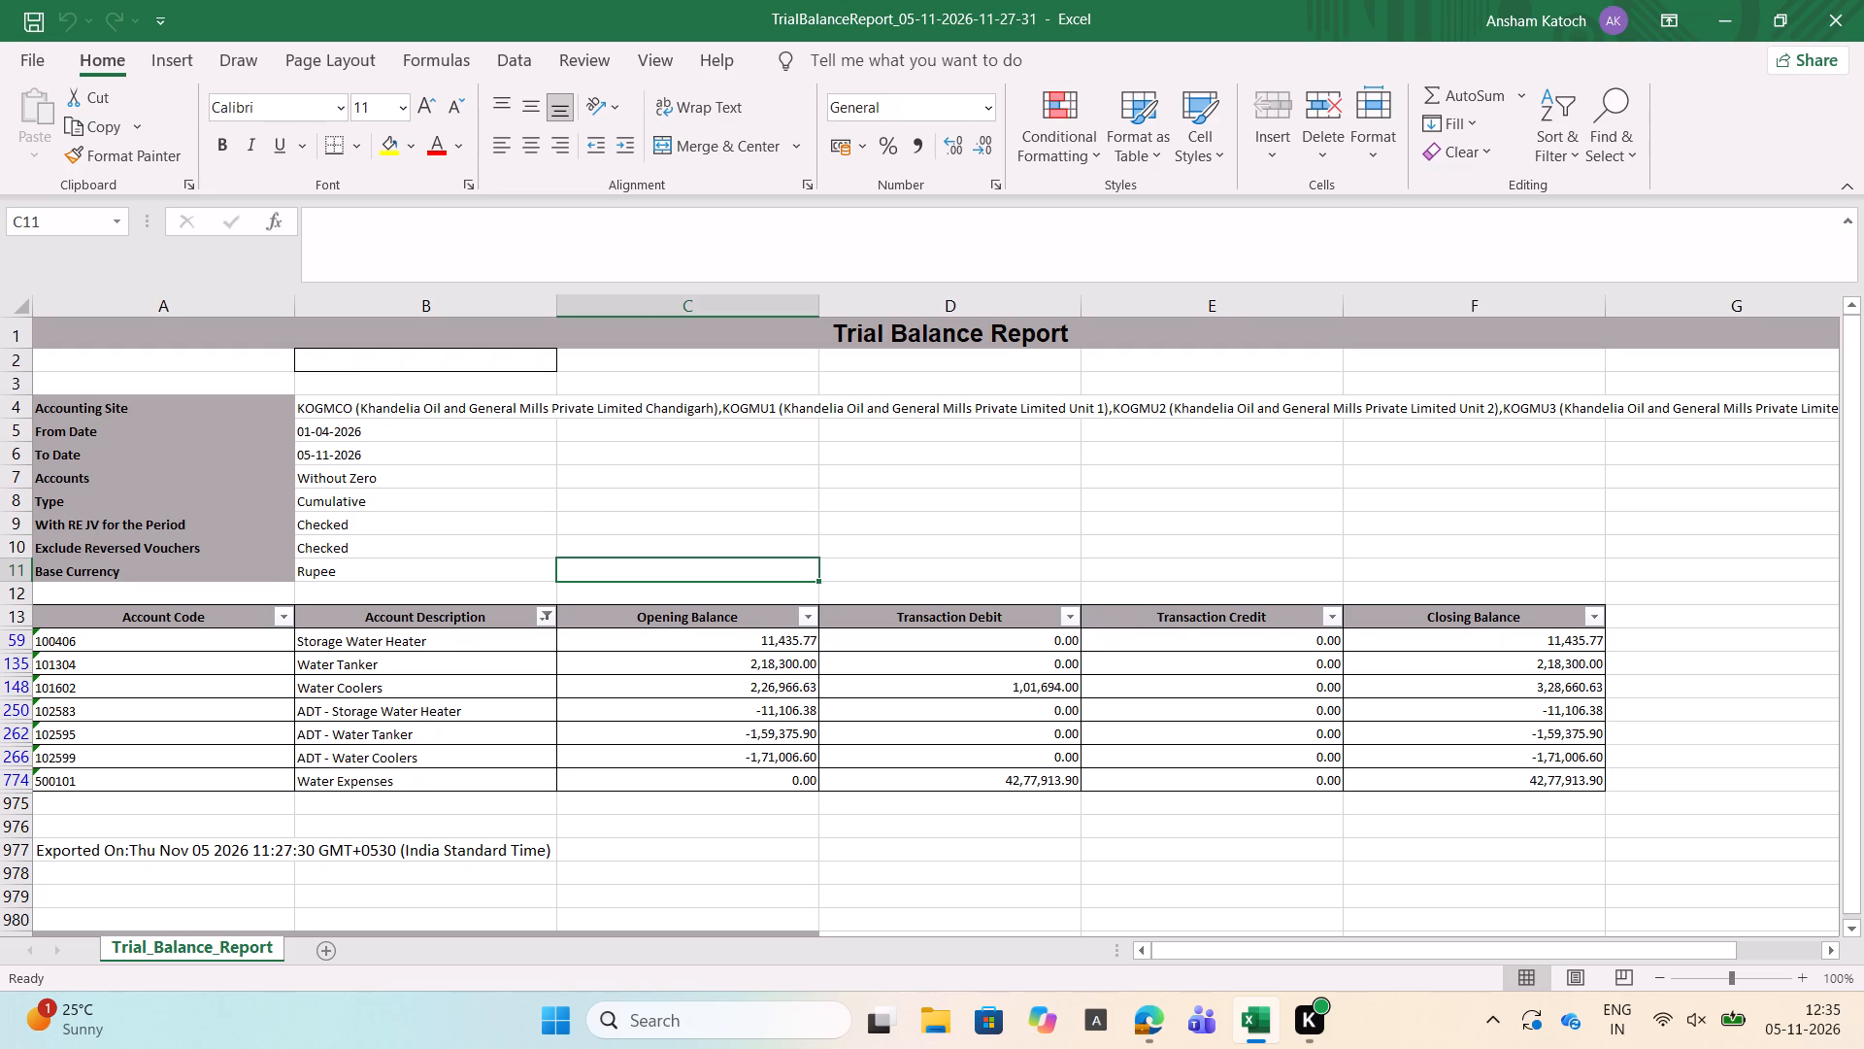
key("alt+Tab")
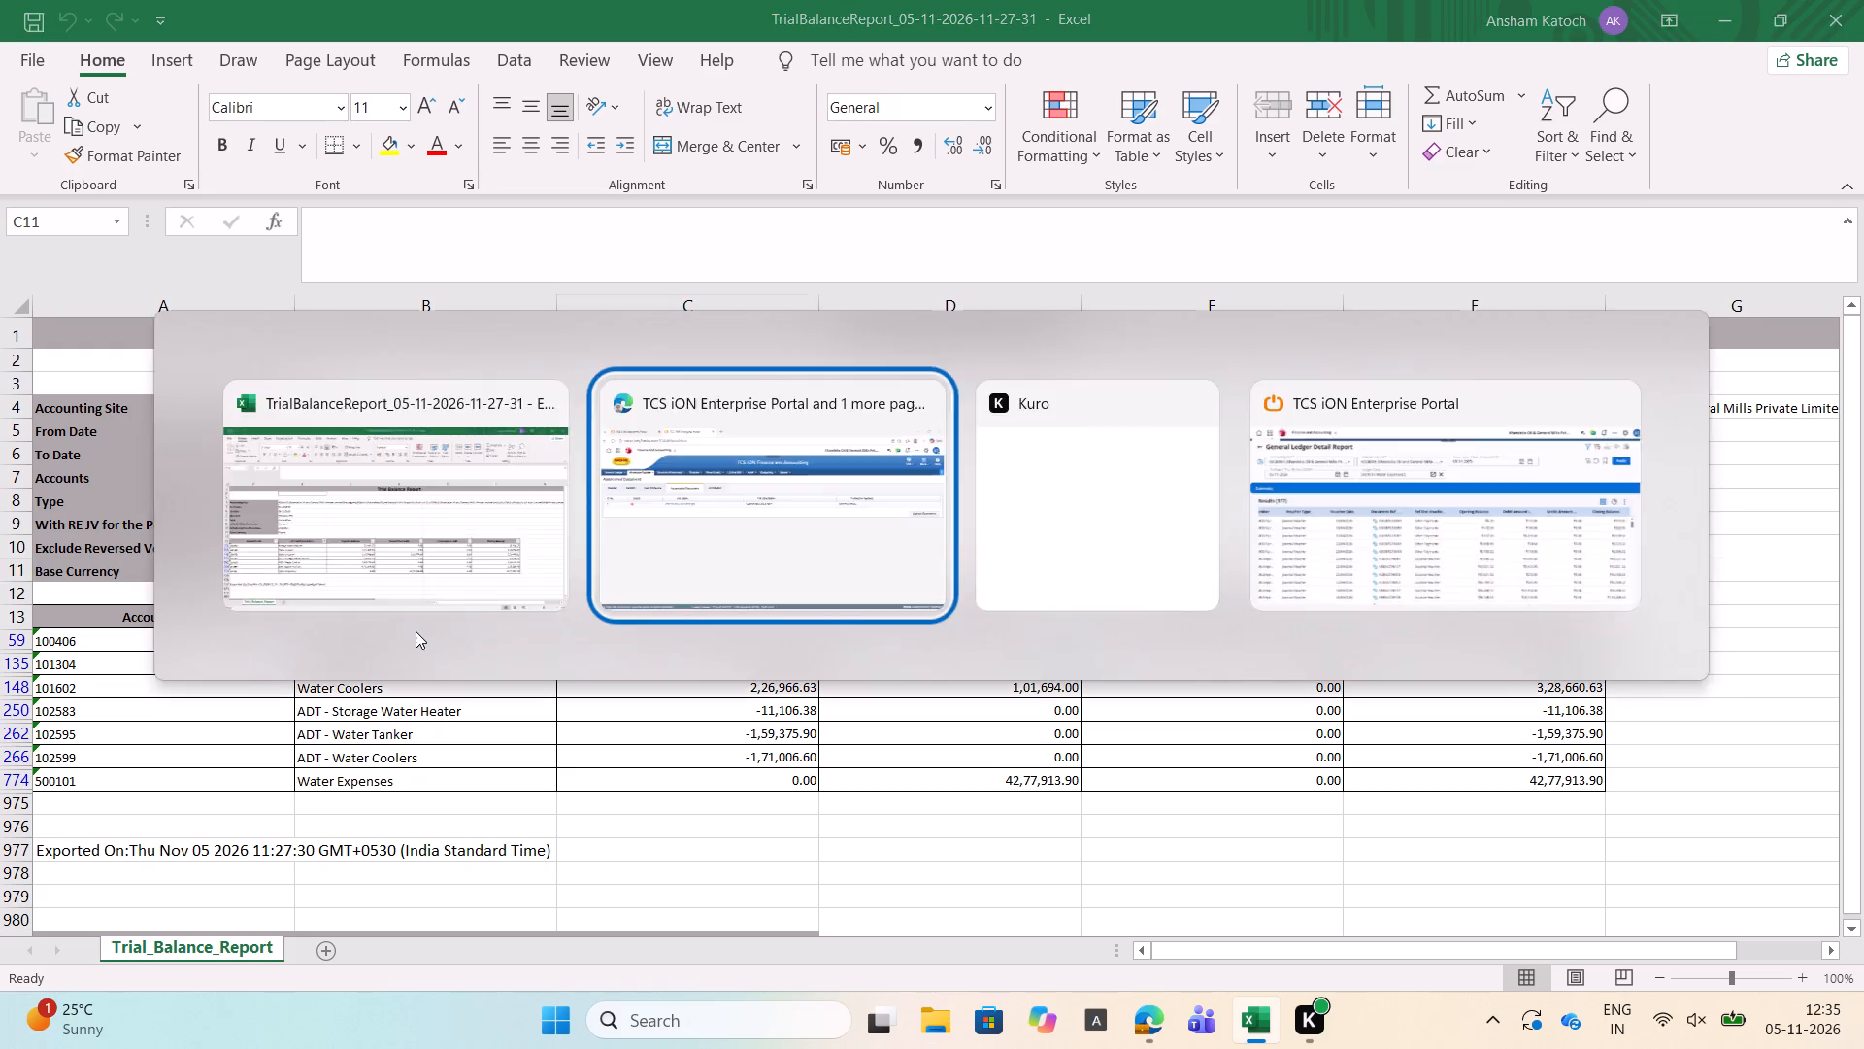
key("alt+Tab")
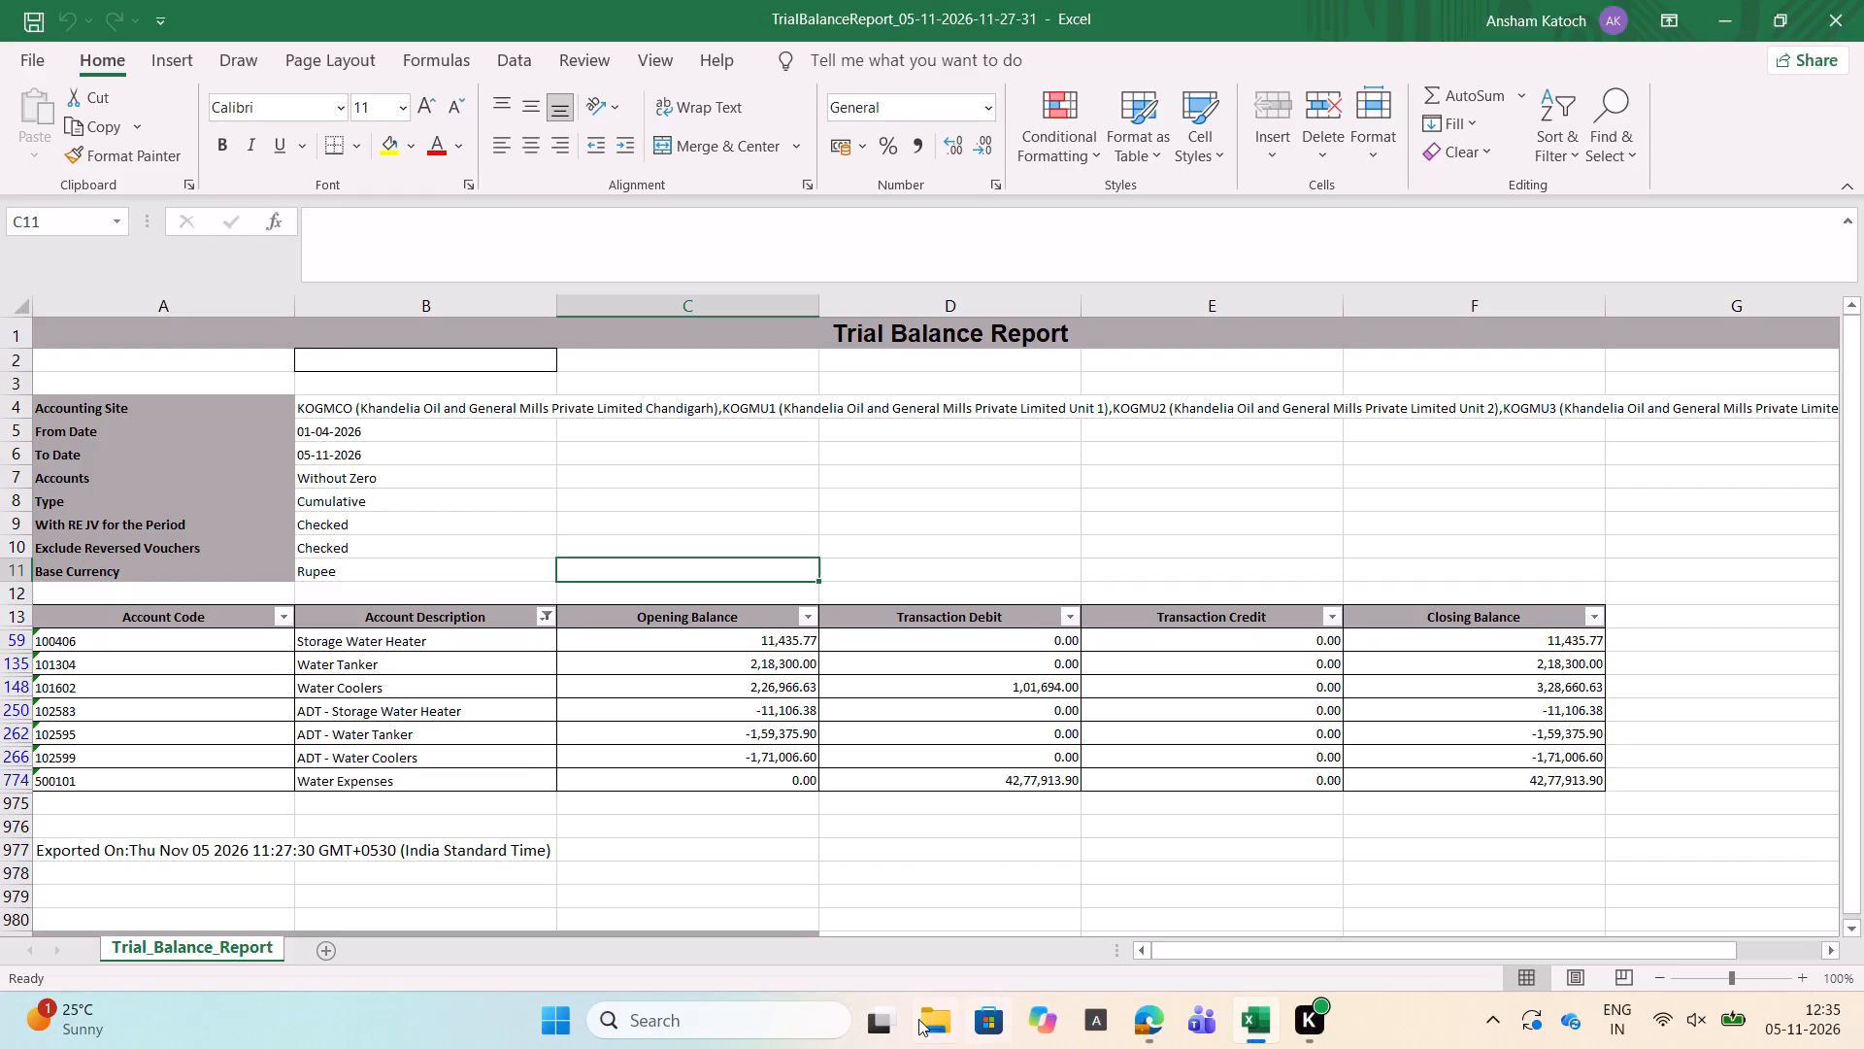
Open the Scope workbook from the KOGM November folder in File Explorer, check the recurring-expense audit scope, and close it.
left_click(918, 1019)
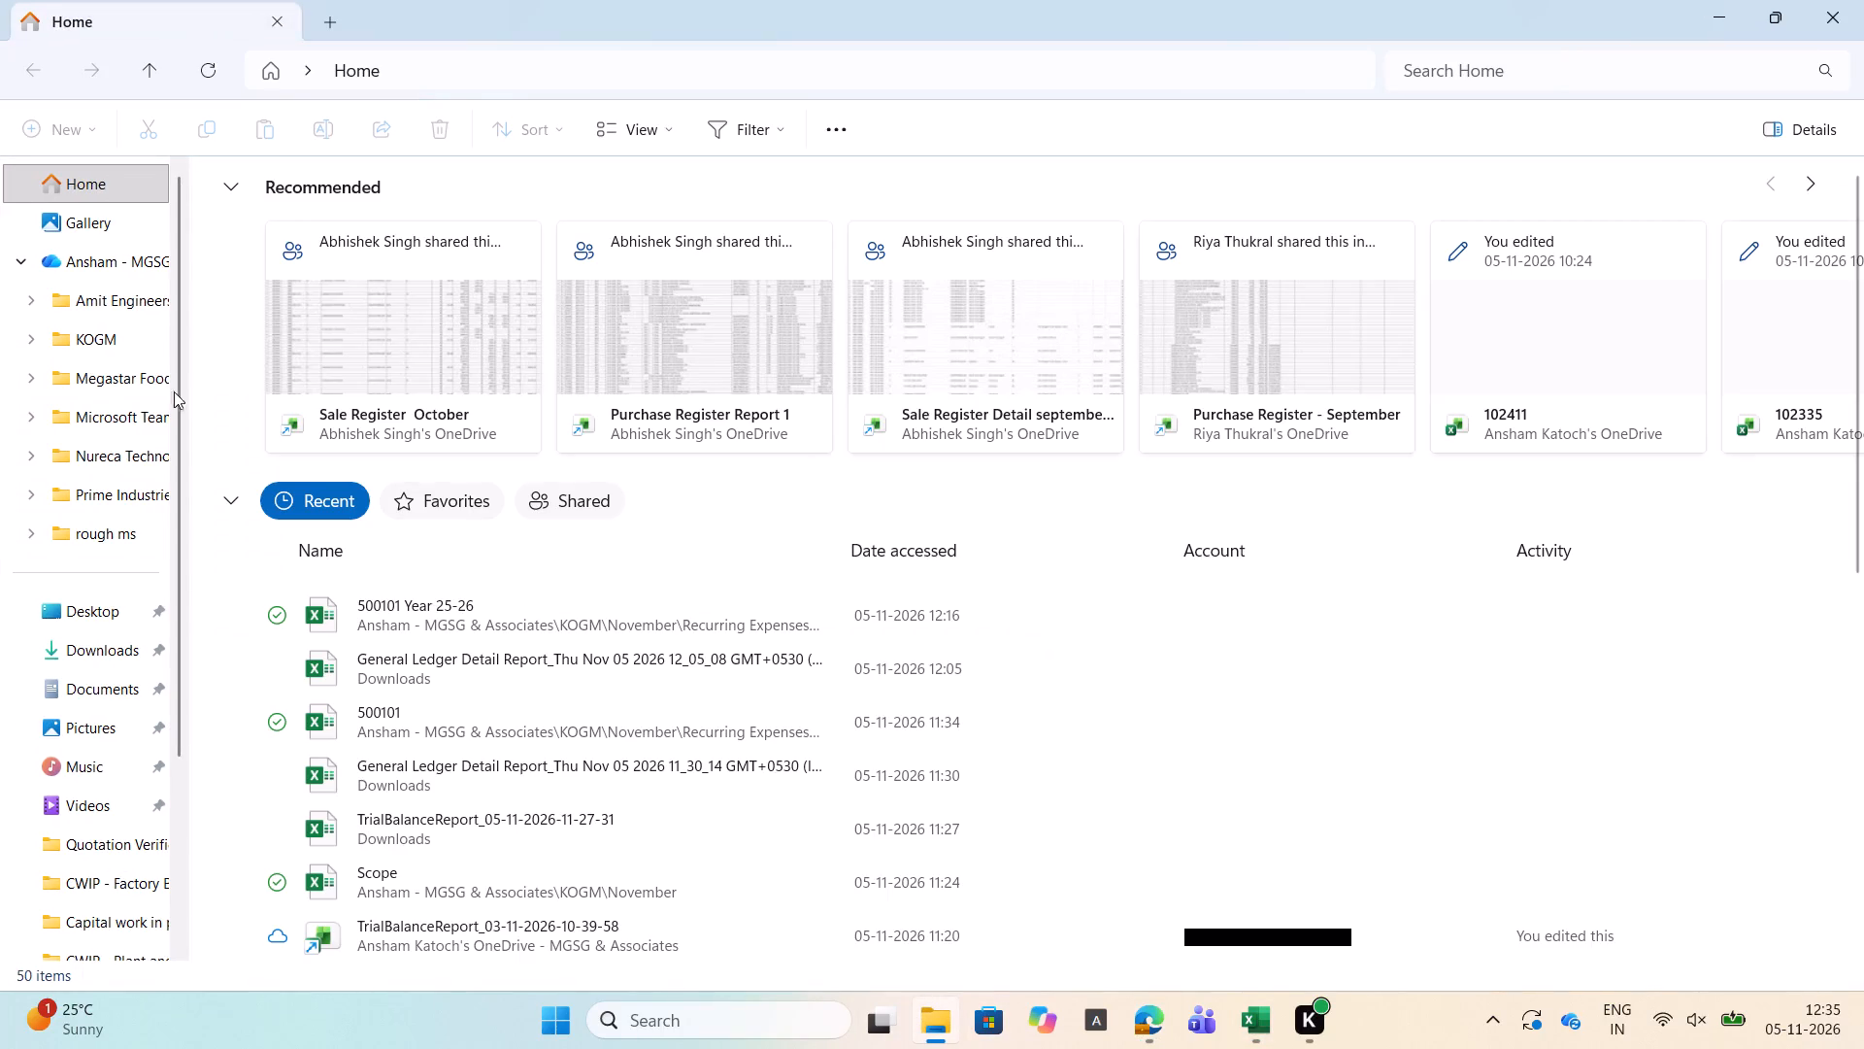
double_click(53, 332)
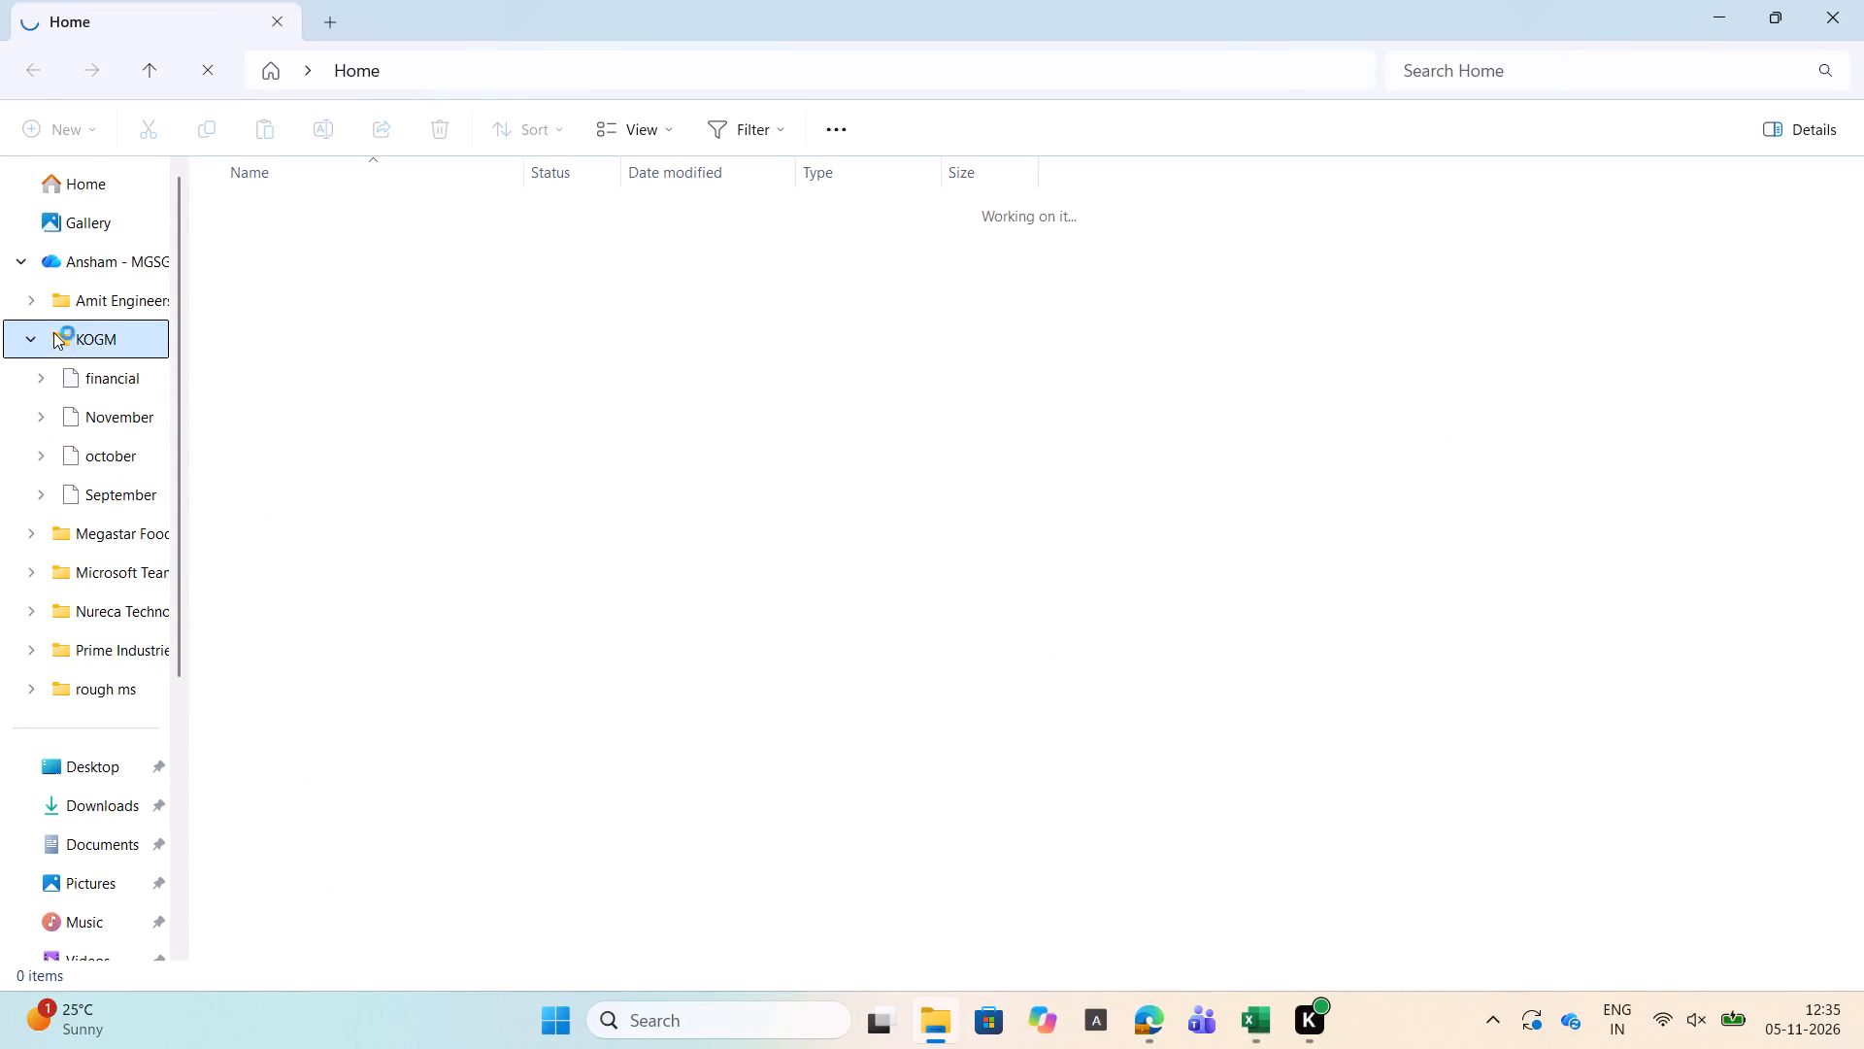
left_click(243, 257)
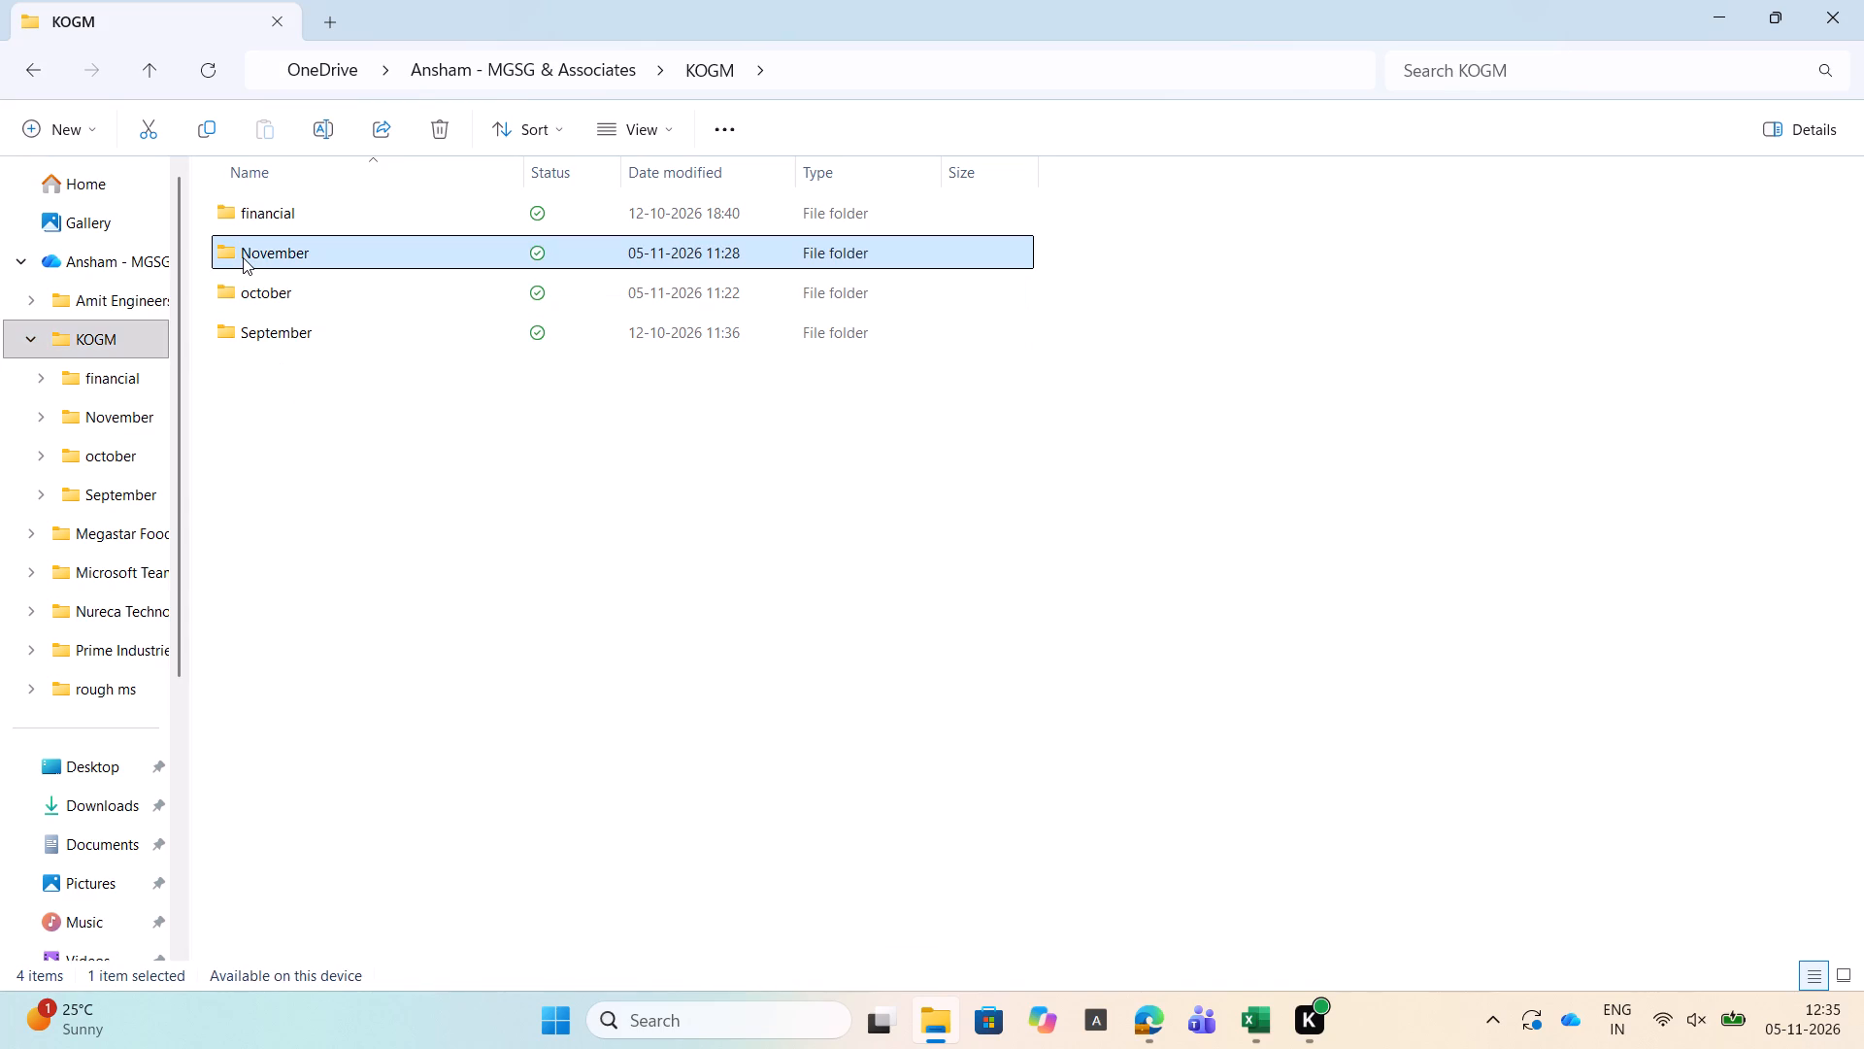
double_click(243, 257)
left_click(259, 348)
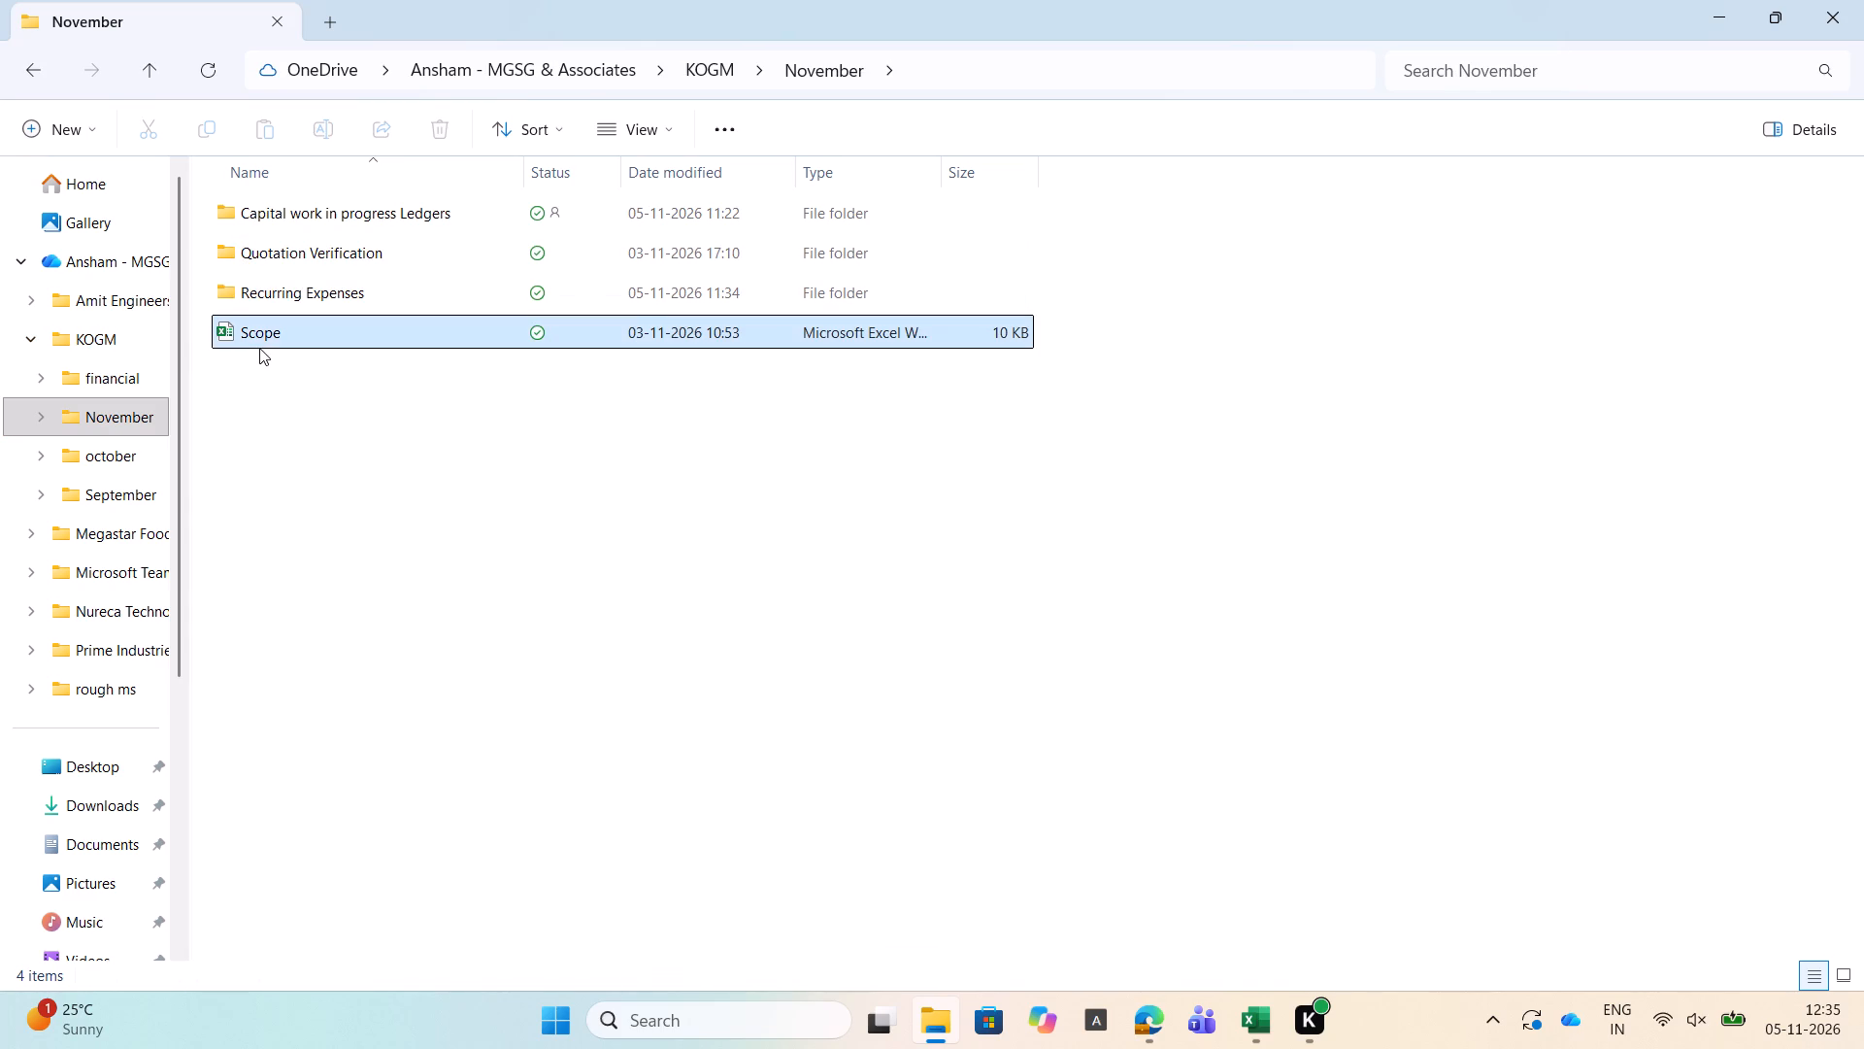
key("Return")
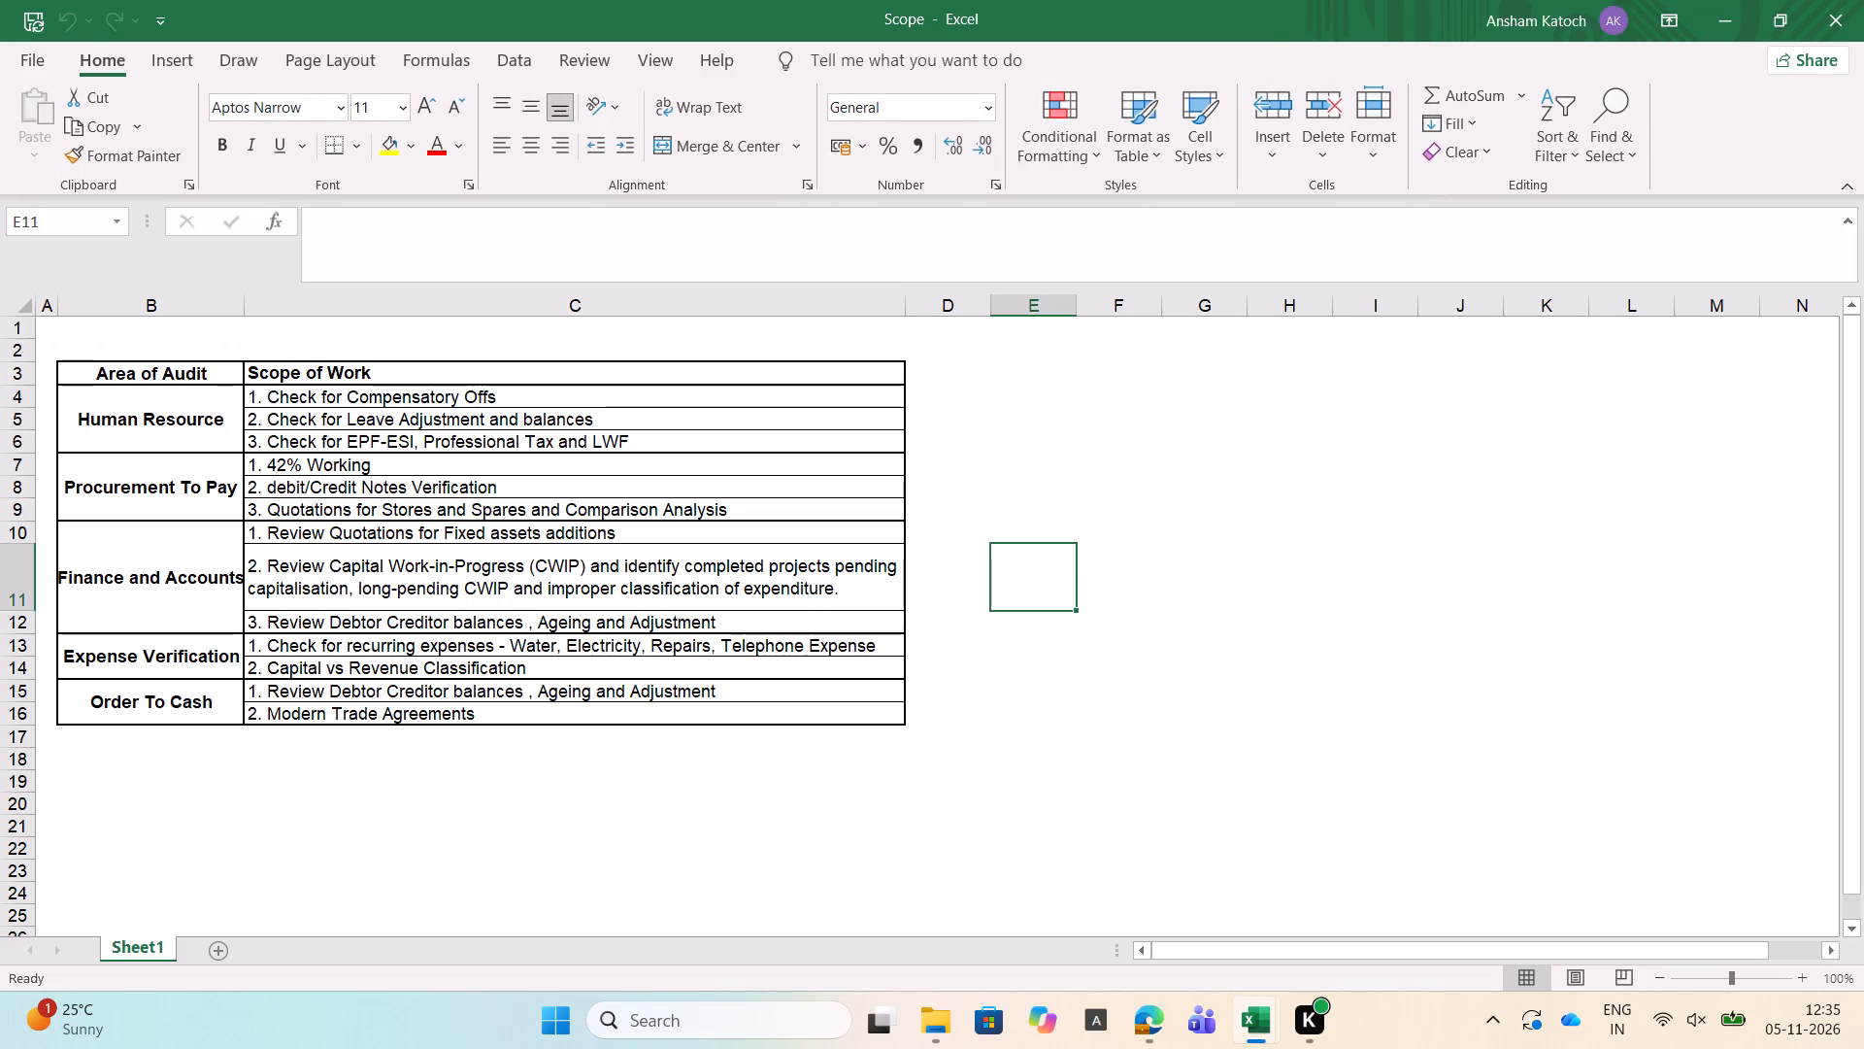
left_click(1863, 10)
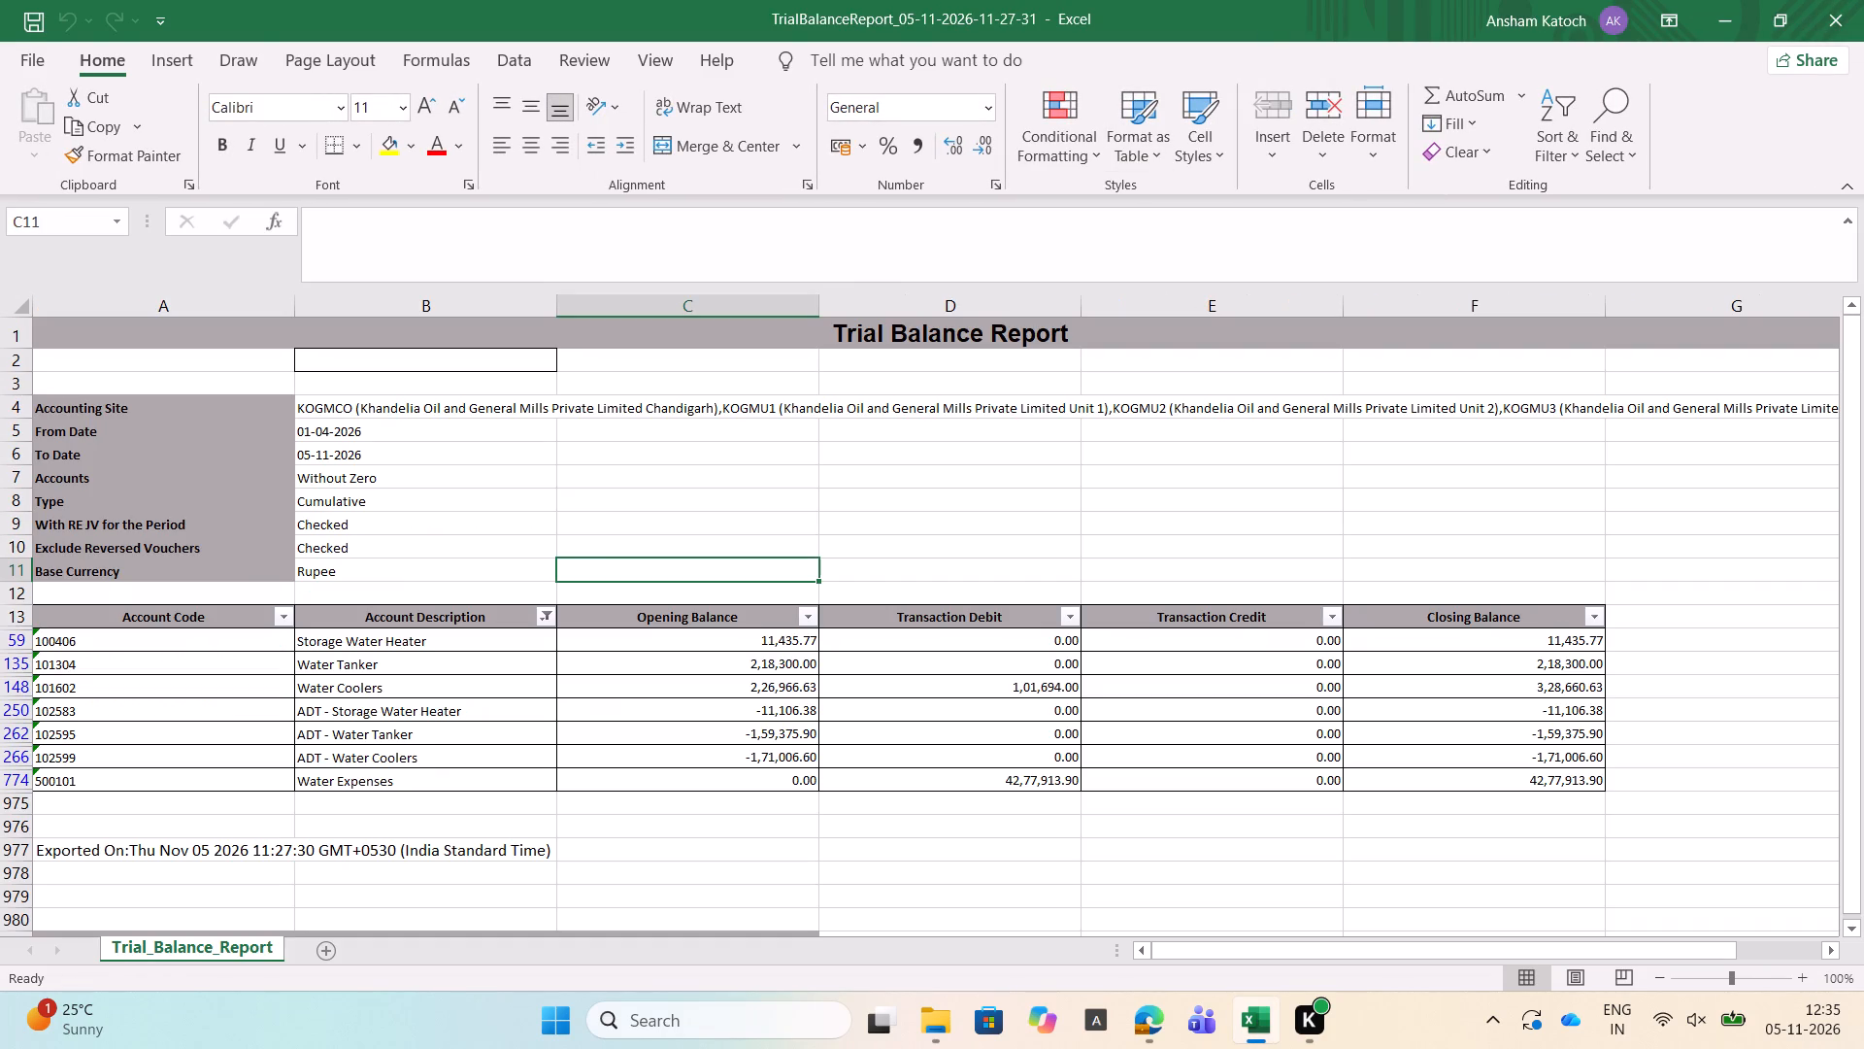
Replace the Account Description filter in the trial balance with a search for "electricity".
key("Left")
key("Left")
key("Down")
key("Down")
key("Right")
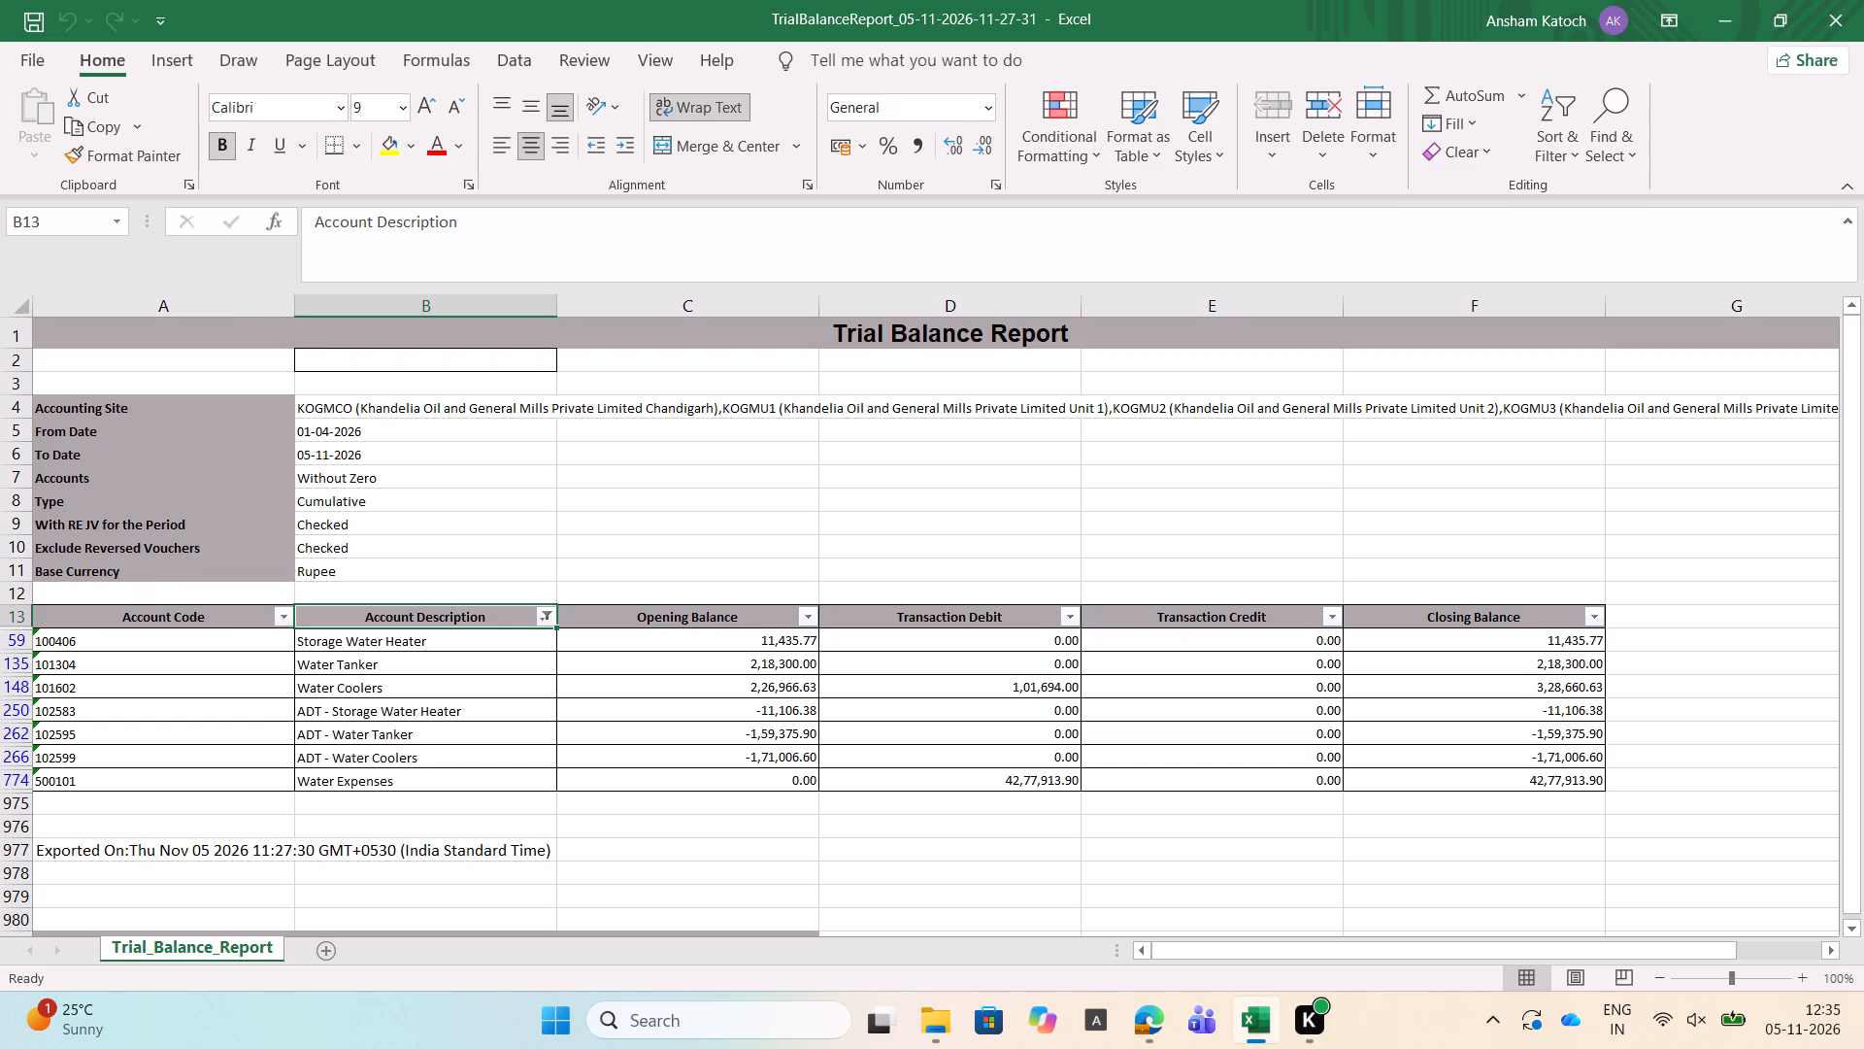
key("alt+Down")
key("Down")
key("Down")
key("Down")
key("Down")
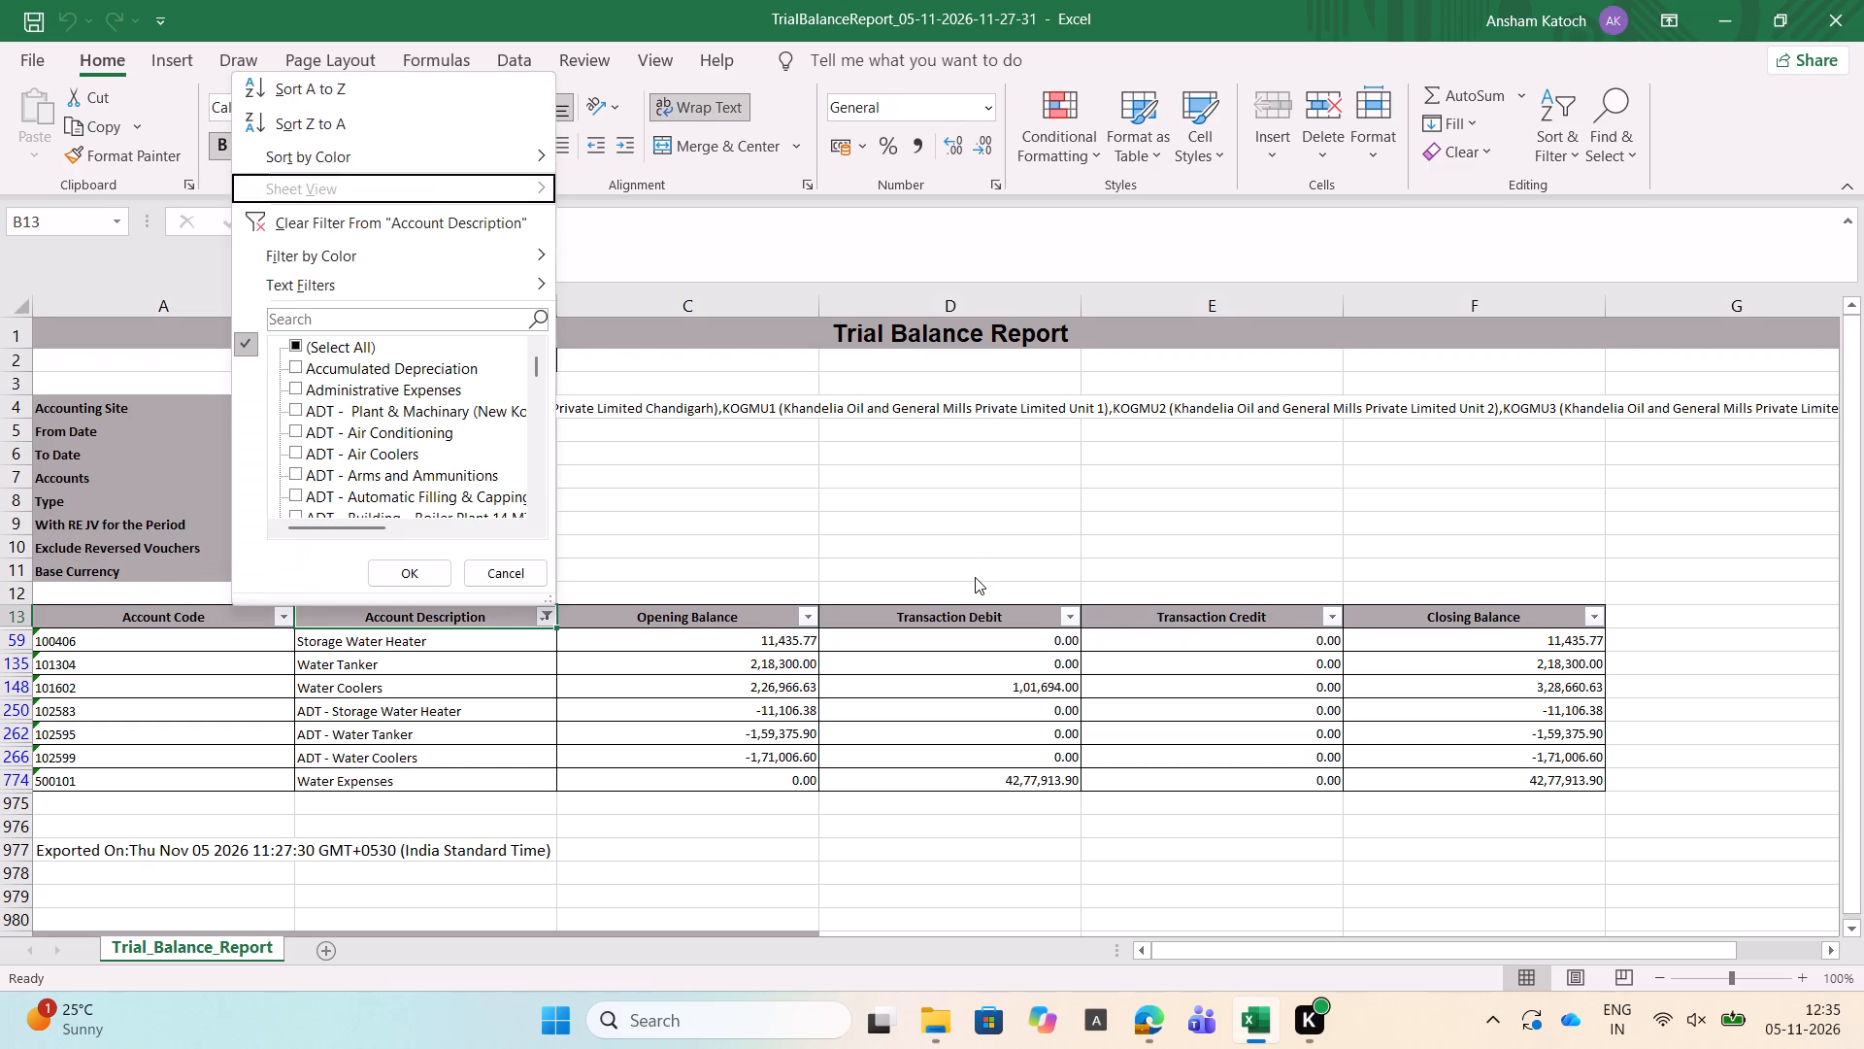
key("Down")
key("Down")
key("Down")
key("Down")
key("Down")
key("Down")
key("Up")
key("Up")
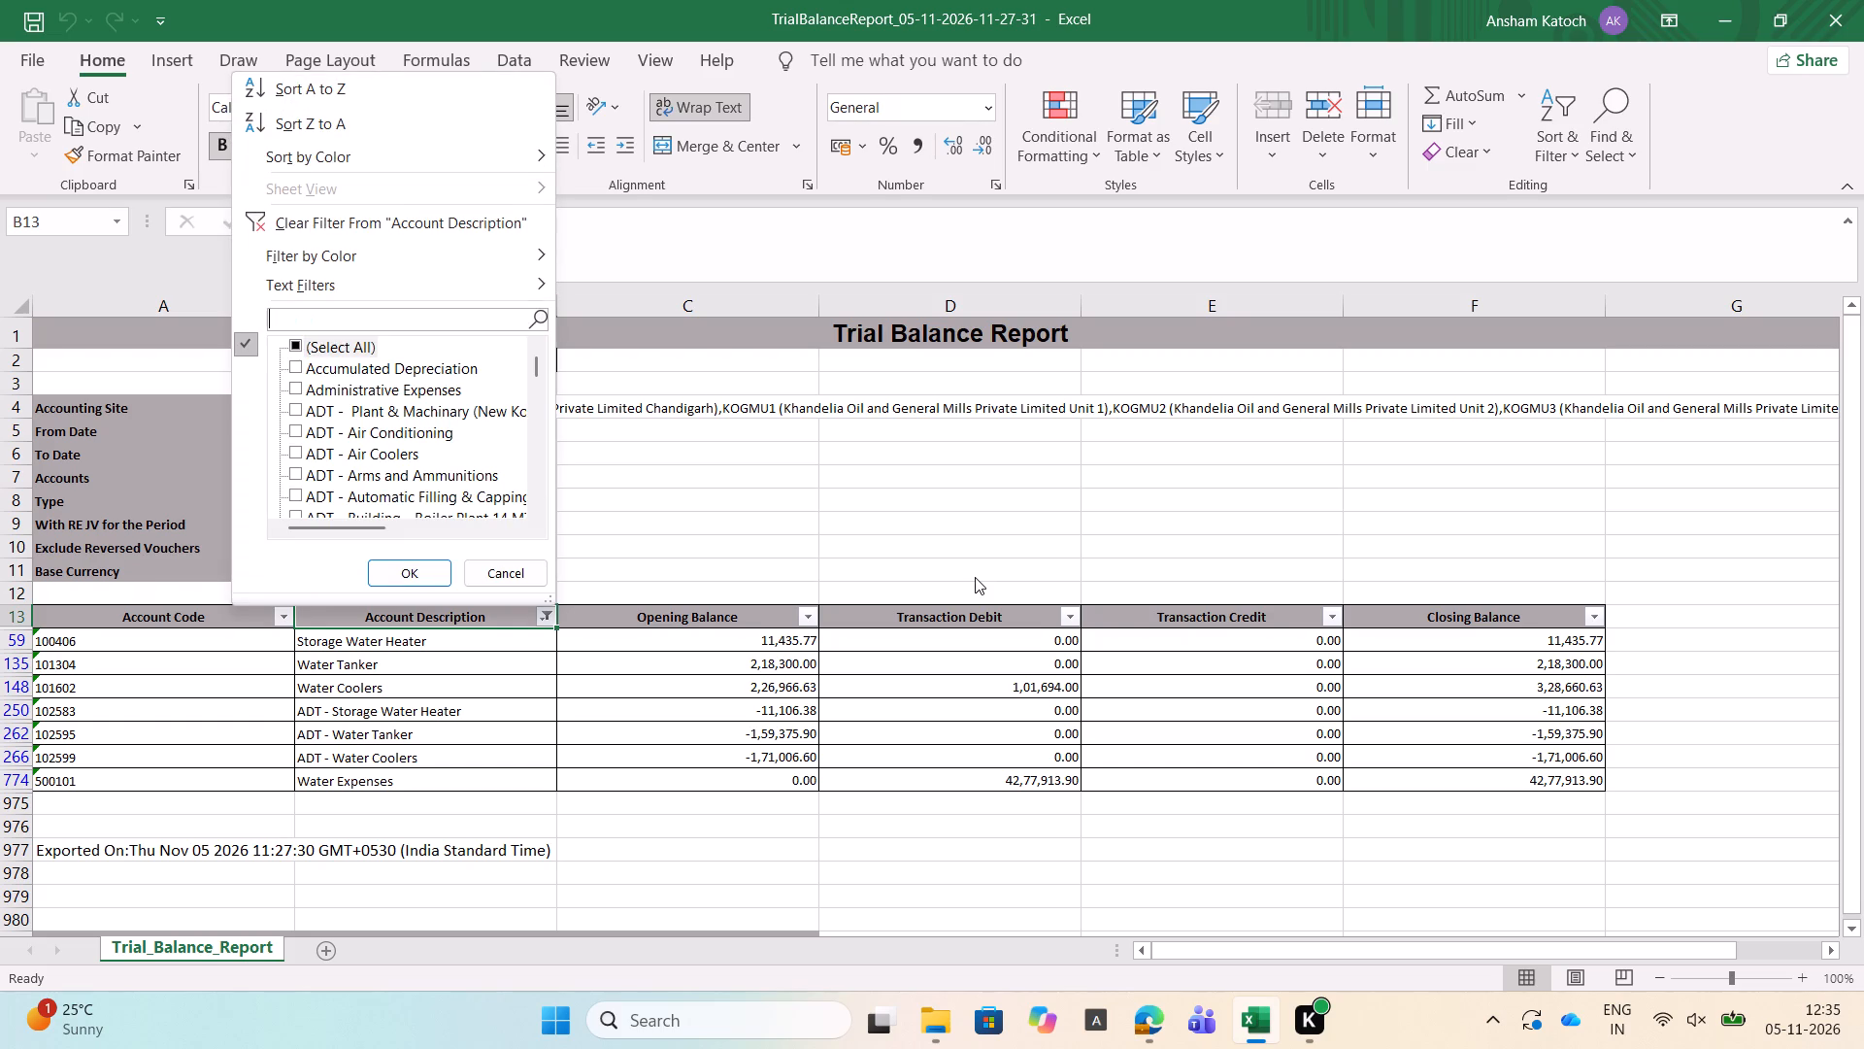
key("Down")
key("space")
key("Up")
type("electricity")
key("Return")
Examine the electricity security deposit accounts in the filtered trial balance, from 120104 to 120114.
key("Down")
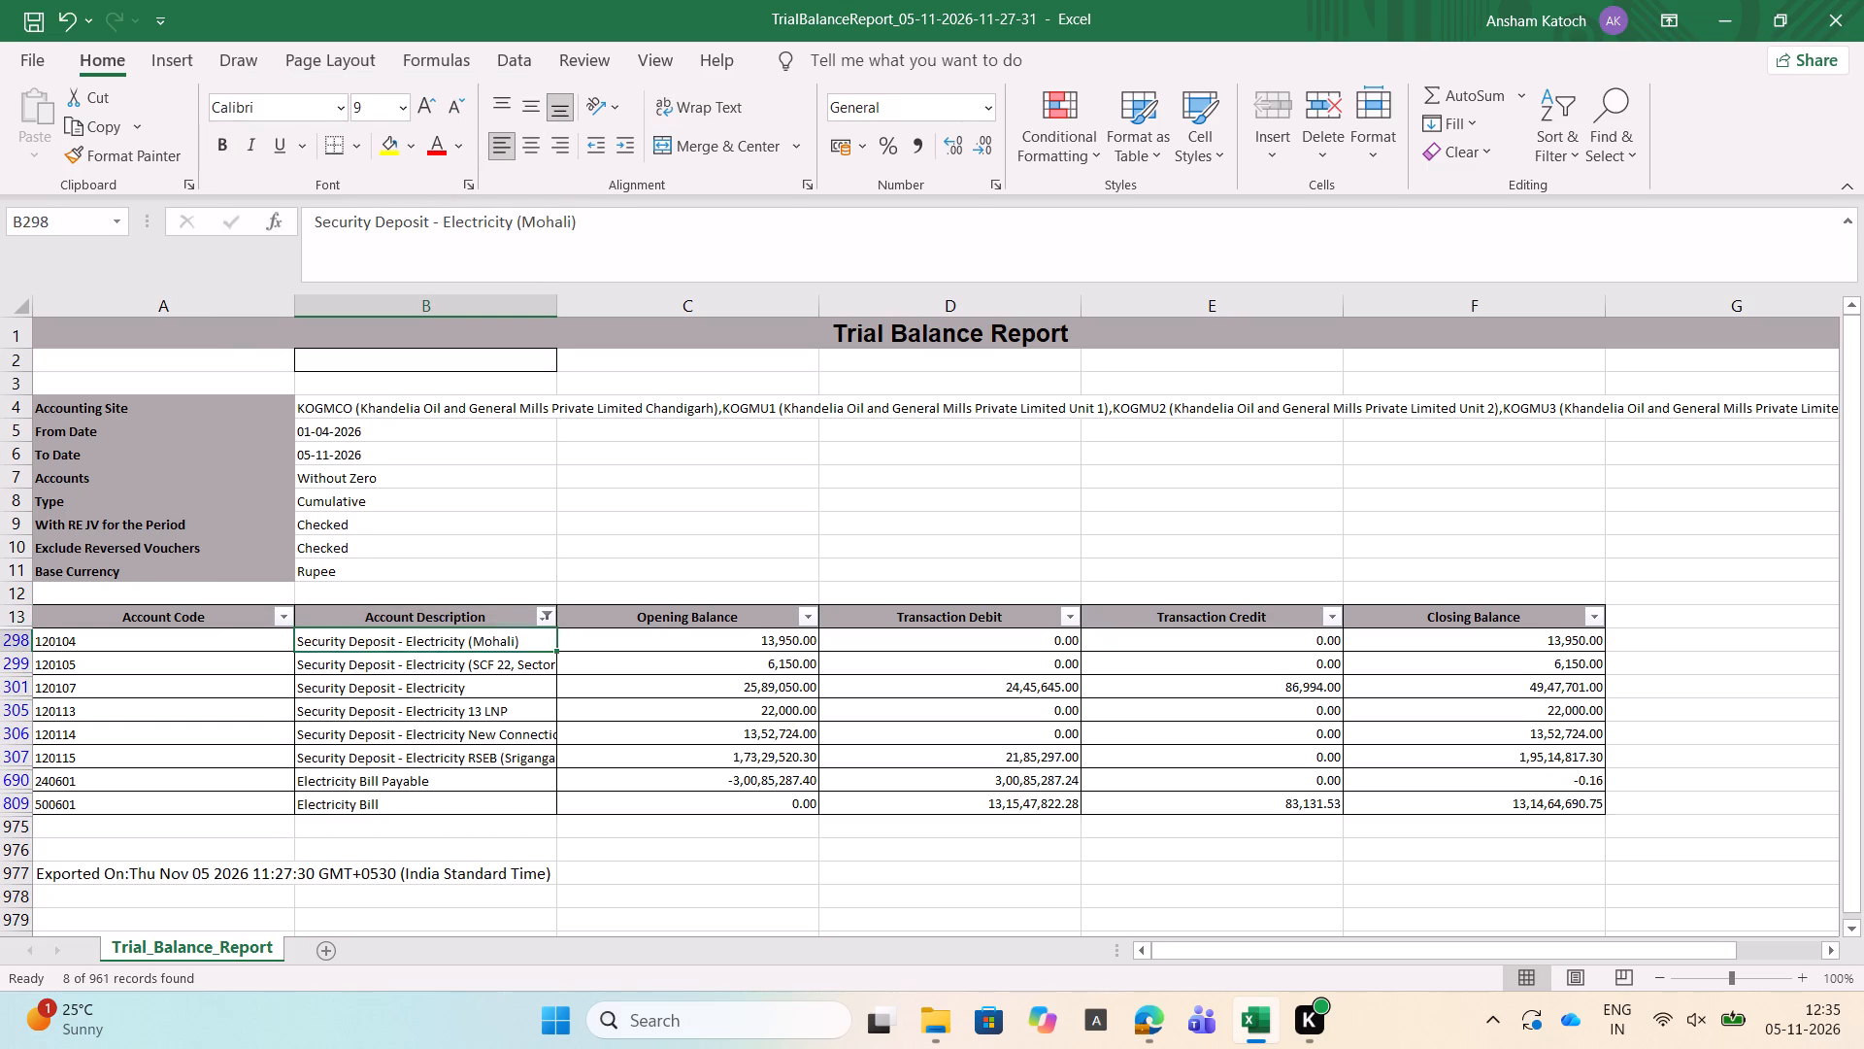
key("Down")
key("Down")
key("Up")
key("Up")
key("Down")
key("Left")
key("Up")
key("Right")
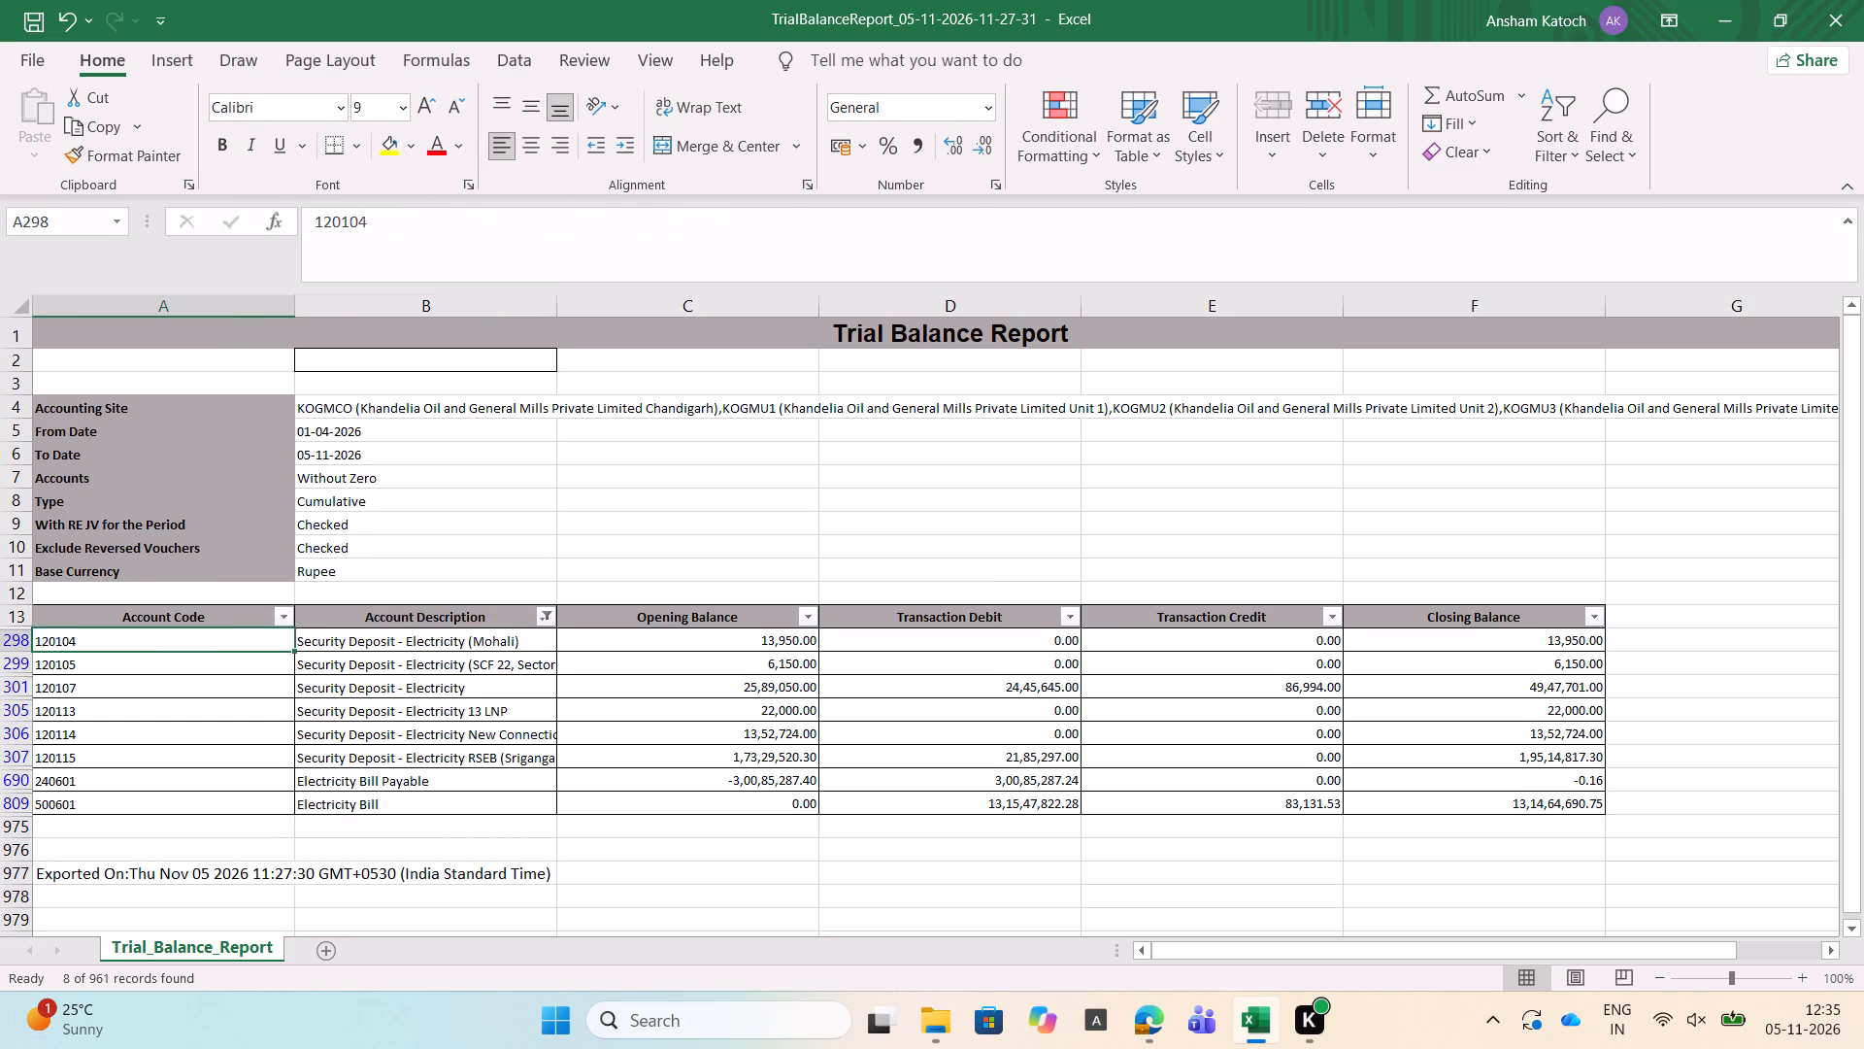
key("Down")
key("Up")
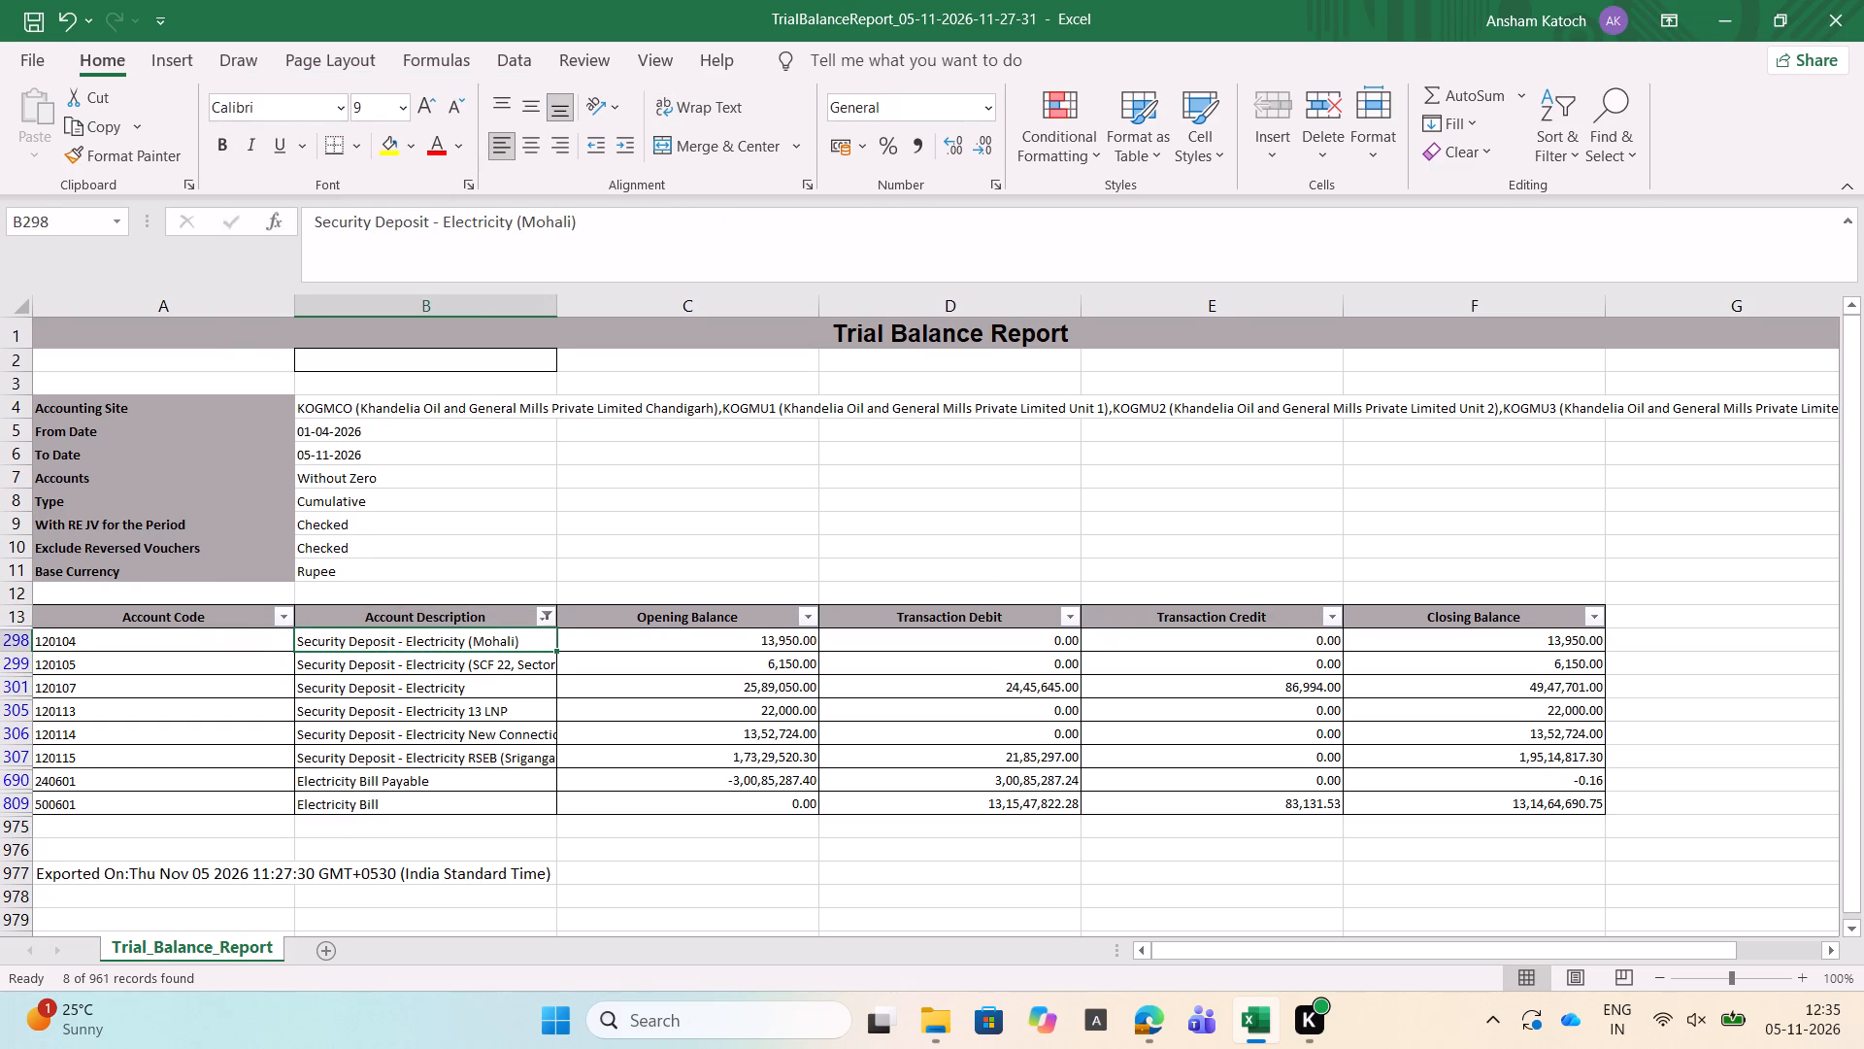
key("Down")
key("Down")
key("Down")
key("Down")
key("Up")
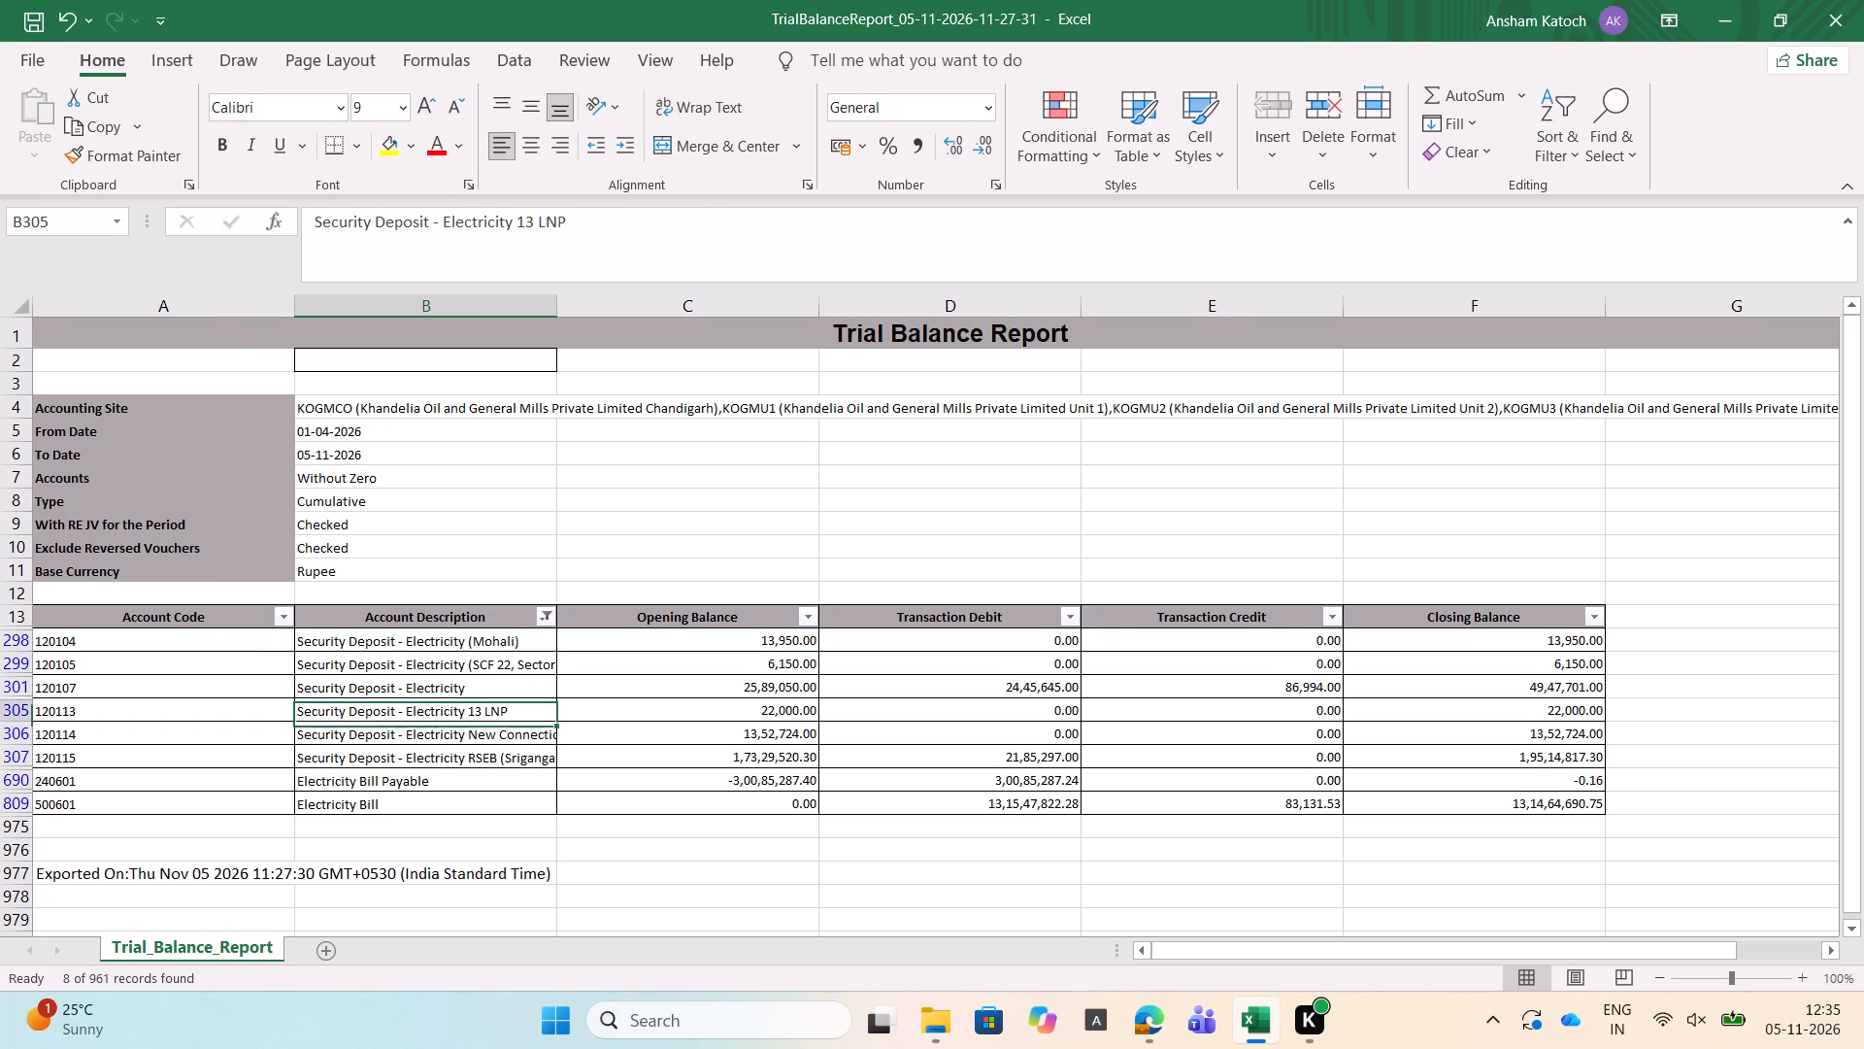
key("Up")
key("Up")
key("Down")
key("Down")
key("Up")
key("Down")
key("Down")
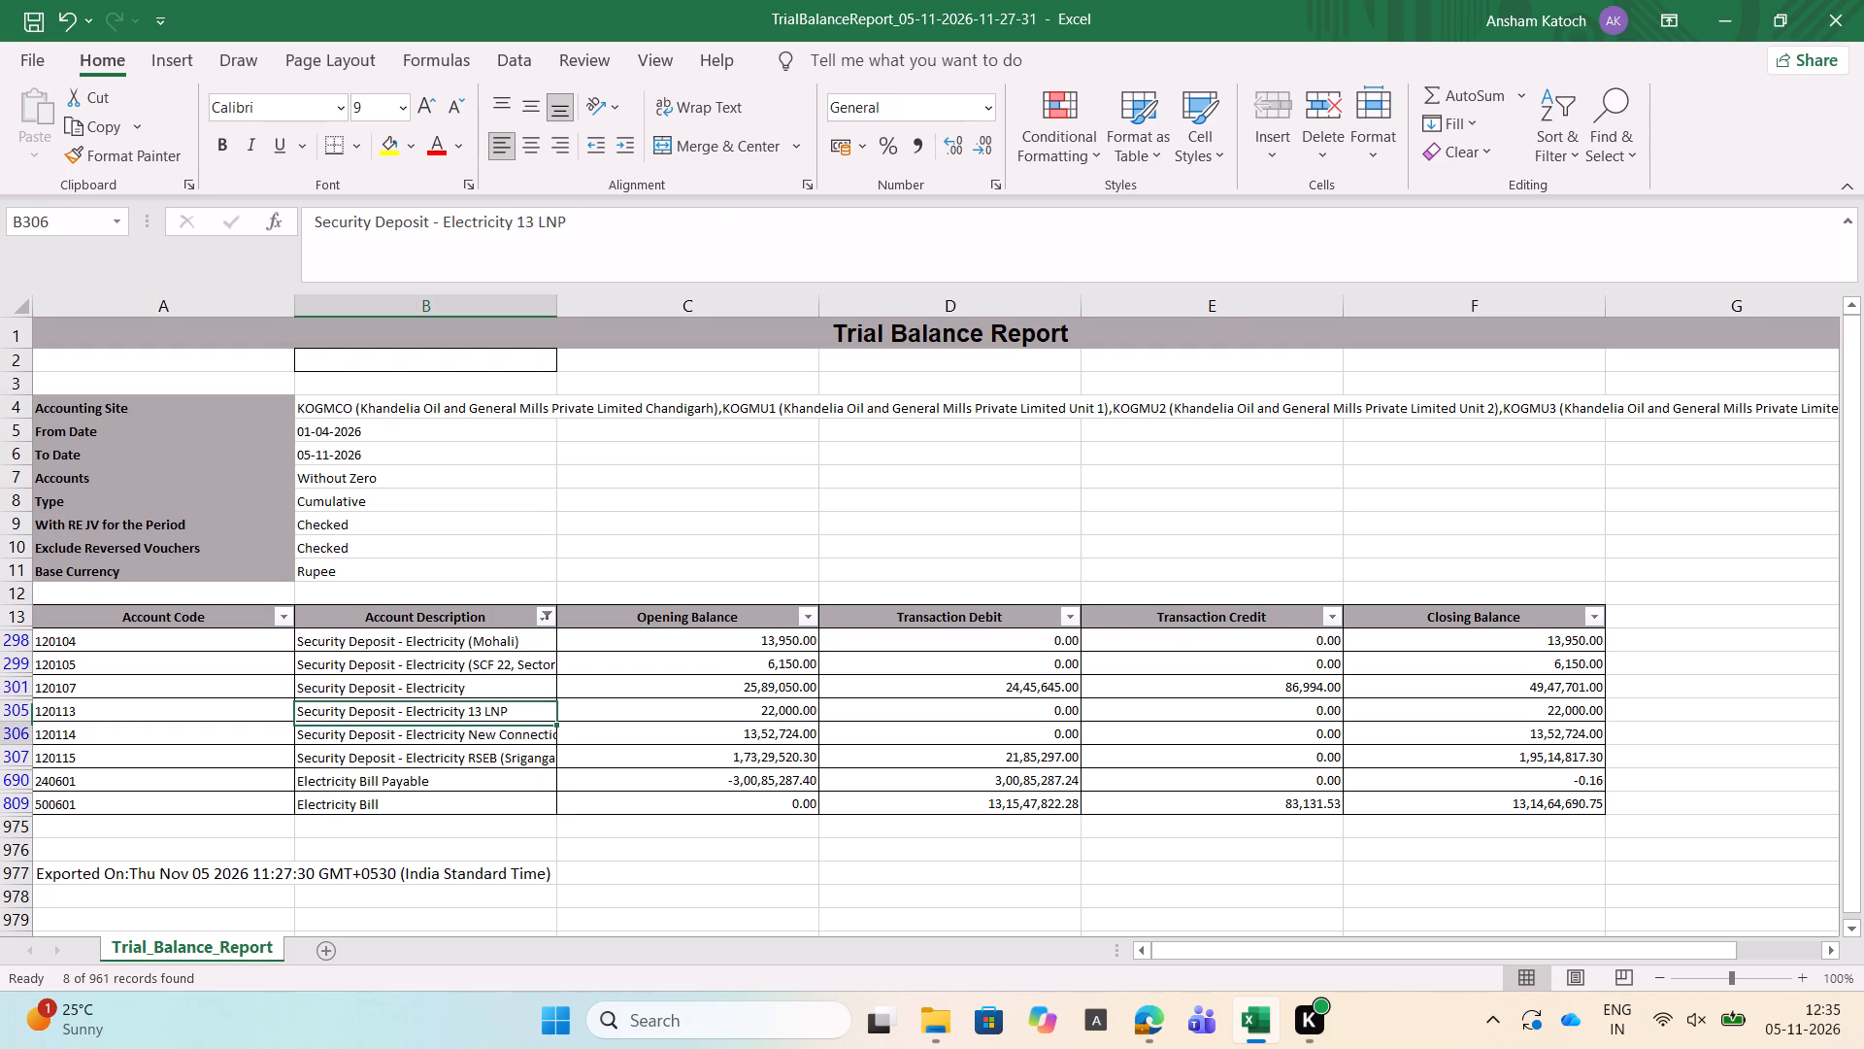
Compare the full descriptions of the RSEB electricity security deposit accounts 120114 and 120115.
key("Down")
key("Down")
key("Up")
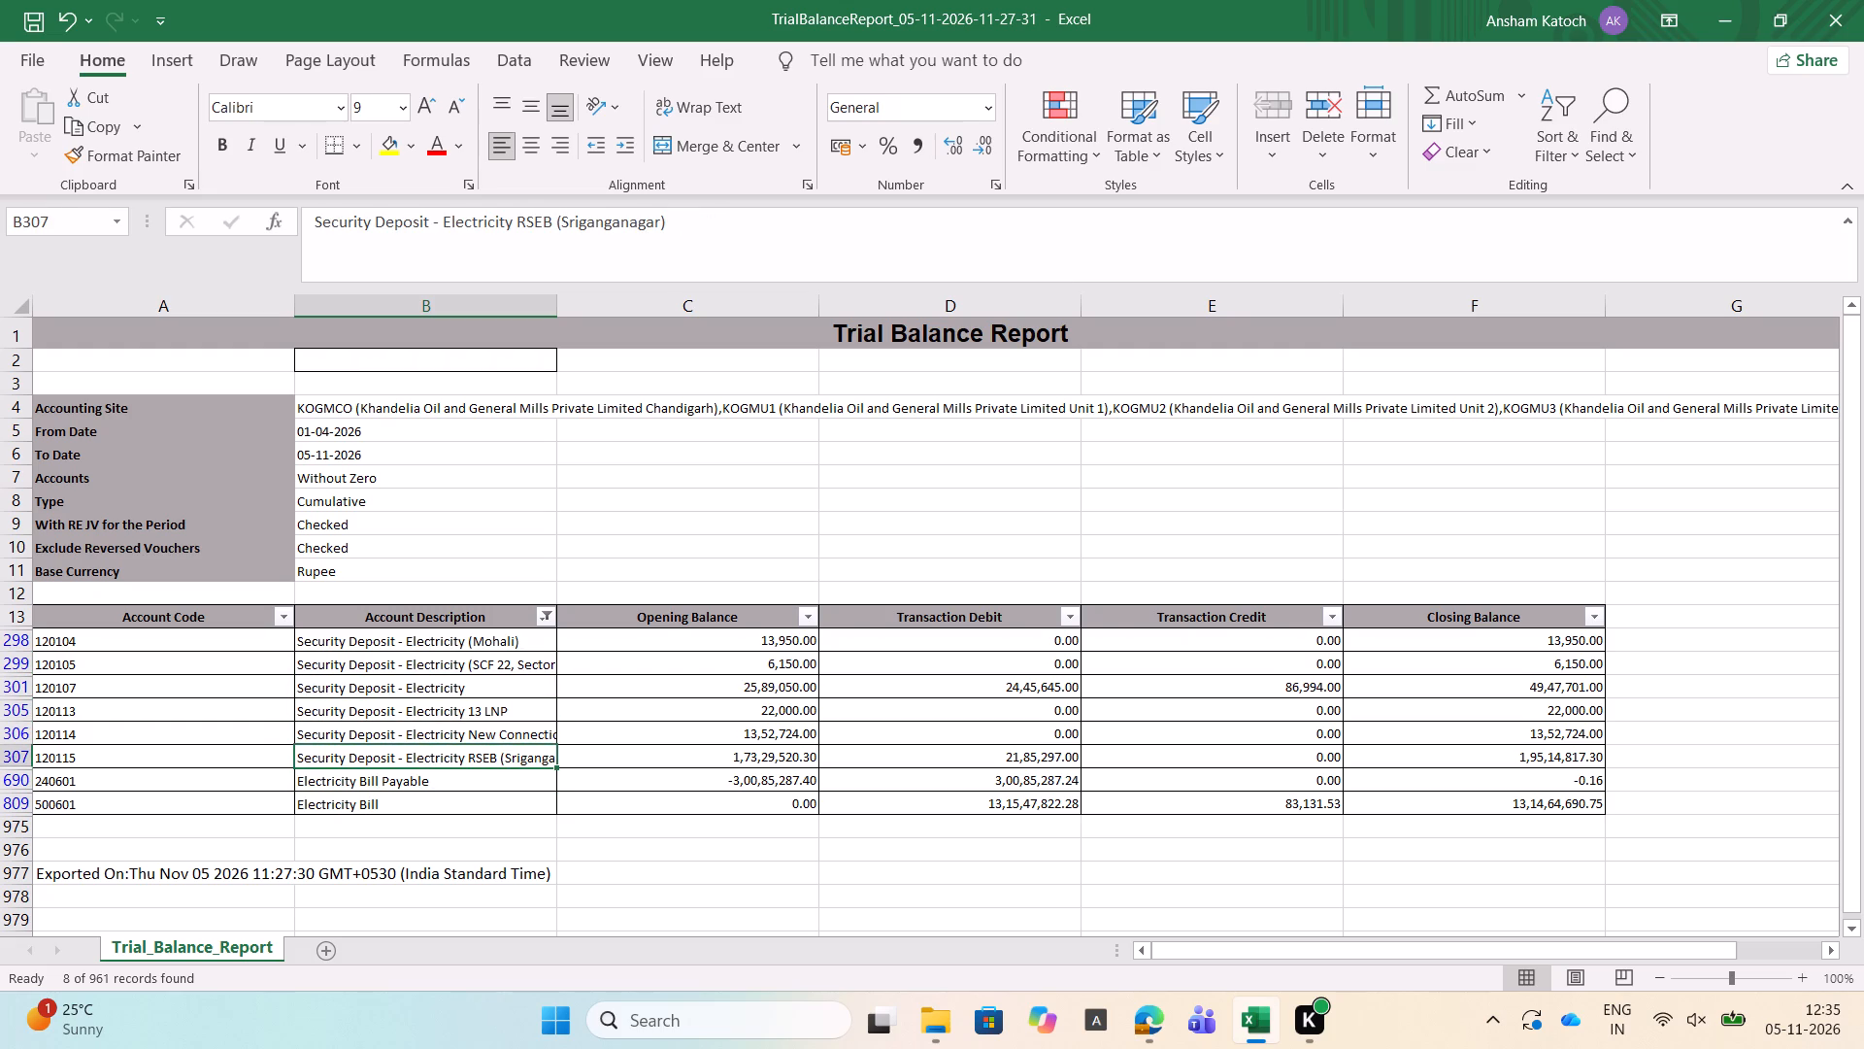
key("Up")
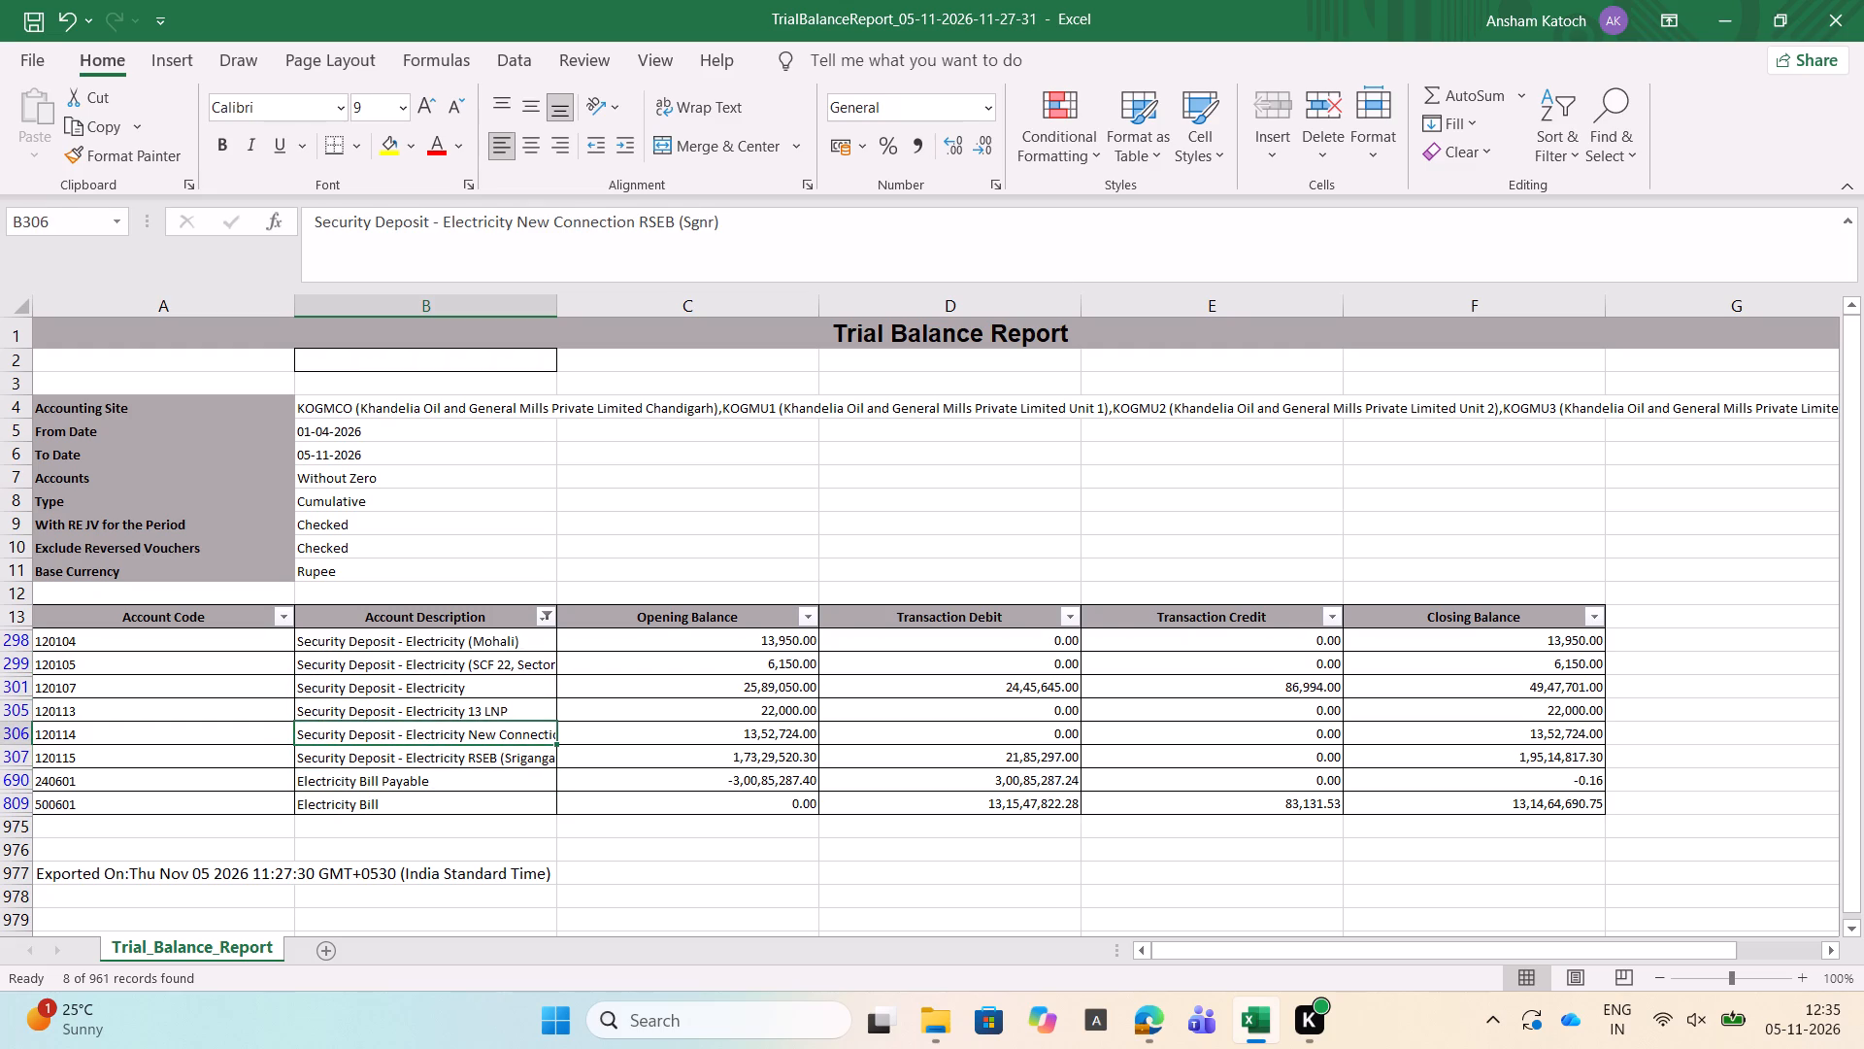
key("Down")
key("Down")
key("Down")
key("Up")
key("Up")
key("Up")
key("Down")
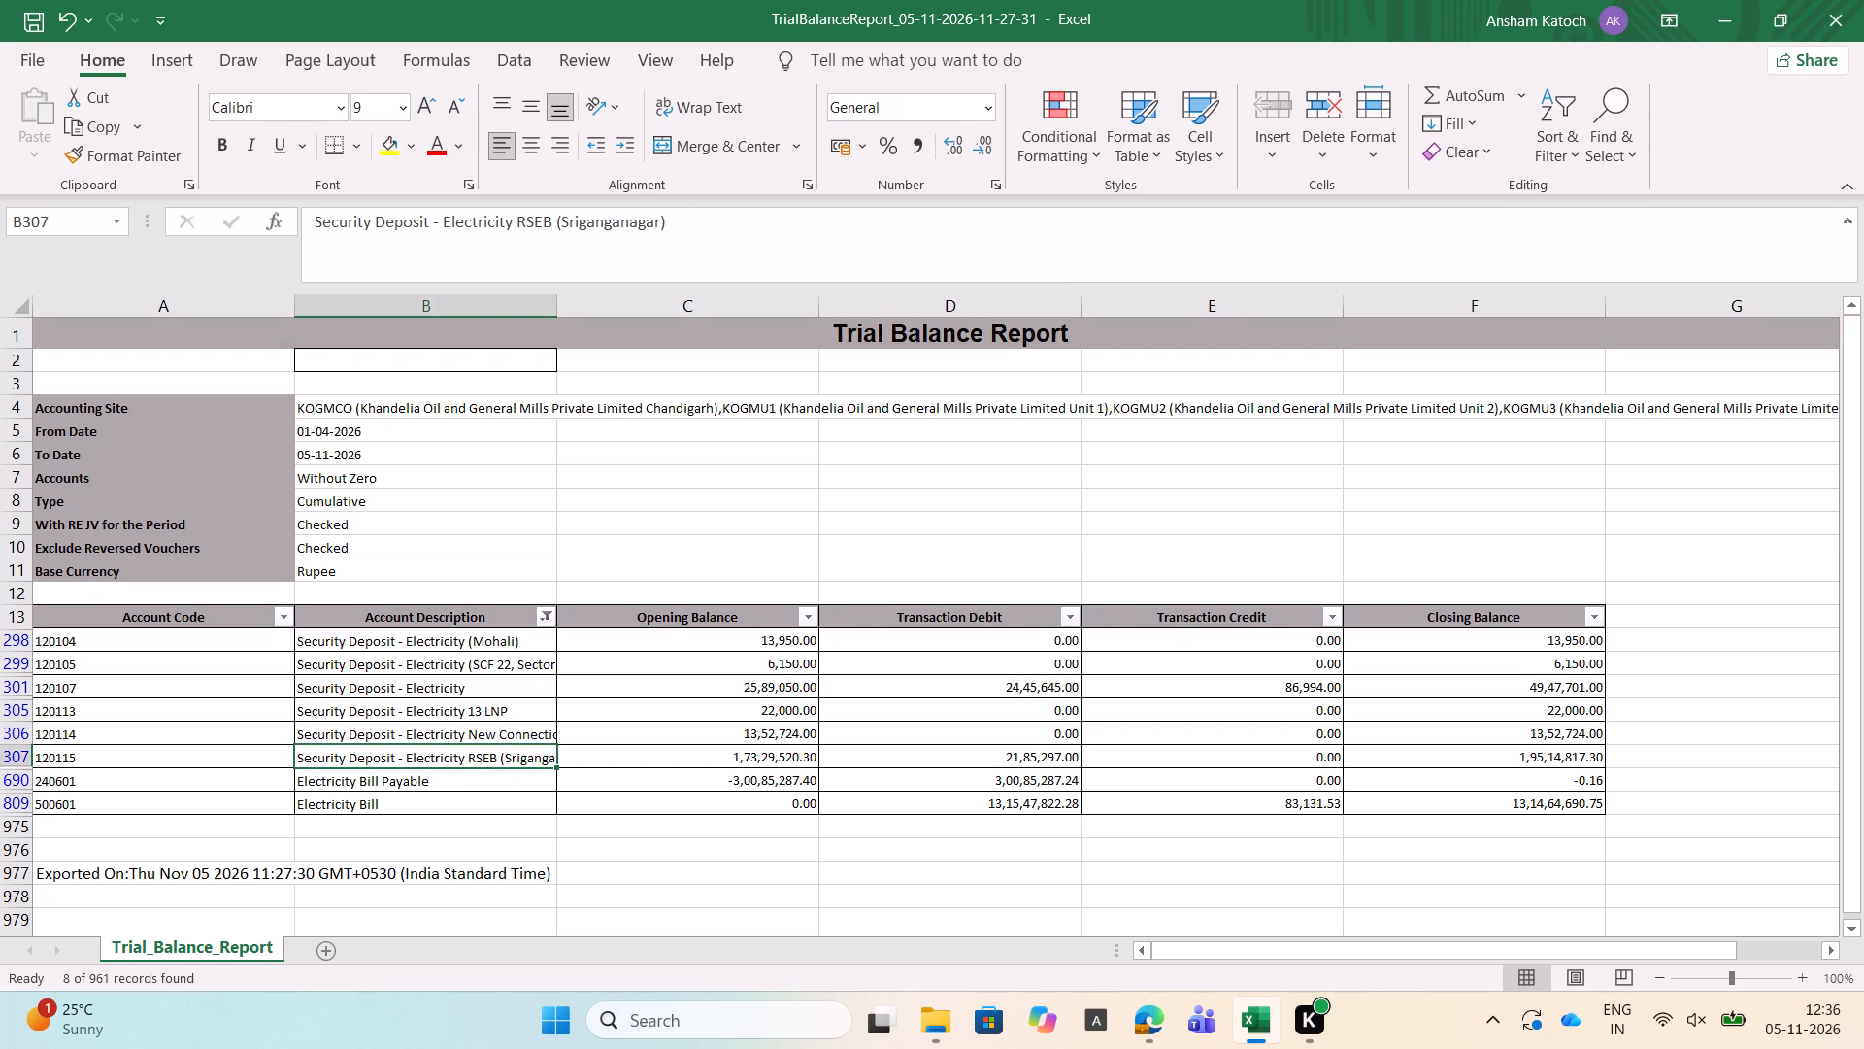
key("Up")
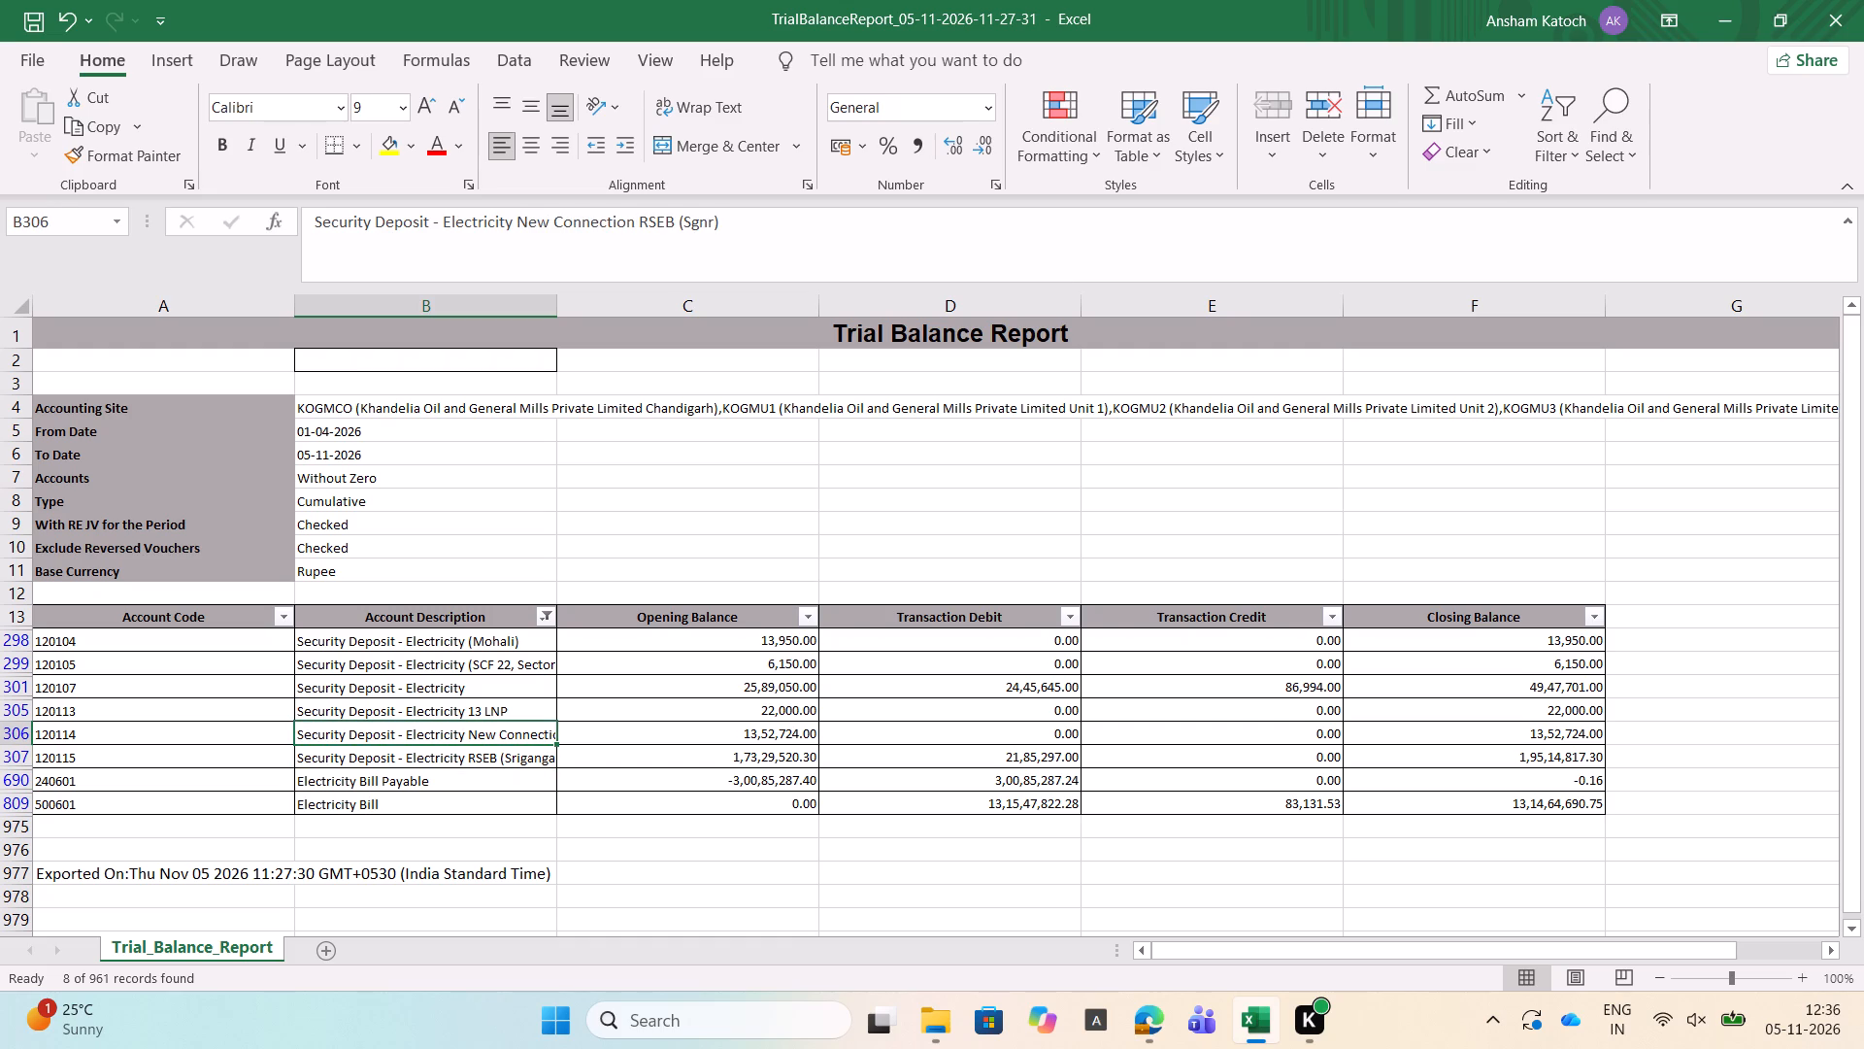
key("Down")
key("Down")
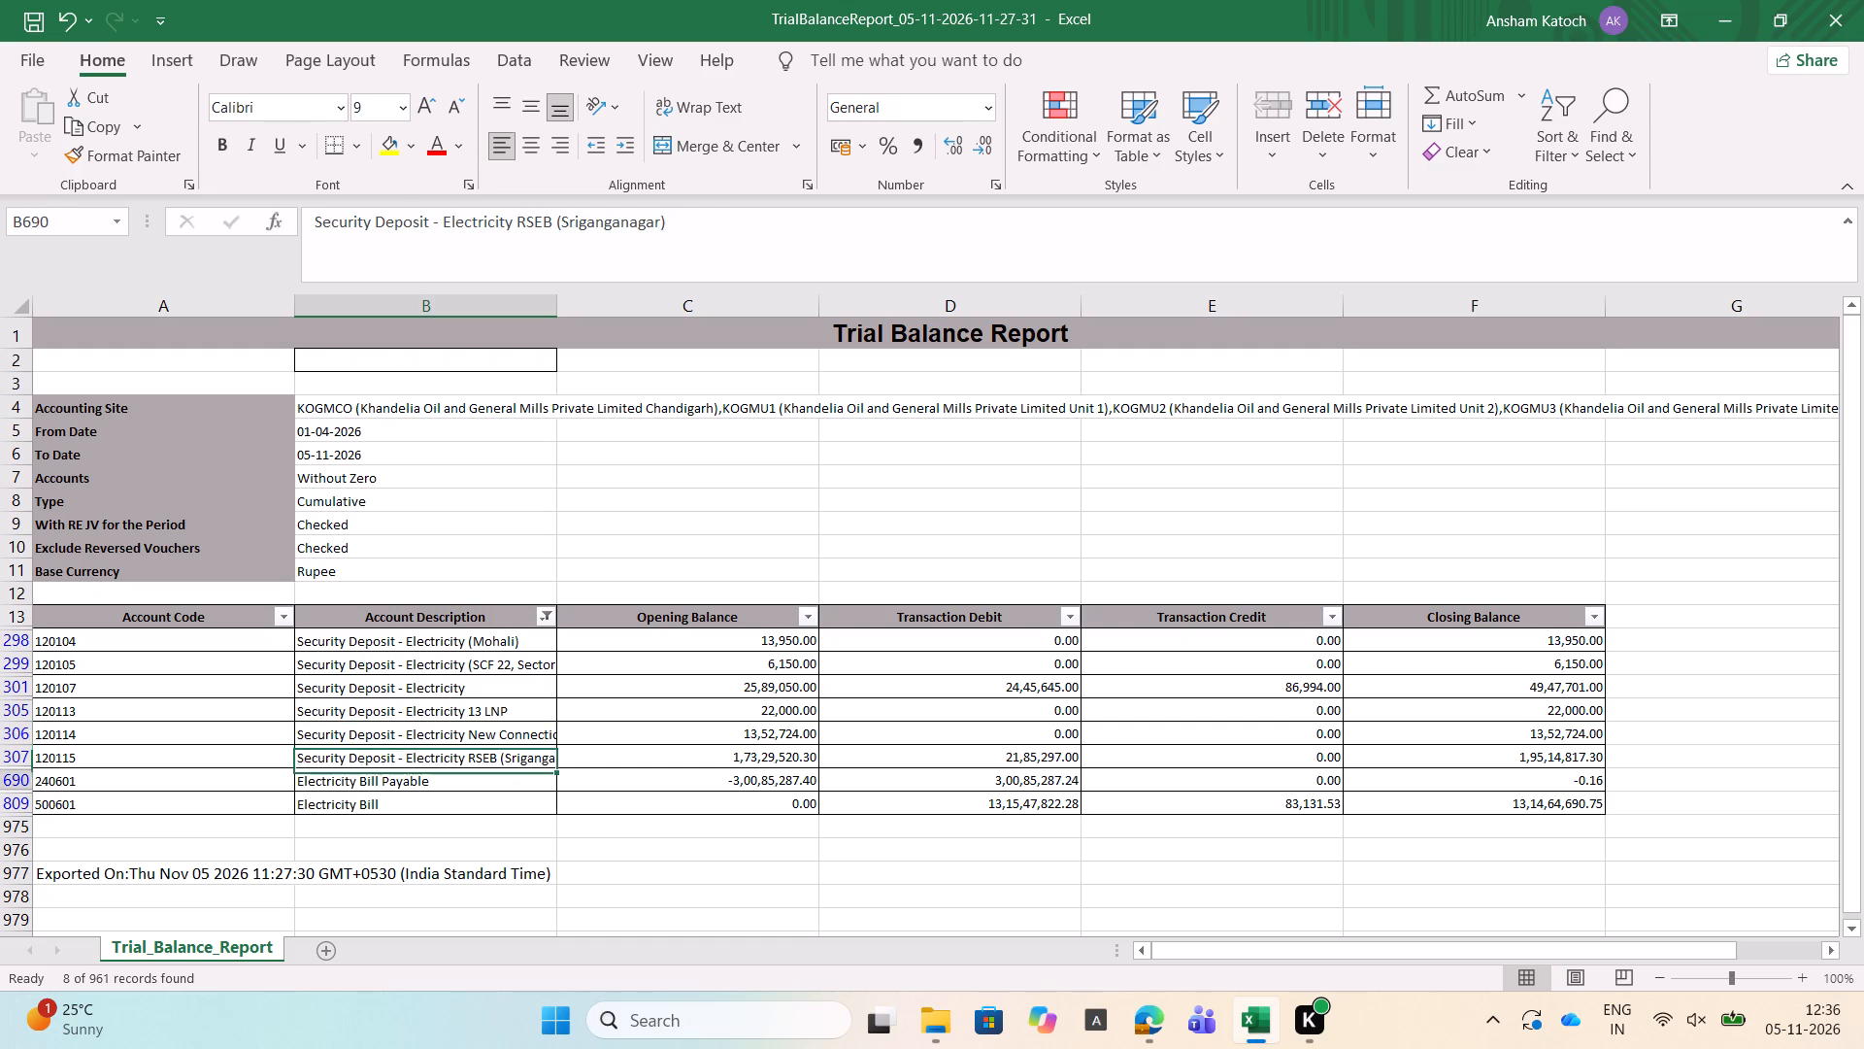
Review the whole filtered electricity account list again, including Electricity Bill Payable 240601 and Electricity Bill 500601.
key("Down")
key("Down")
key("Up")
key("Up")
key("Up")
key("Up")
key("Up")
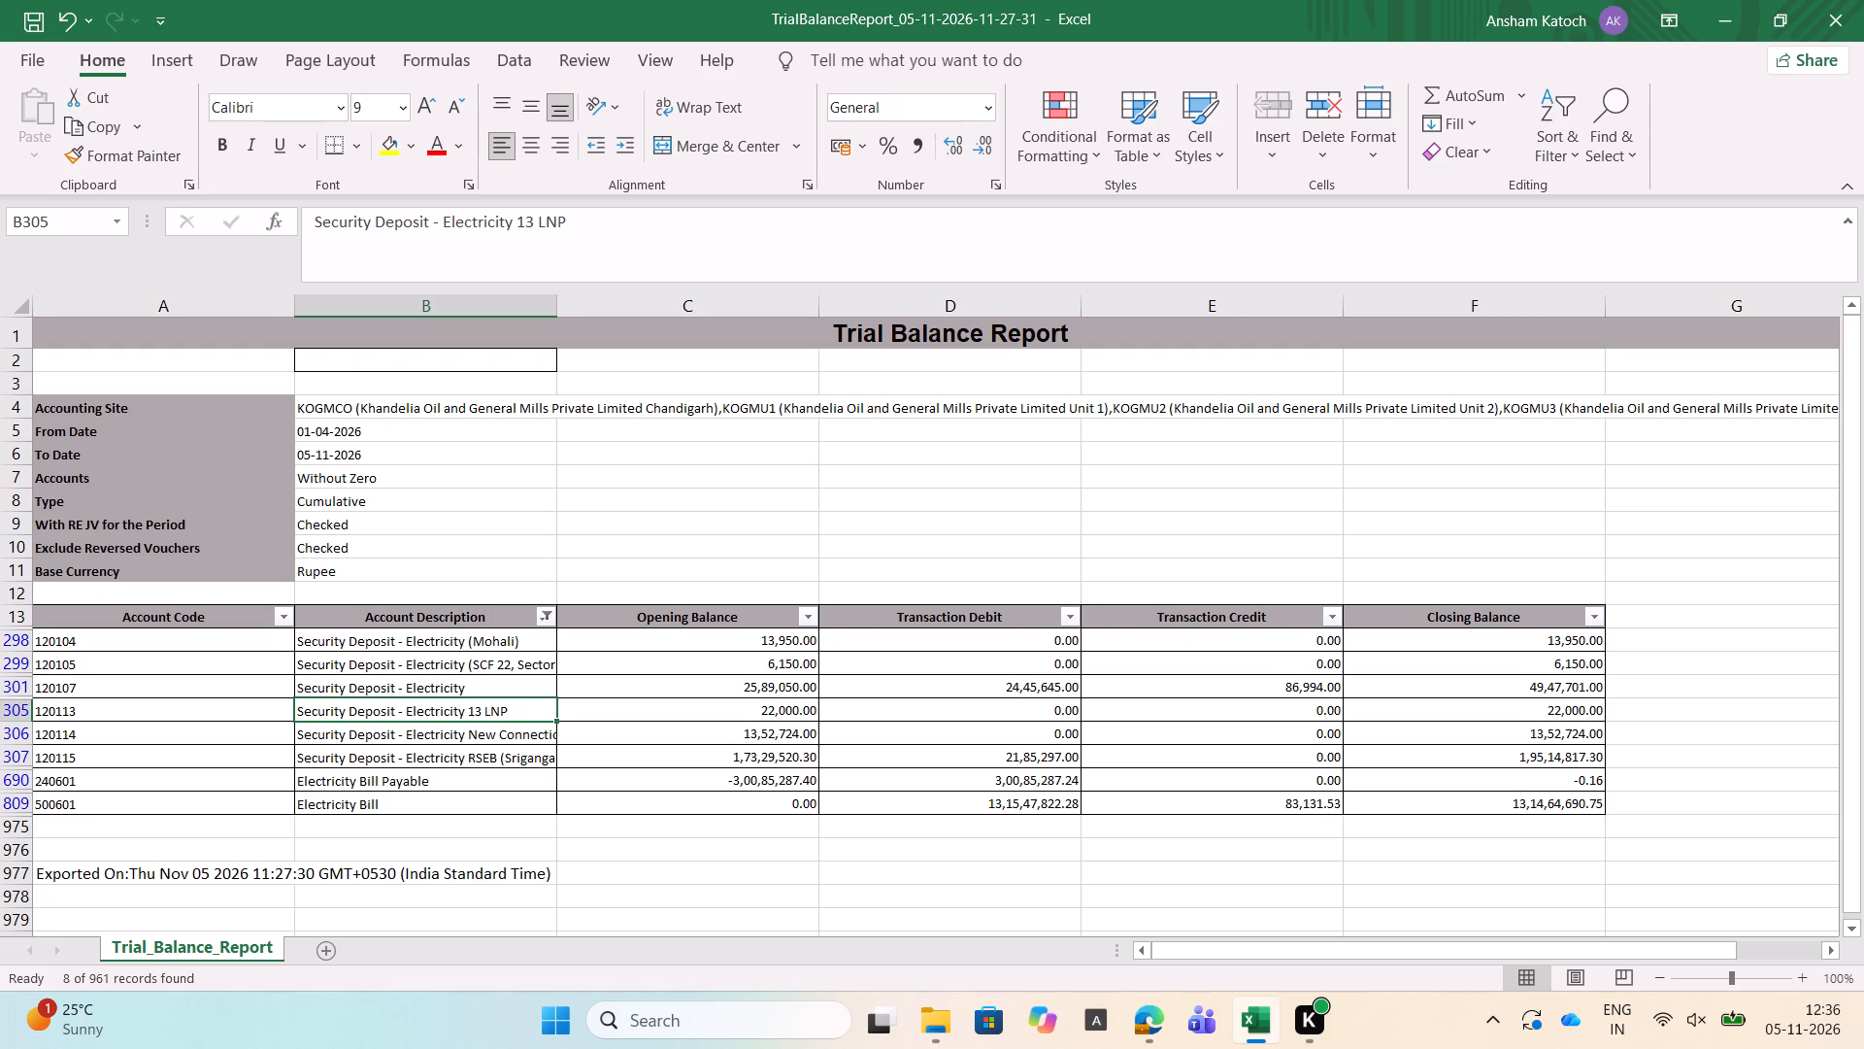
key("Up")
key("Up")
key("Up")
key("Down")
key("Down")
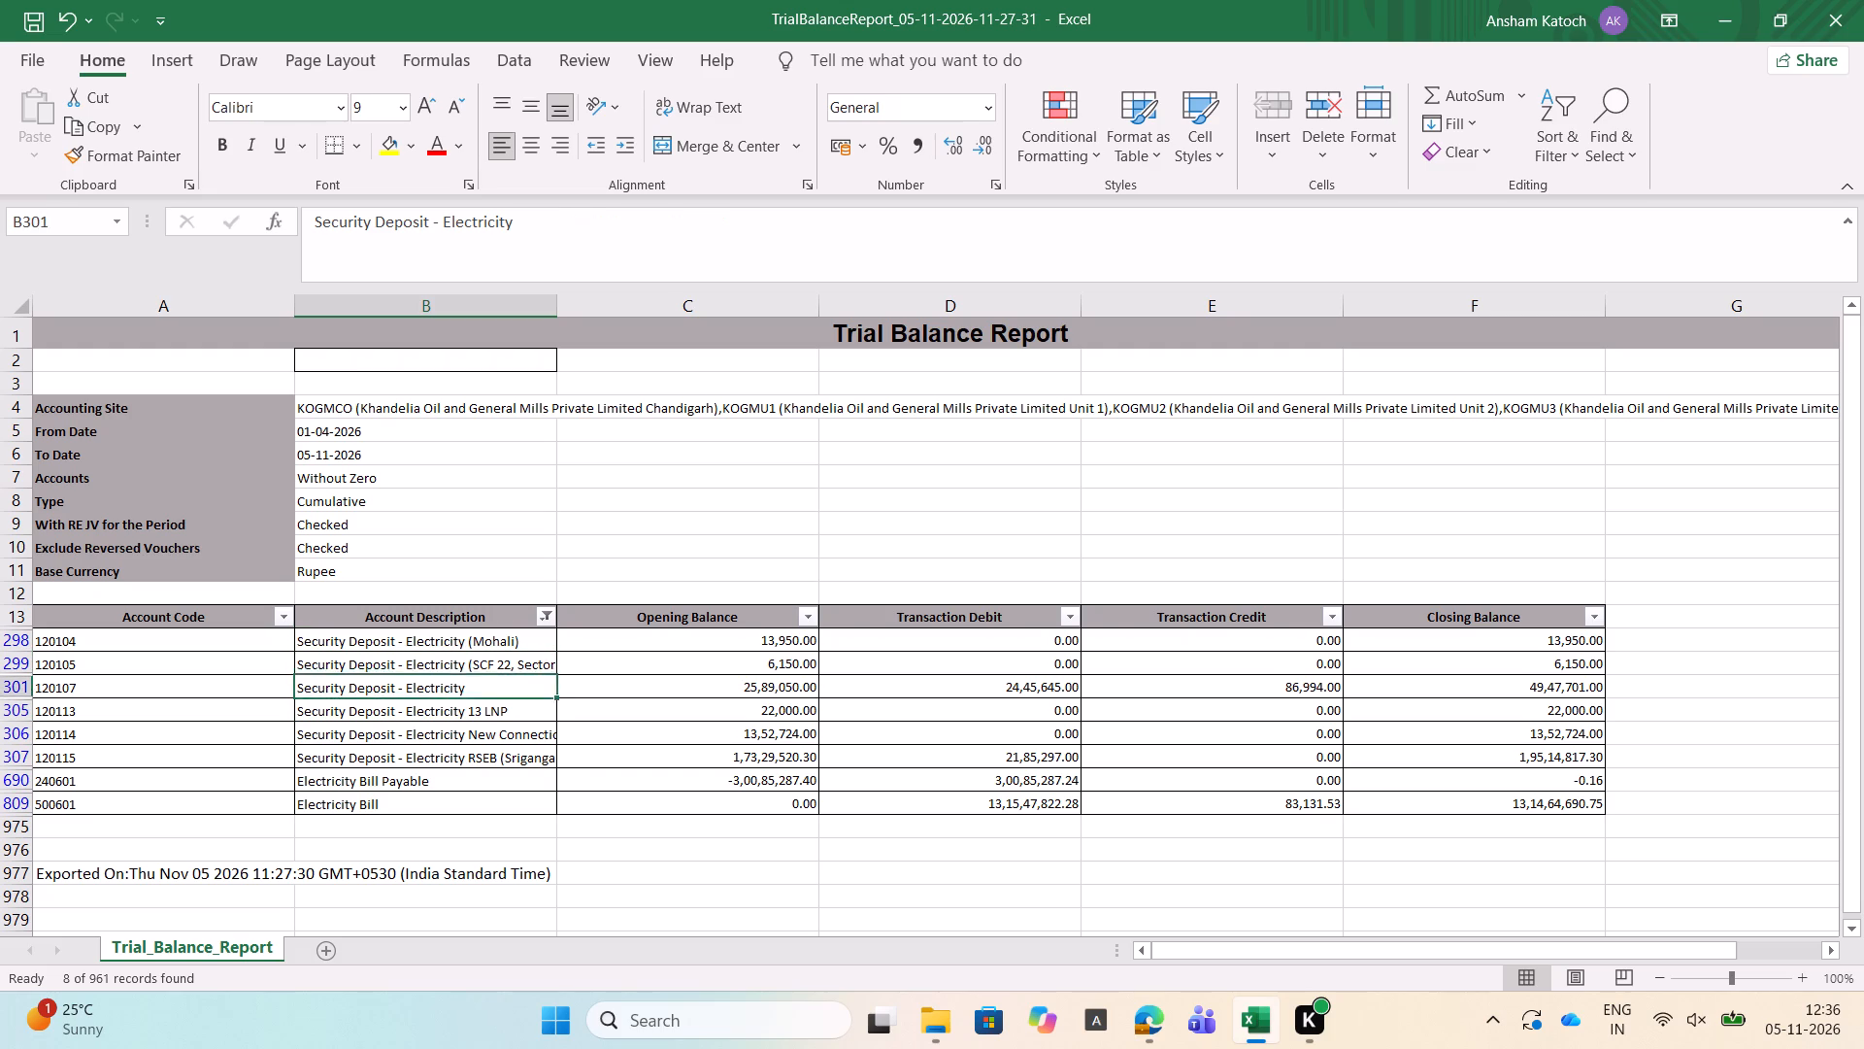
key("Down")
key("Down")
key("Down")
key("Down")
key("Down")
key("Down")
key("Down")
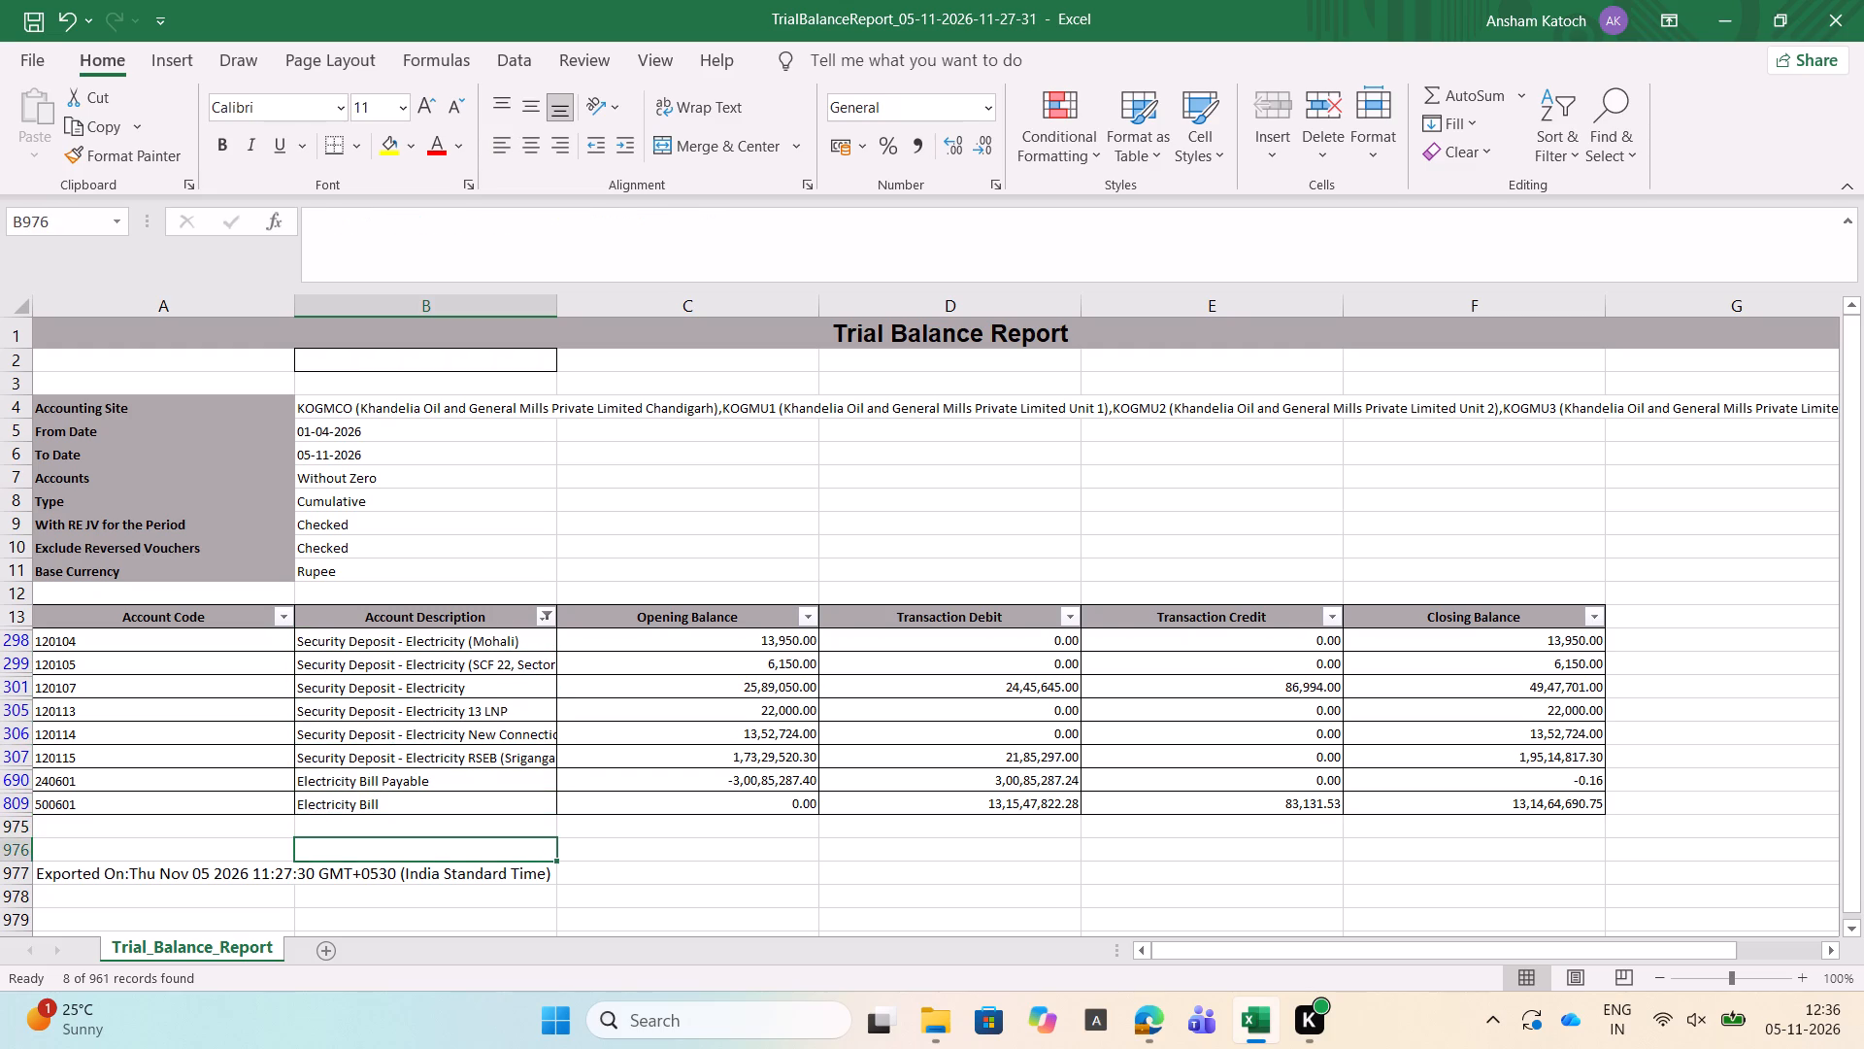
key("Up")
key("Down")
key("Up")
key("Up")
key("Up")
In File Explorer, create a folder named "Electricity" inside the November Recurring Expenses folder and open it.
key("alt+Tab")
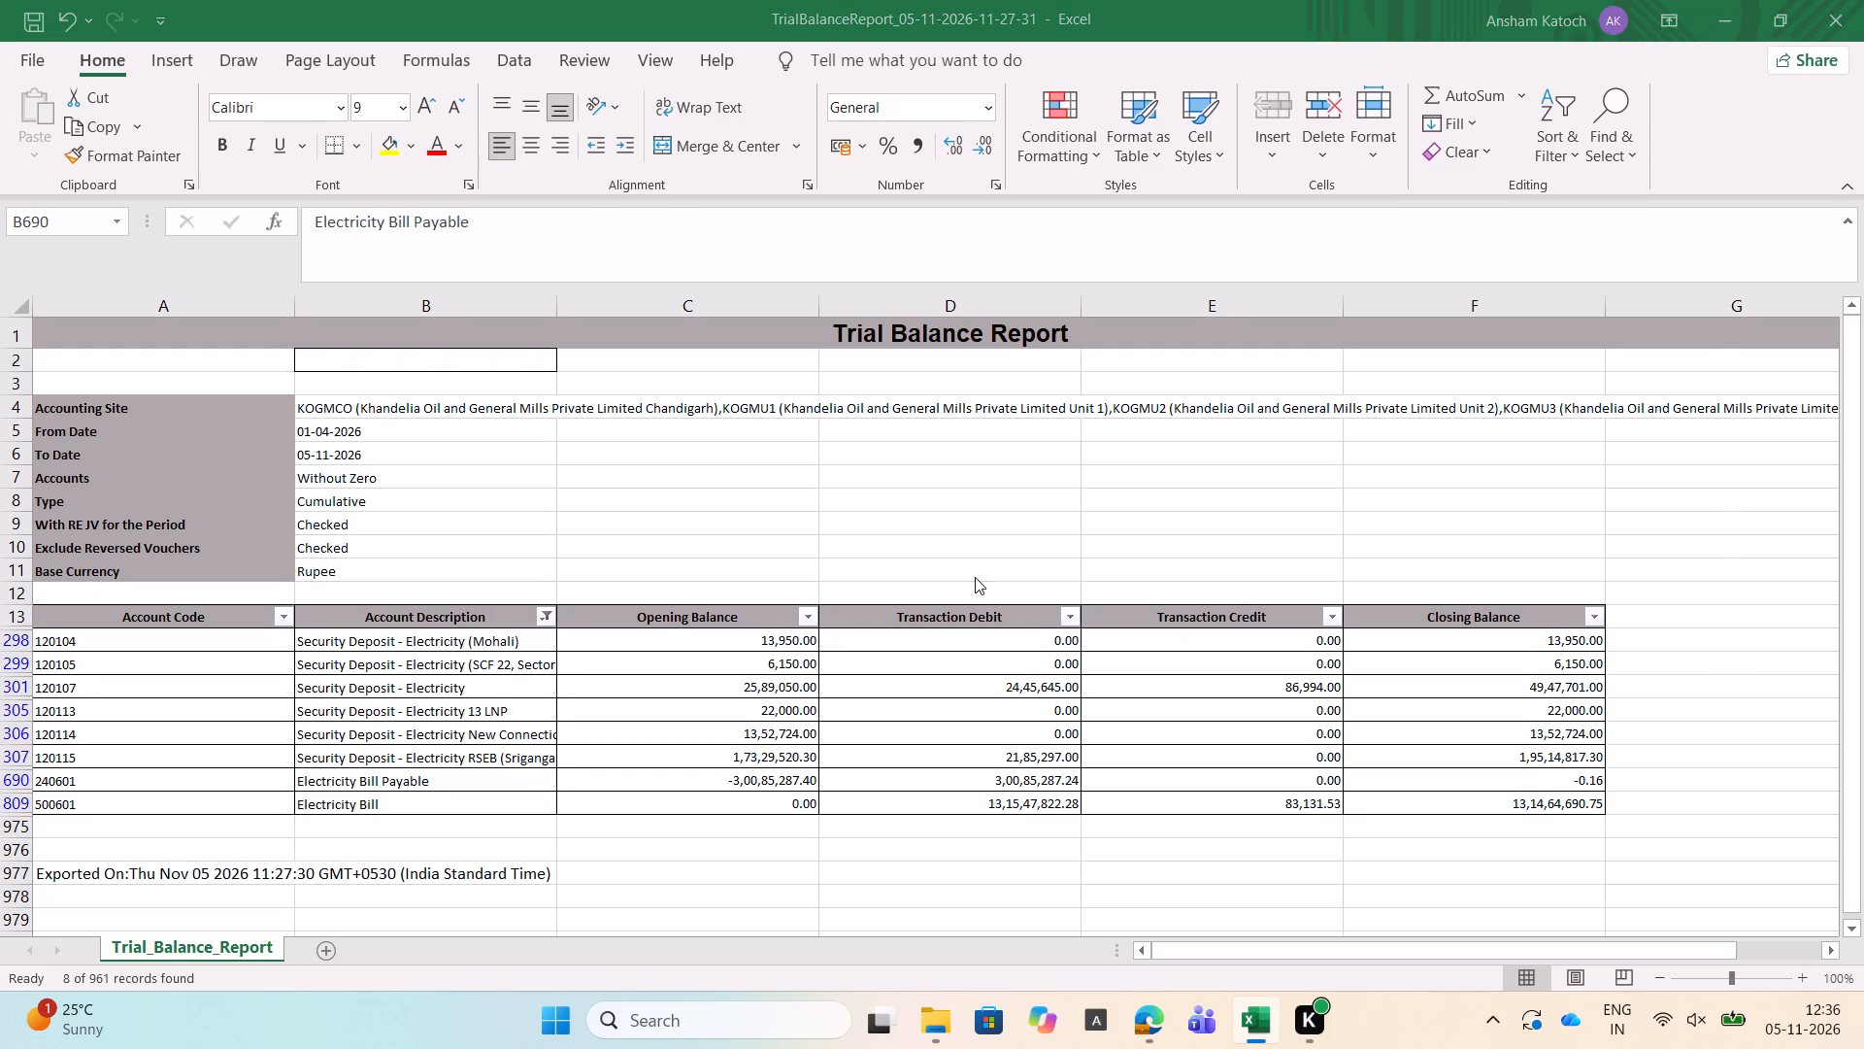
key("Up")
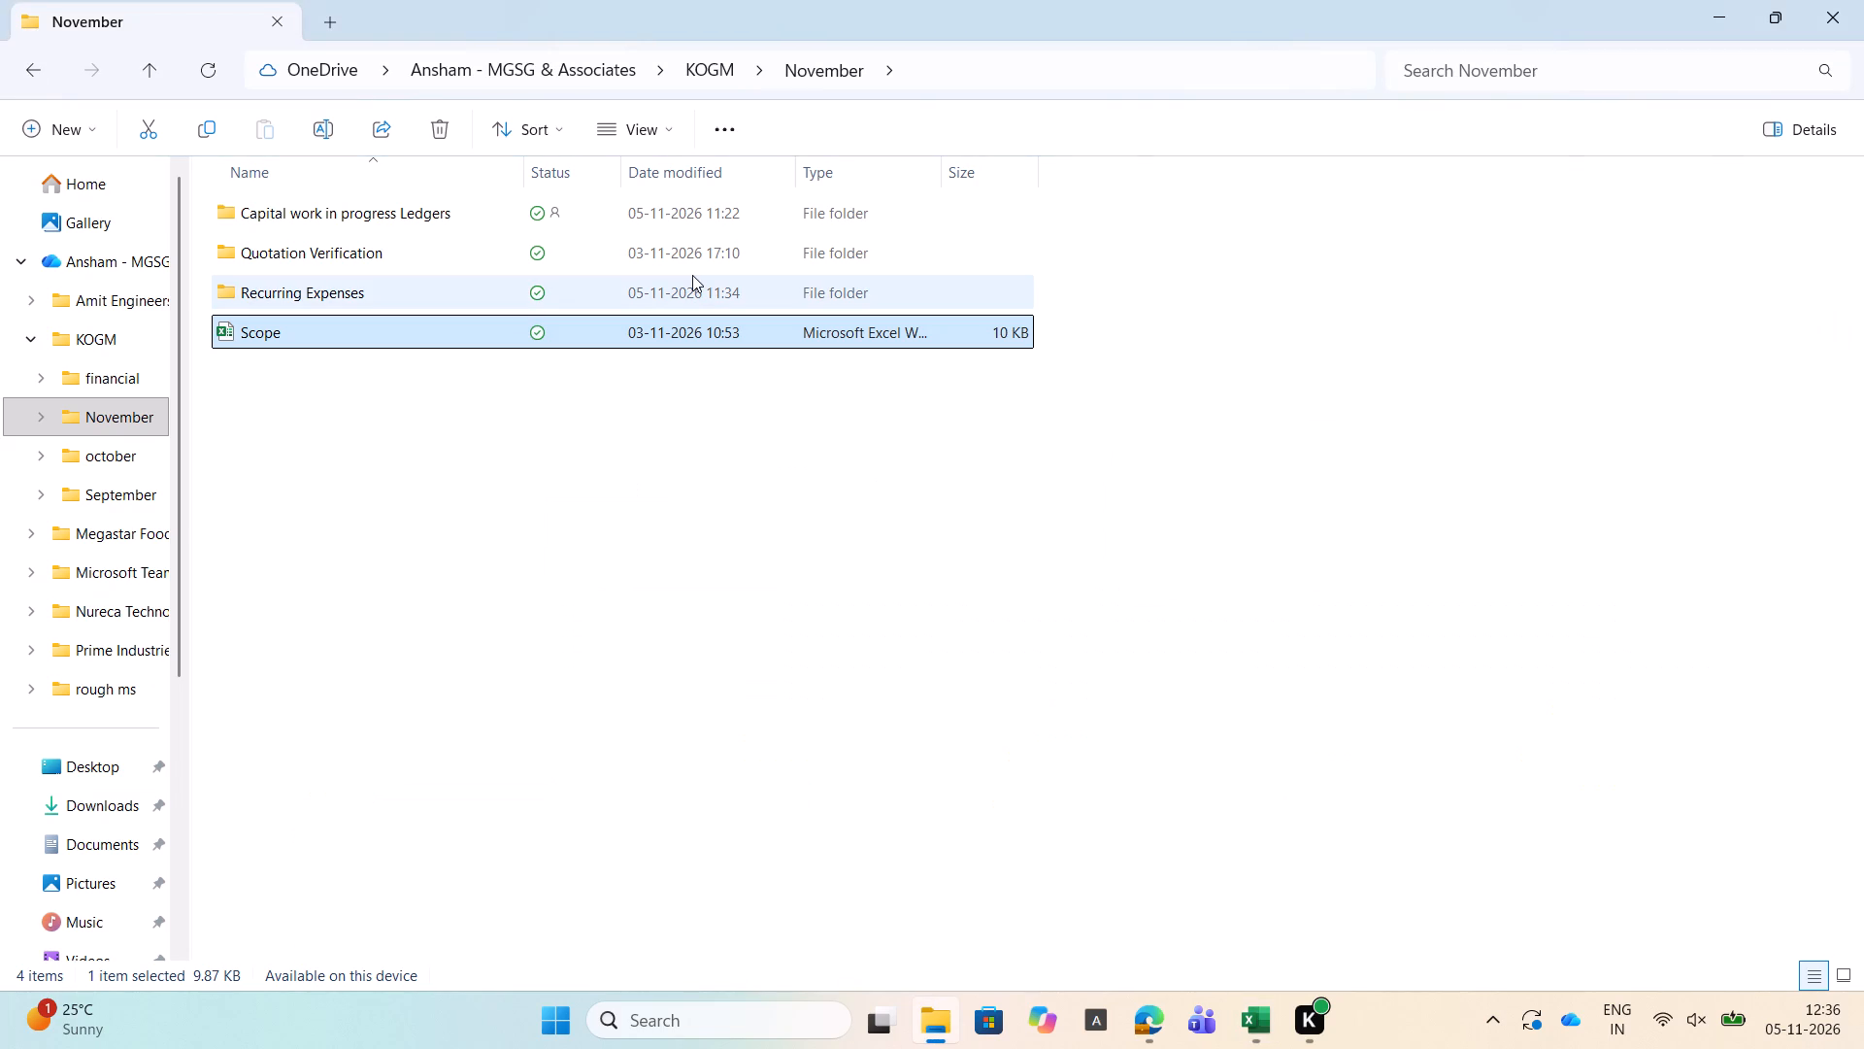
key("Up")
key("Down")
key("Return")
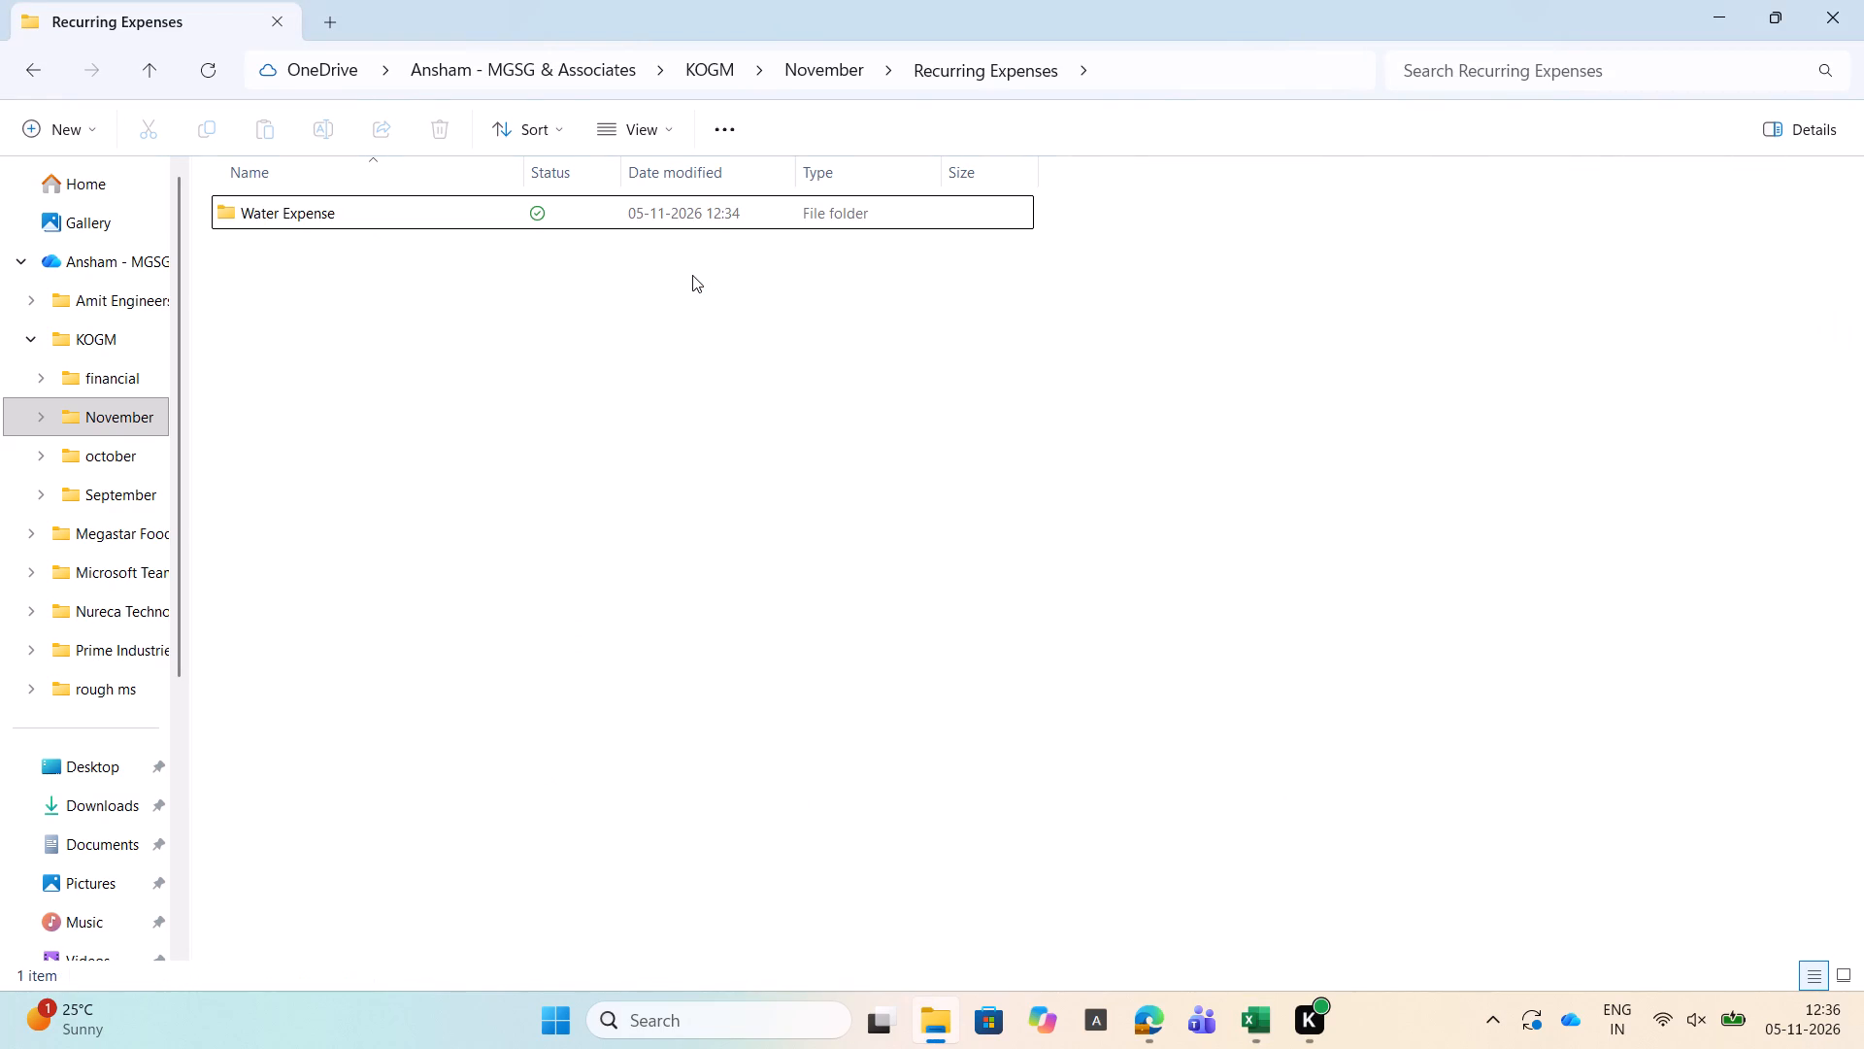
key("Down")
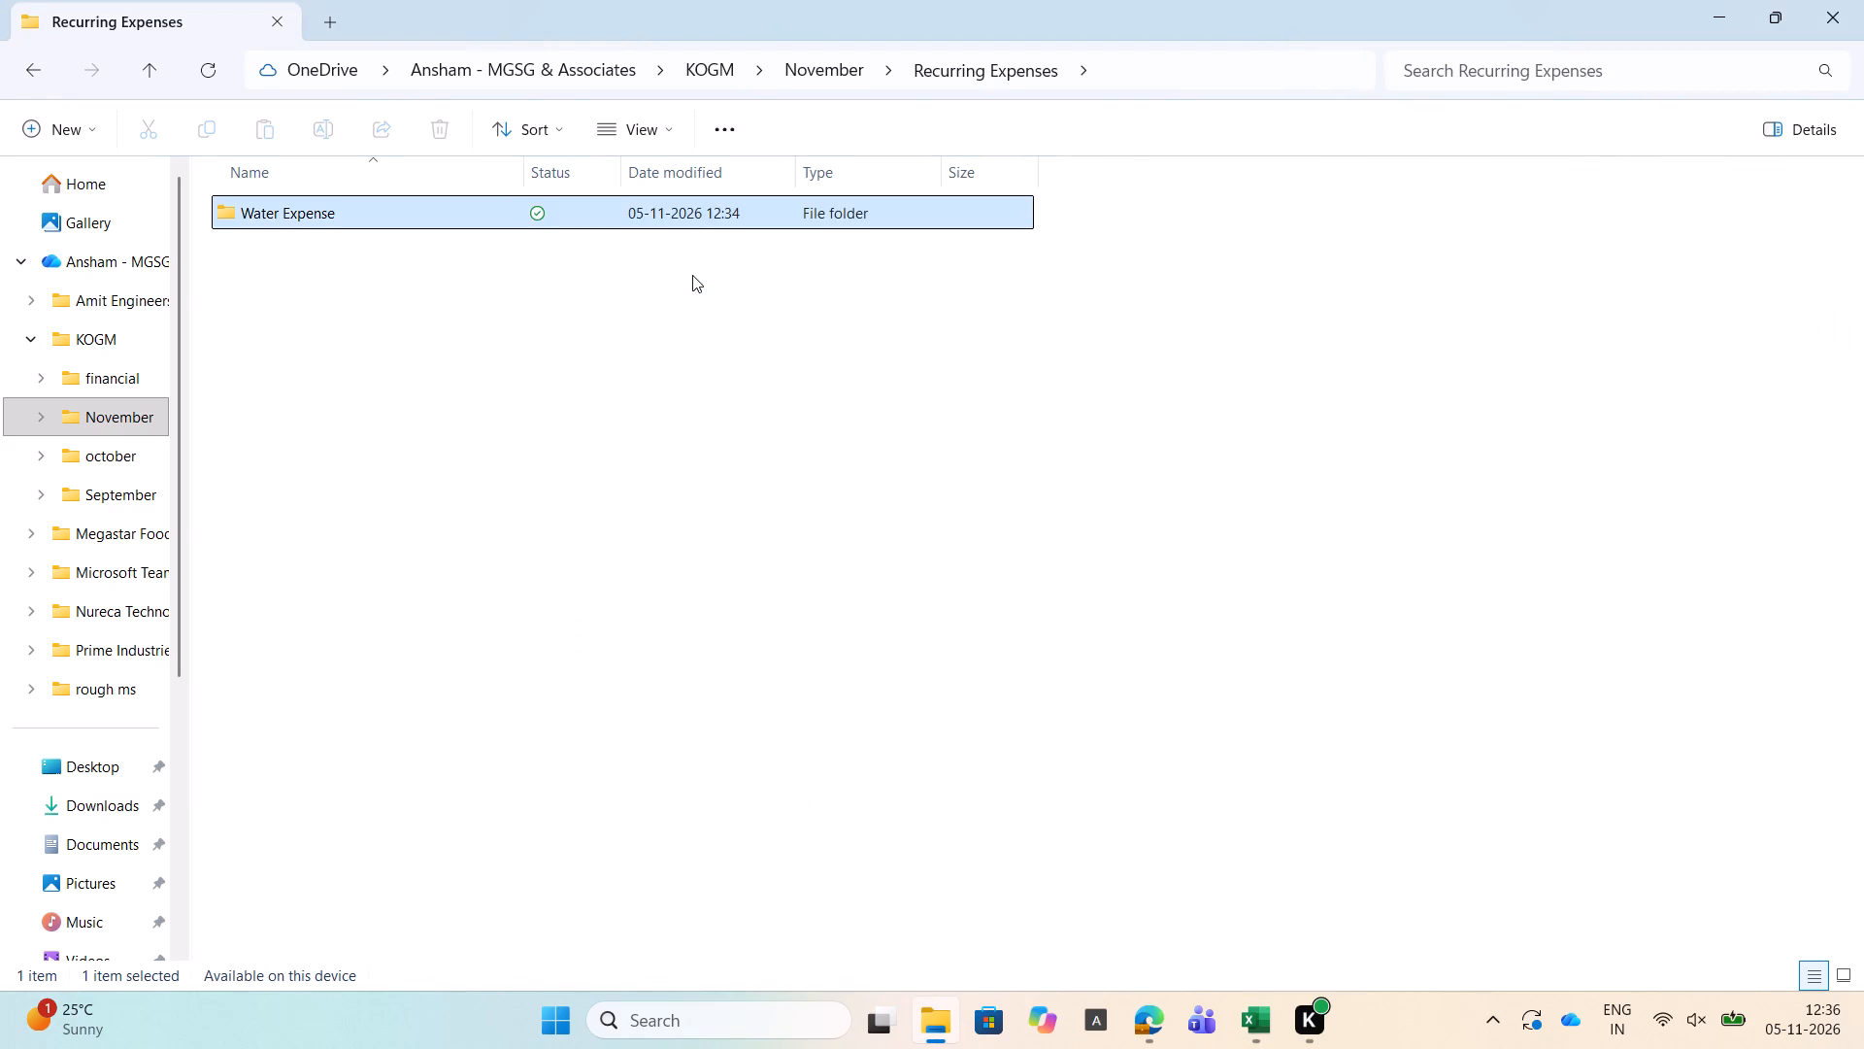
key("ctrl+shift+n")
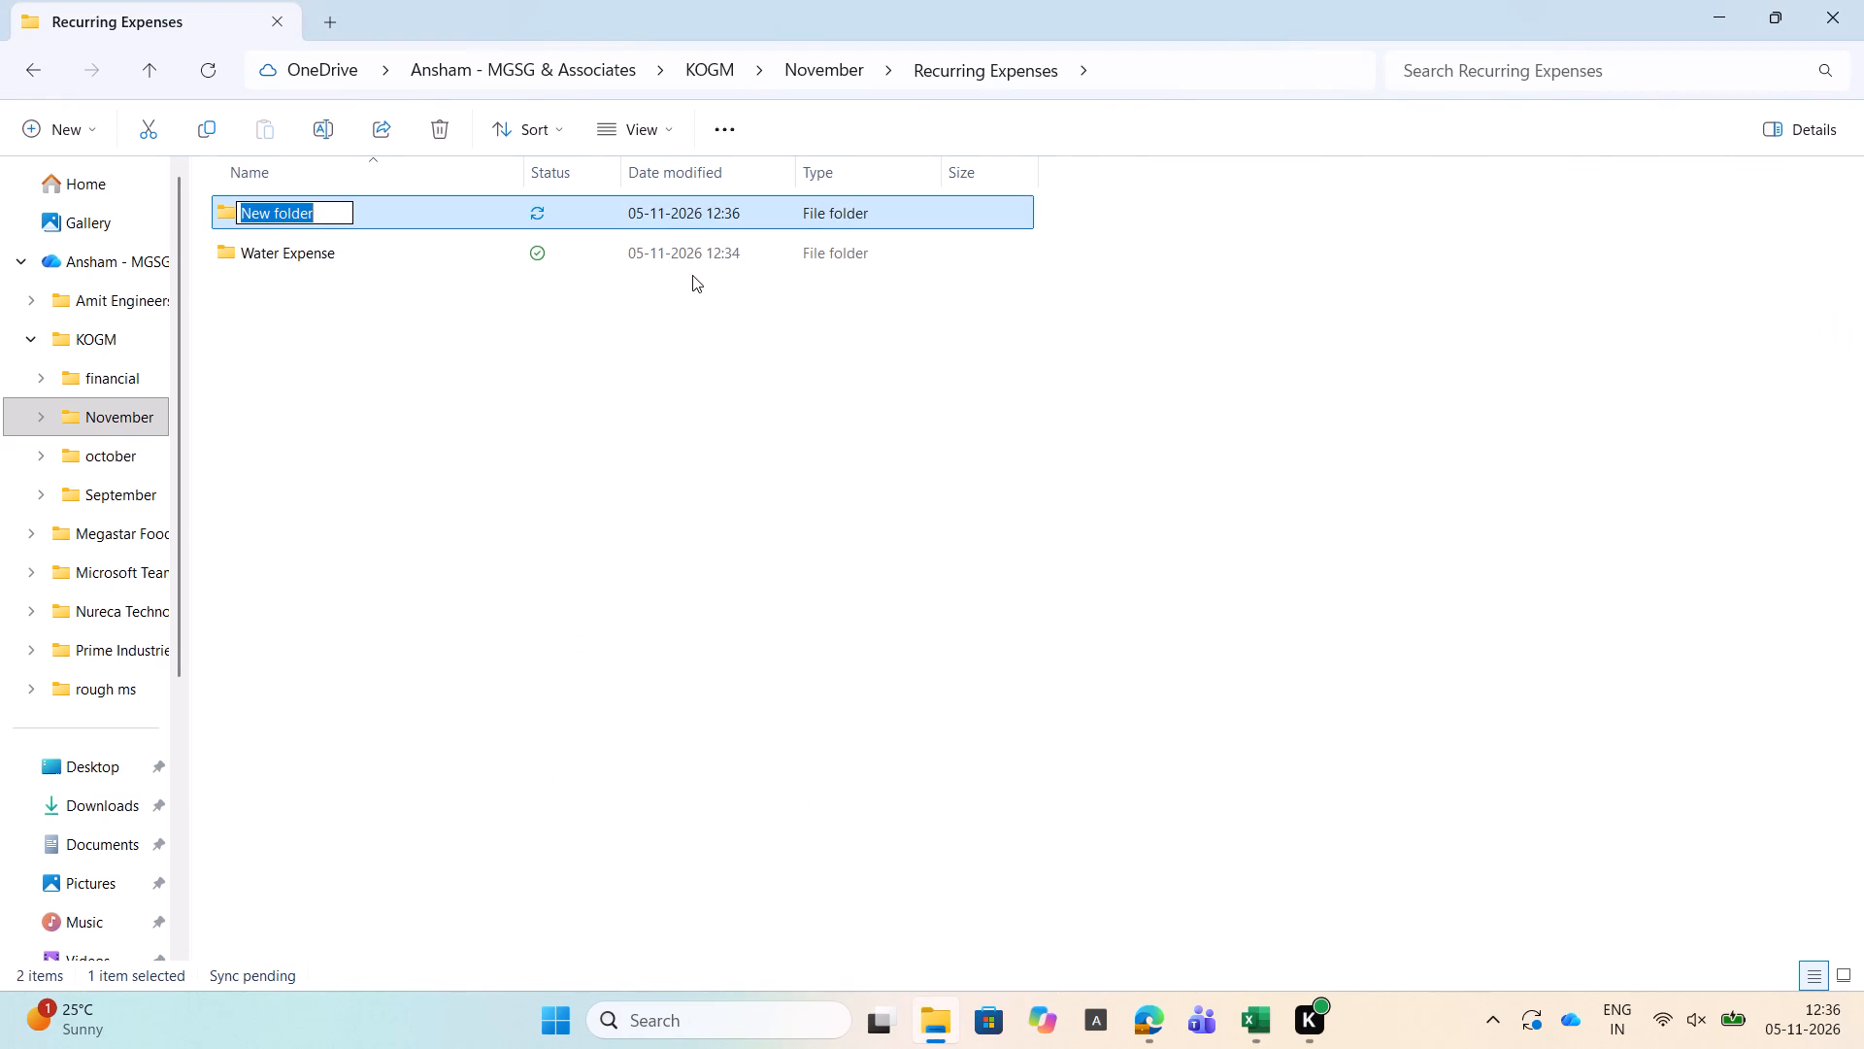
key("e")
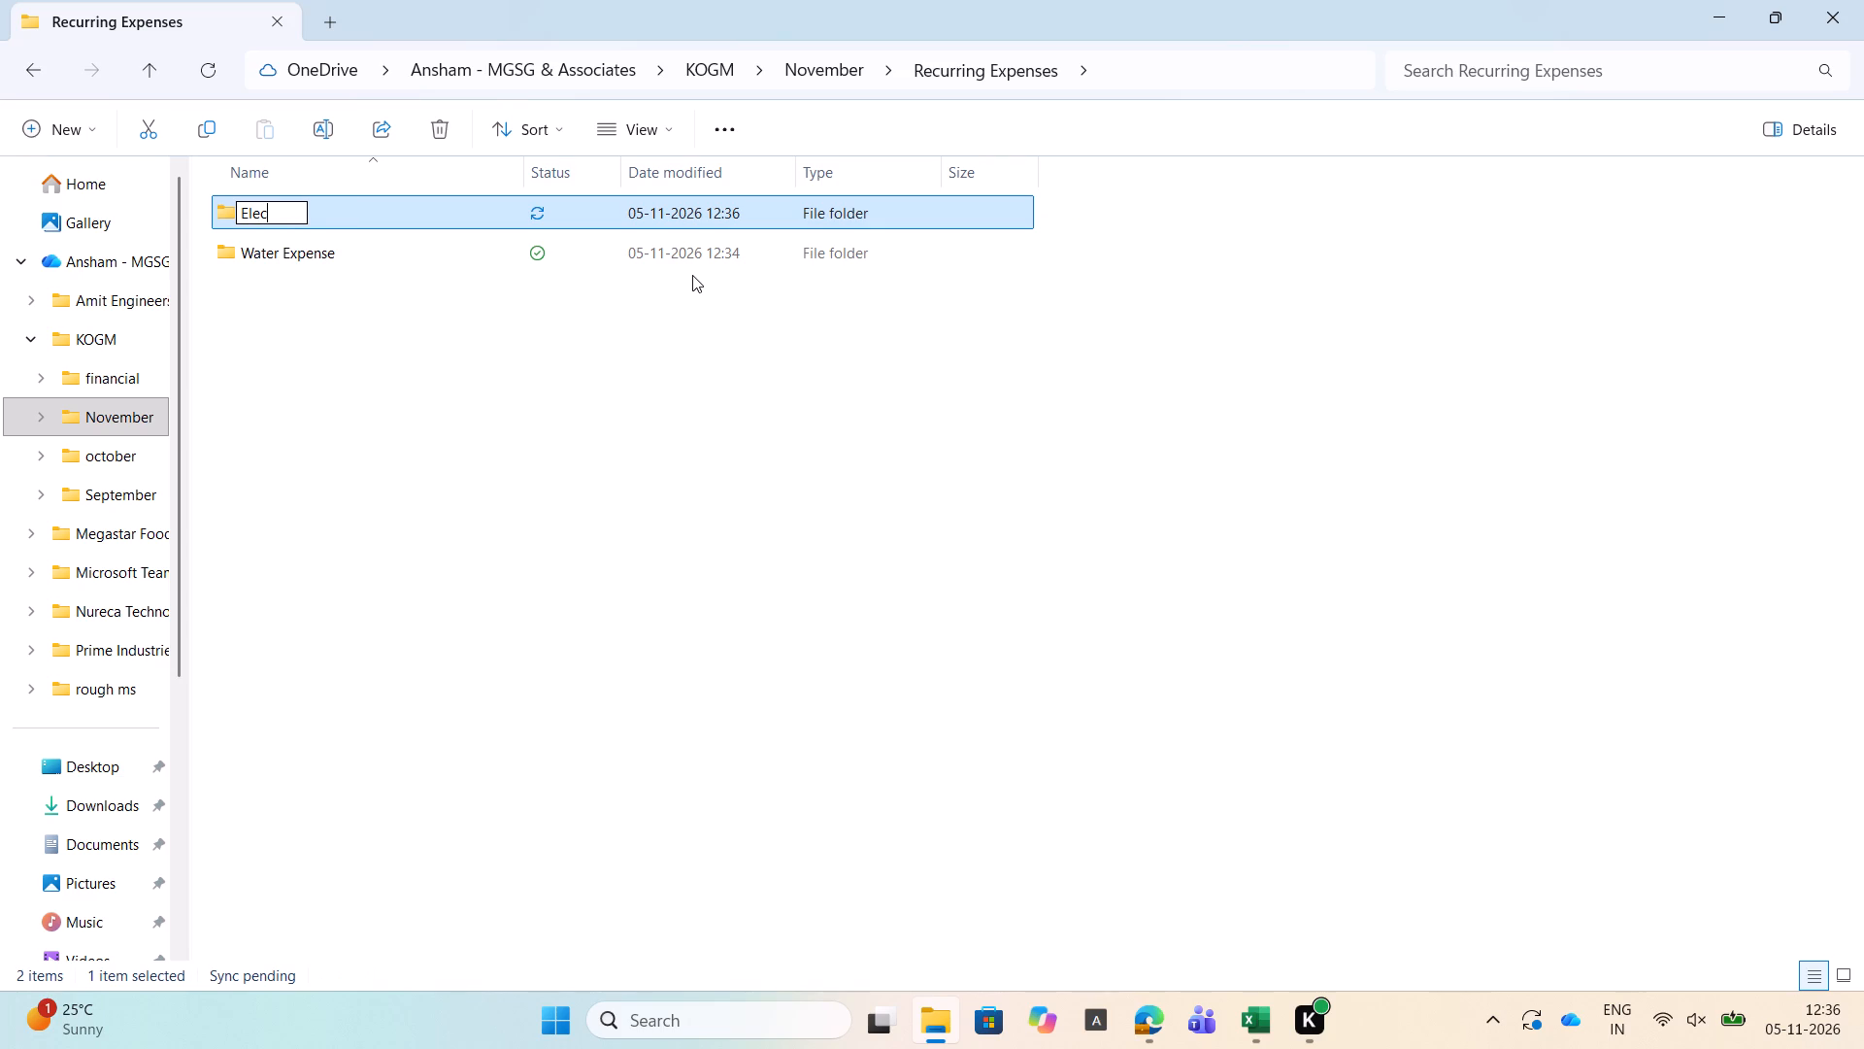
type("ti")
key("BackSpace")
type("ricity")
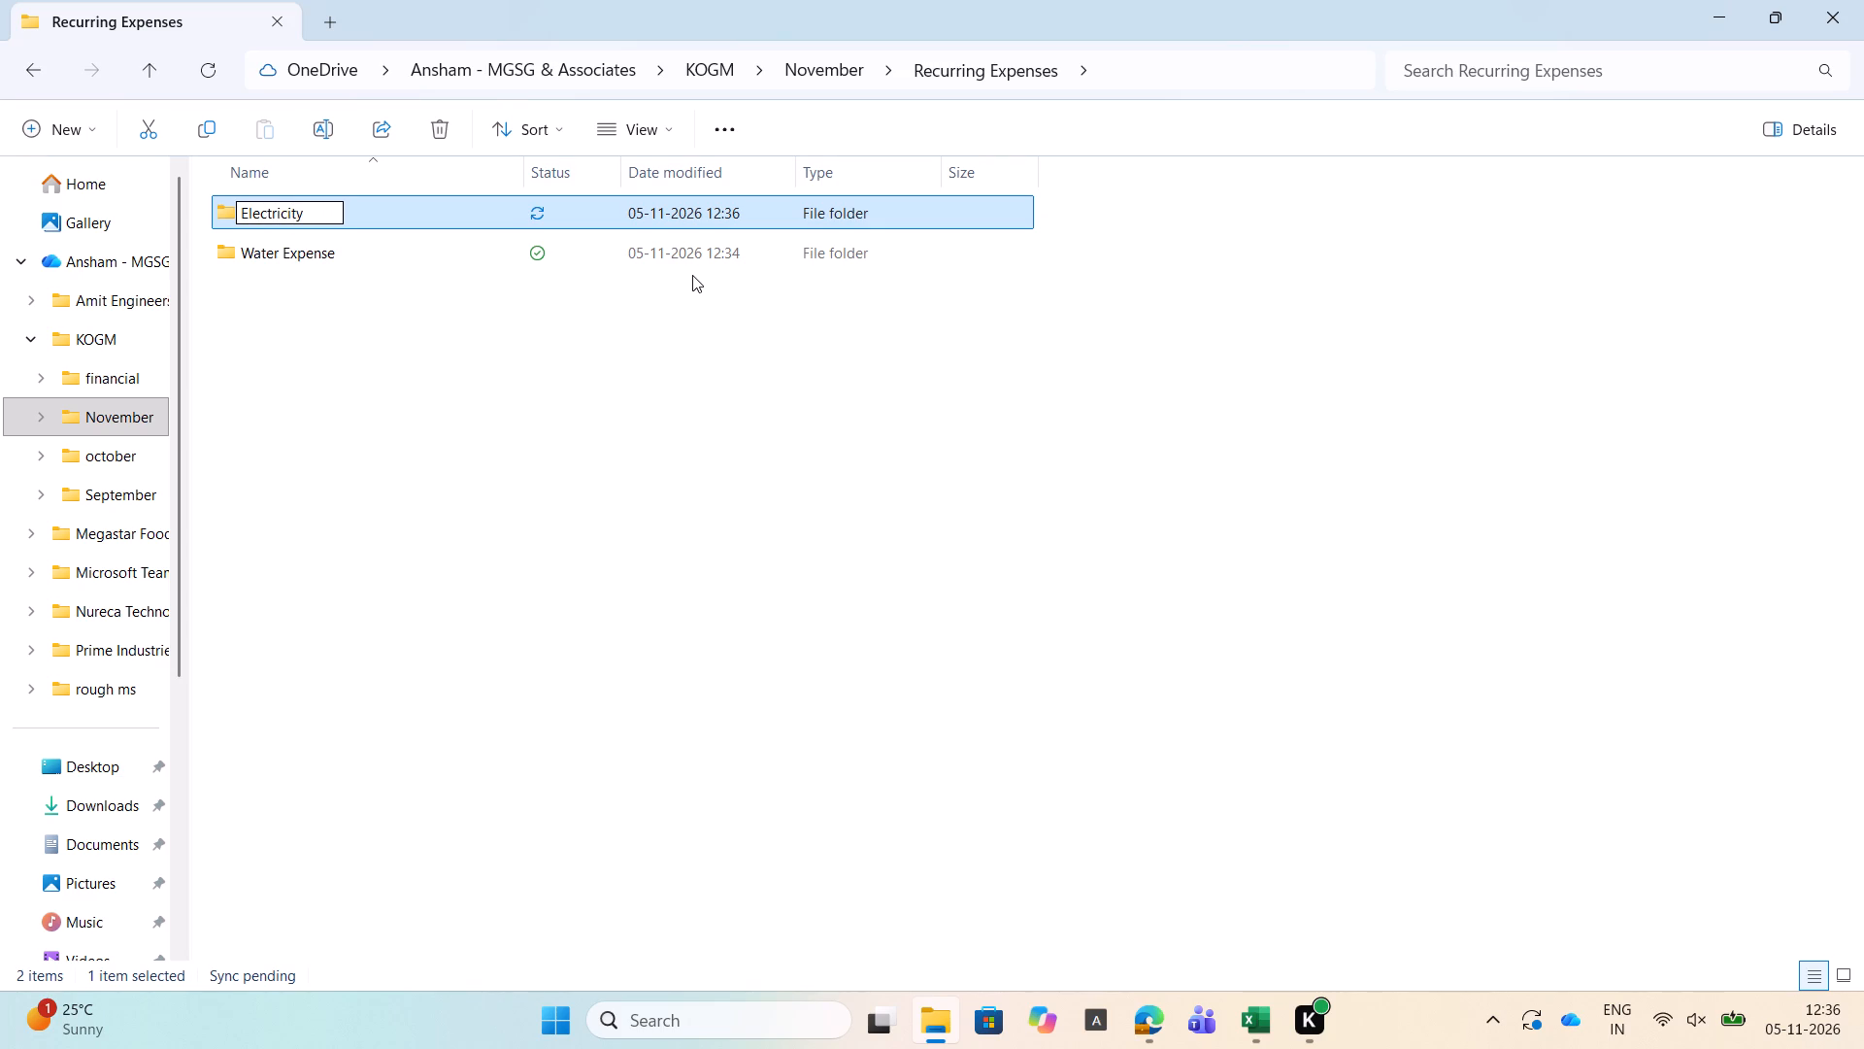
key("Return")
key("Return")
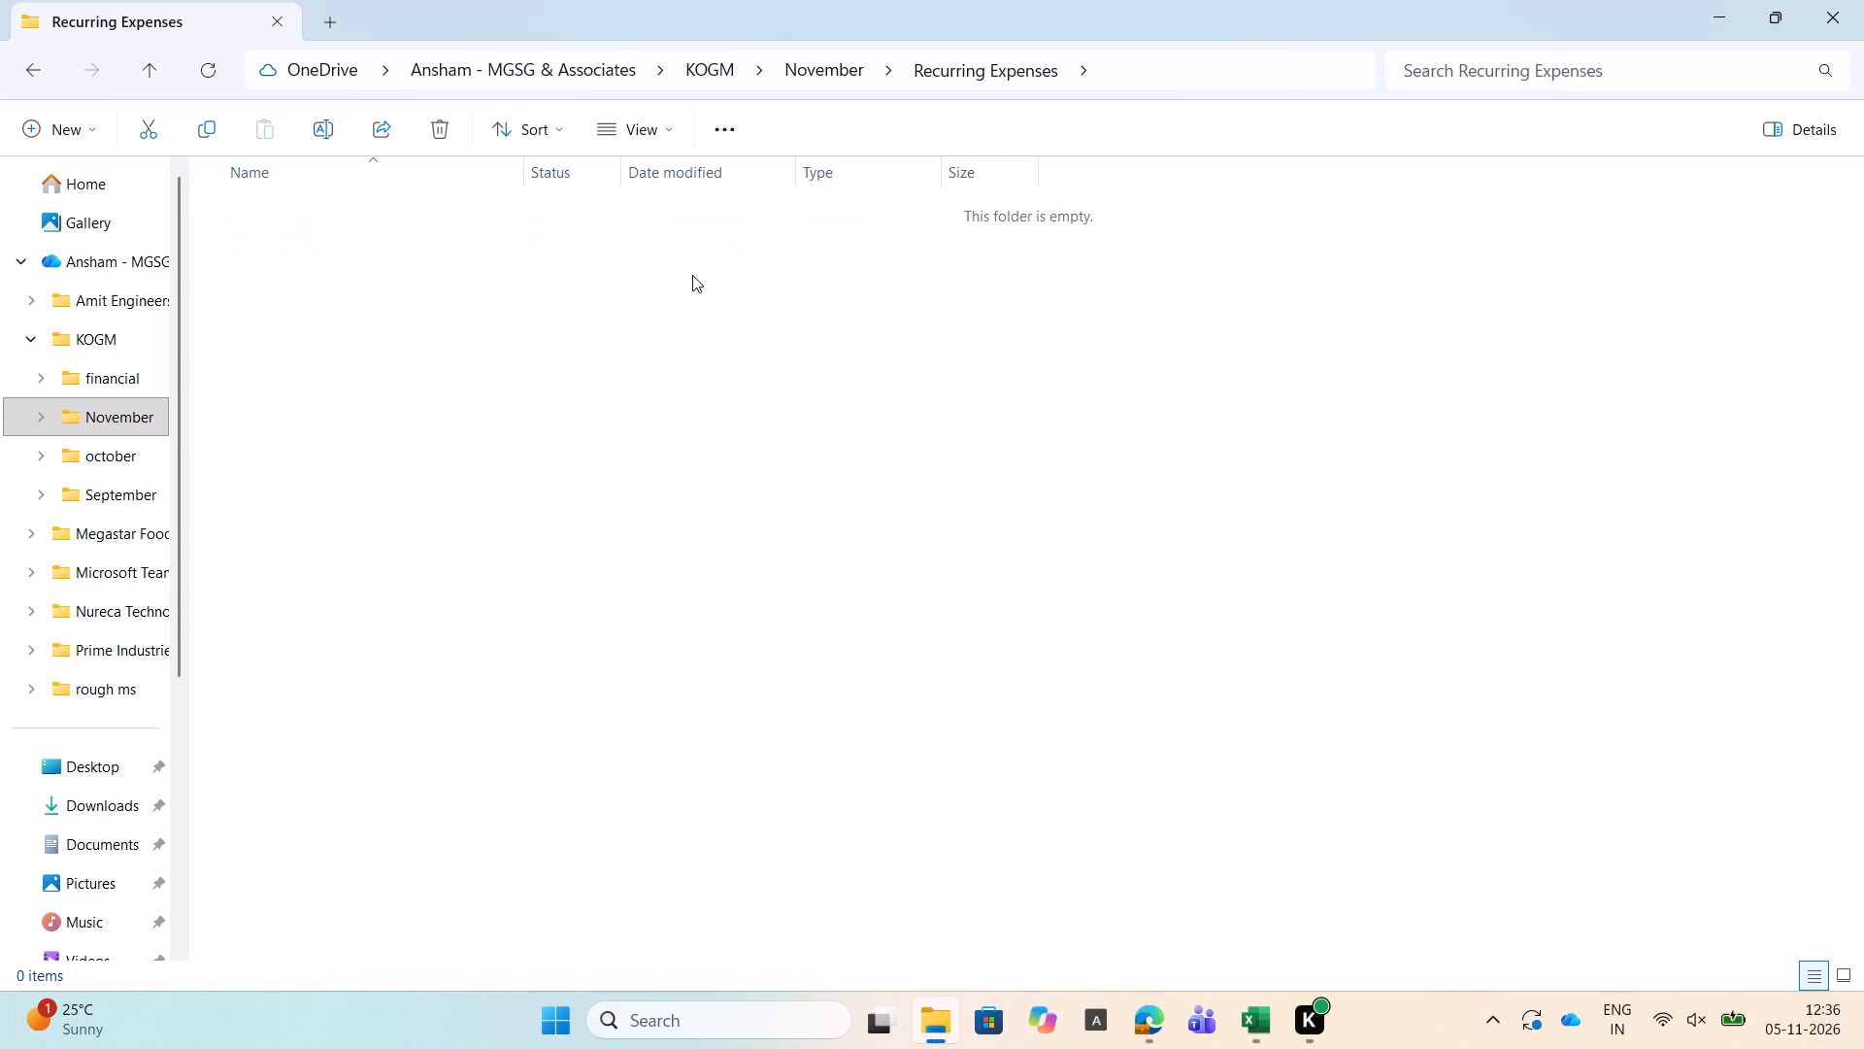
key("Tab")
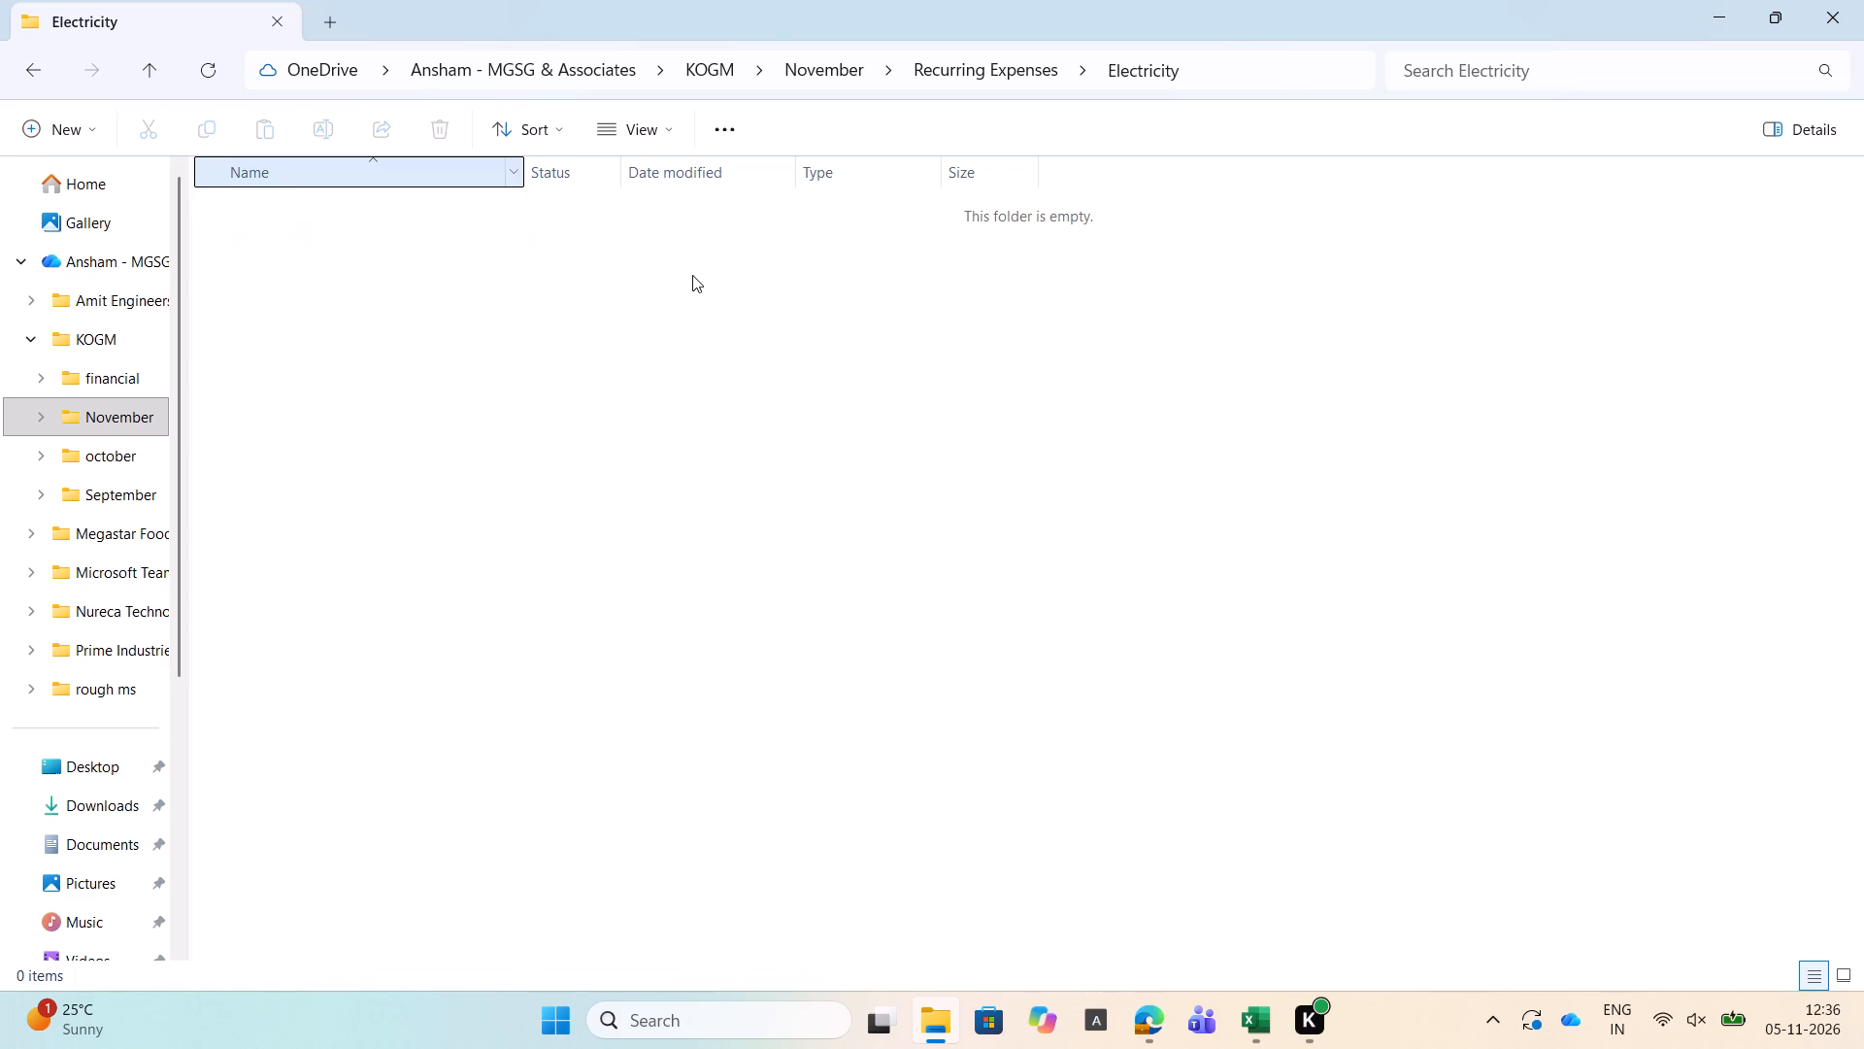
Check the files in the Water Expense folder and return to the Recurring Expenses folder.
left_click(41, 78)
key("Down")
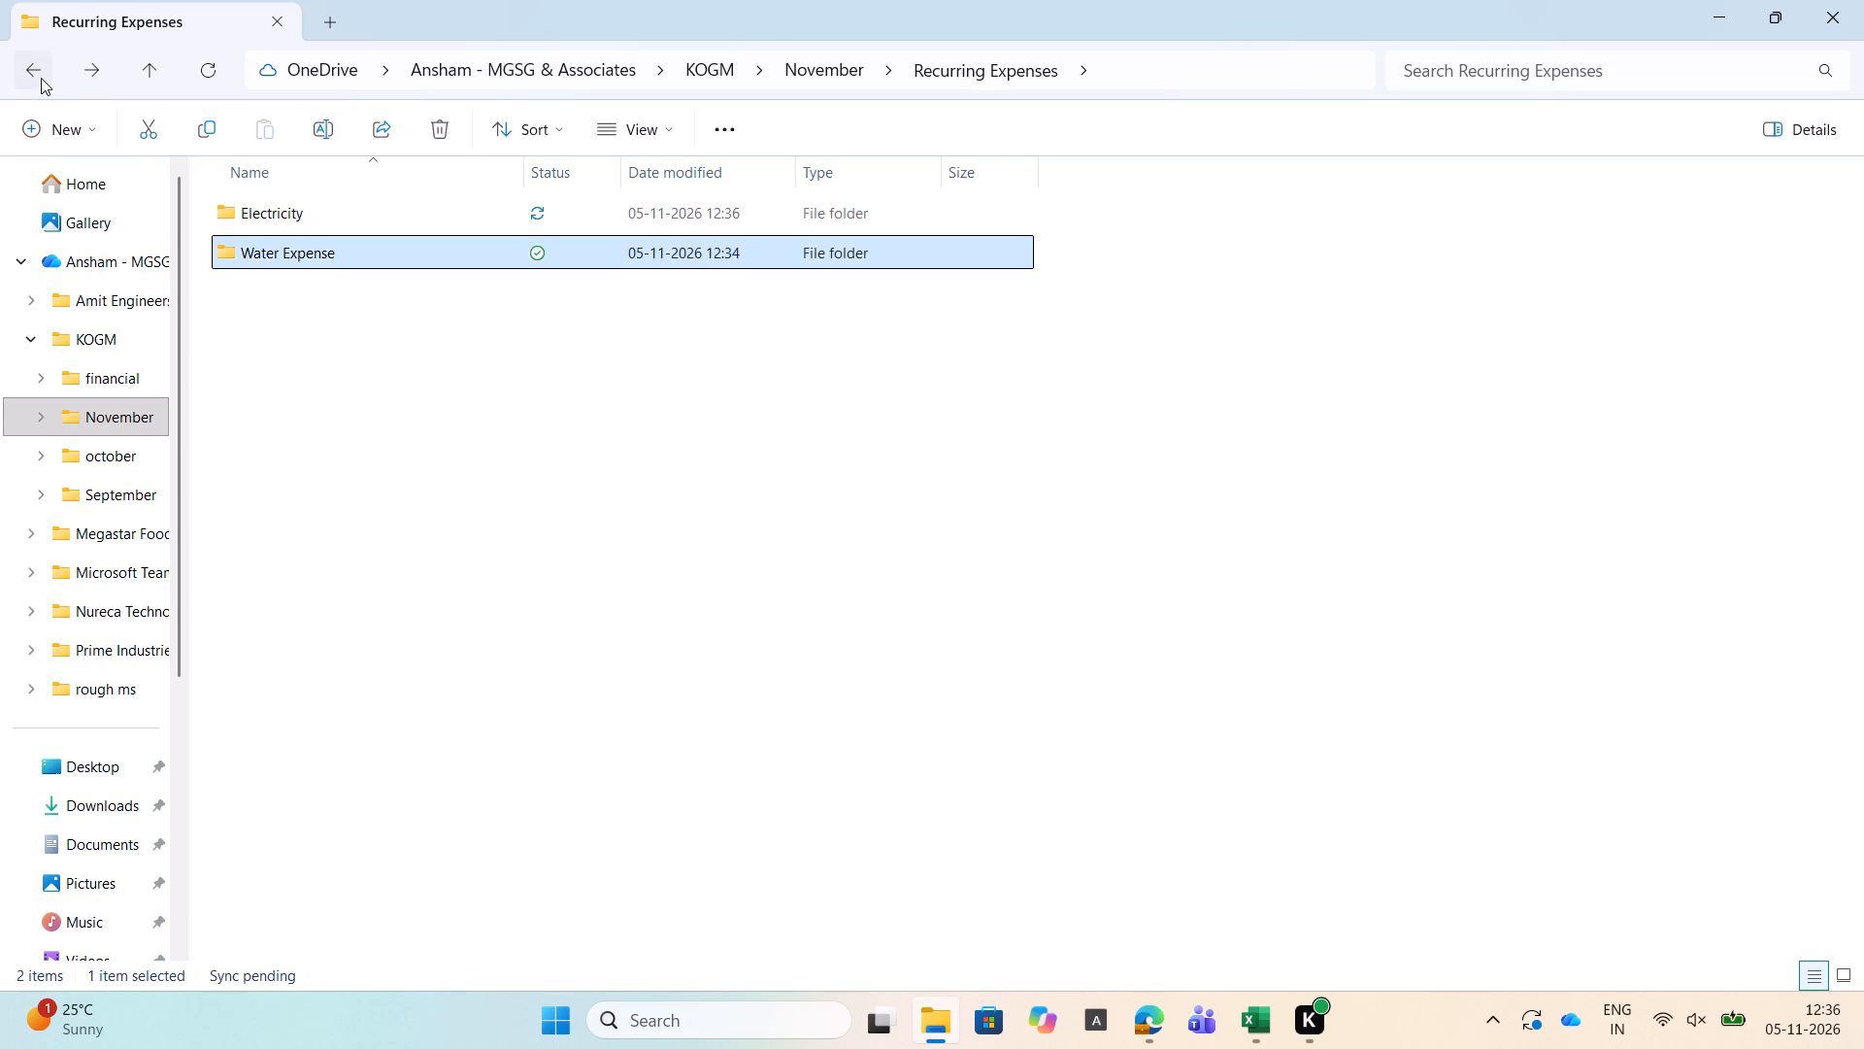
key("Return")
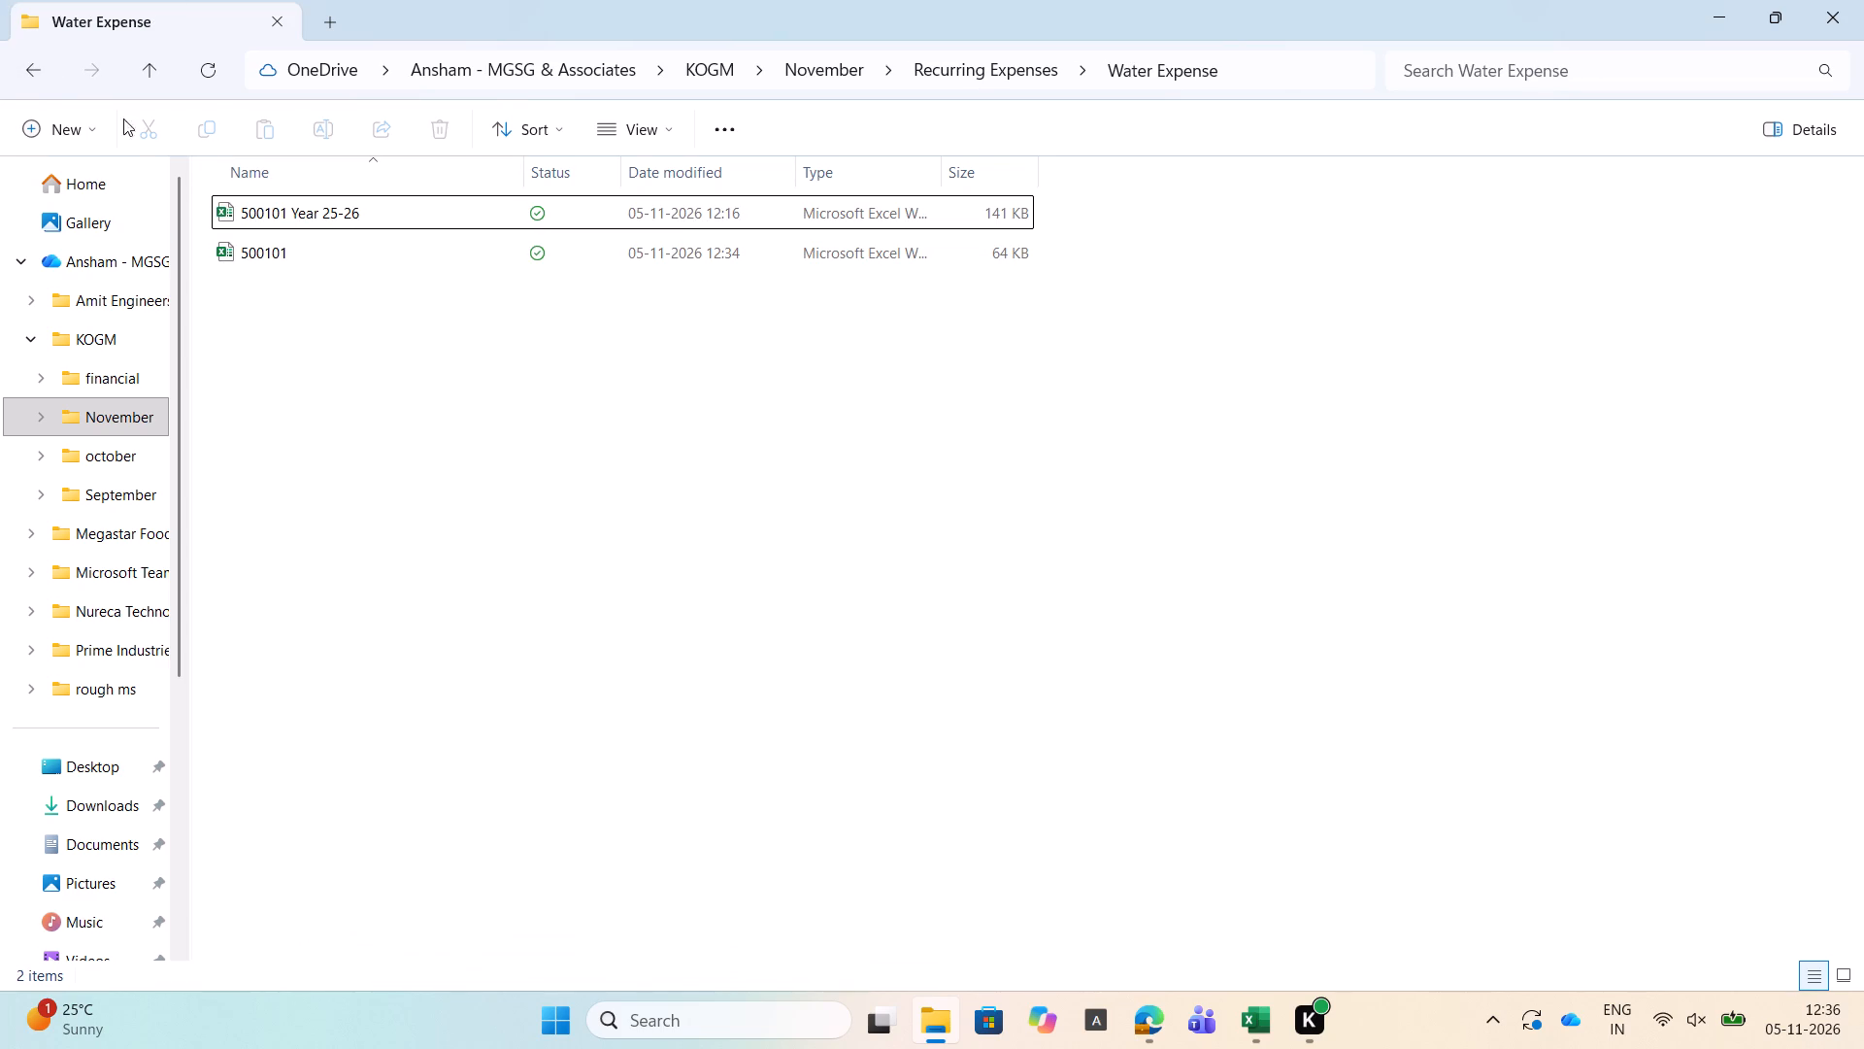
left_click(46, 74)
left_click(46, 74)
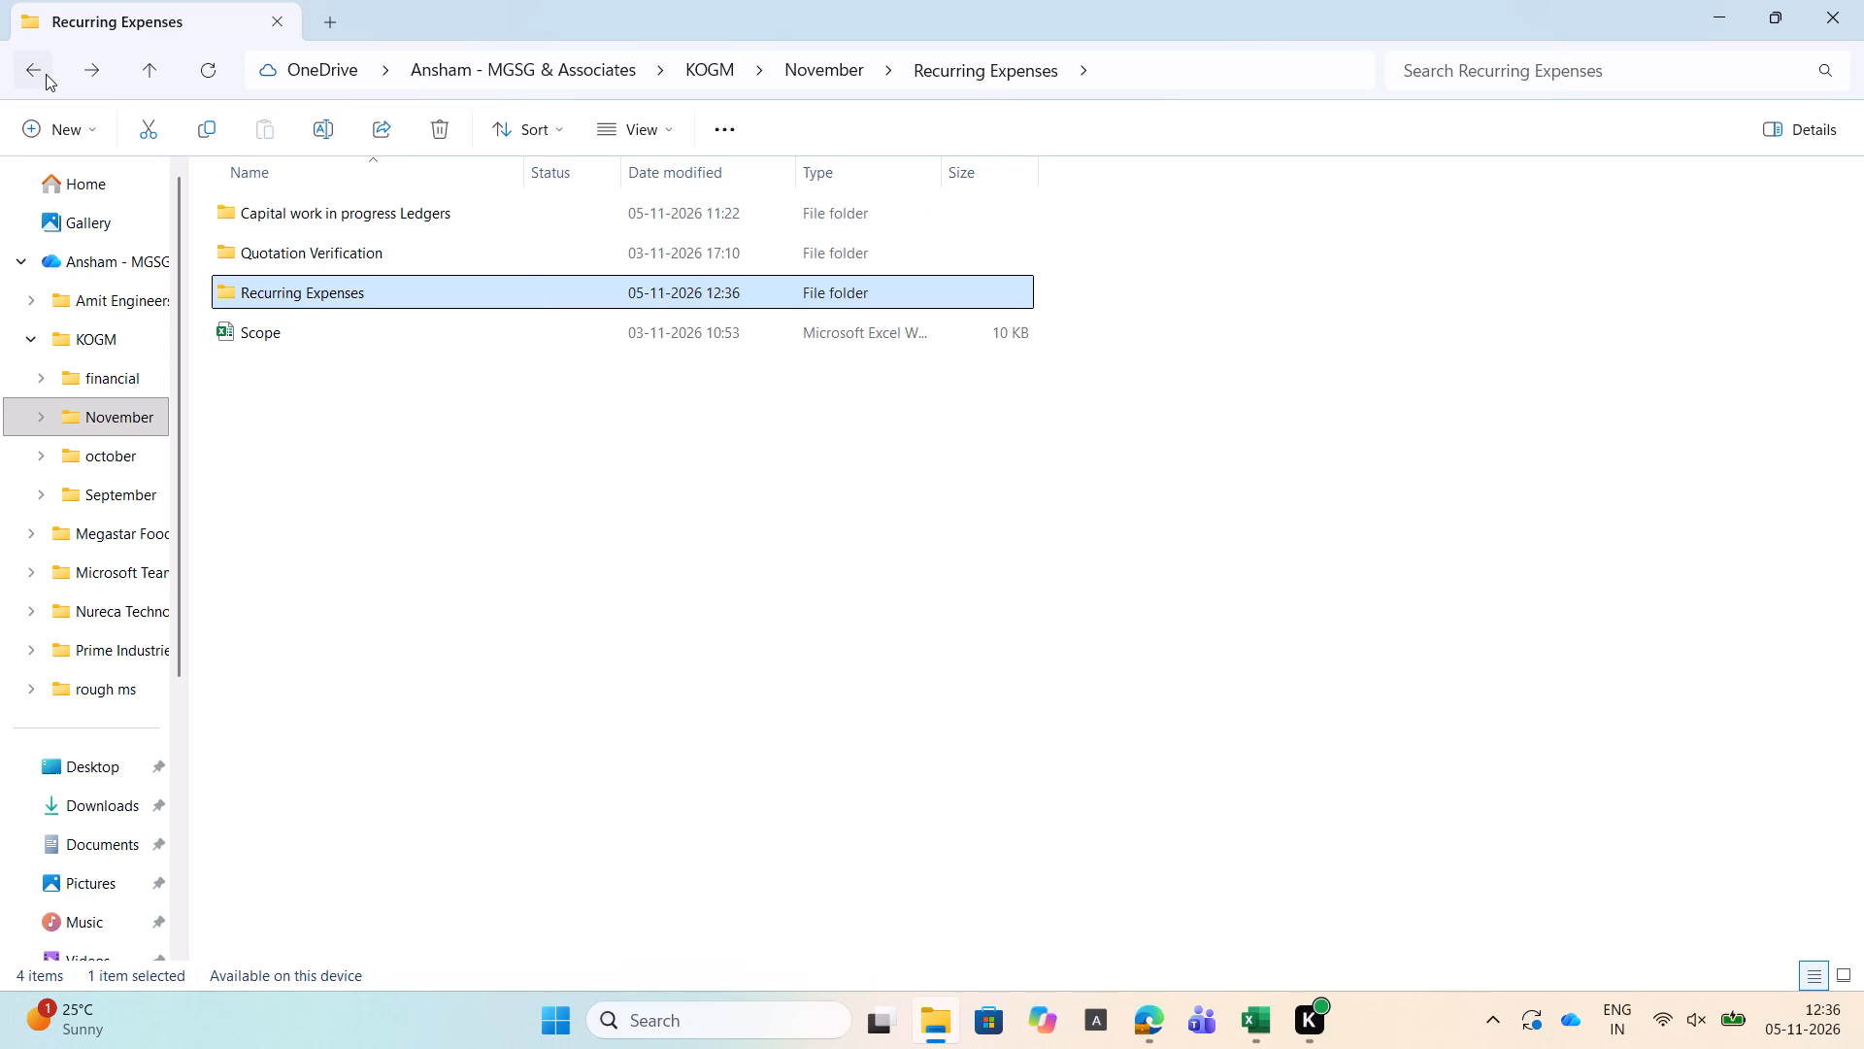
key("Return")
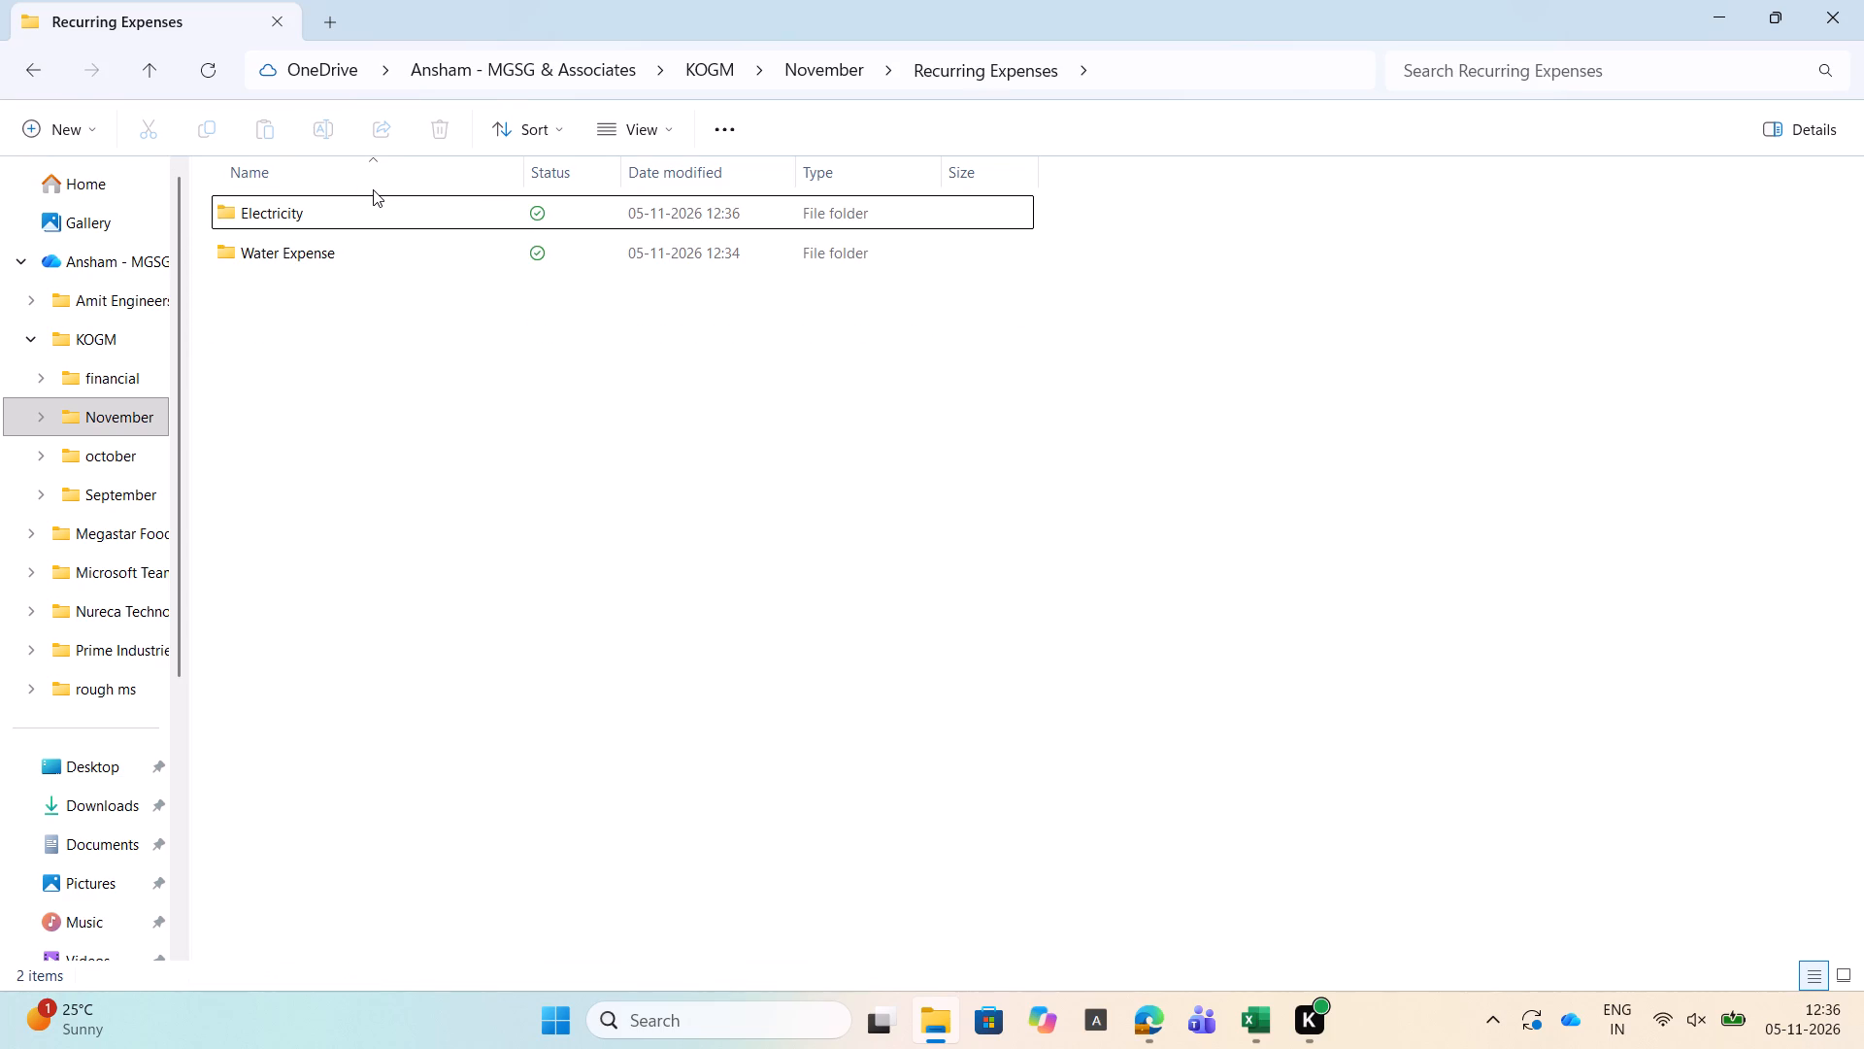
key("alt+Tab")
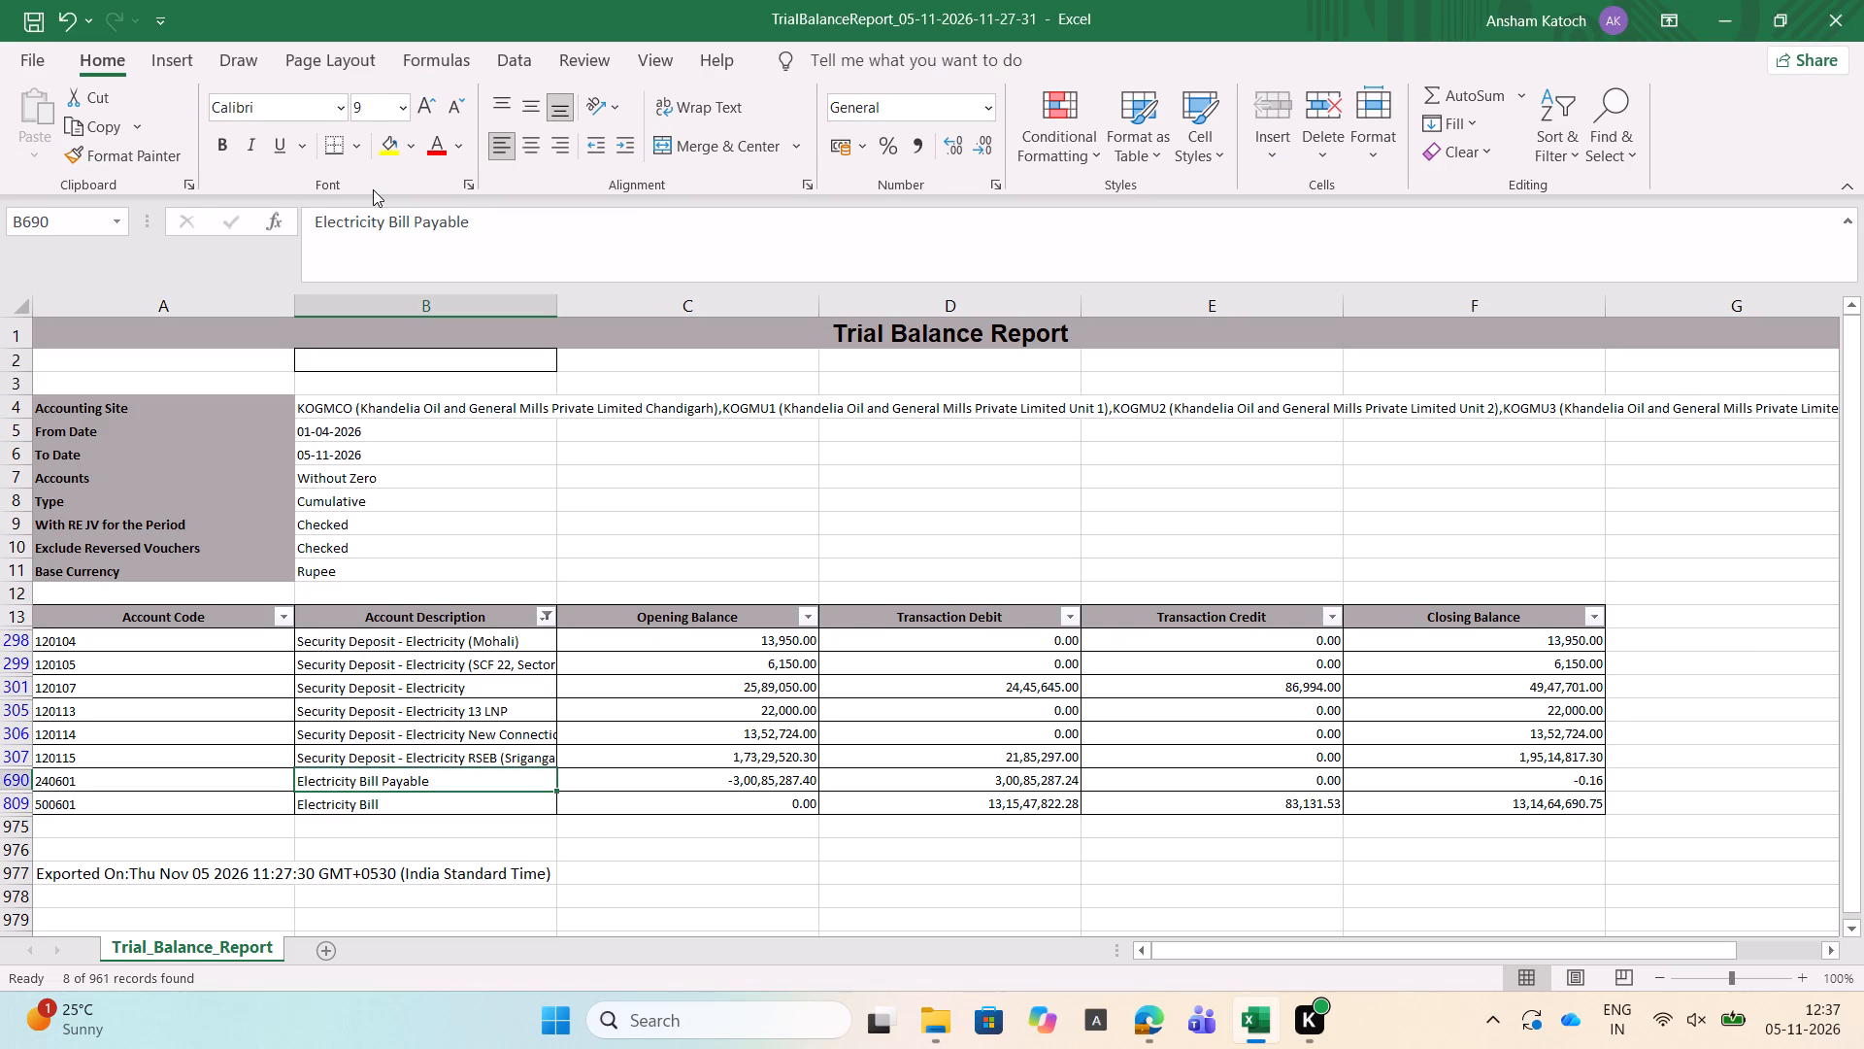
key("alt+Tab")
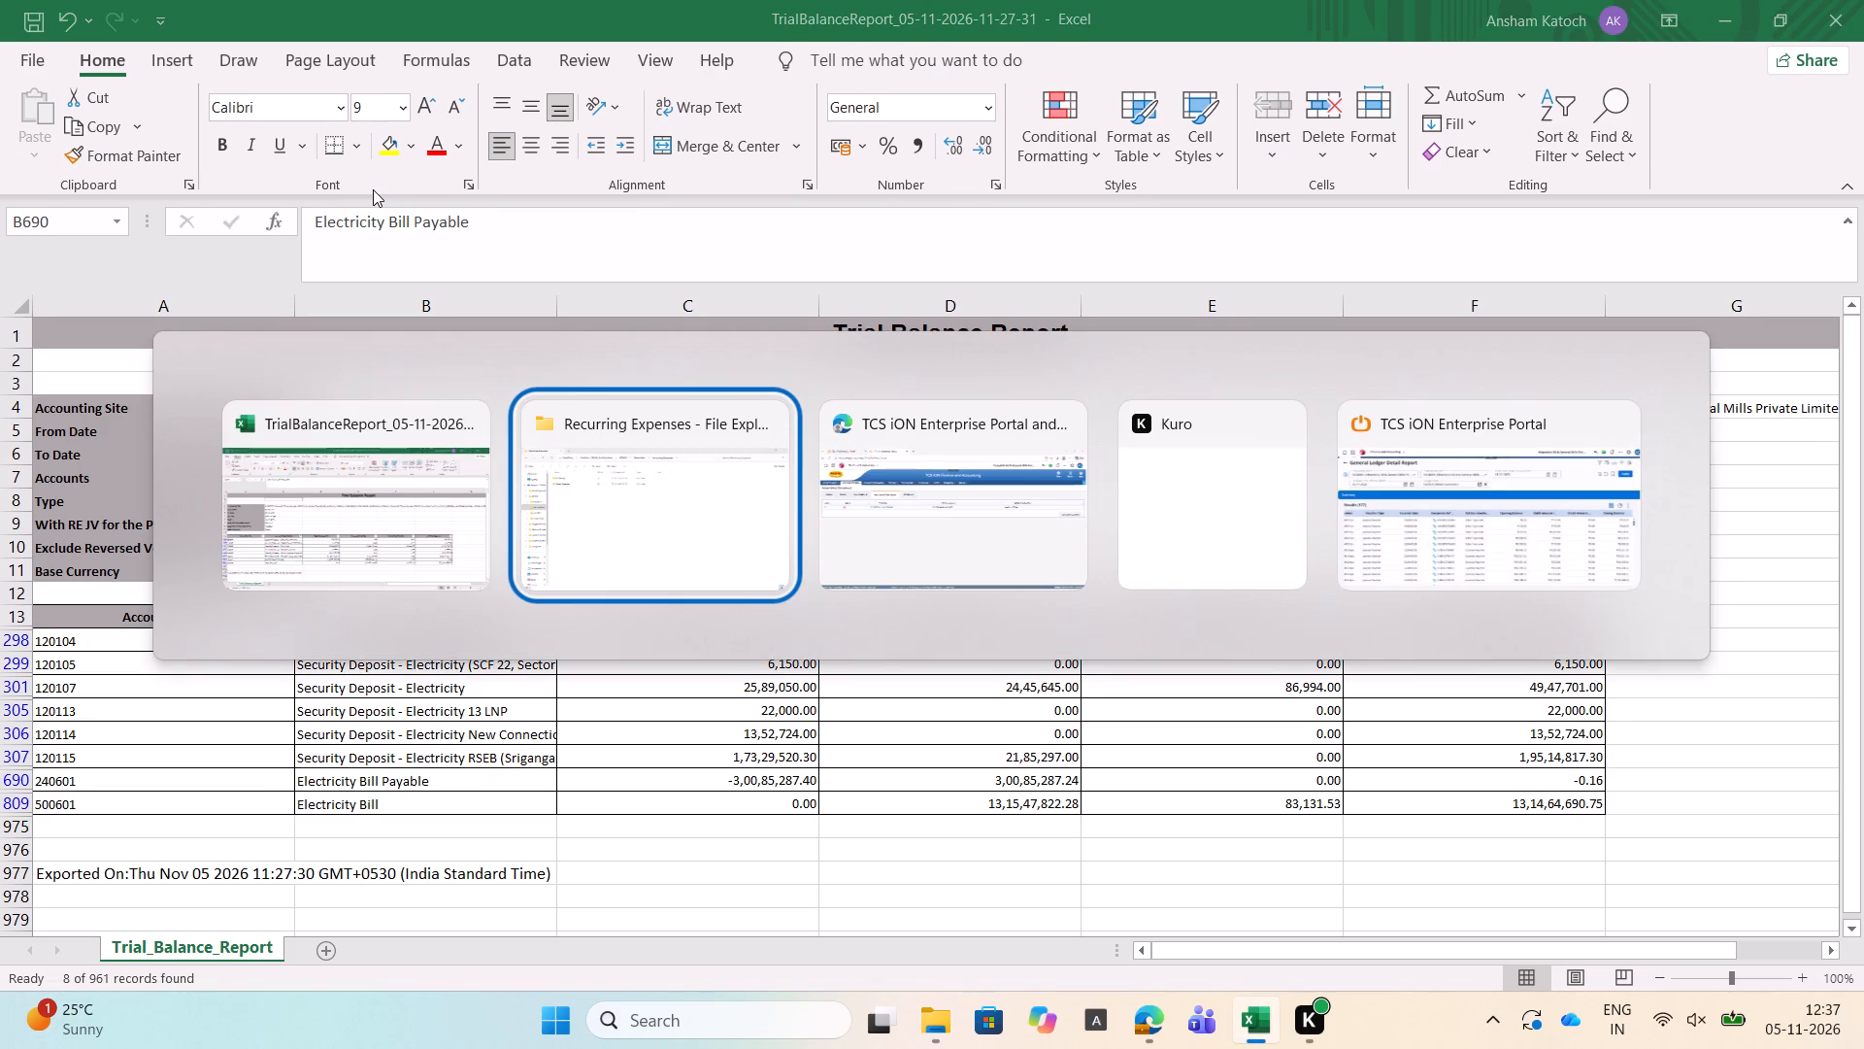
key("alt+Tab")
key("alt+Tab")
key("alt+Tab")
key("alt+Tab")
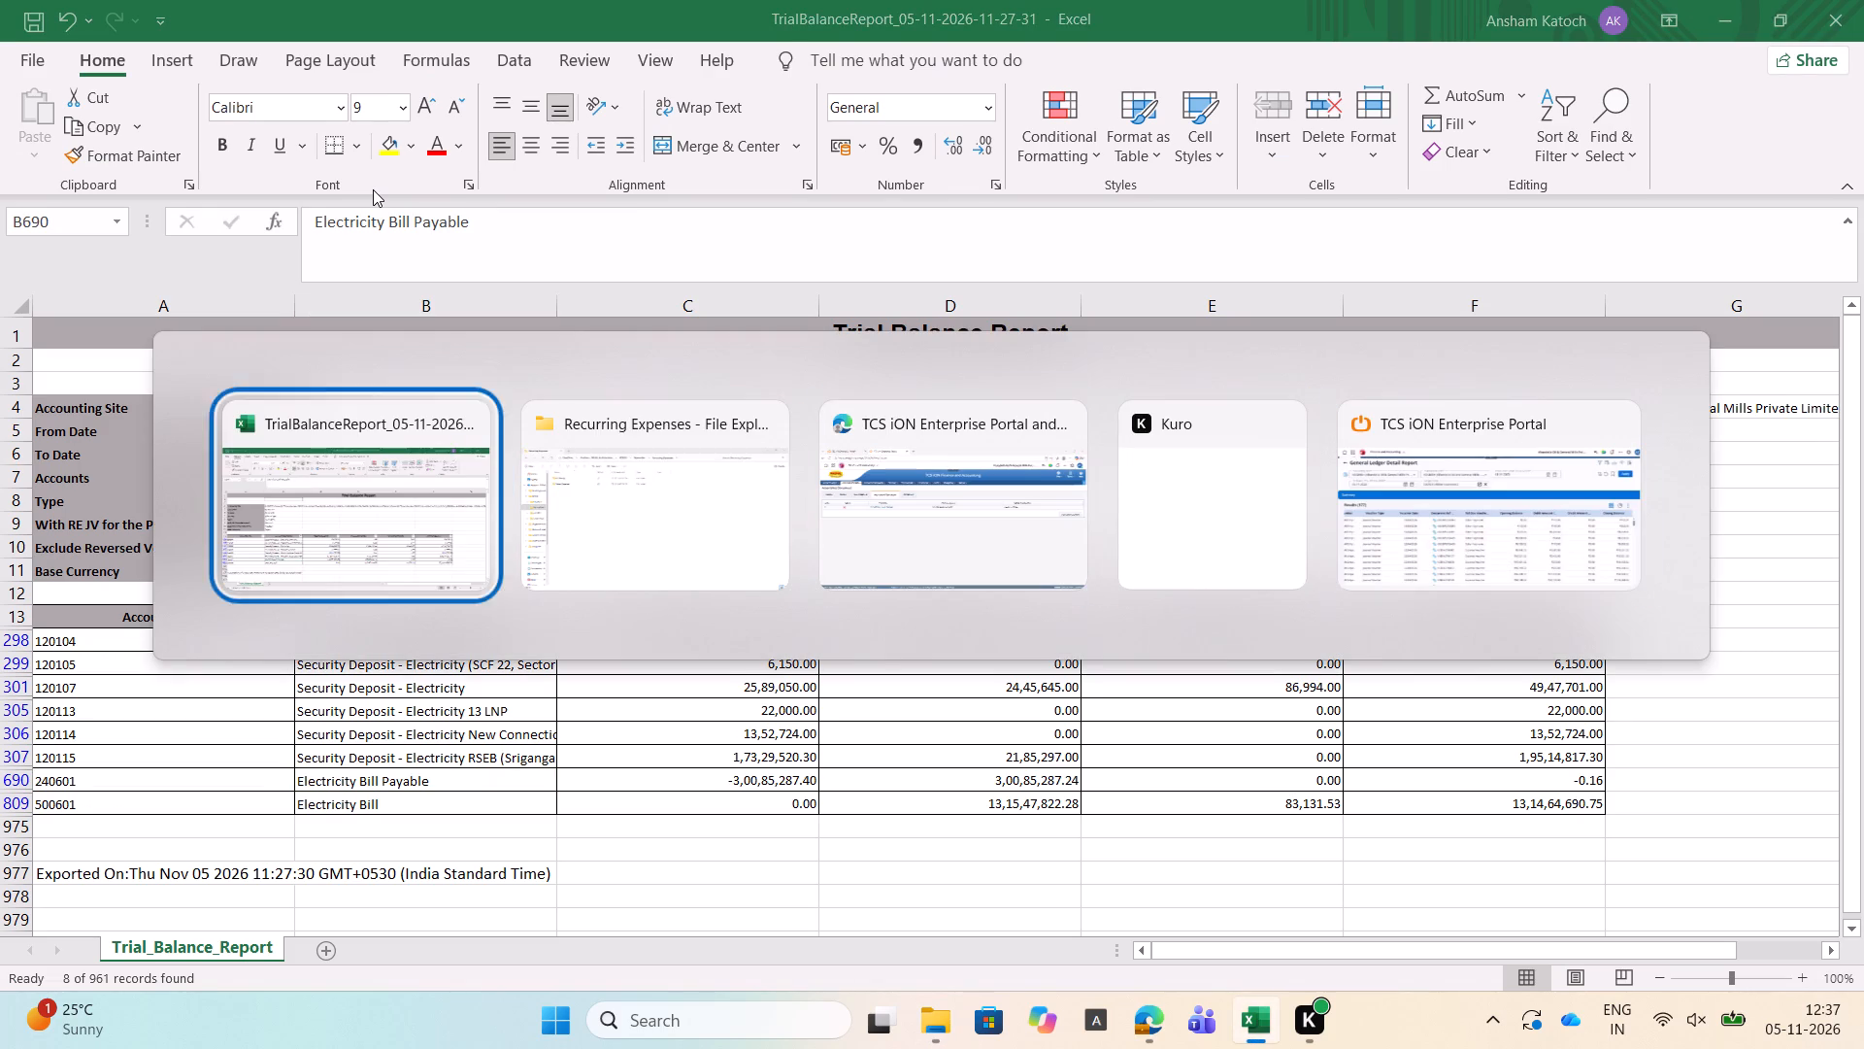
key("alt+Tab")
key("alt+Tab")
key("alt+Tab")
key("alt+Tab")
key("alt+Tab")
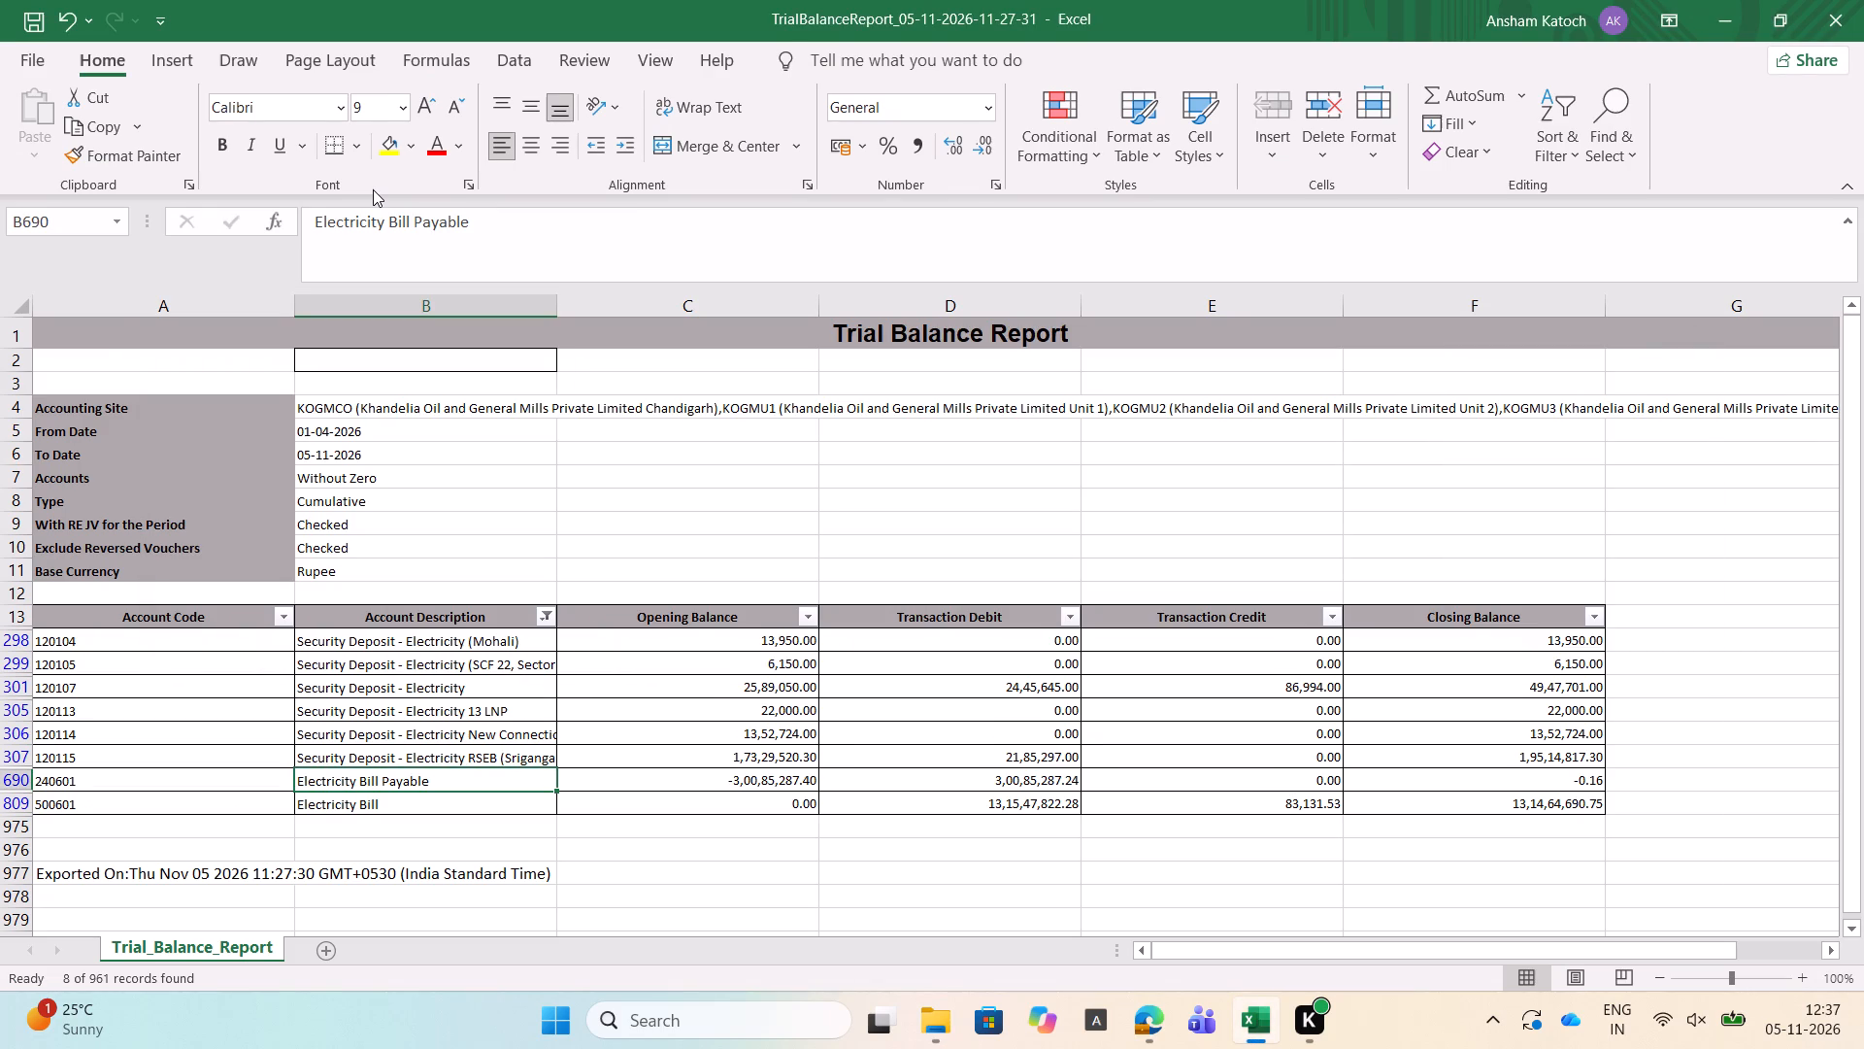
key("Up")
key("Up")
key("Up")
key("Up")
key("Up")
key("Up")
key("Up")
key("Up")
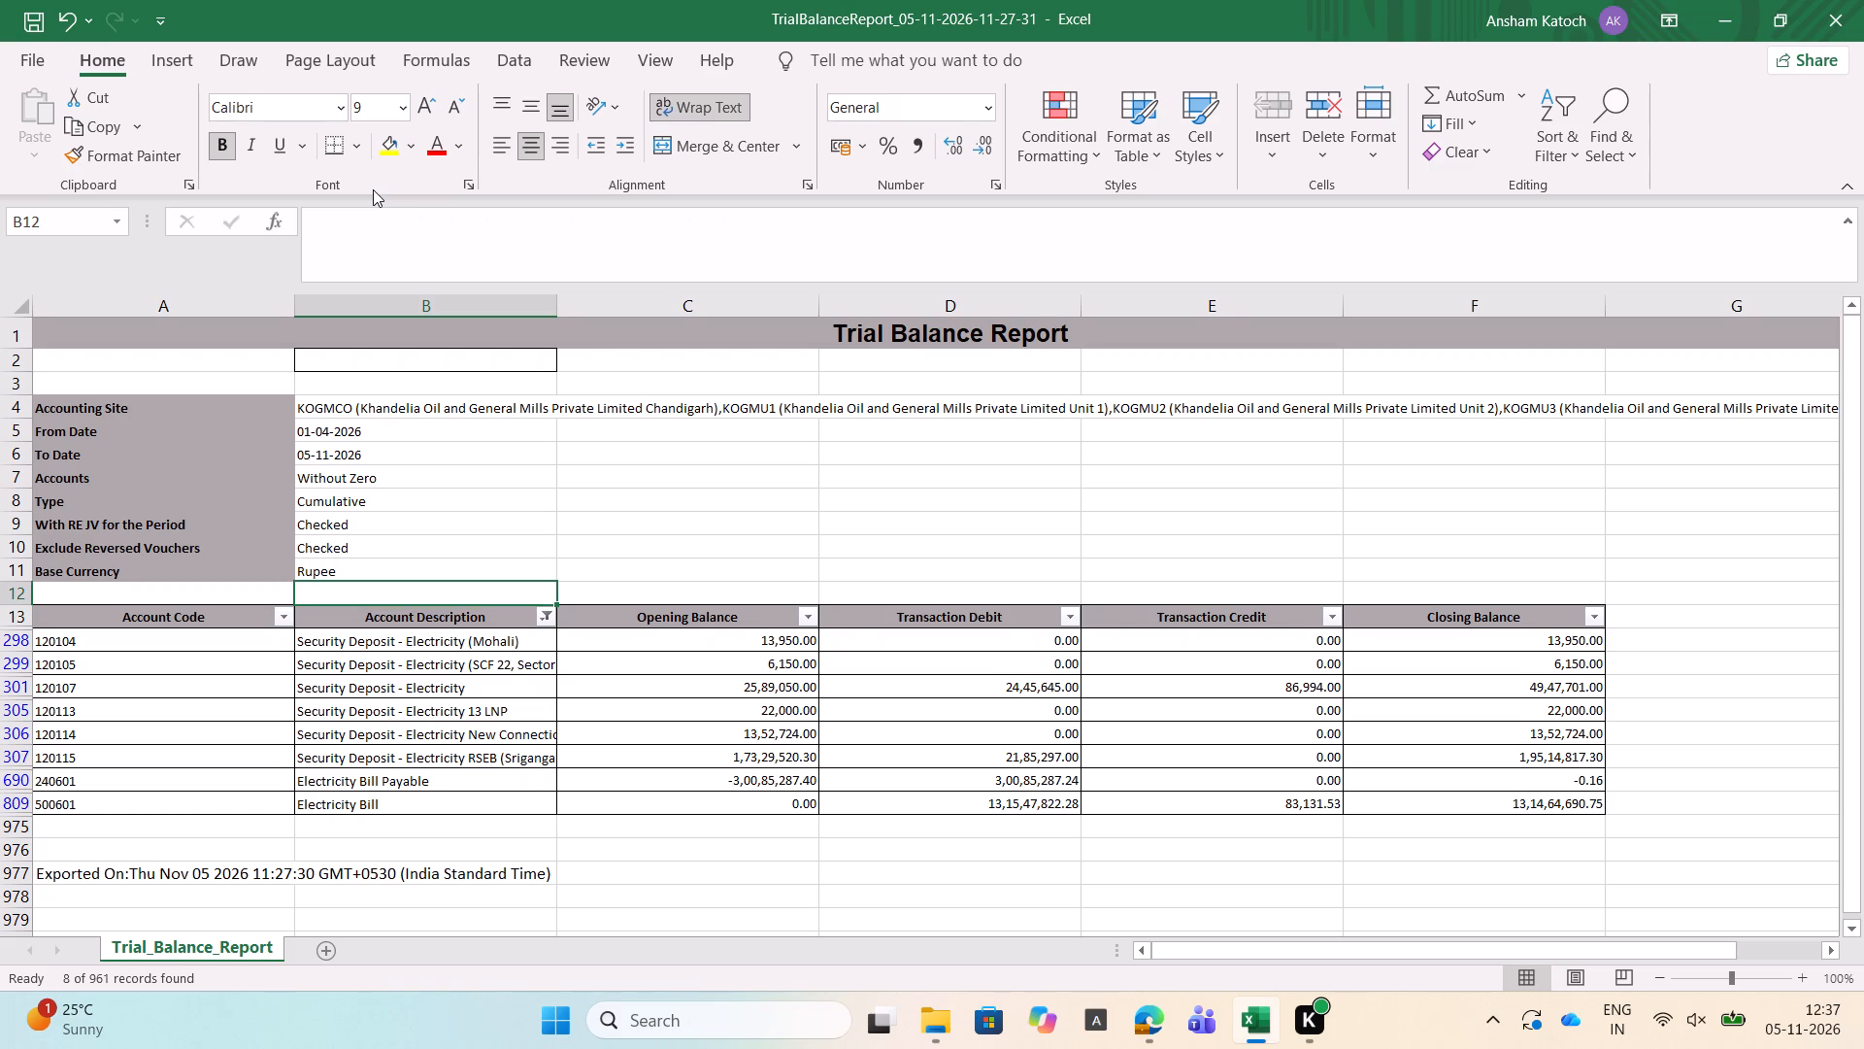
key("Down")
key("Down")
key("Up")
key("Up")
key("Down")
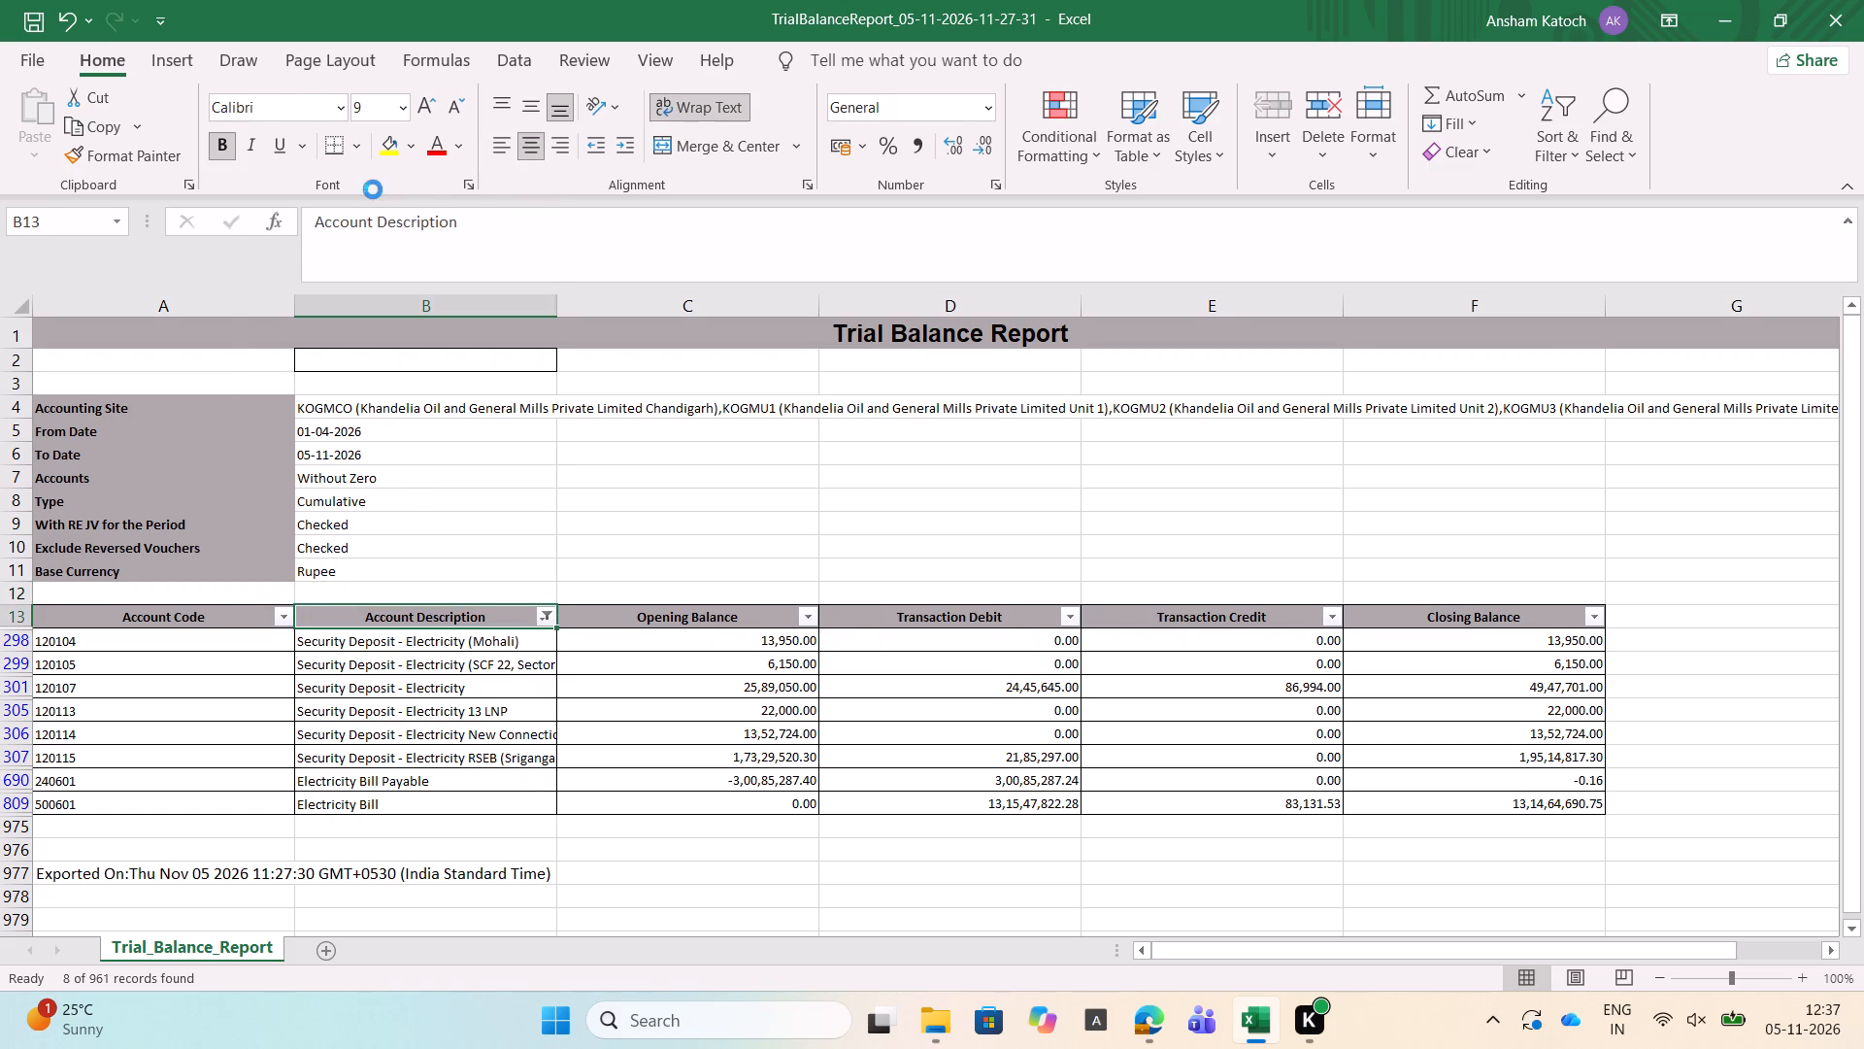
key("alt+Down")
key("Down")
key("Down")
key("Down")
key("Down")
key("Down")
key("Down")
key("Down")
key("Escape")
Review the descriptions of the filtered electricity accounts in the trial balance, from 120104 down to Electricity Bill 500601 and back.
key("Down")
key("Down")
key("Down")
key("Down")
key("Down")
key("Down")
key("Up")
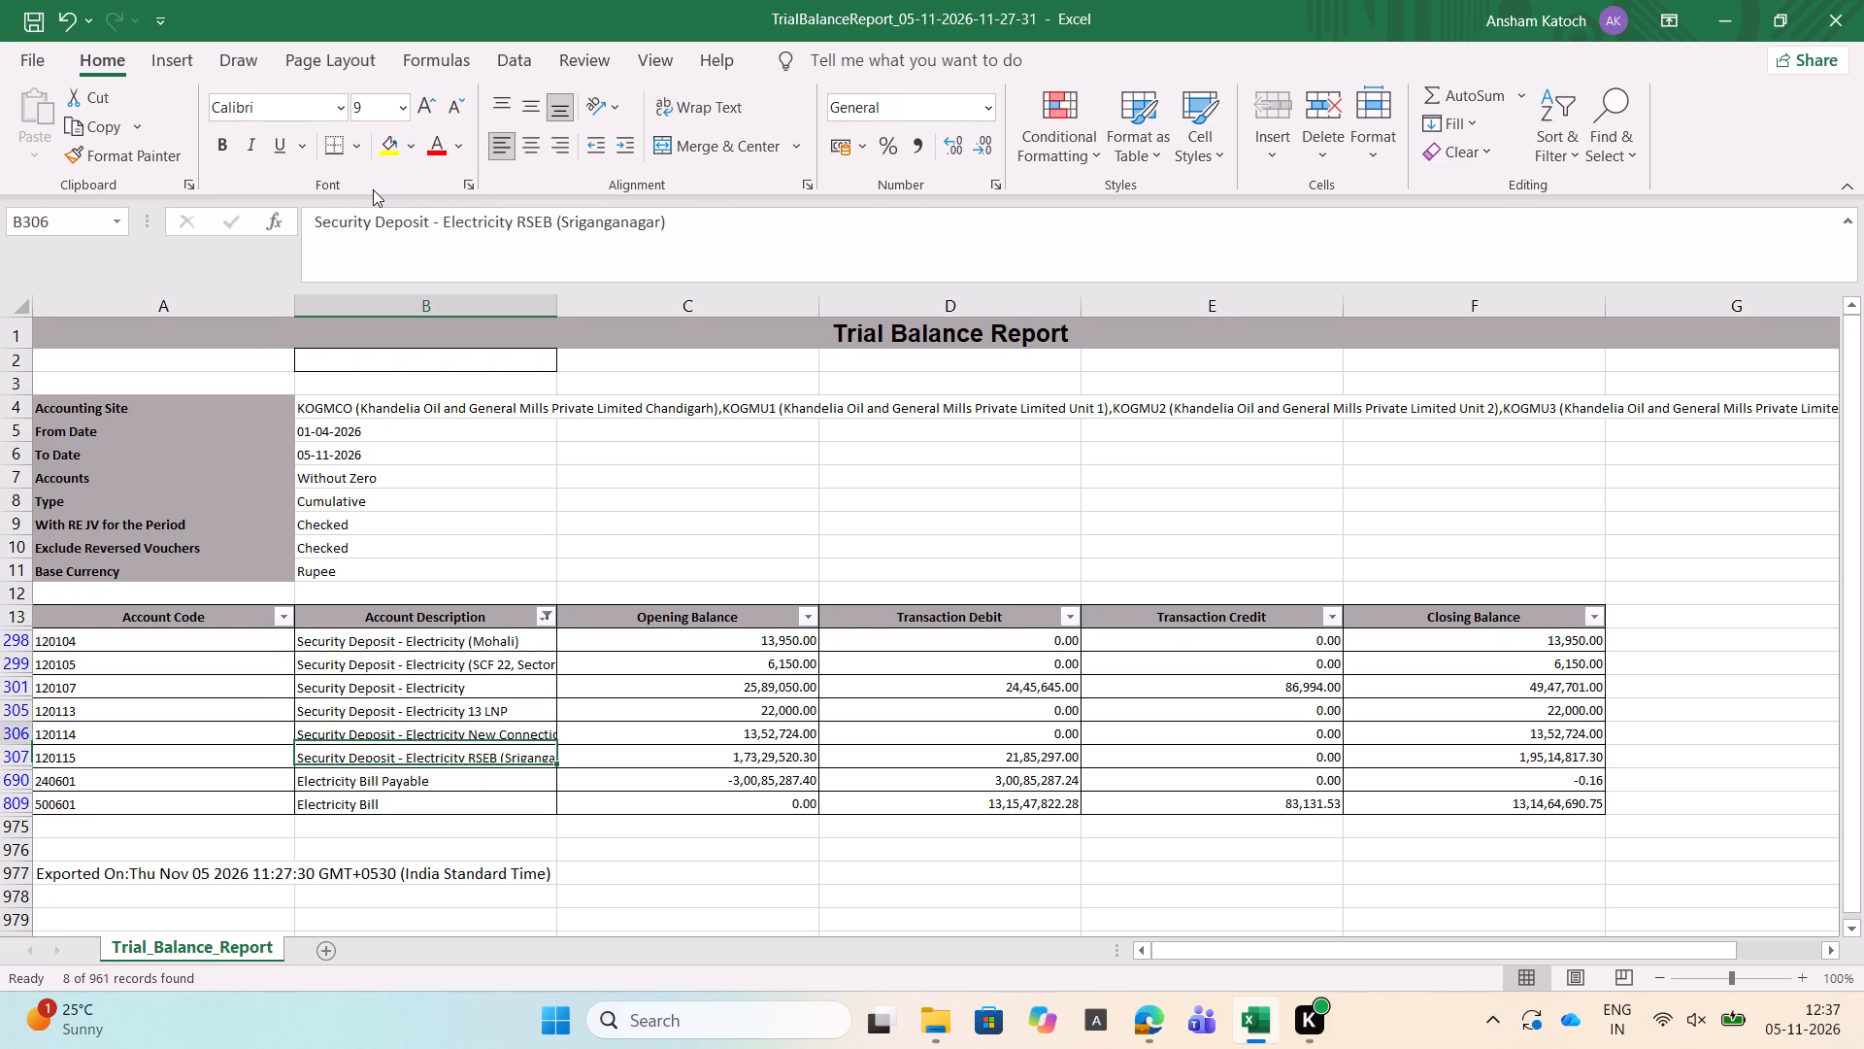
key("Up")
key("Up")
key("Up")
key("Up")
key("Down")
key("Down")
key("Down")
key("Down")
key("Down")
key("Down")
key("Down")
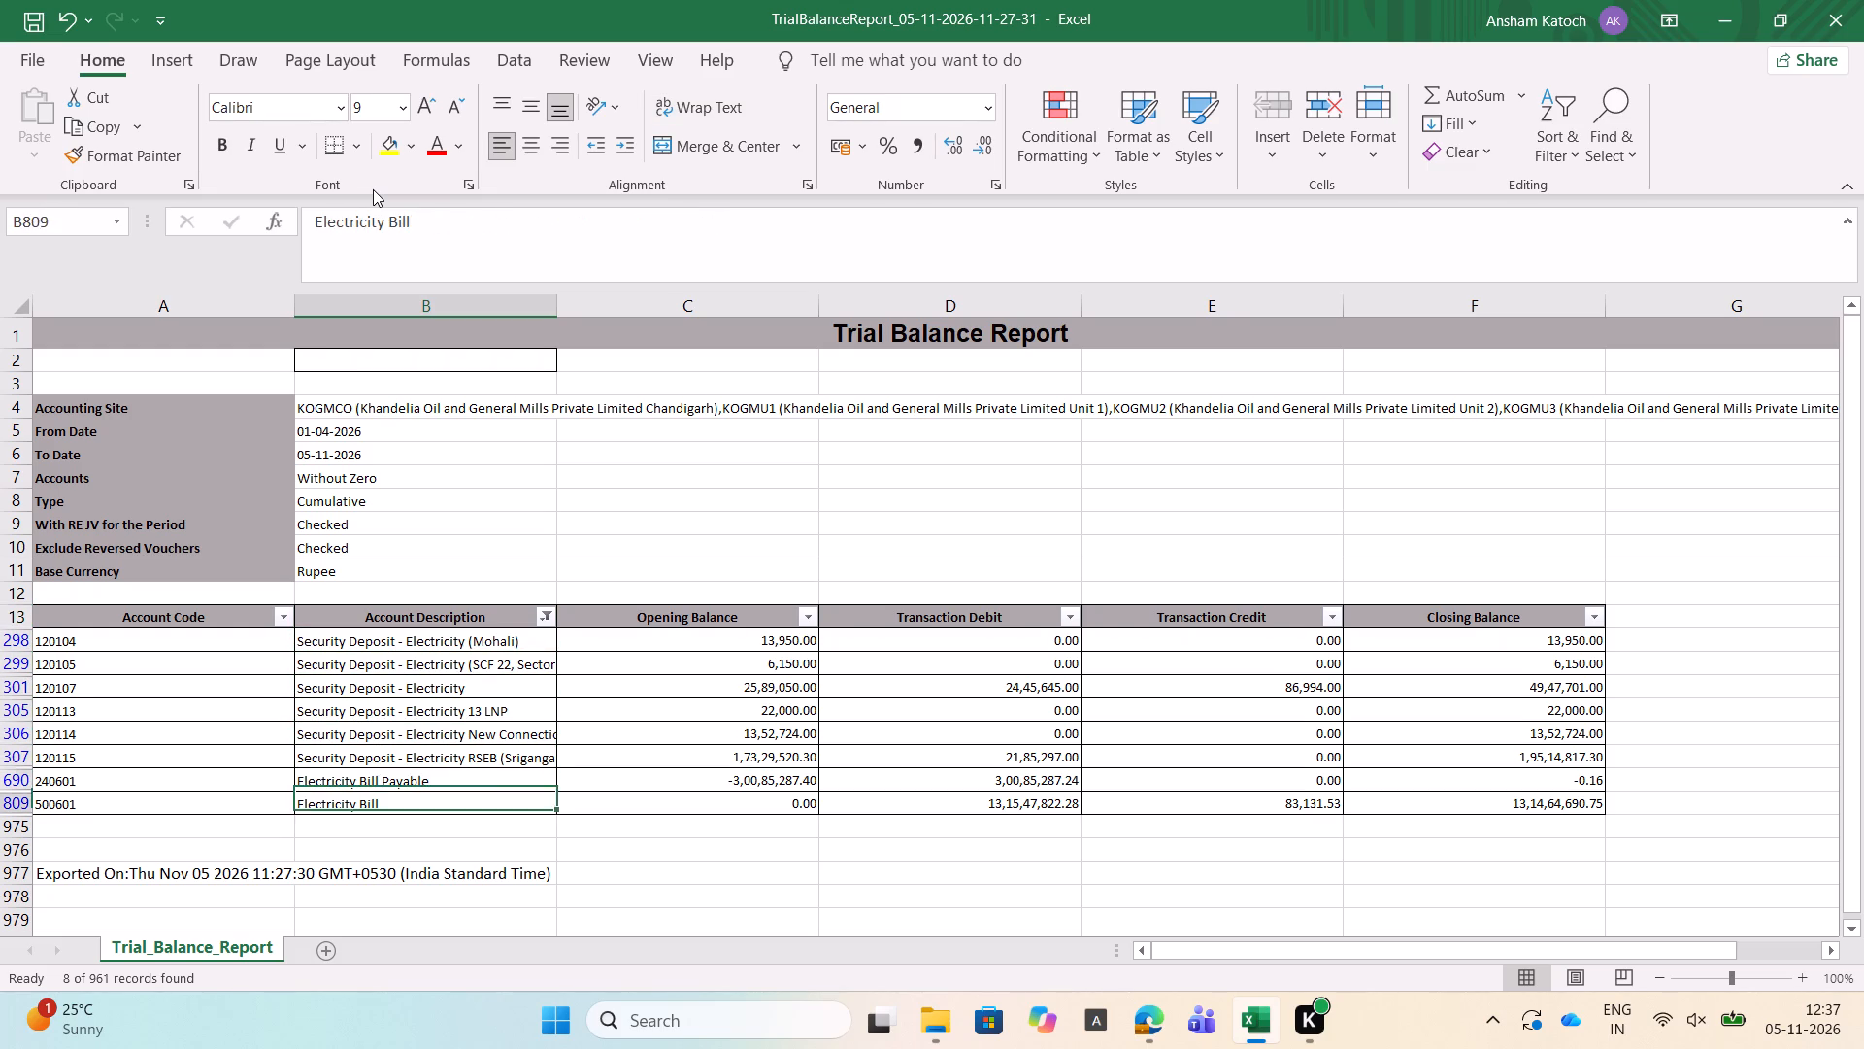
key("Down")
key("Up")
key("Up")
key("Up")
key("Up")
key("Up")
key("Up")
key("Up")
key("Up")
key("Down")
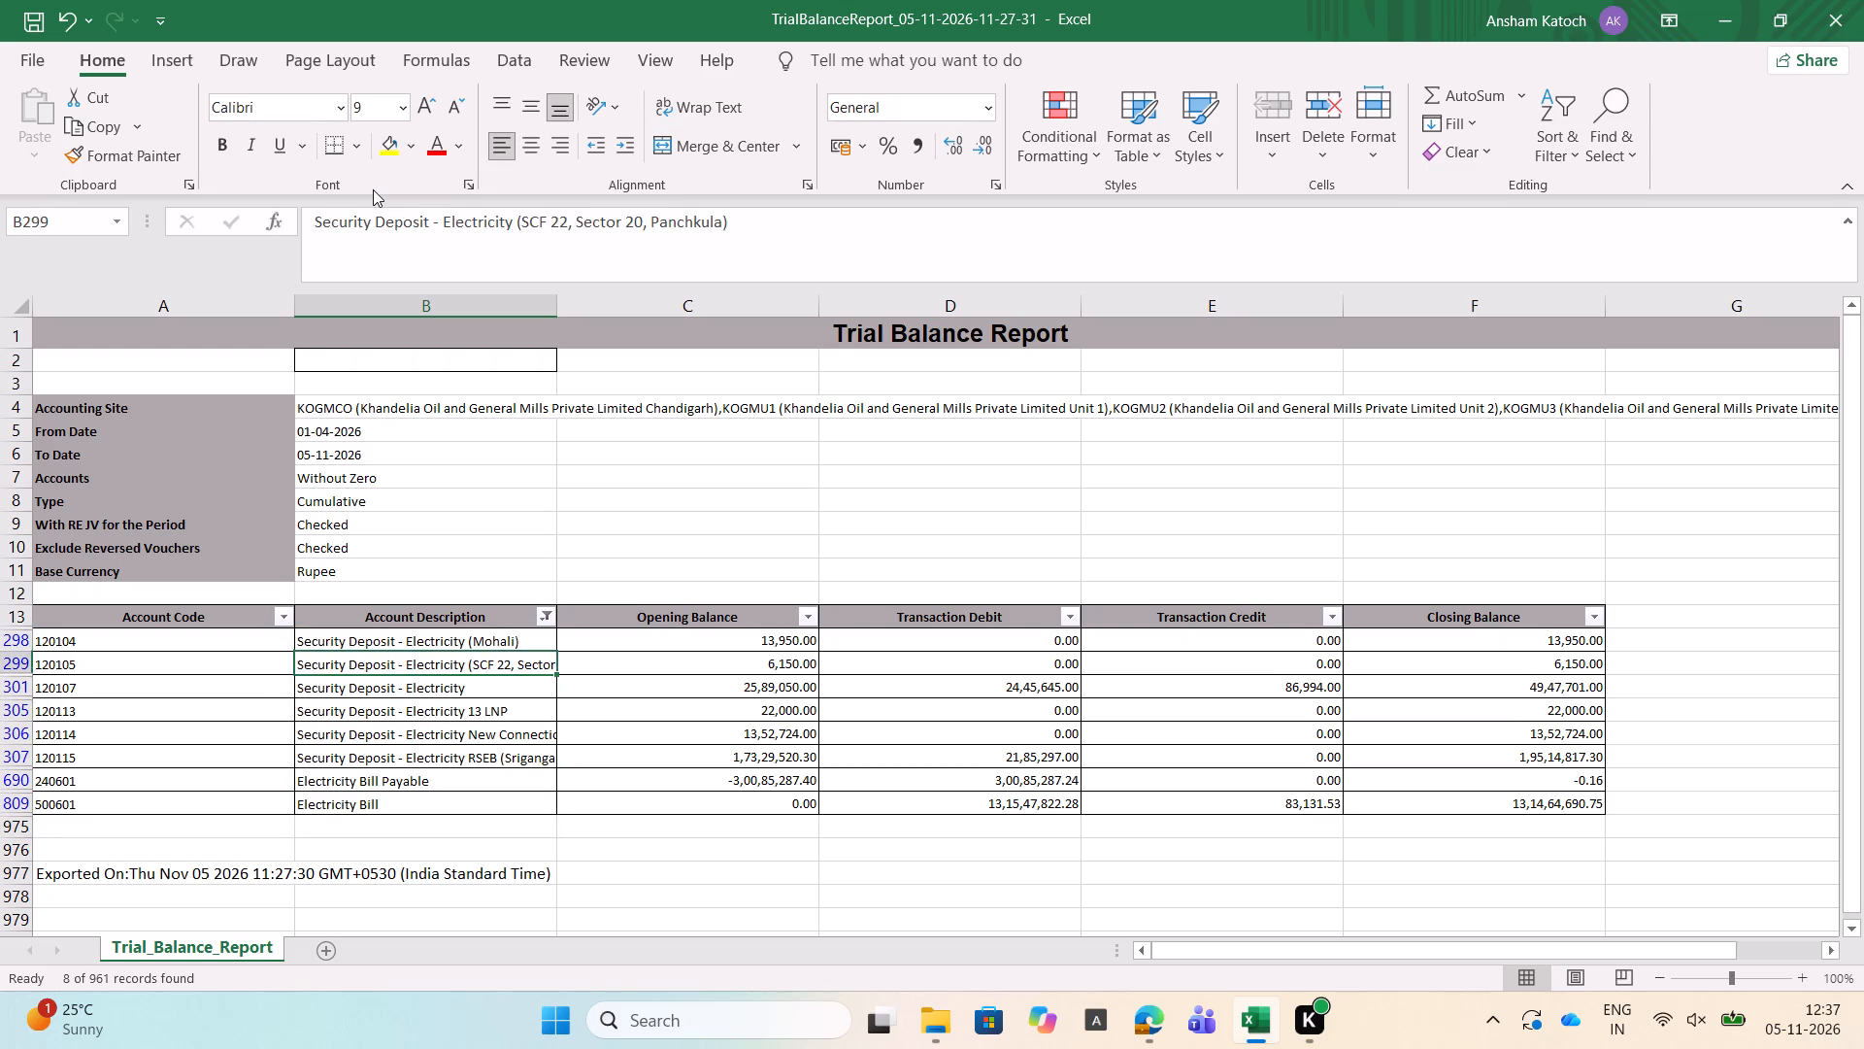
Check the Transaction Debit amount of the Security Deposit - Electricity account 120107.
key("Up")
key("Up")
key("Down")
key("Down")
key("Down")
key("Right")
key("Right")
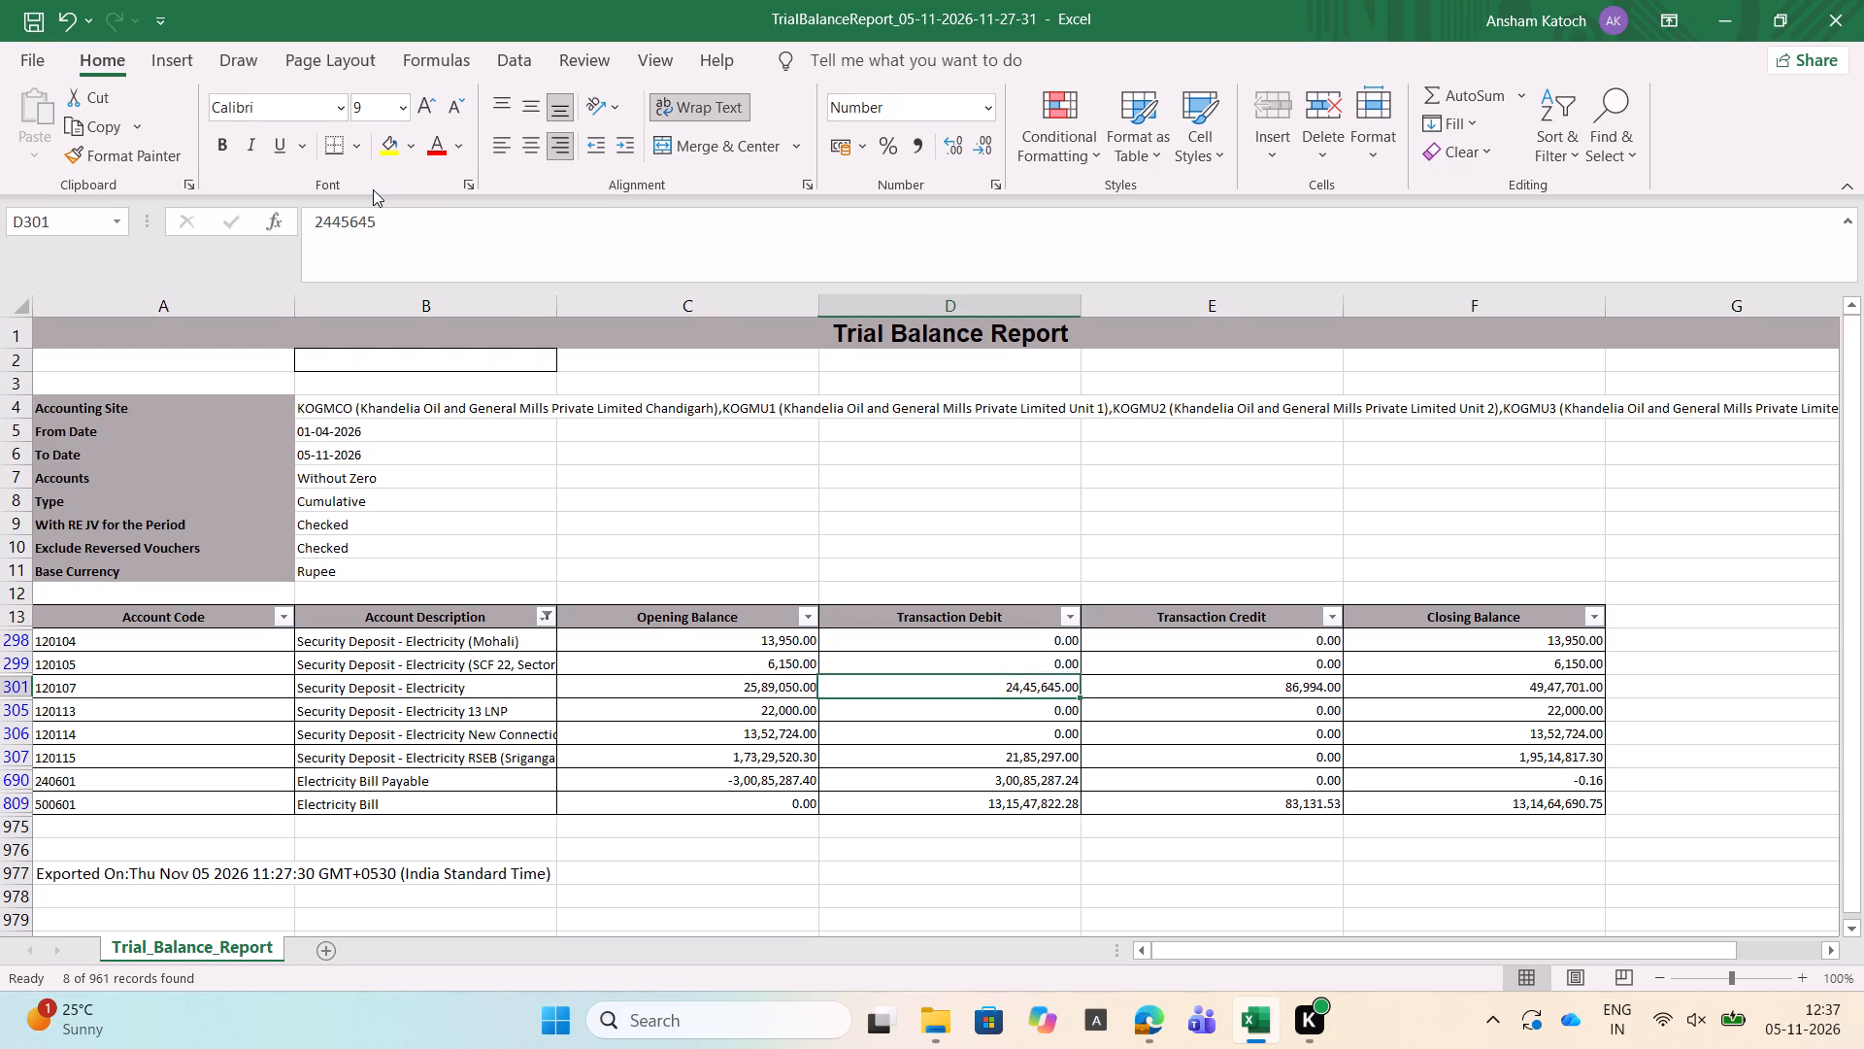
Copy the account code 120104 of Security Deposit - Electricity (Mohali) from the trial balance.
key("Up")
key("Up")
key("Left")
key("Right")
key("Left")
key("Left")
key("Left")
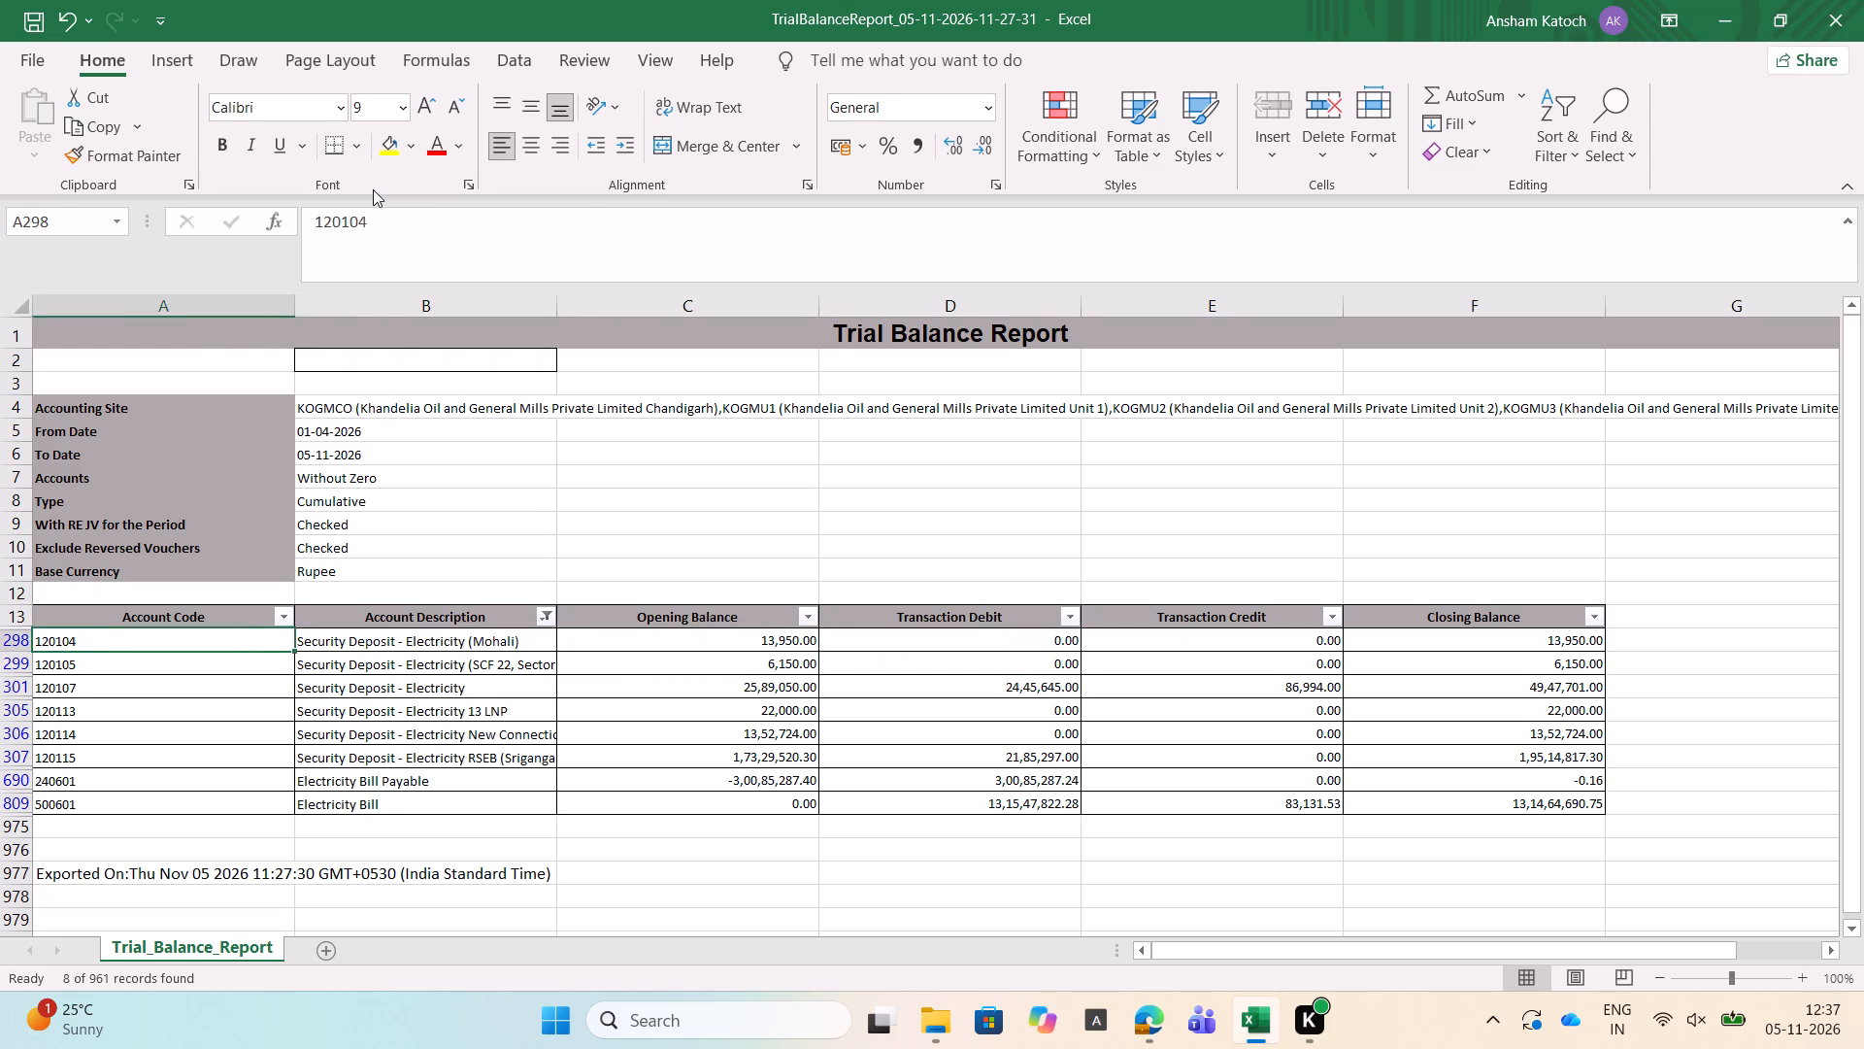
key("Right")
key("Left")
key("Right")
key("Right")
key("Left")
key("Left")
key("Left")
key("Right")
key("Left")
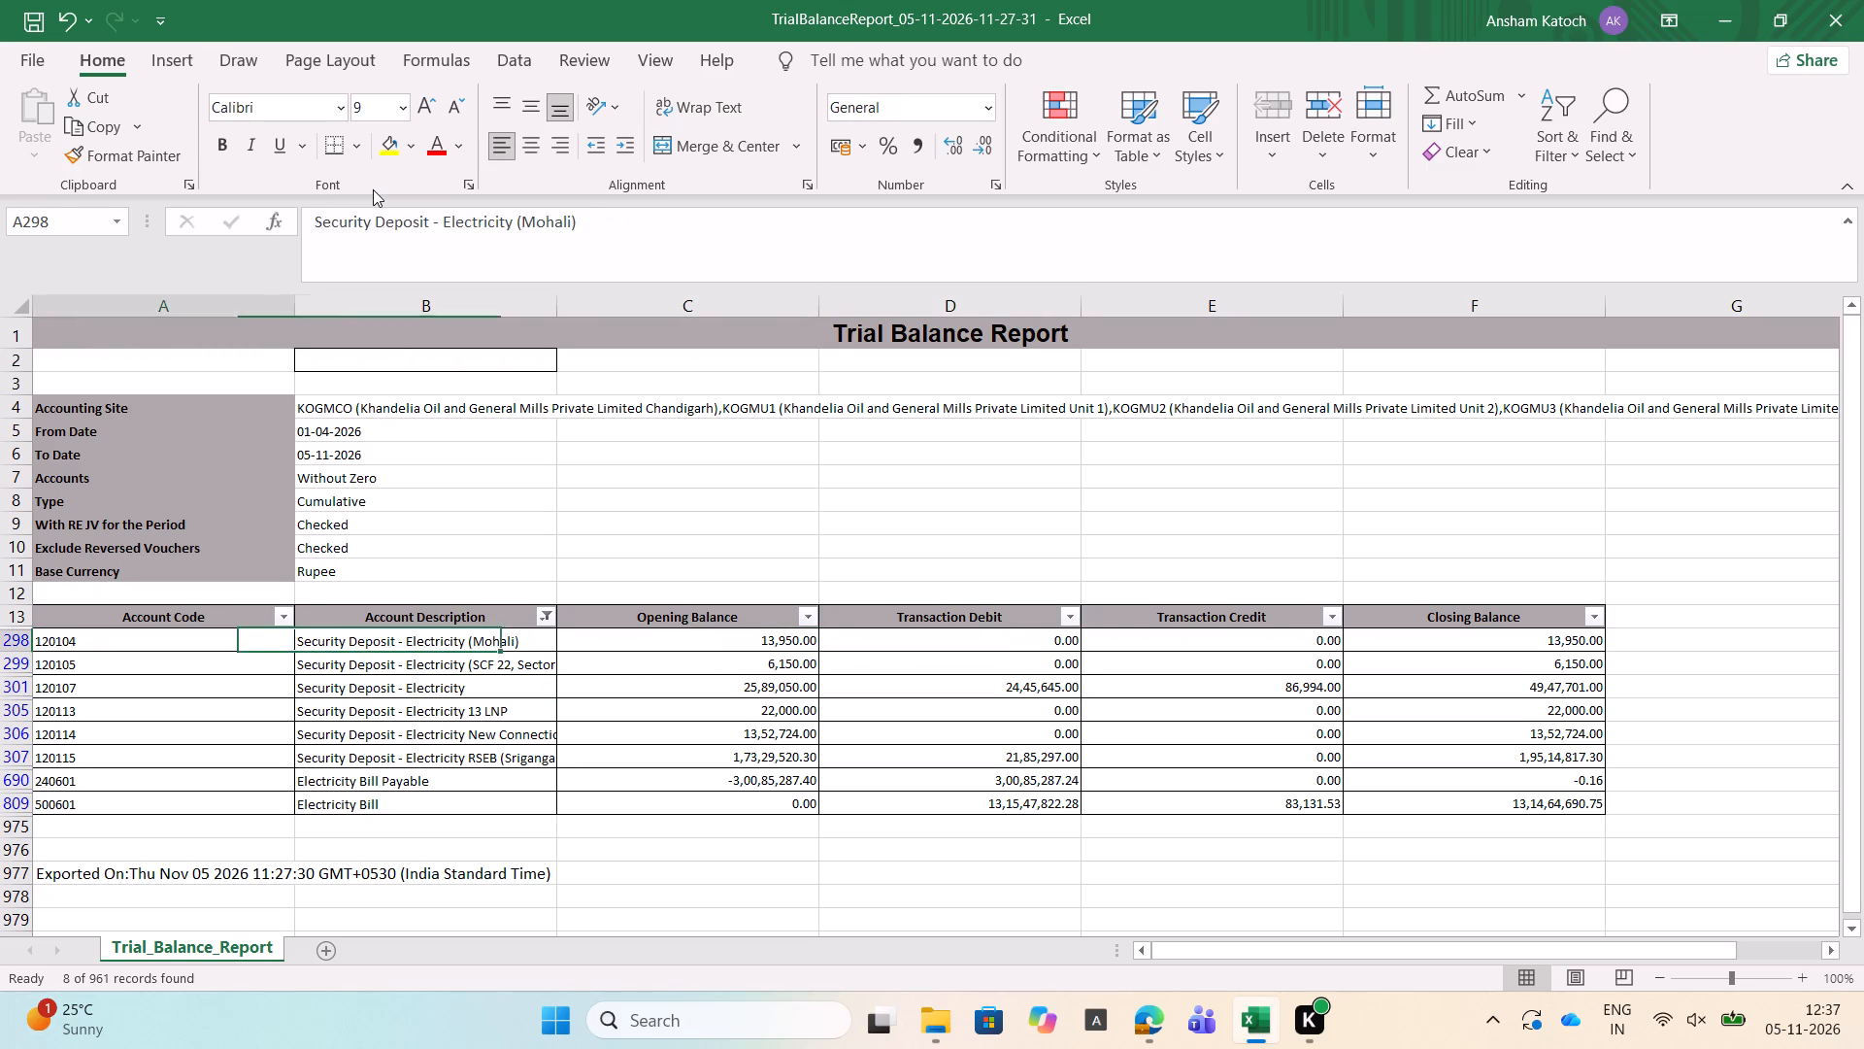
key("ctrl+c")
In the Edge General Ledger Detail Report, replace the ledger code with 120104 Security Deposit - Electricity (Mohali) and try to generate the report.
key("alt+Tab")
key("alt+Tab")
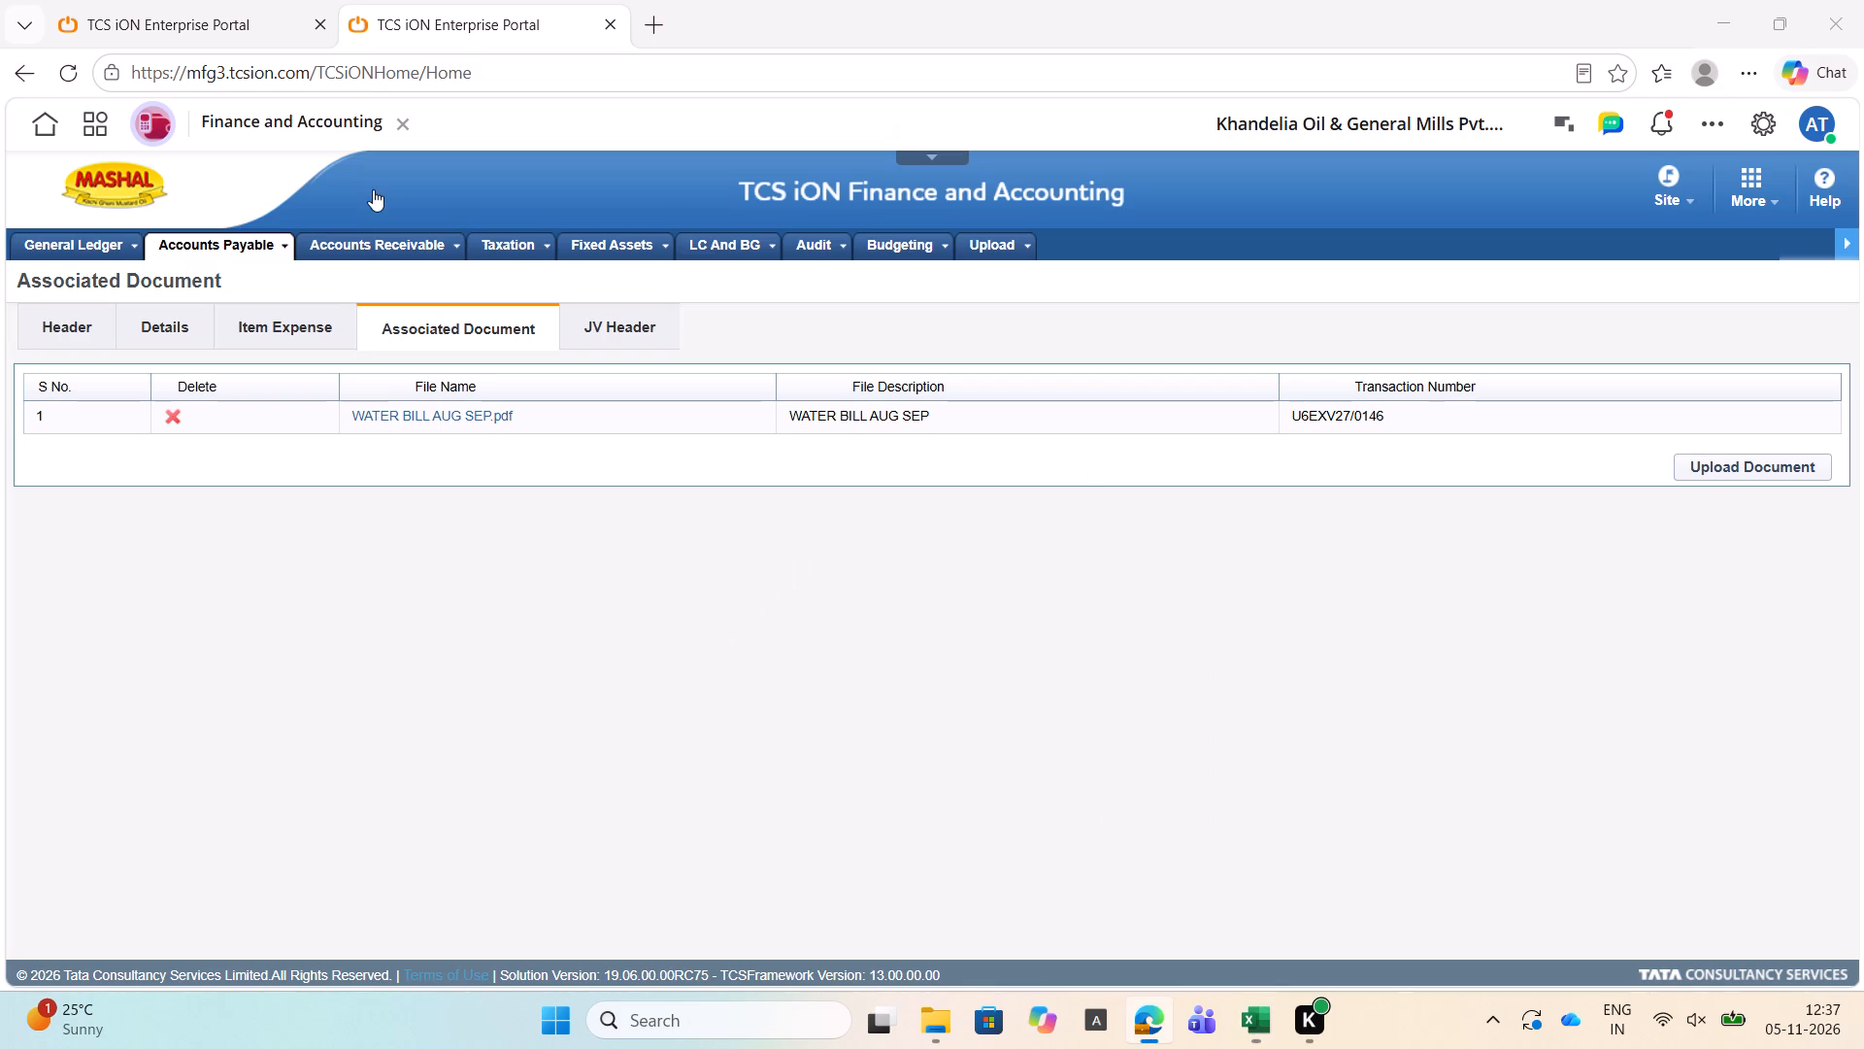
left_click(188, 0)
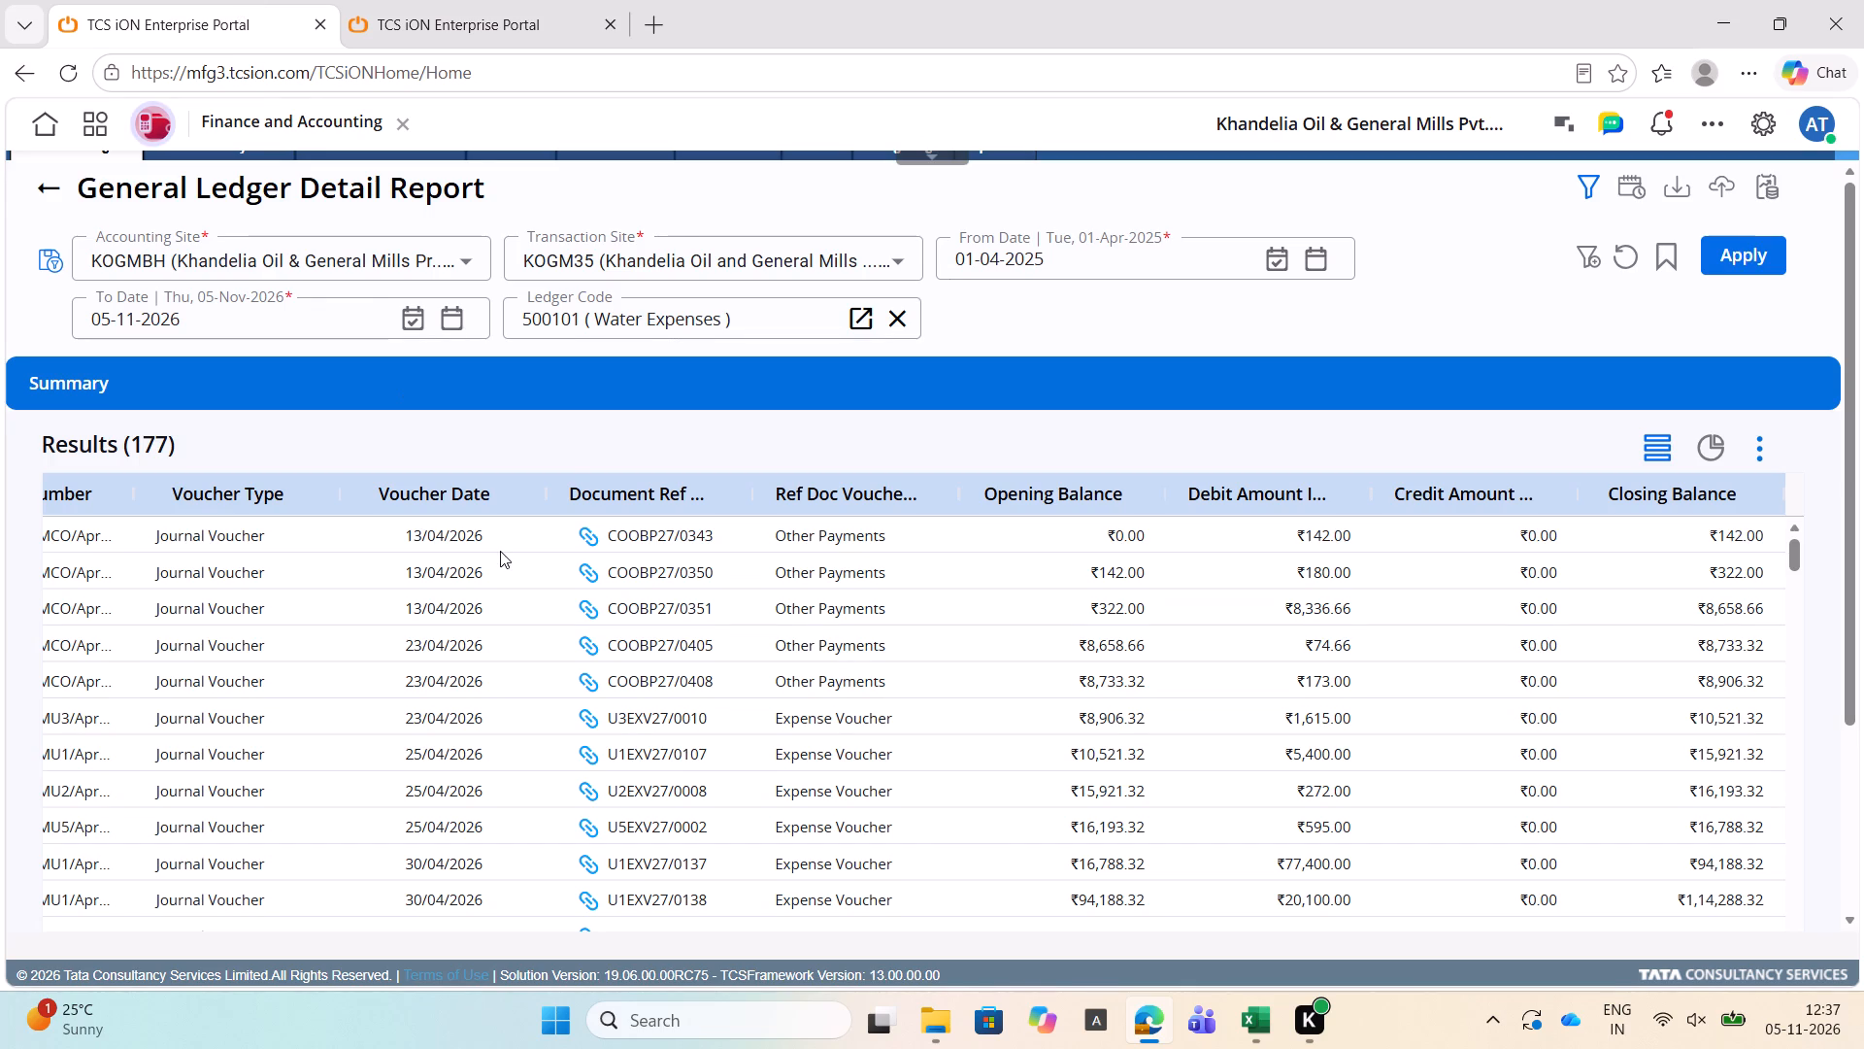
left_click(915, 316)
key("ctrl+v")
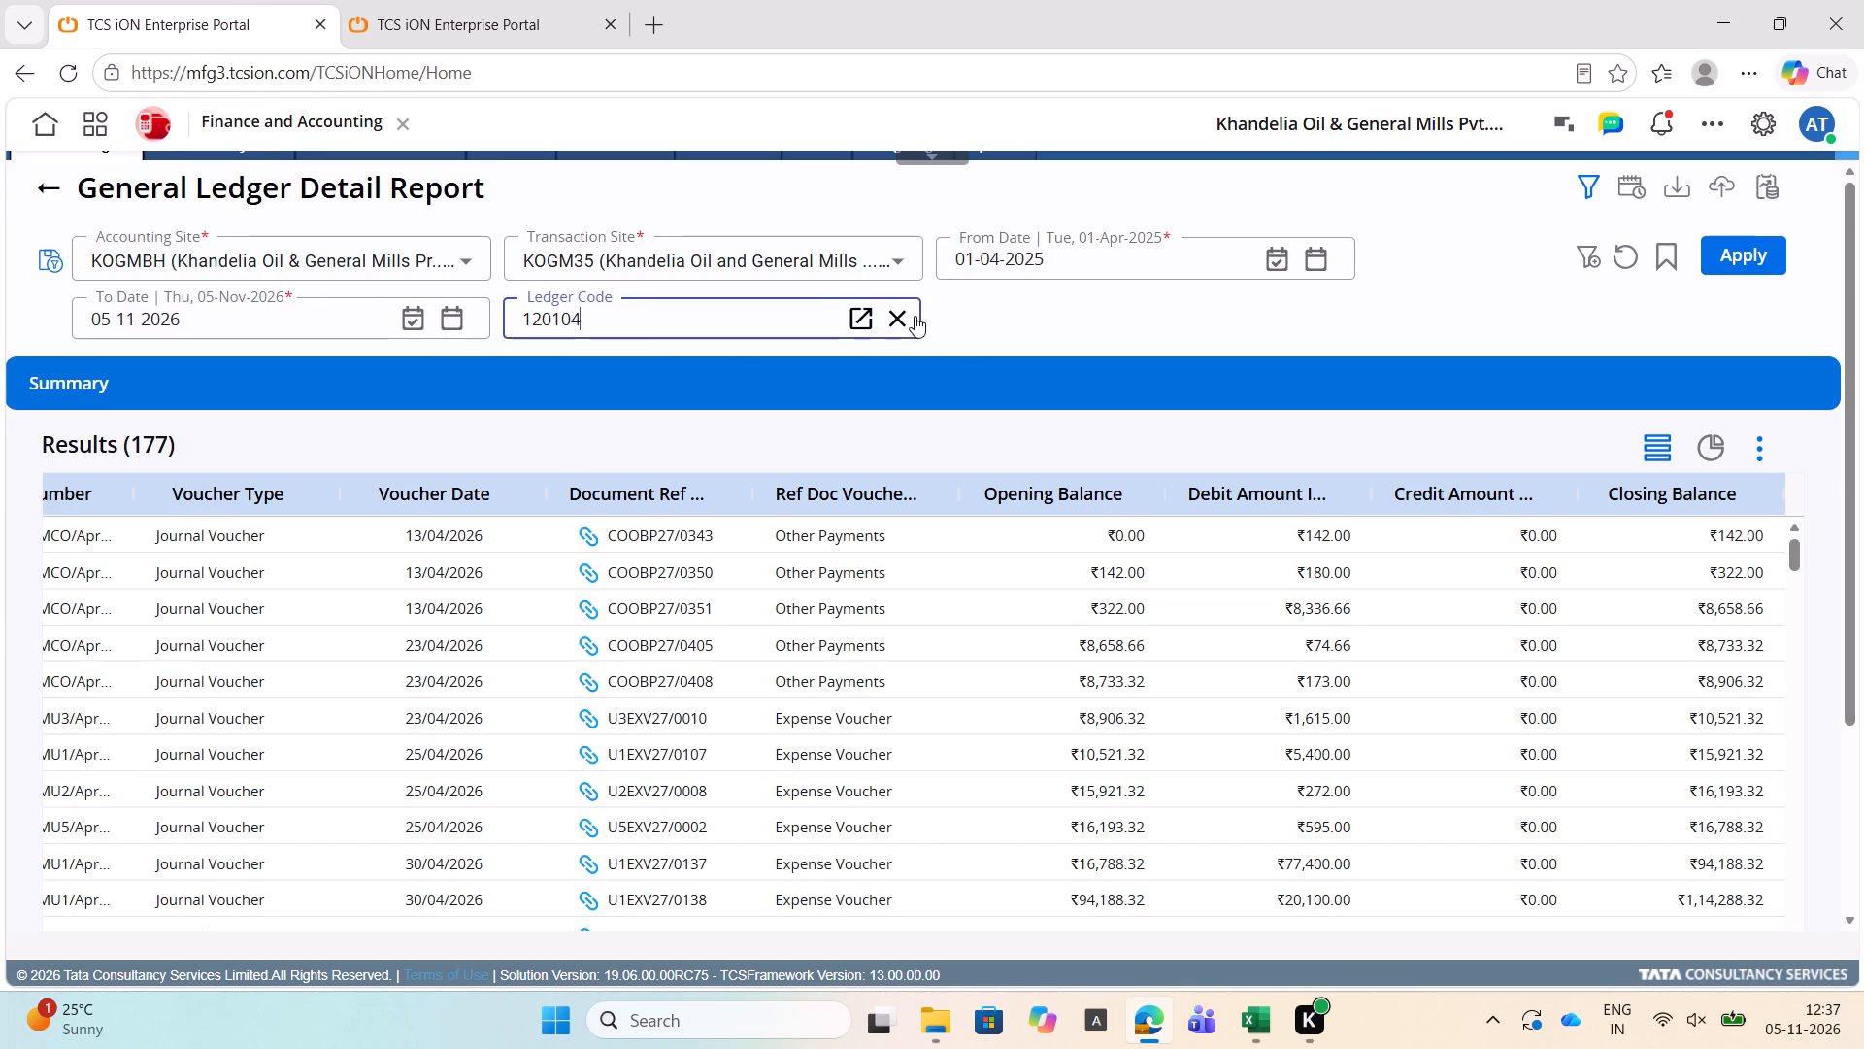
left_click(727, 360)
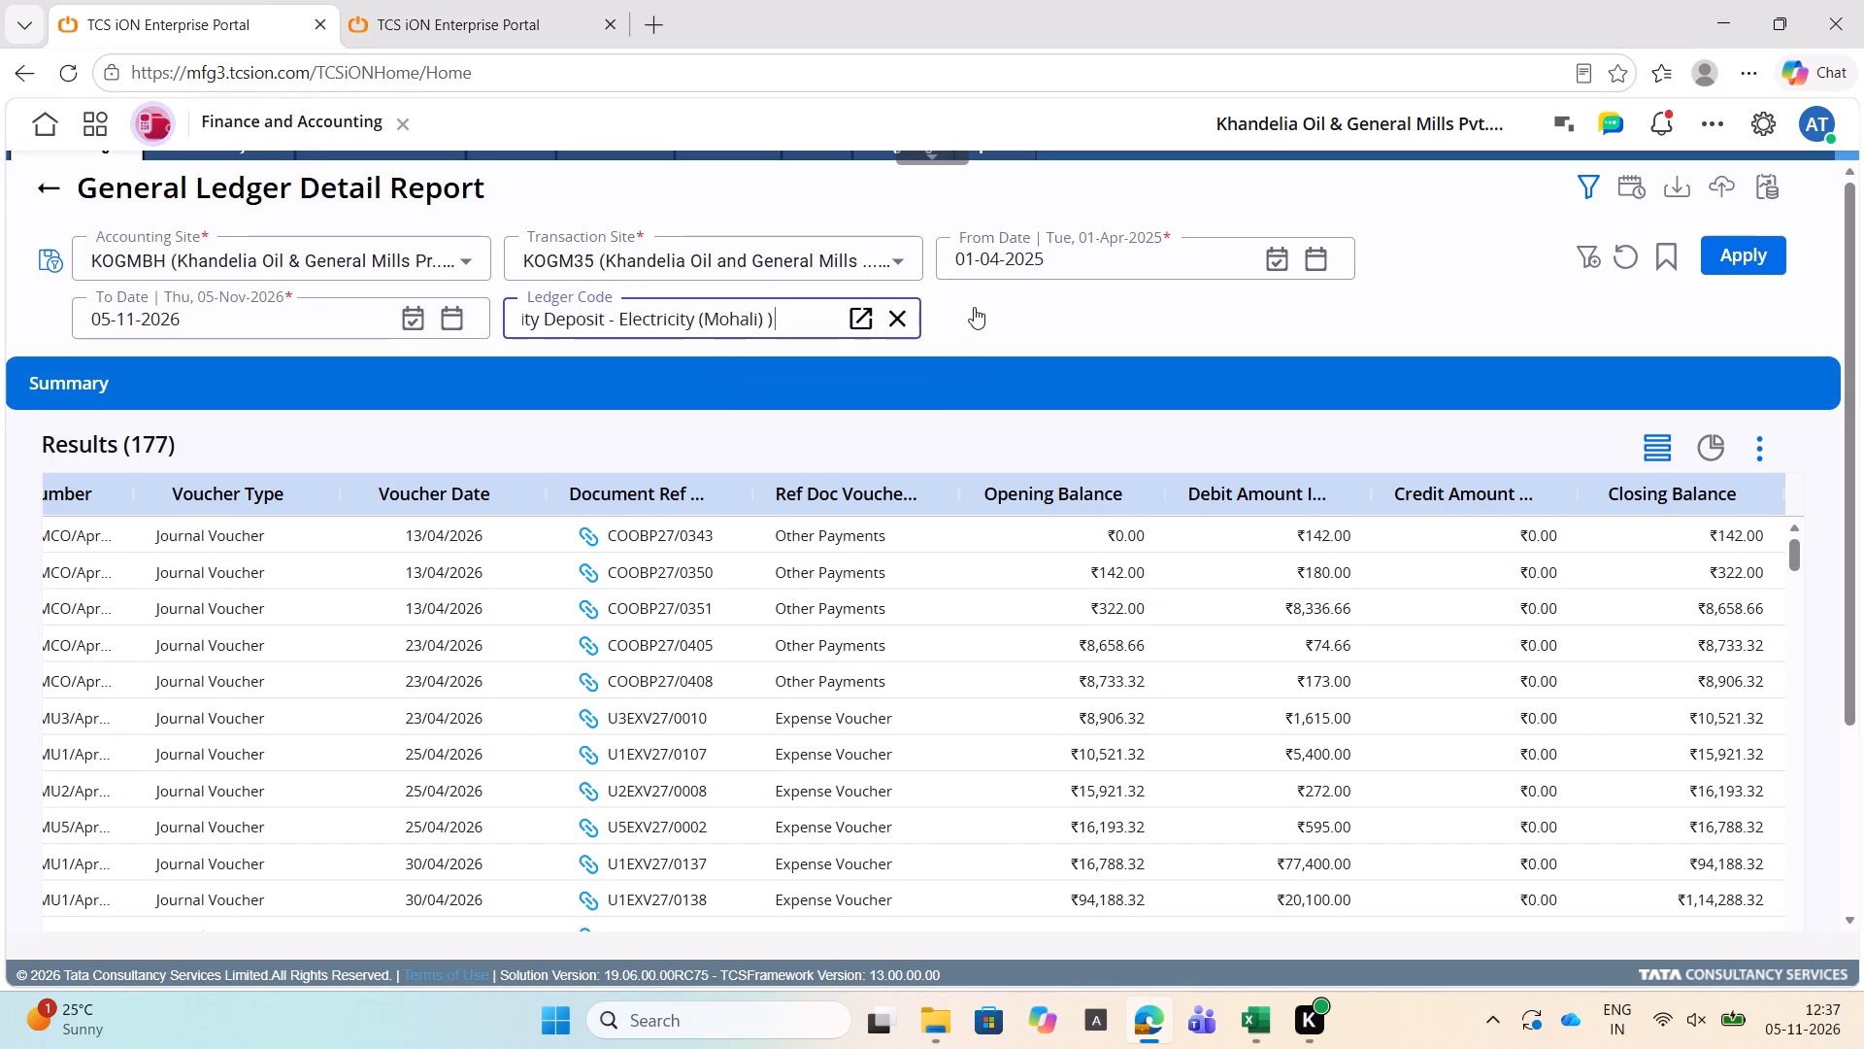
left_click(1766, 271)
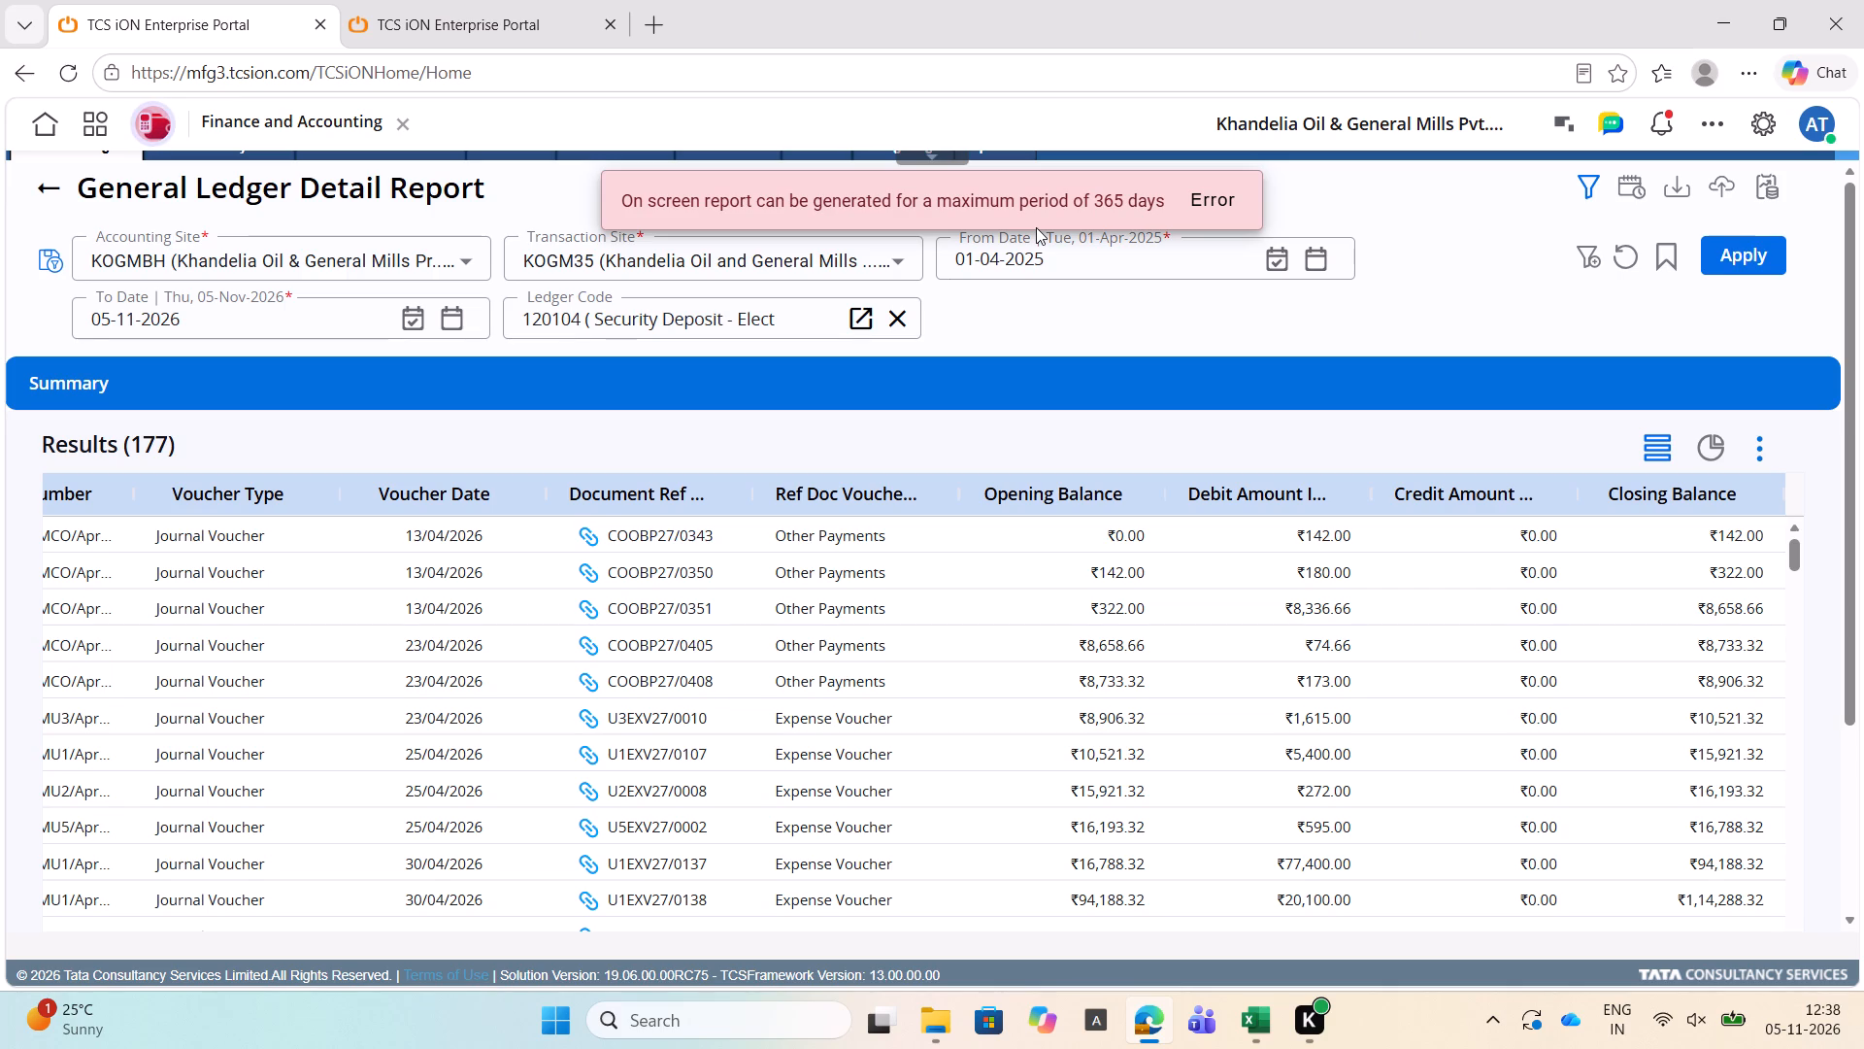
Set the report's To Date to 31 March 2026 and generate the ledger for account 120104.
left_click(449, 311)
triple_click(355, 374)
triple_click(355, 374)
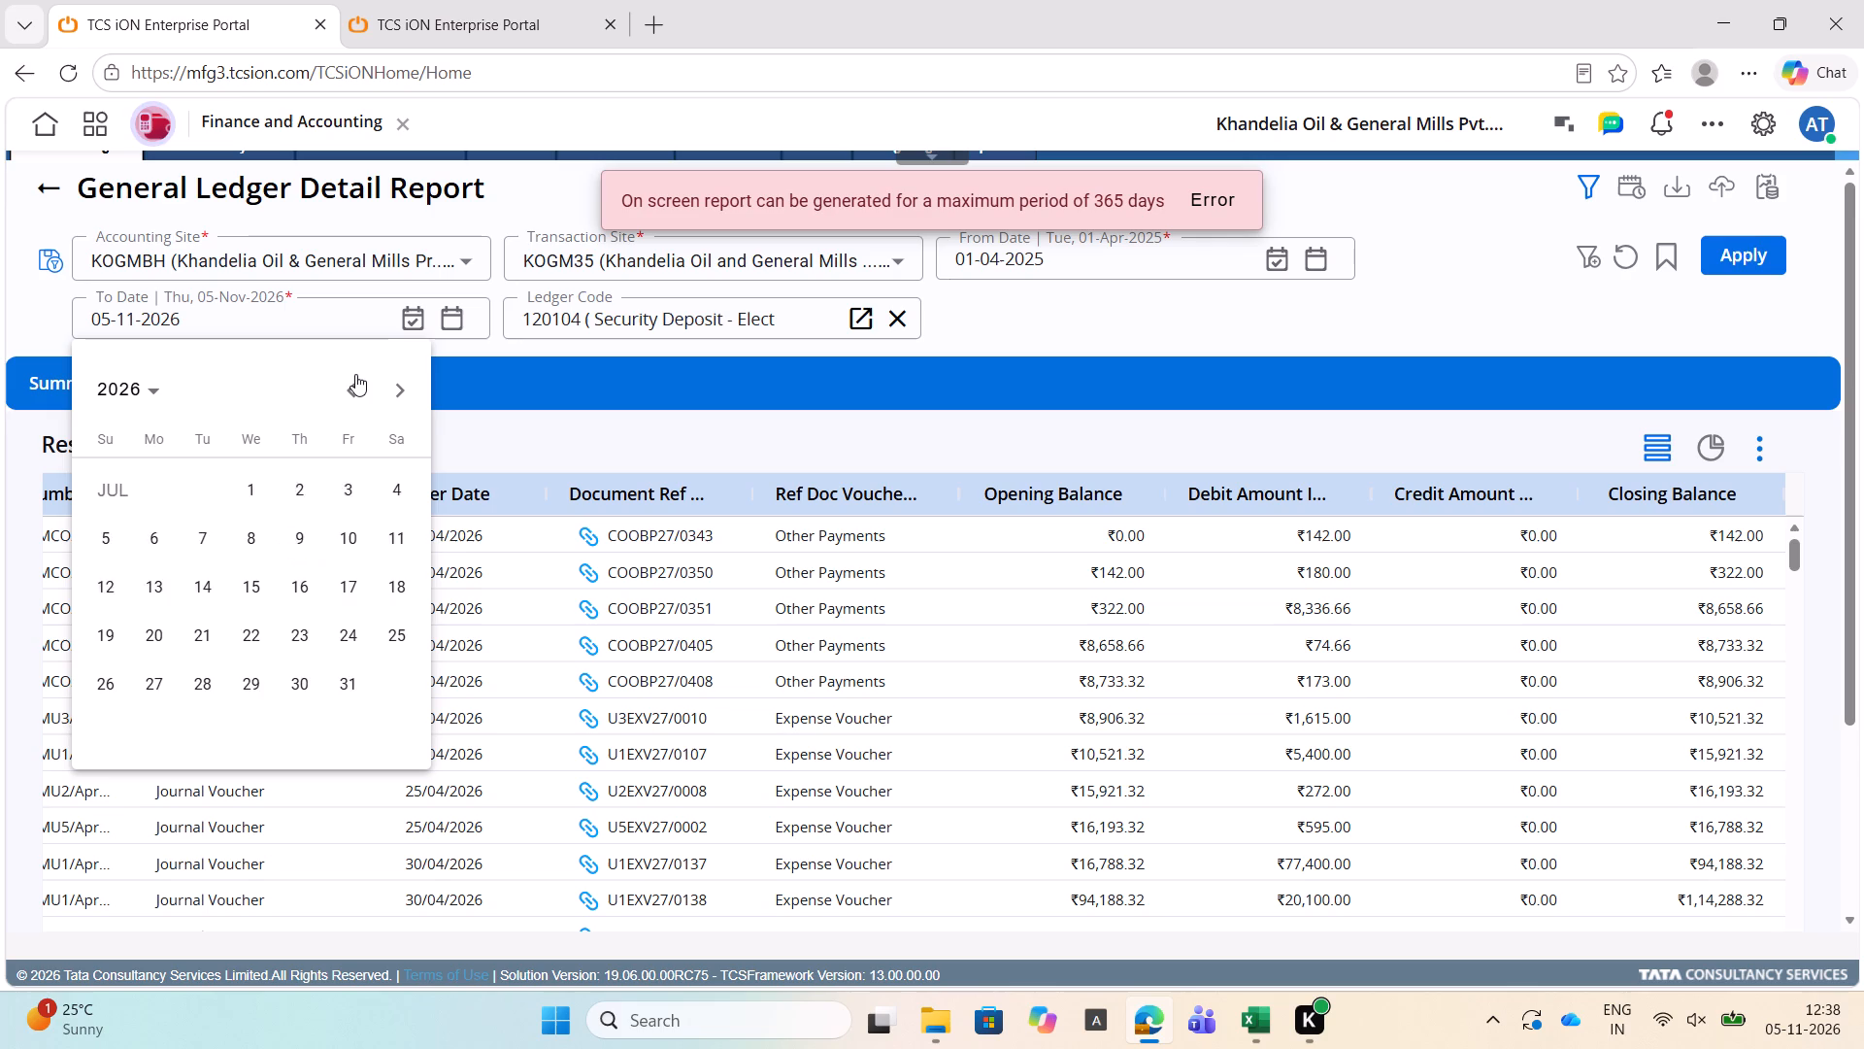
left_click(355, 374)
left_click(355, 374)
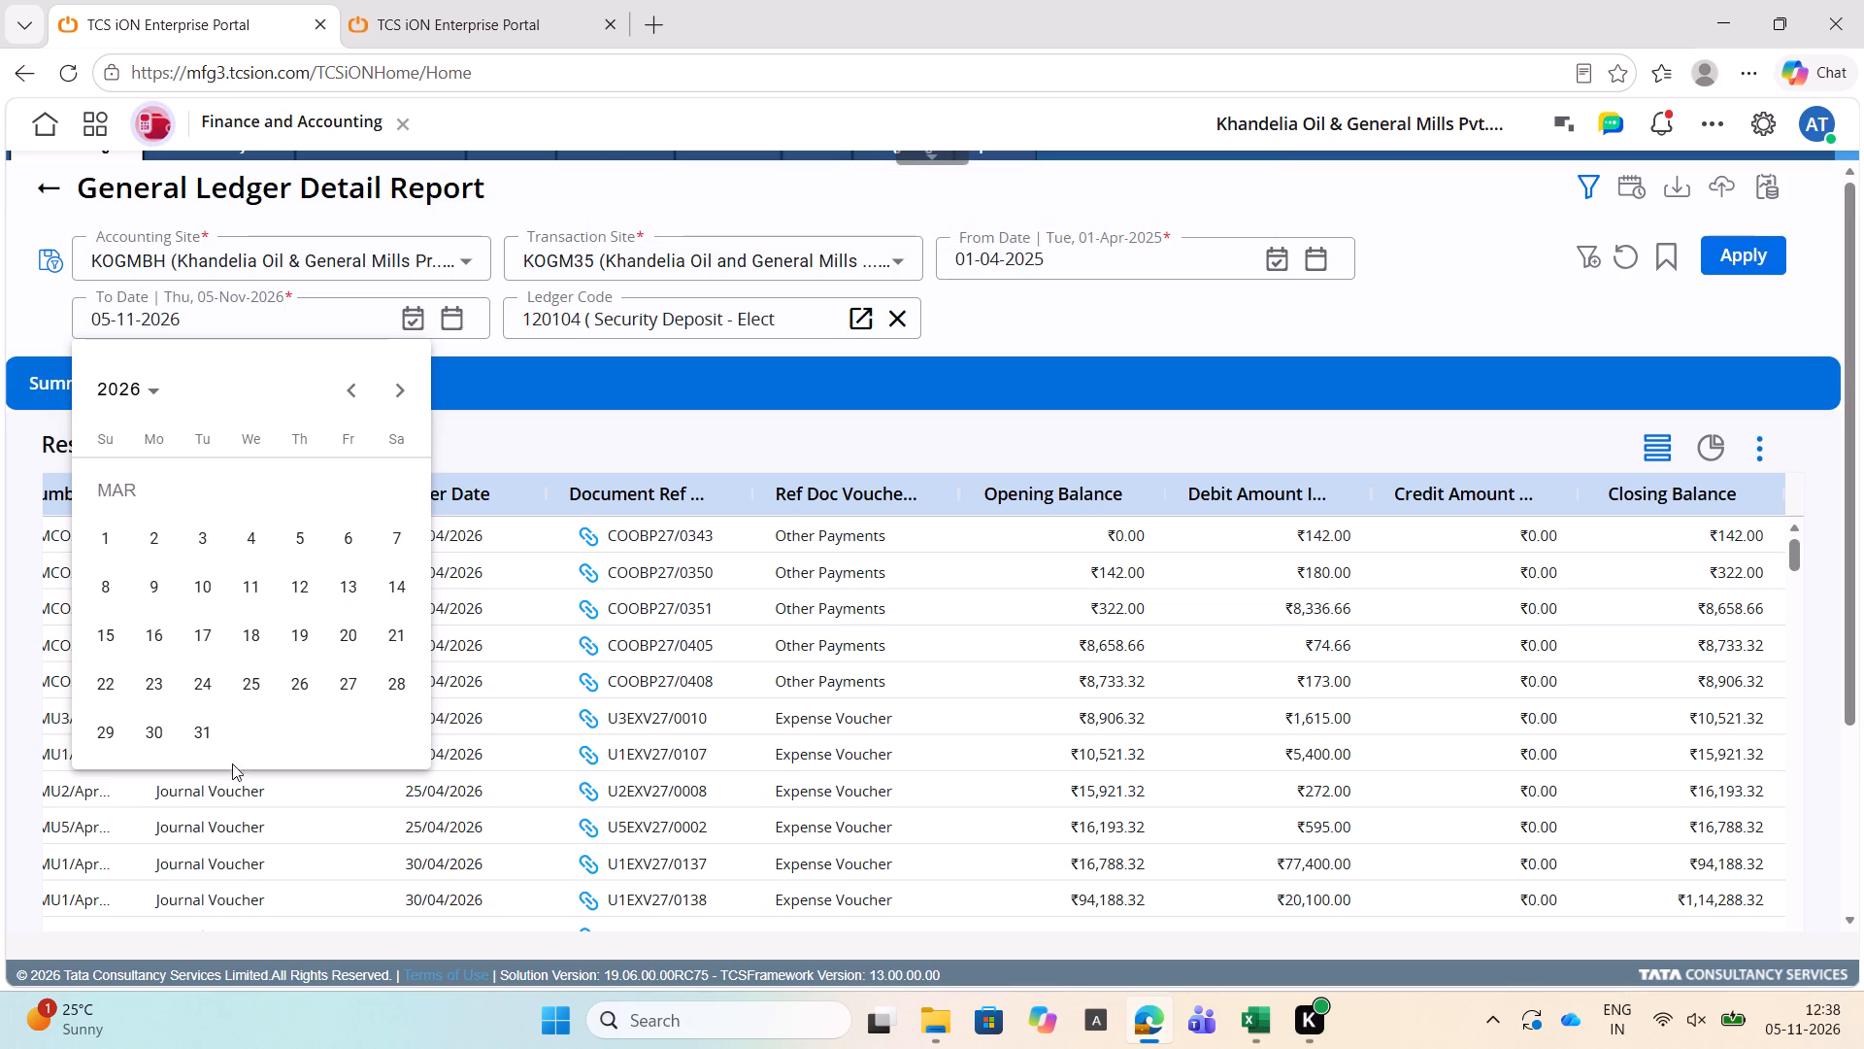
left_click(199, 733)
left_click(1721, 242)
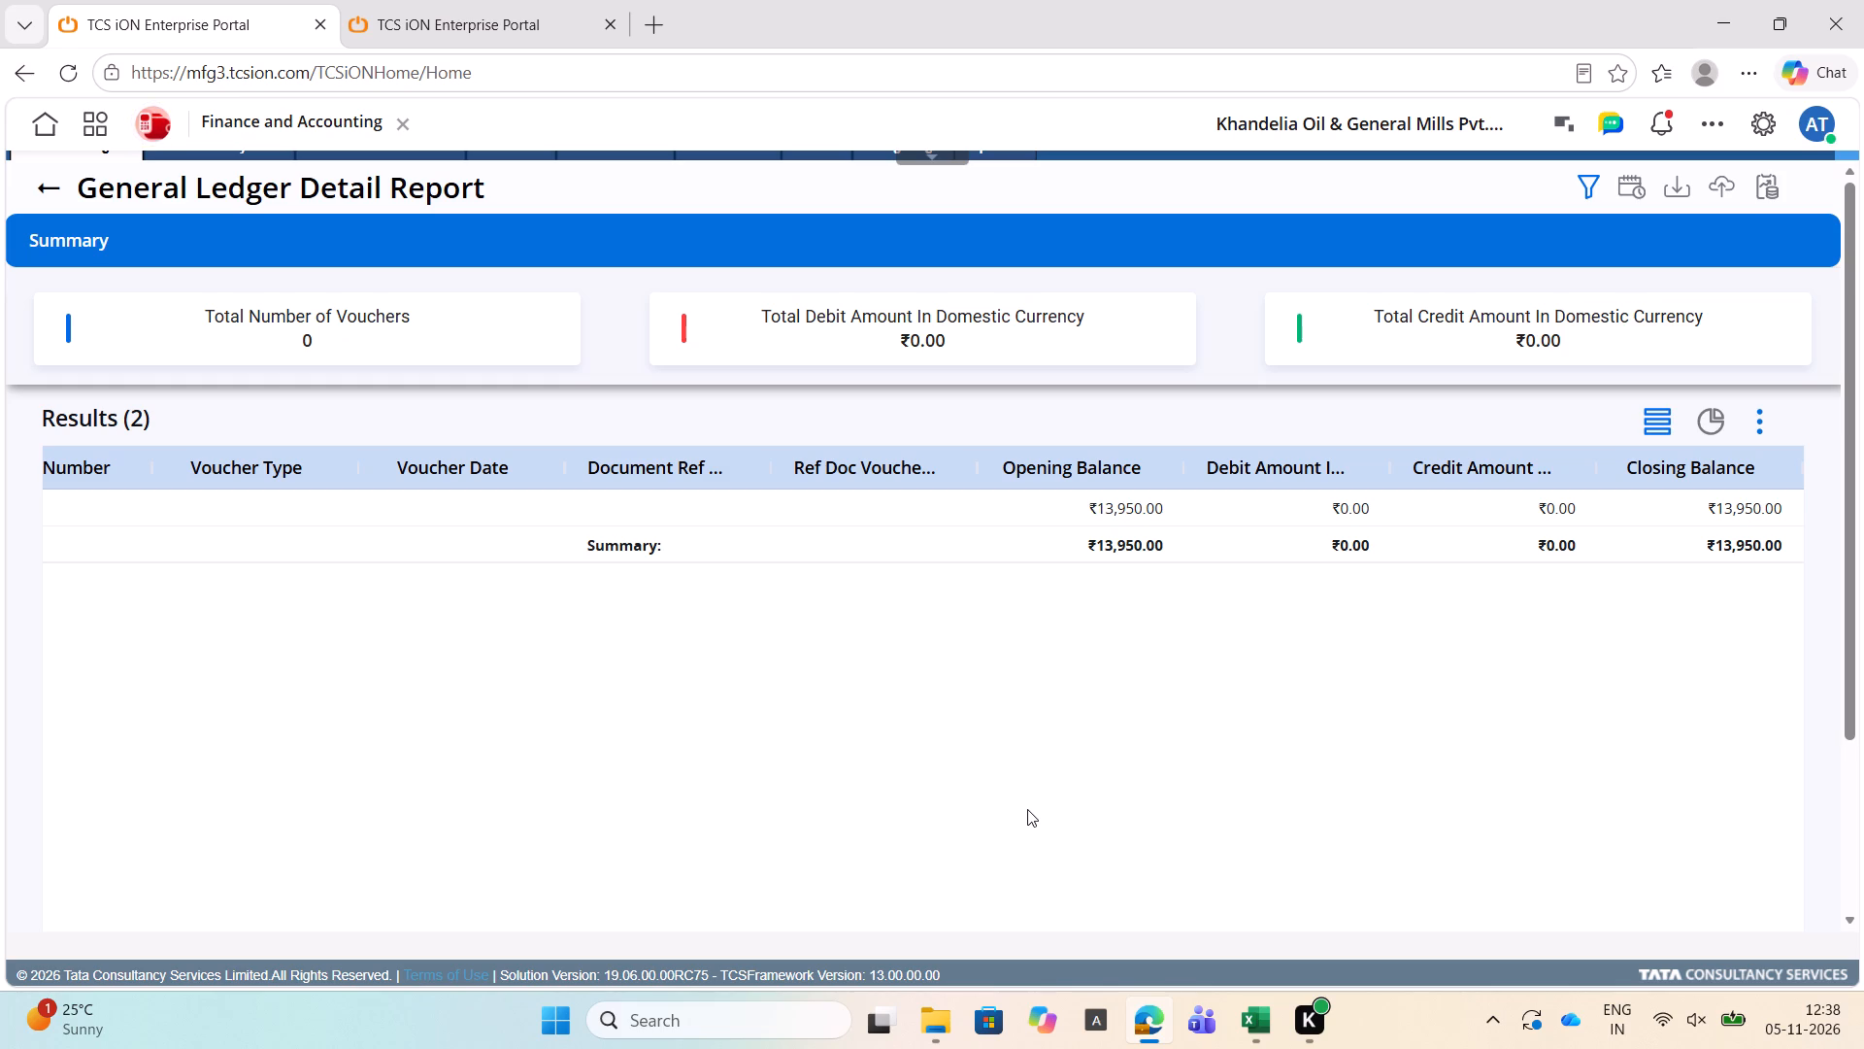
Reopen the General Ledger Detail report and select all accounting sites and all transaction sites.
scroll(813, 621, "up", 4)
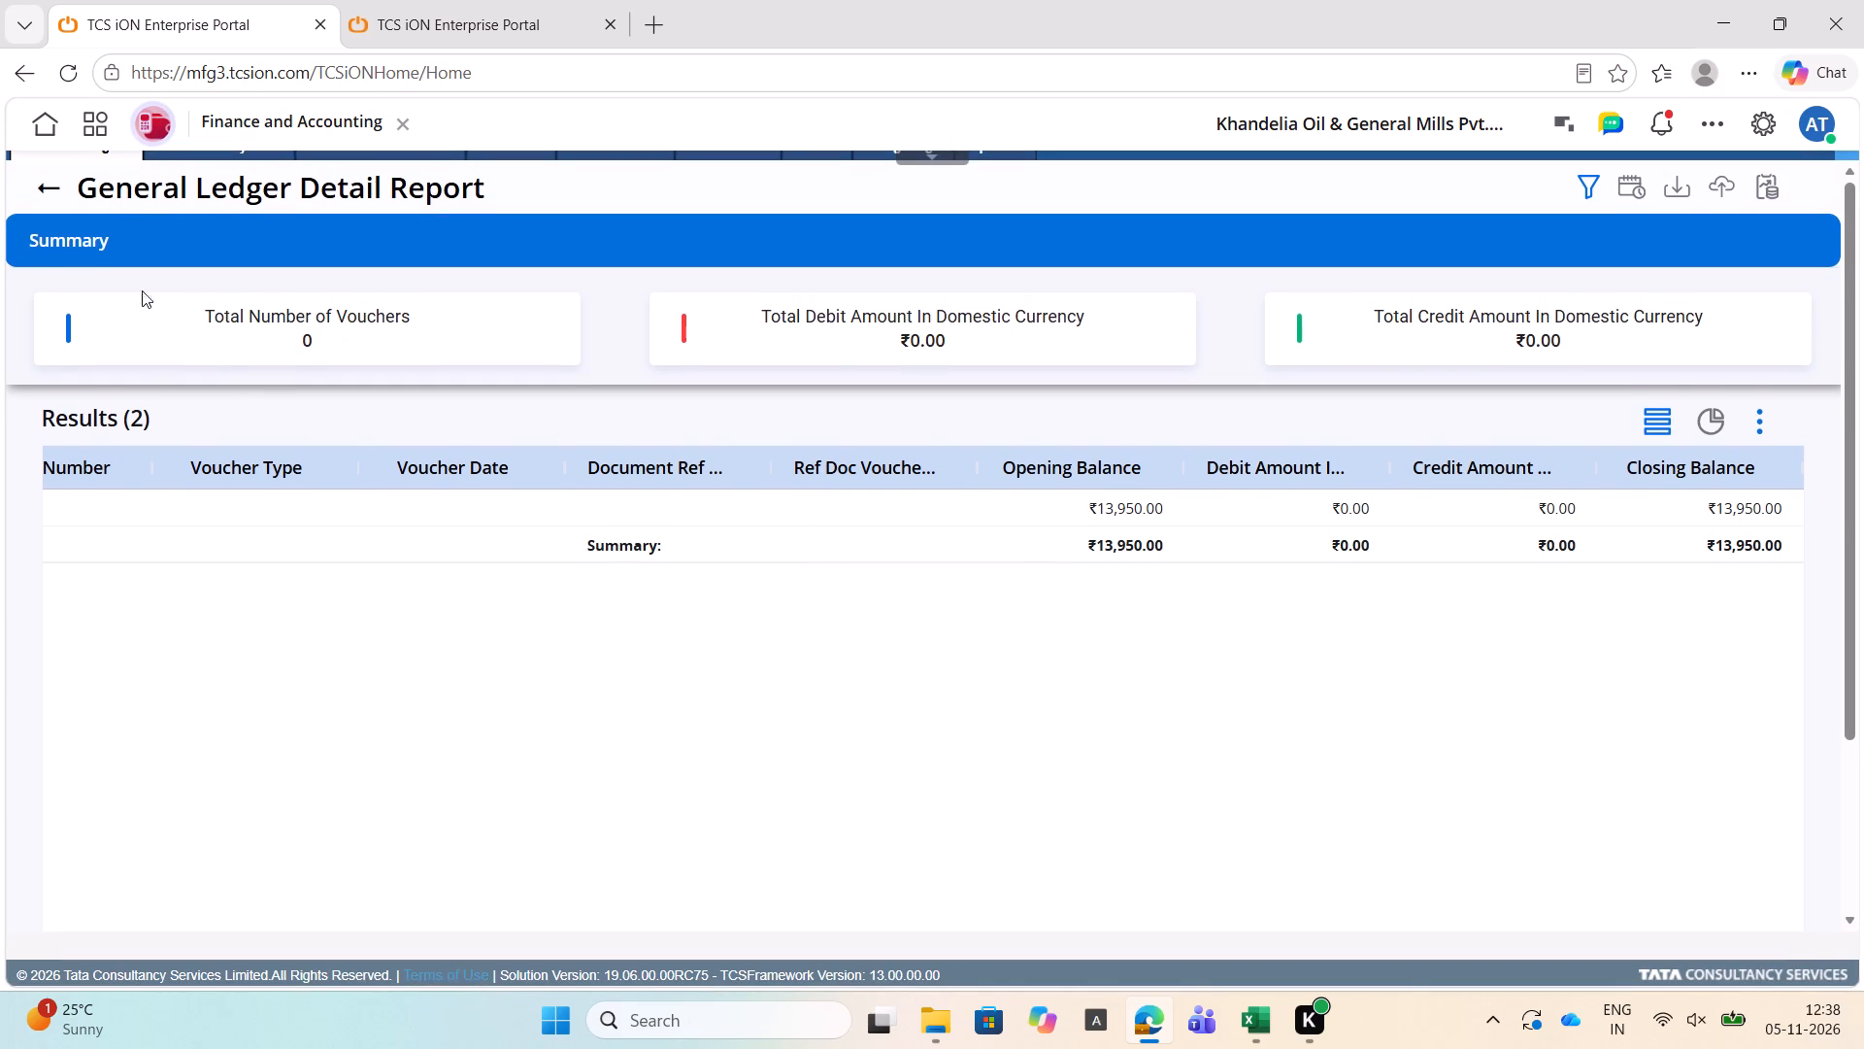
left_click(55, 174)
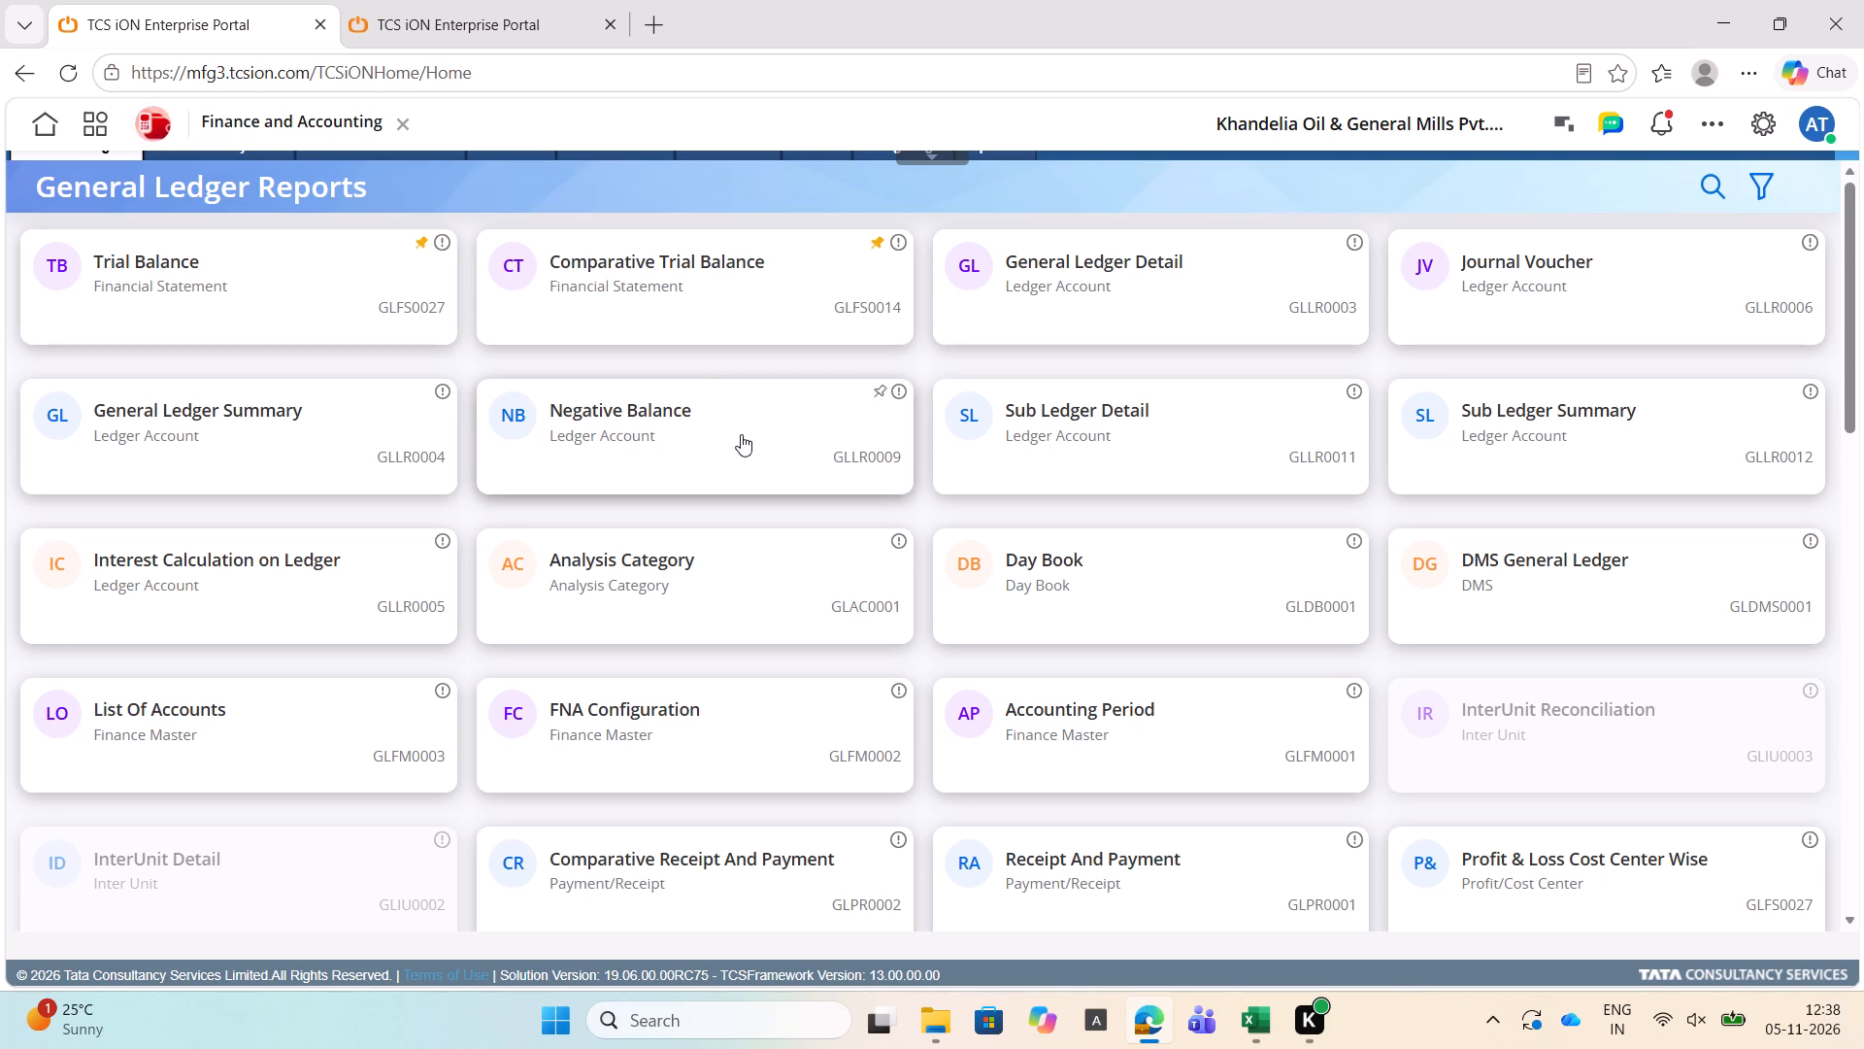
left_click(1146, 268)
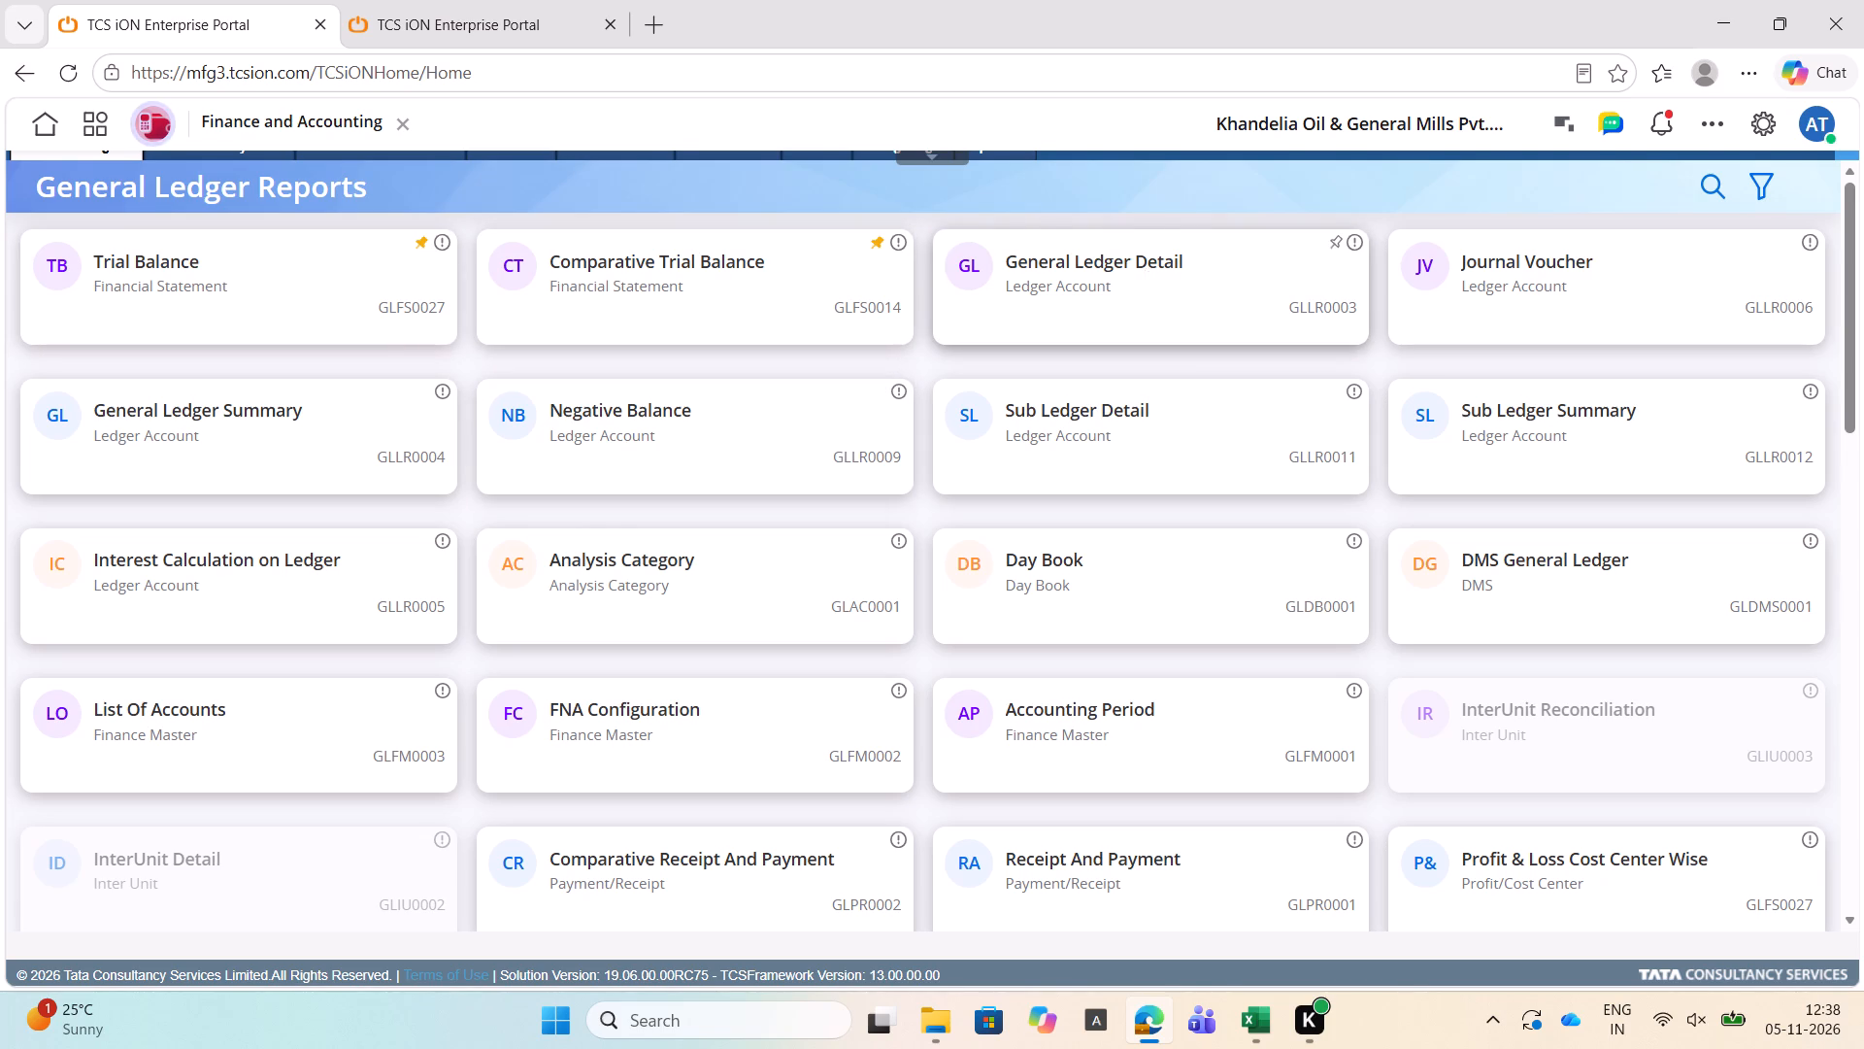
left_click(263, 269)
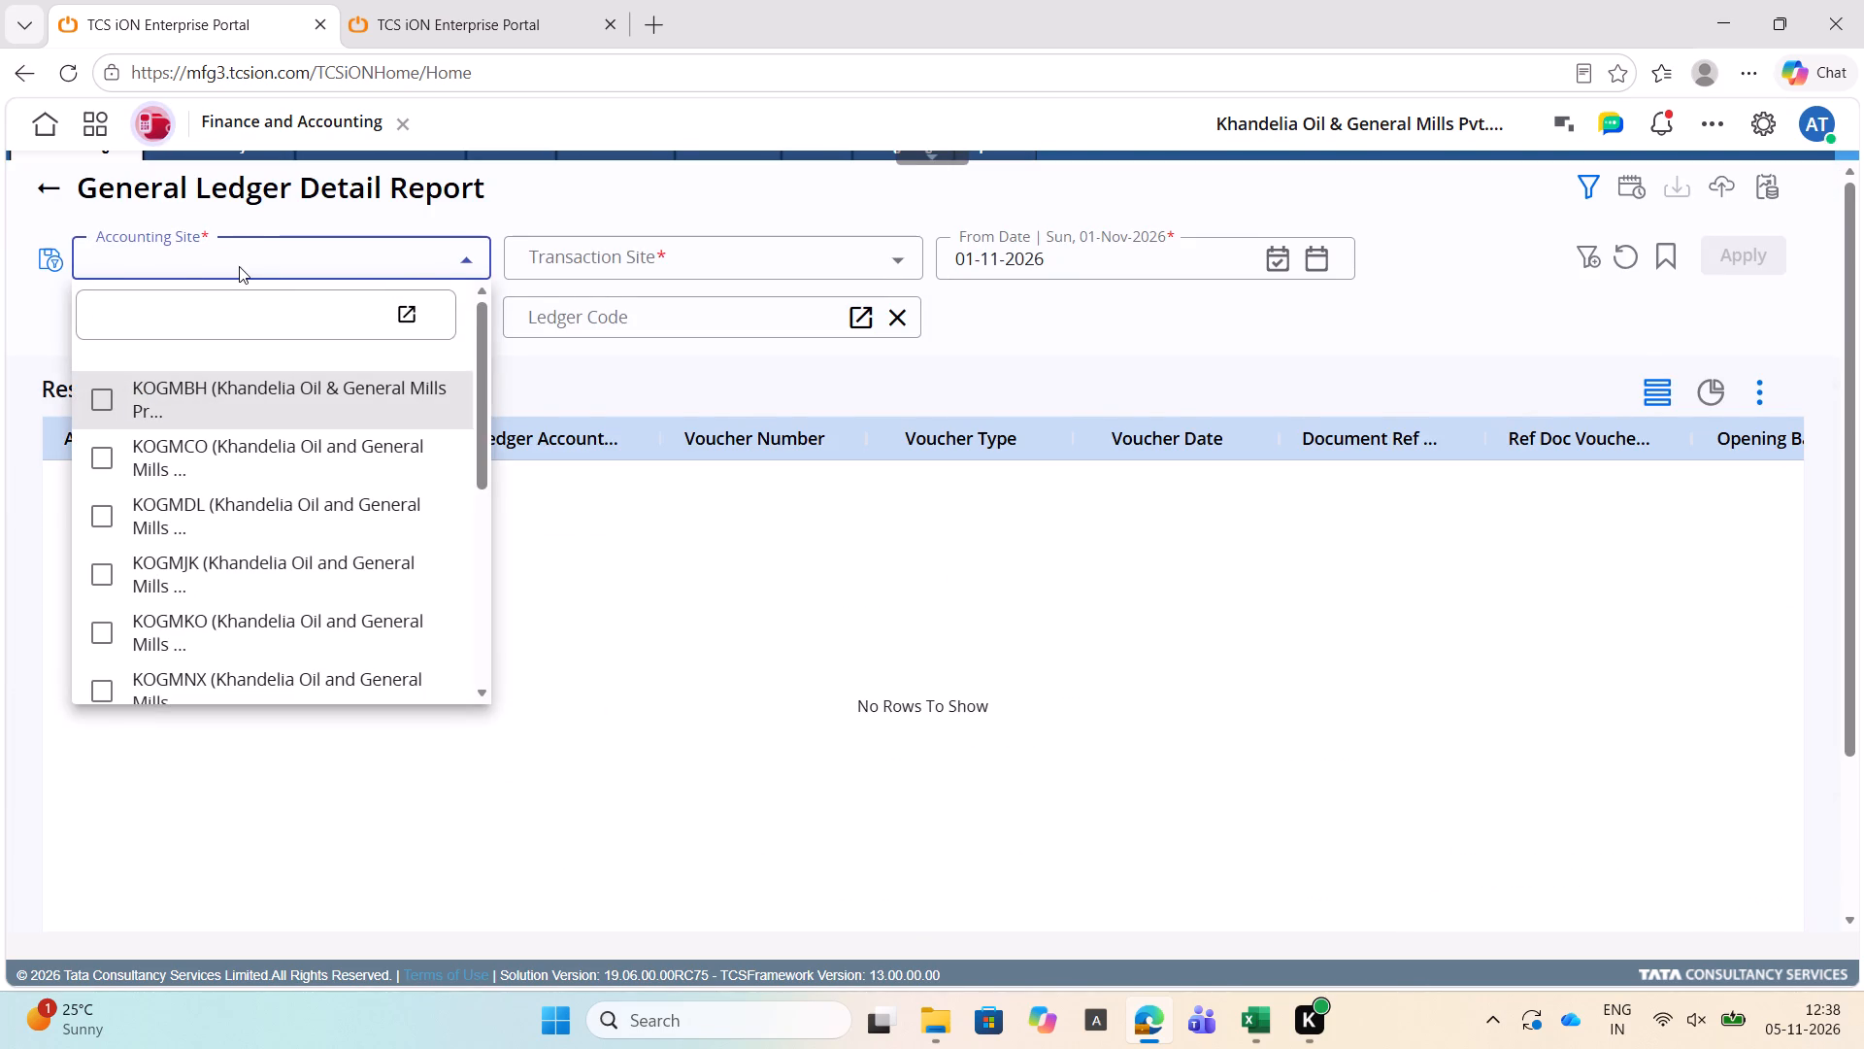
key("ctrl+a")
left_click(732, 246)
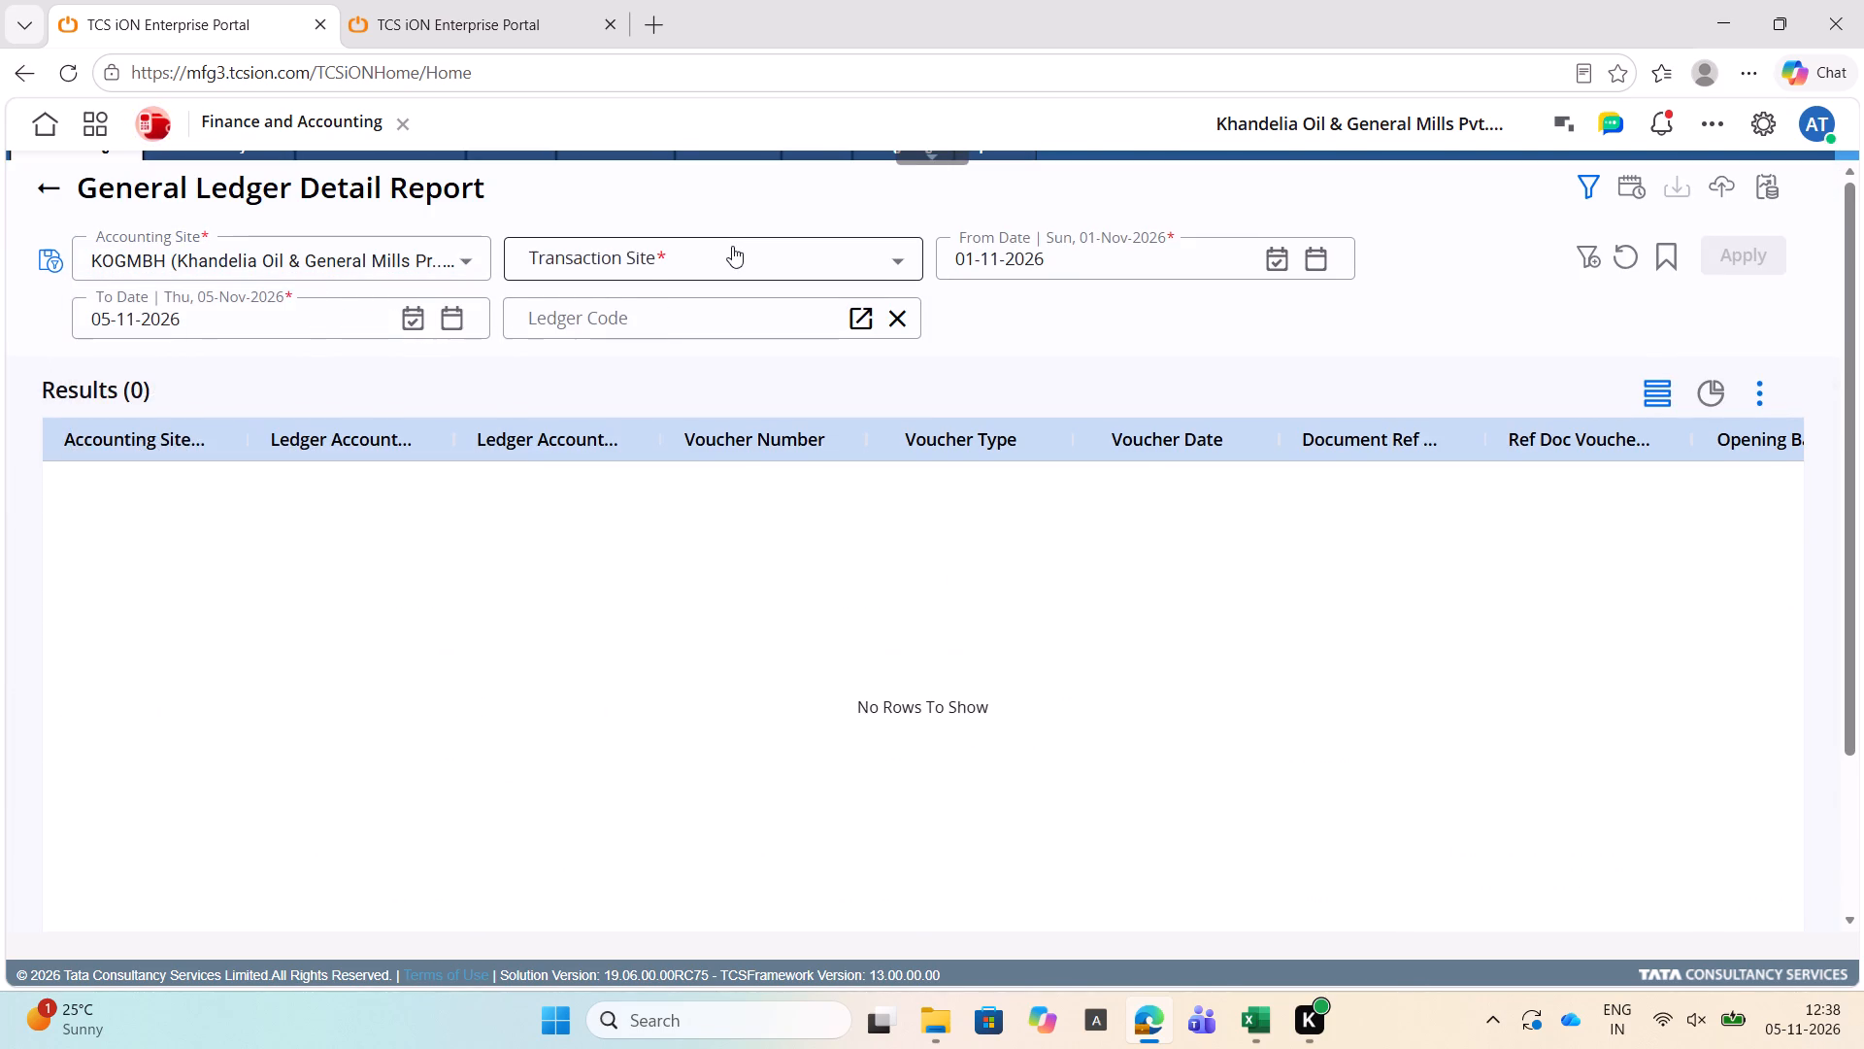
left_click(732, 246)
key("ctrl+a")
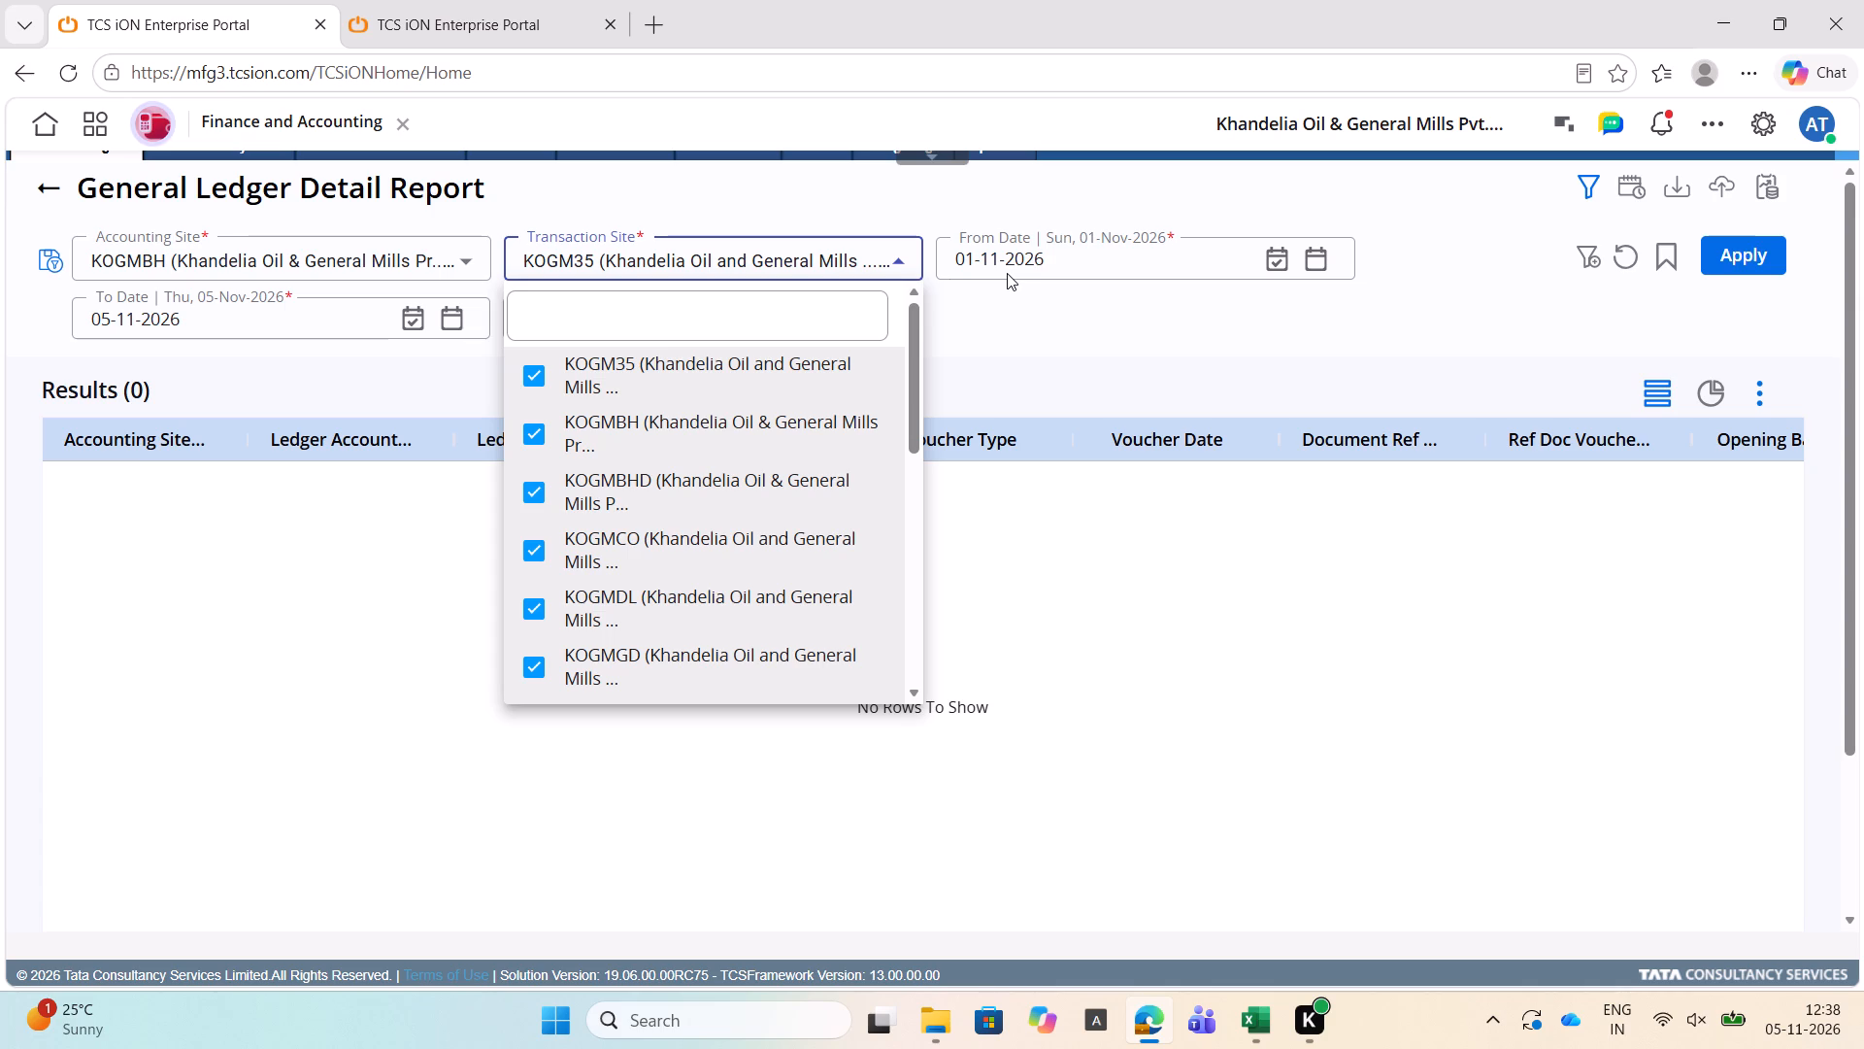
left_click(1082, 558)
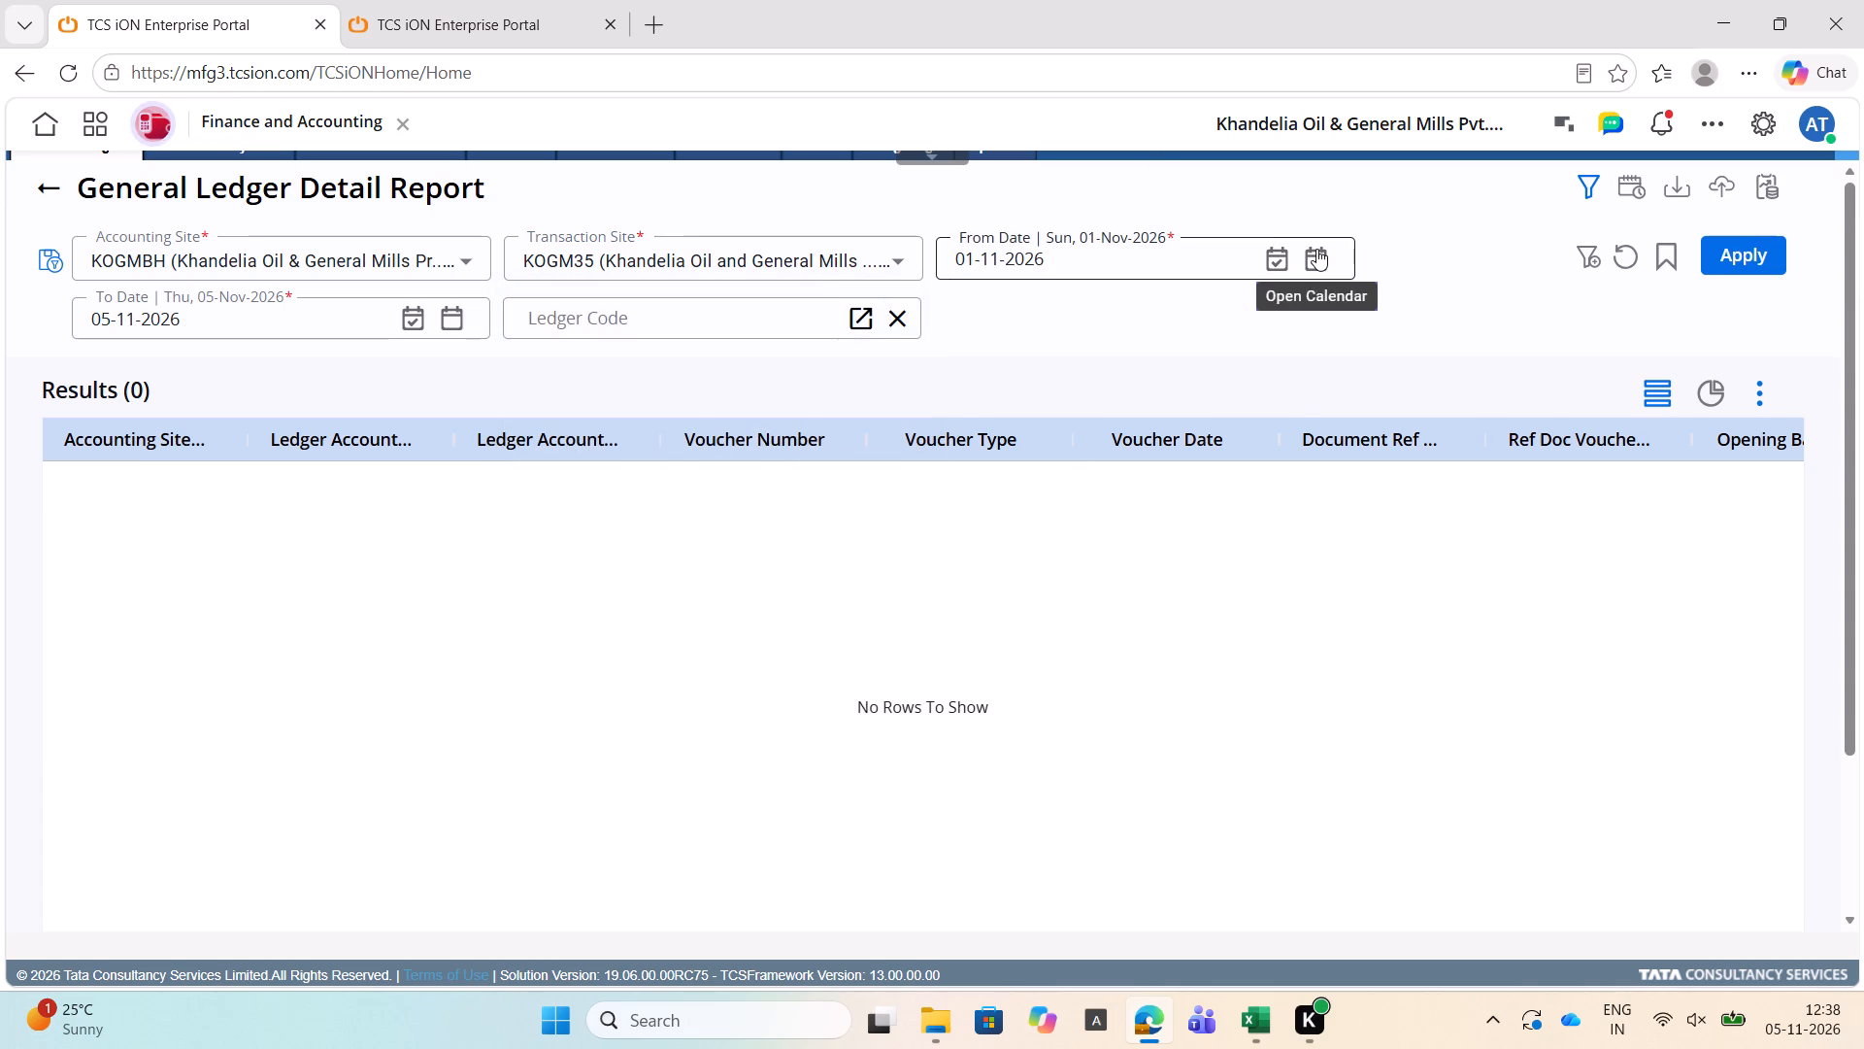
Set the report's From Date to 1 April 2024.
left_click(1316, 249)
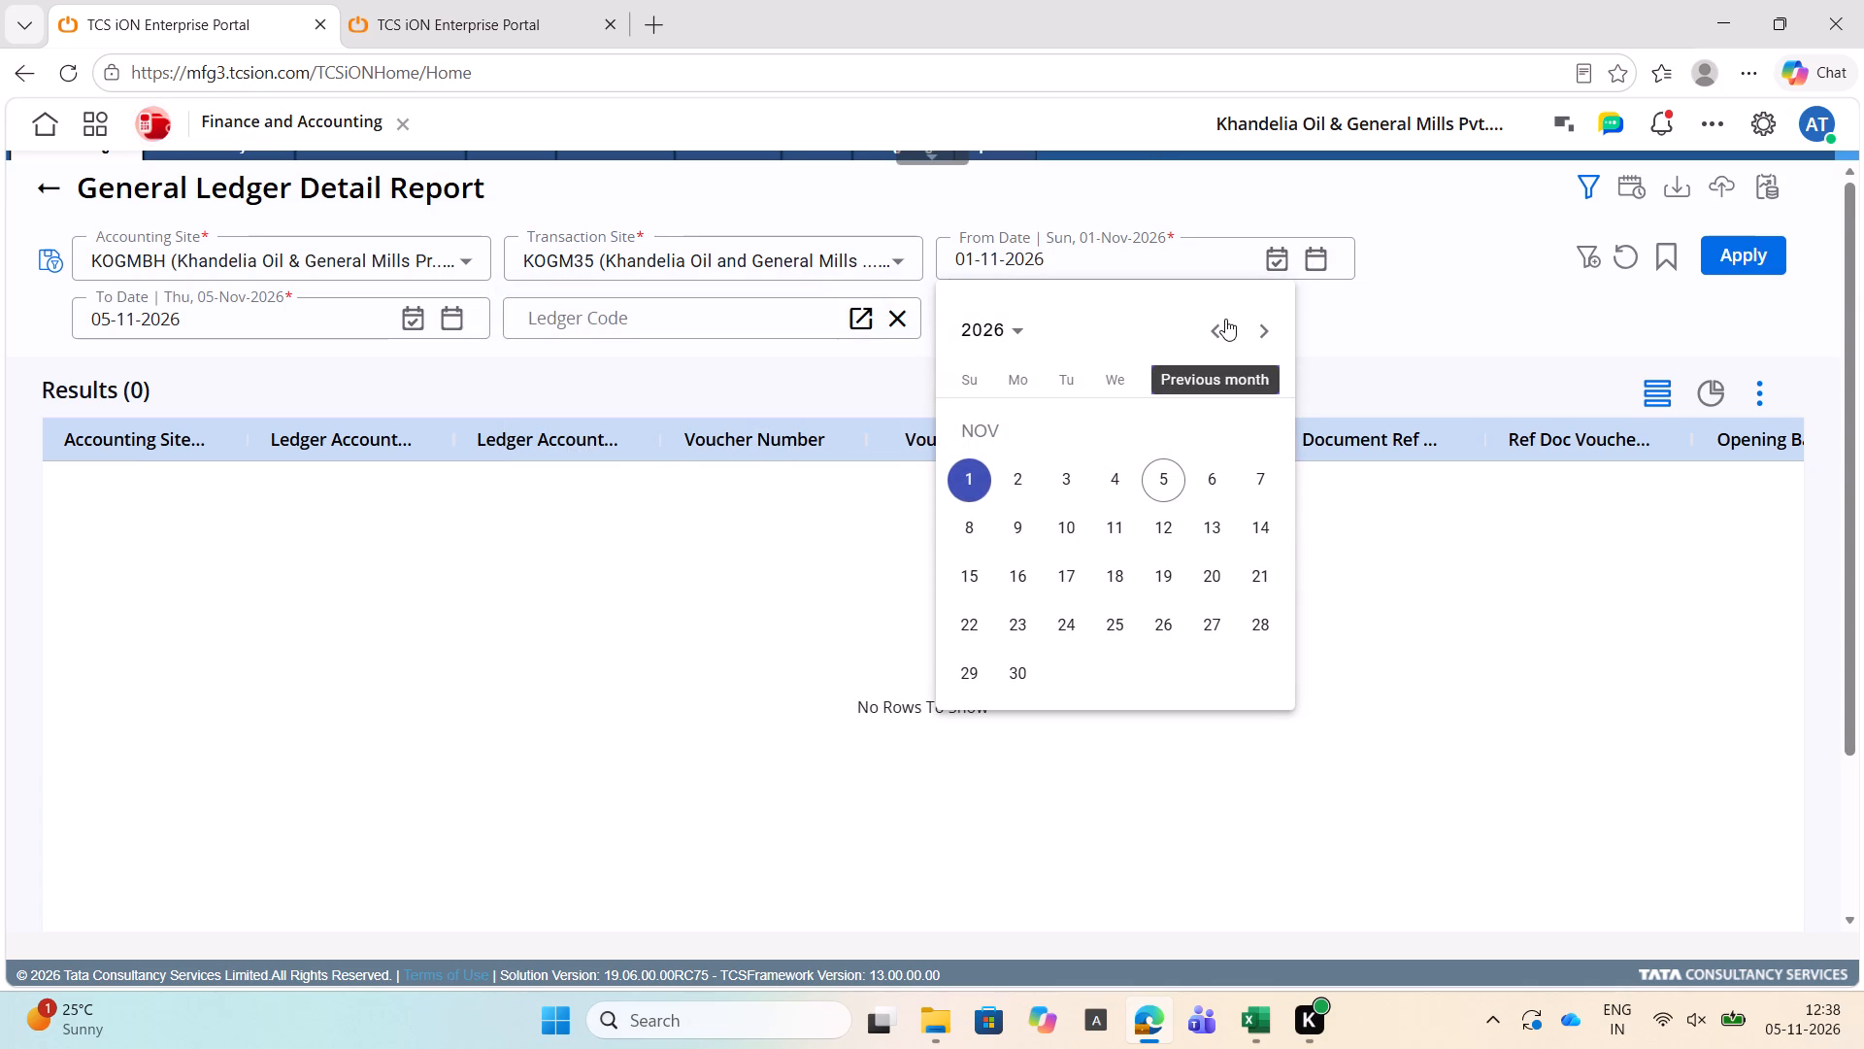
triple_click(1225, 319)
left_click(1225, 319)
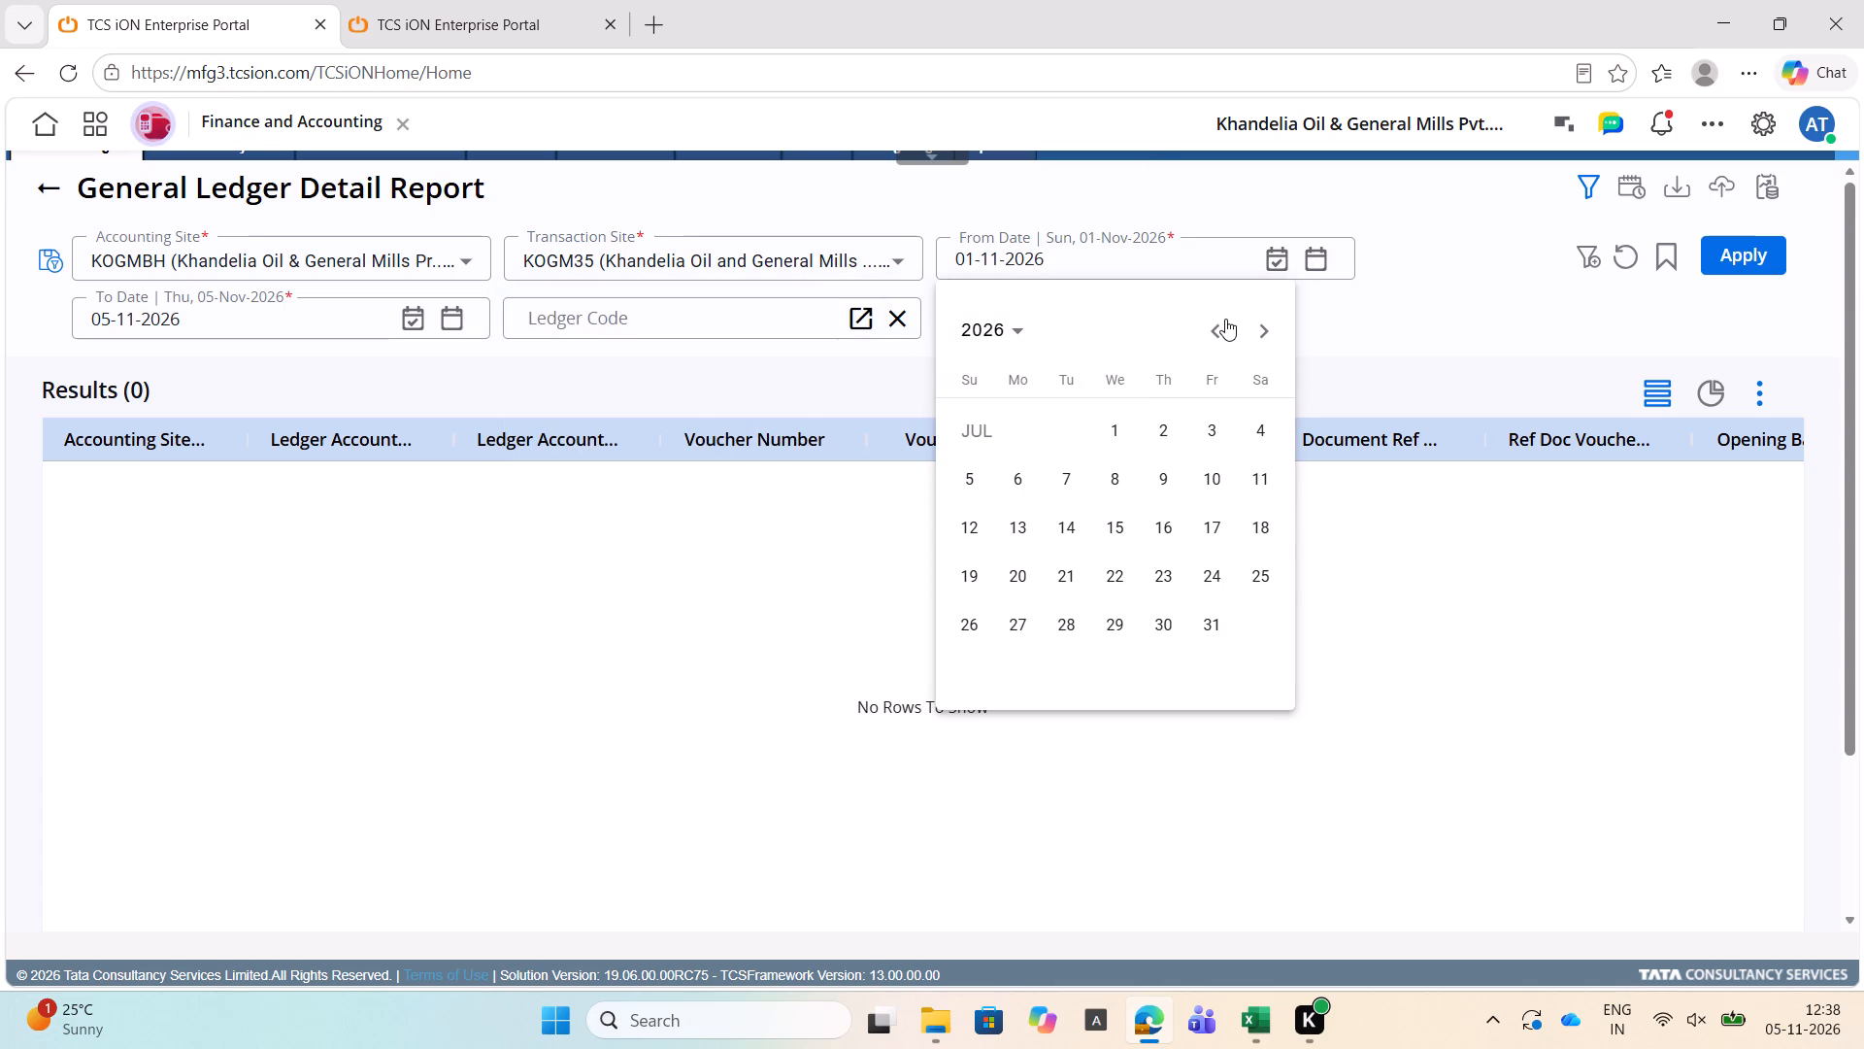
triple_click(1225, 319)
triple_click(1225, 319)
left_click(1225, 319)
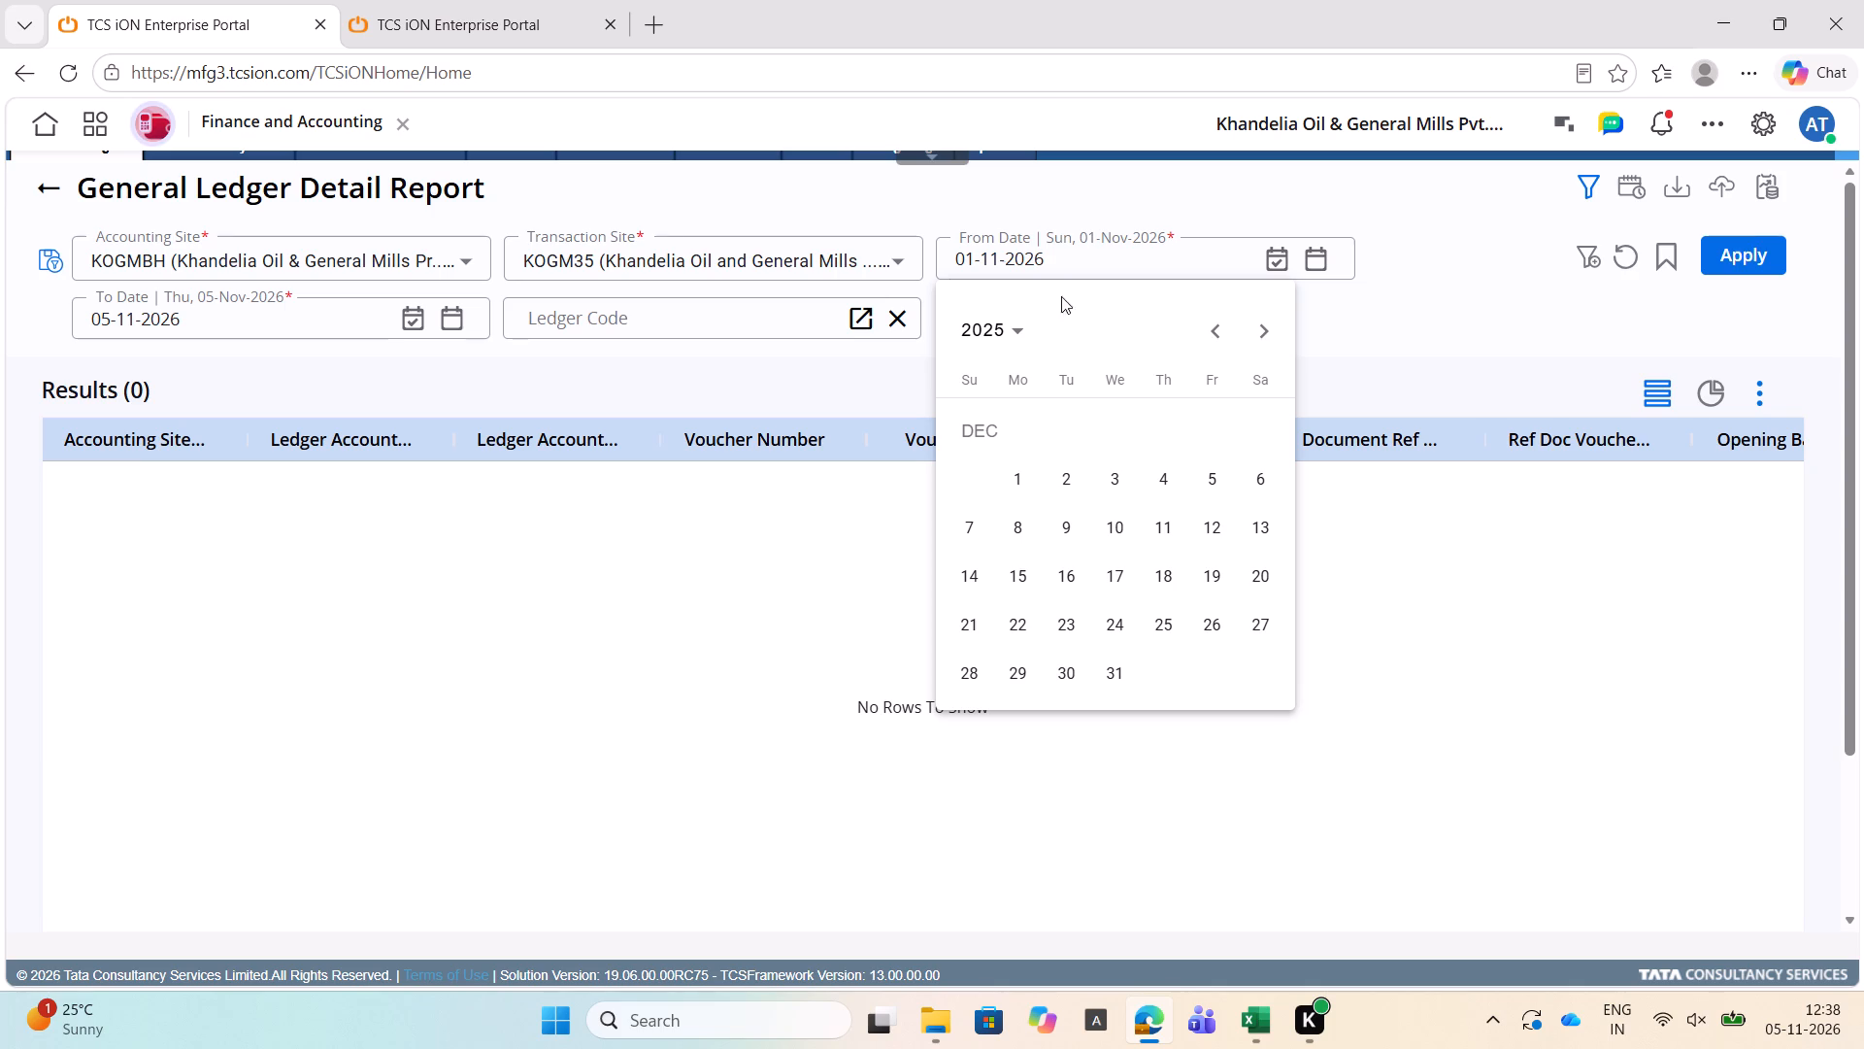
left_click(1005, 331)
left_click(995, 513)
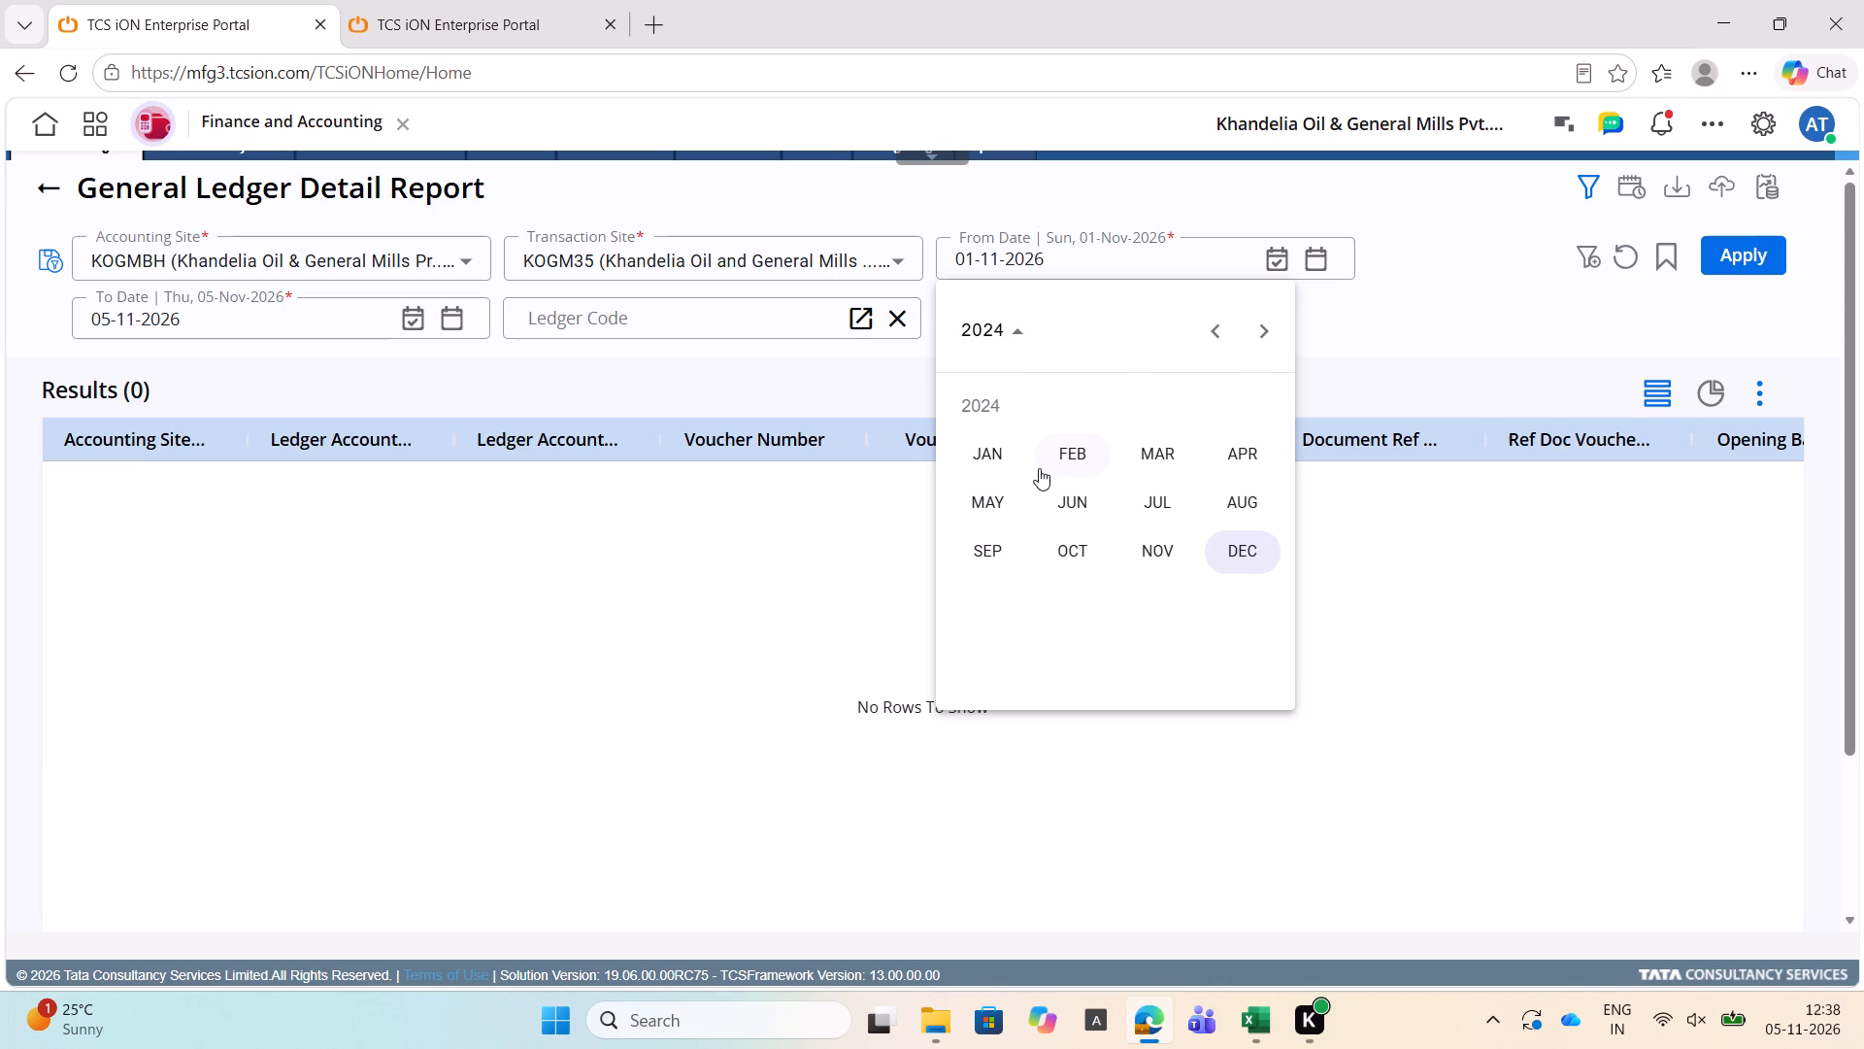
left_click(1012, 453)
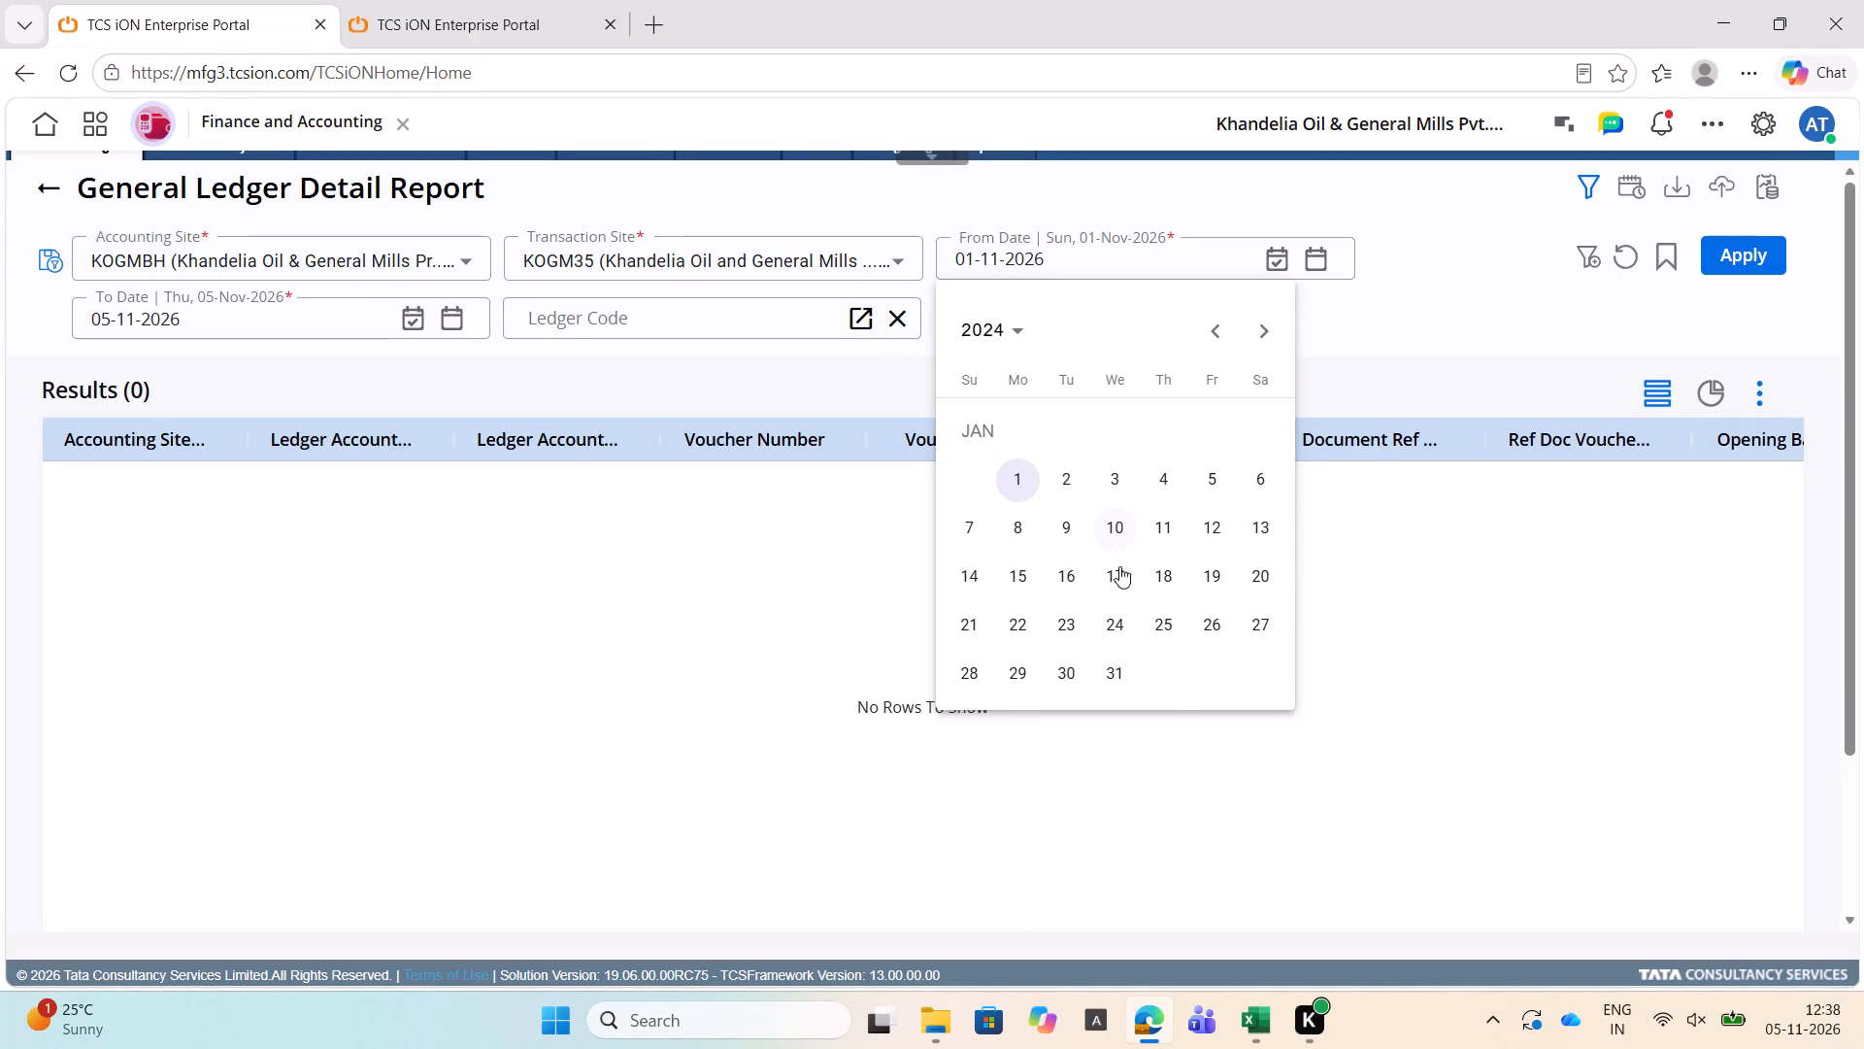
left_click(1279, 337)
double_click(1279, 337)
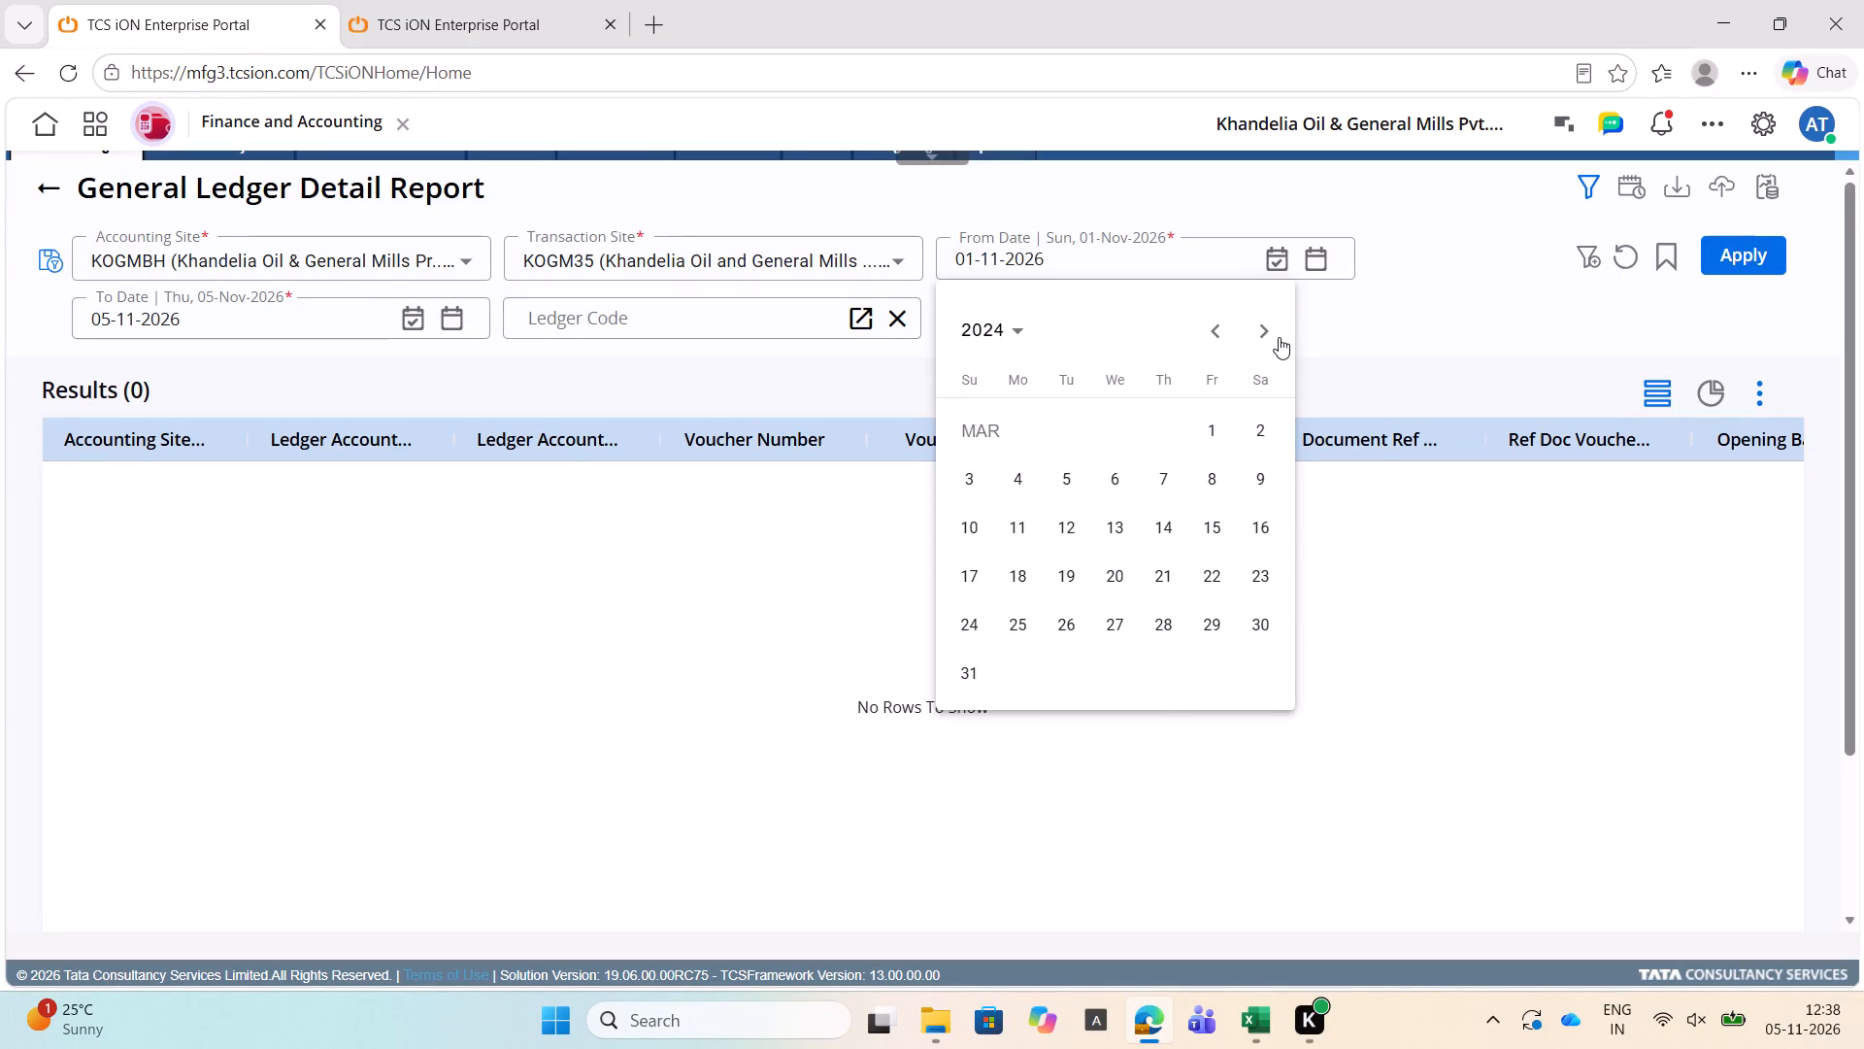
left_click(1003, 481)
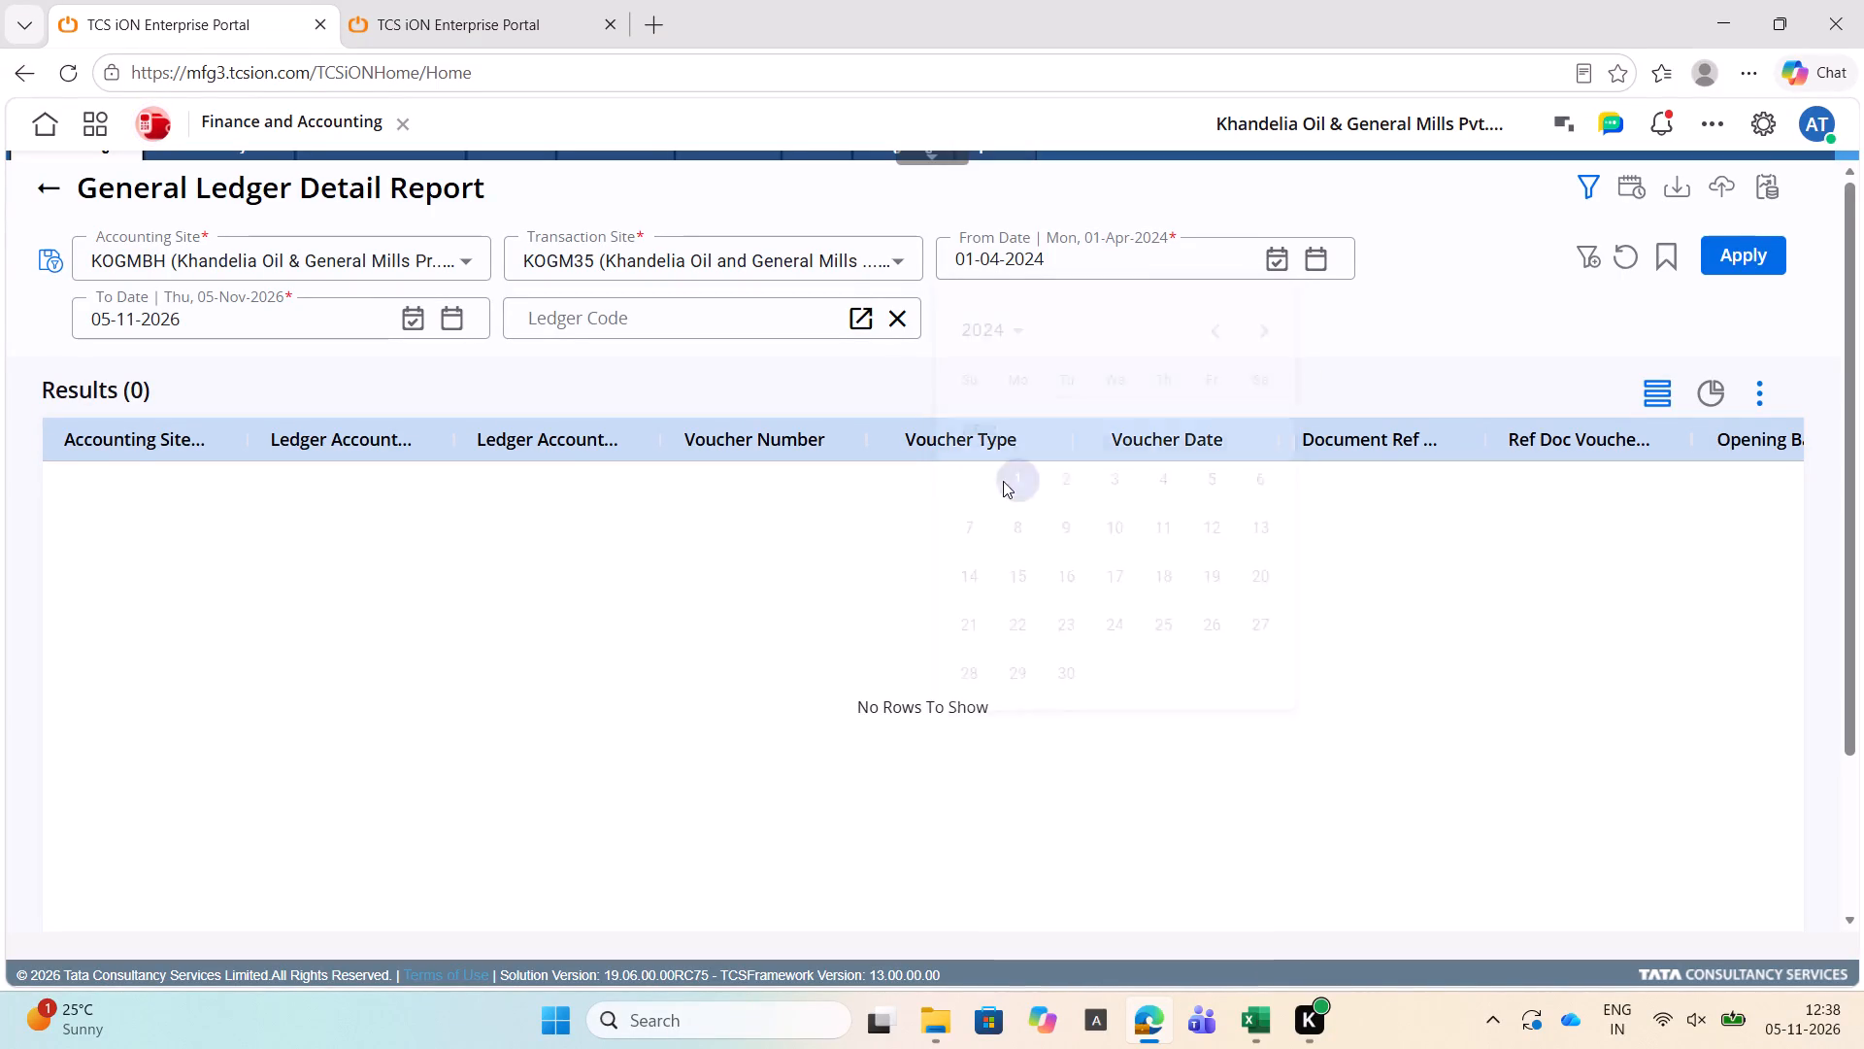
Set the report's To Date to 31 March 2025.
left_click(208, 319)
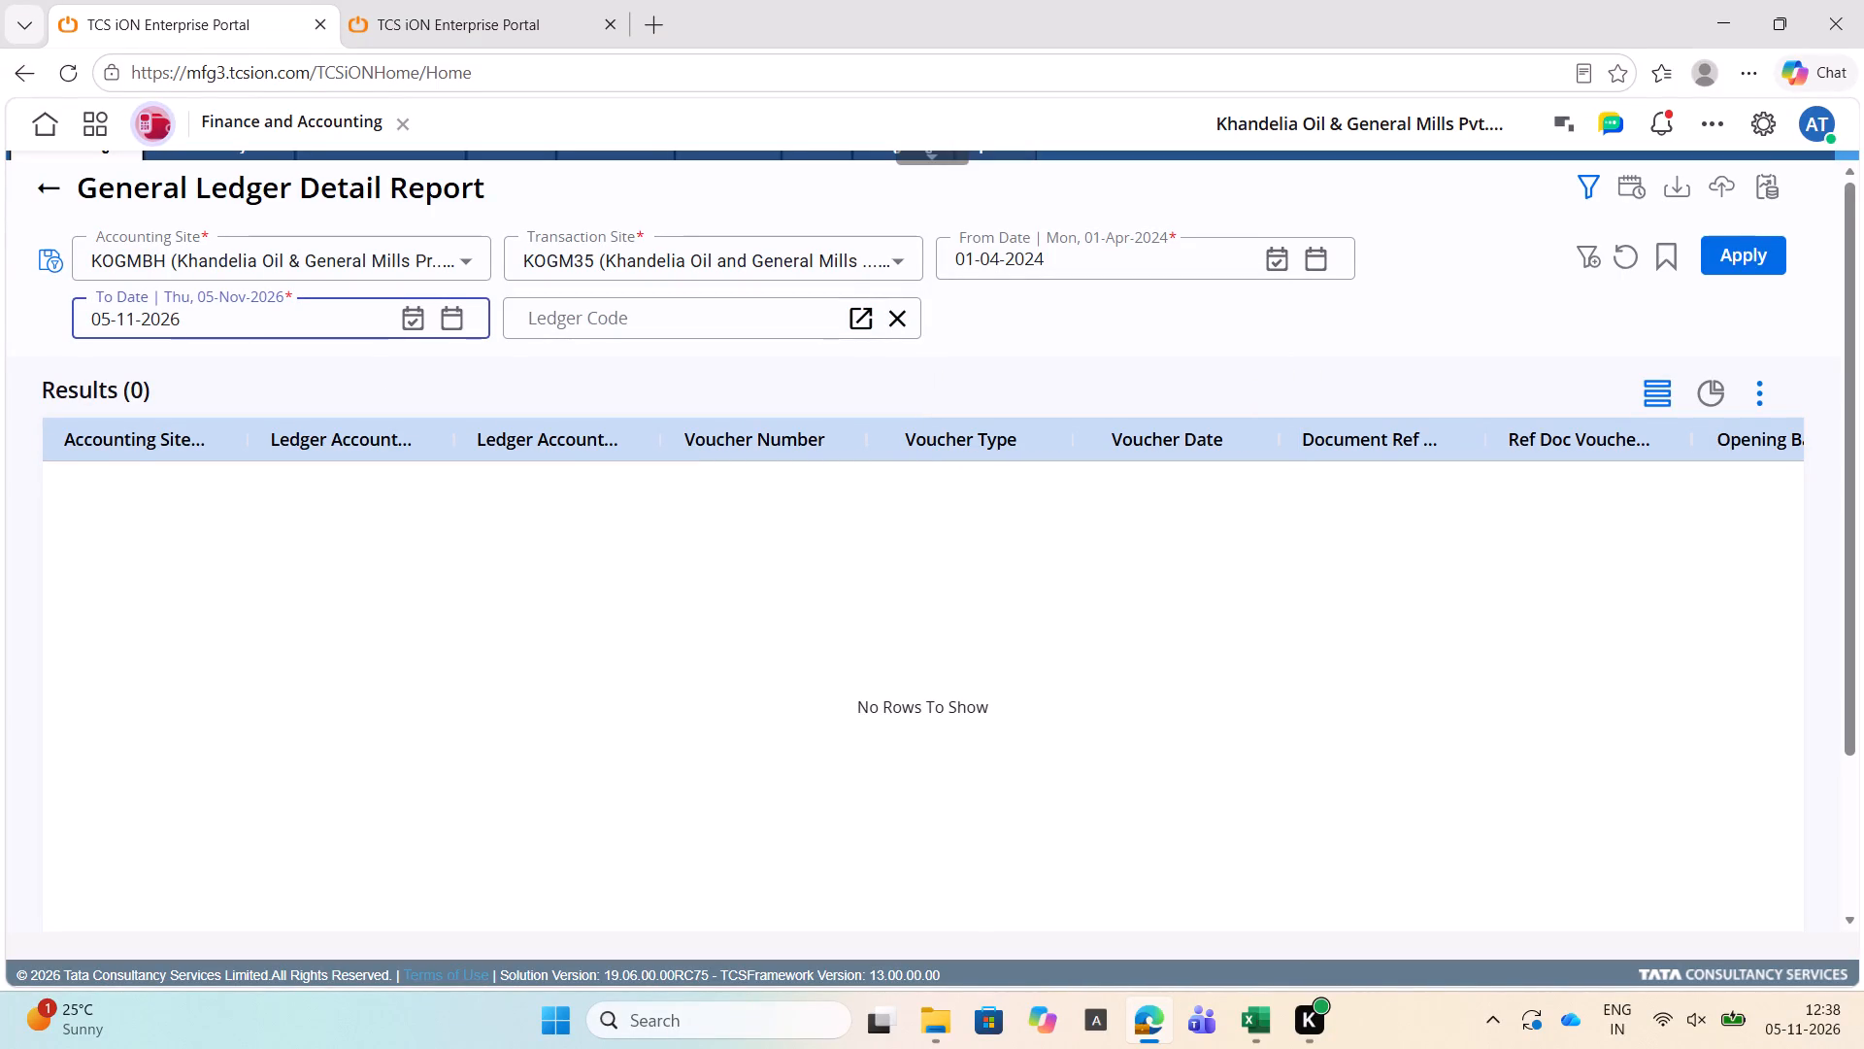
key("BackSpace")
key("BackSpace")
key("BackSpace")
key("BackSpace")
key("BackSpace")
key("BackSpace")
key("BackSpace")
key("BackSpace")
key("BackSpace")
key("BackSpace")
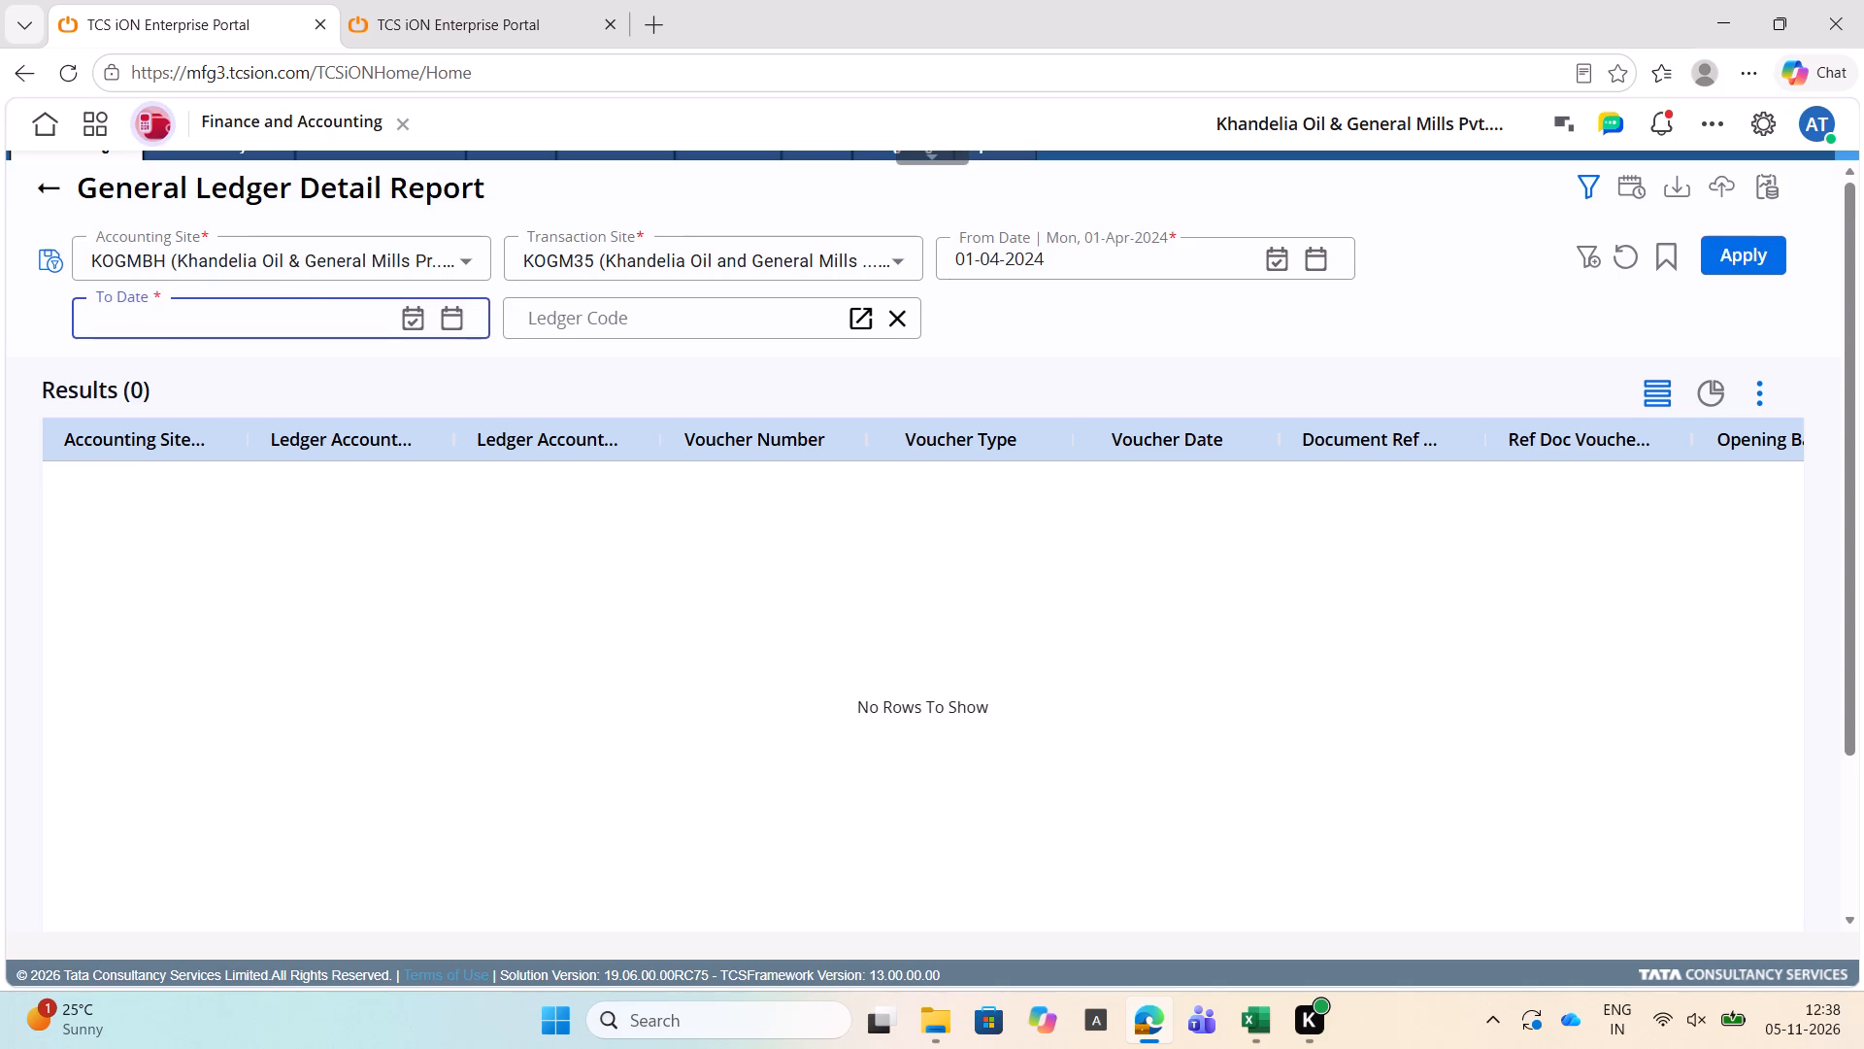
type("31-03-2026")
key("BackSpace")
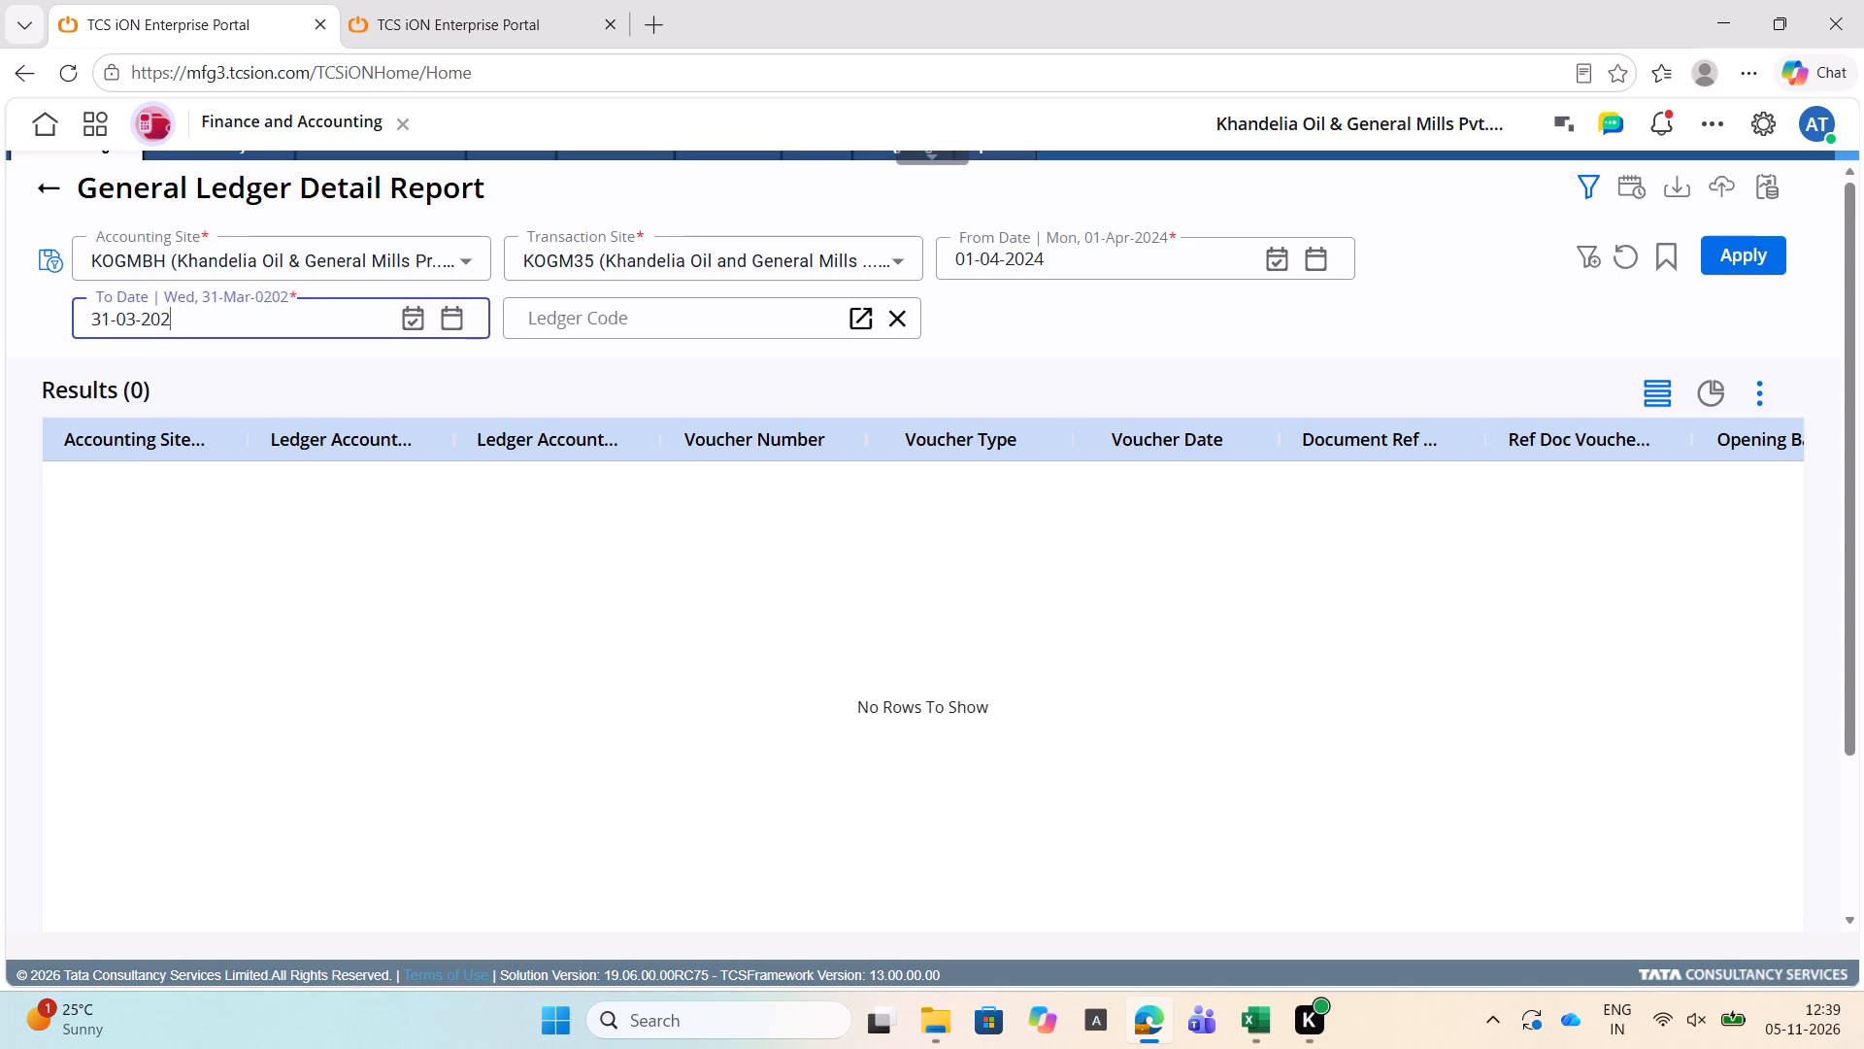
key("5")
Look up the account code of Security Deposit - Electricity (Mohali) in the Excel trial balance and return to the ledger report in Edge.
left_click(676, 320)
key("alt+Tab")
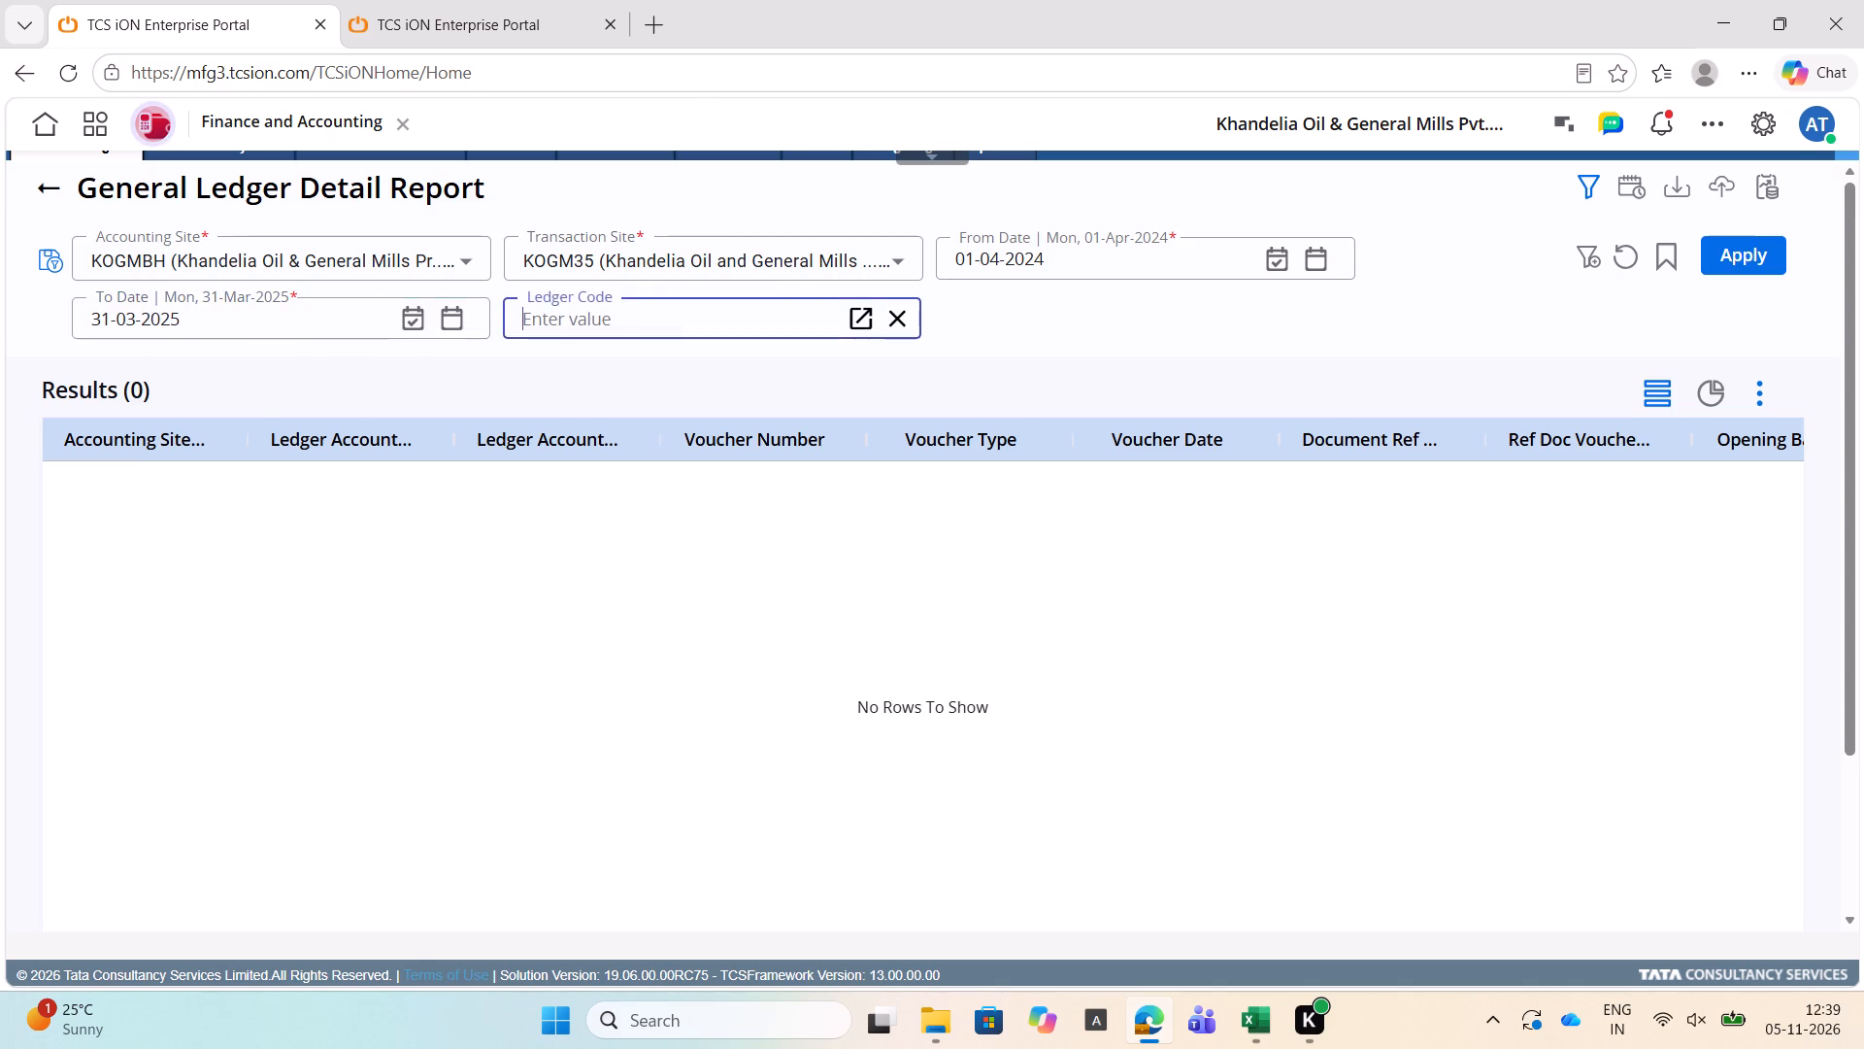
key("alt+Tab")
key("alt+Tab")
left_click(676, 320)
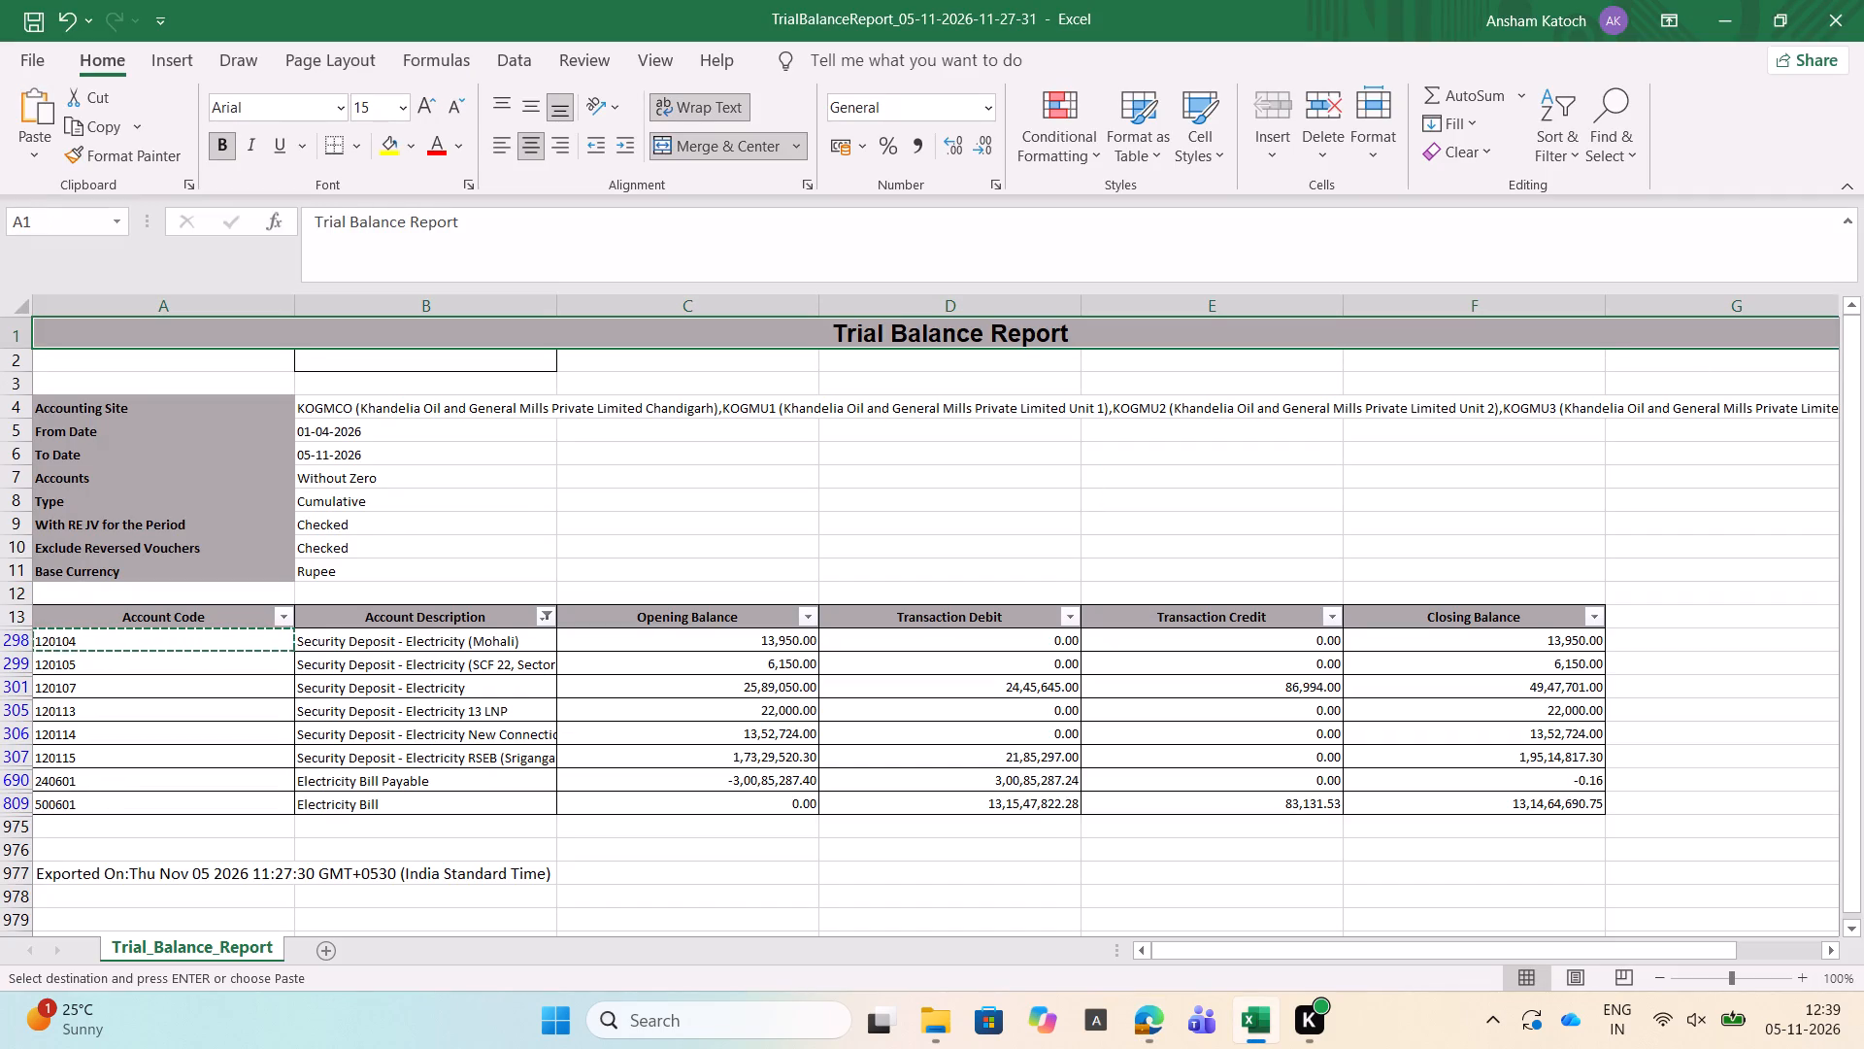
left_click(673, 321)
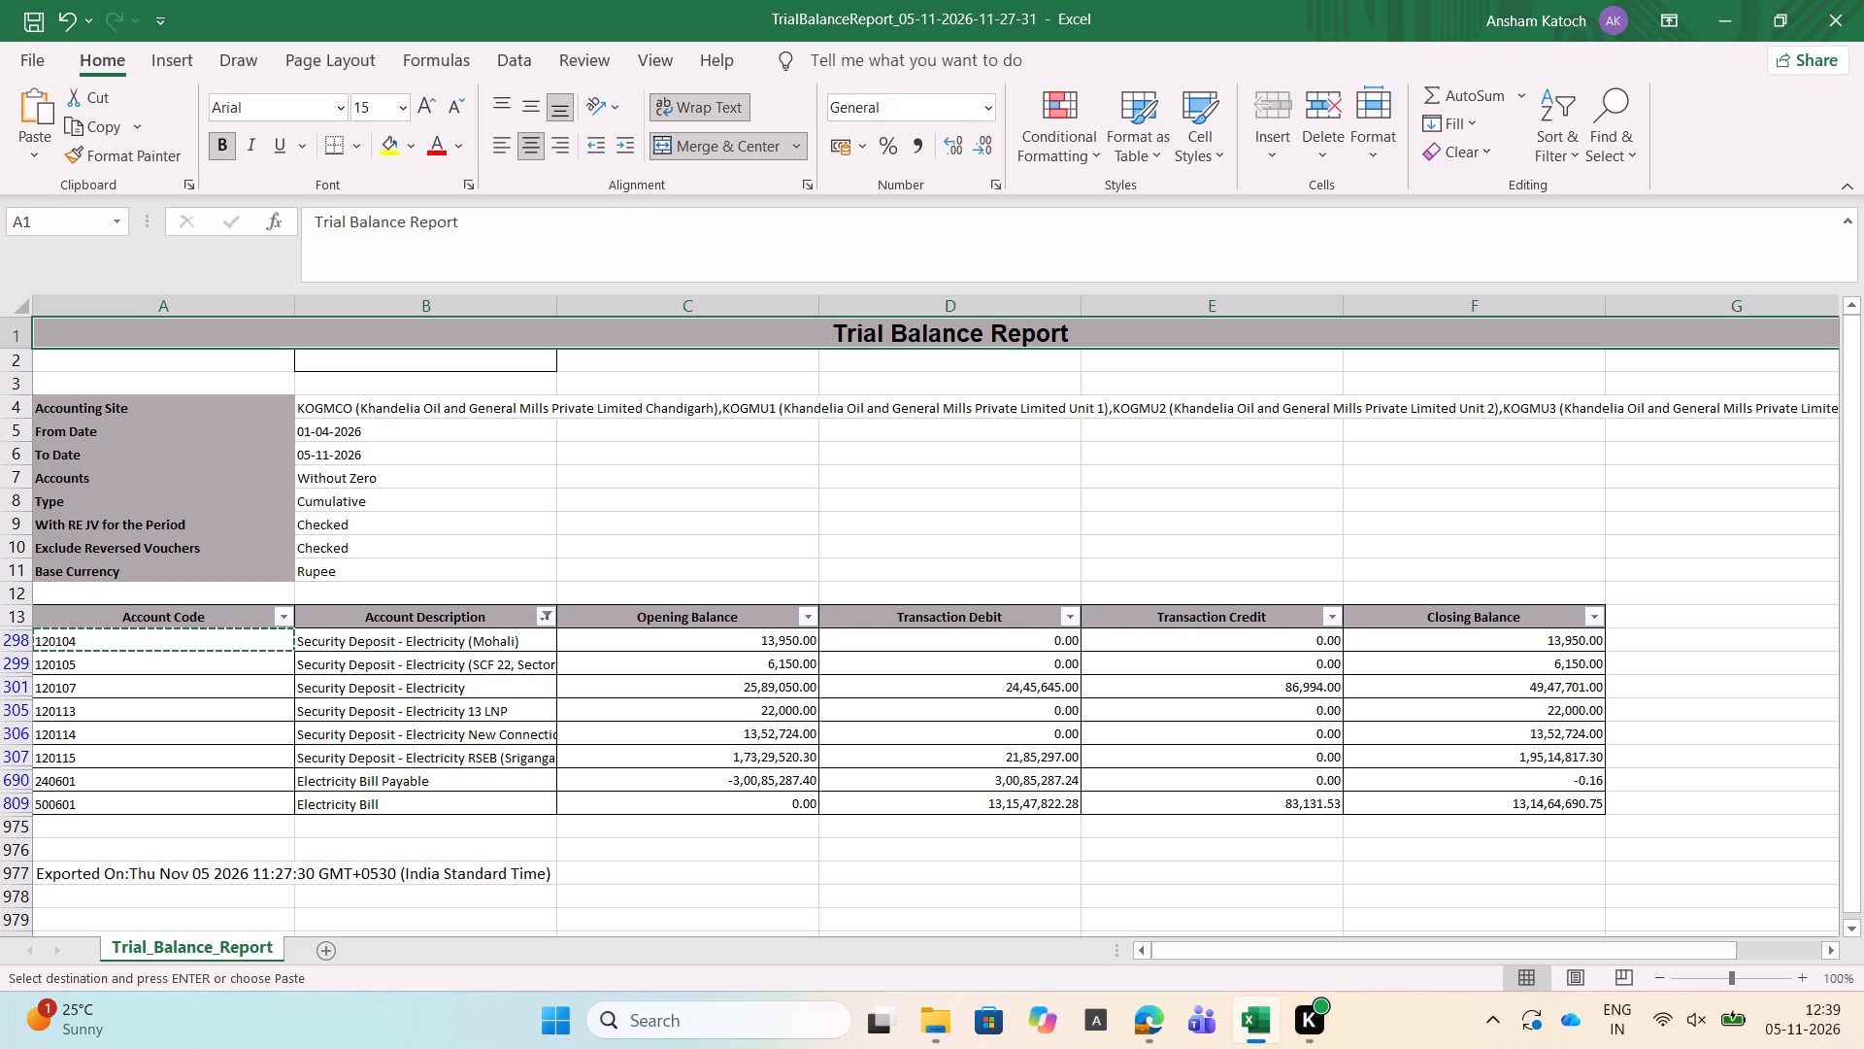
key("alt+Tab")
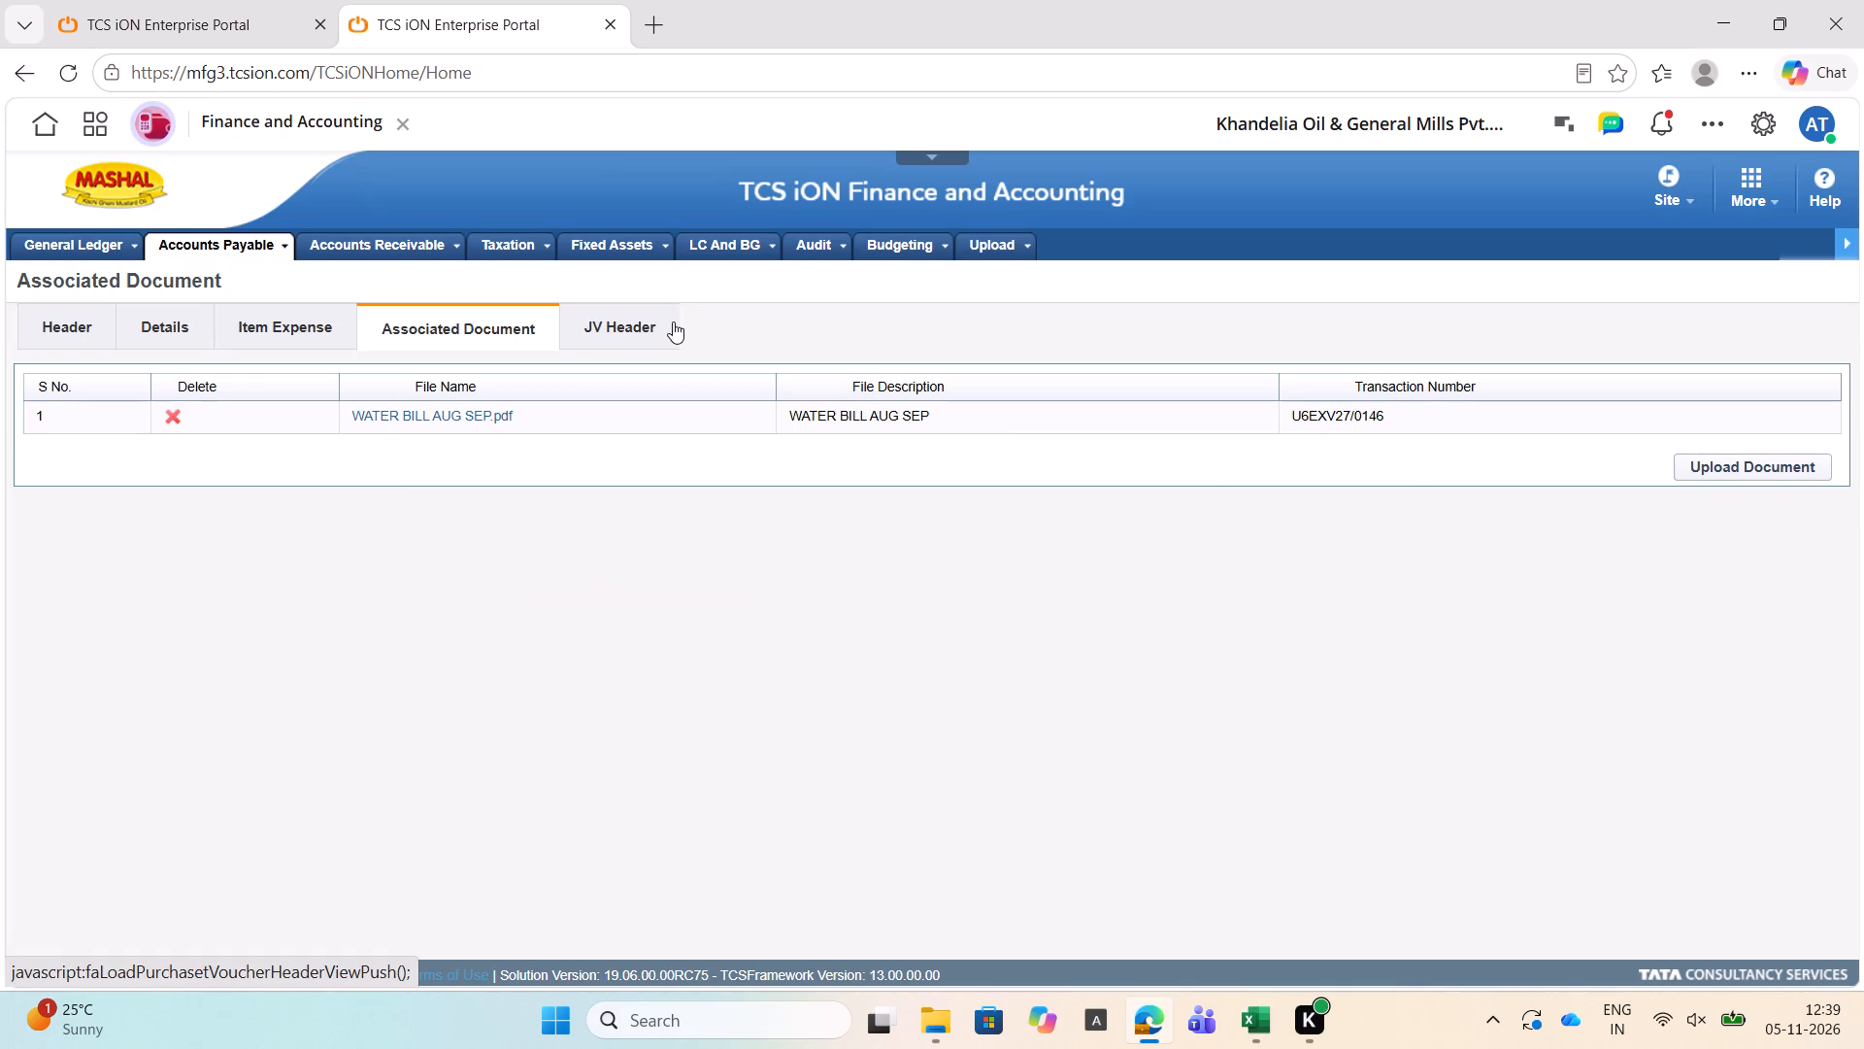
key("Tab")
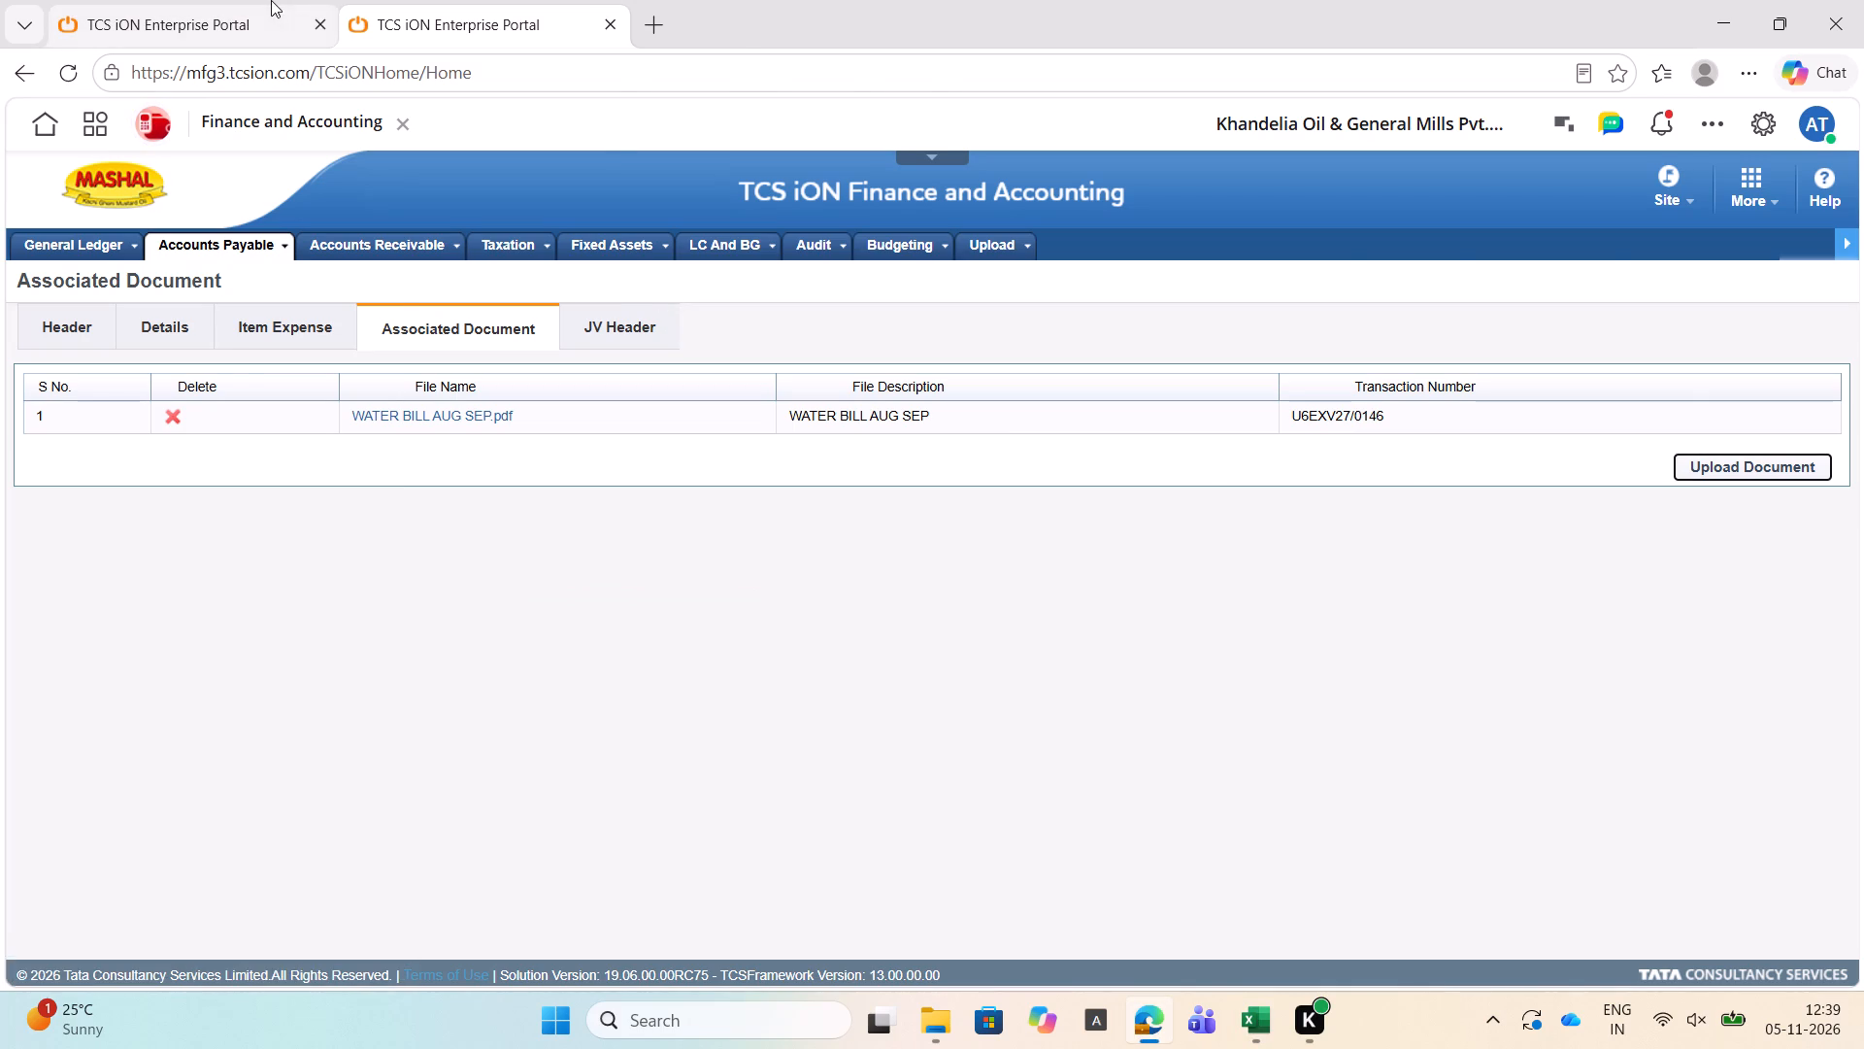
left_click(271, 0)
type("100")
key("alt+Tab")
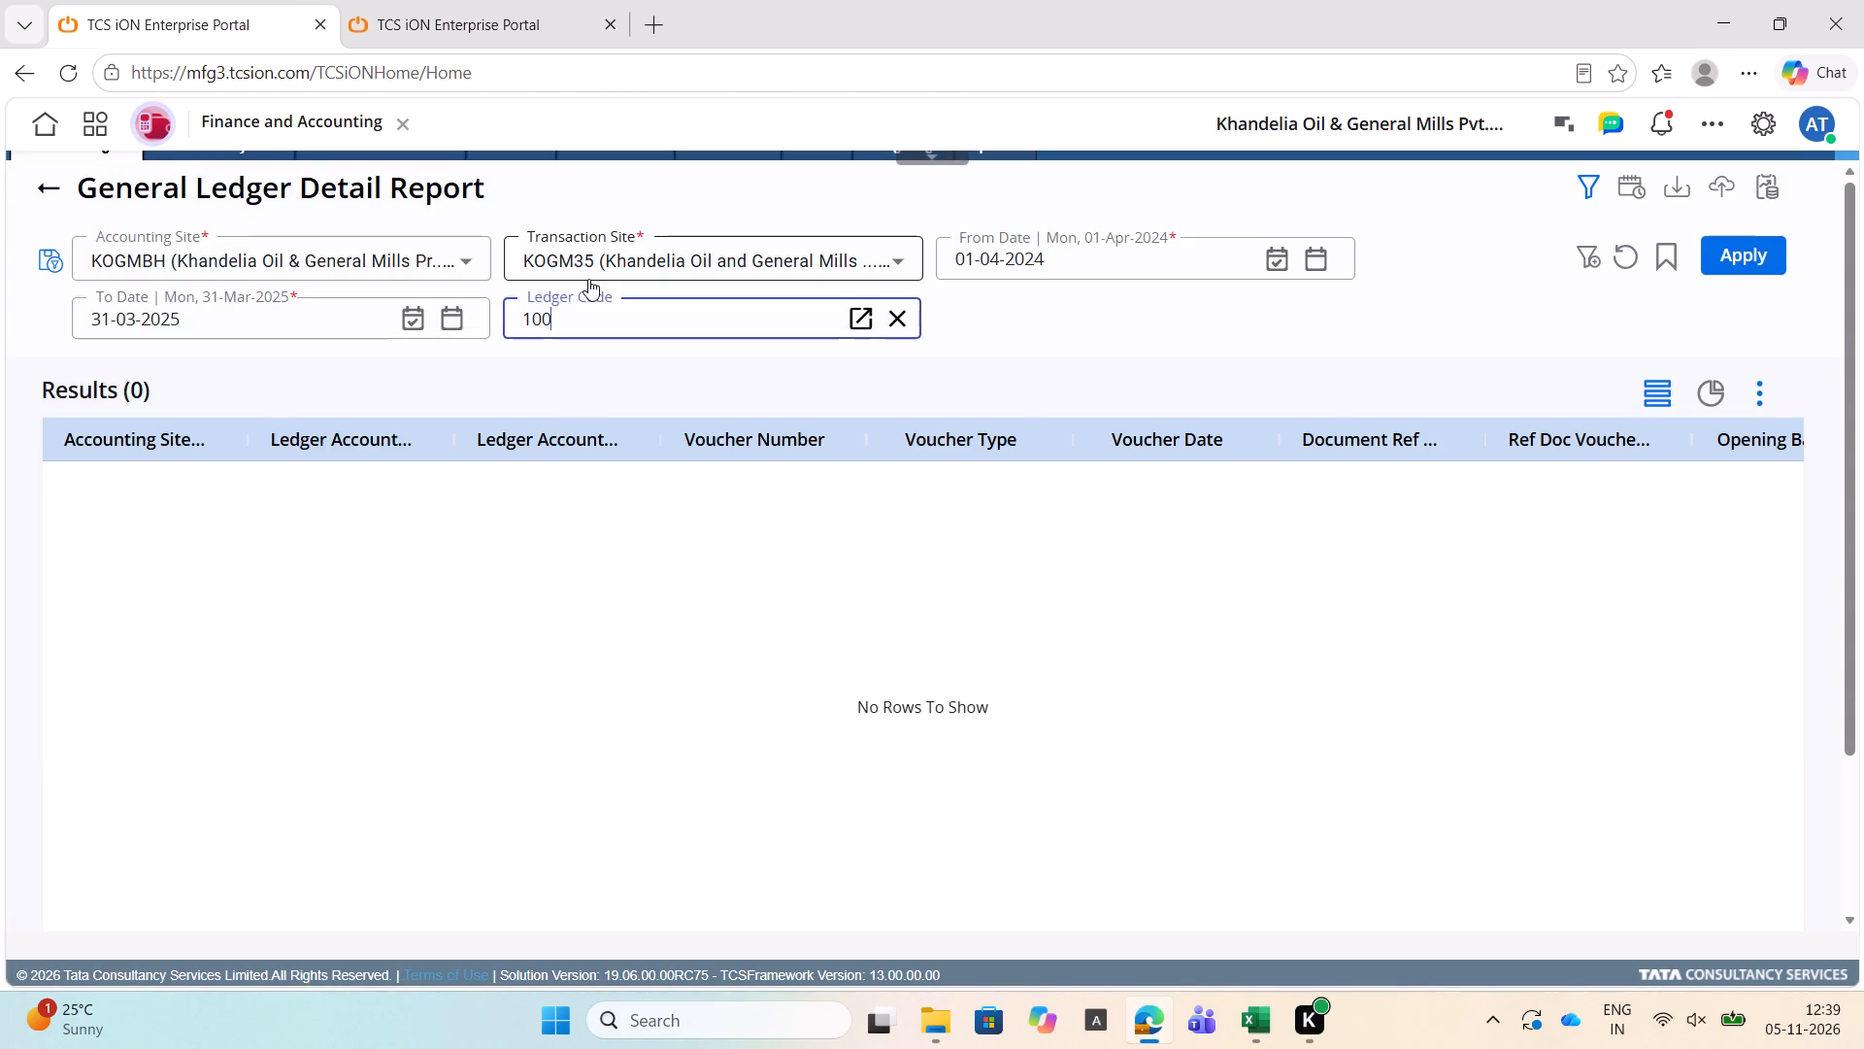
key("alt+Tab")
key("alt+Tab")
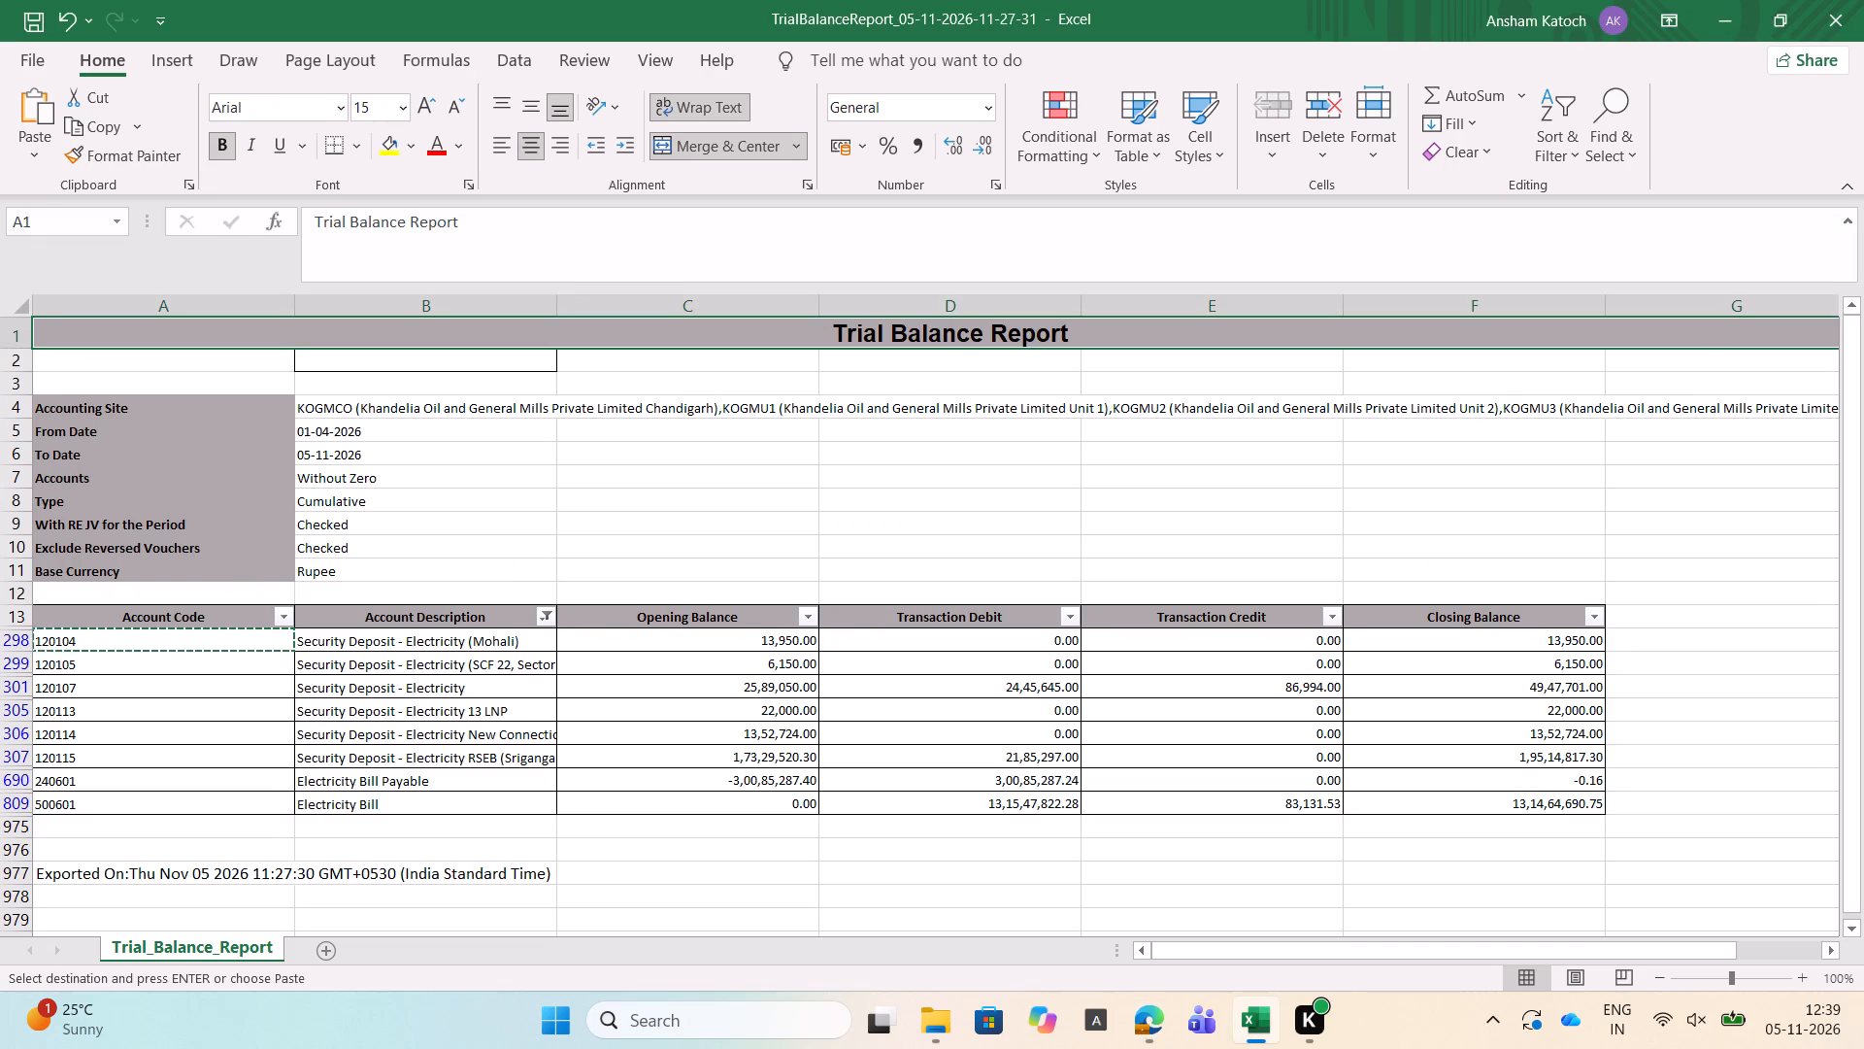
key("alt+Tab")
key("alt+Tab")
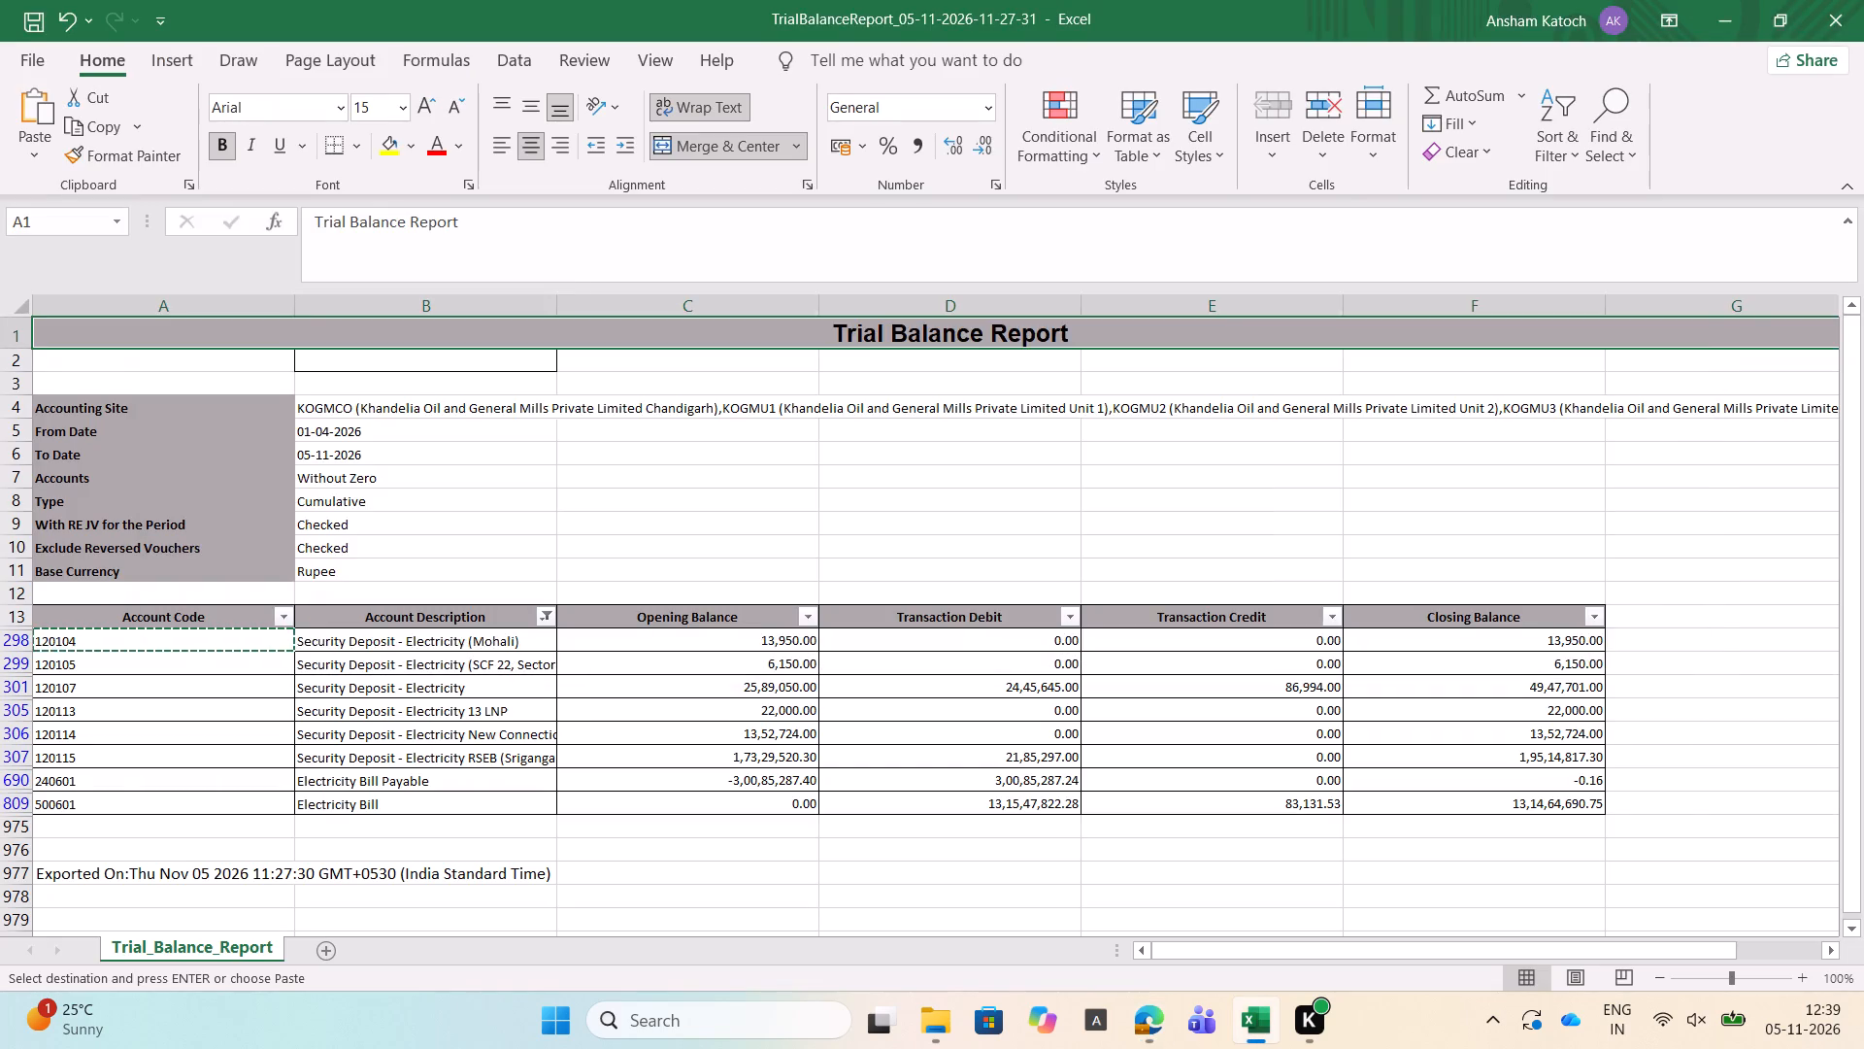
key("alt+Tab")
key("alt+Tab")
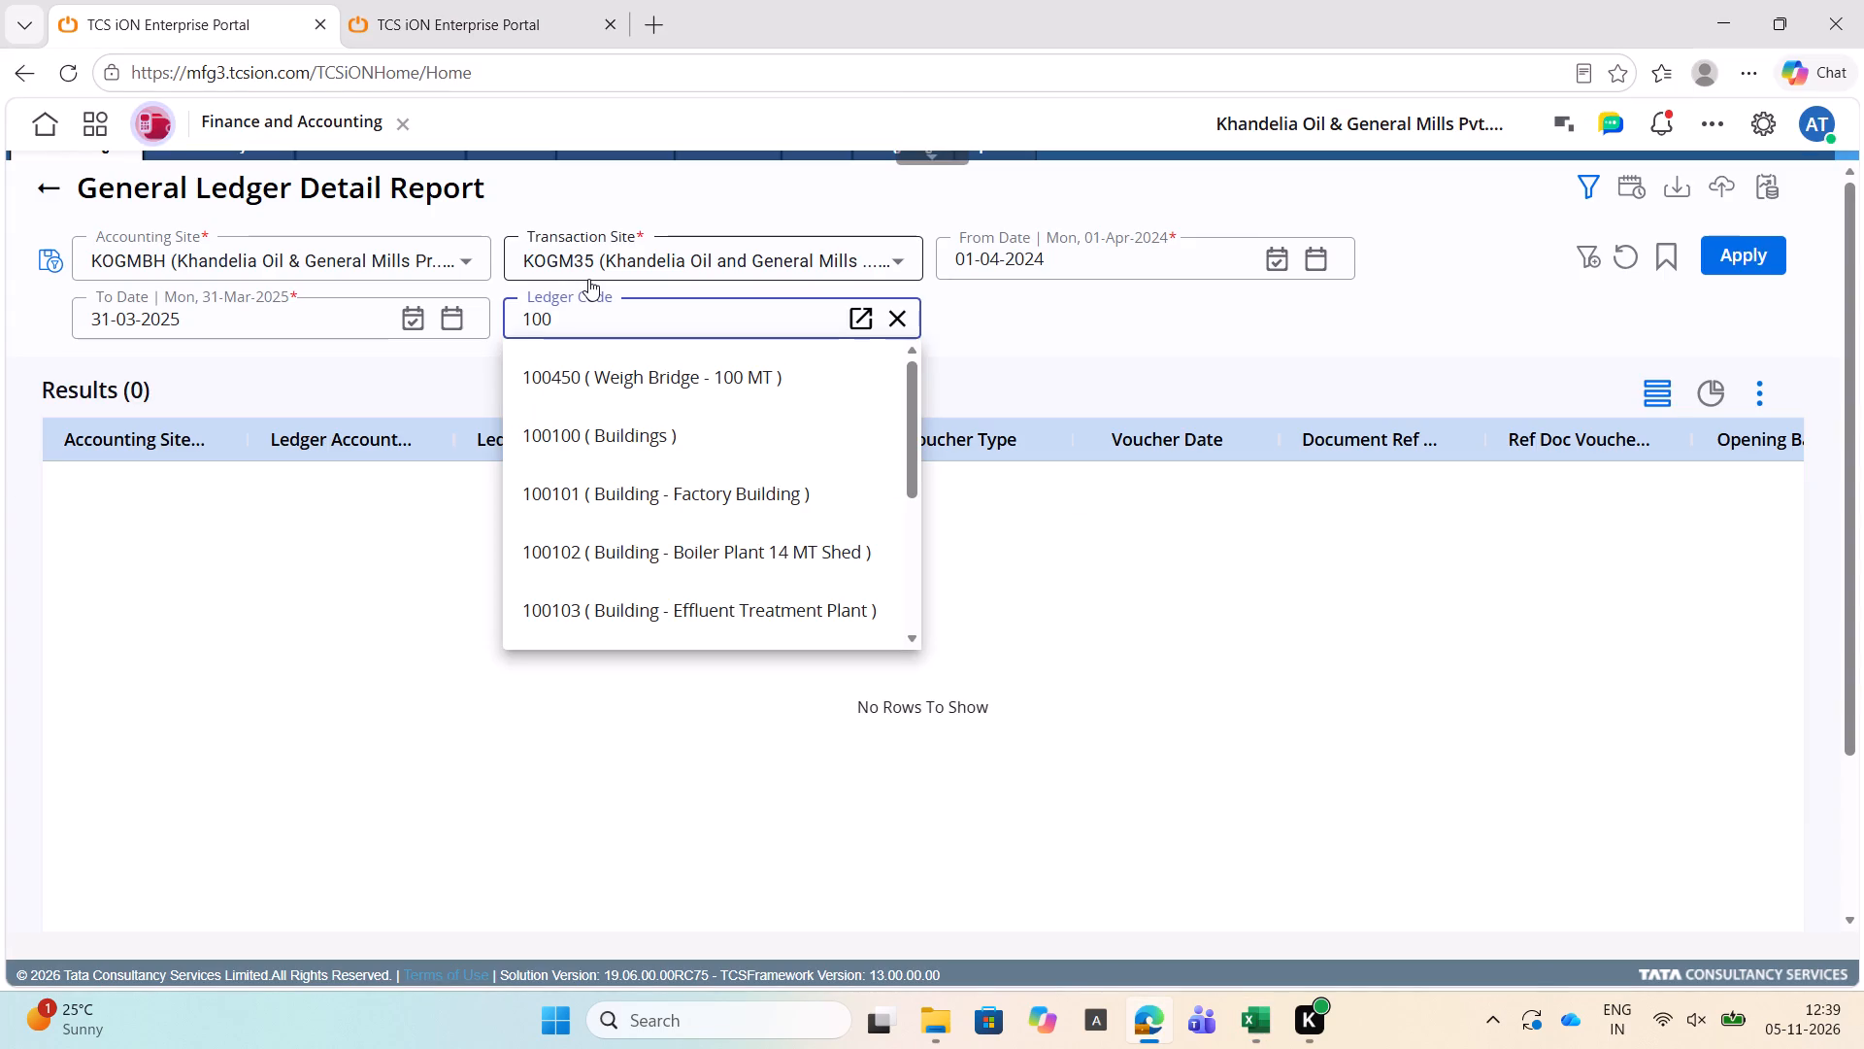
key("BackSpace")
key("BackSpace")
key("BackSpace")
Set the ledger code to 120104 Security Deposit - Electricity (Mohali), generate the report and review its opening, debit, credit and closing amounts.
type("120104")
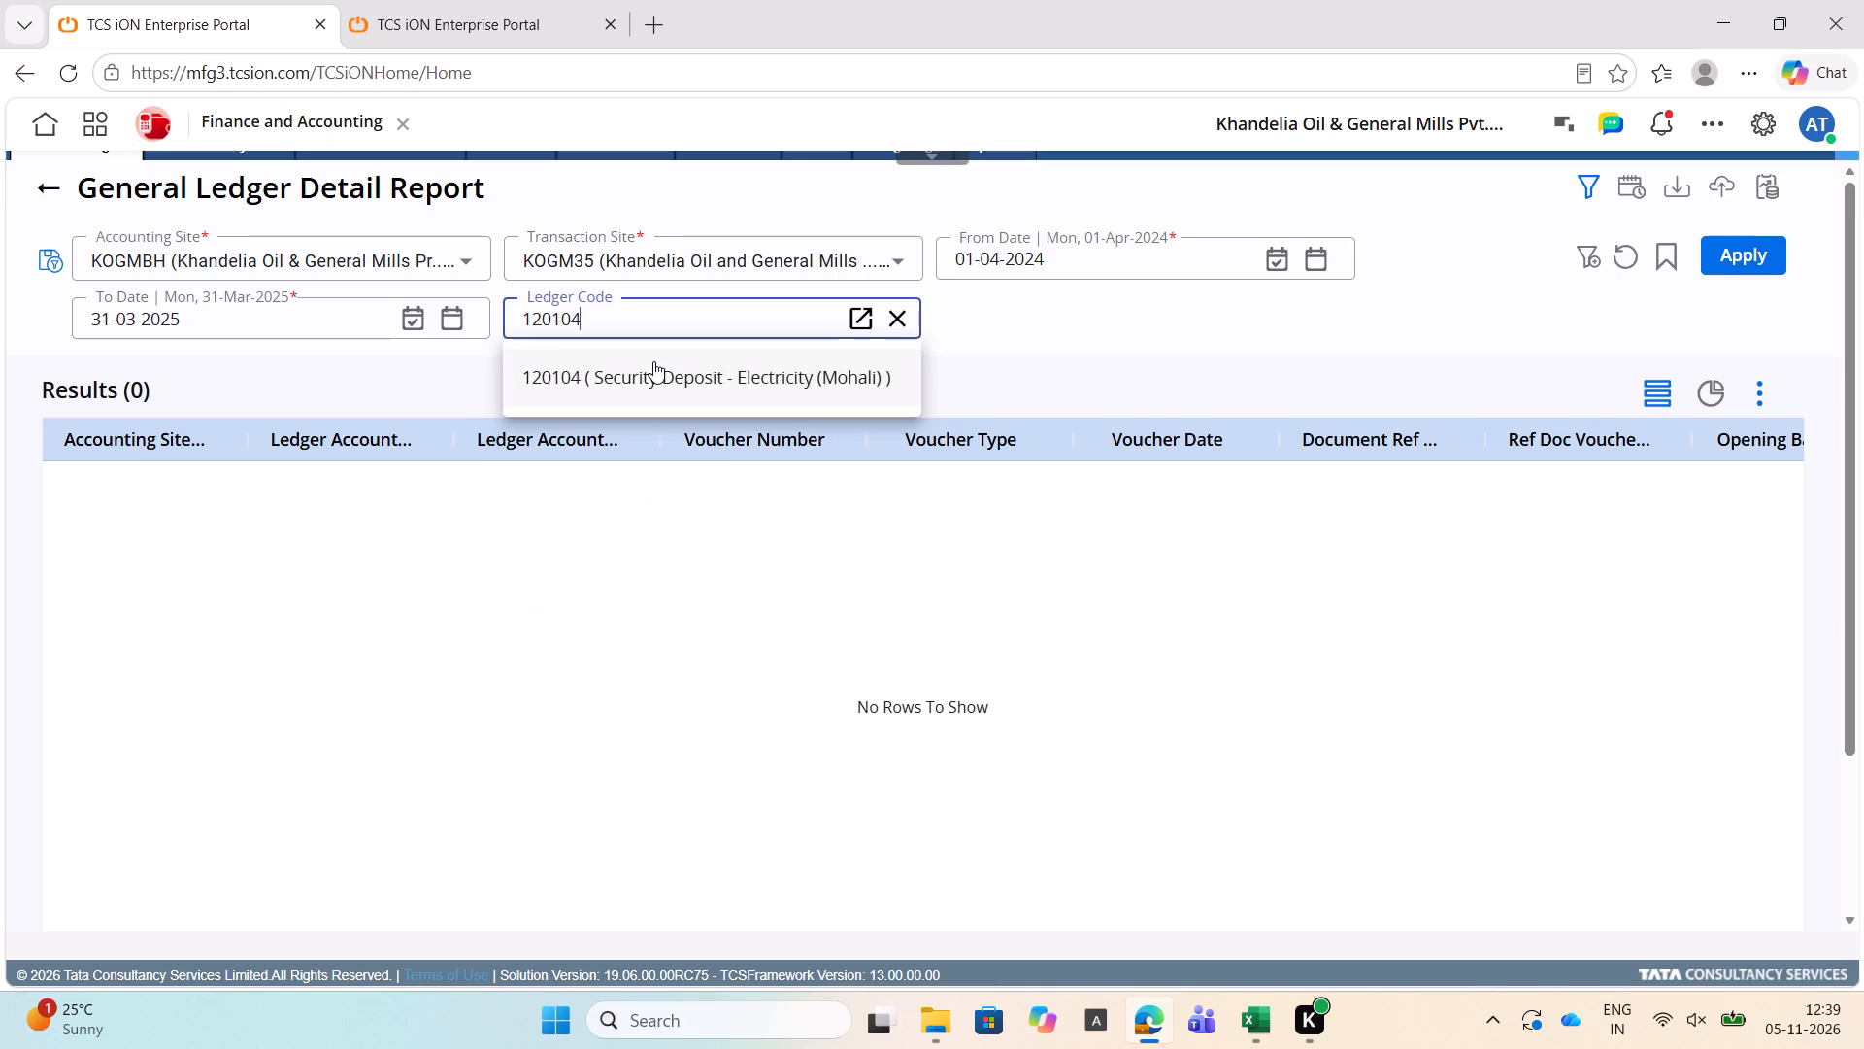
left_click(653, 361)
left_click(1722, 259)
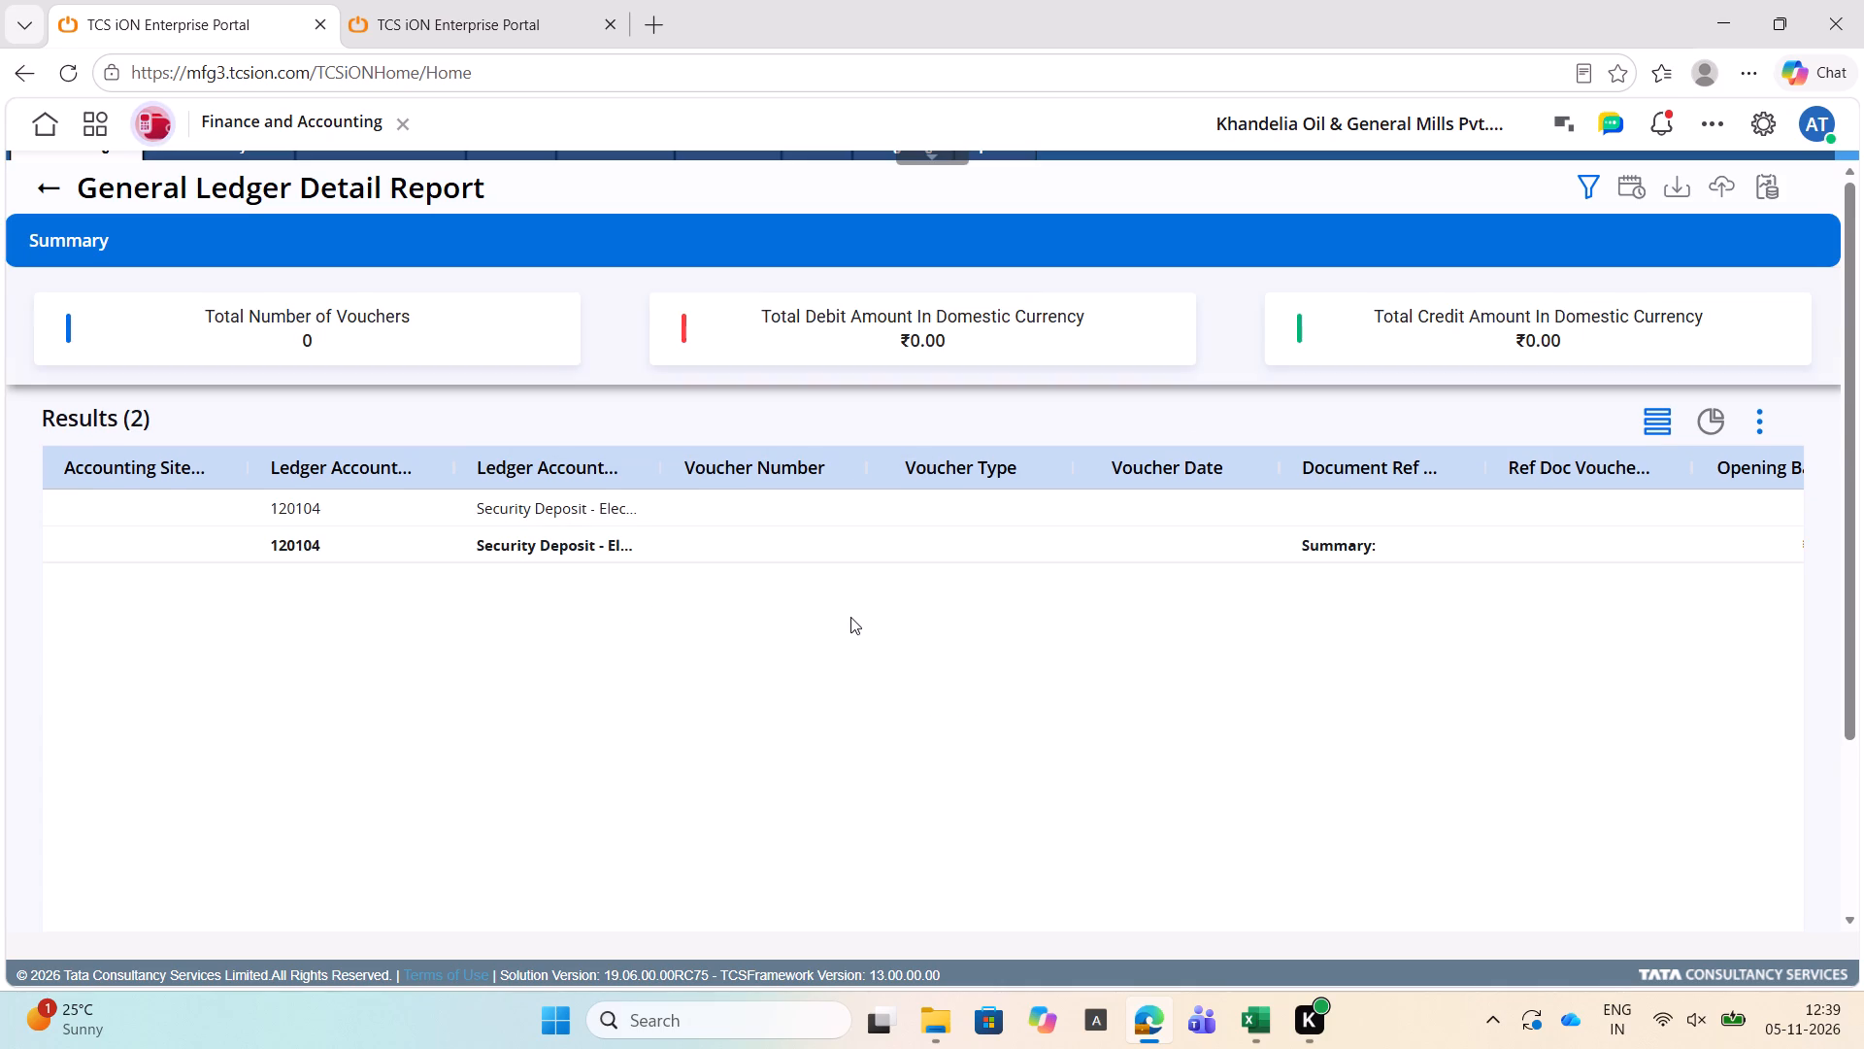
scroll(754, 558, "left", 1)
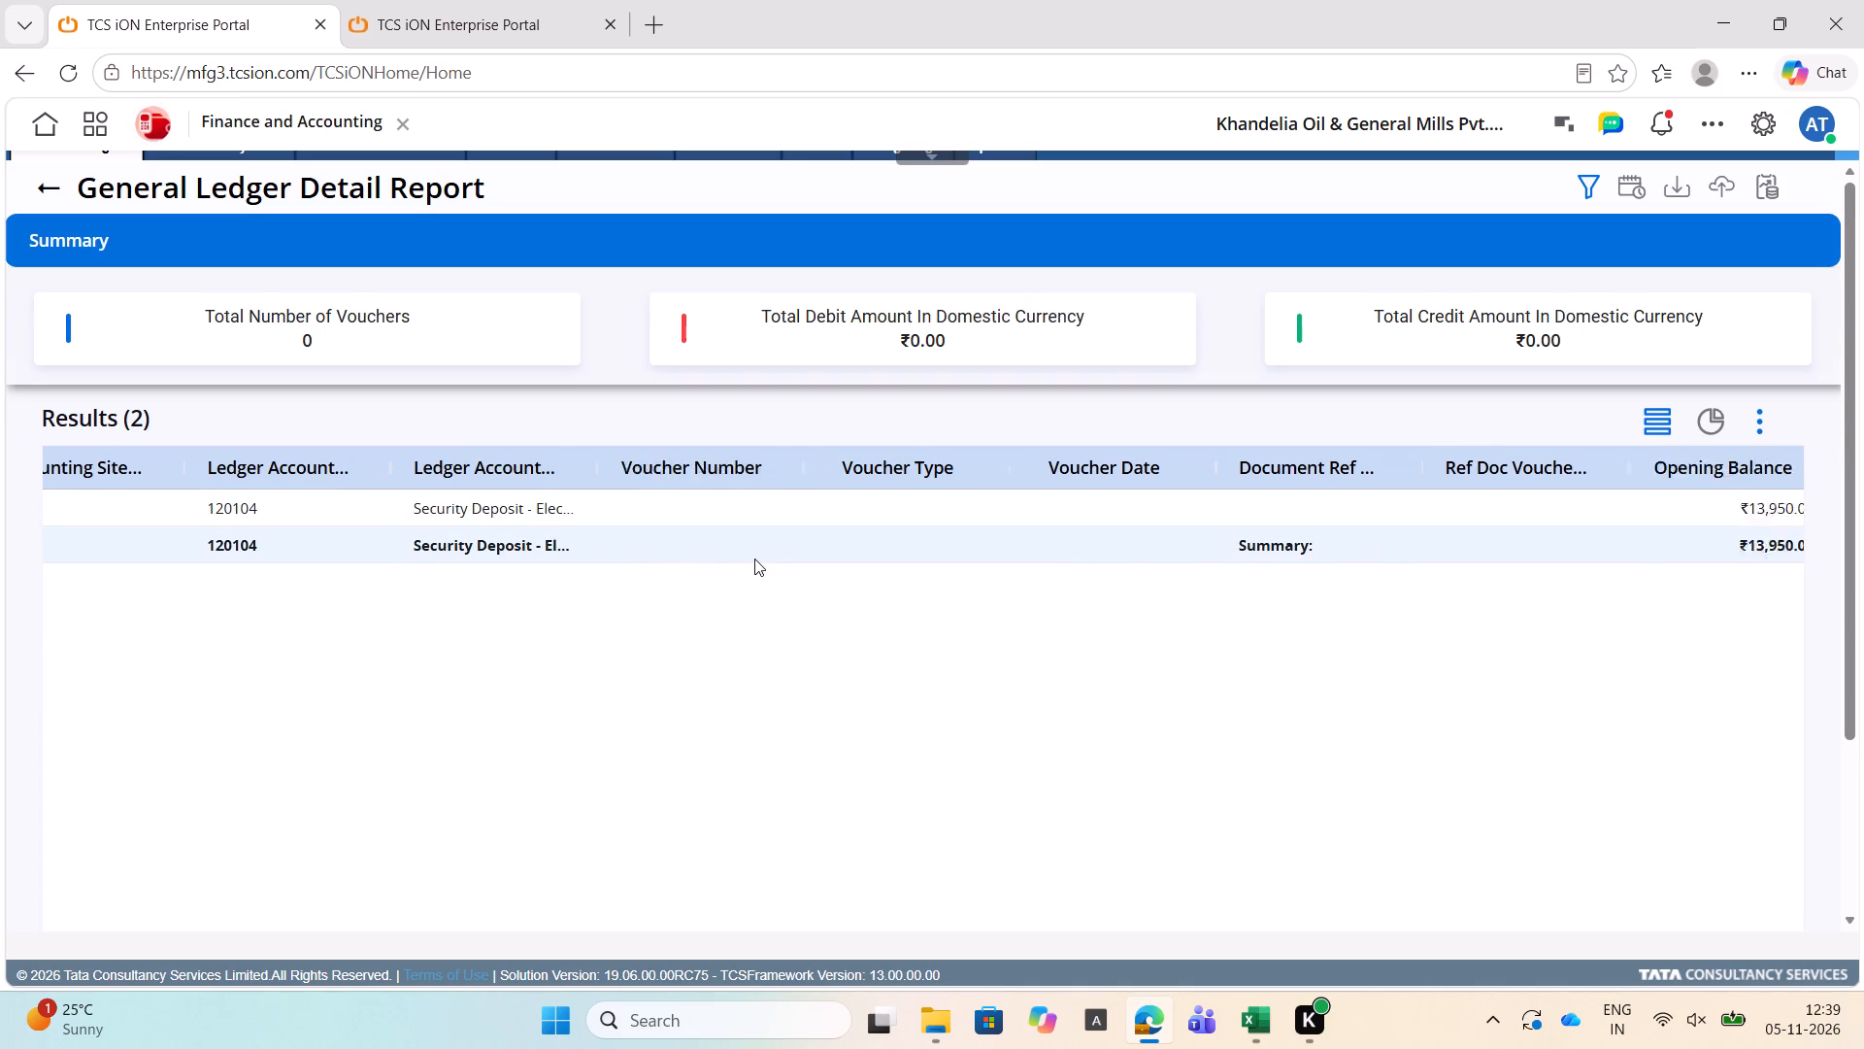
scroll(754, 558, "left", 5)
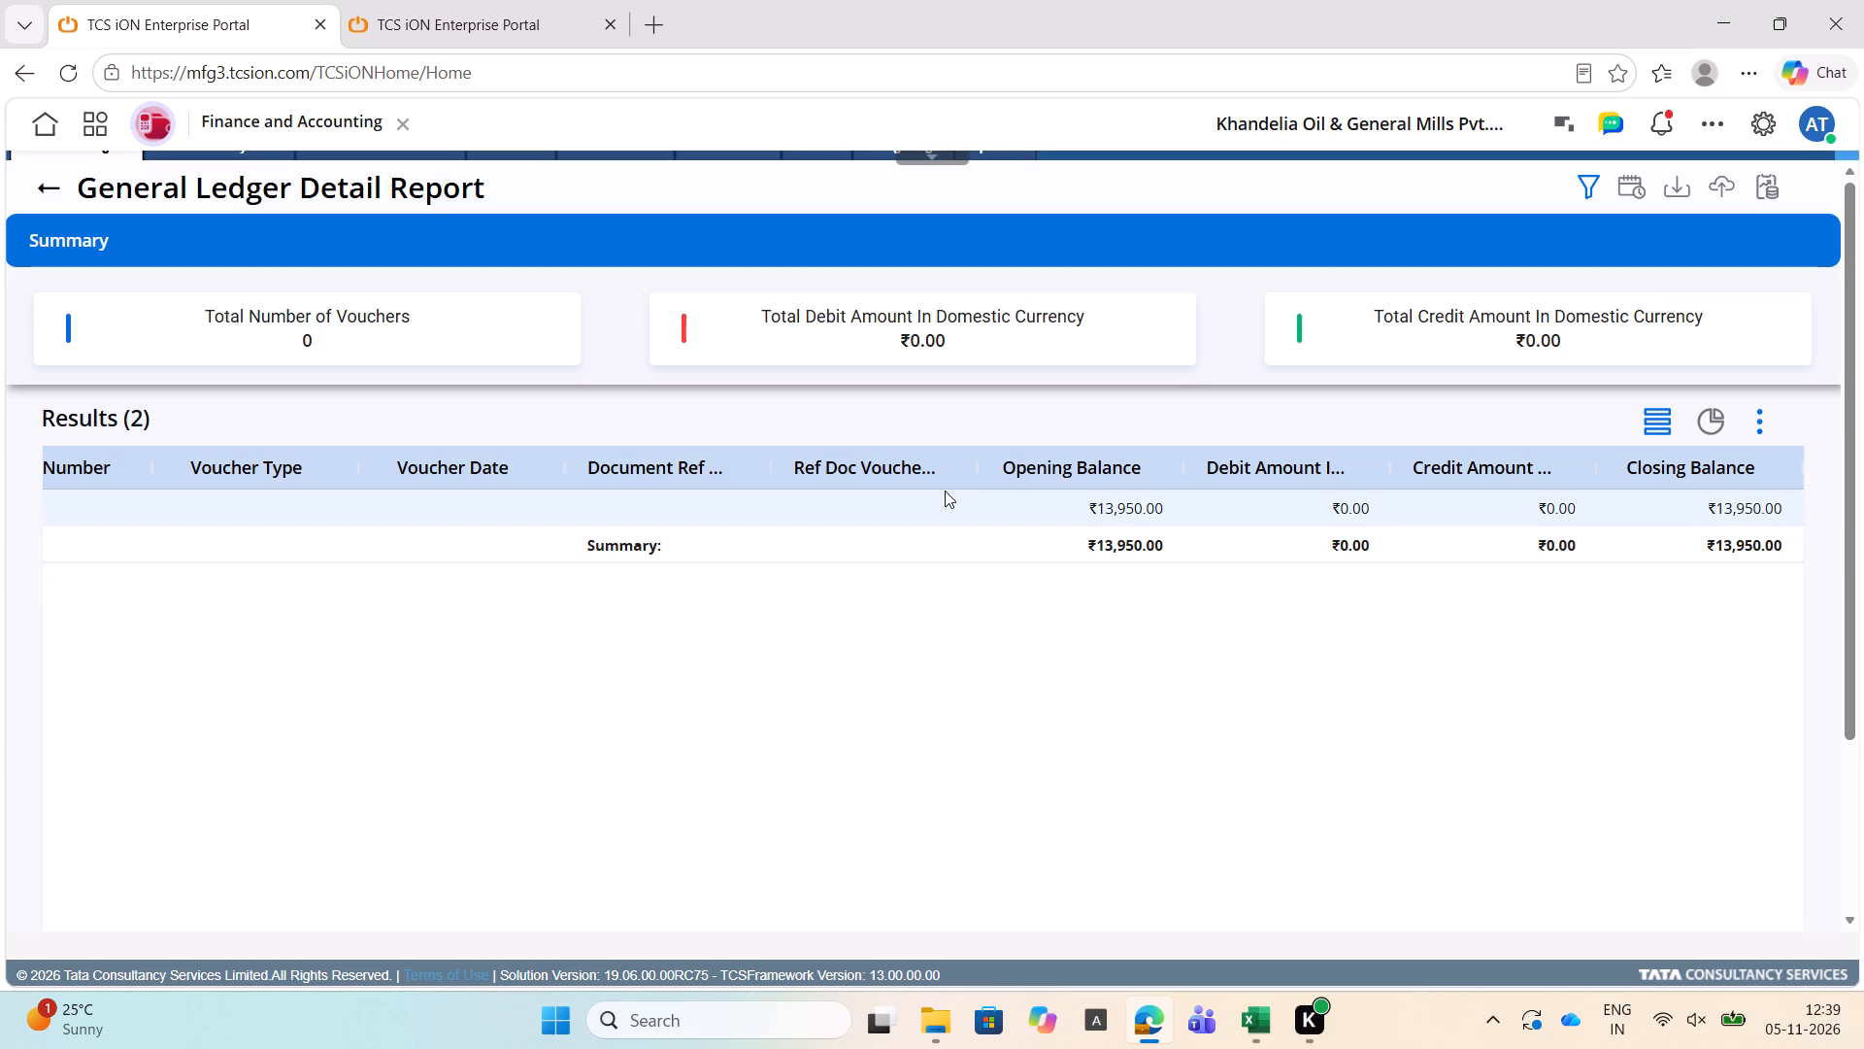
scroll(945, 491, "right", 2)
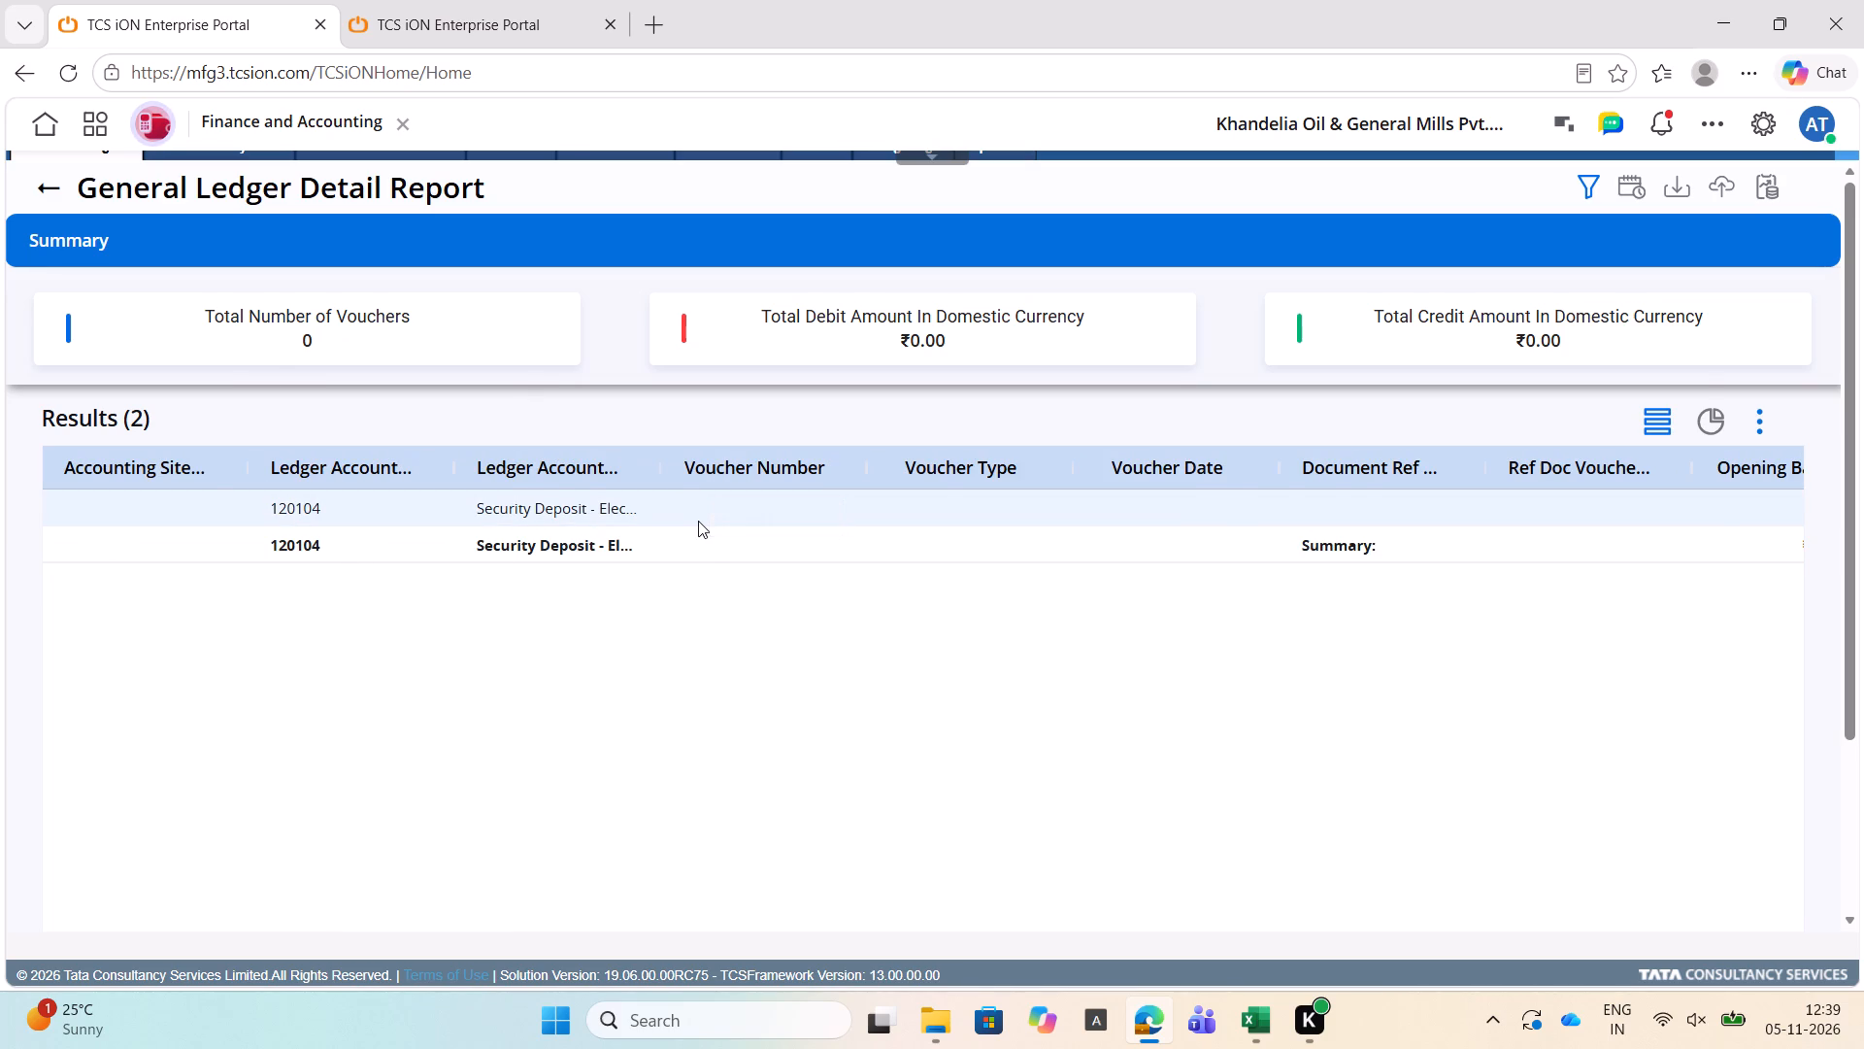
Switch to the Excel trial balance and highlight the 120104 Security Deposit - Electricity (Mohali) row in yellow.
key("alt+Tab")
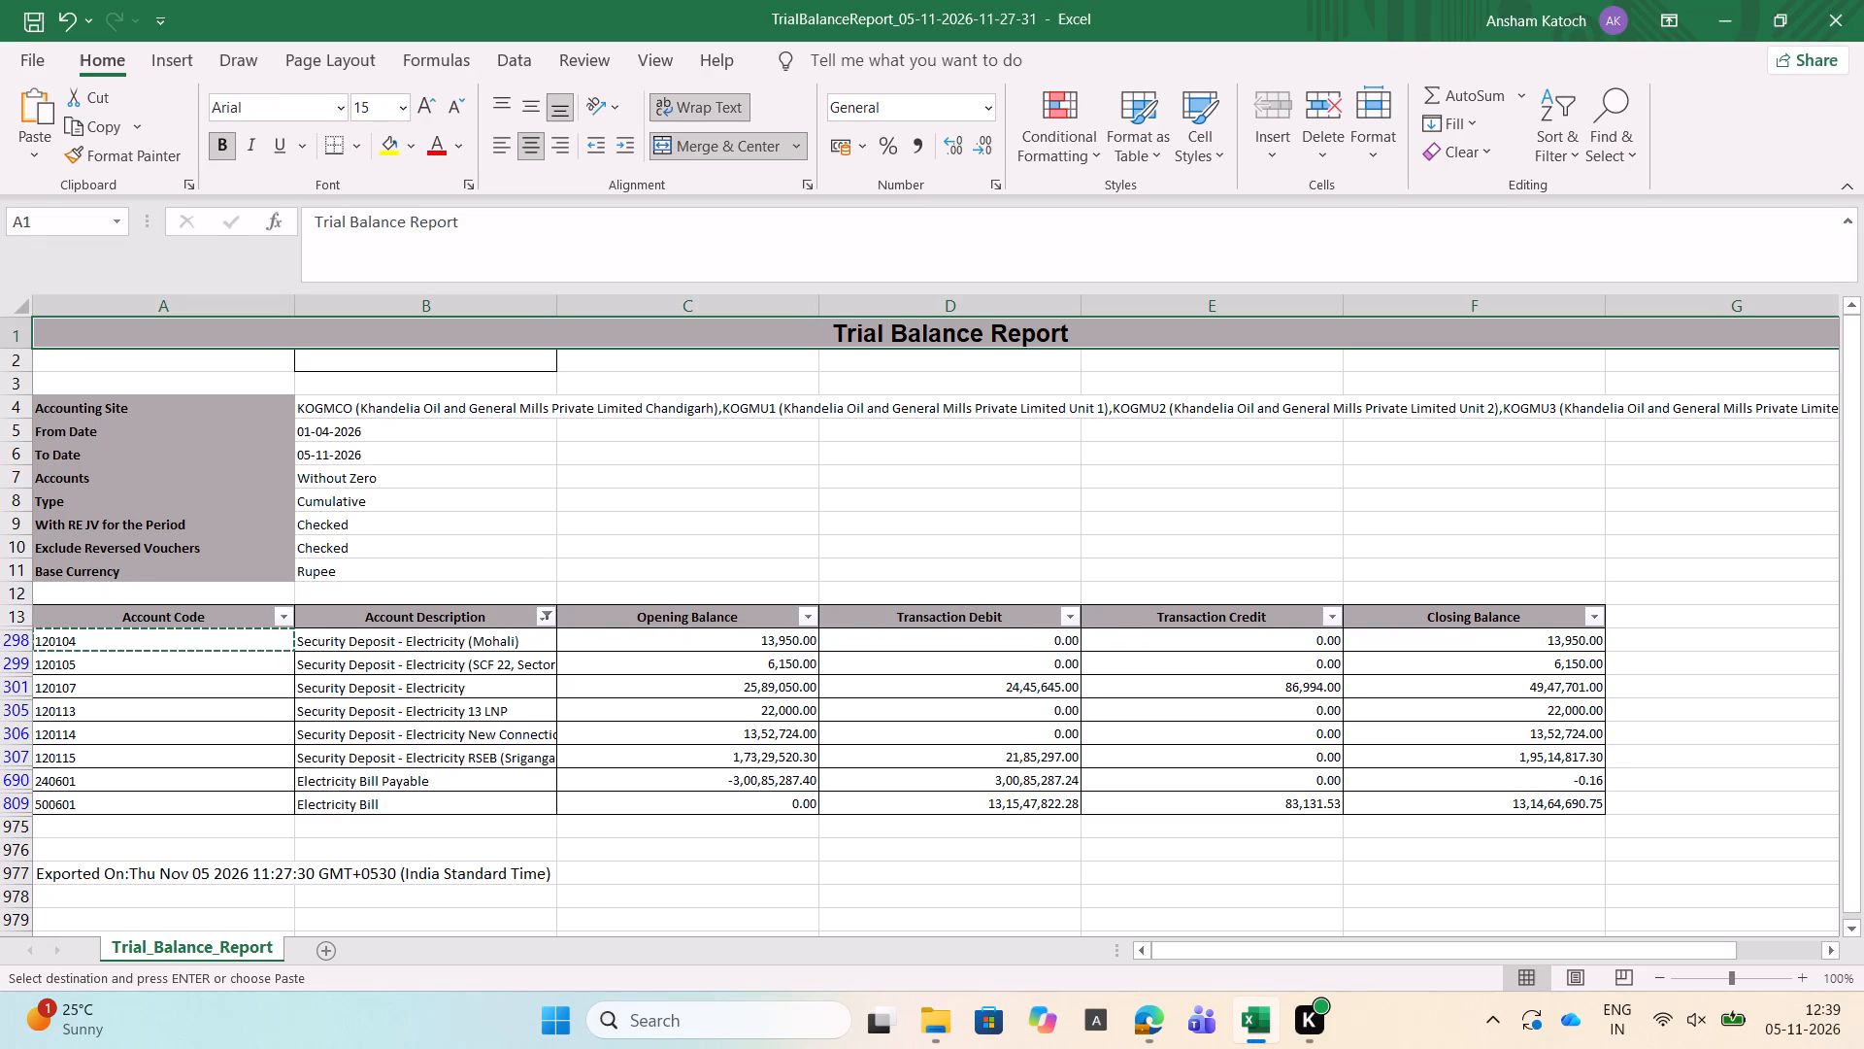
key("Escape")
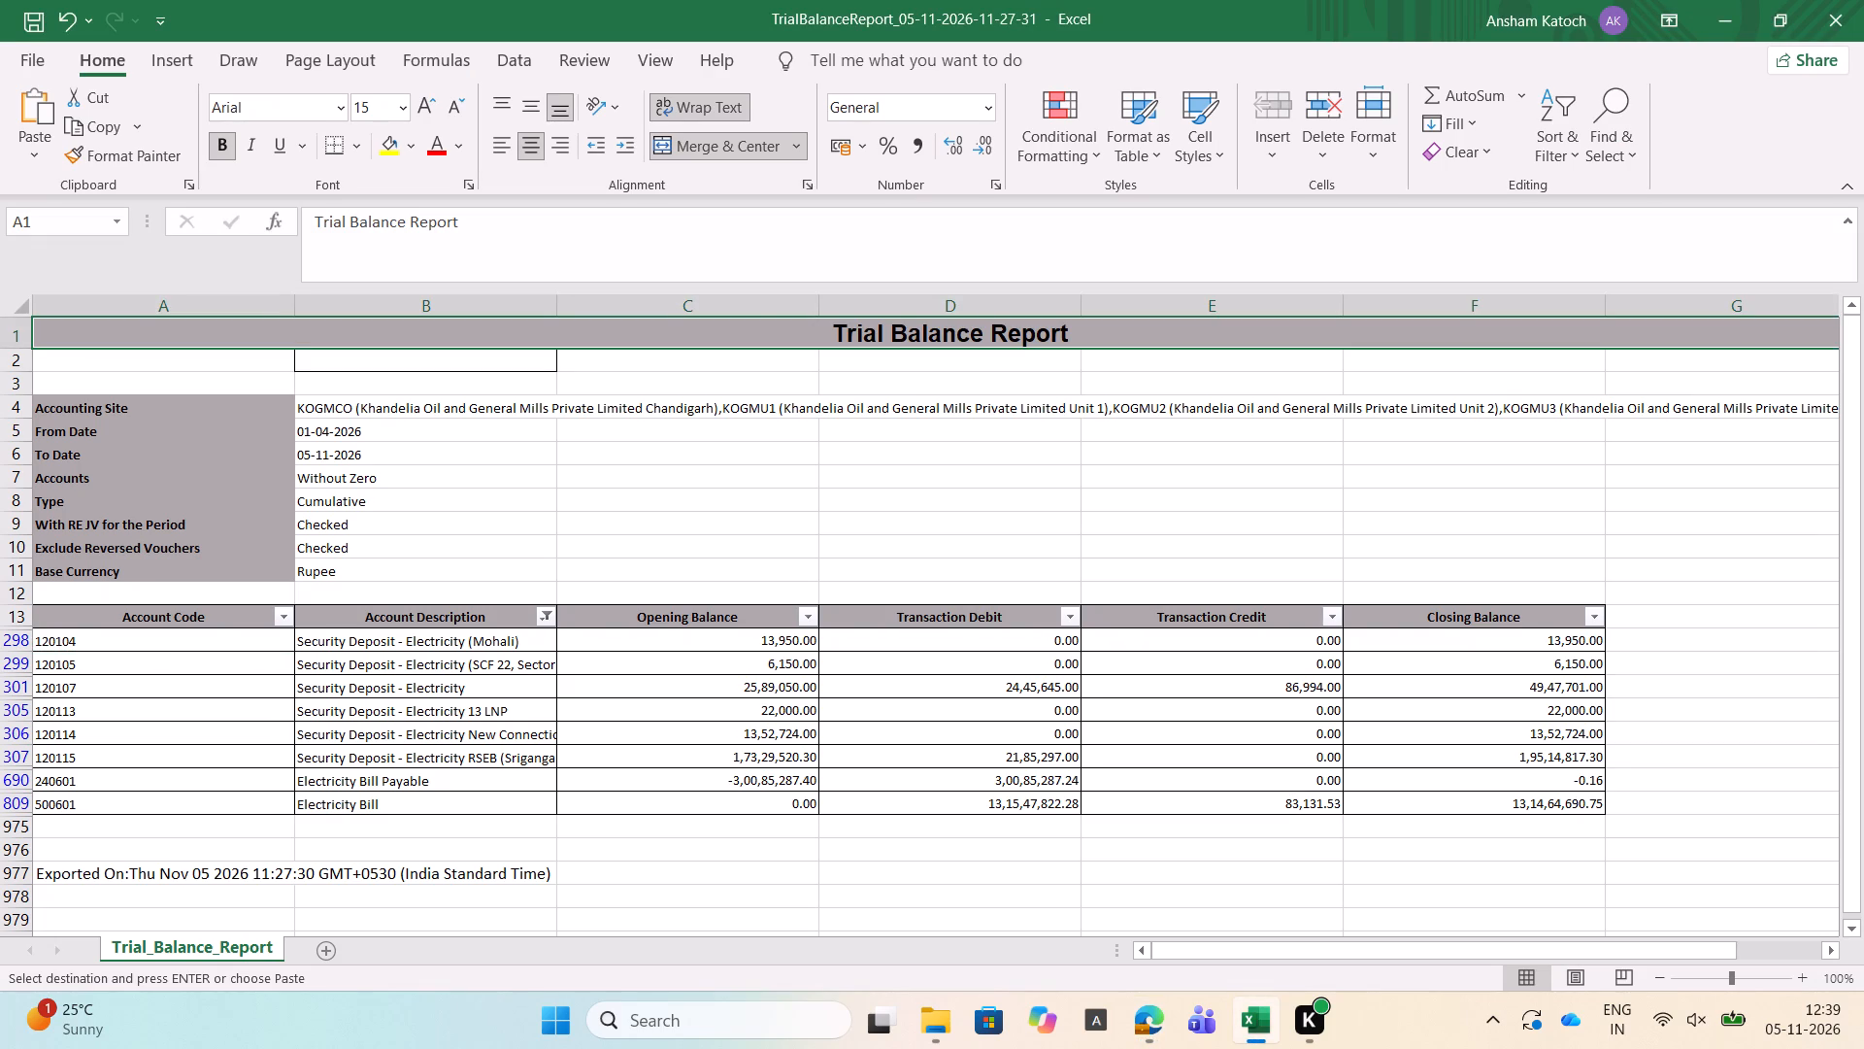
key("Right")
key("Right")
key("Right")
key("Left")
key("Left")
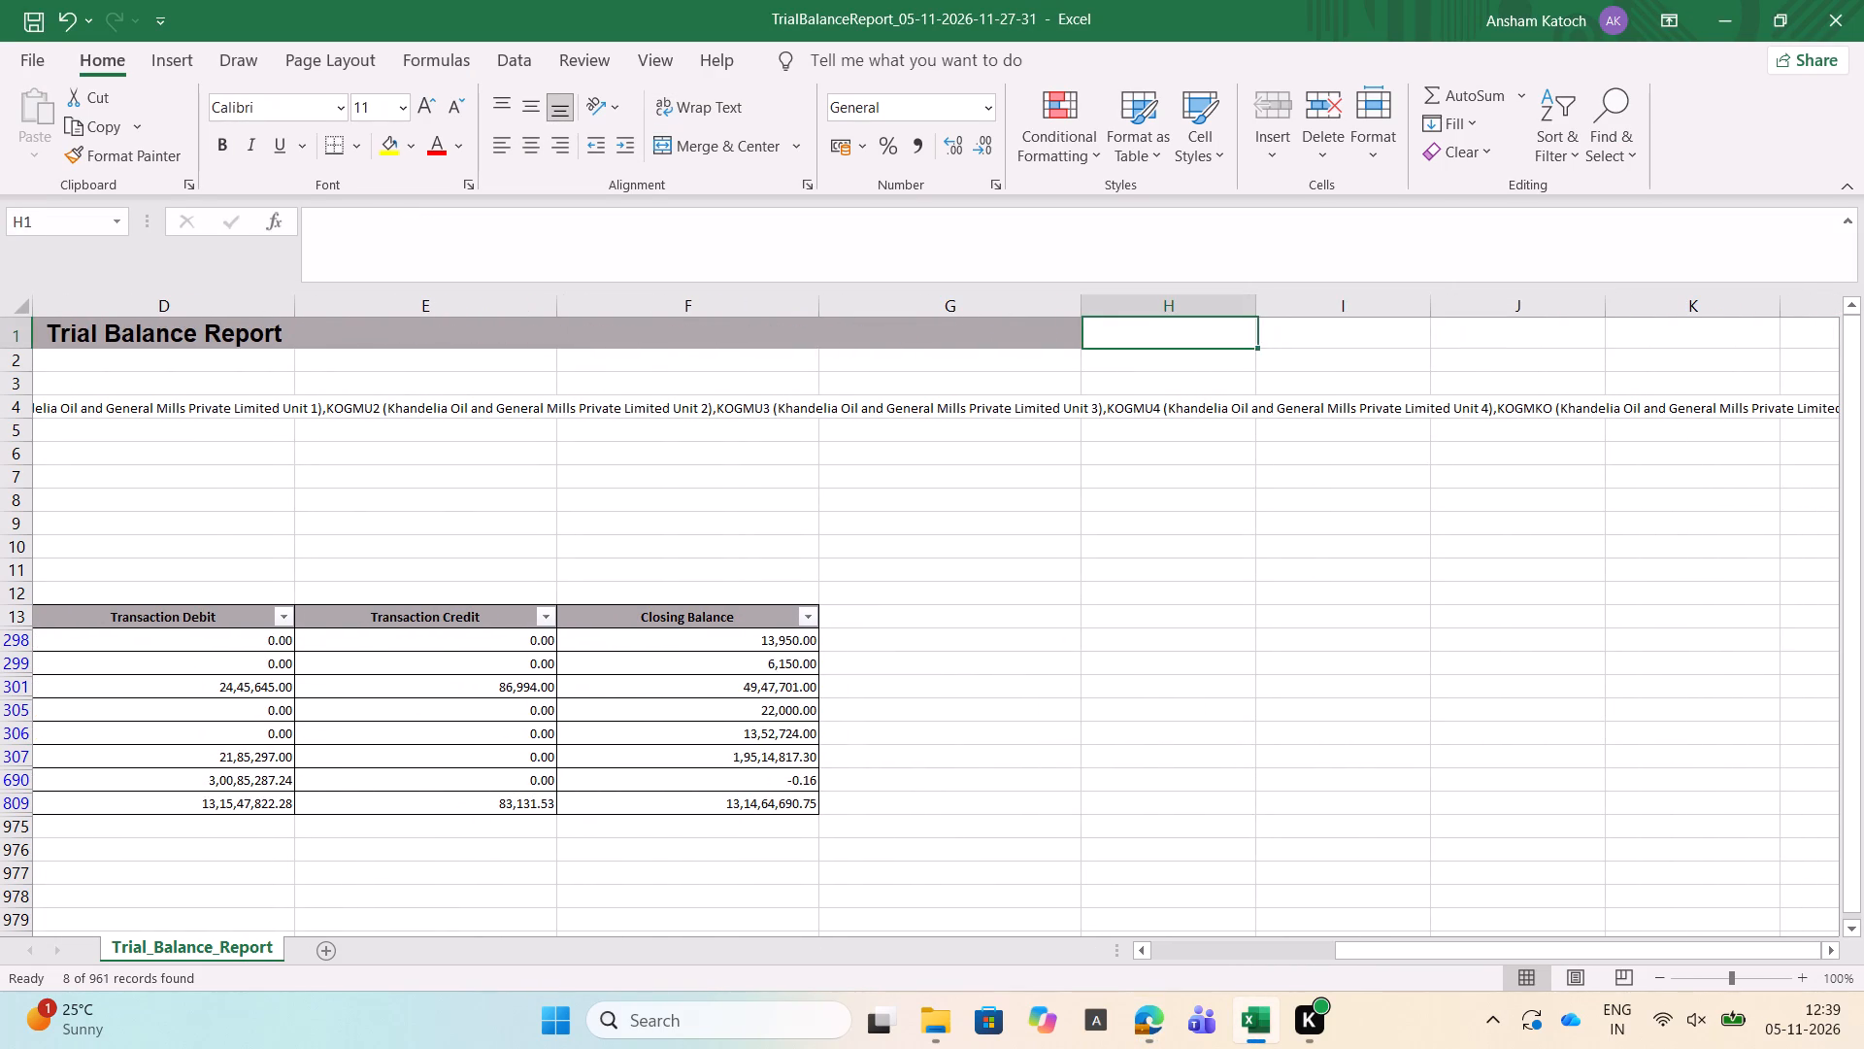
key("Down")
key("Down")
key("Down")
key("Down")
key("Left")
key("Left")
key("Left")
key("Left")
key("Left")
key("Left")
key("Left")
key("Left")
key("Left")
key("Left")
key("Left")
key("Left")
key("Left")
key("Left")
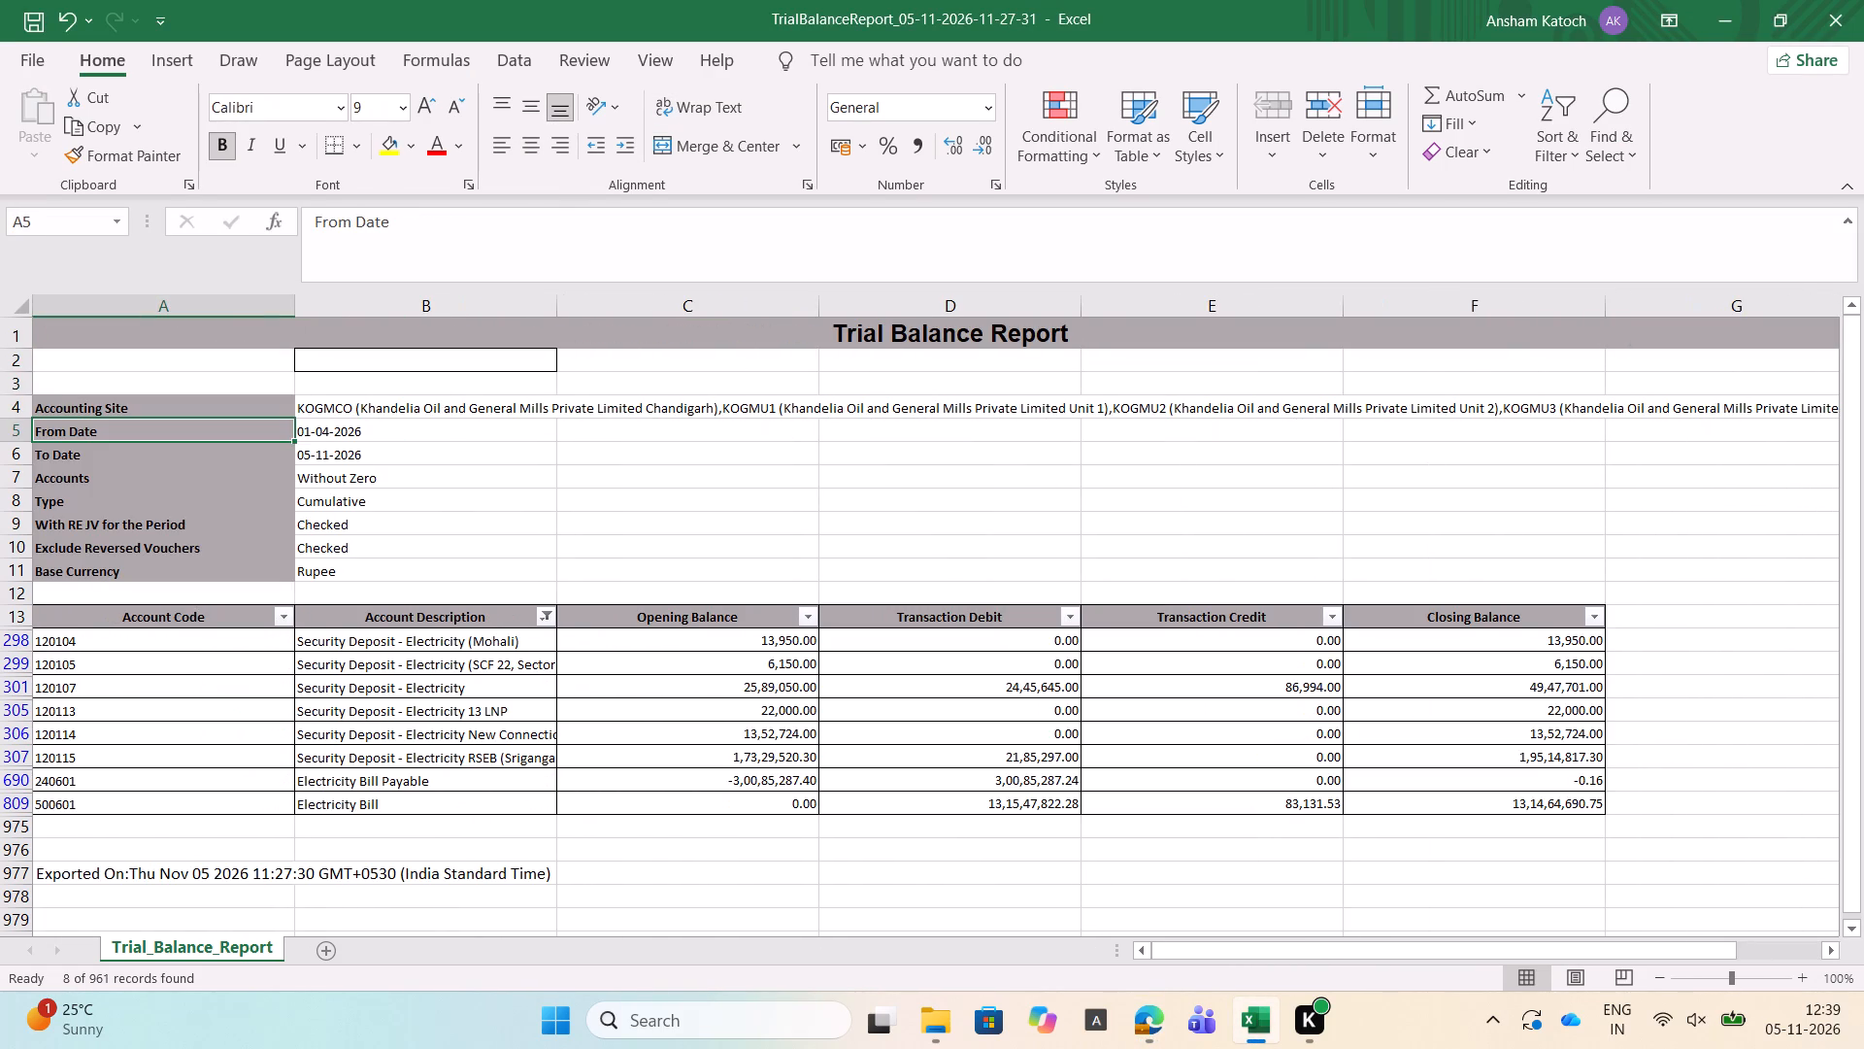
key("Down")
key("Down")
key("Down")
key("Down")
key("Down")
key("Down")
key("Down")
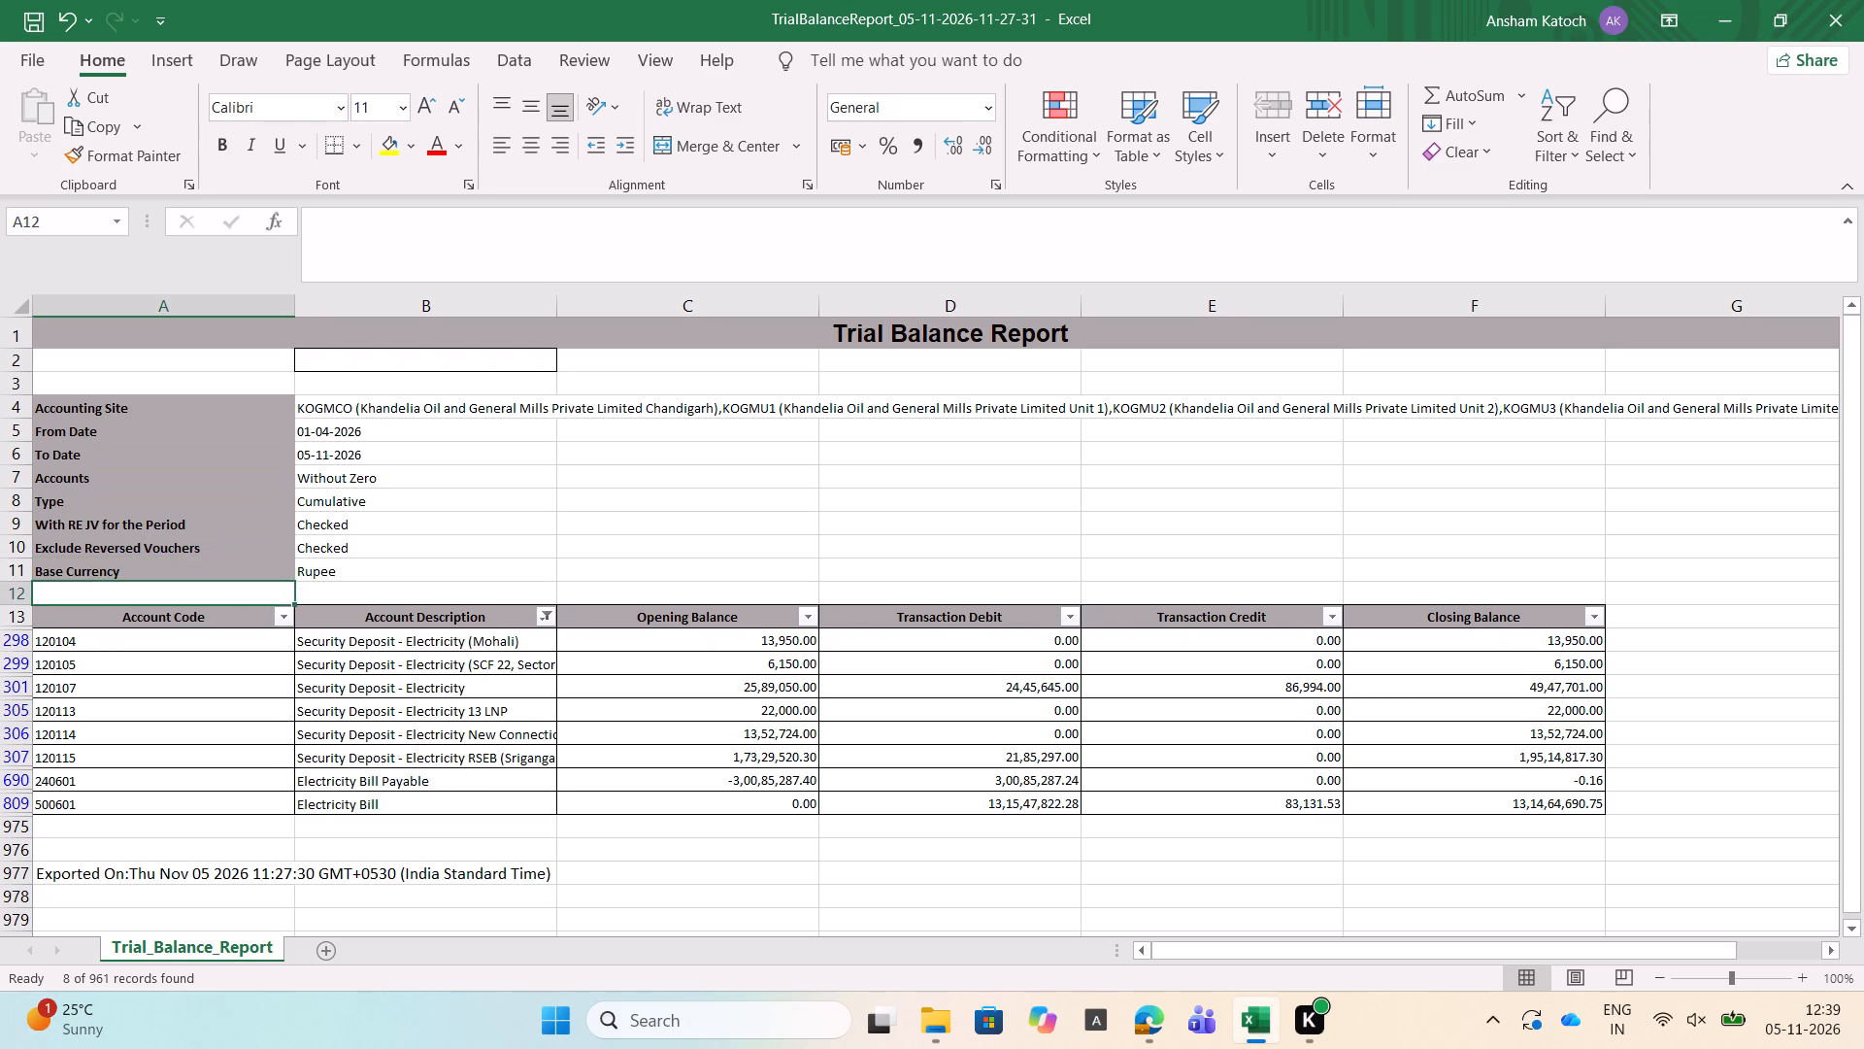
key("Down")
key("Down")
key("Right")
key("shift+space")
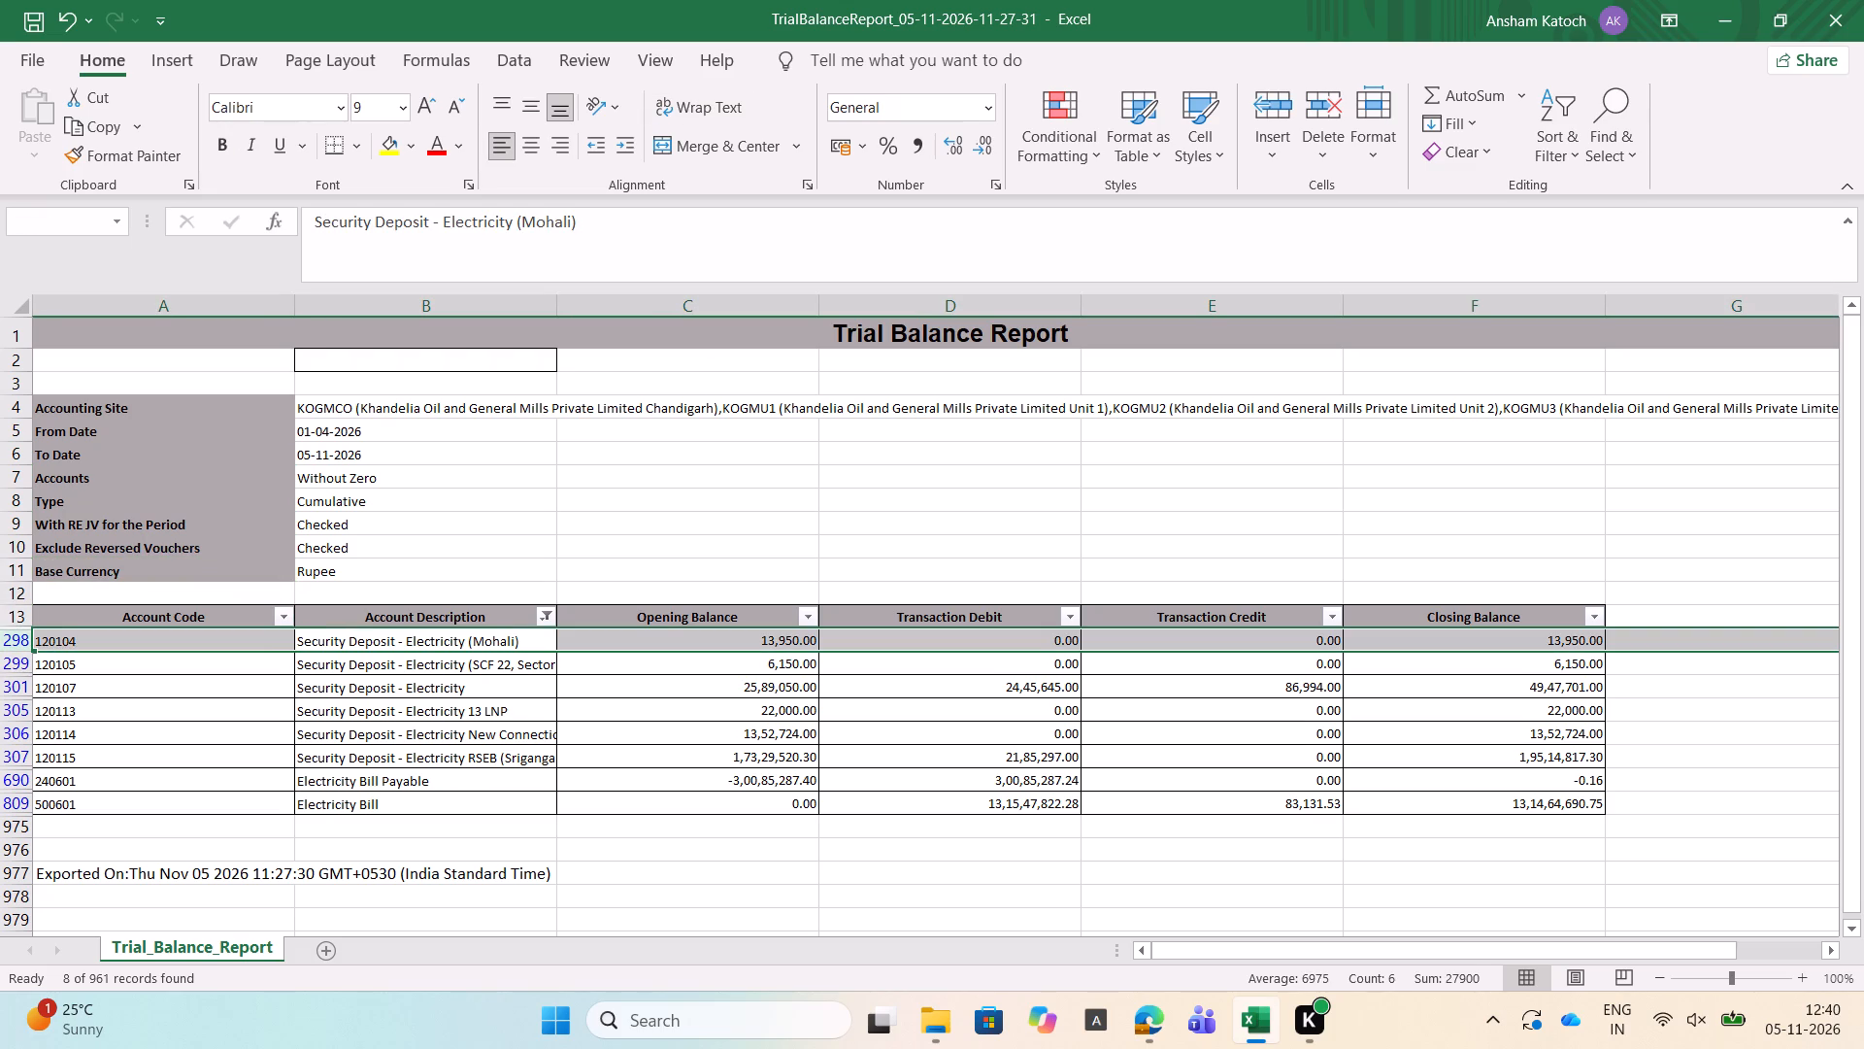
left_click(383, 157)
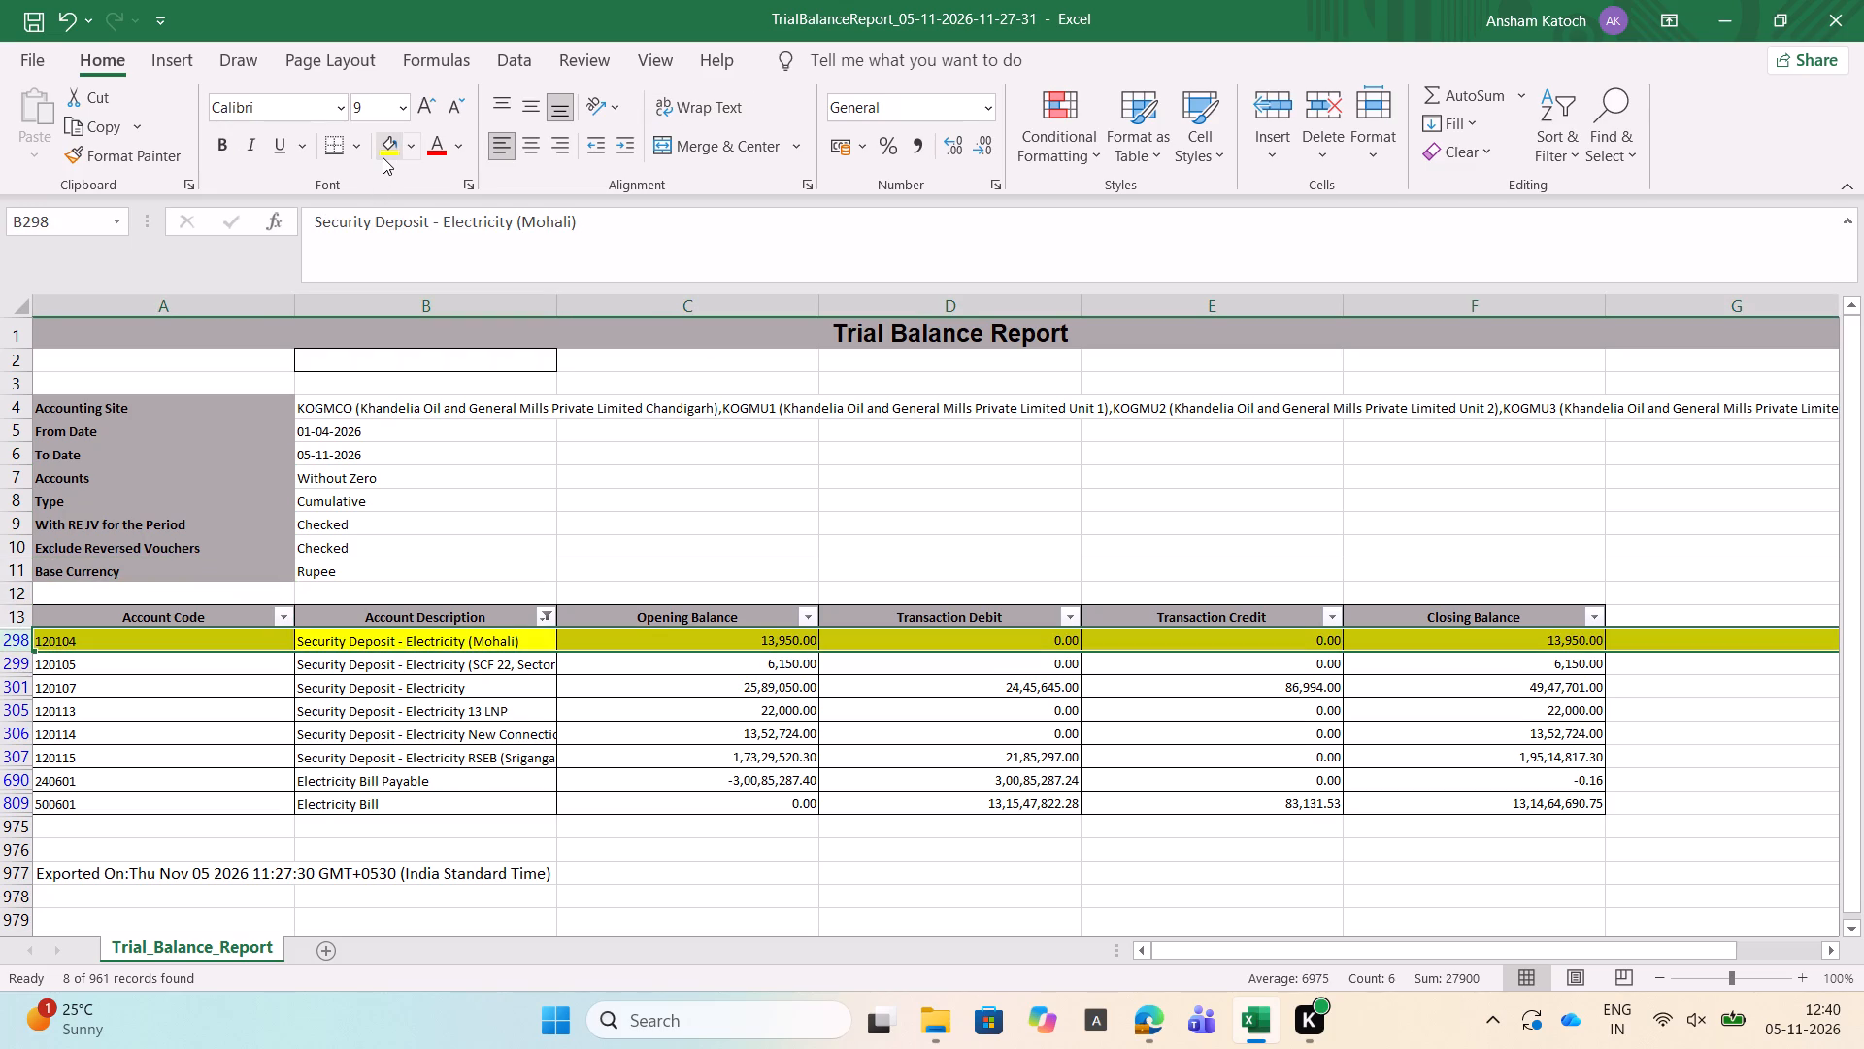
Filter the trial balance's Account Description column by "water".
key("Up")
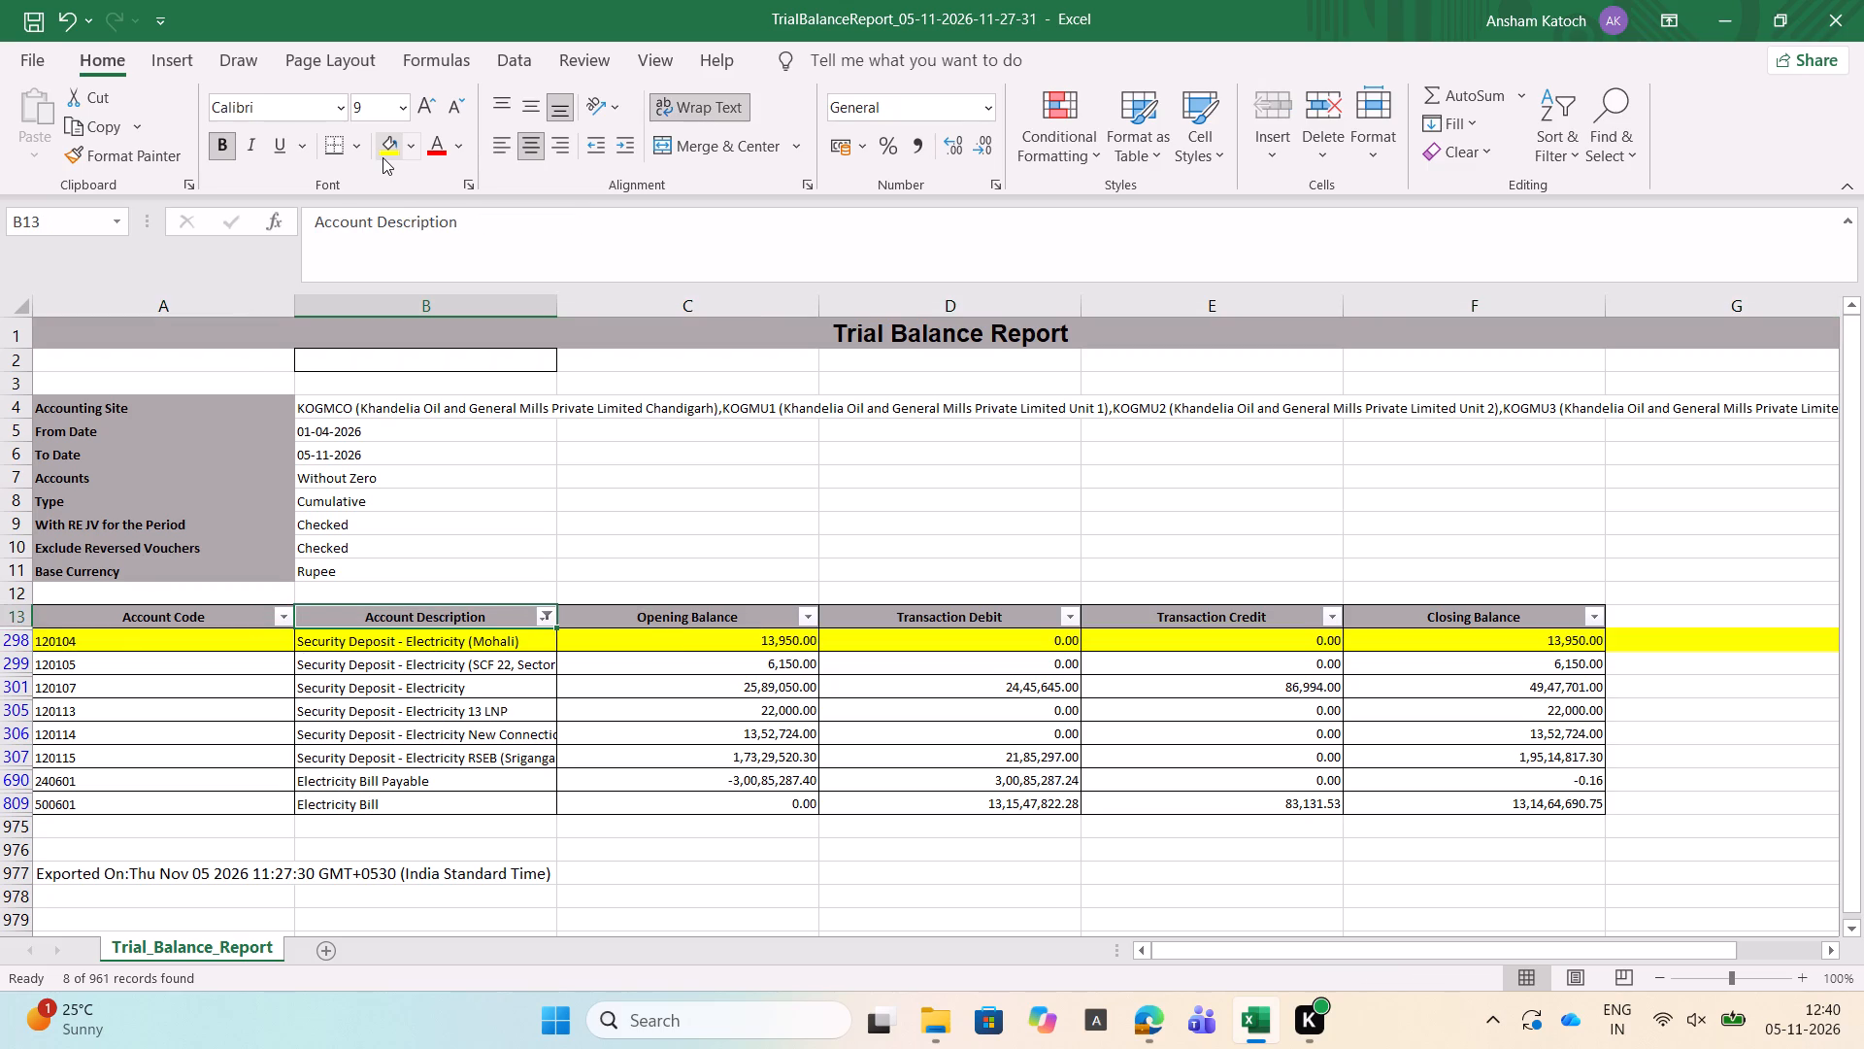
key("alt+Down")
key("Down")
key("Down")
key("Down")
key("Down")
key("Down")
key("Down")
key("Down")
key("Down")
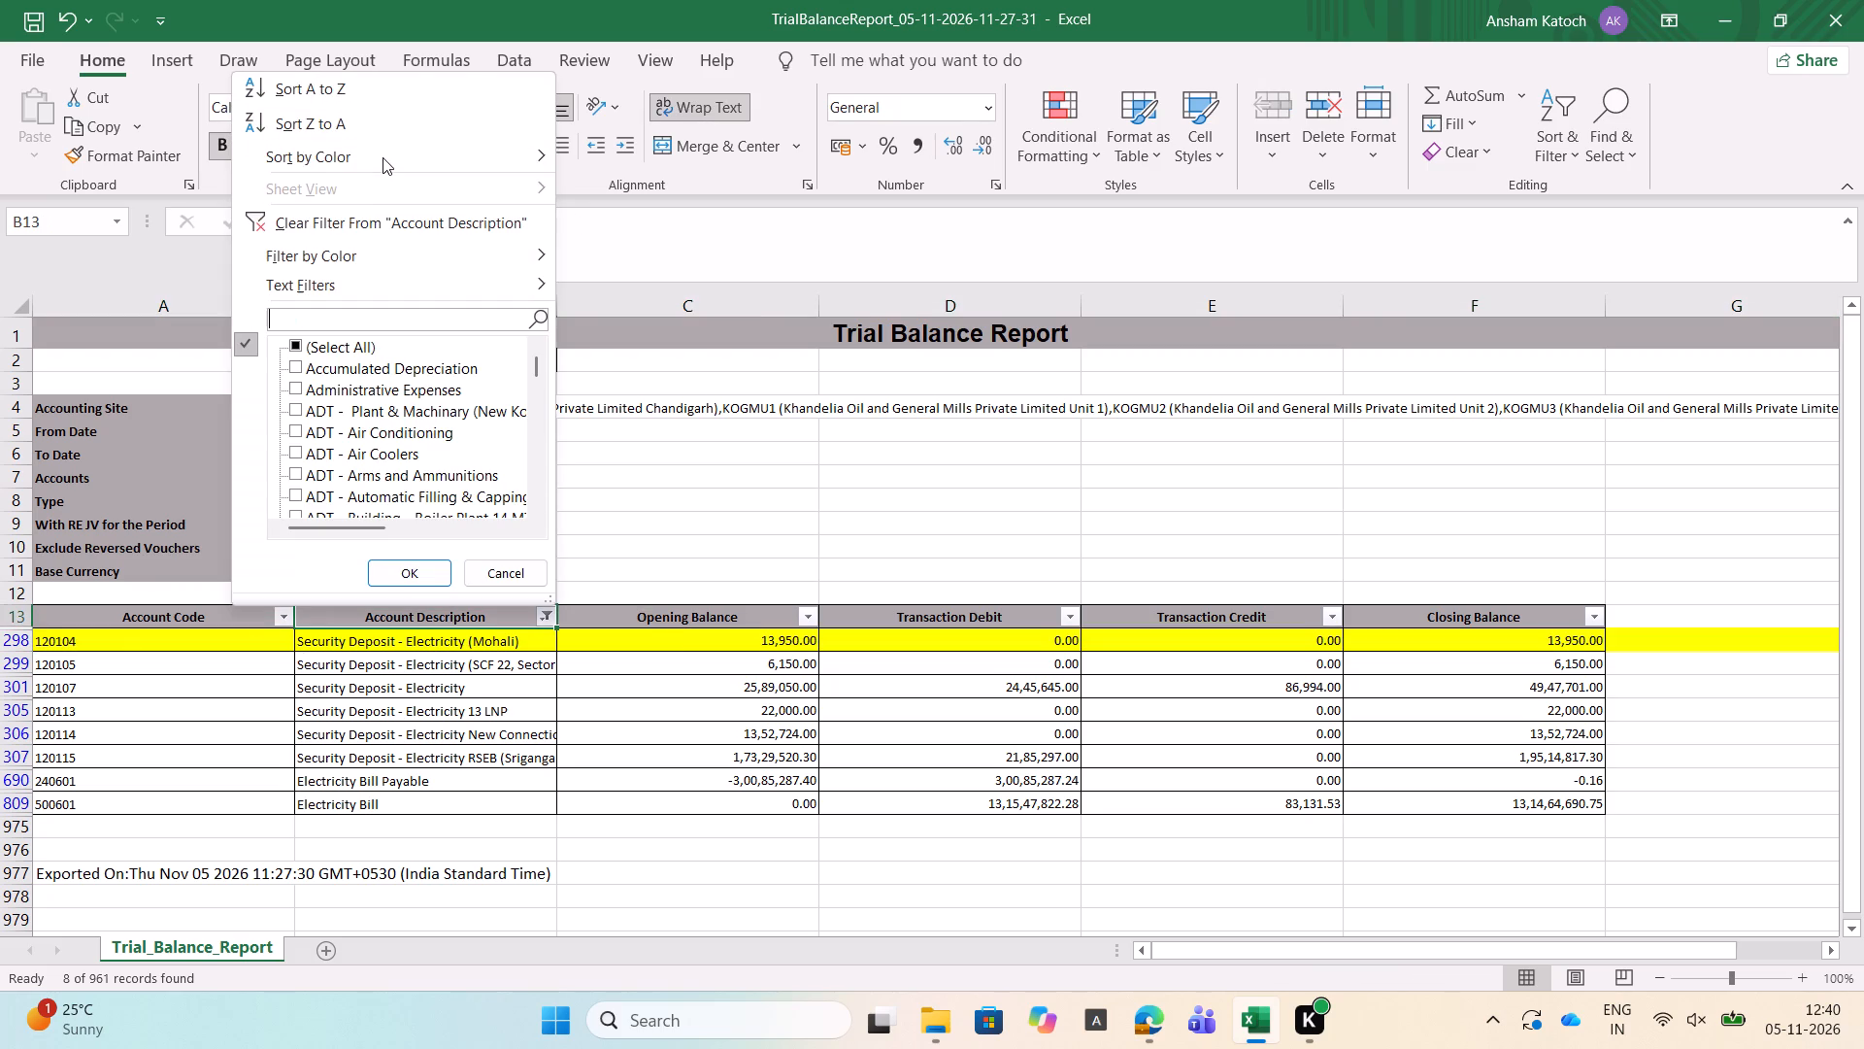
type("watre")
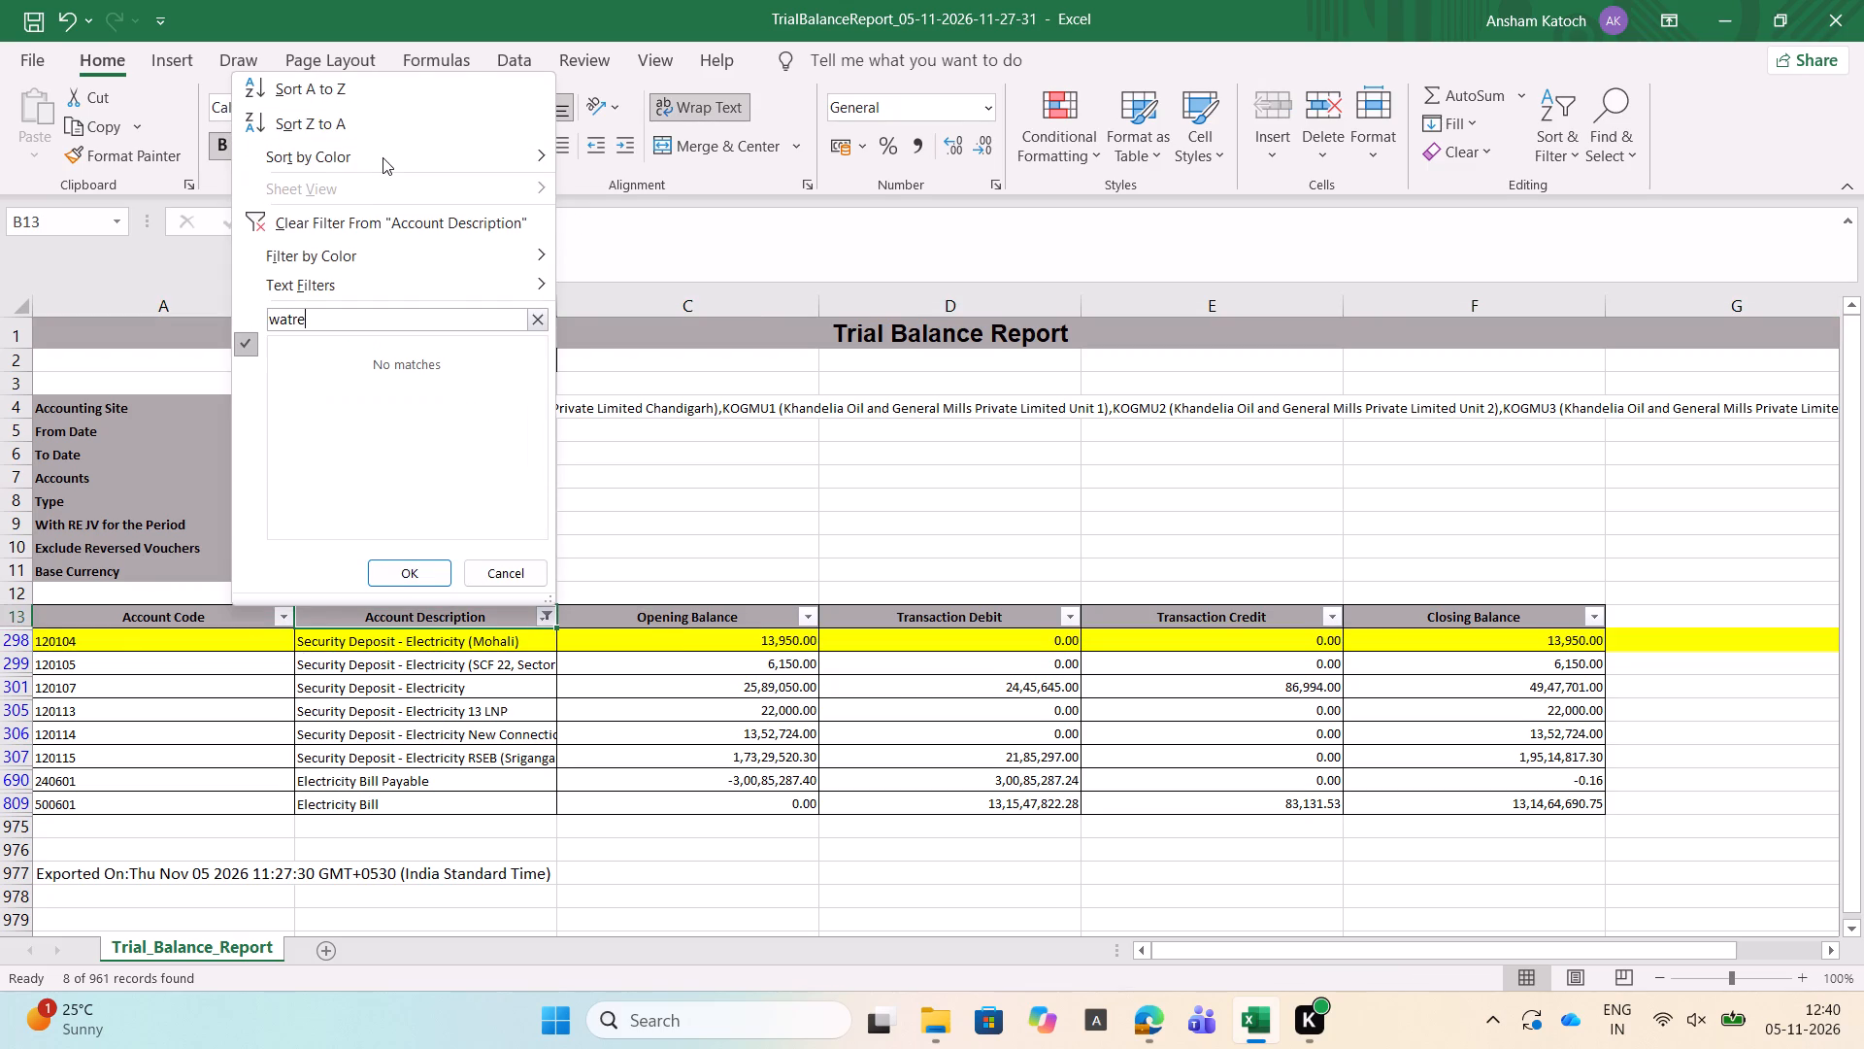
key("BackSpace")
key("BackSpace")
key("e")
key("Escape")
key("r")
key("BackSpace")
key("BackSpace")
key("BackSpace")
type("waterr")
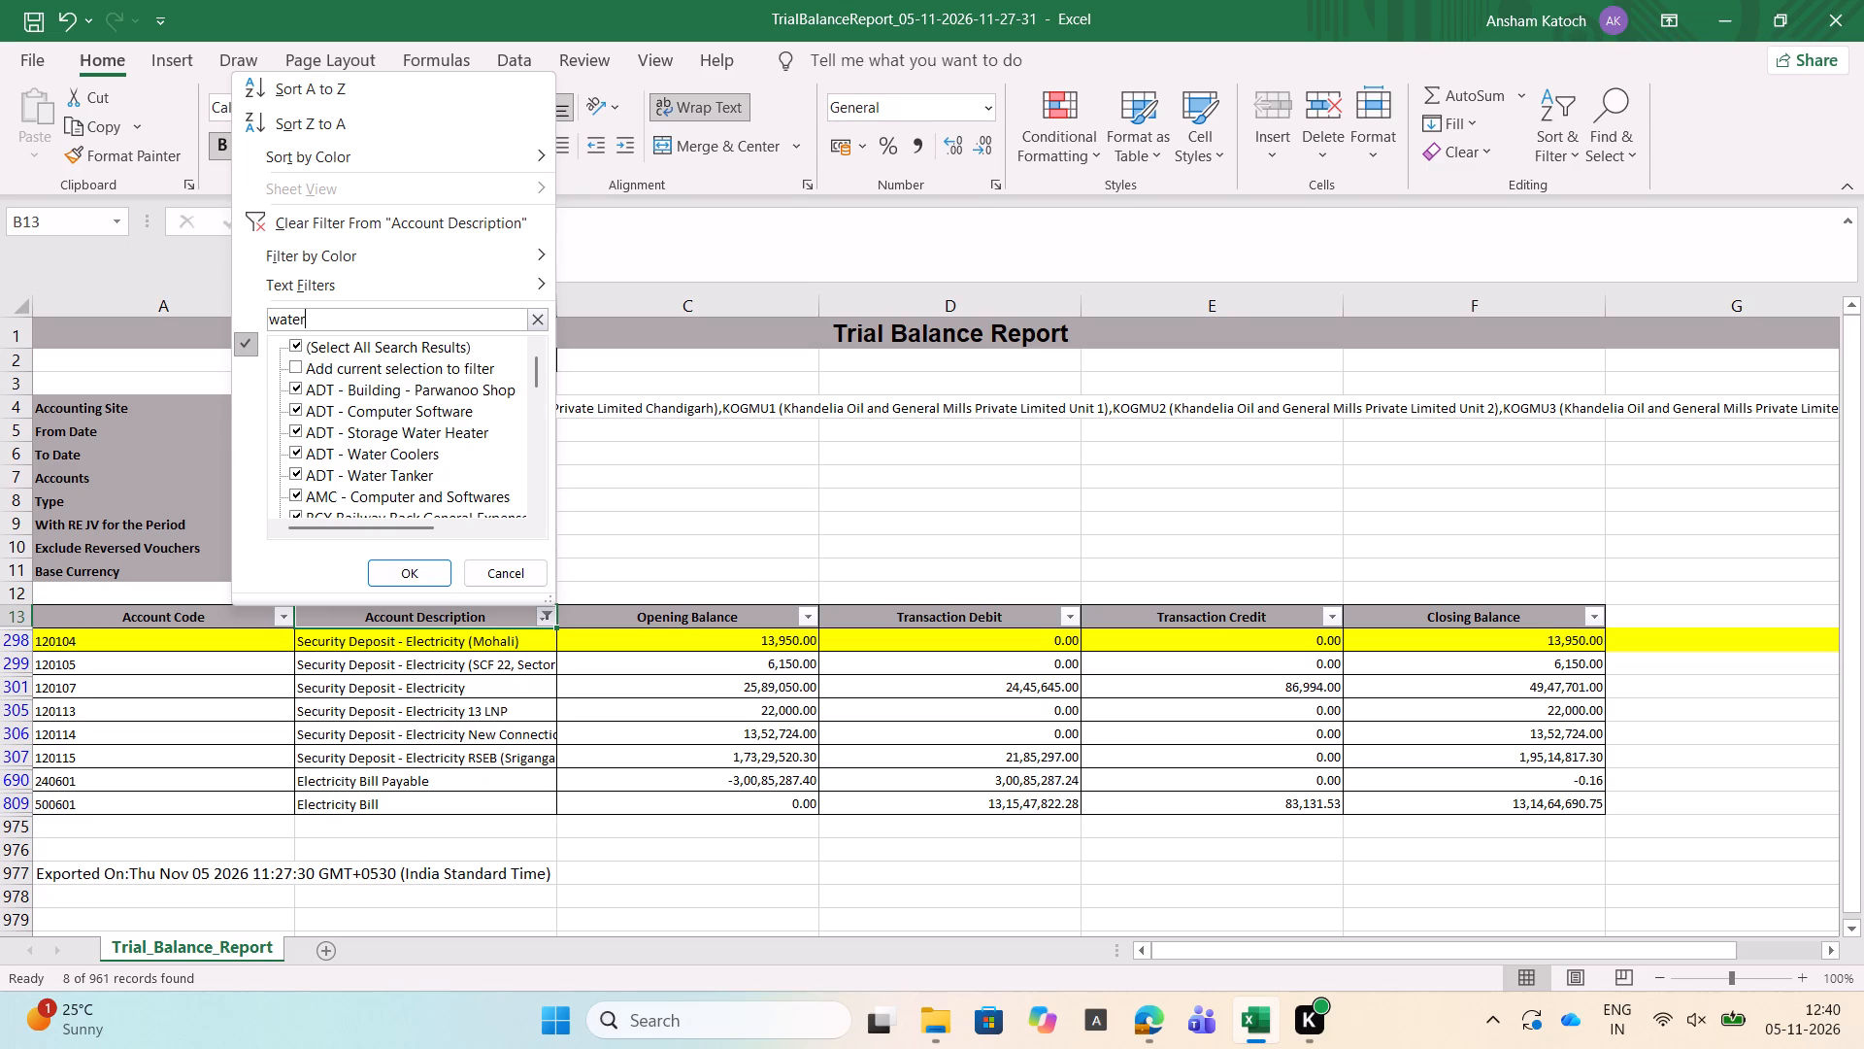
key("BackSpace")
key("BackSpace")
key("r")
key("Return")
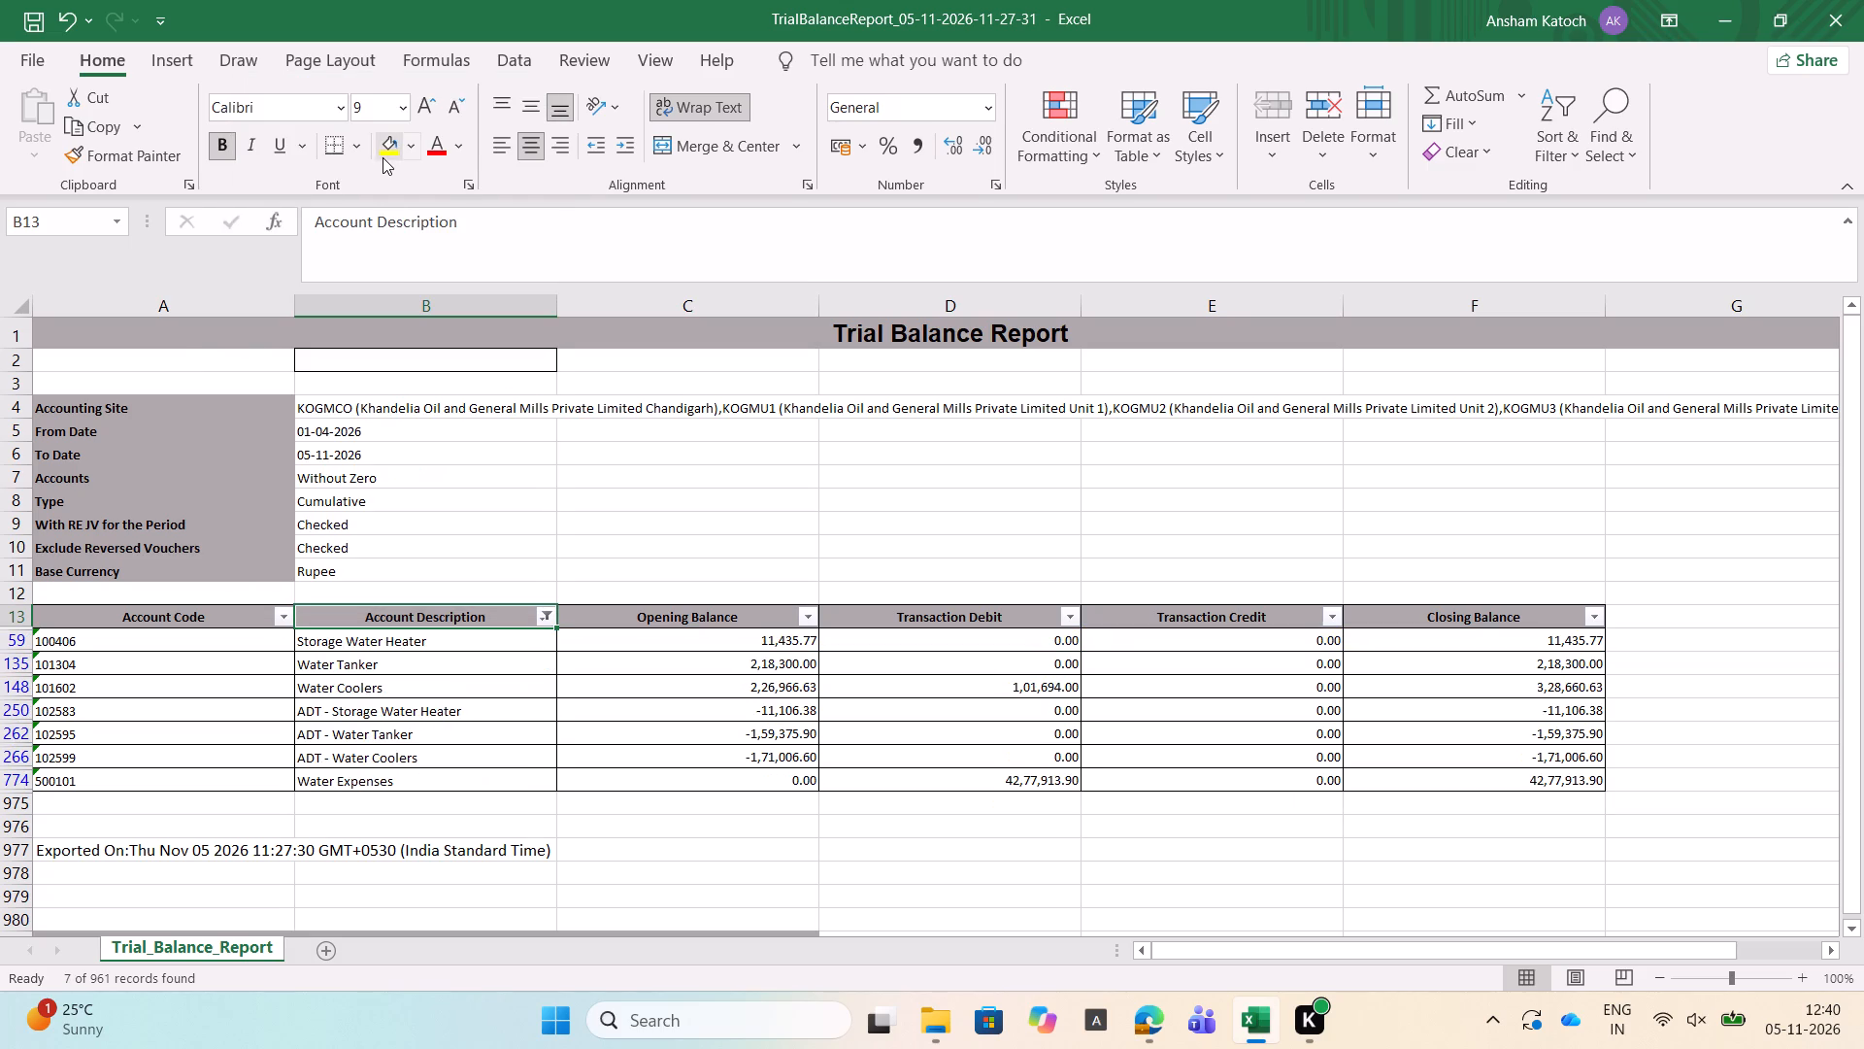
Highlight the 500101 Water Expenses row in yellow.
left_click(502, 645)
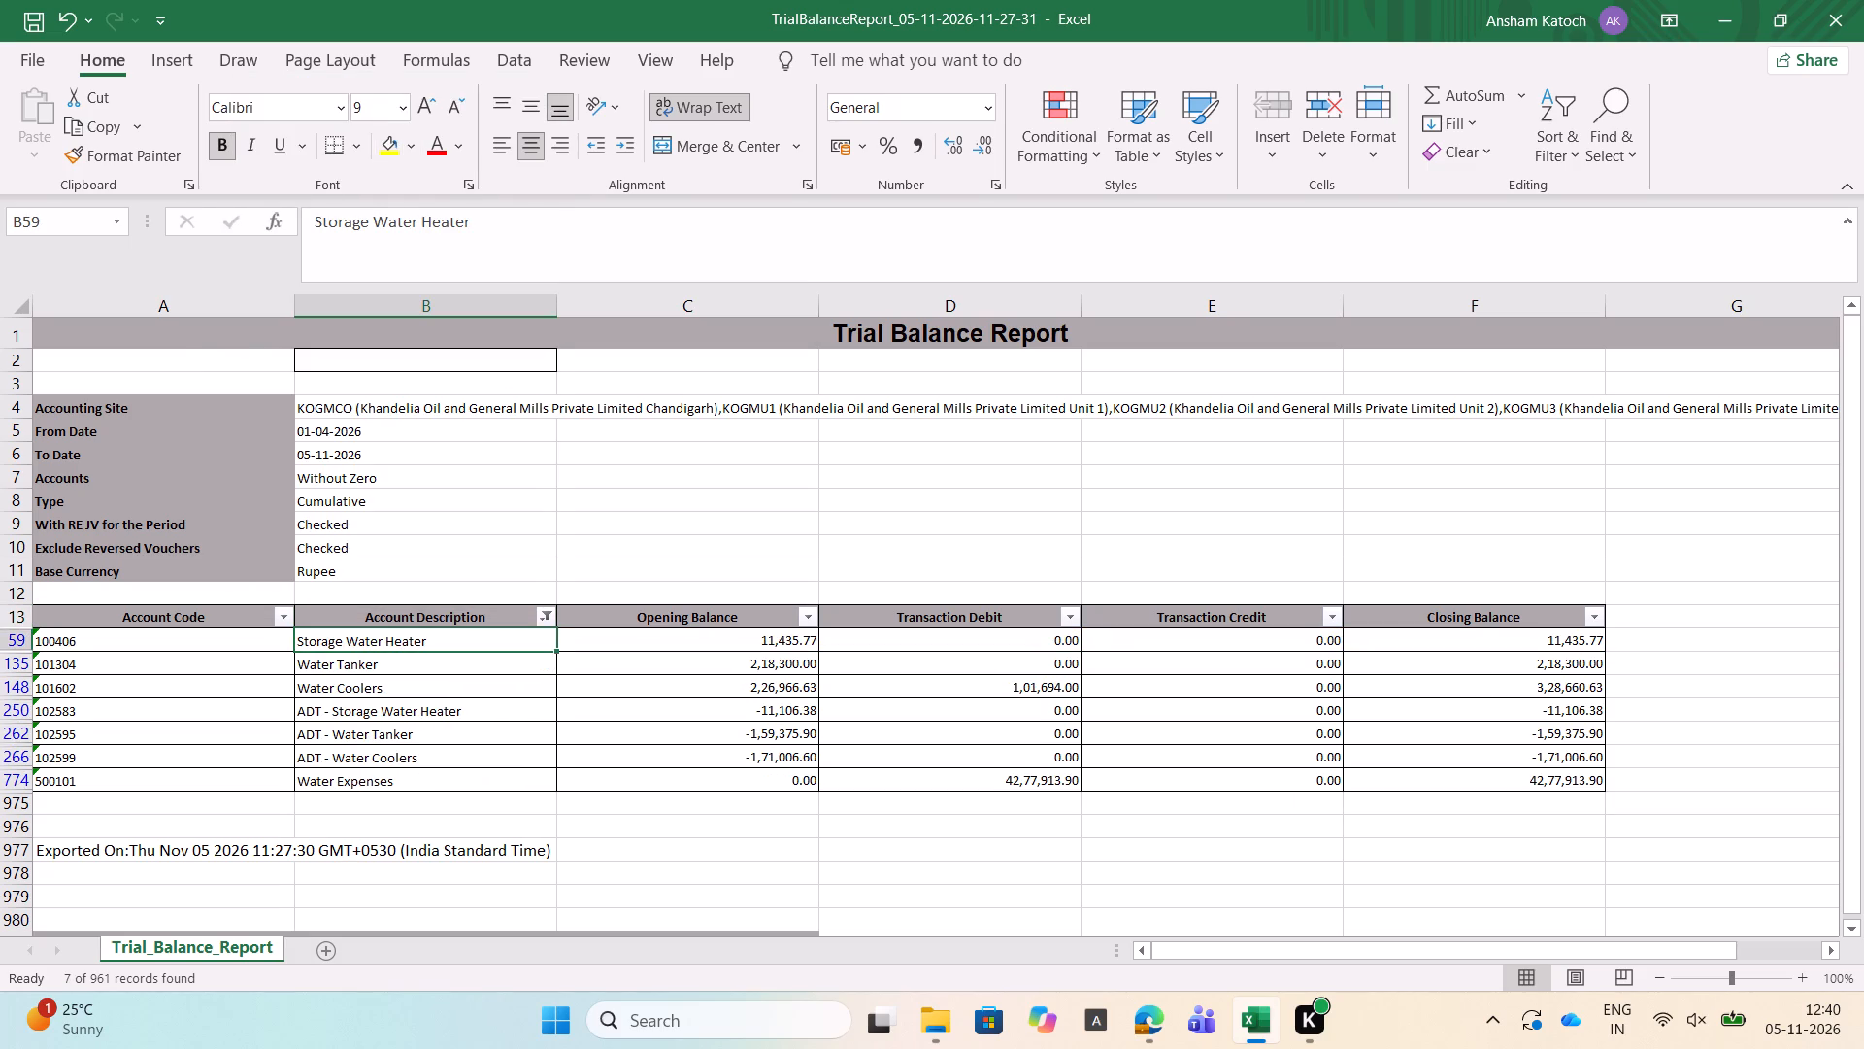
key("shift+Down")
key("shift+Down")
key("shift+Down")
key("shift+Down")
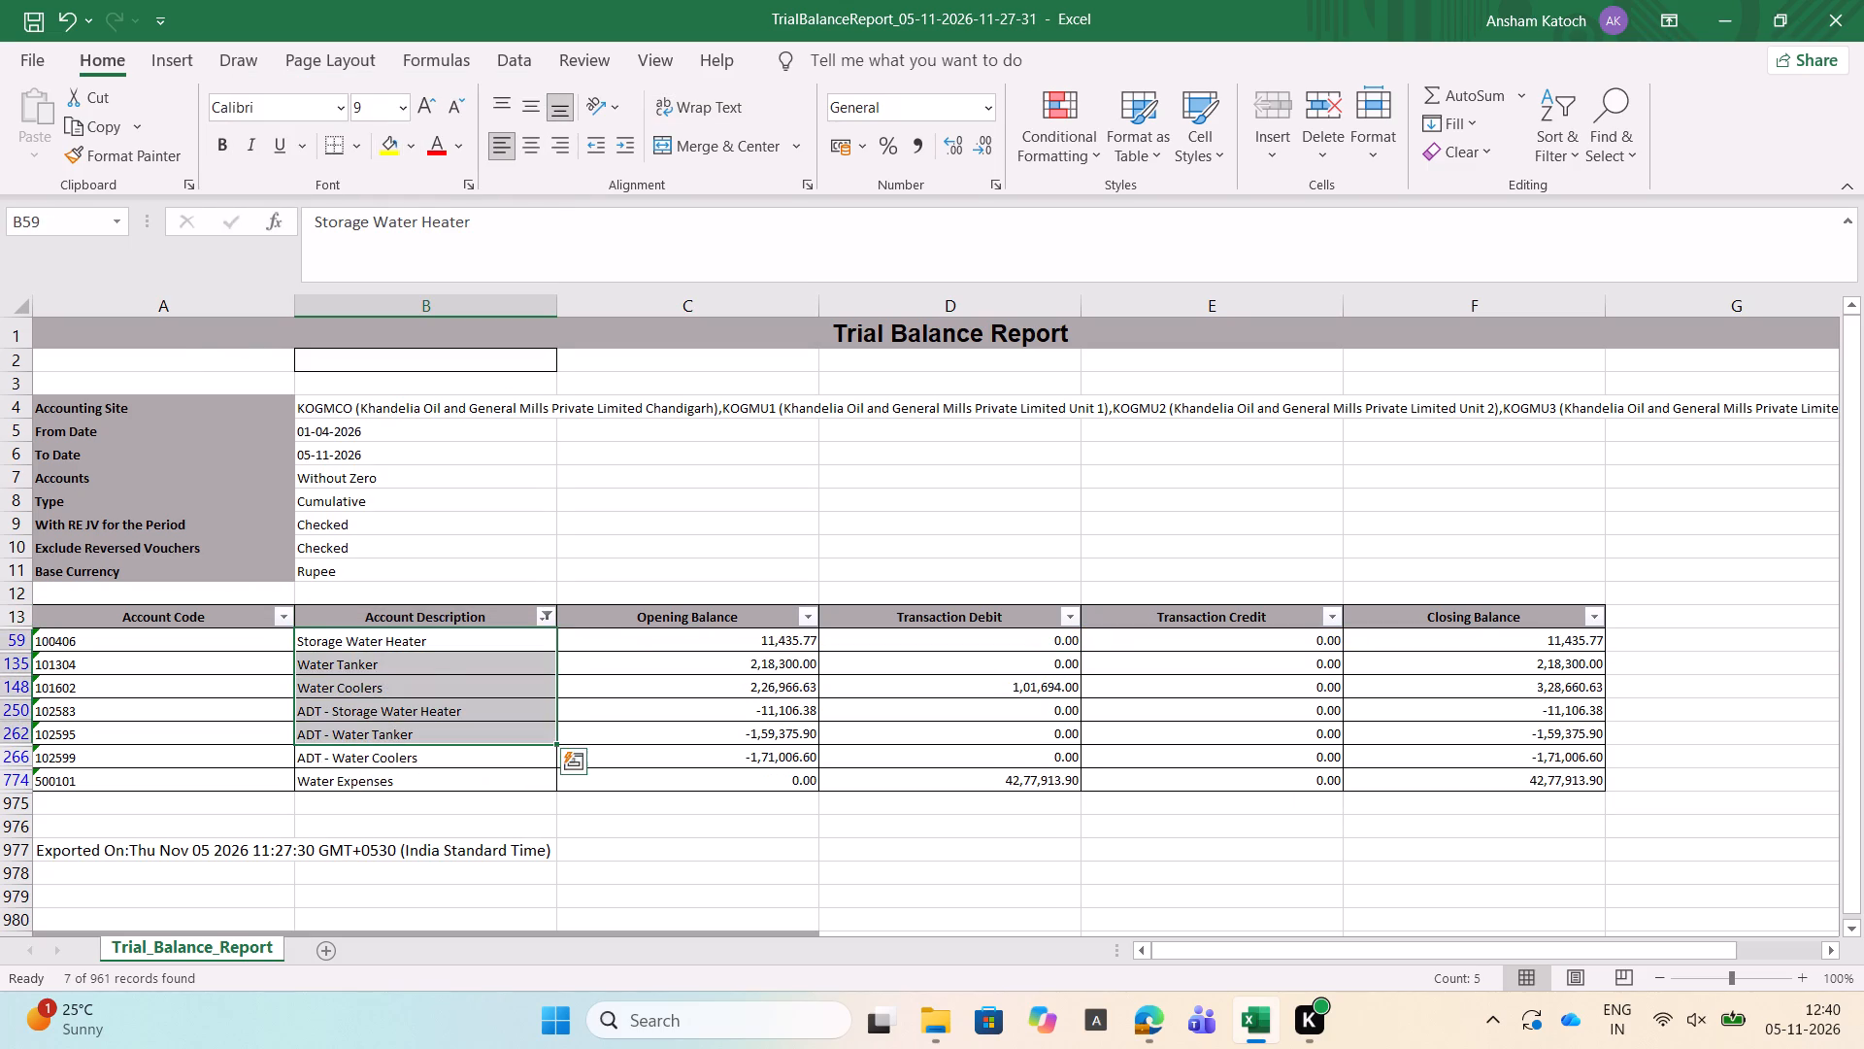
key("Up")
key("Down")
key("Down")
key("Down")
key("Down")
key("Down")
key("Down")
key("Down")
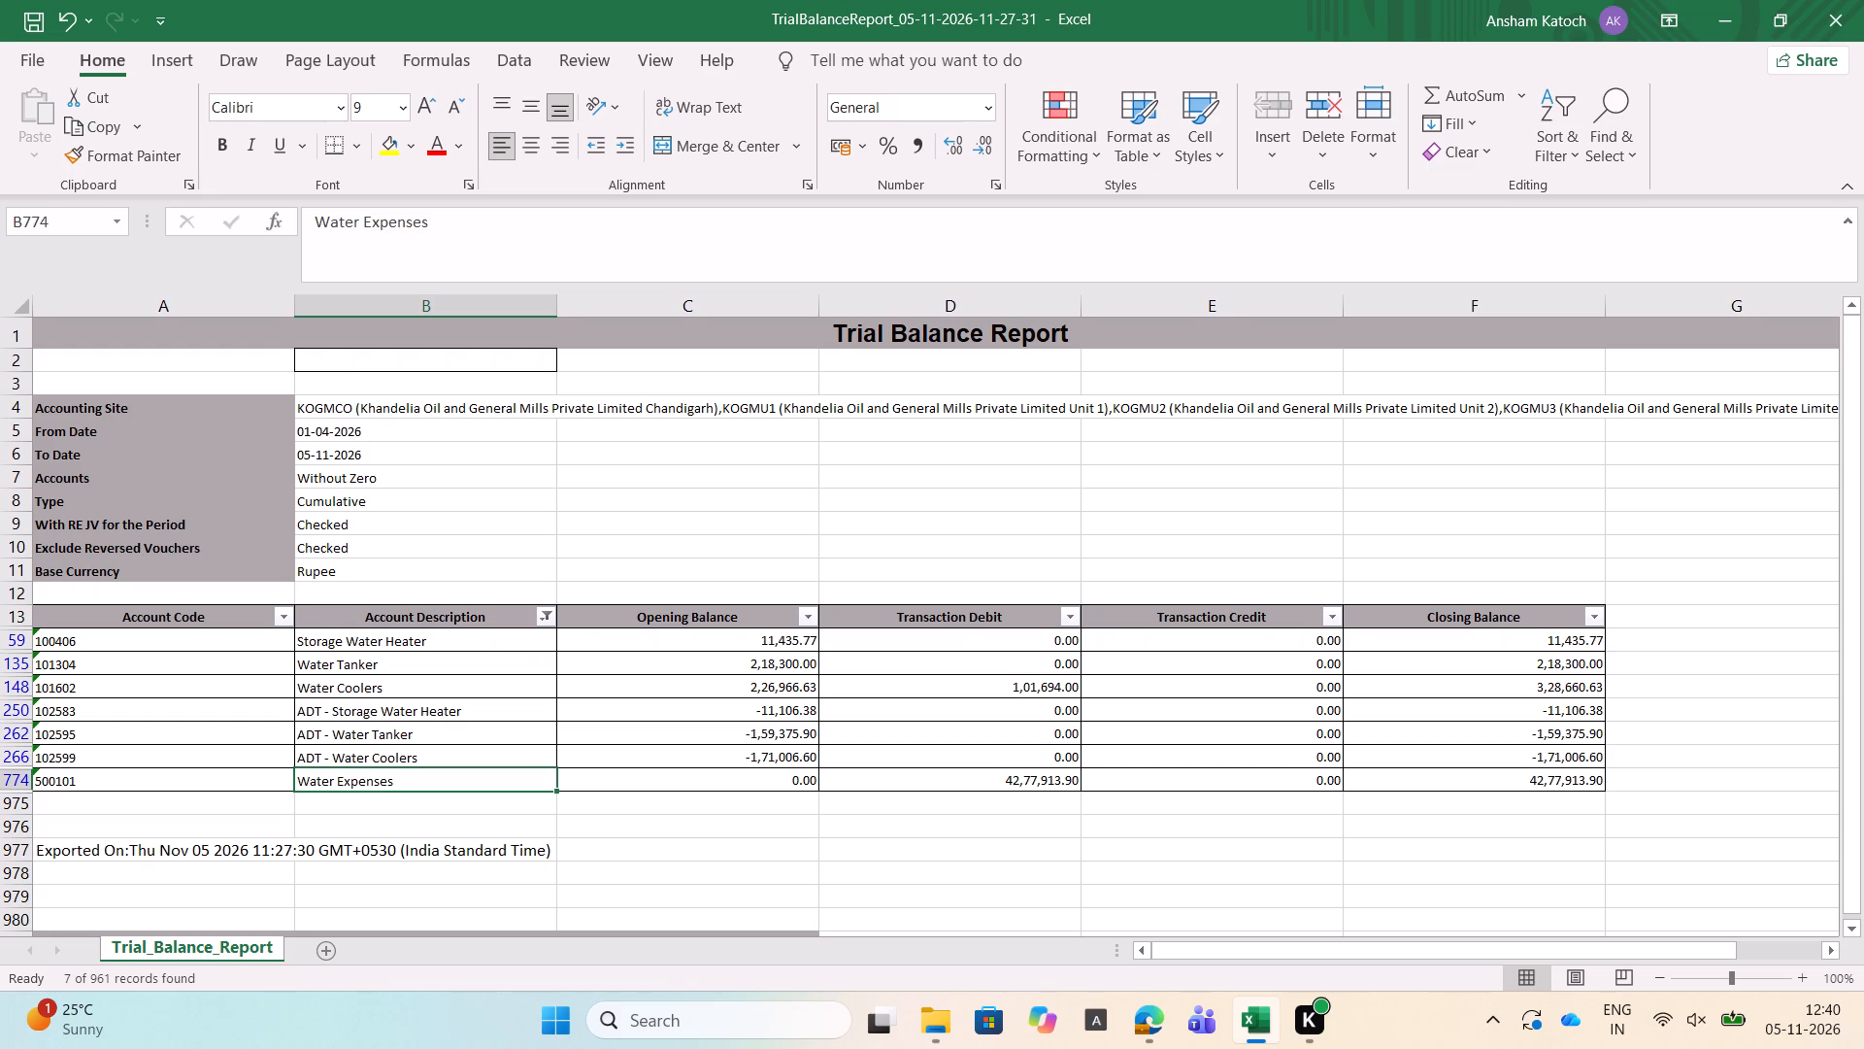
key("space")
key("space")
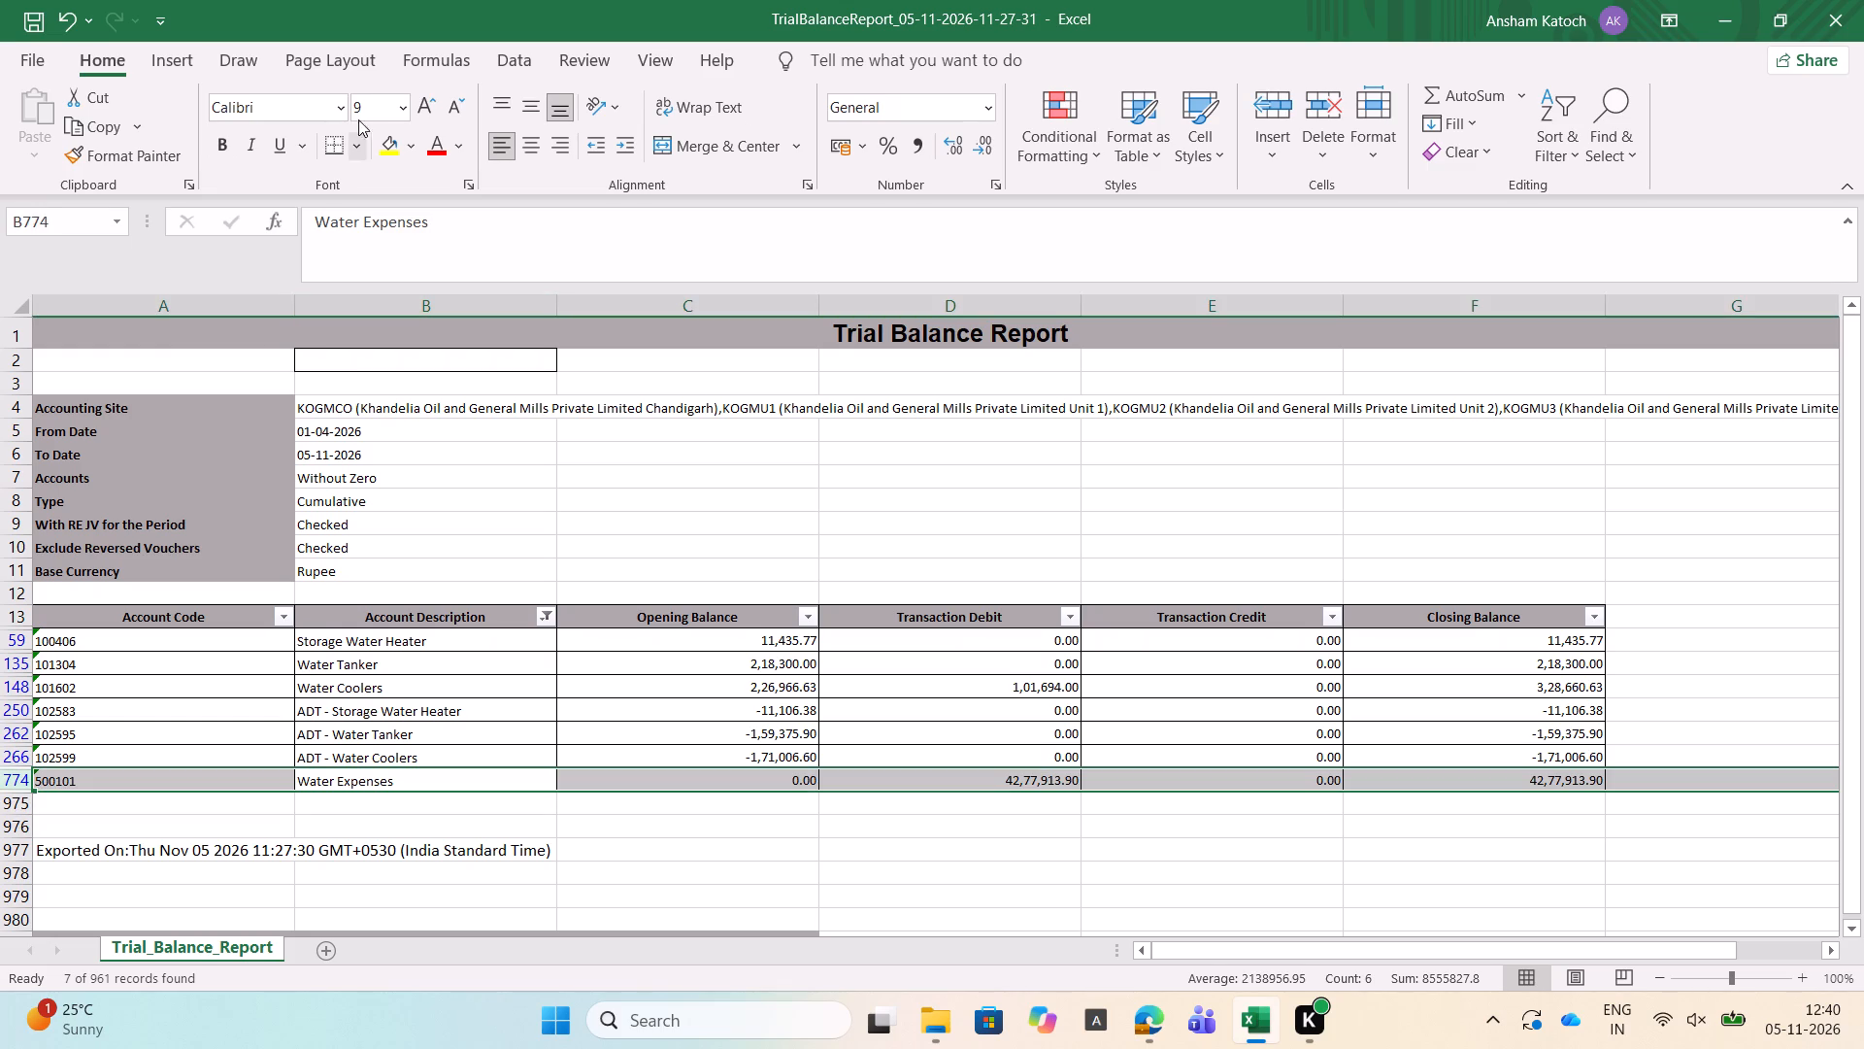
left_click(382, 138)
Clear the water filter and filter the Account Description column by "electricity" instead.
left_click(617, 737)
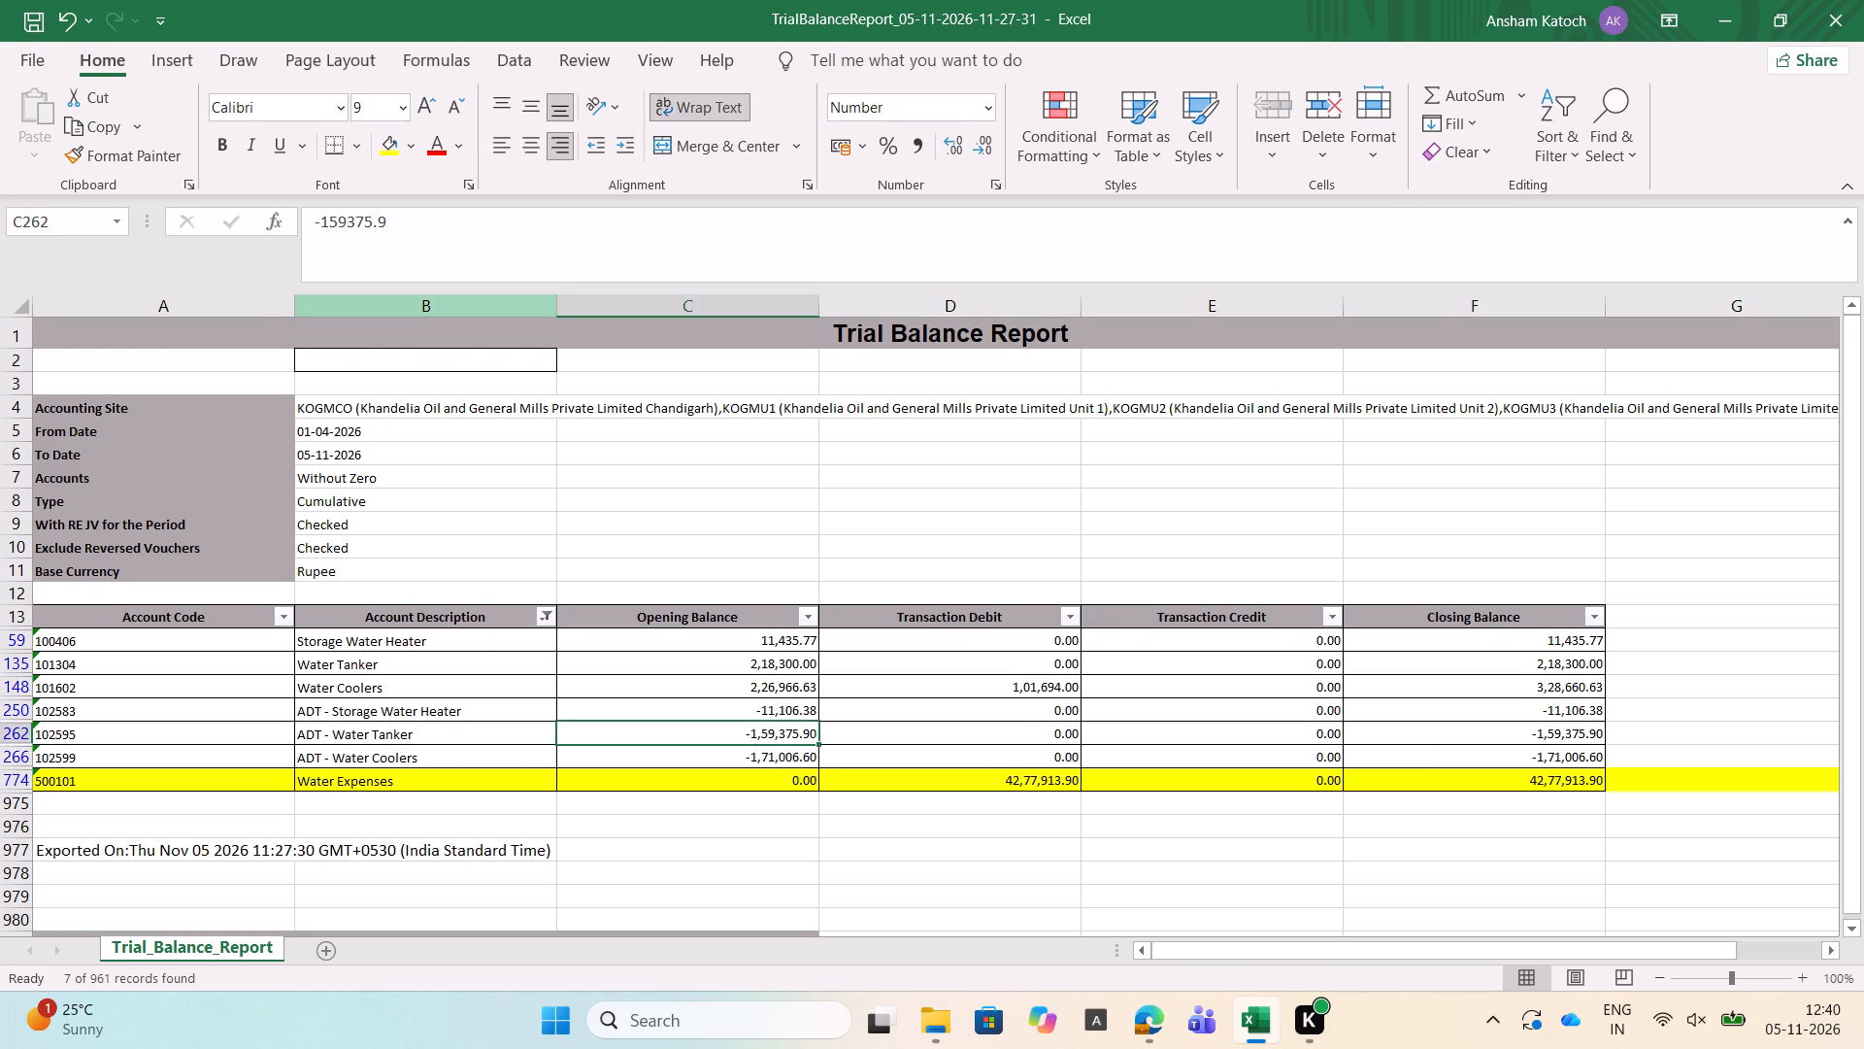
type("ac")
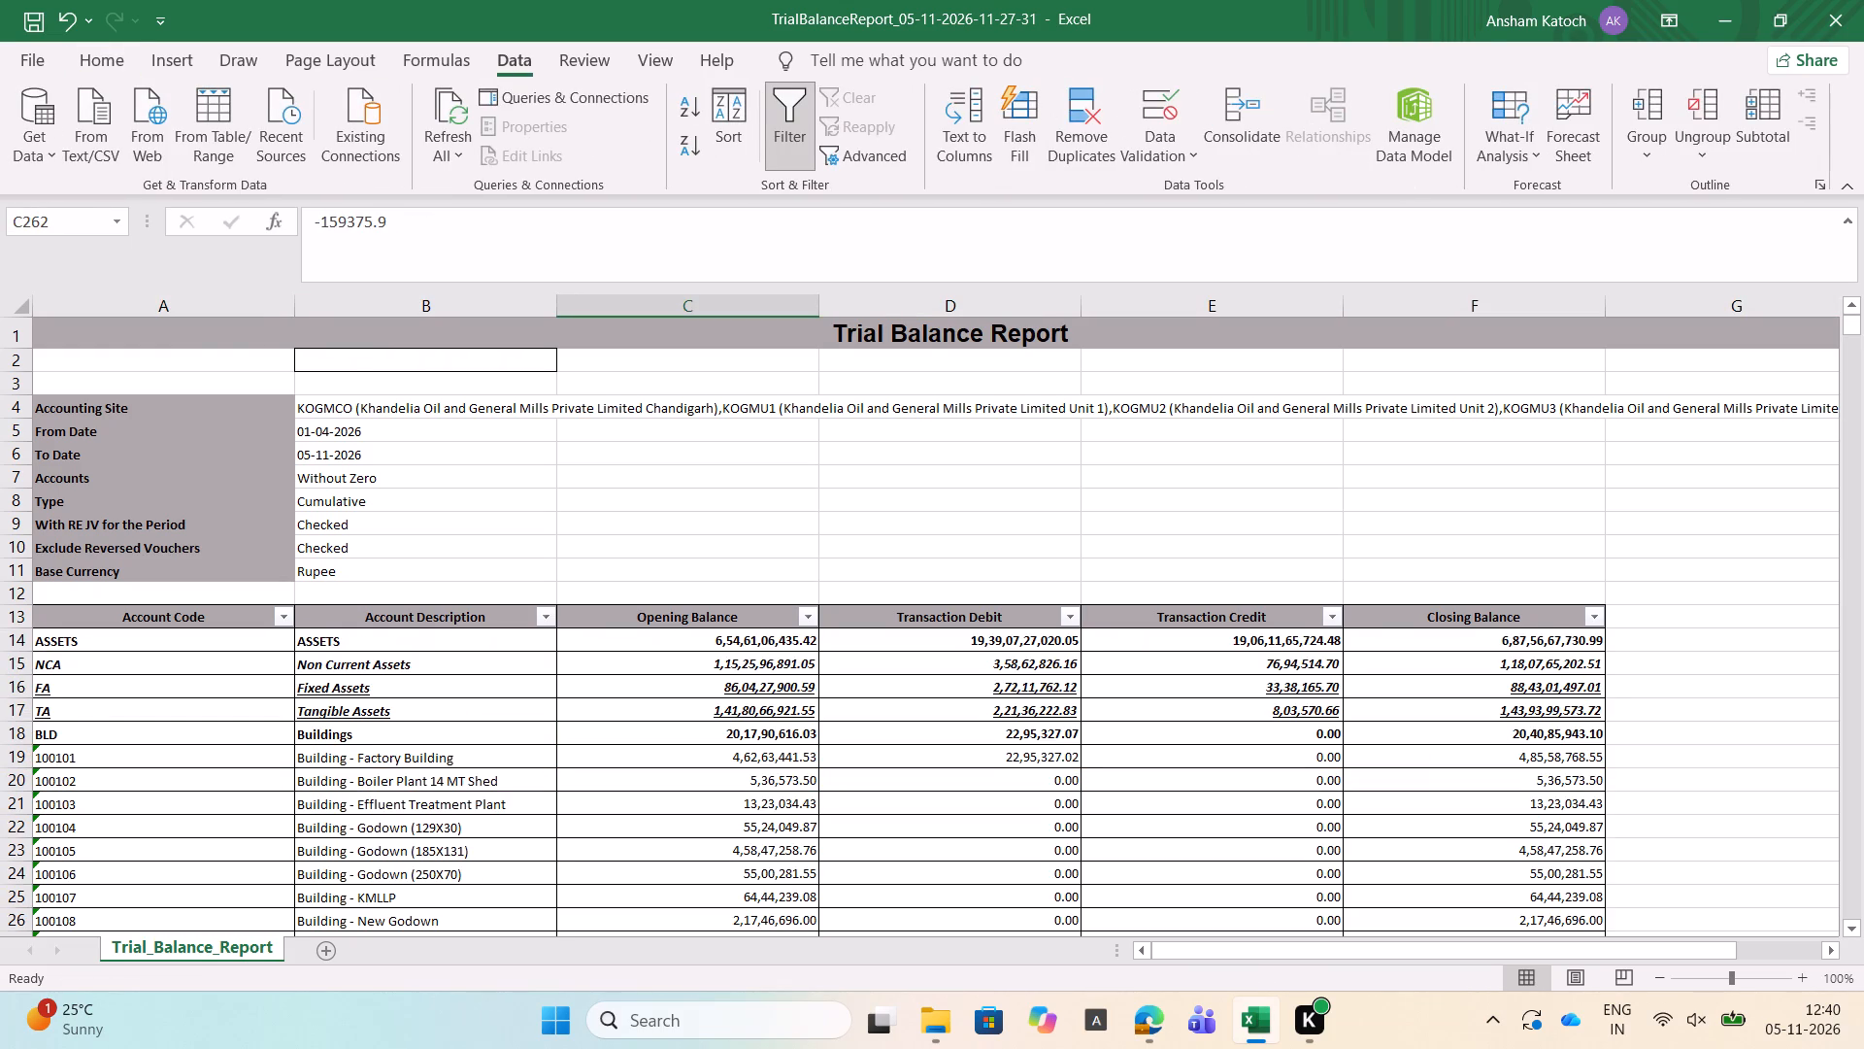
scroll(405, 446, "up", 10)
left_click(437, 620)
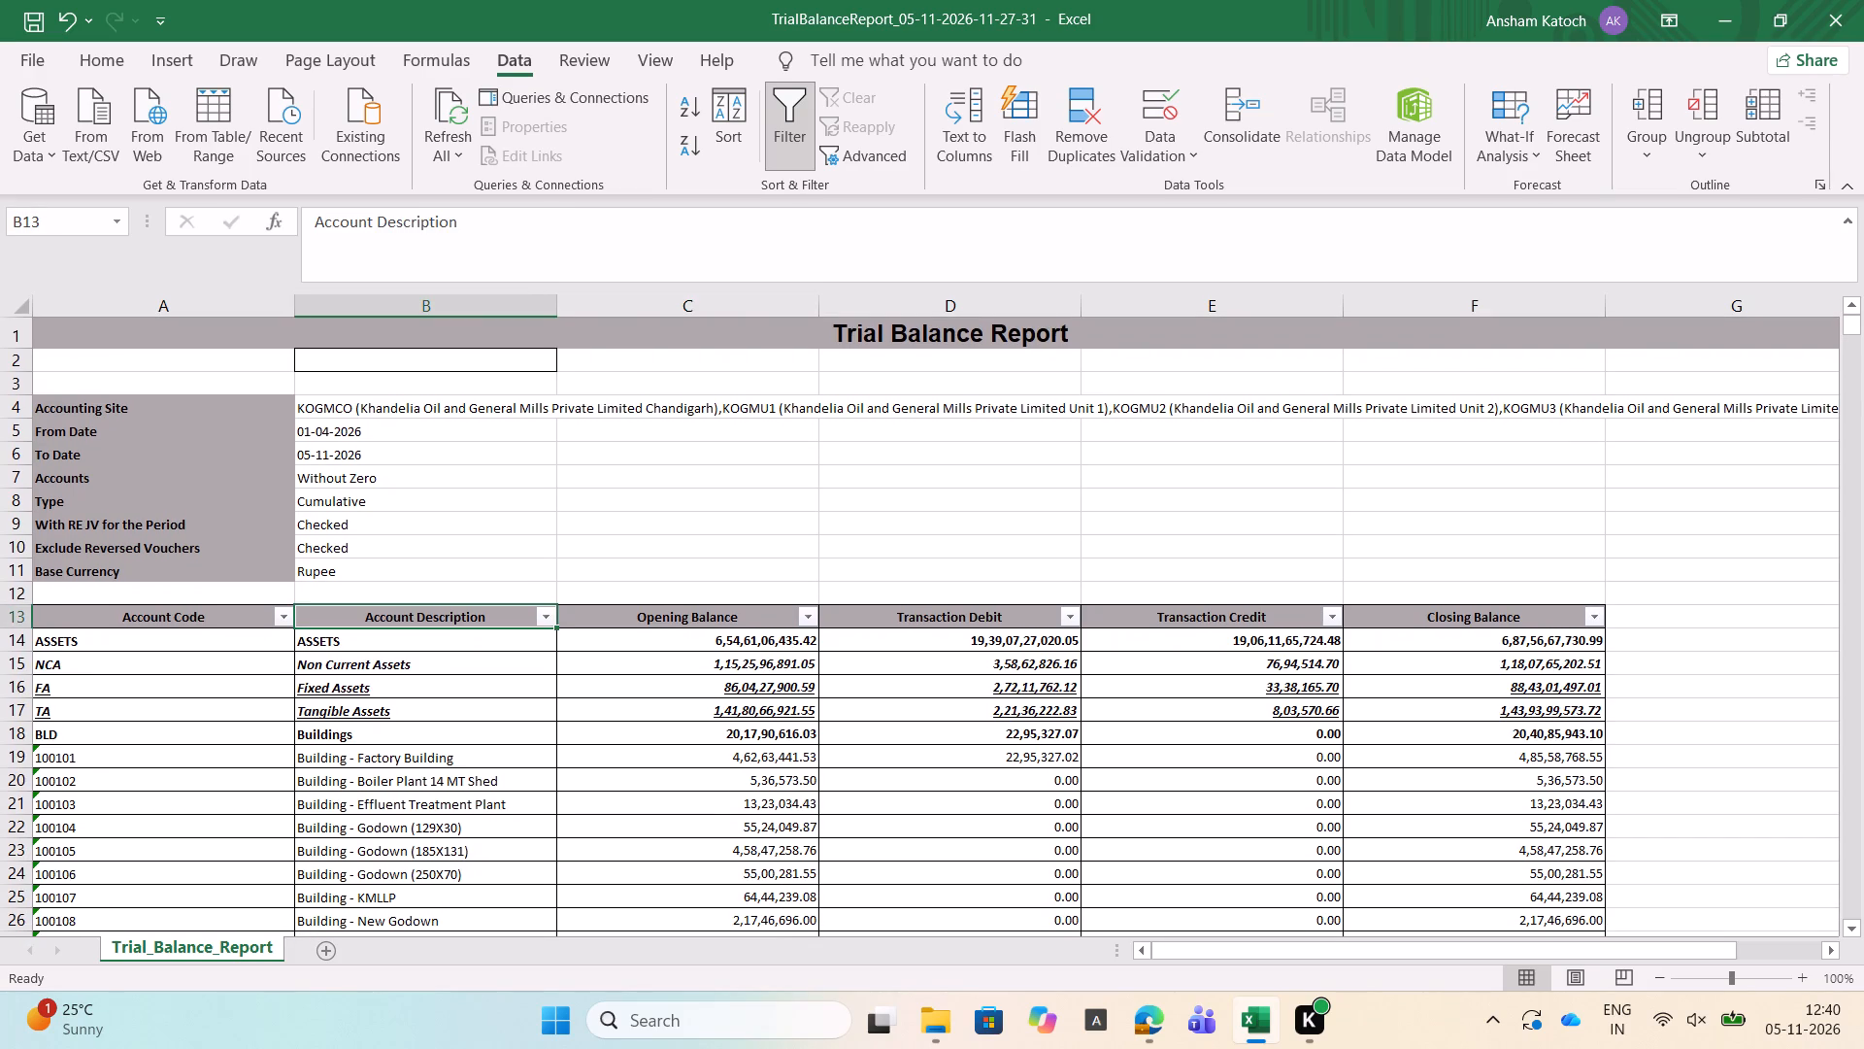
key("alt+Down")
key("Down")
key("Down")
key("Down")
key("Down")
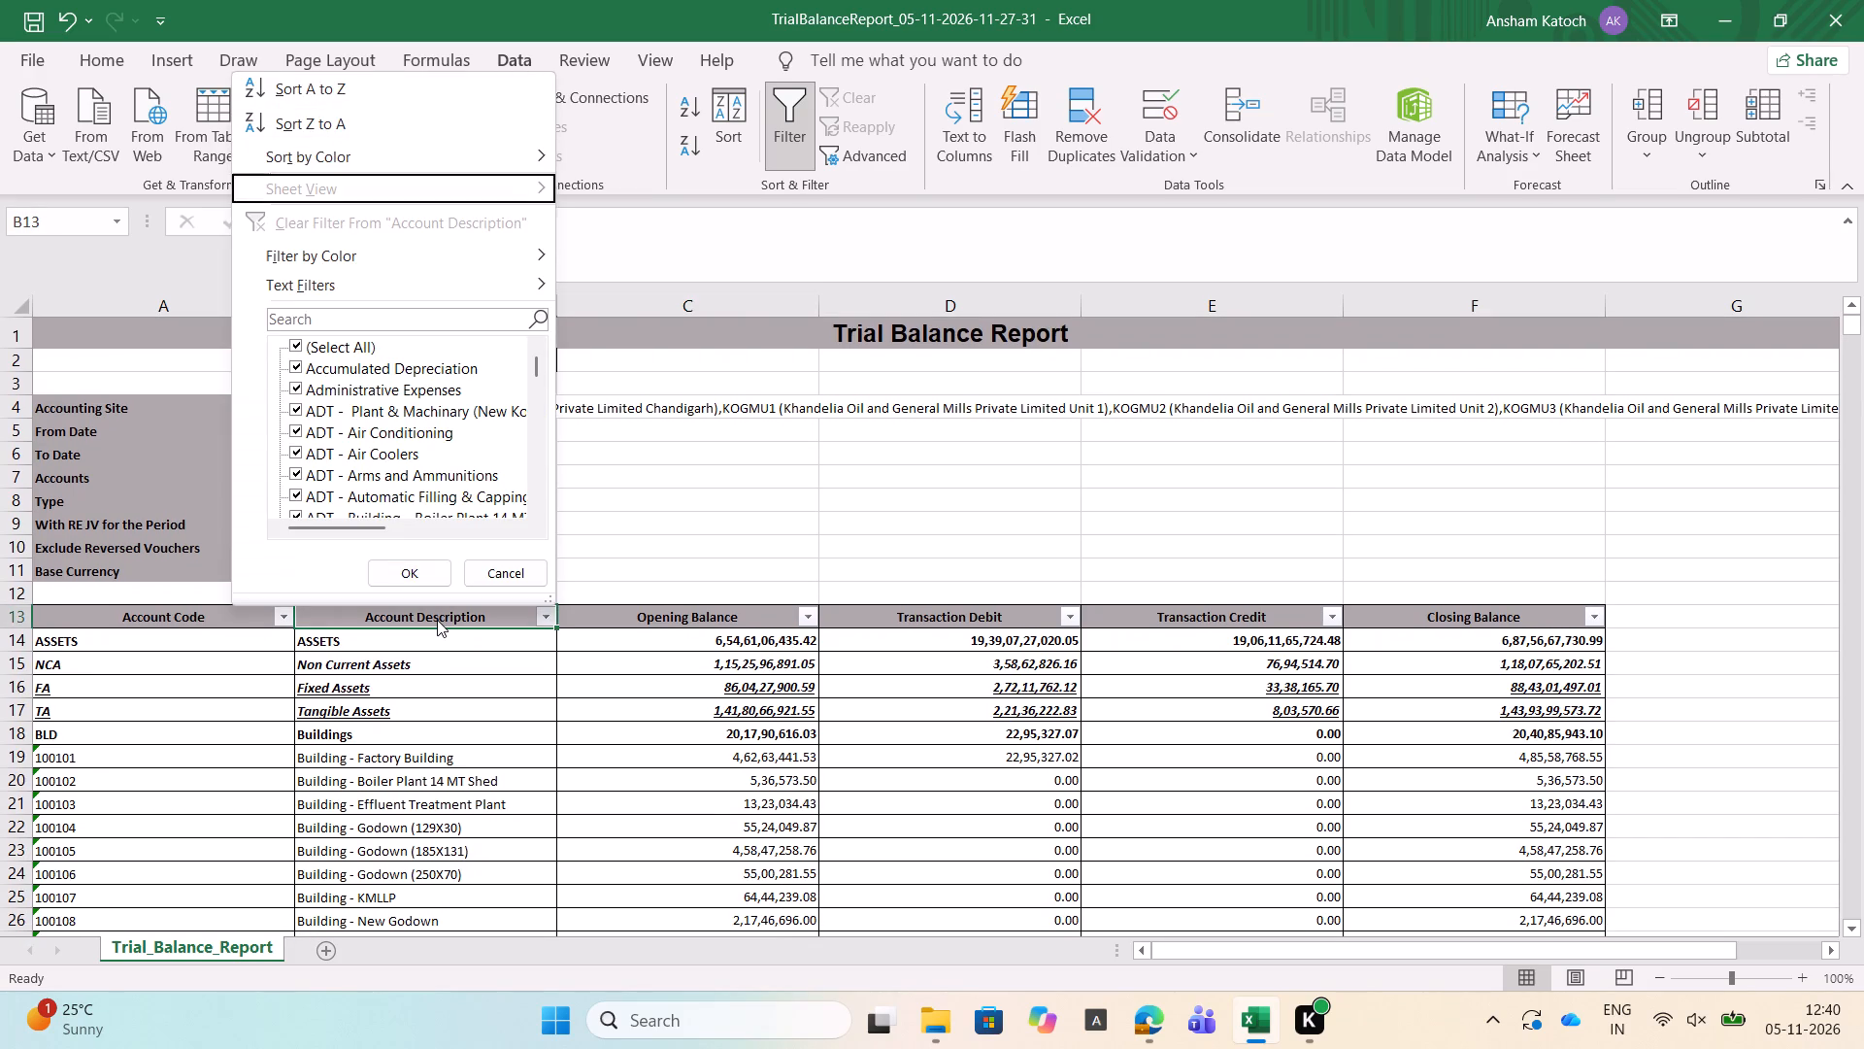
key("Down")
key("Down")
key("Down")
key("Down")
type("elc")
key("BackSpace")
type("ectri")
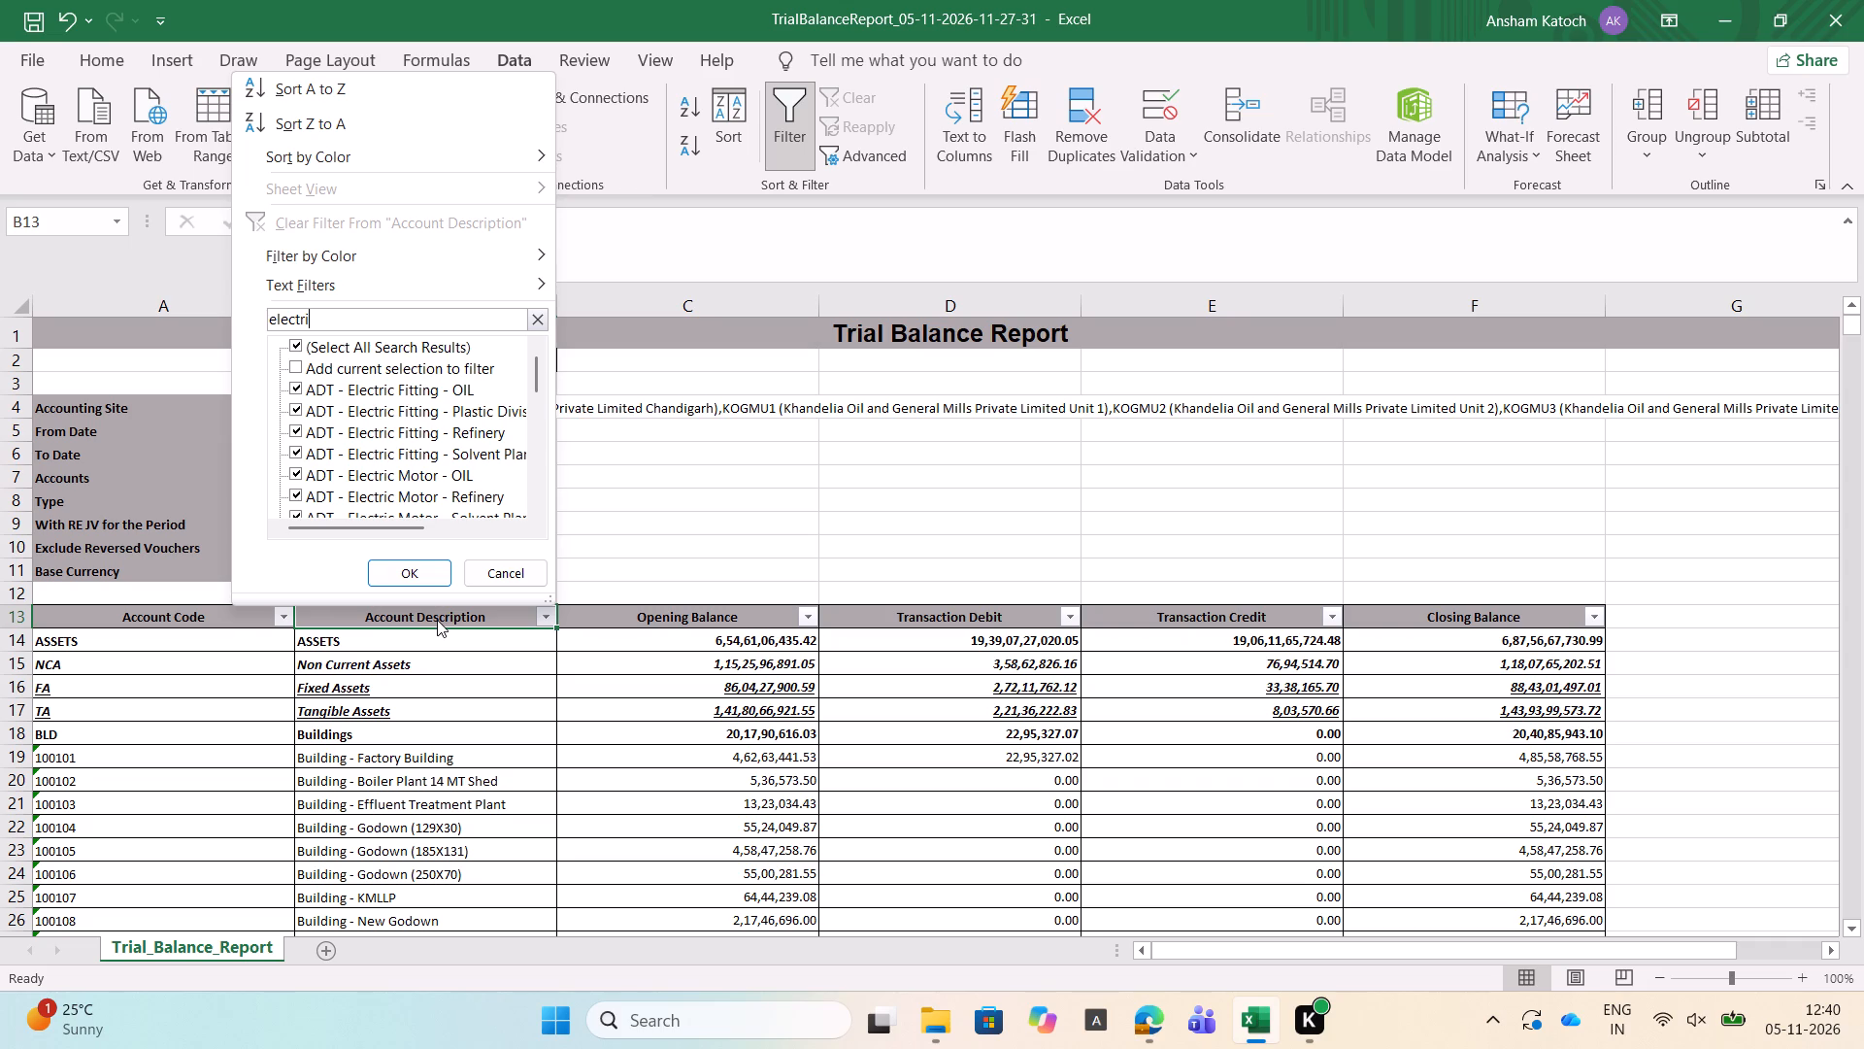
type("city")
key("Return")
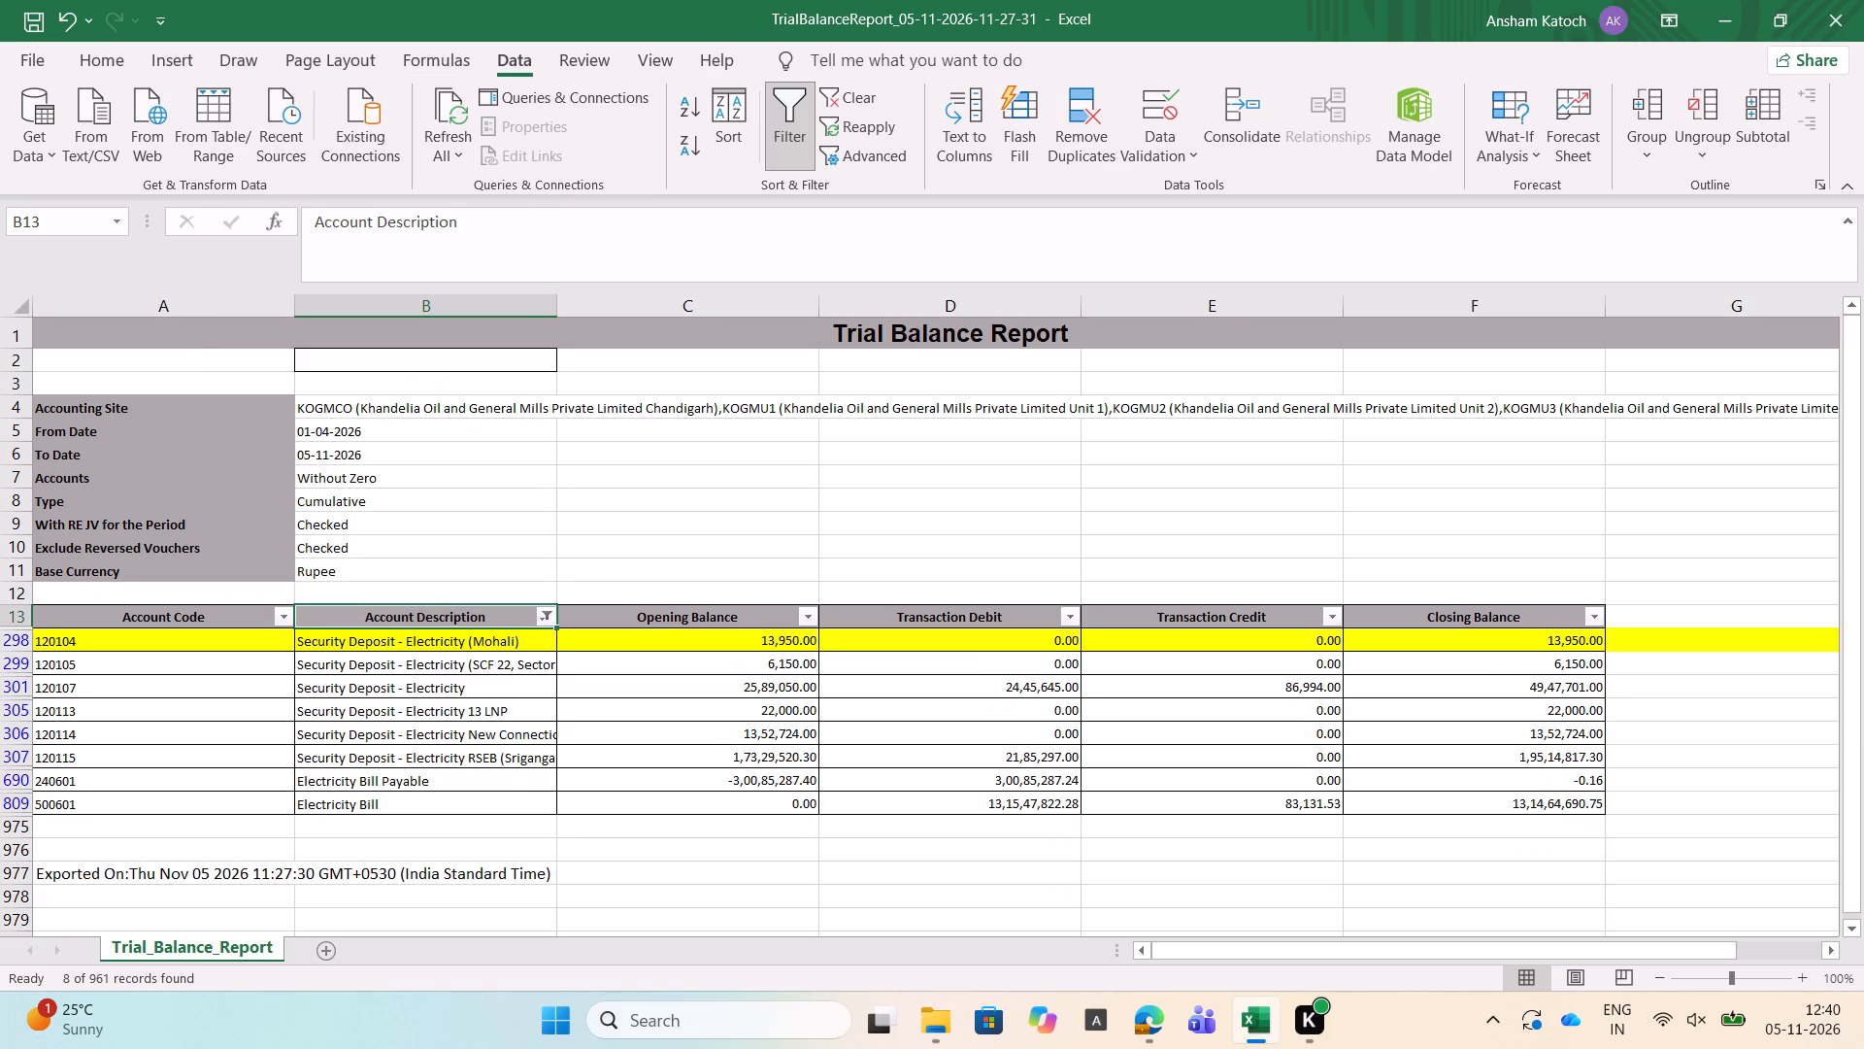
Look through the filtered electricity accounts in the trial balance.
key("Up")
key("Up")
key("Down")
key("Down")
key("Down")
key("Down")
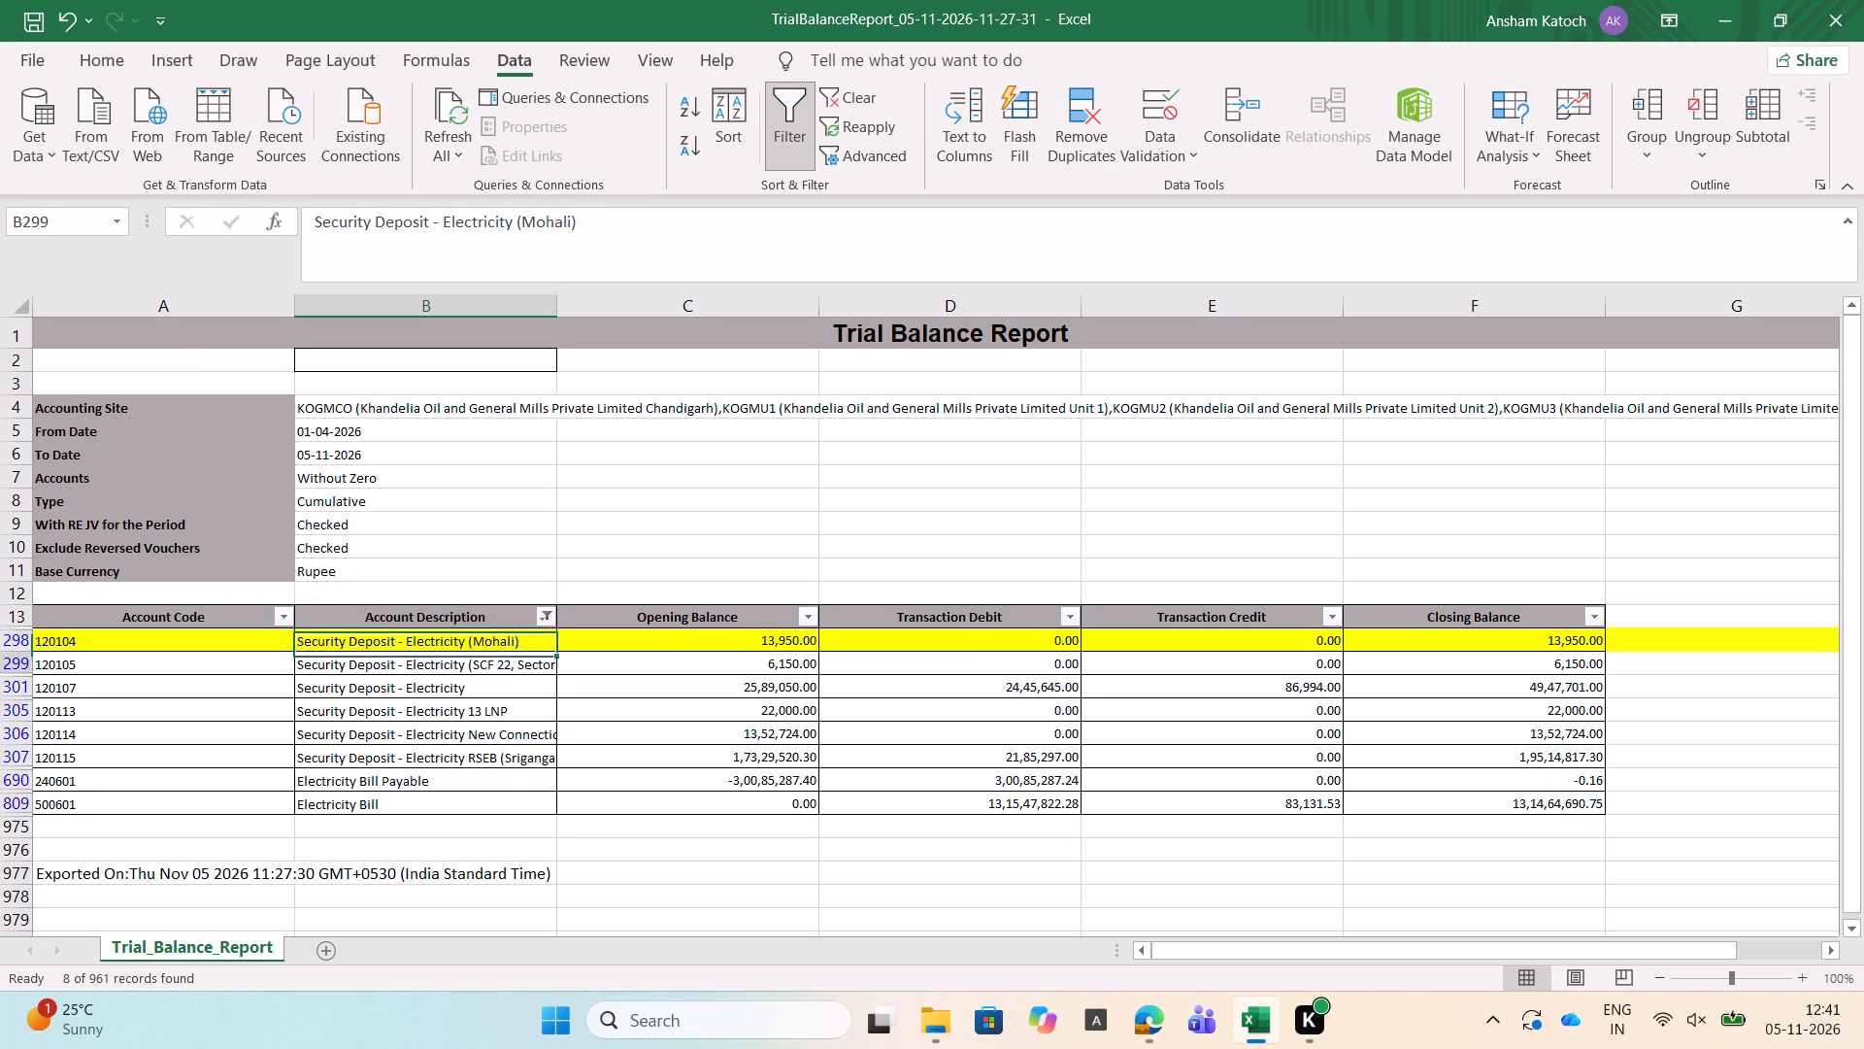
key("Down")
key("Down")
key("Down")
key("Down")
key("Down")
key("Down")
key("Down")
key("Down")
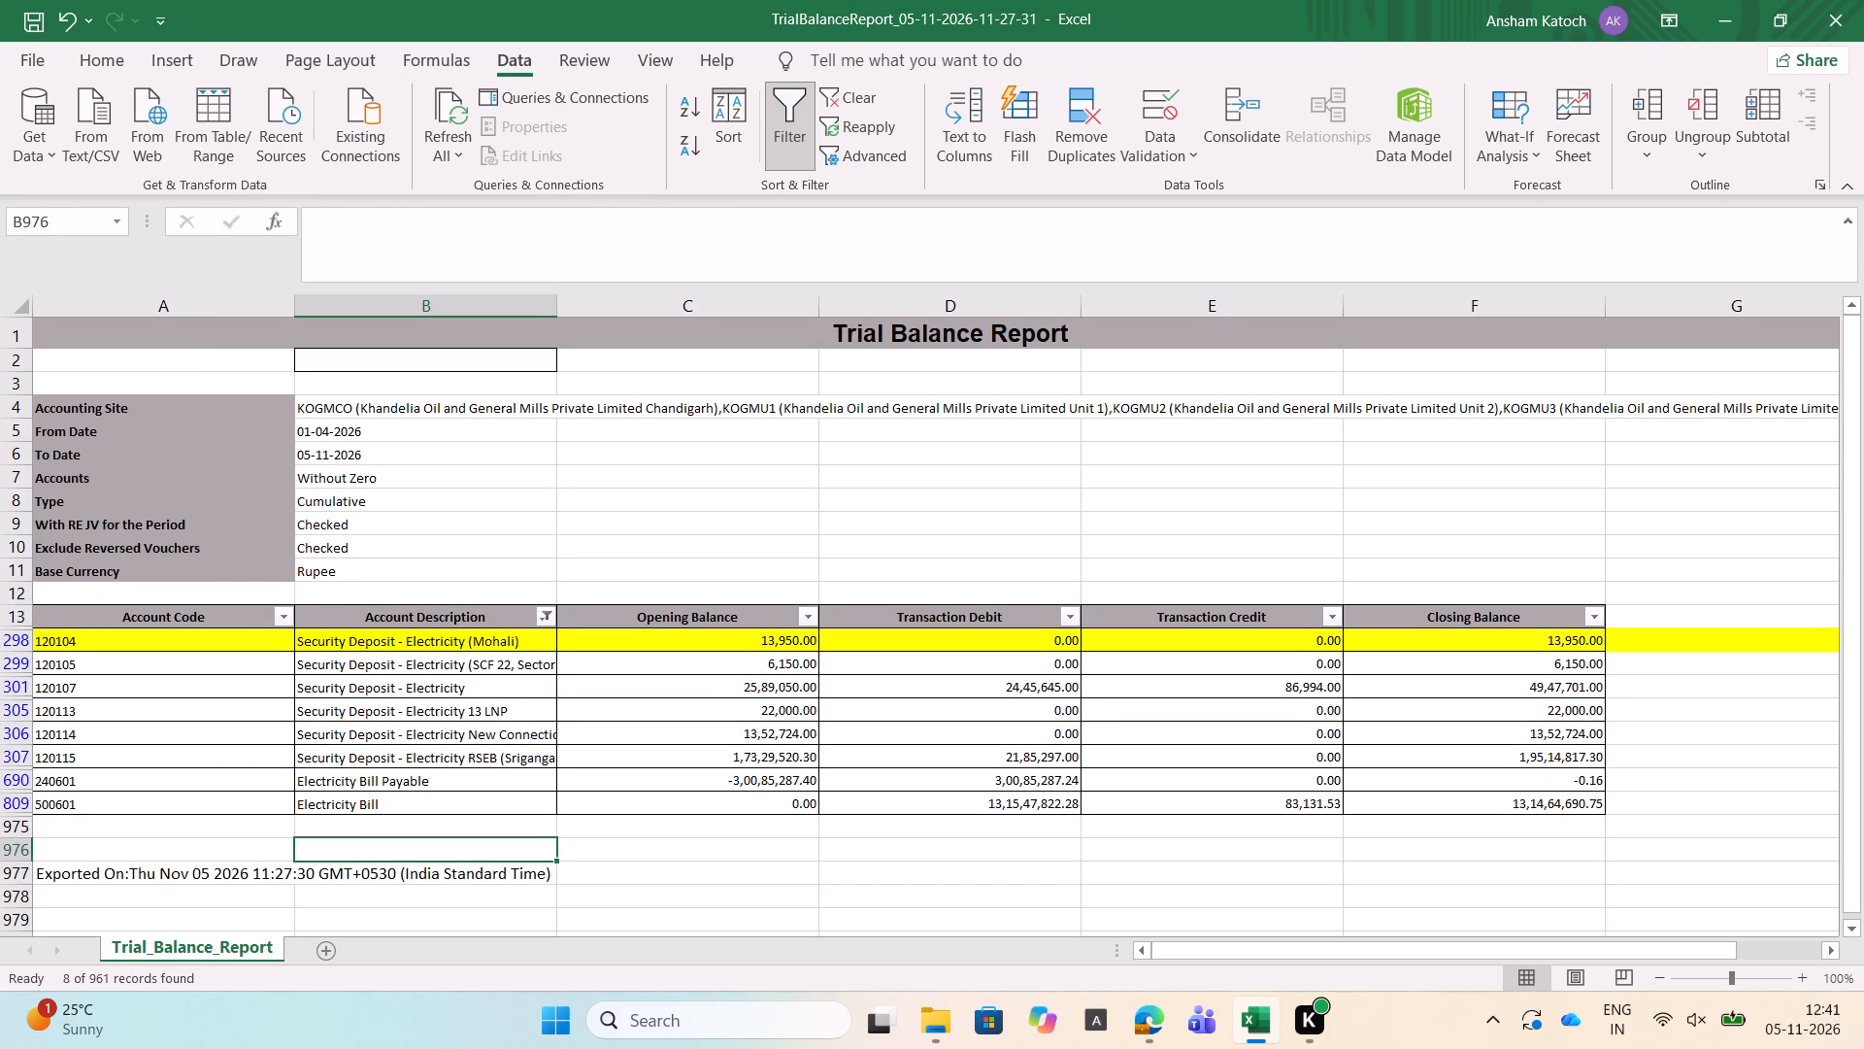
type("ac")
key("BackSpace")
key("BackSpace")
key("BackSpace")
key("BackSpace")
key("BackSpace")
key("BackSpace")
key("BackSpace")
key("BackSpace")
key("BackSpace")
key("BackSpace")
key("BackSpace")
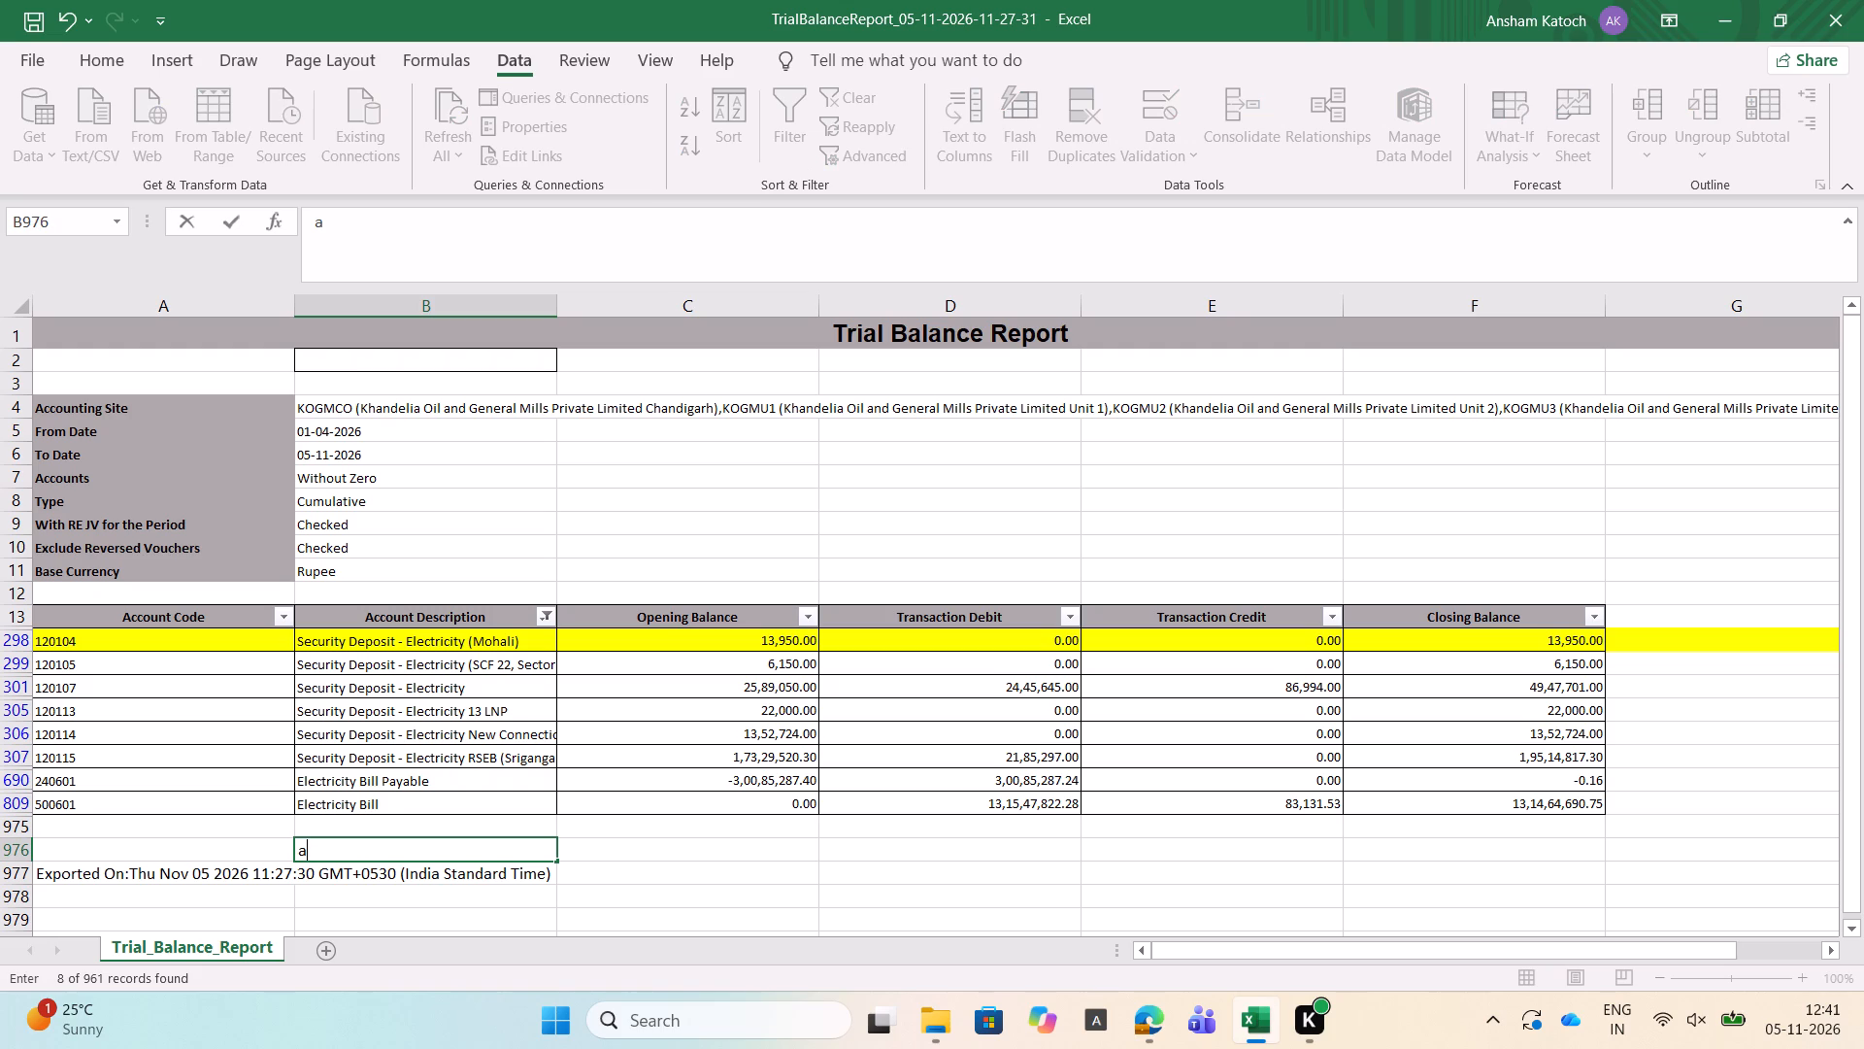
Examine the opening balance, transaction debit, transaction credit and closing balance of electricity deposit account 120105.
key("Up")
key("Up")
key("Up")
key("Up")
key("Up")
key("Up")
key("Up")
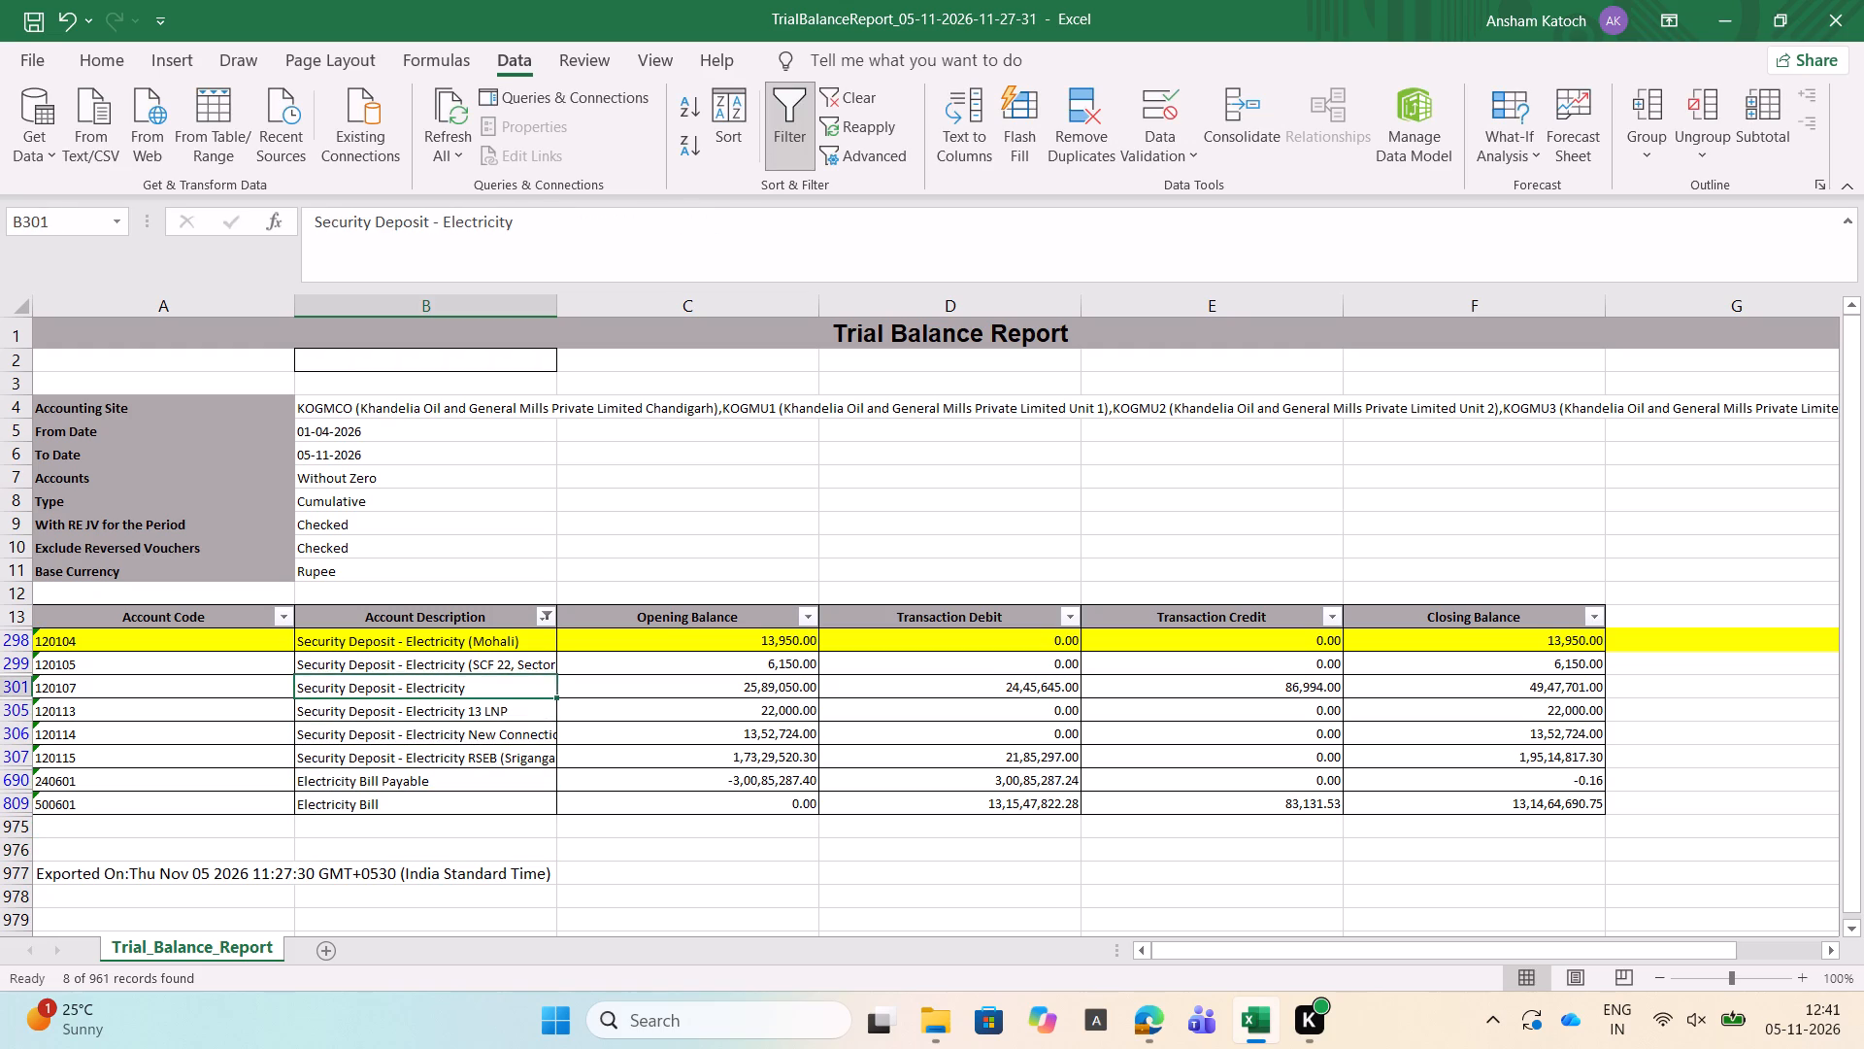
key("Up")
key("Down")
key("Up")
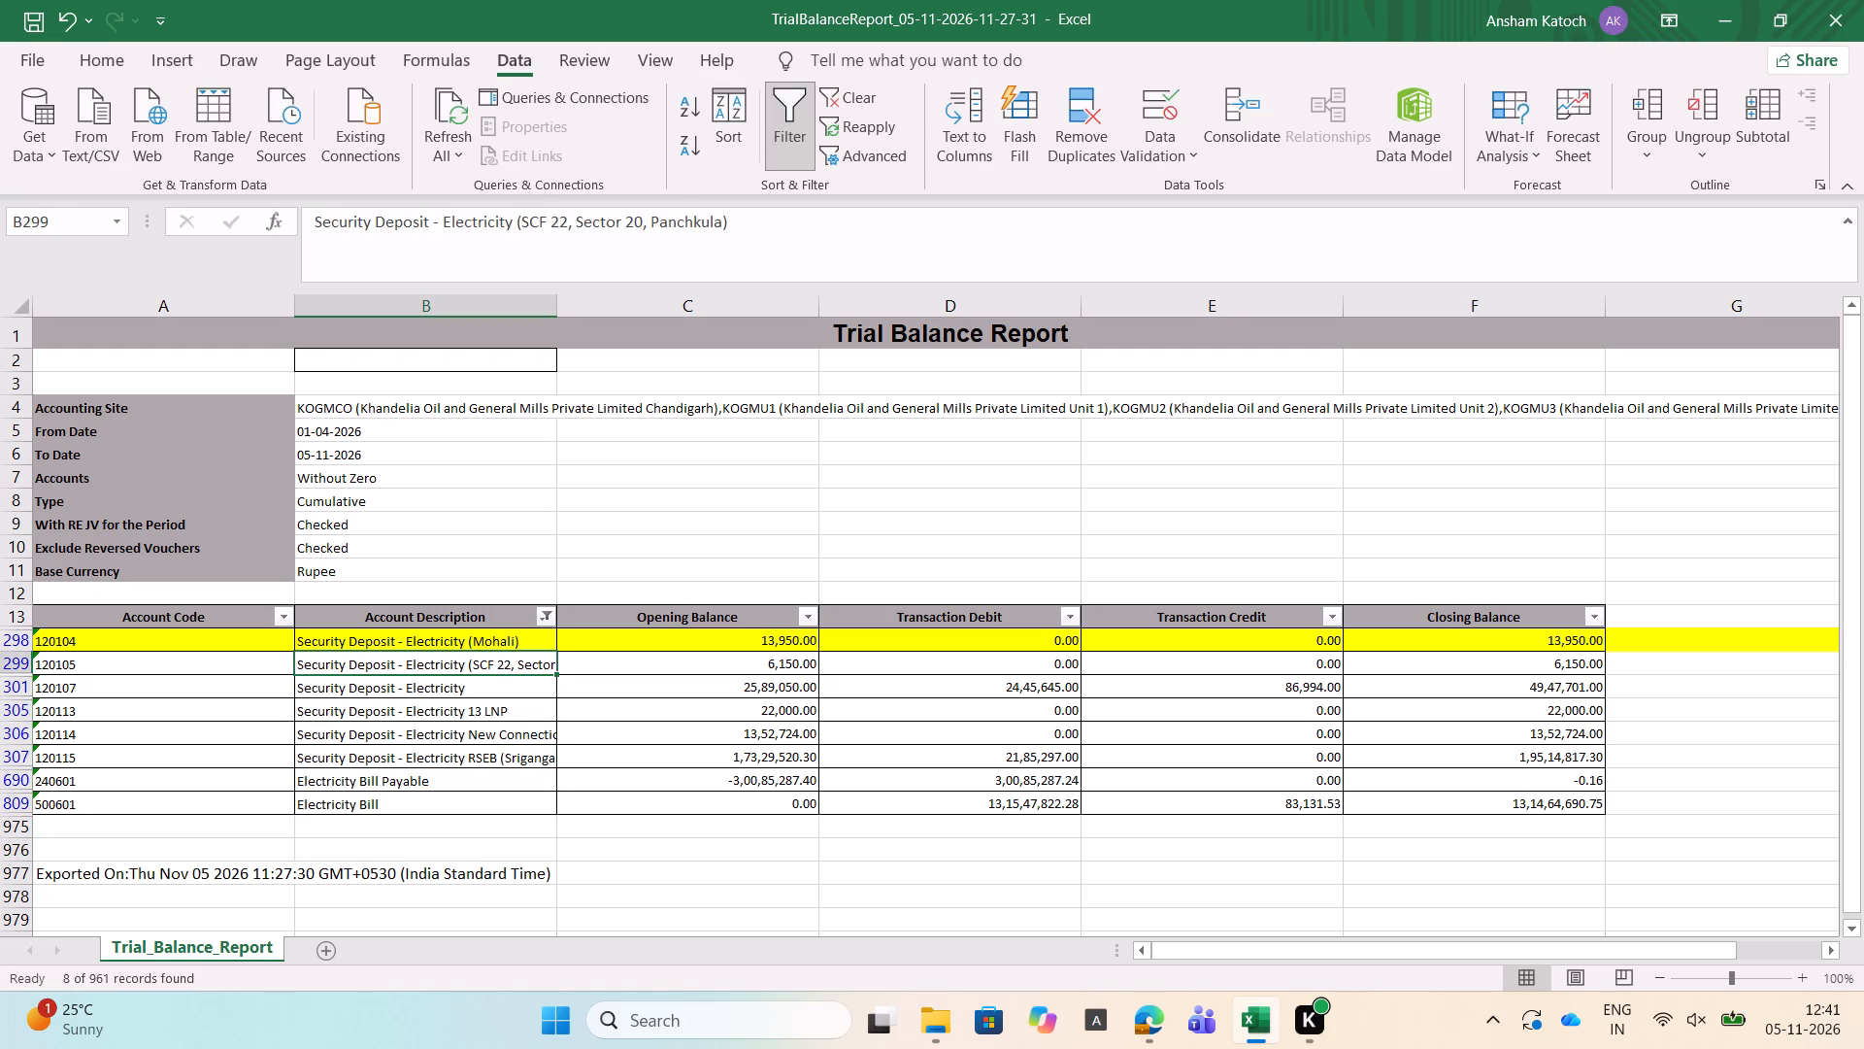
key("Right")
key("Right")
key("Right")
key("Right")
key("Right")
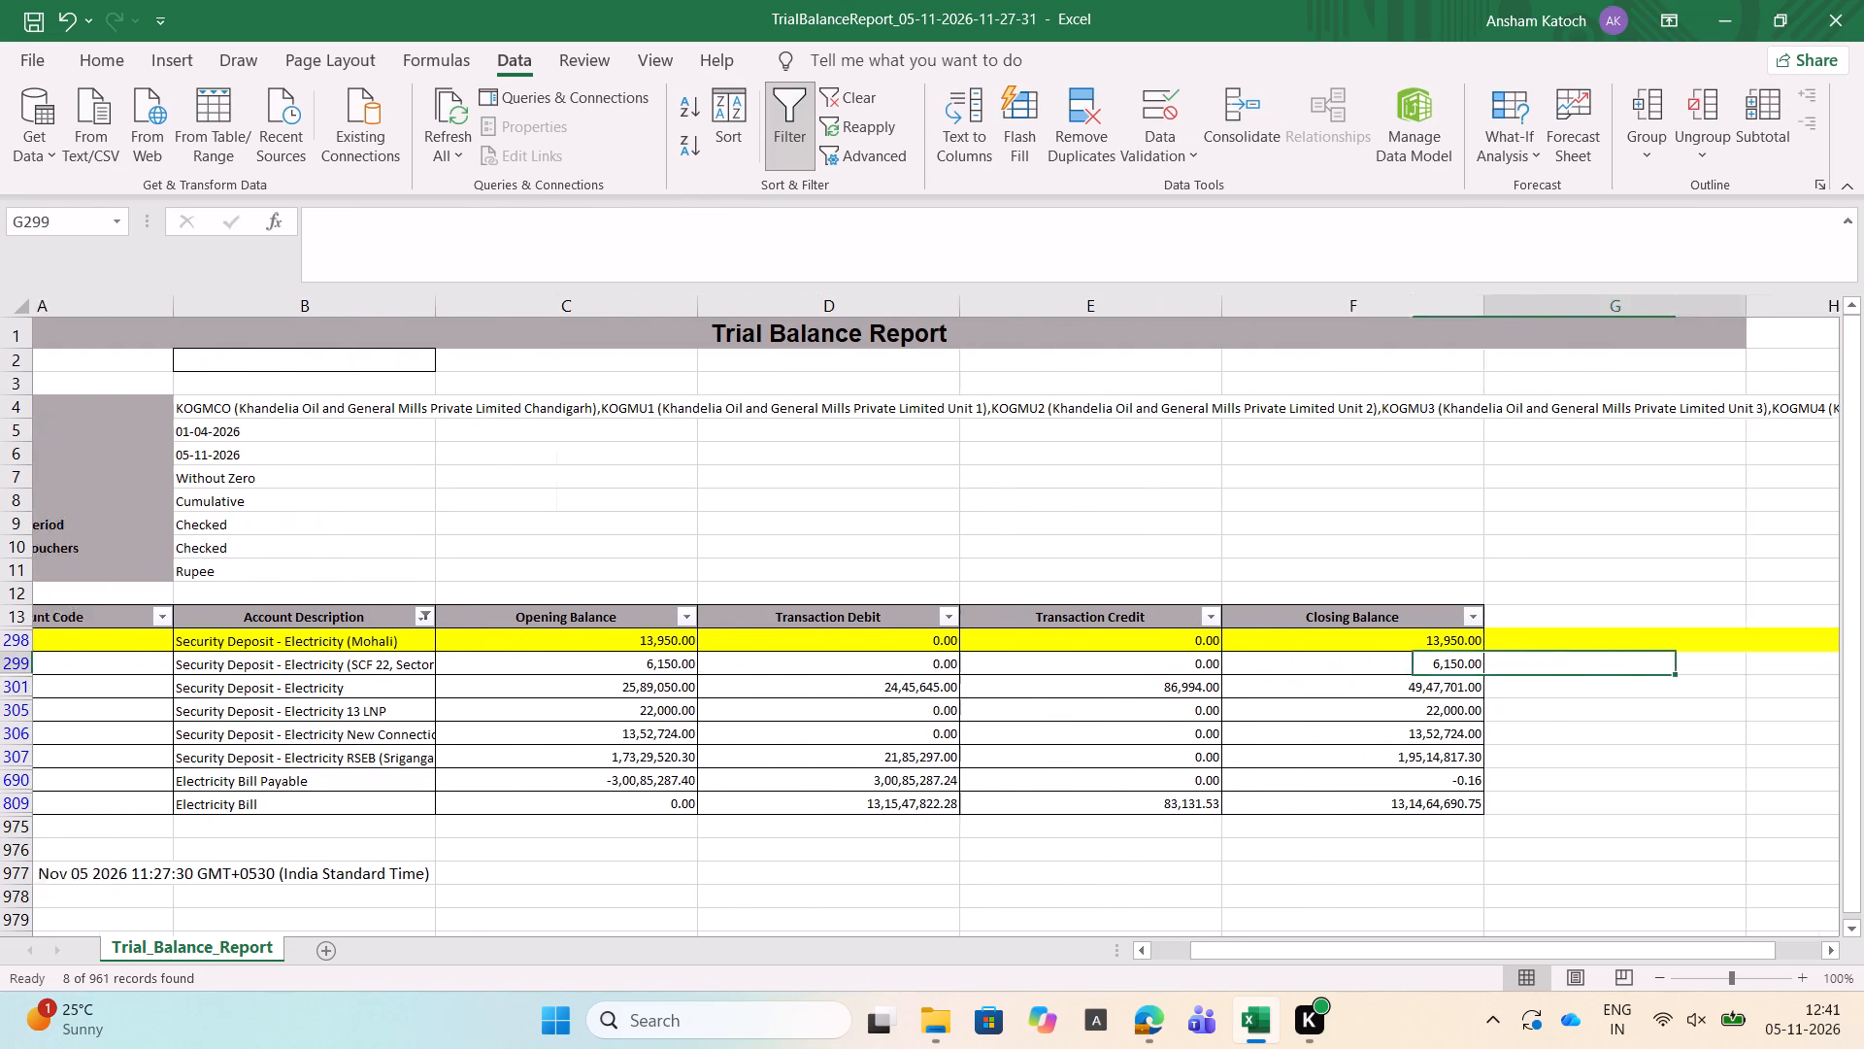
key("Left")
key("Left")
key("Left")
key("Left")
key("Left")
key("Left")
key("Right")
key("Left")
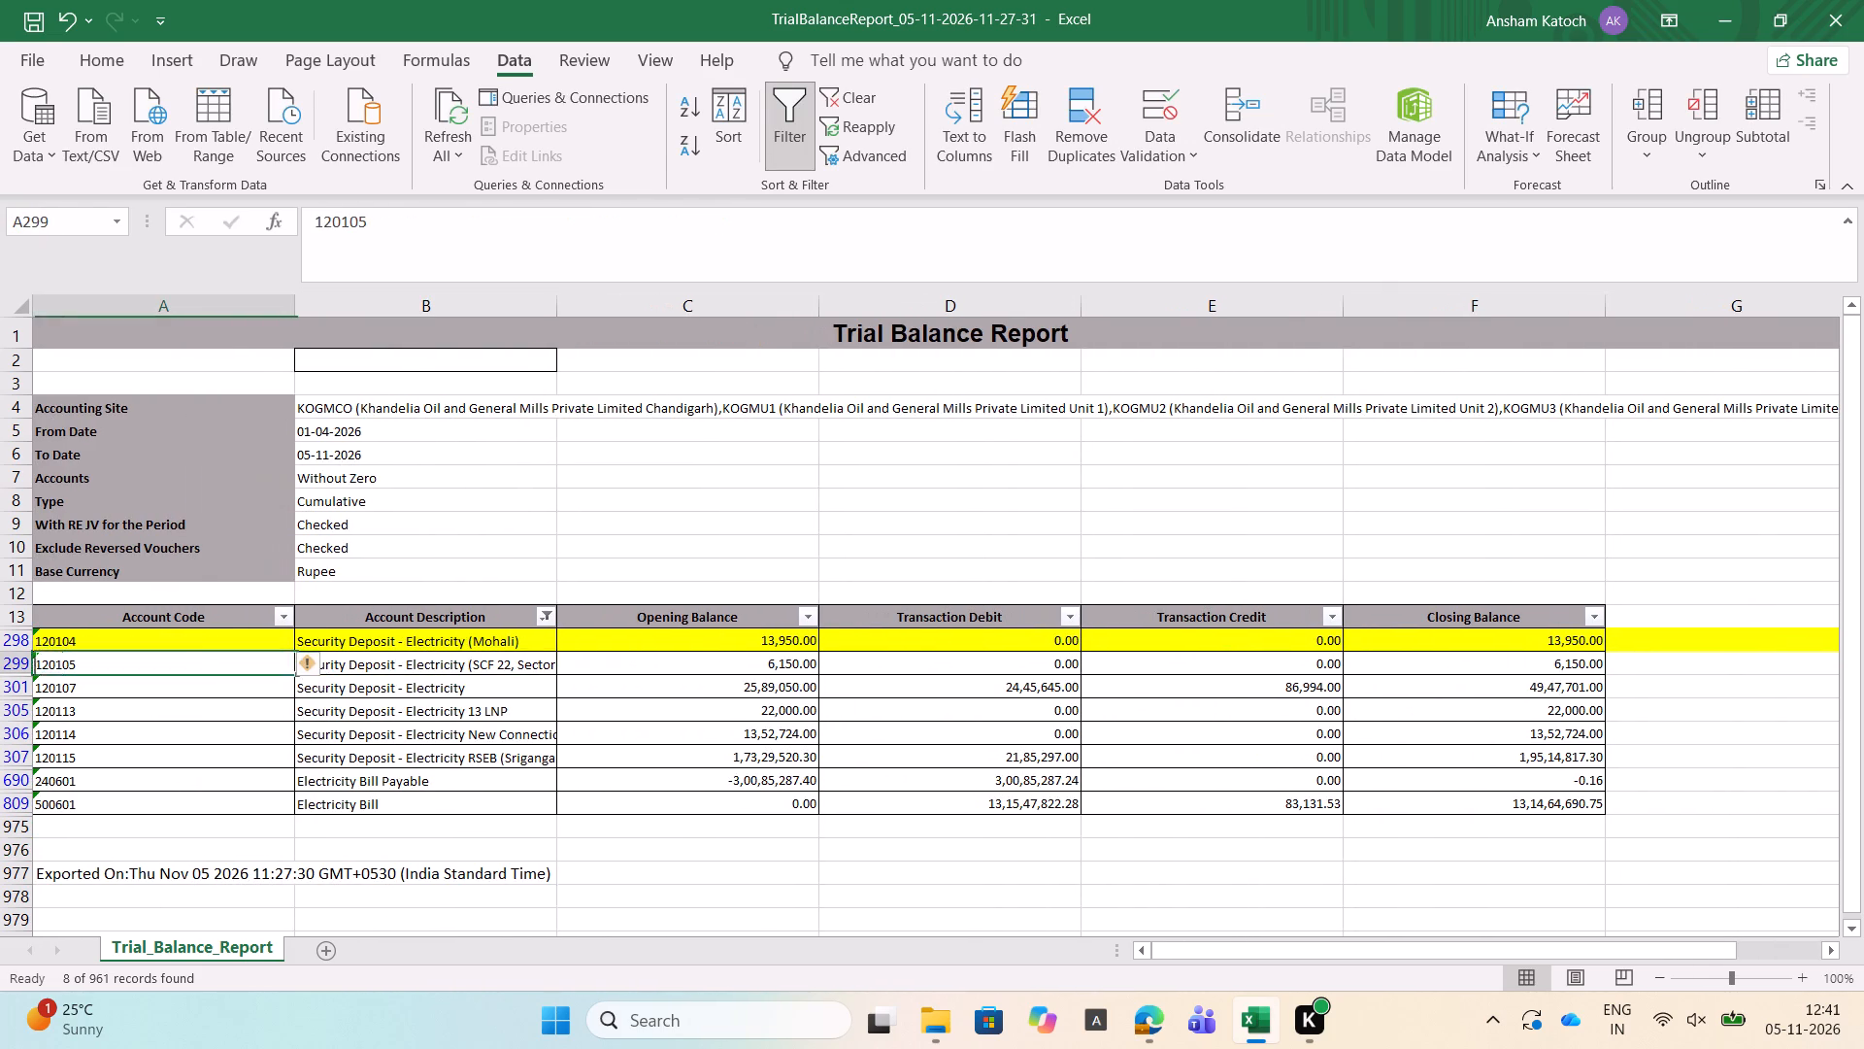
Review the 120107 Security Deposit - Electricity row and copy its account code.
key("Down")
key("Right")
key("Up")
key("Down")
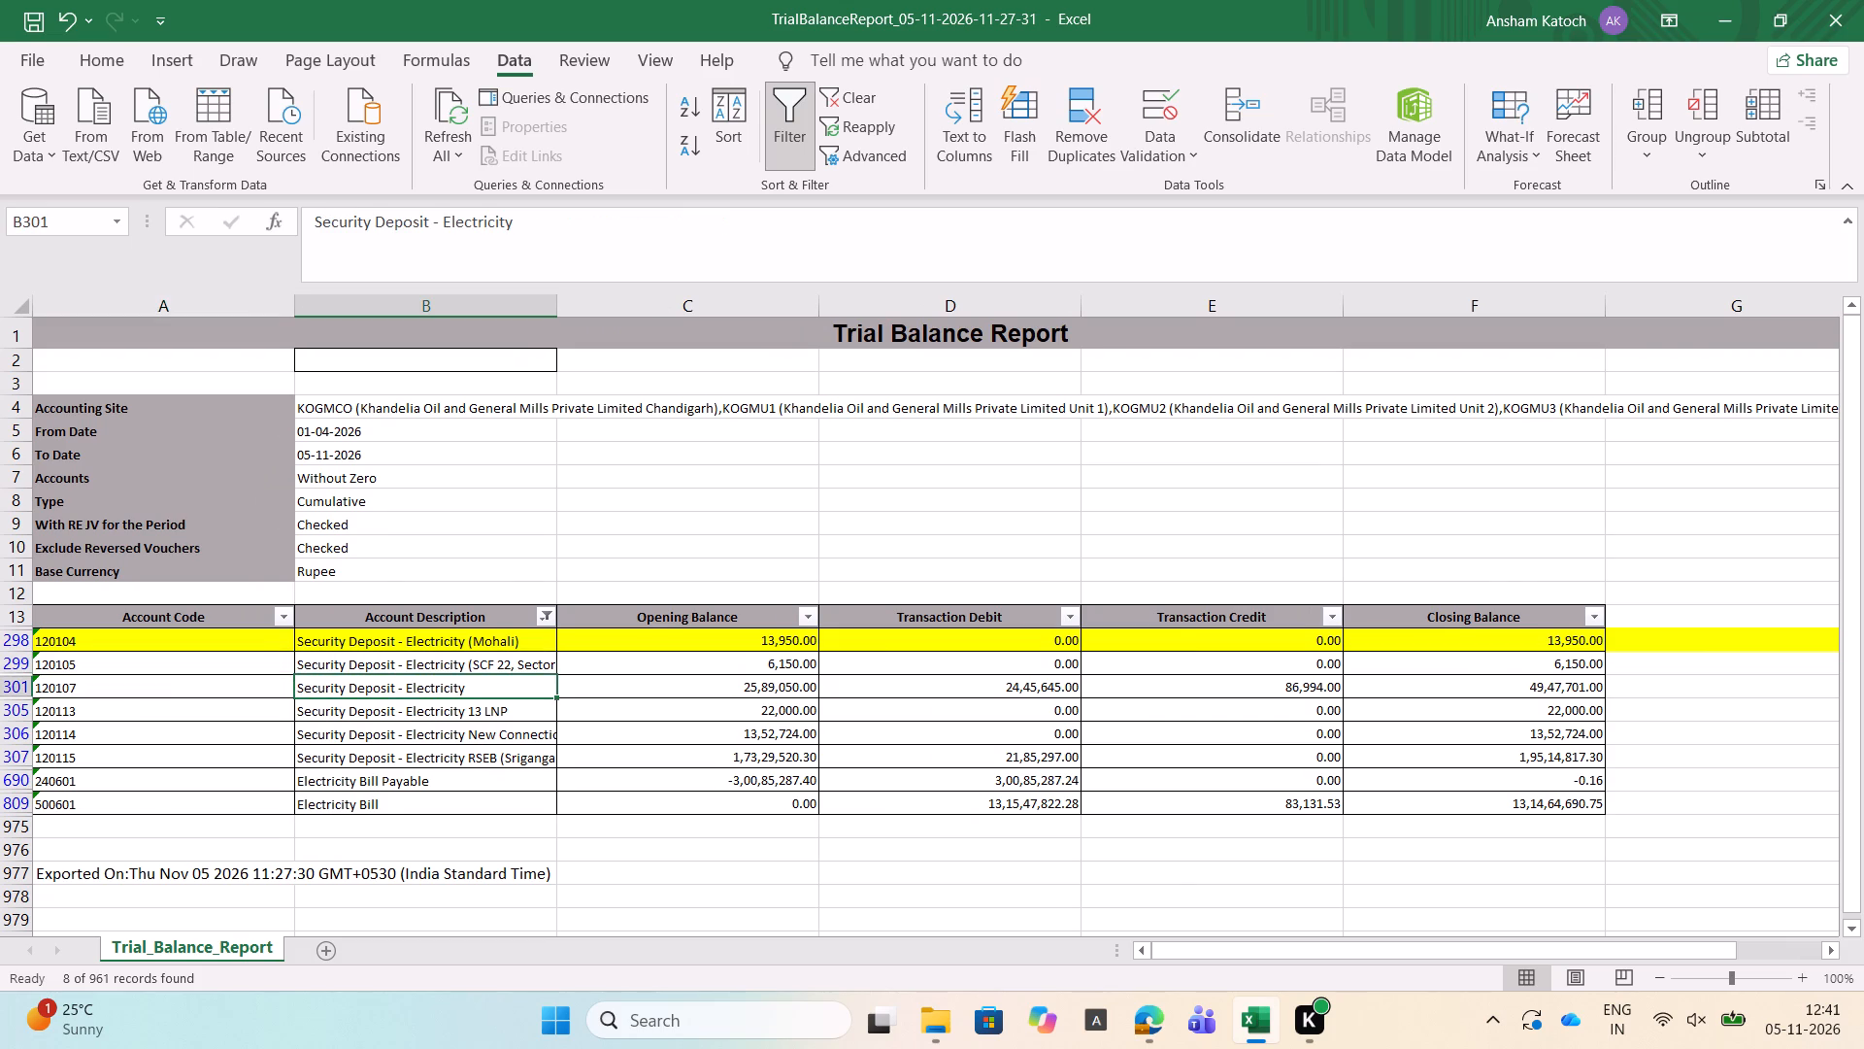
key("Right")
key("Right")
key("Right")
key("Left")
key("Left")
key("Left")
key("Left")
key("Right")
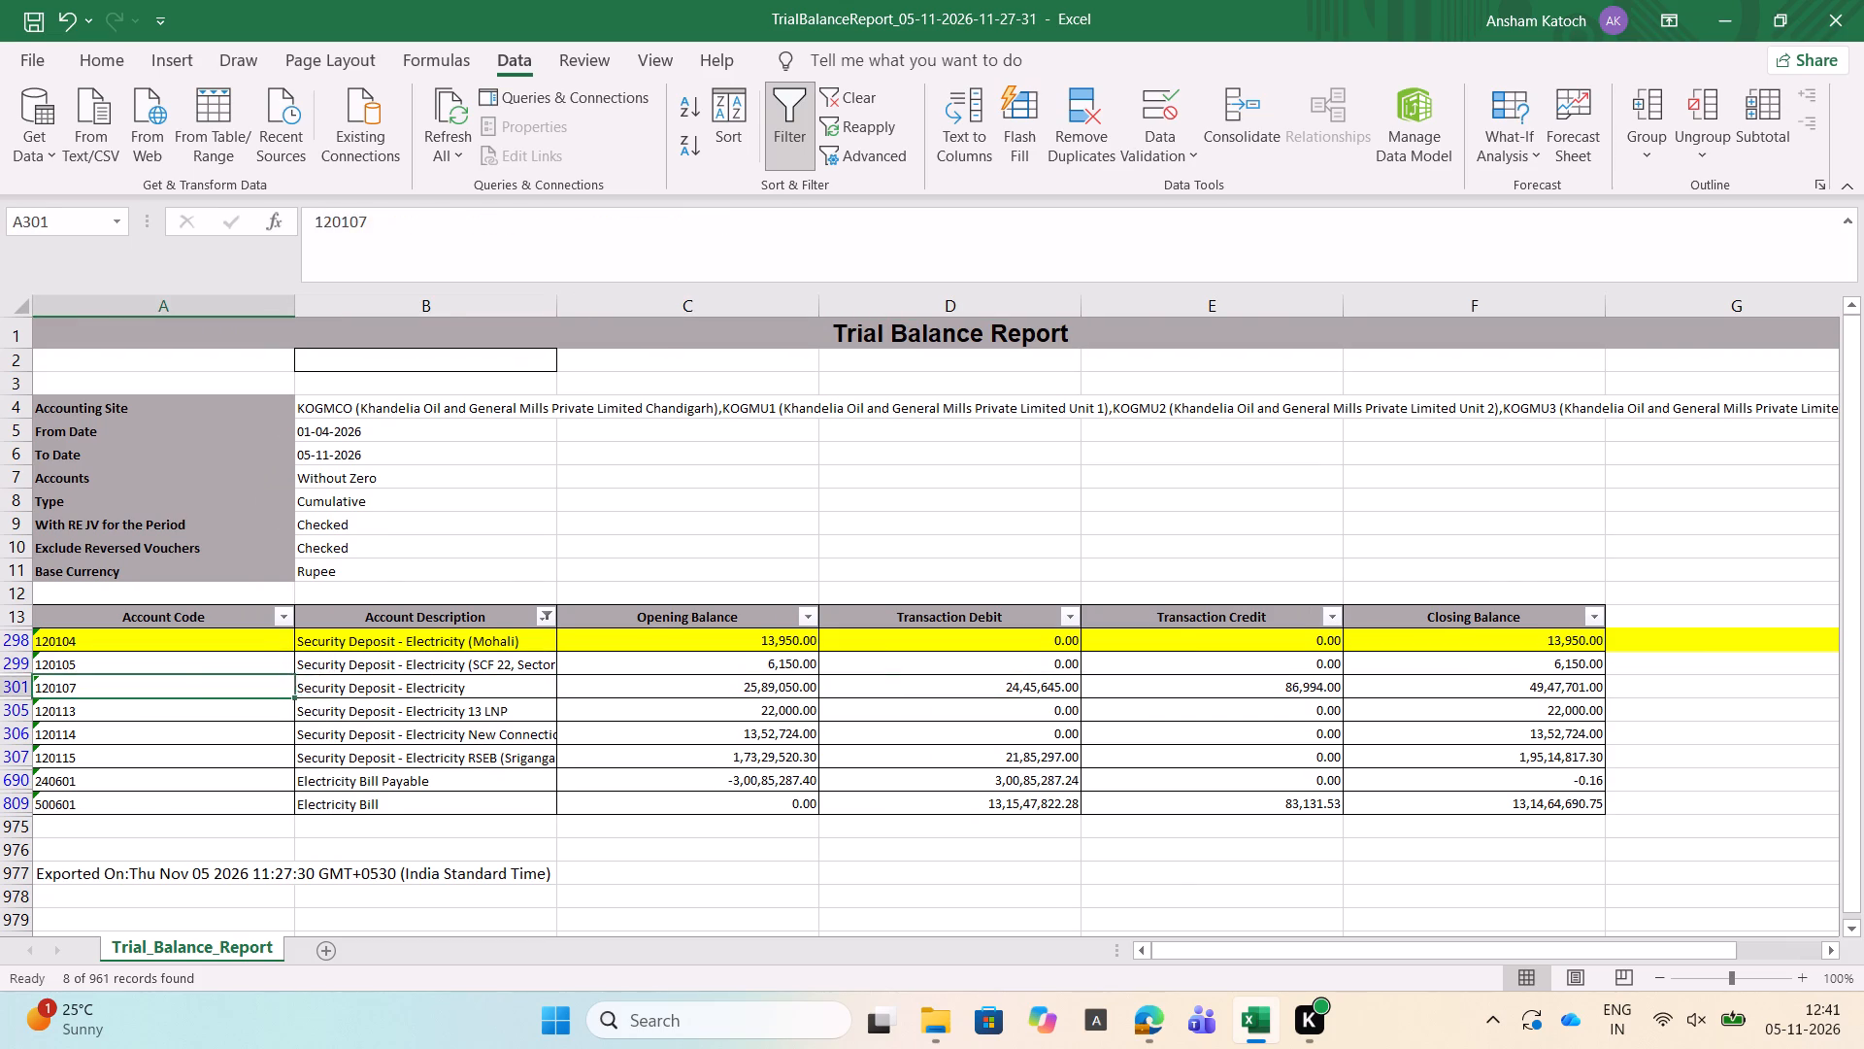
key("Left")
key("ctrl+c")
Switch to the General Ledger Detail Report in Edge, open its filters and replace the ledger code with 120107.
key("alt+Tab")
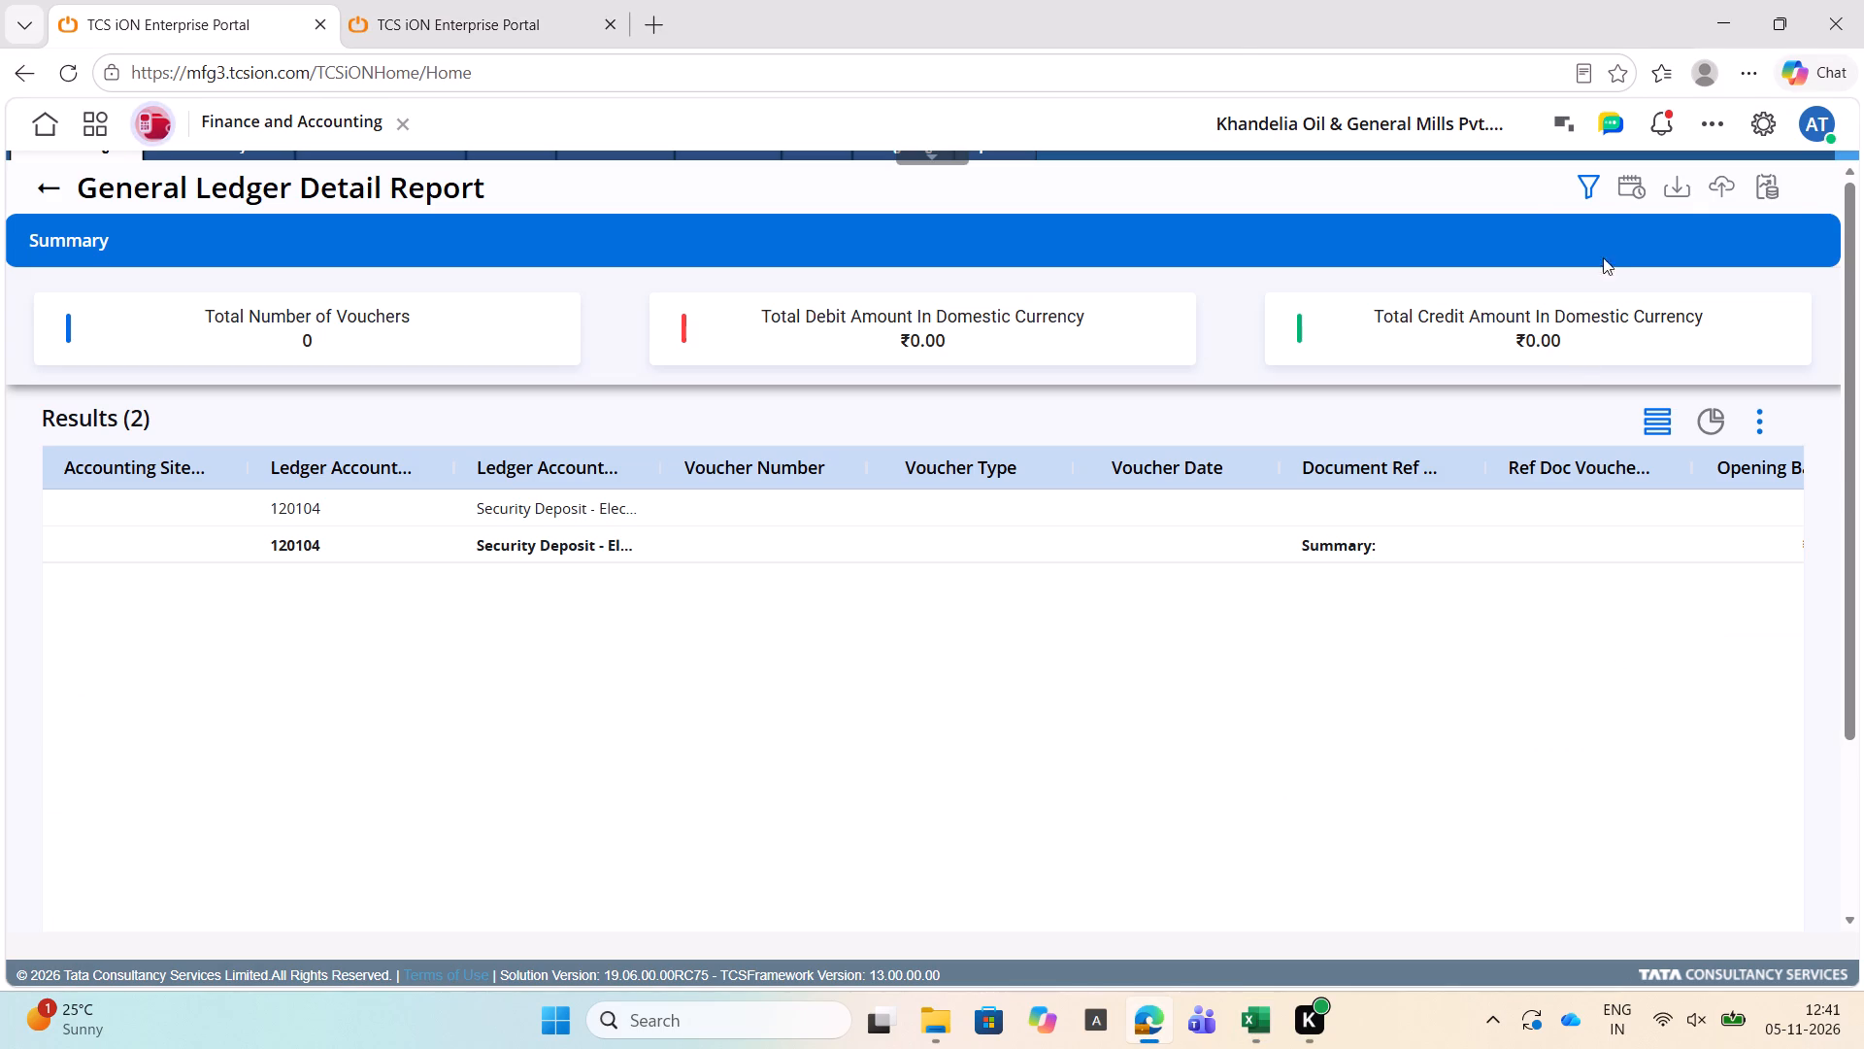
left_click(1592, 193)
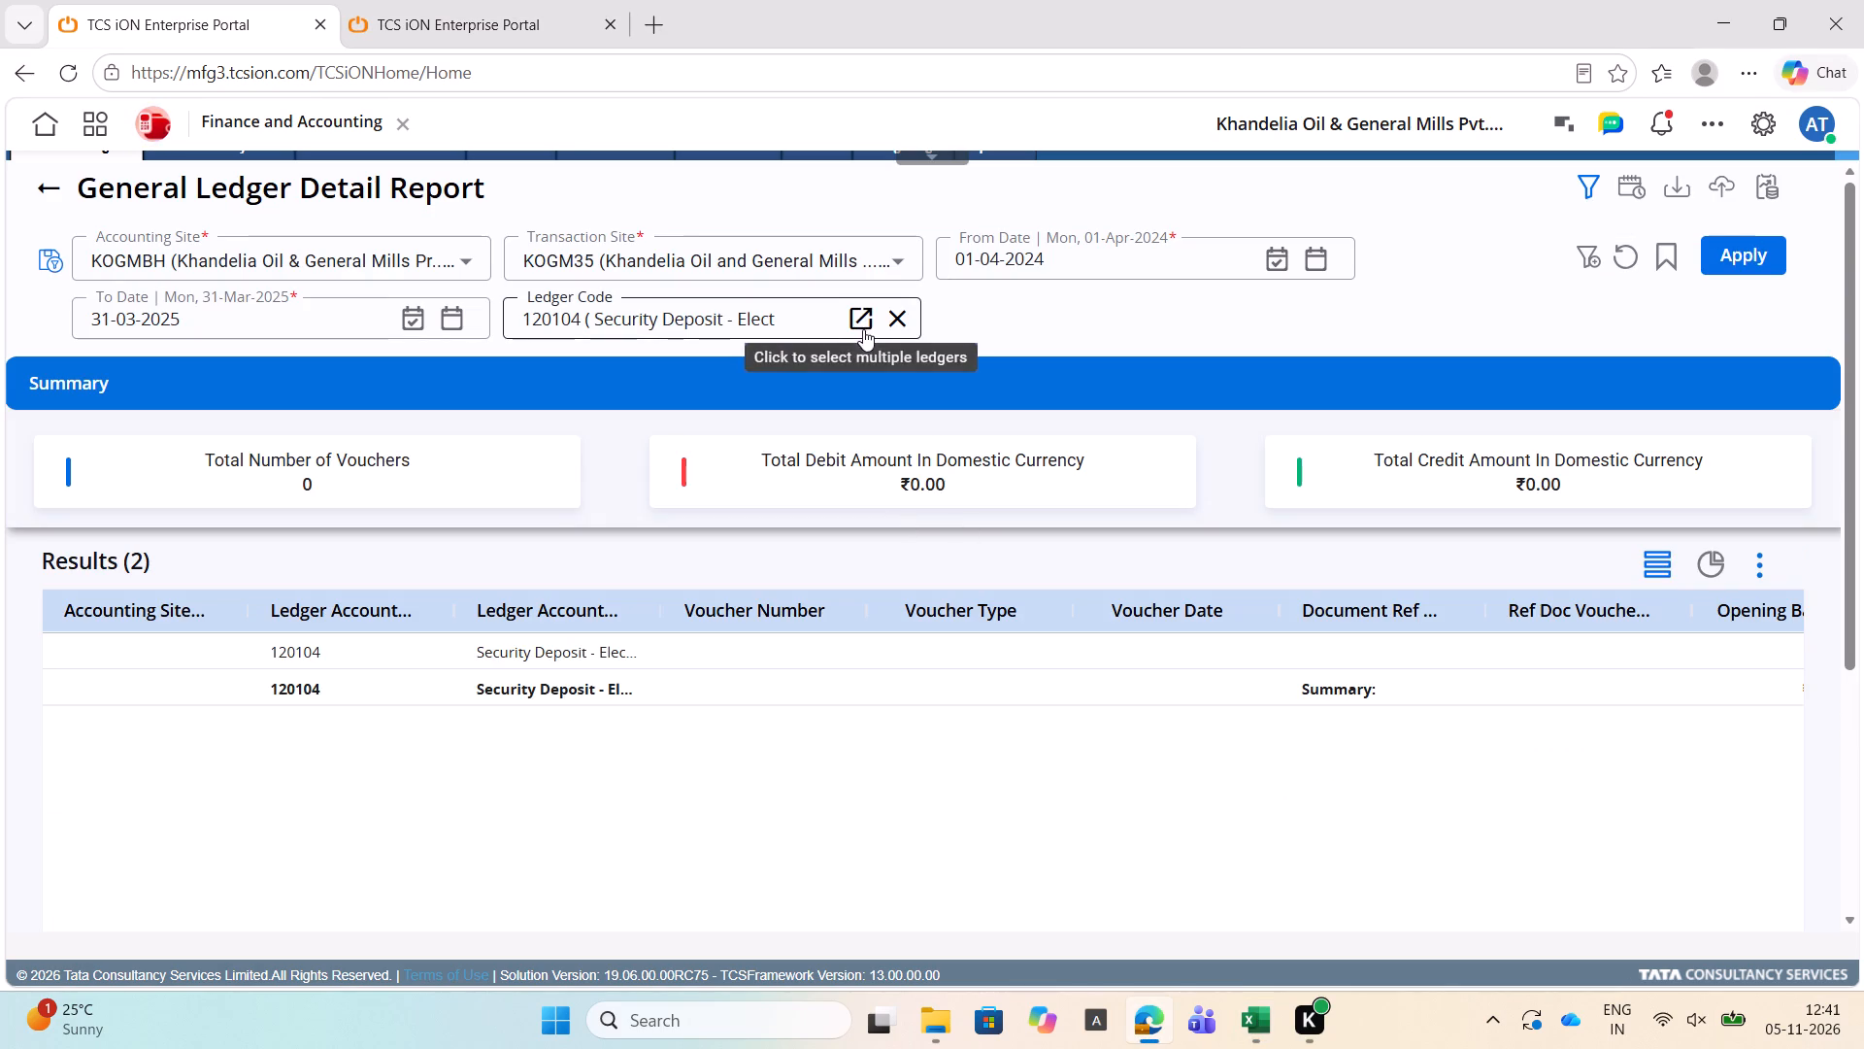
left_click(909, 324)
key("ctrl+v")
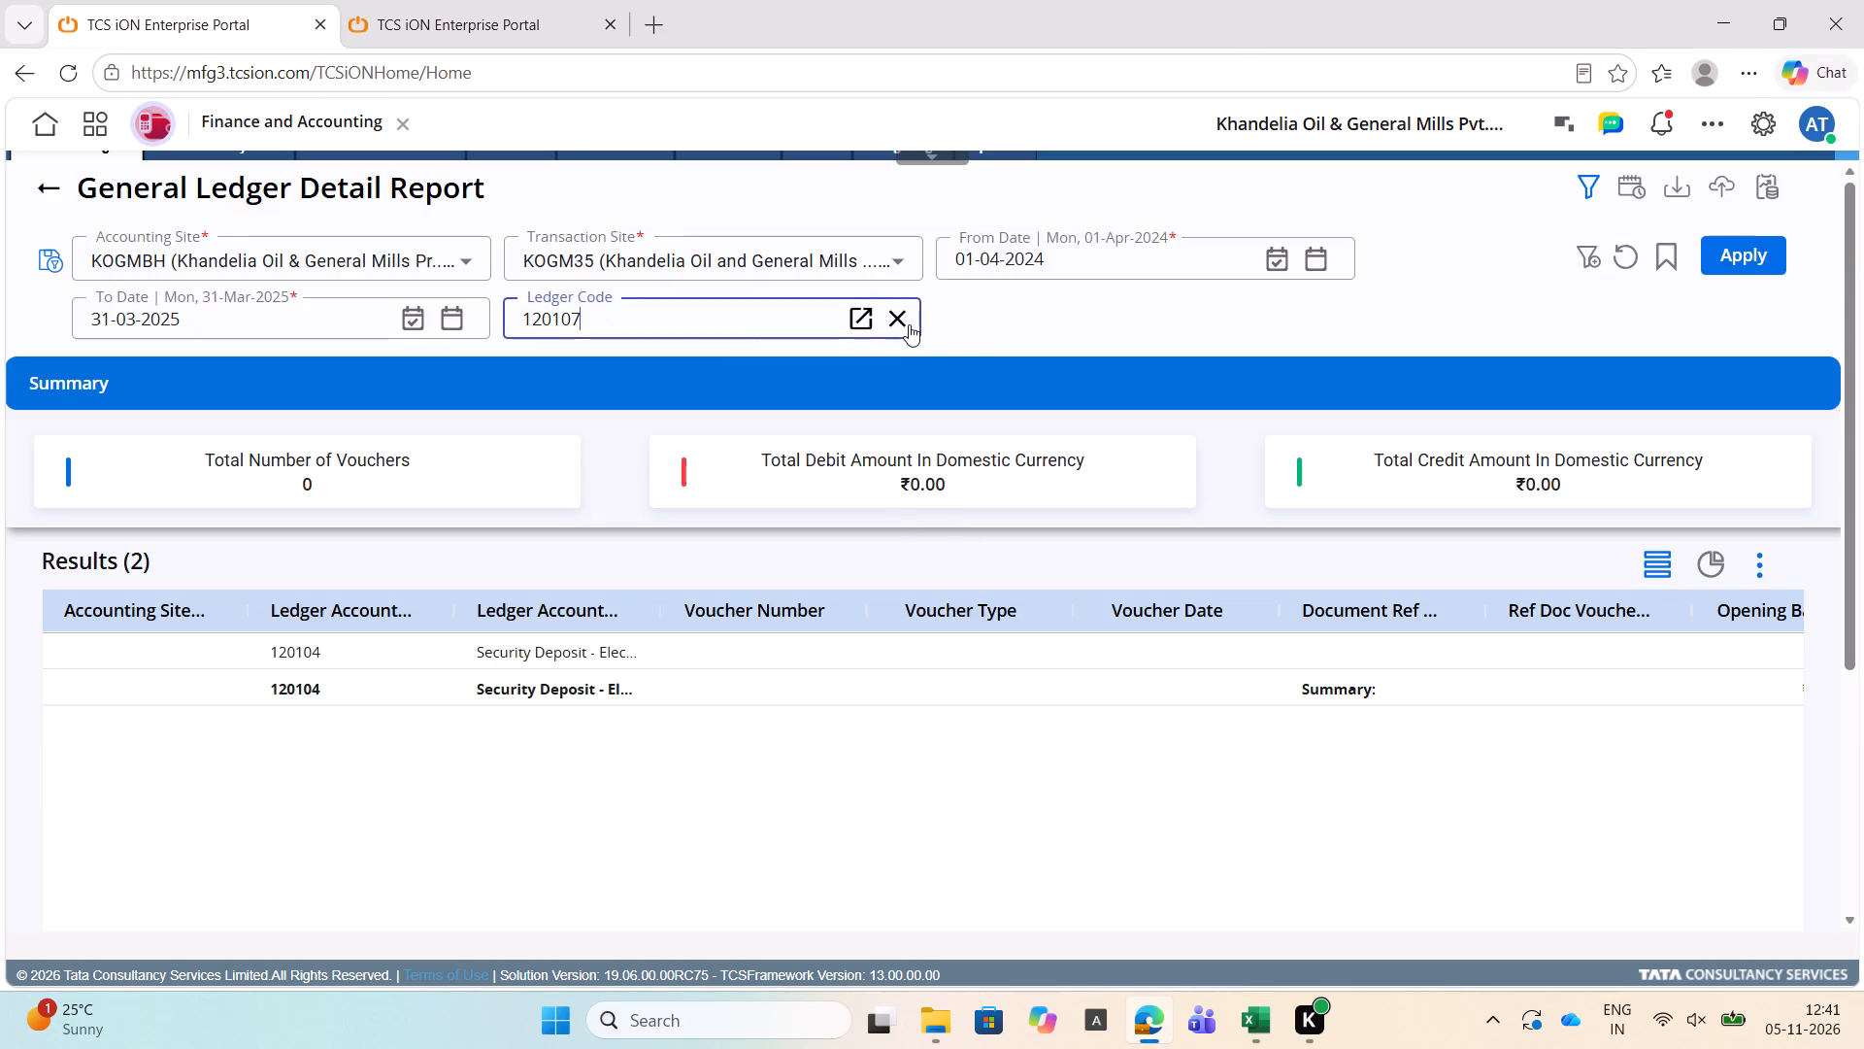
Set the report's From Date to 01-04-2025, checking the trial balance in Excel for reference.
left_click(1339, 241)
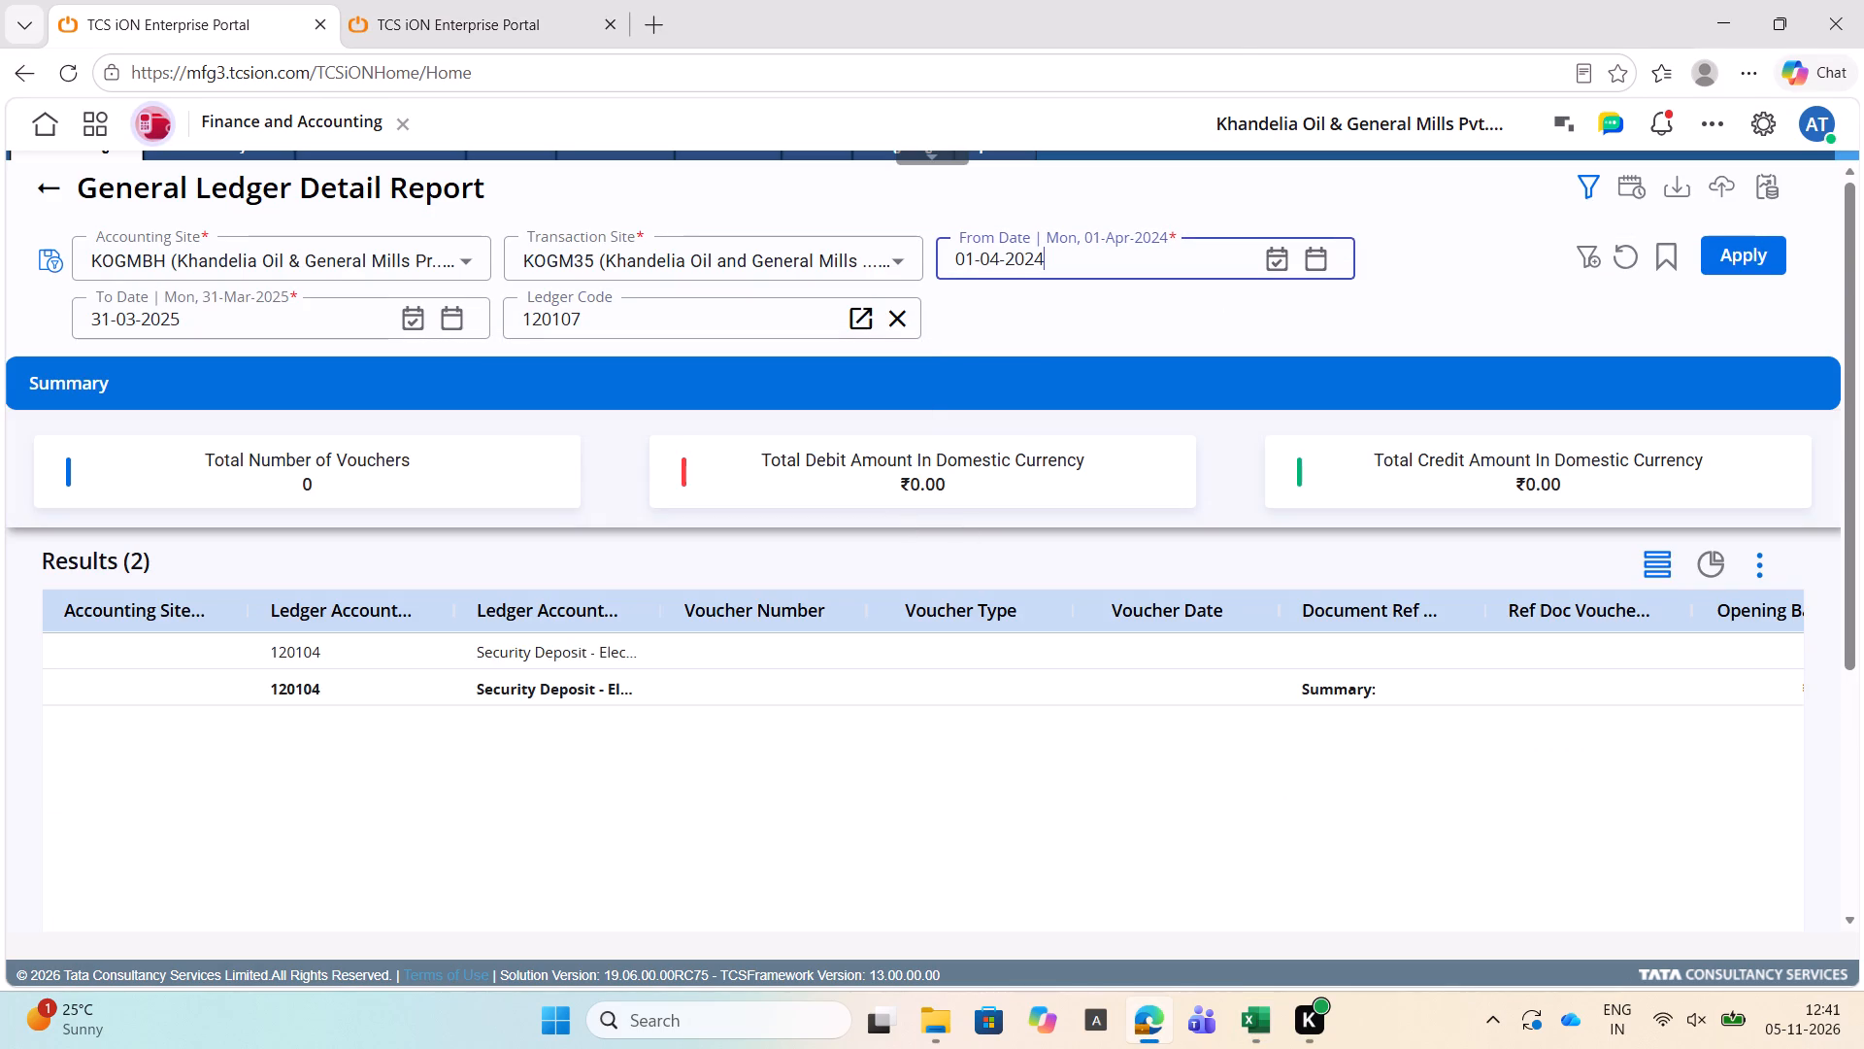
key("BackSpace")
key("6")
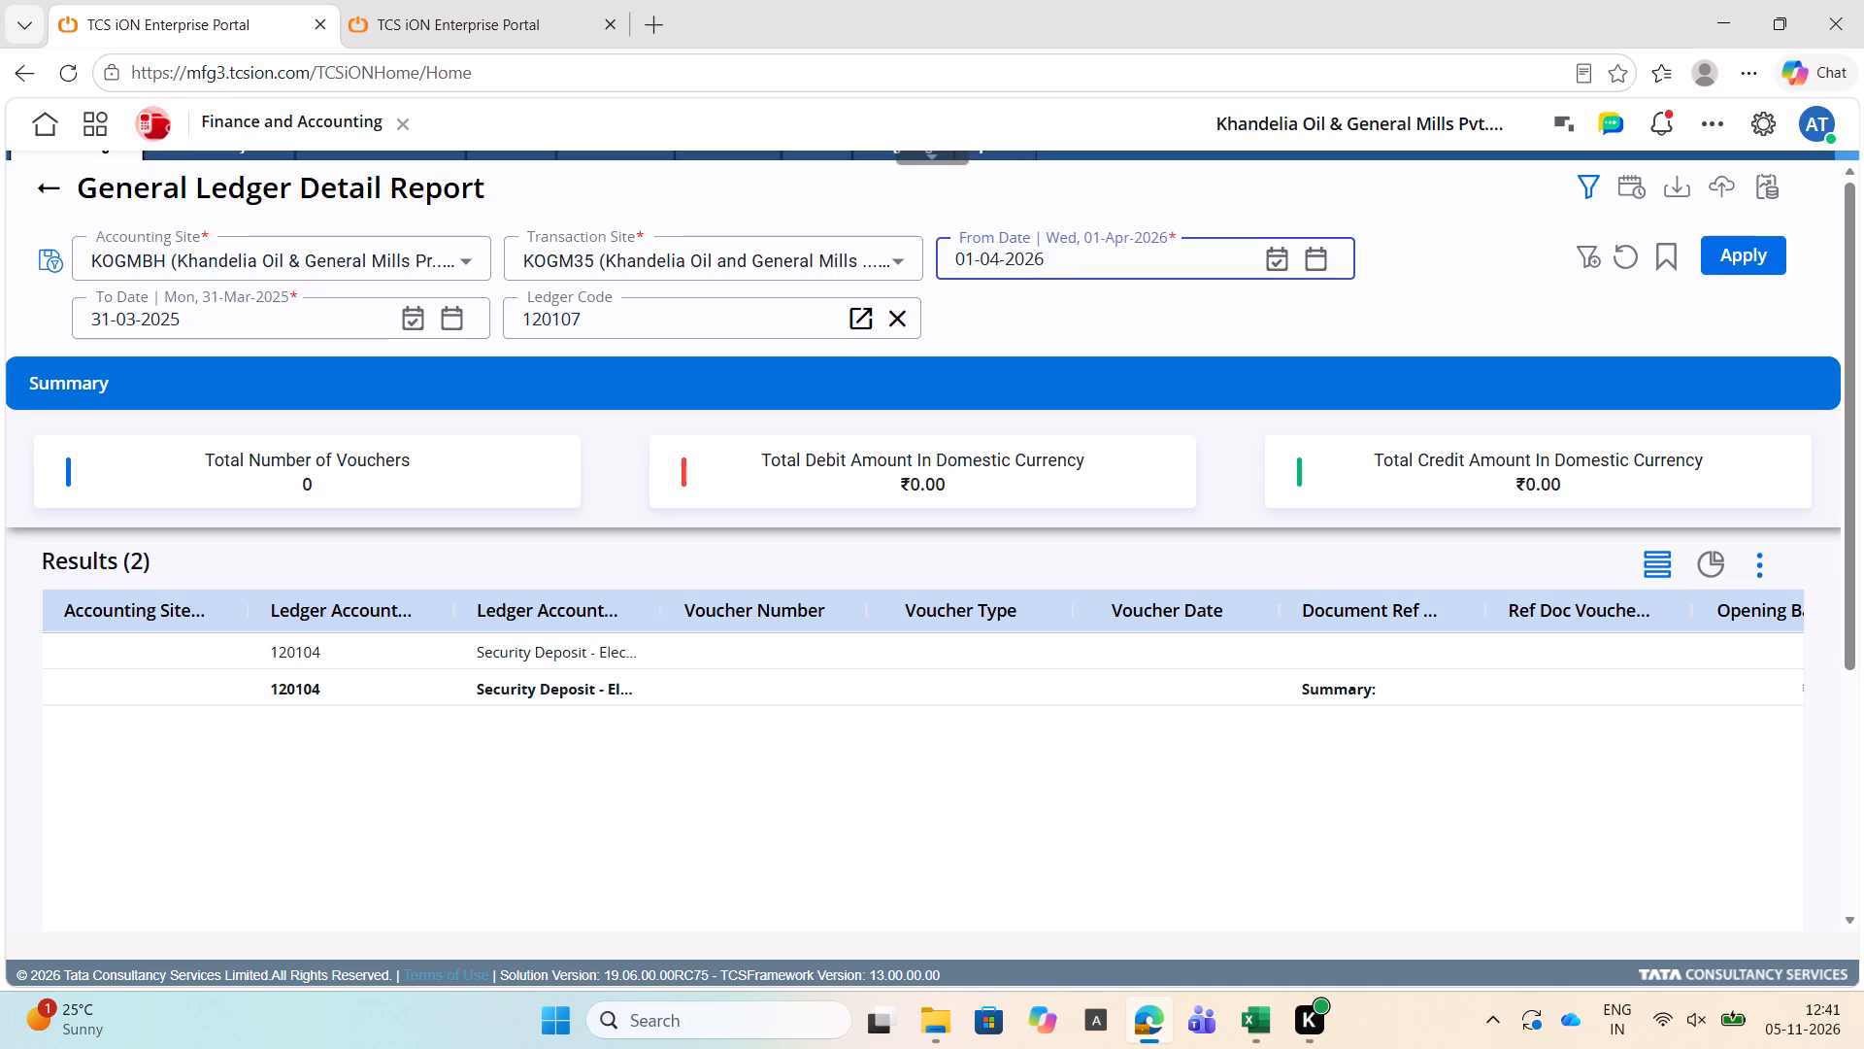
key("alt+Tab")
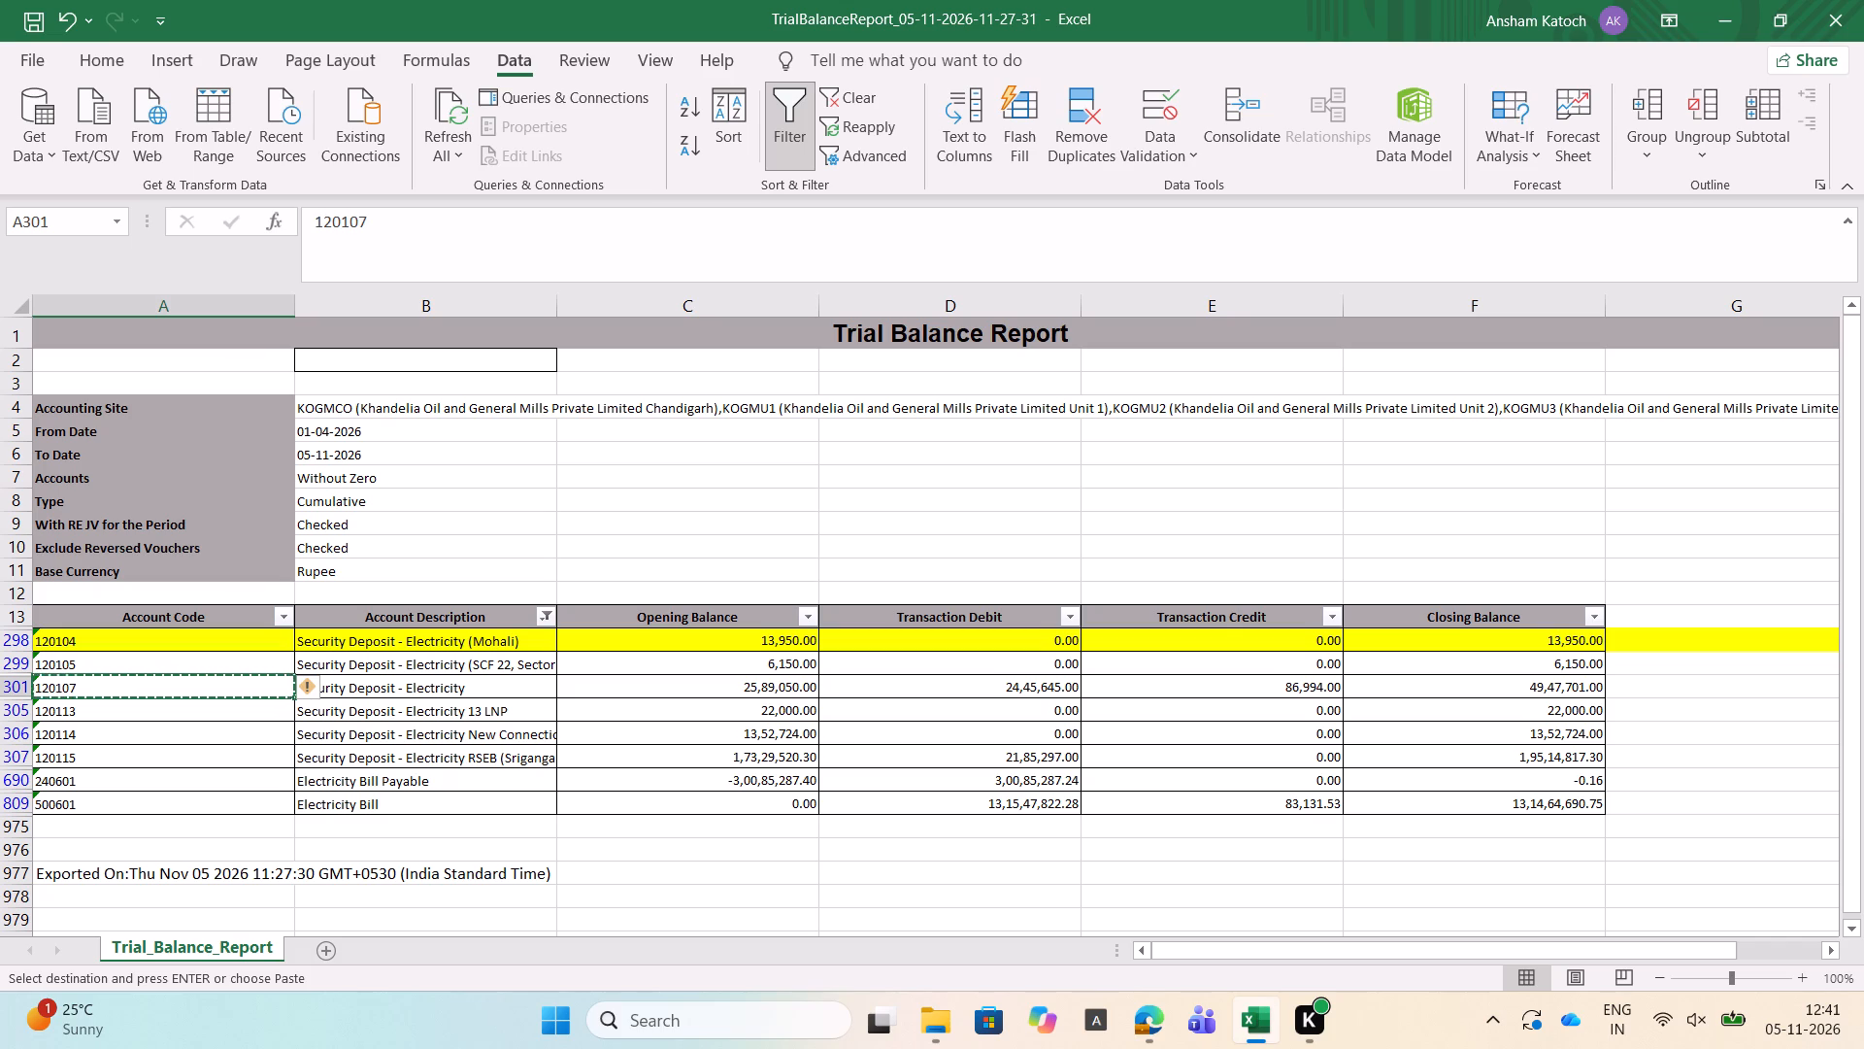
key("alt+Tab")
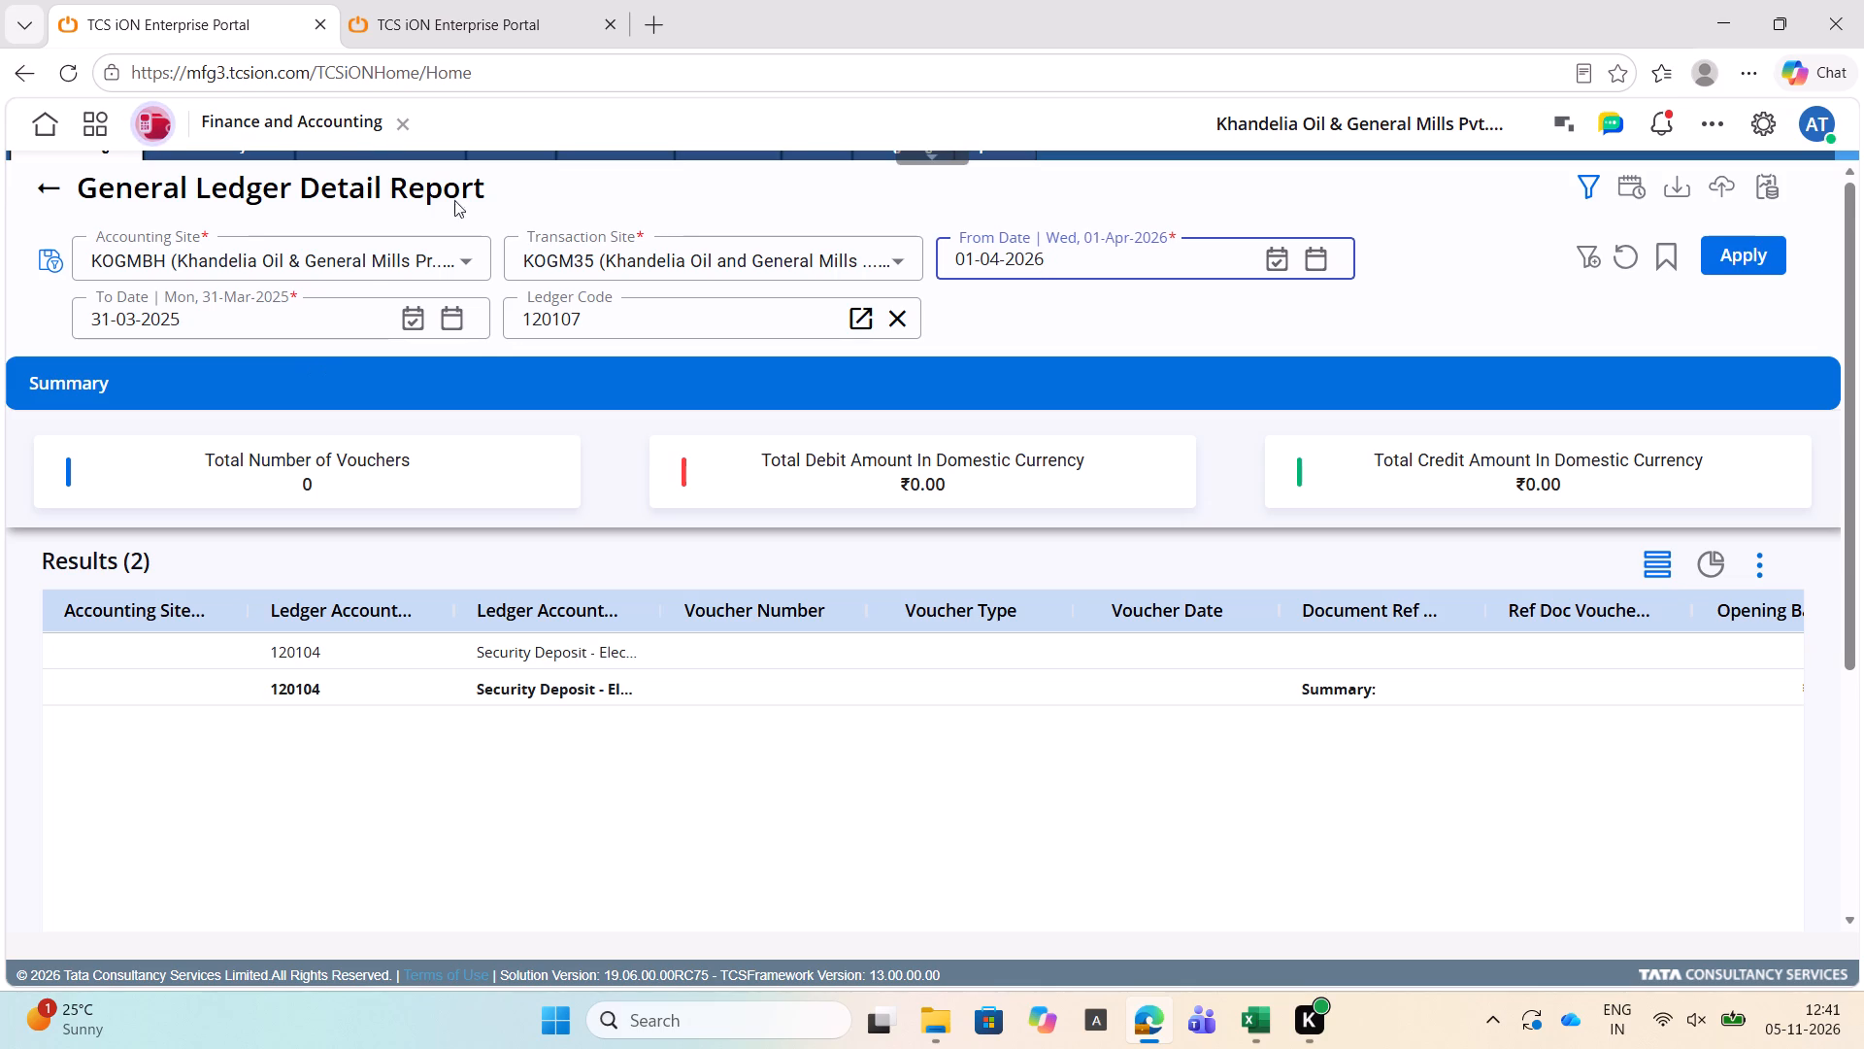
key("BackSpace")
key("5")
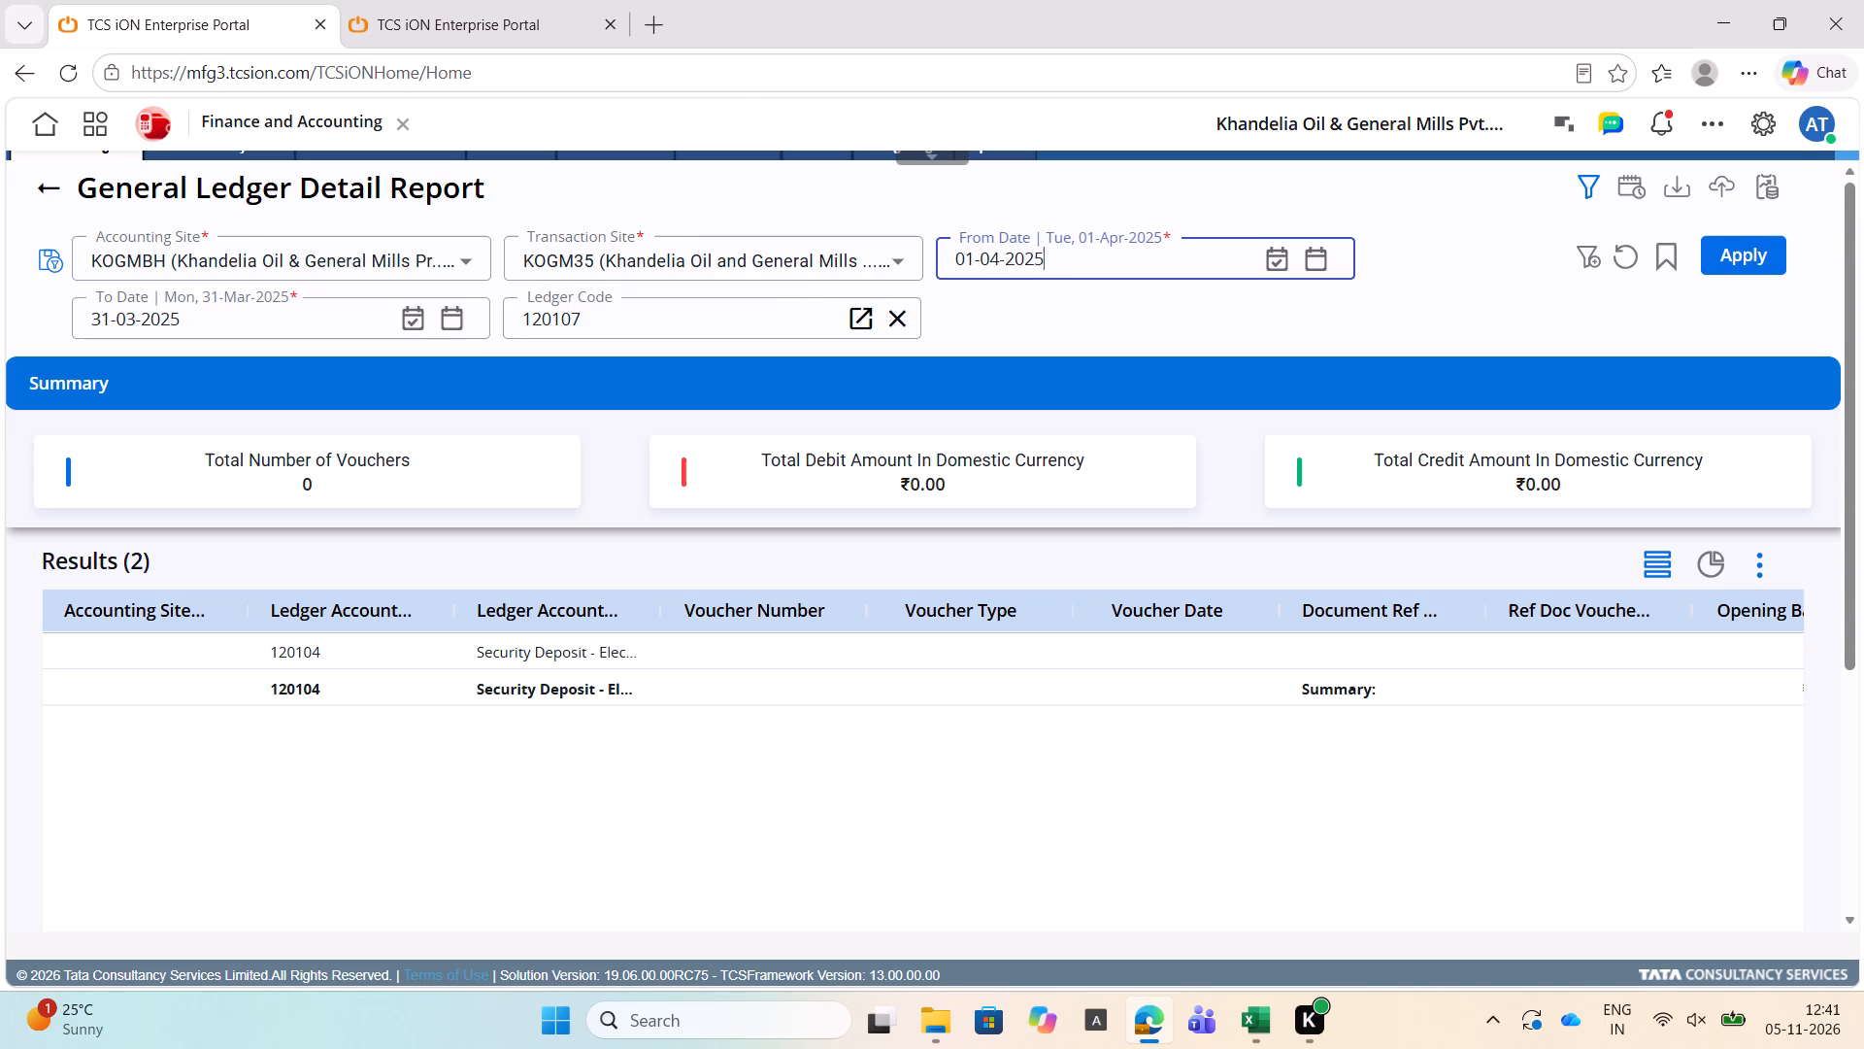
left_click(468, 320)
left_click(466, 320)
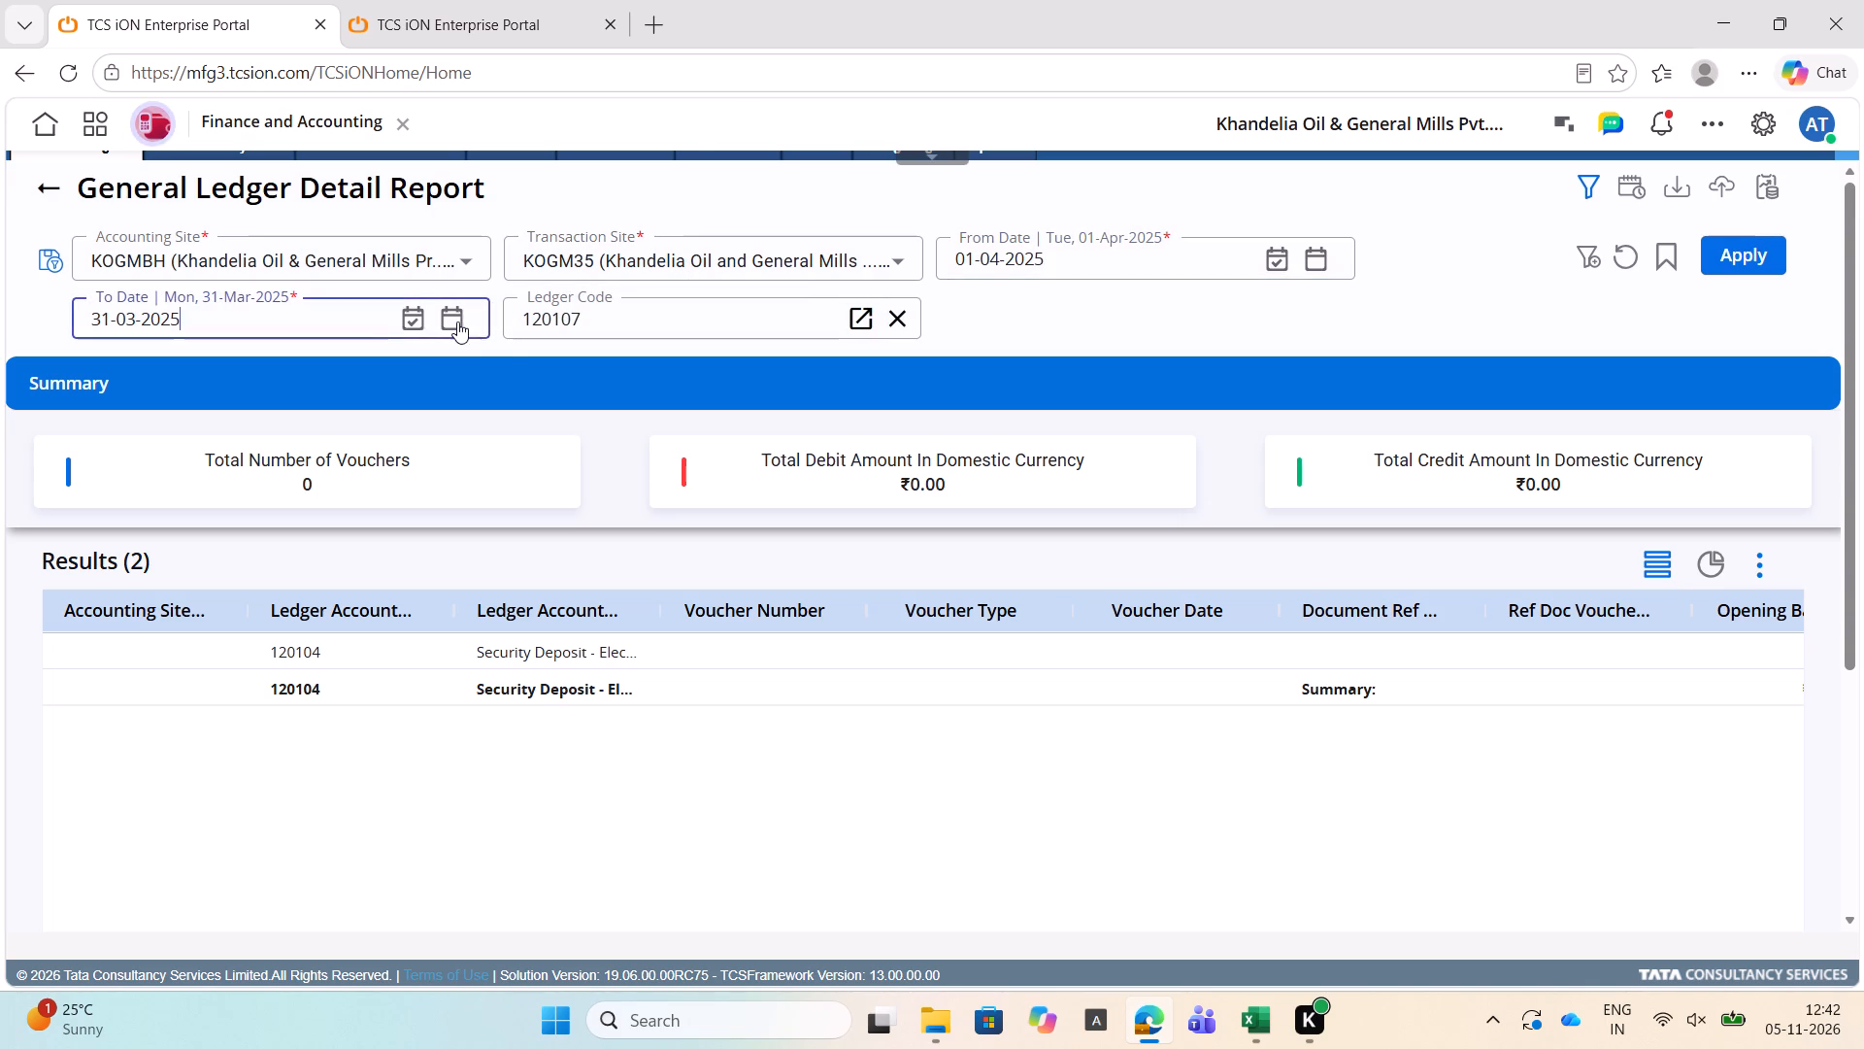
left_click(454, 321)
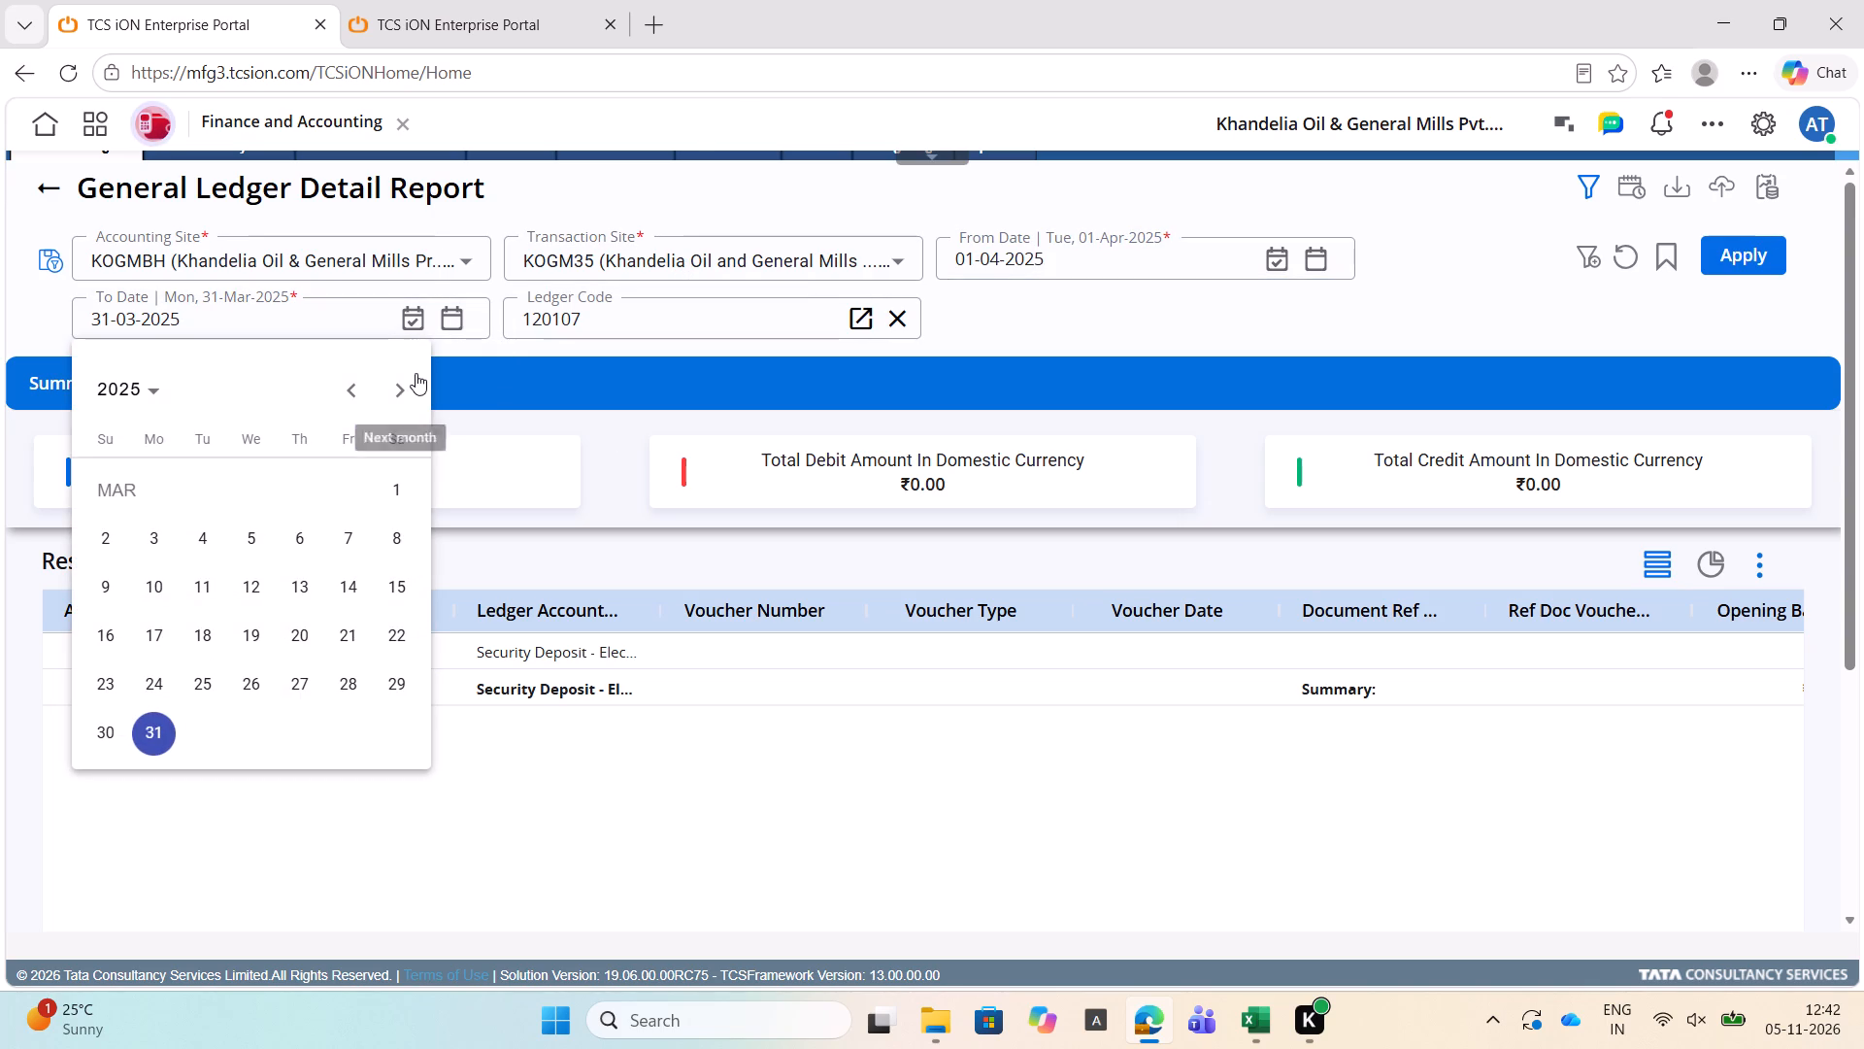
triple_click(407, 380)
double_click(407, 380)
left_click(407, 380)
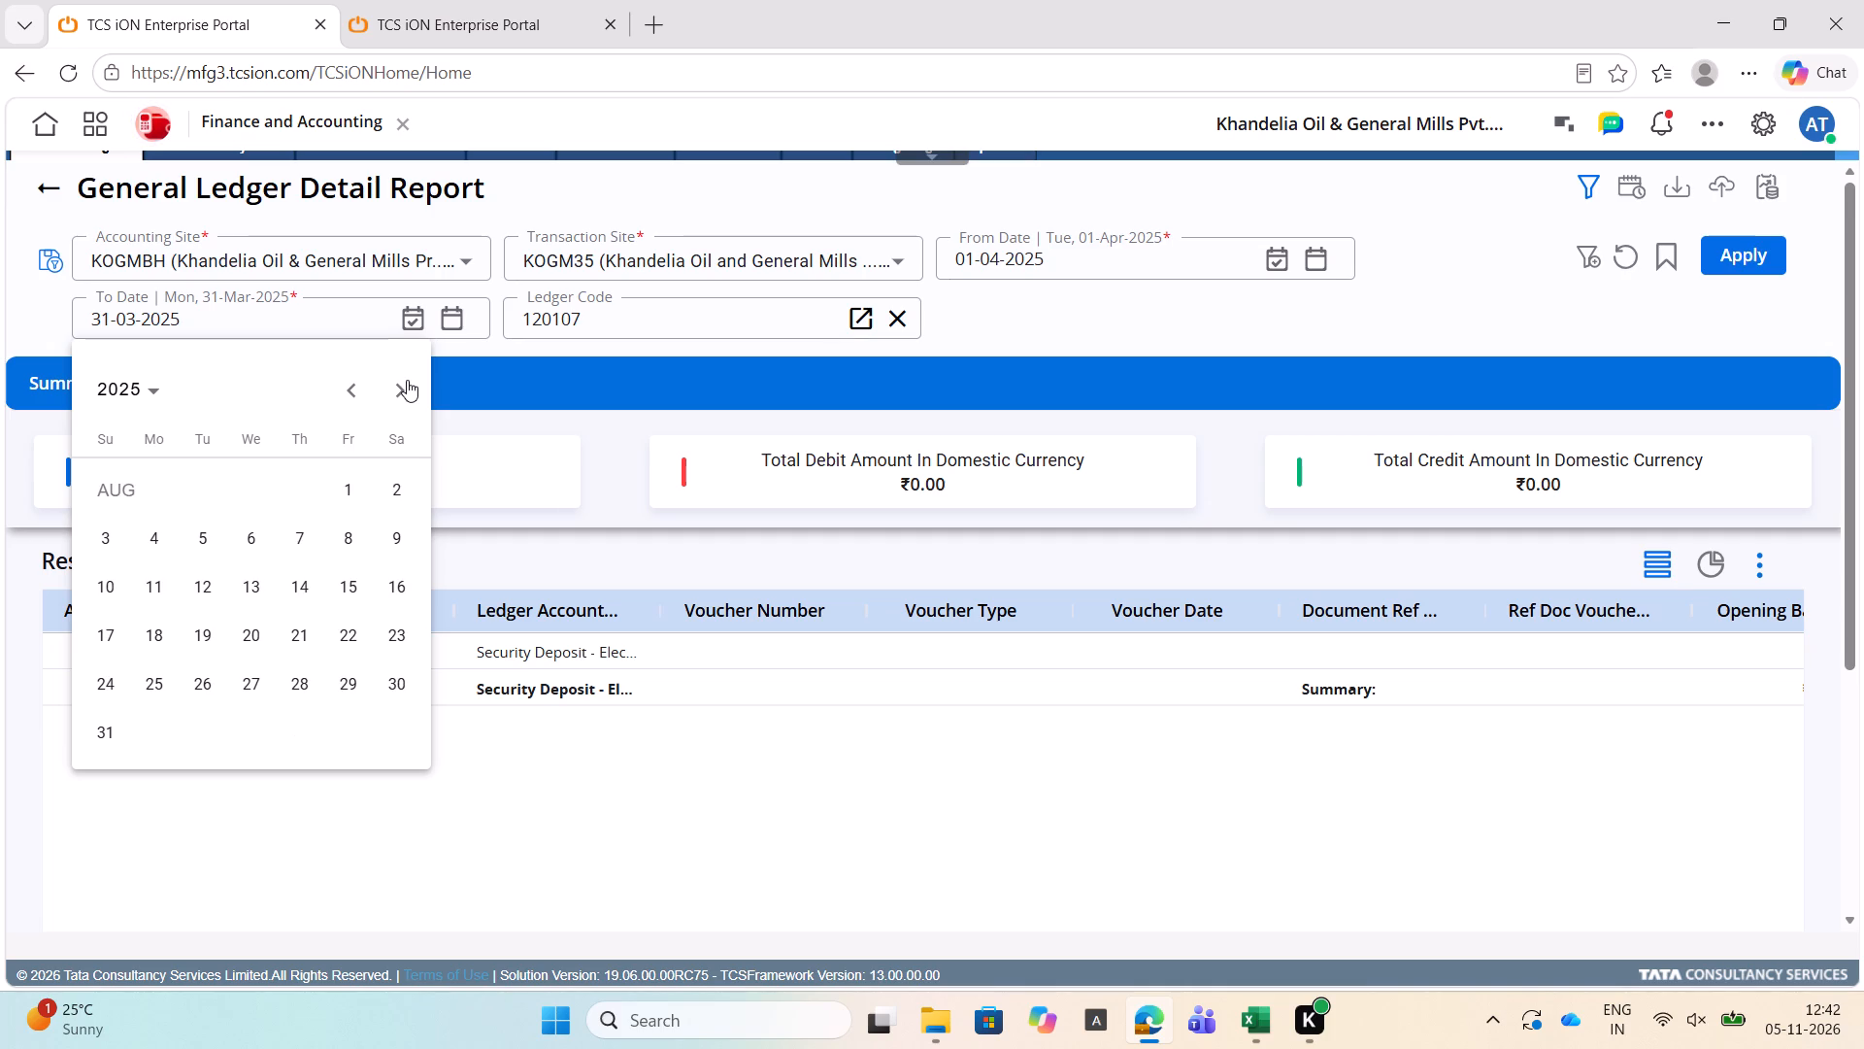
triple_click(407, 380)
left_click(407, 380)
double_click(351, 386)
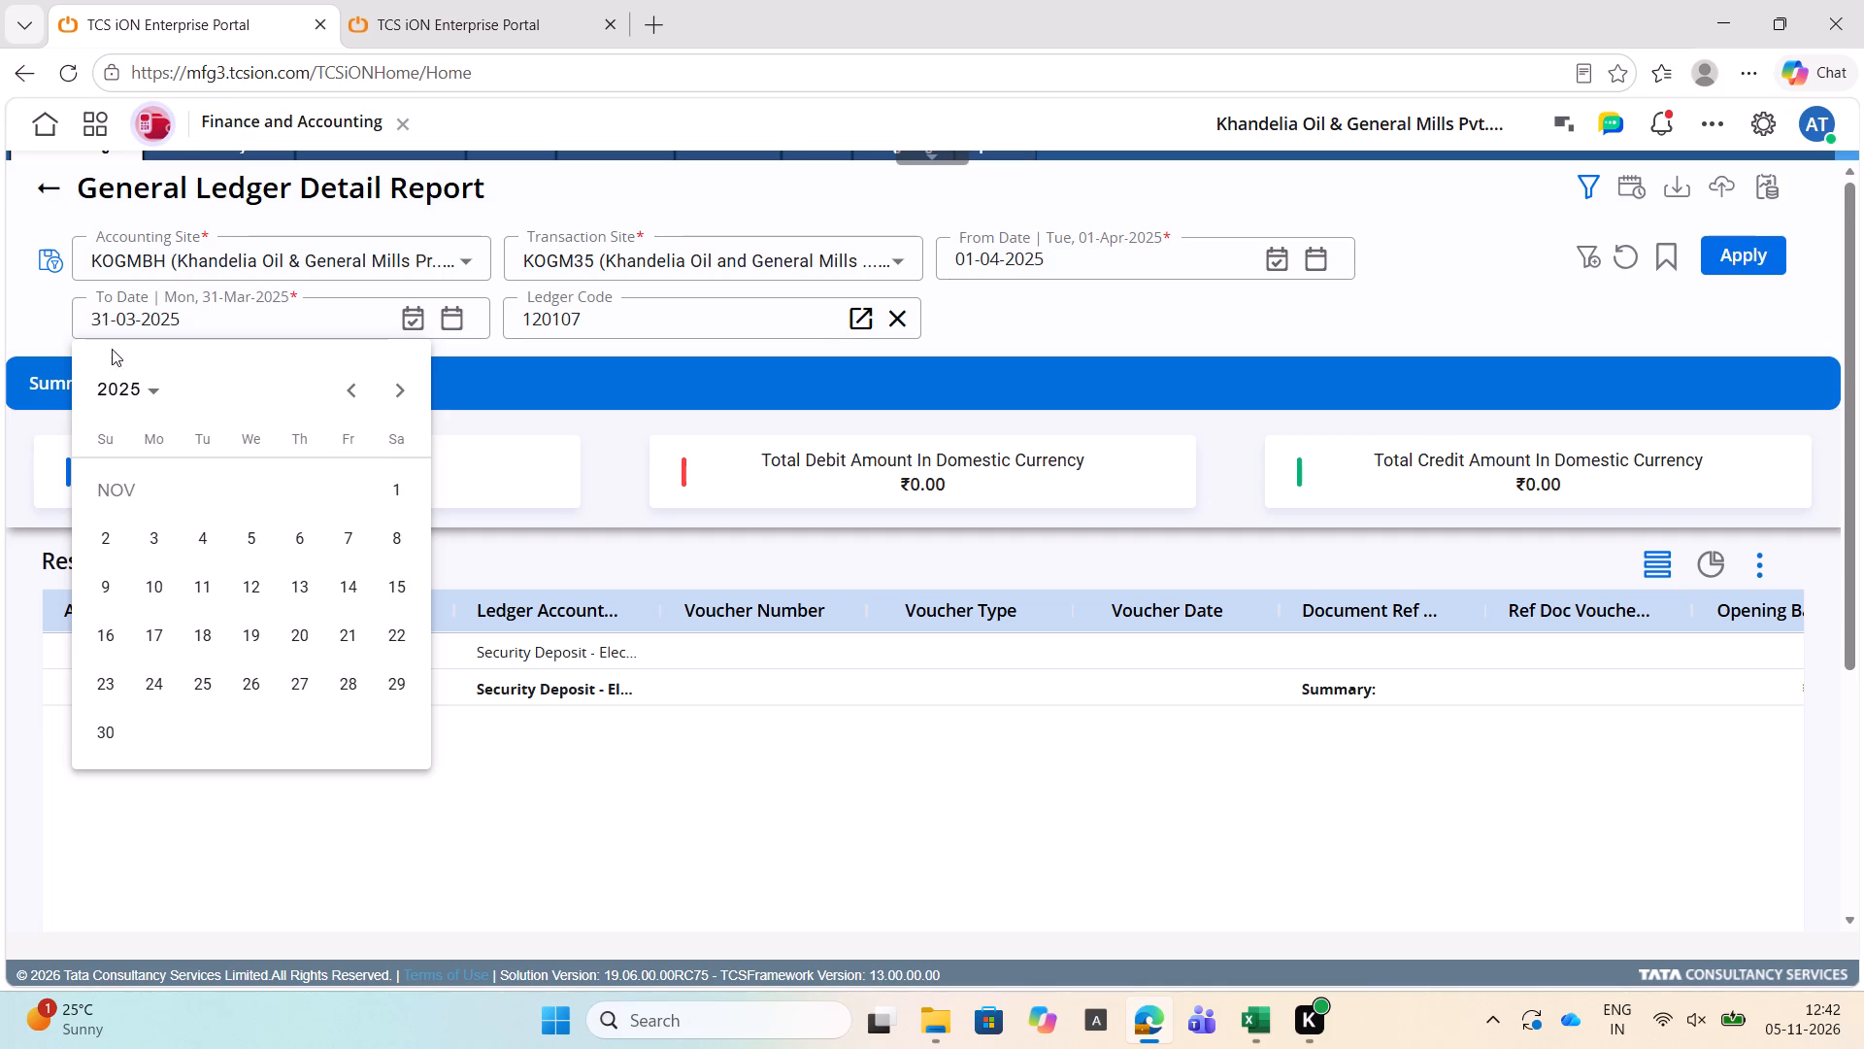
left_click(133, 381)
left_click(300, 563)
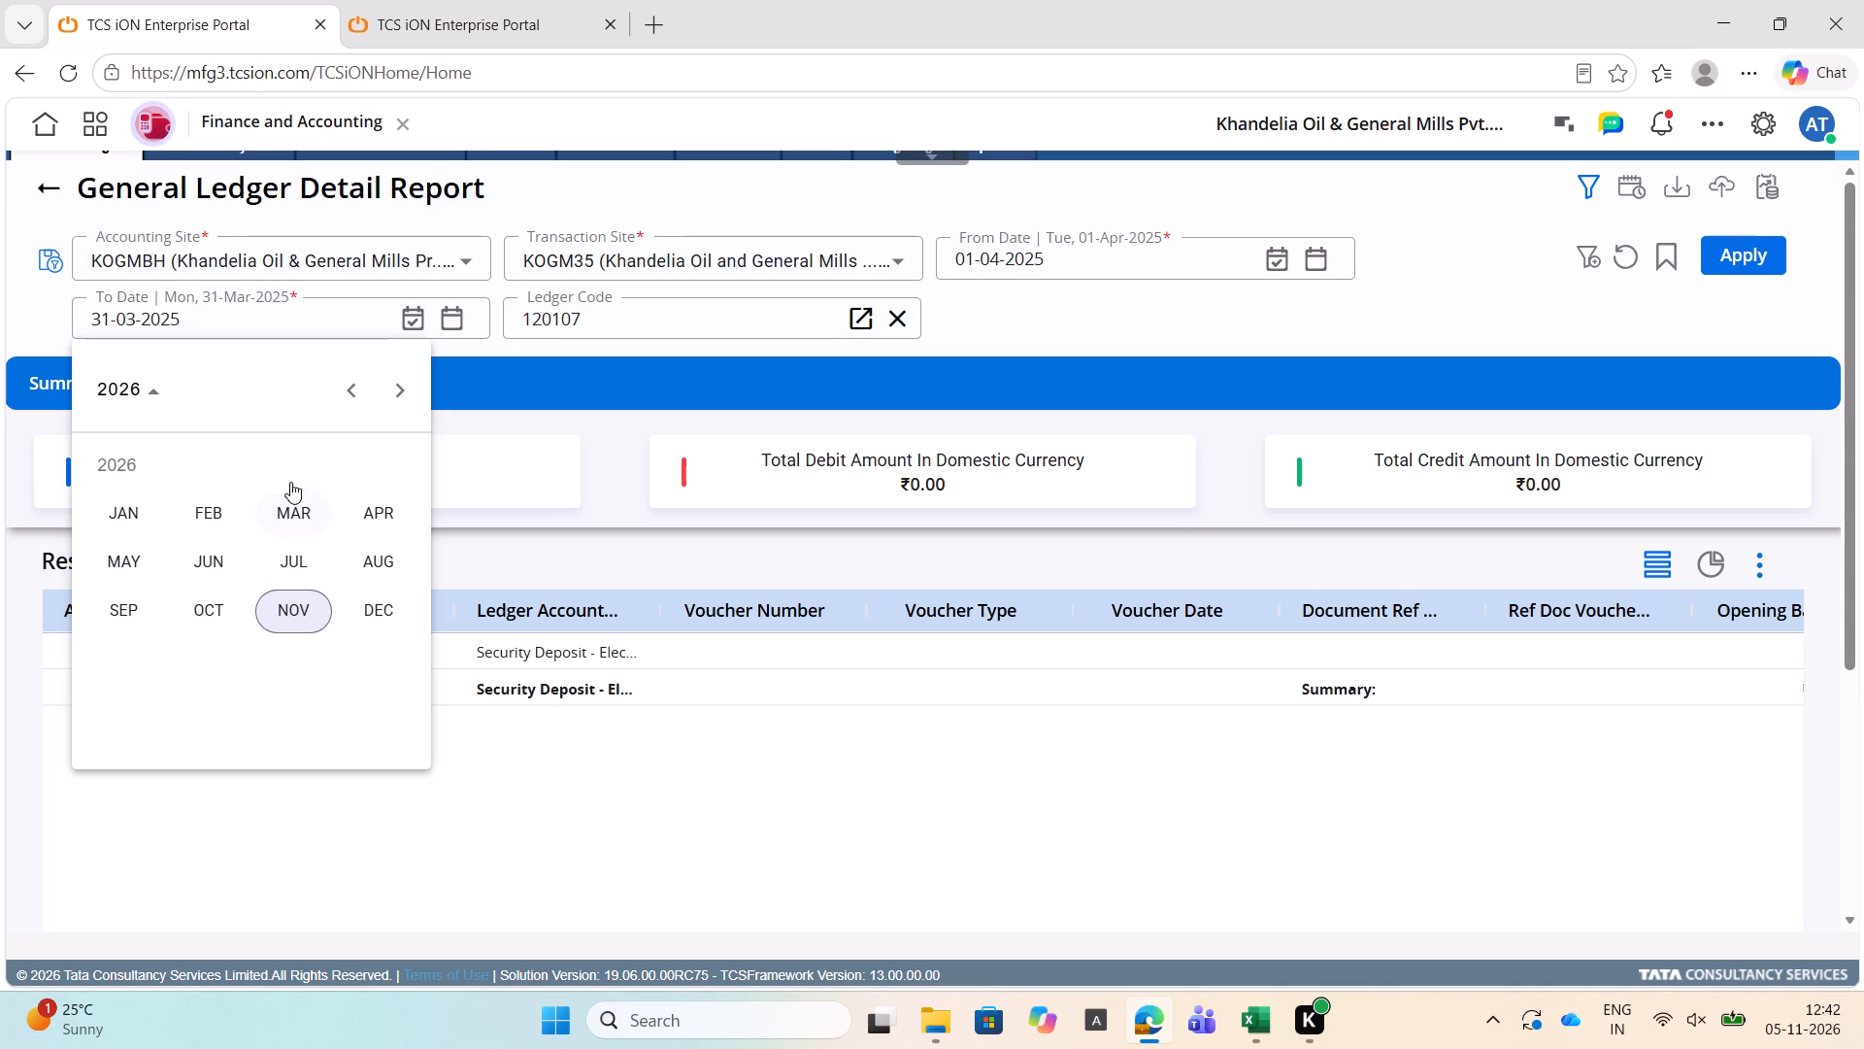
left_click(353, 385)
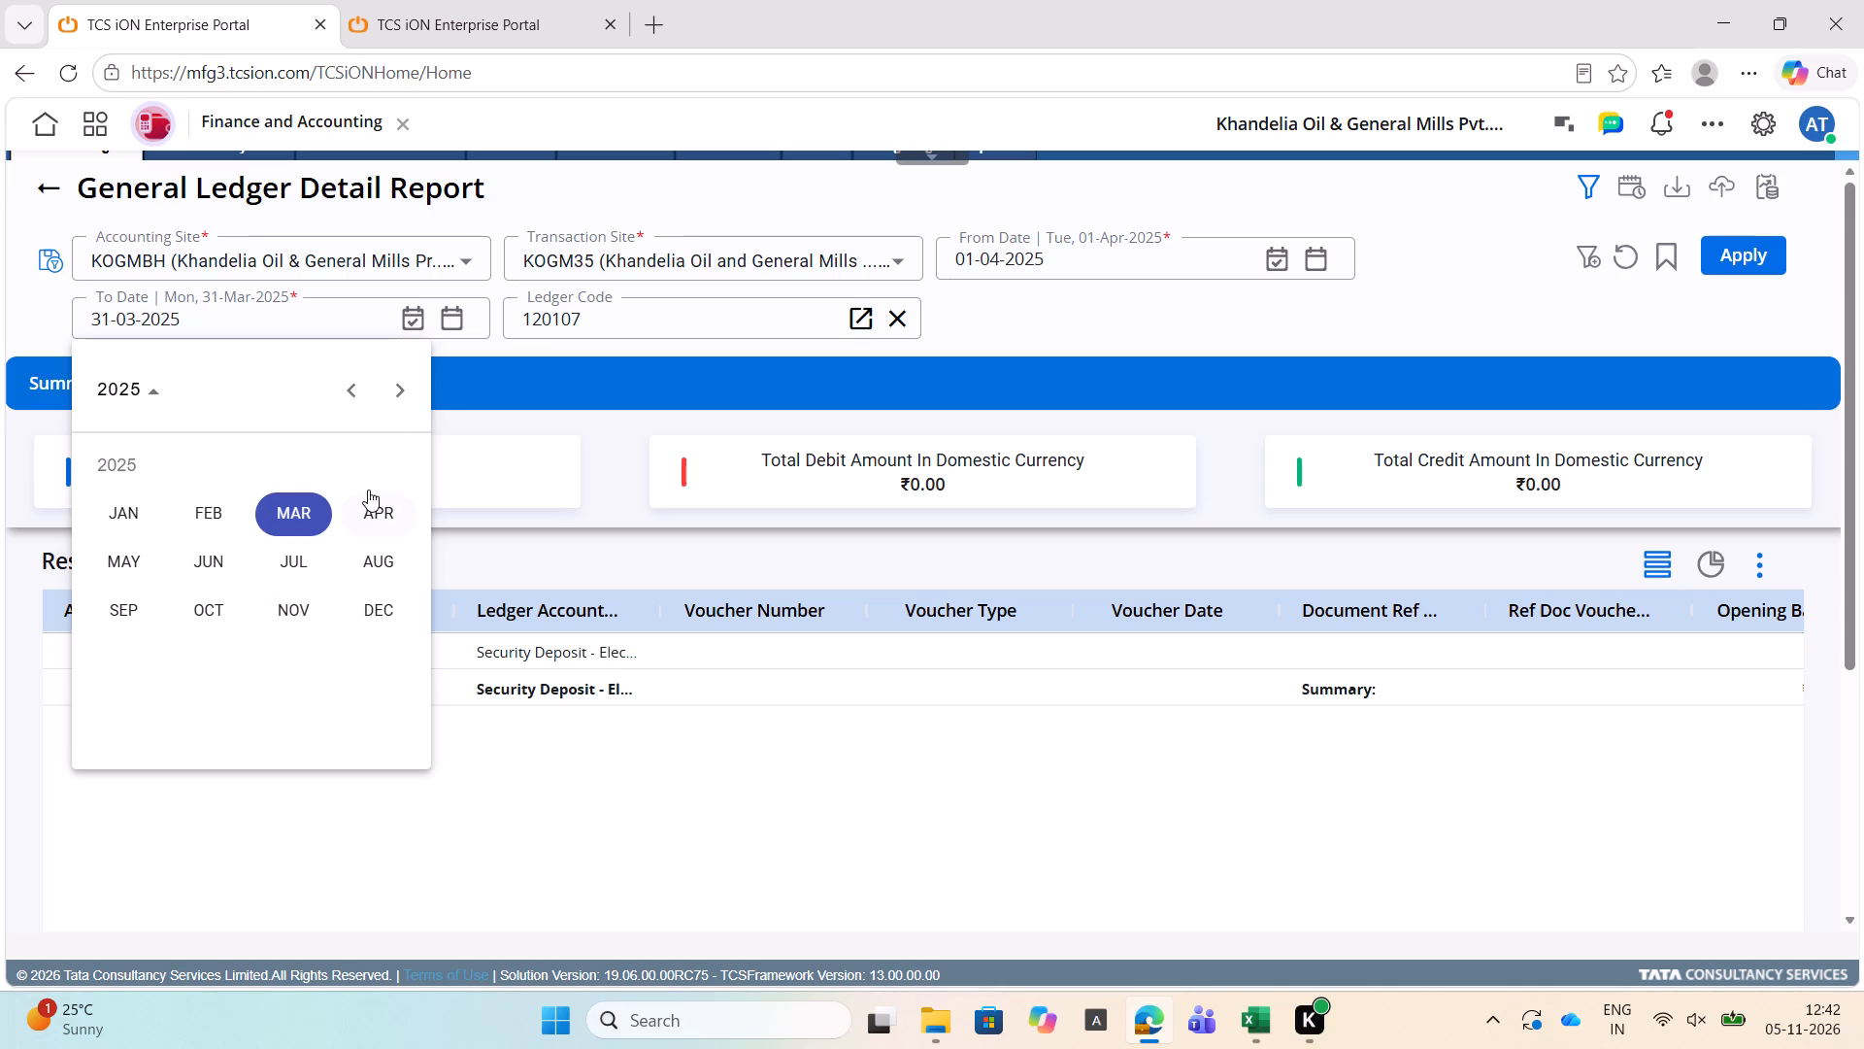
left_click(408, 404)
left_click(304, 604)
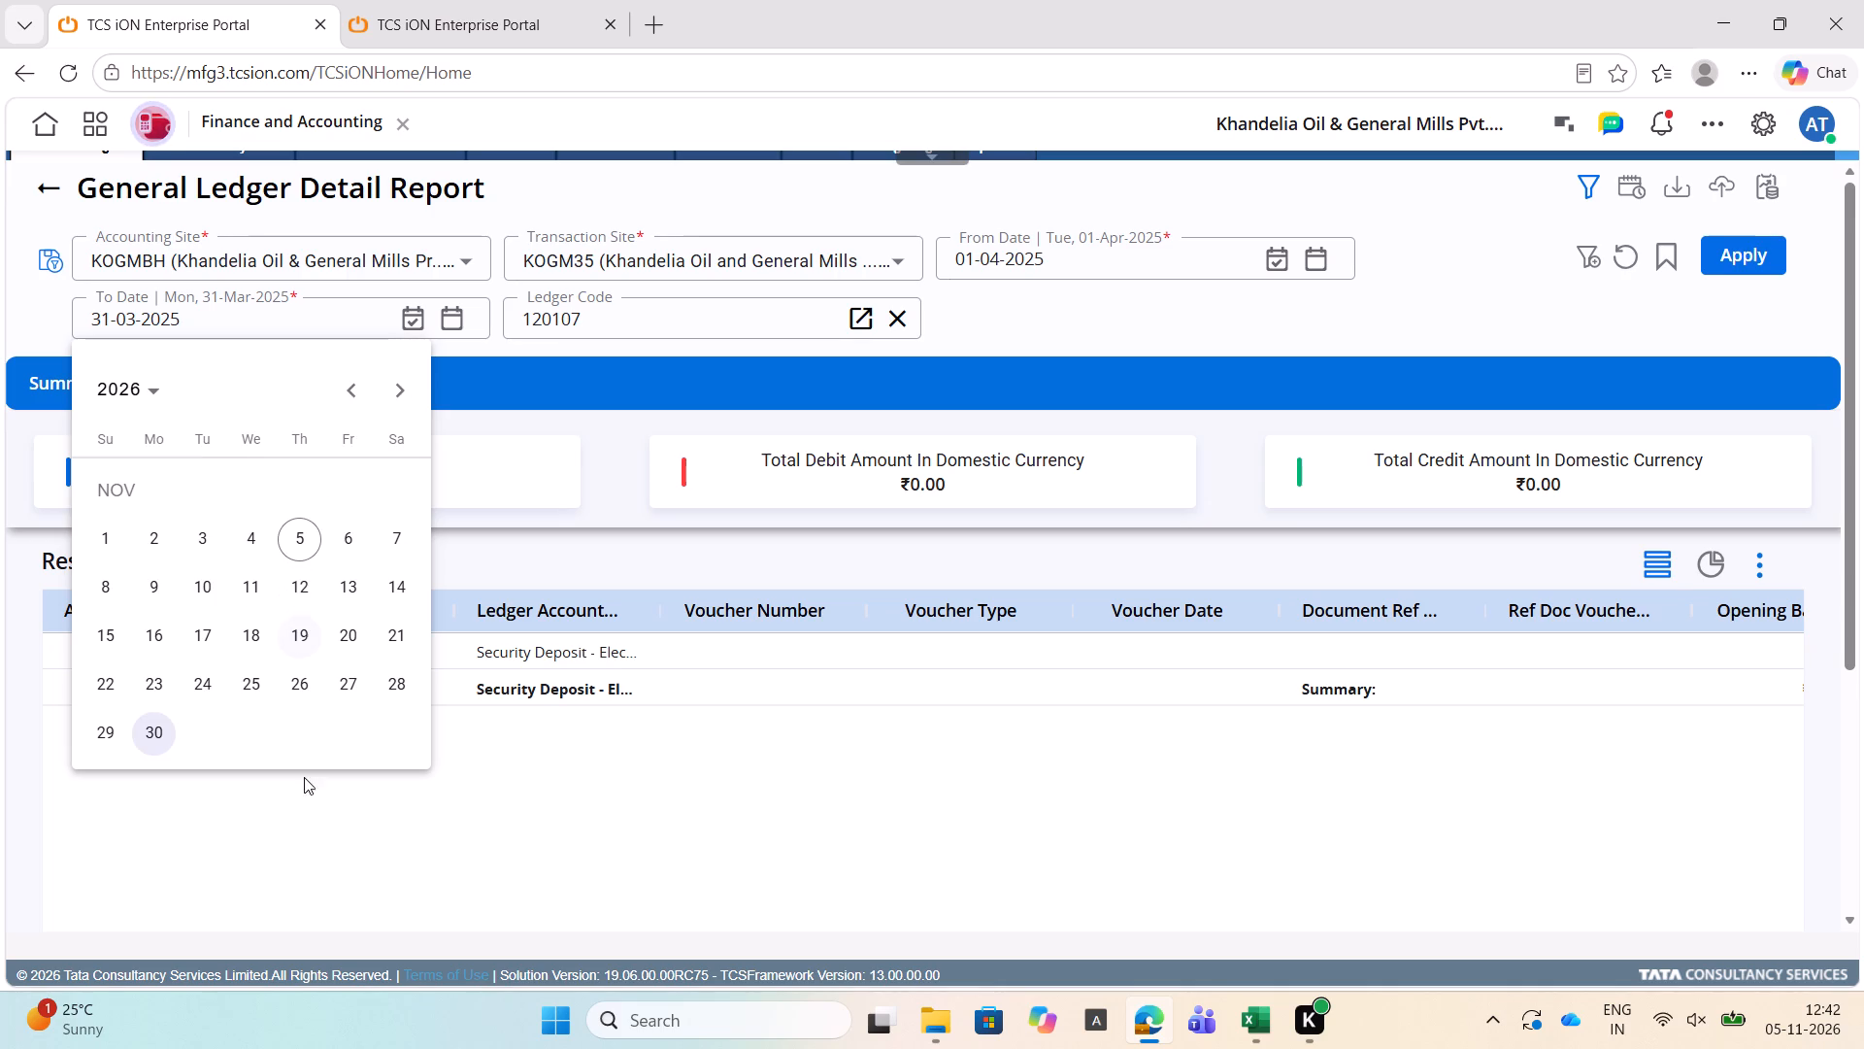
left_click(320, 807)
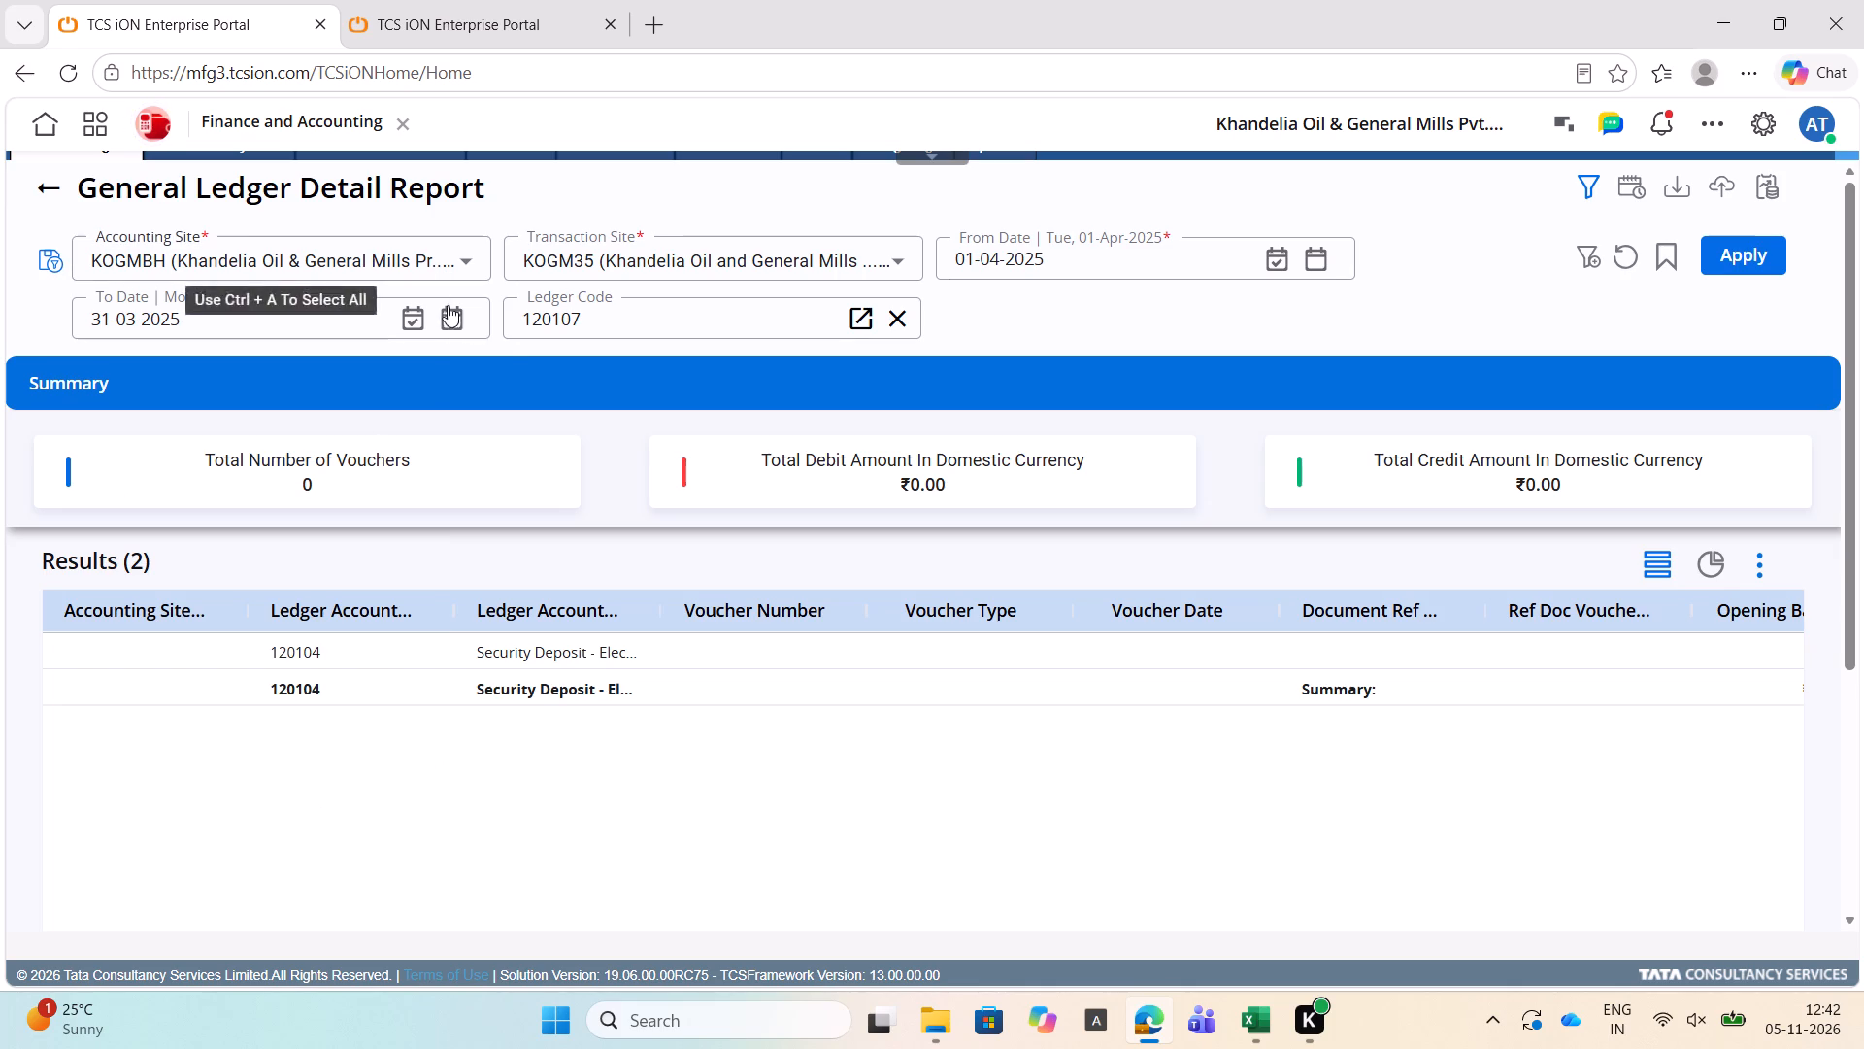
Clear the report's To Date and set it to 05-11-2026.
left_click(239, 322)
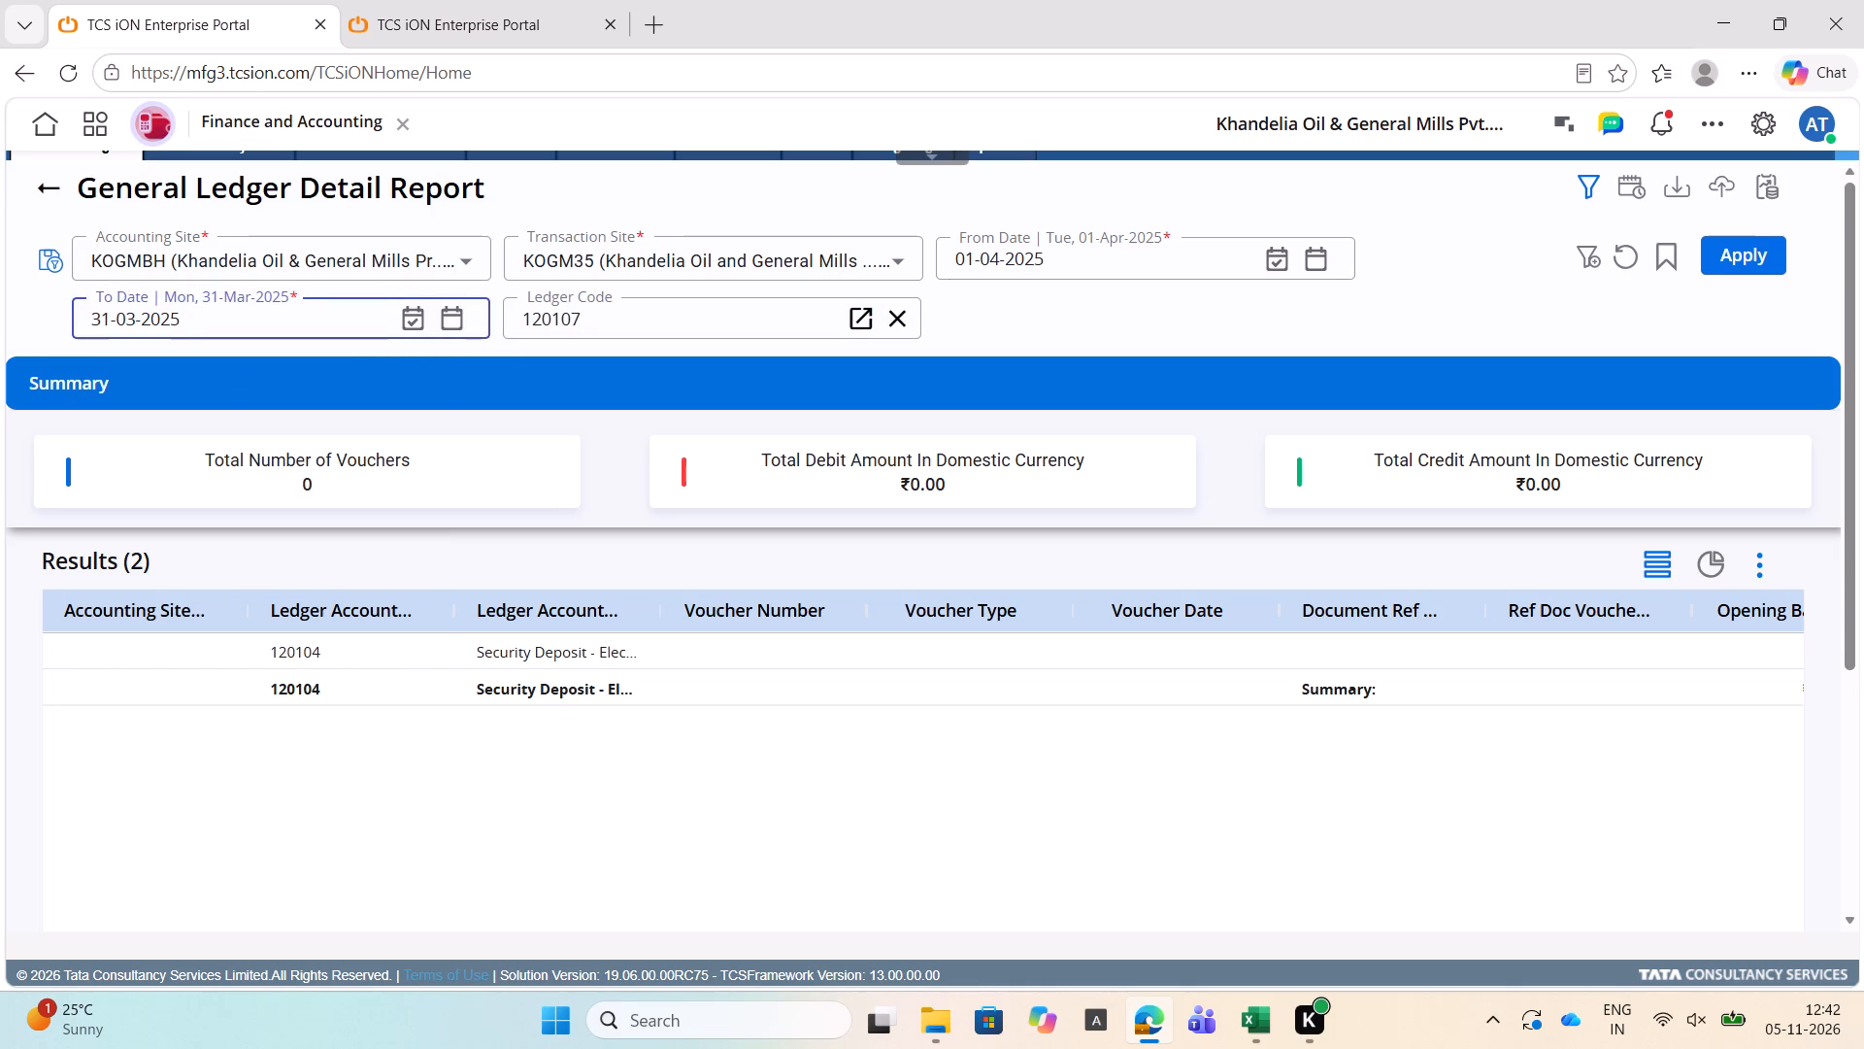
key("BackSpace")
key("BackSpace")
key("BackSpace")
key("BackSpace")
key("BackSpace")
key("BackSpace")
key("BackSpace")
key("BackSpace")
key("BackSpace")
key("BackSpace")
key("BackSpace")
key("BackSpace")
key("BackSpace")
key("BackSpace")
key("BackSpace")
key("BackSpace")
key("BackSpace")
key("BackSpace")
key("BackSpace")
key("BackSpace")
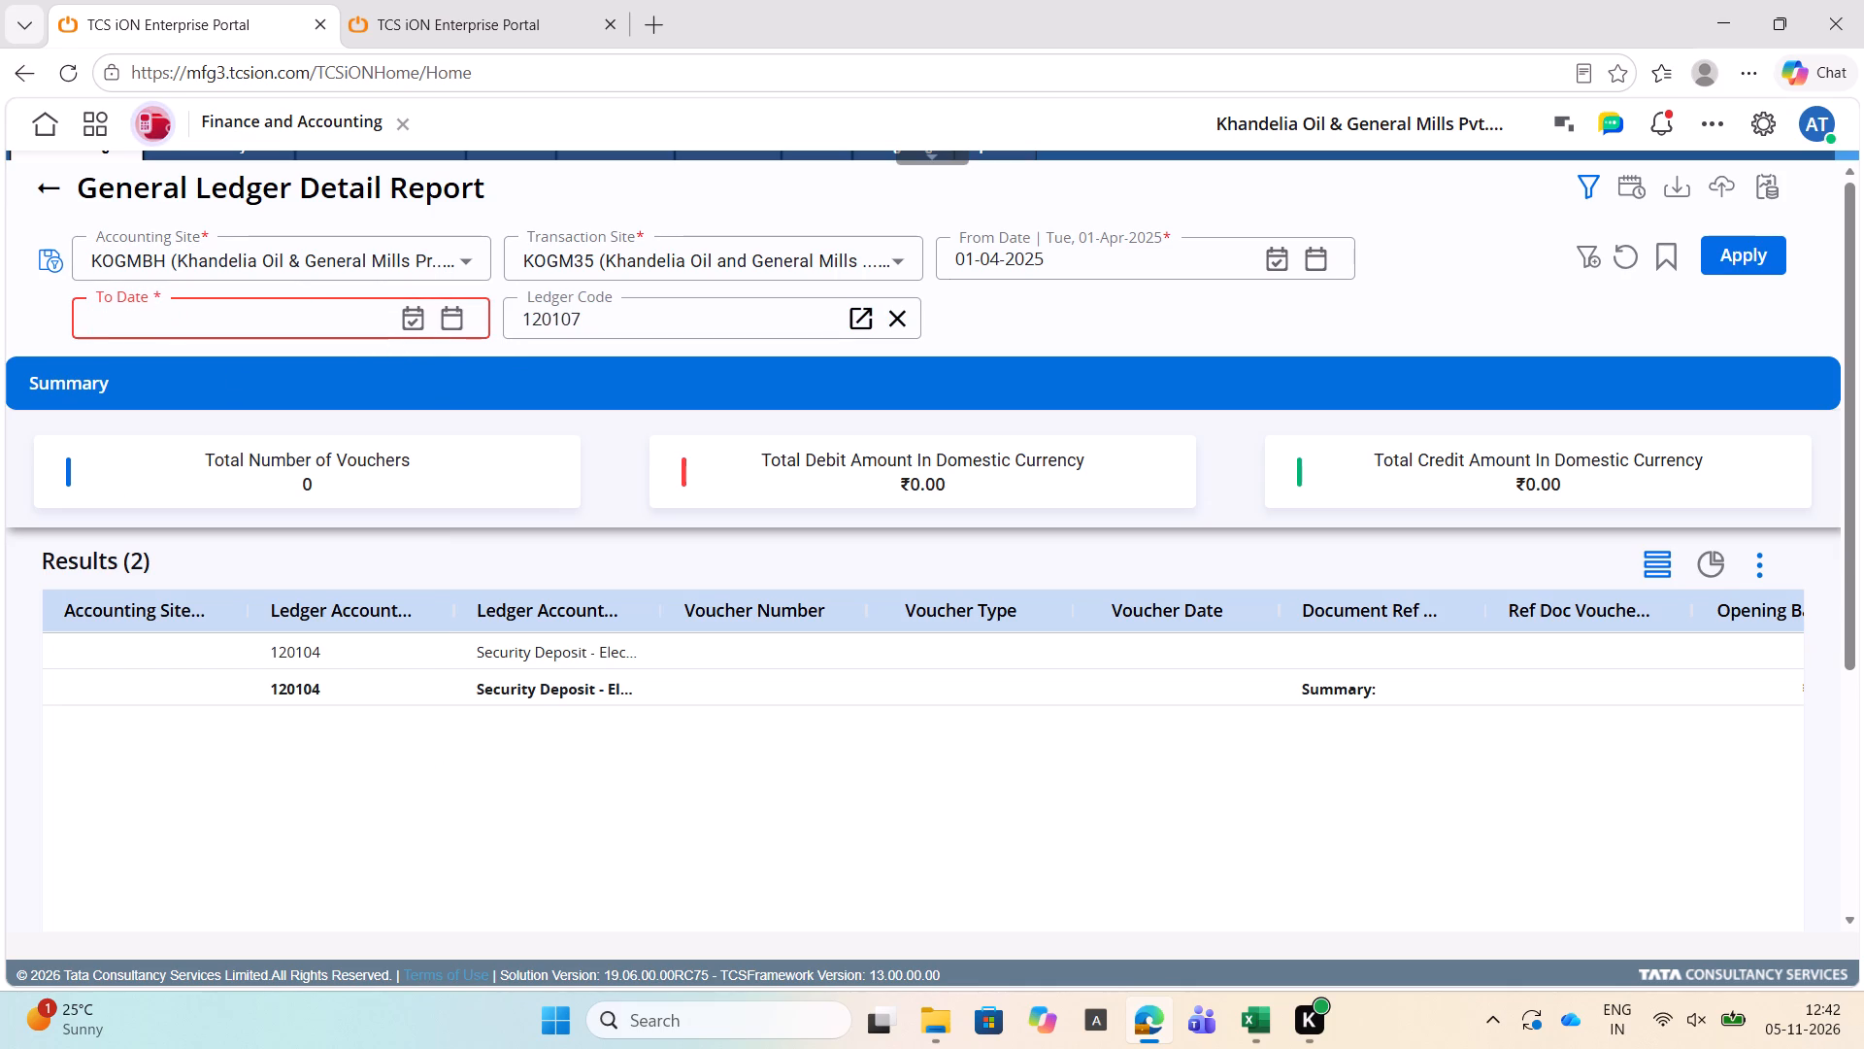
type("05-11-2")
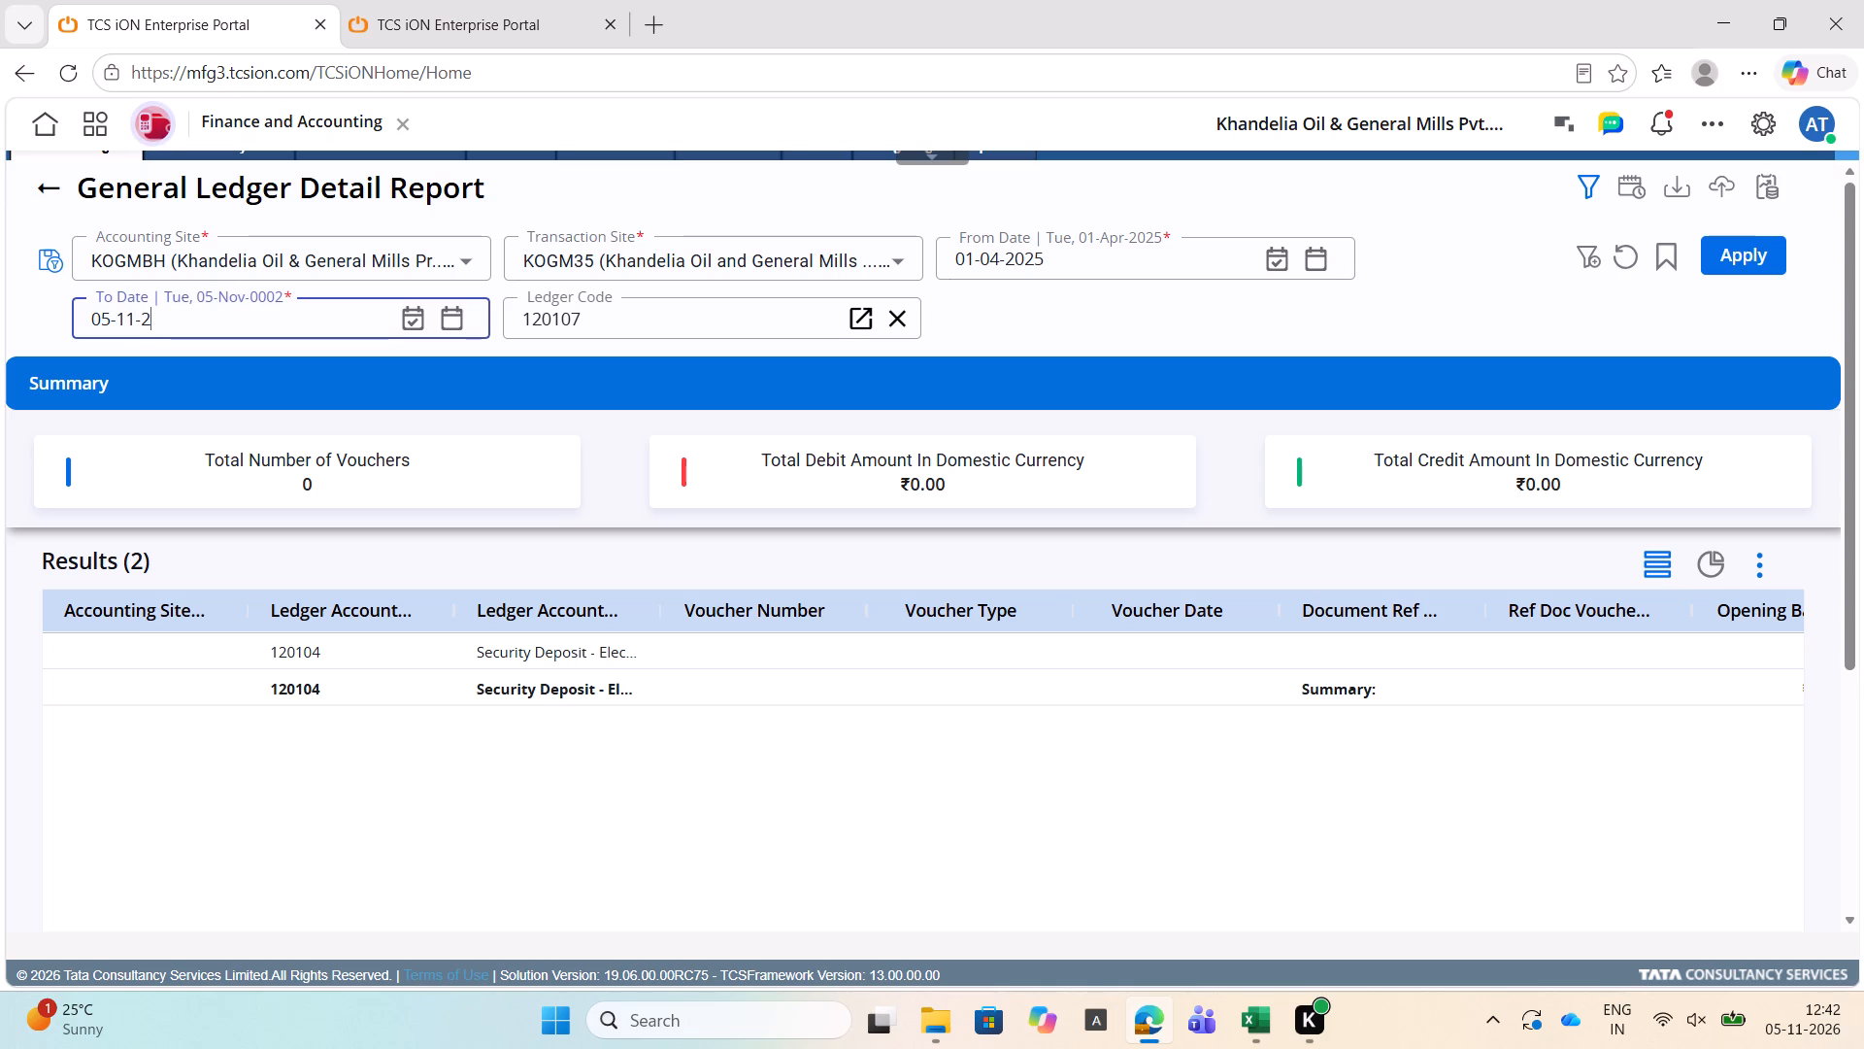
type("026")
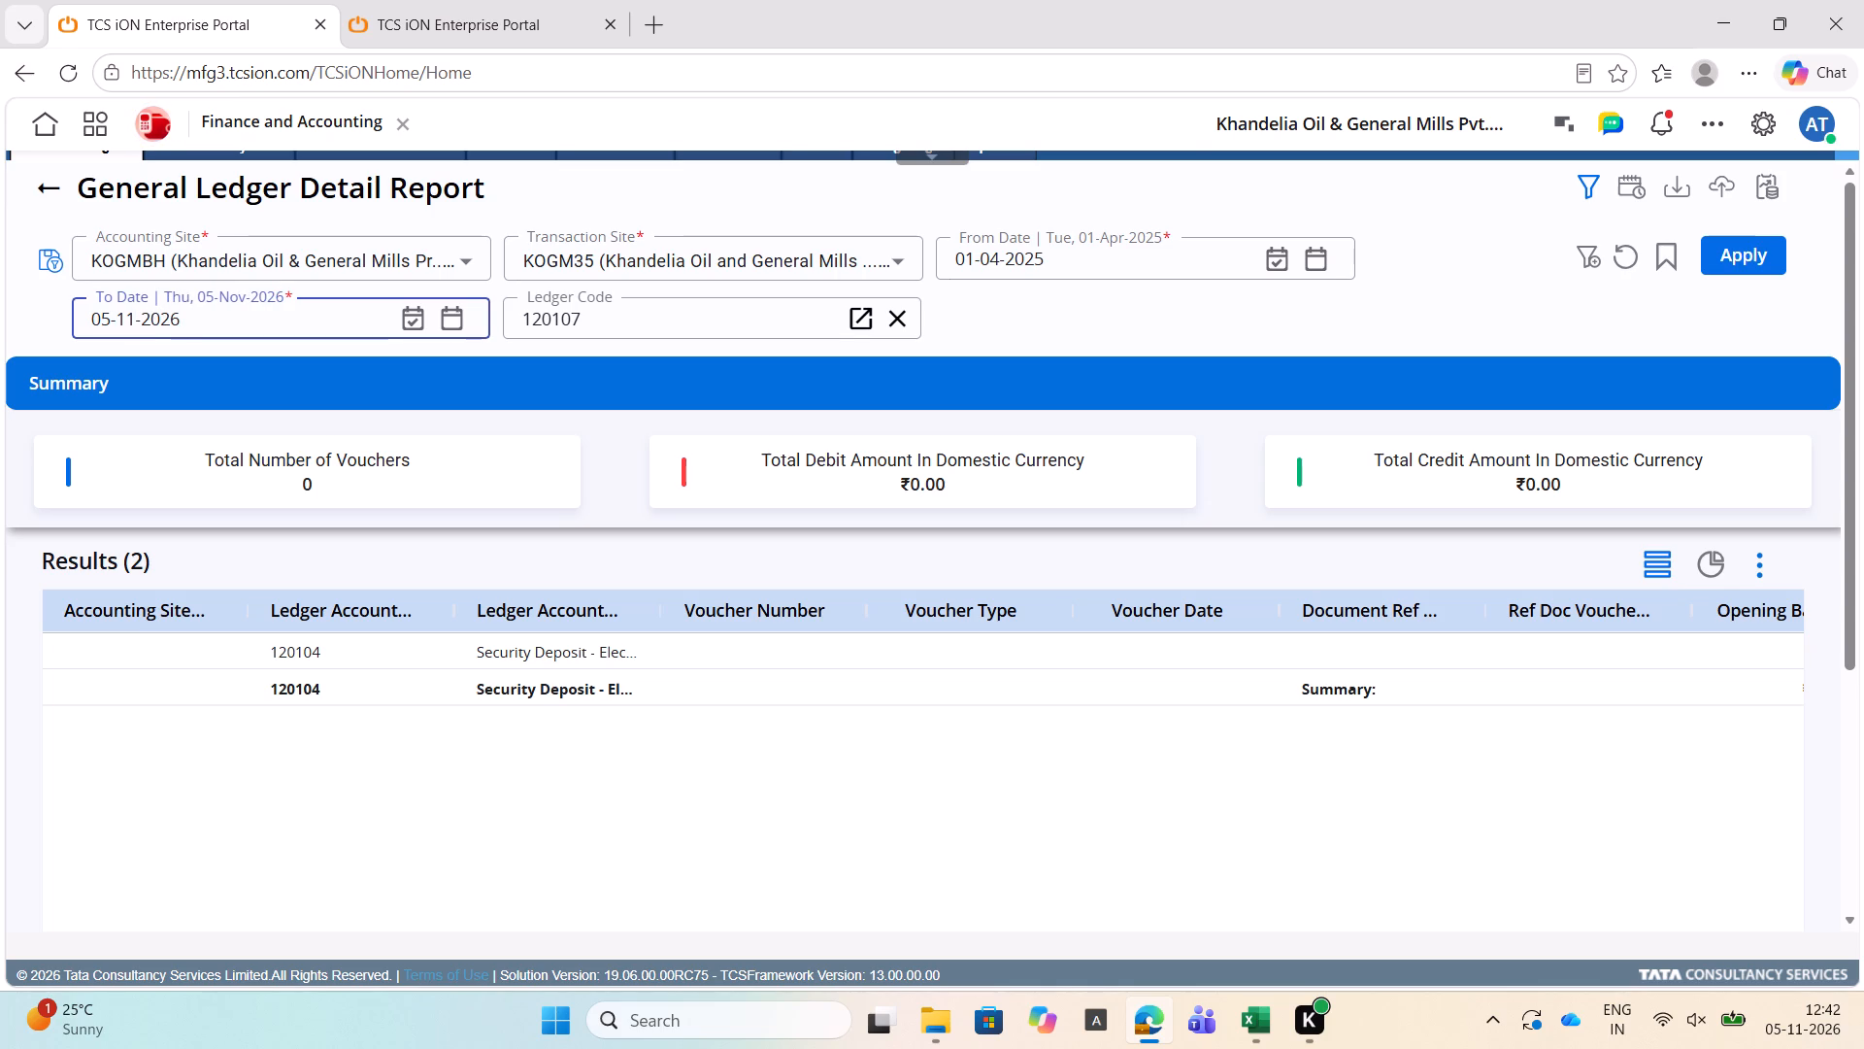
Select the matching ledger 120107 (Security Deposit - Electricity) and try to apply the report filters.
left_click(658, 331)
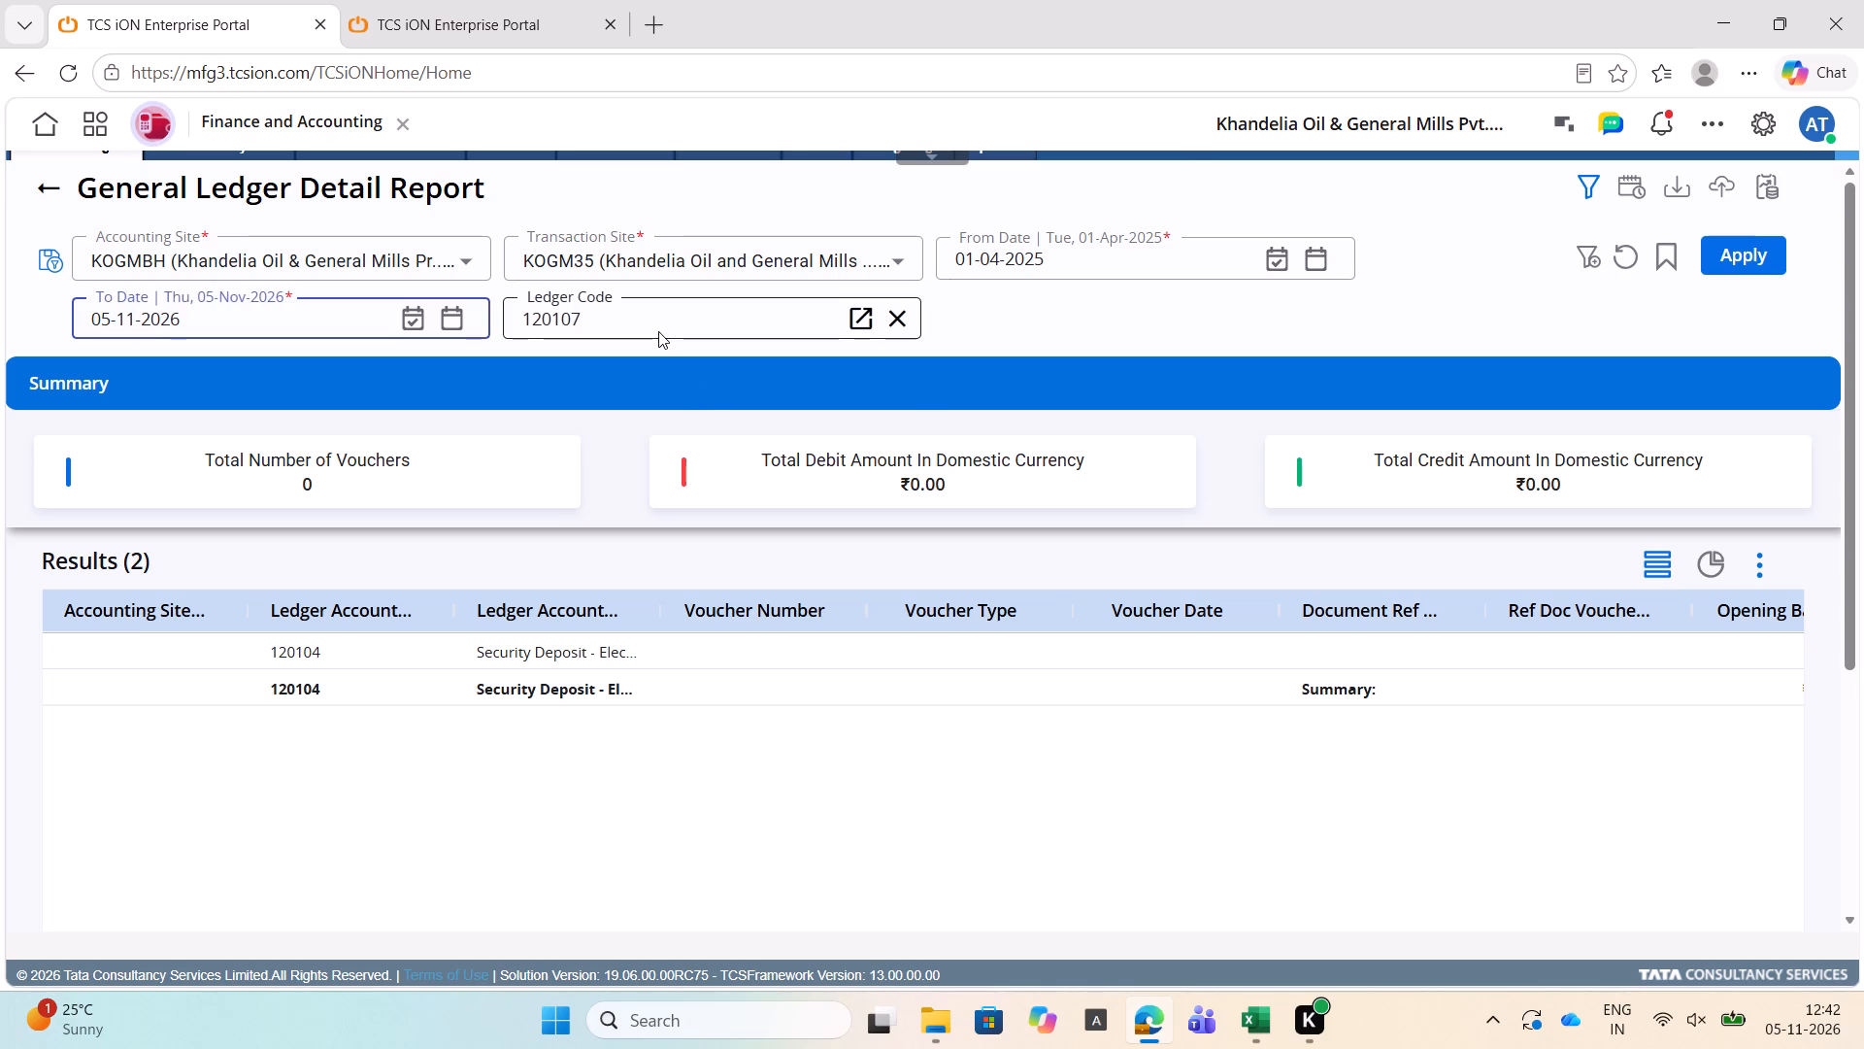
left_click(654, 380)
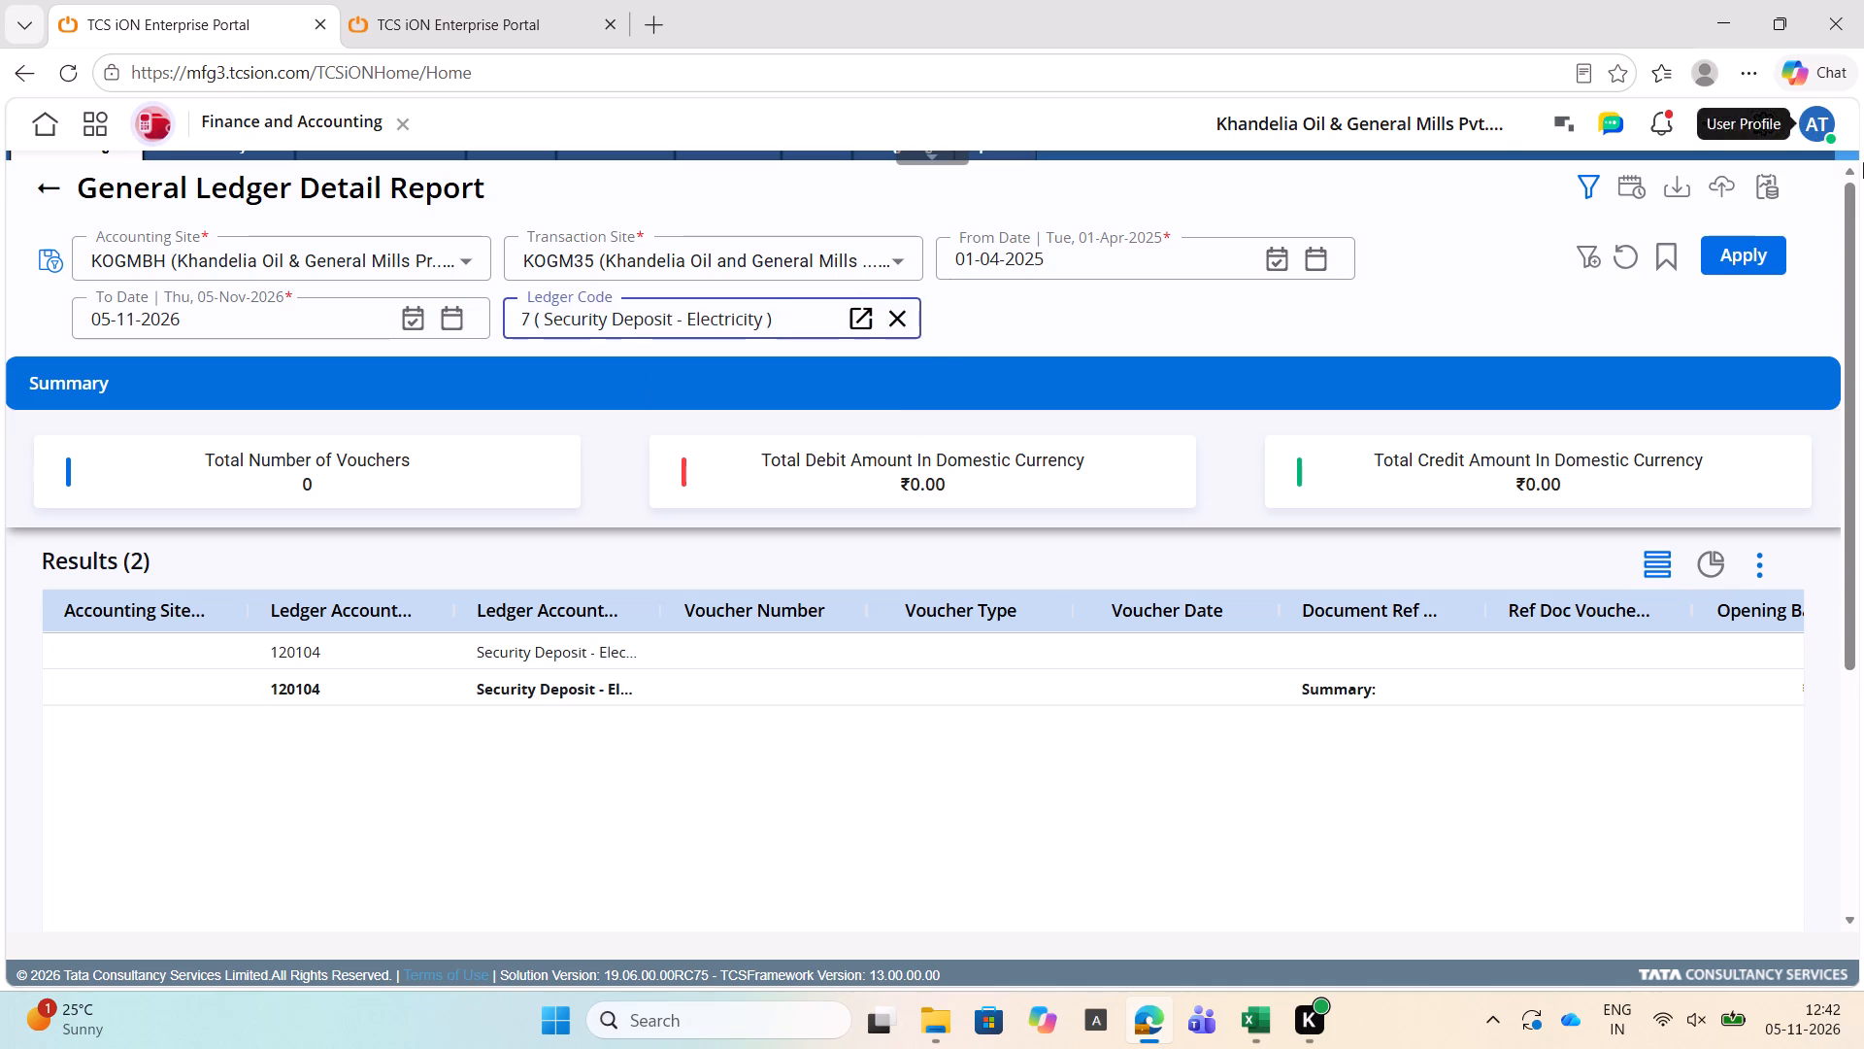
left_click(1701, 238)
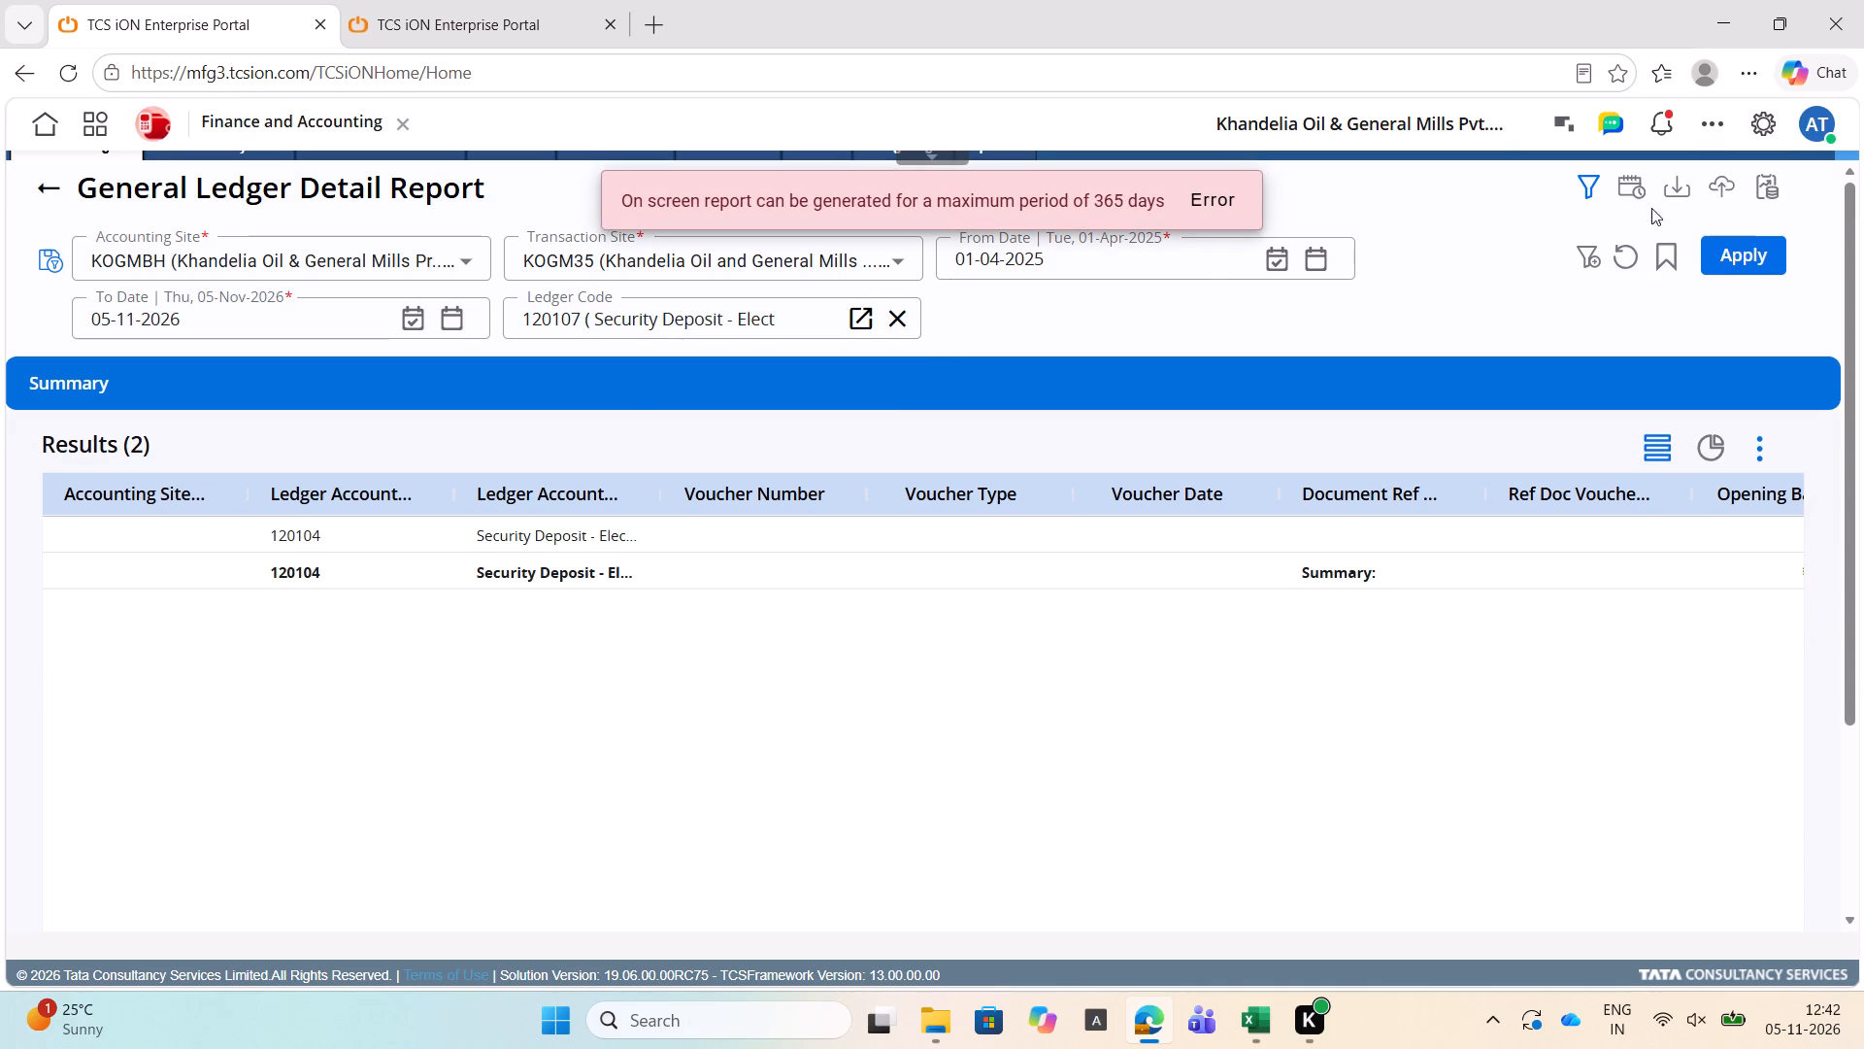
Export the general ledger detail report directly as XLS using the All Columns Template.
left_click(1679, 184)
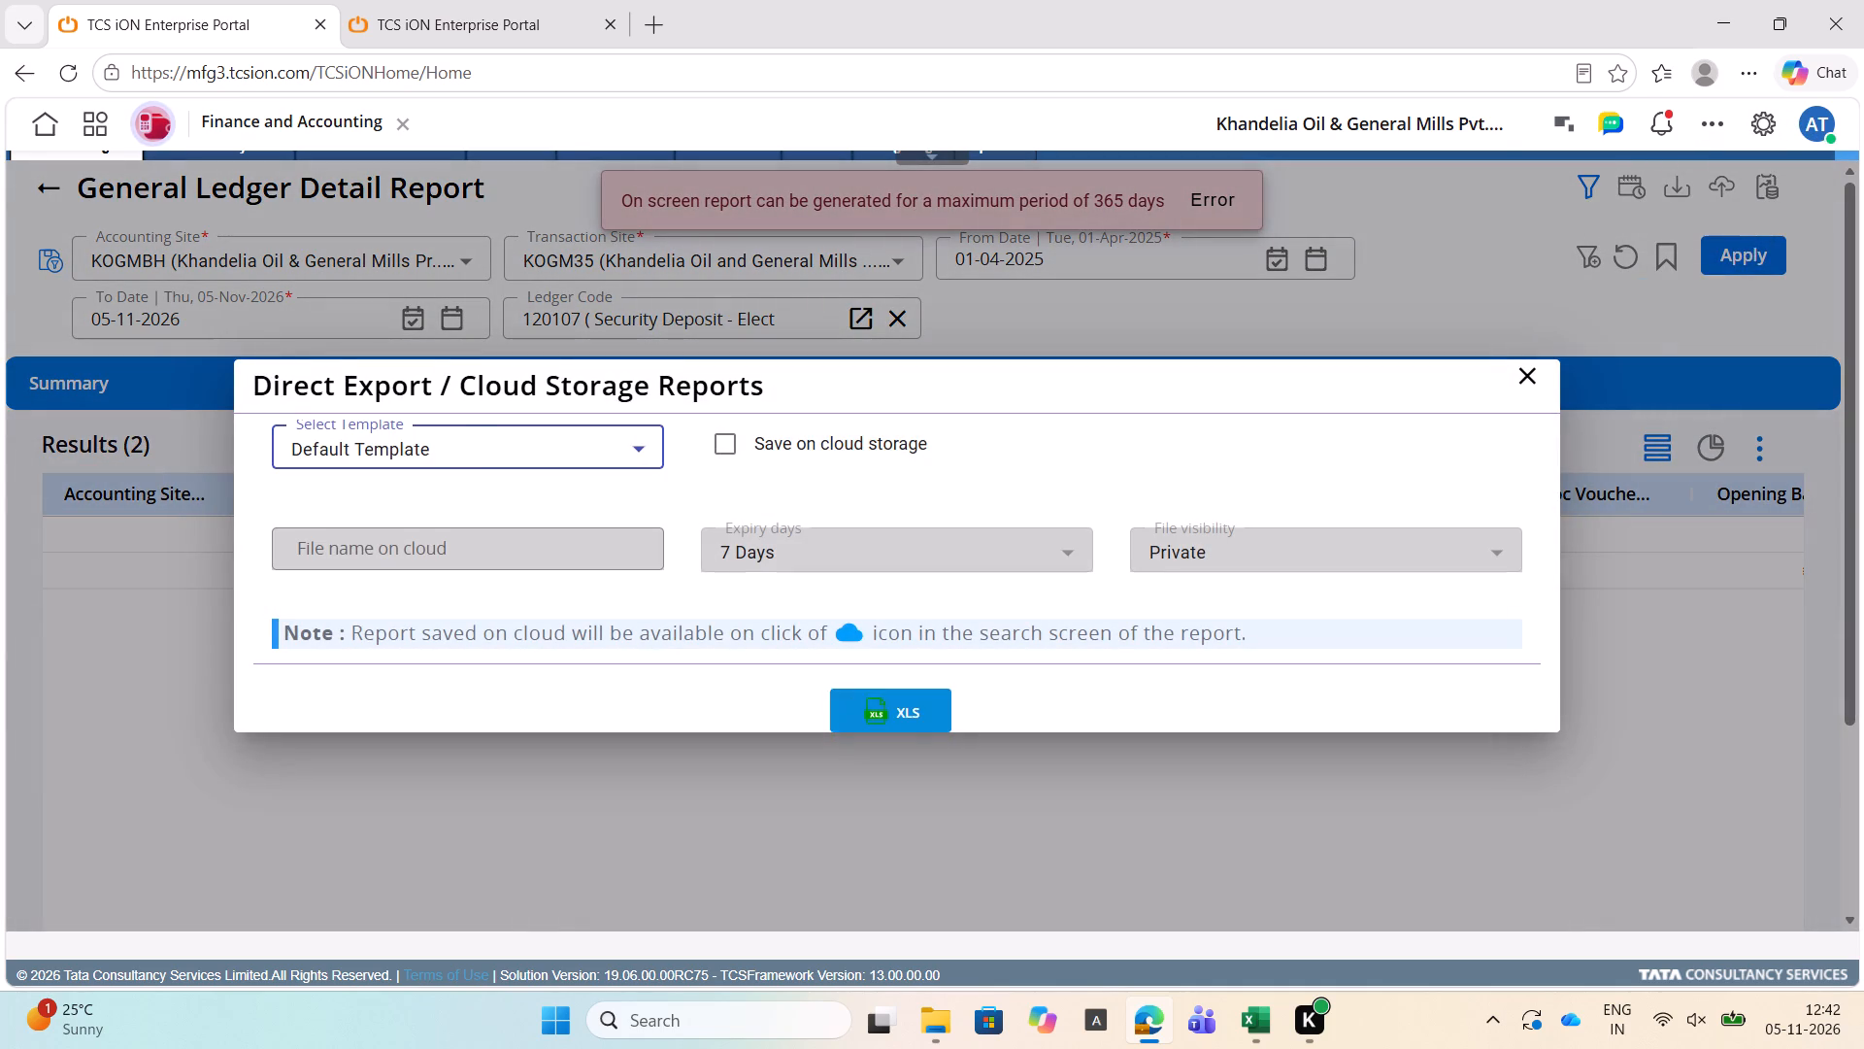
left_click(461, 429)
left_click(382, 613)
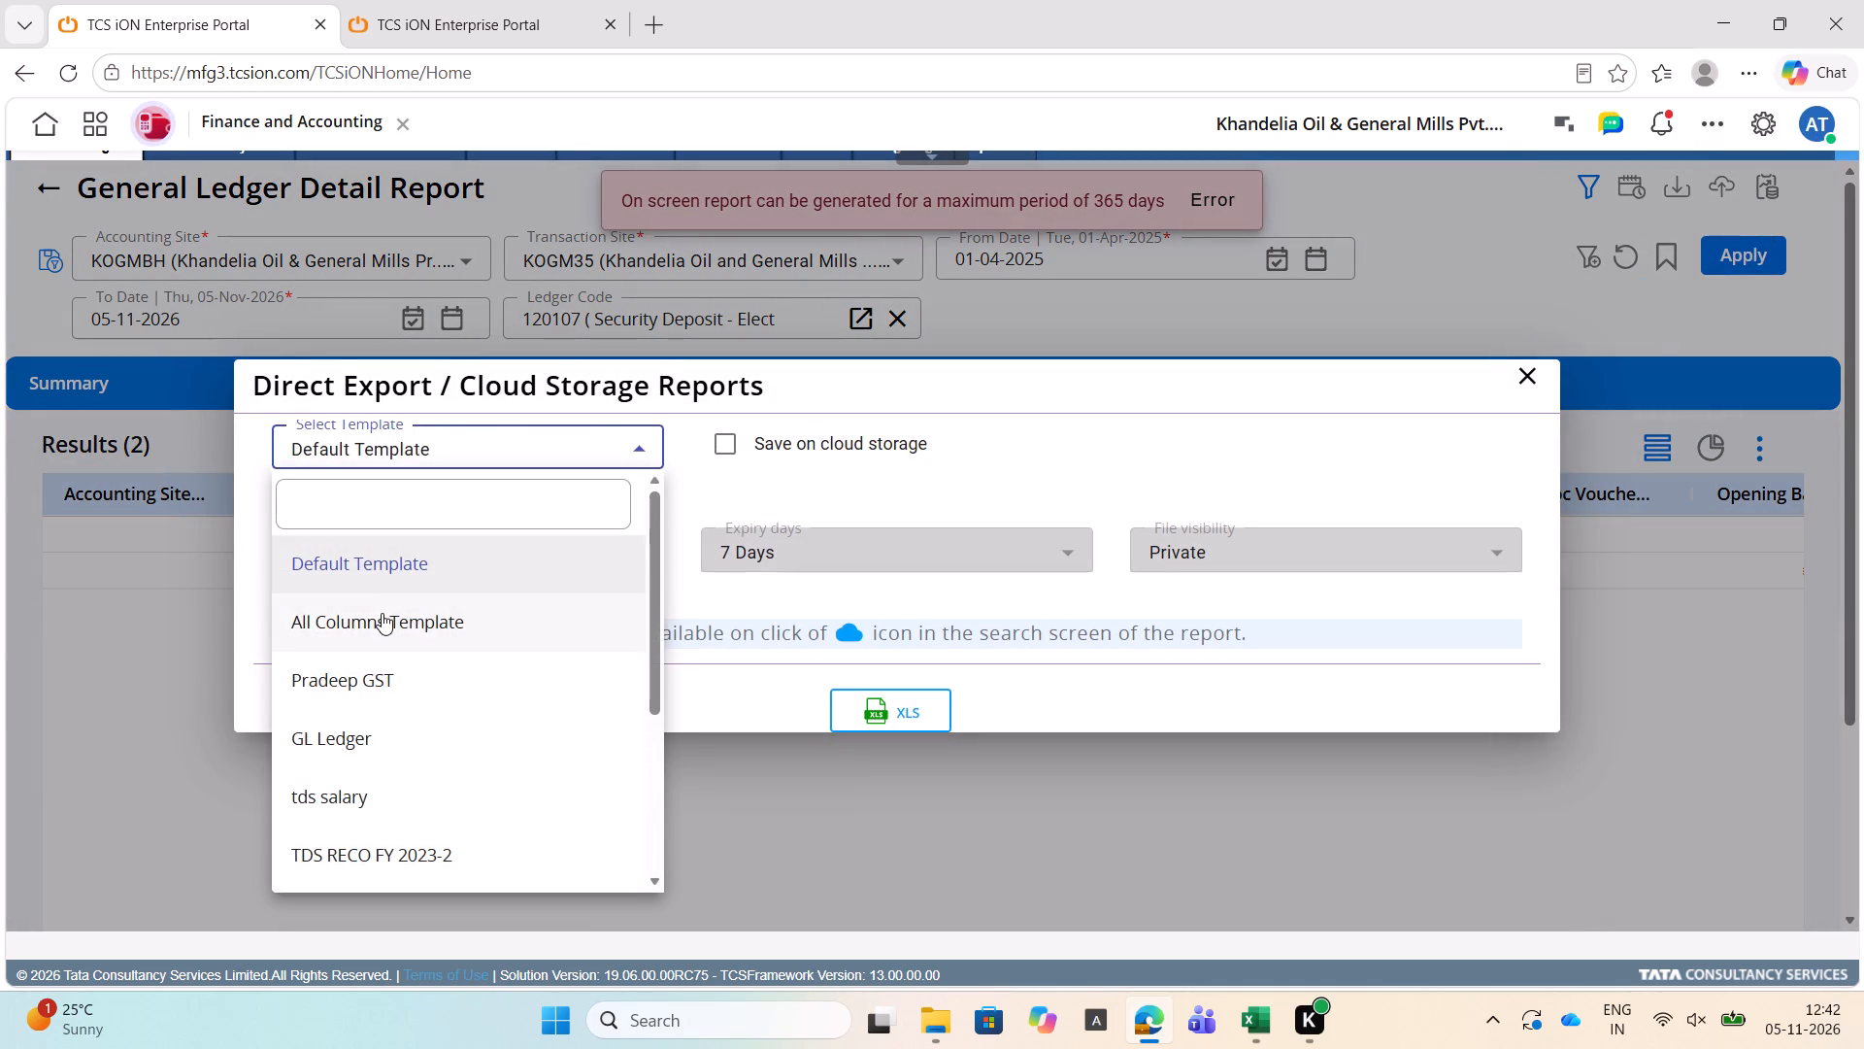
left_click(886, 720)
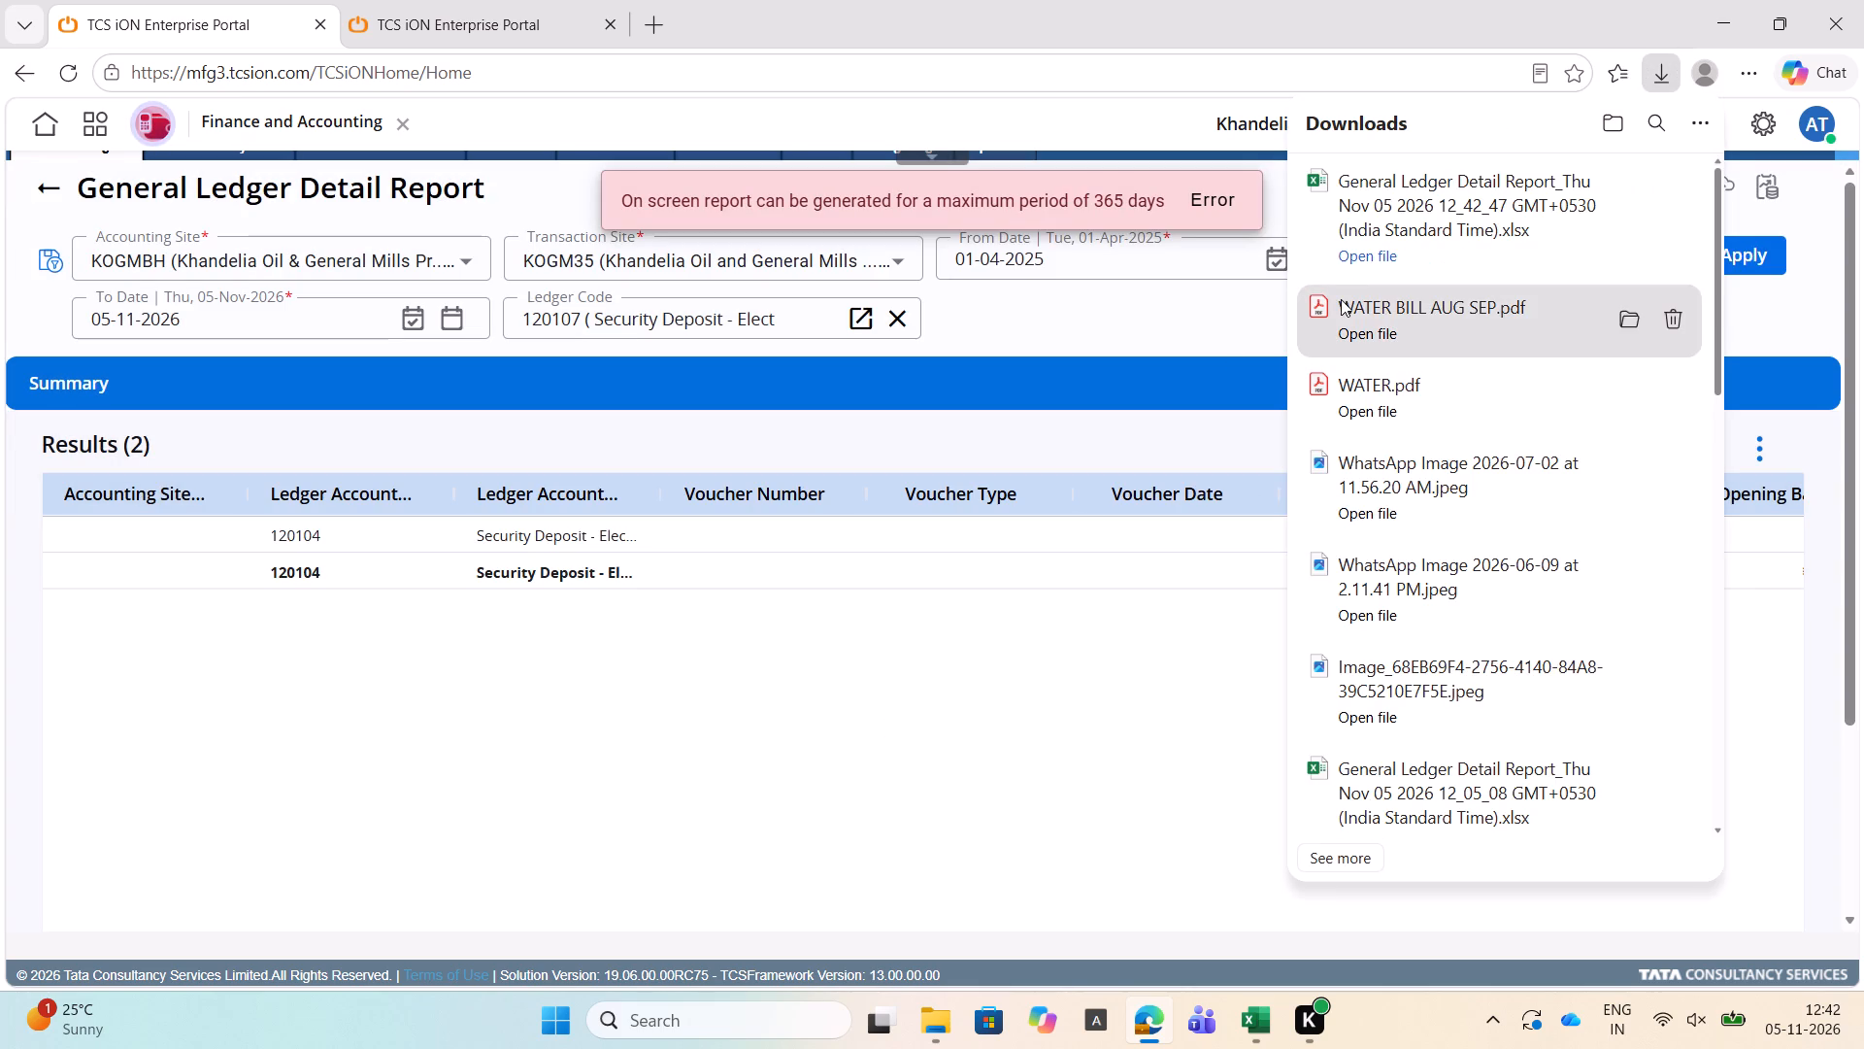
Open the newly downloaded ledger report in Excel, enable editing and show its General Ledger Detail Report sheet.
left_click(1352, 246)
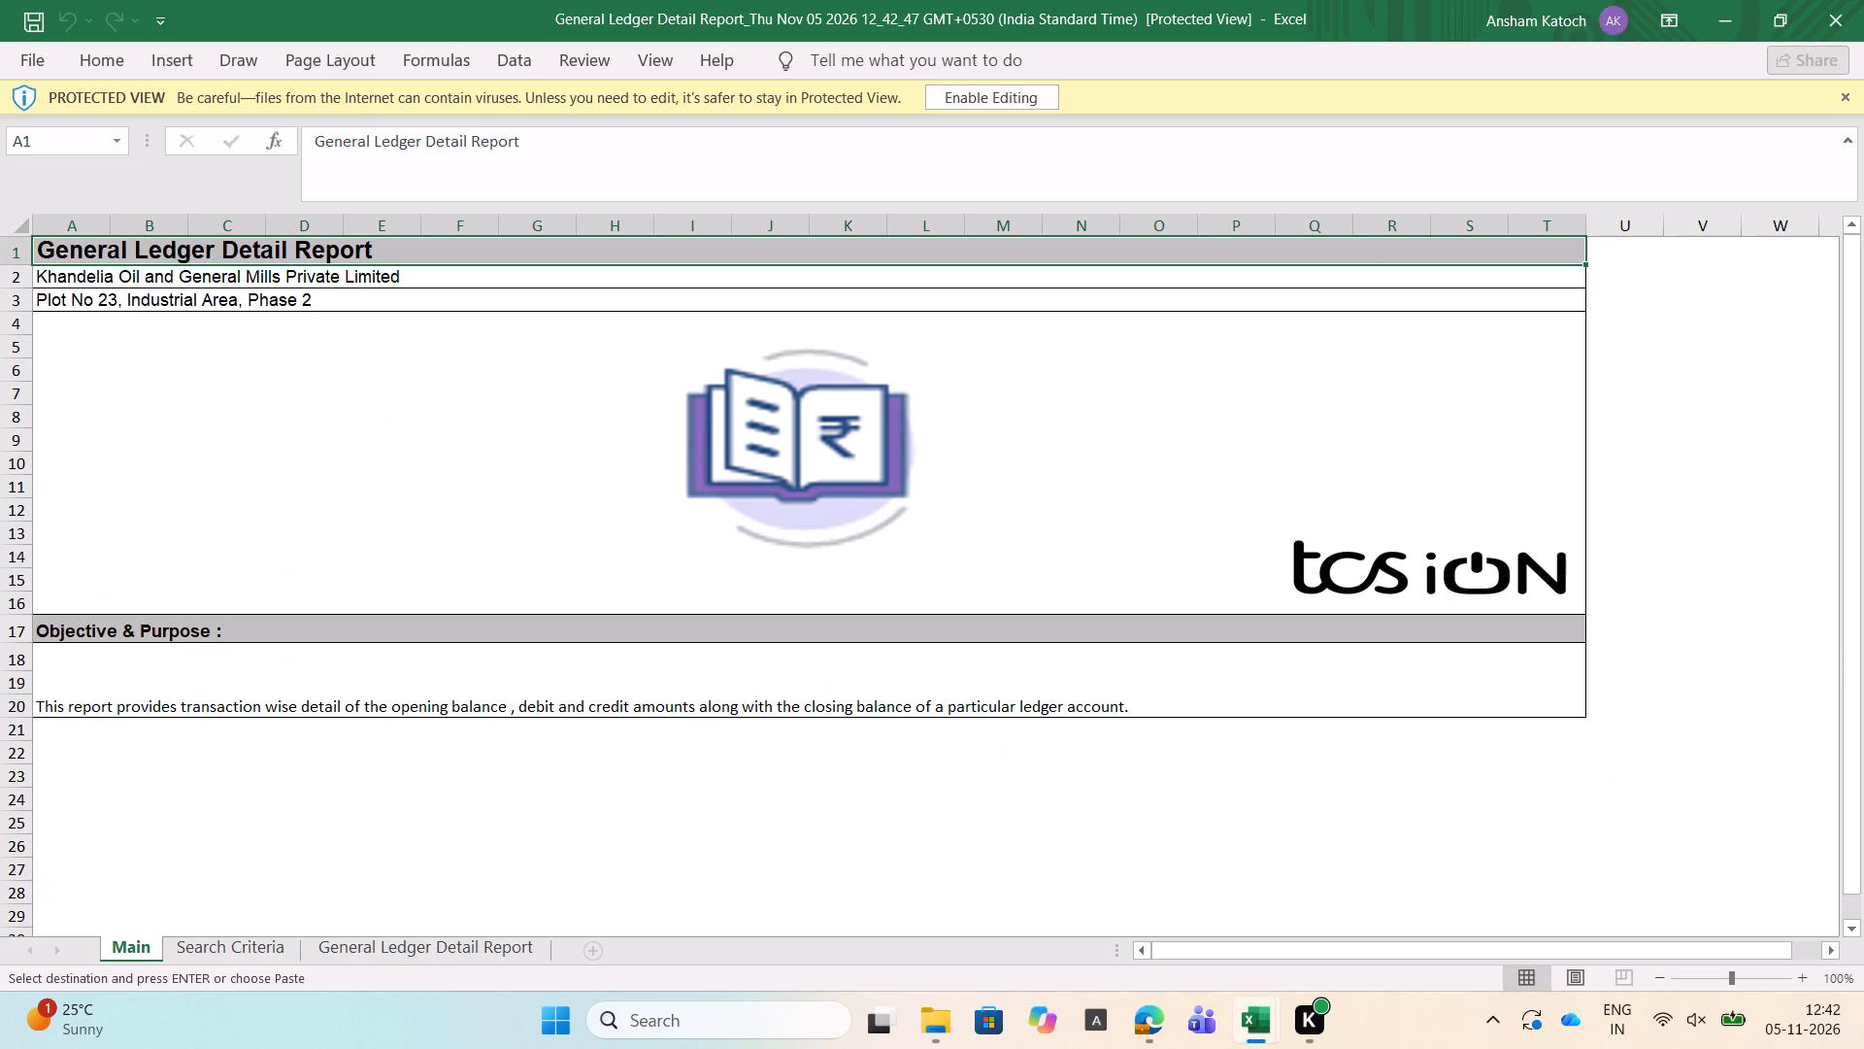
left_click(1000, 100)
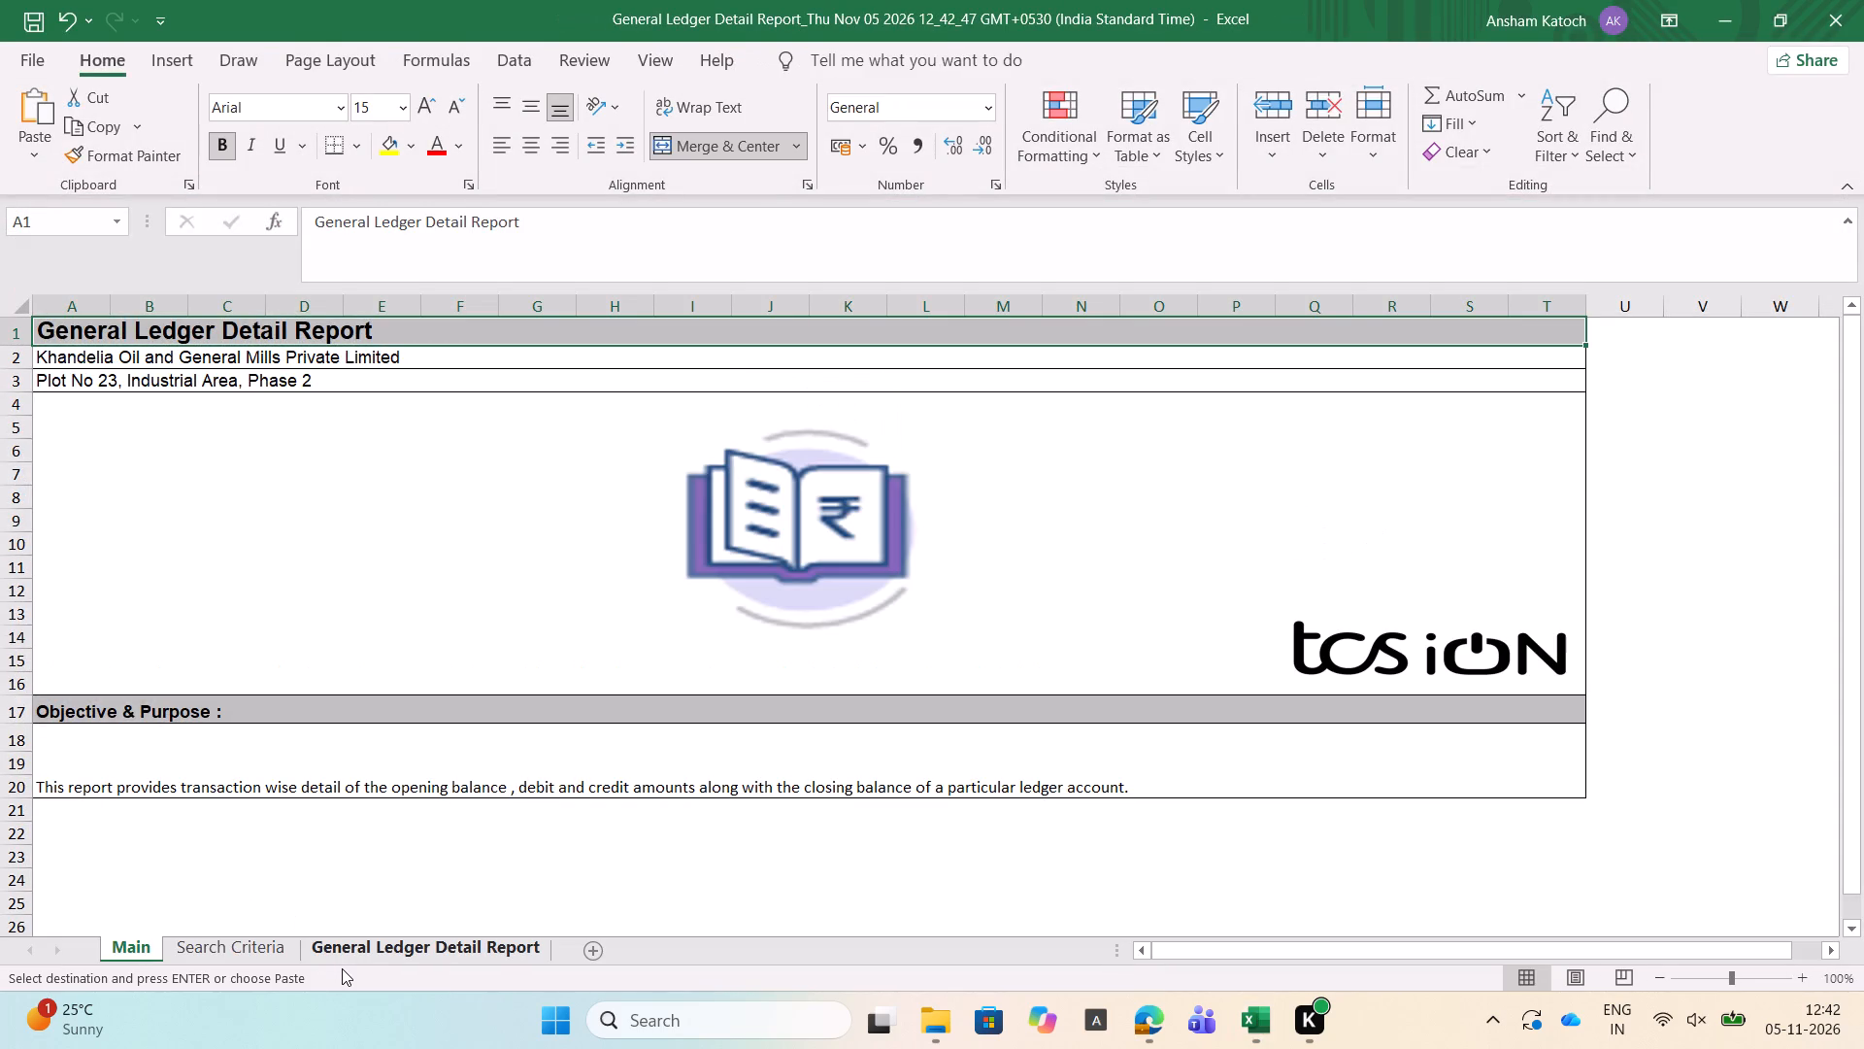
left_click(345, 963)
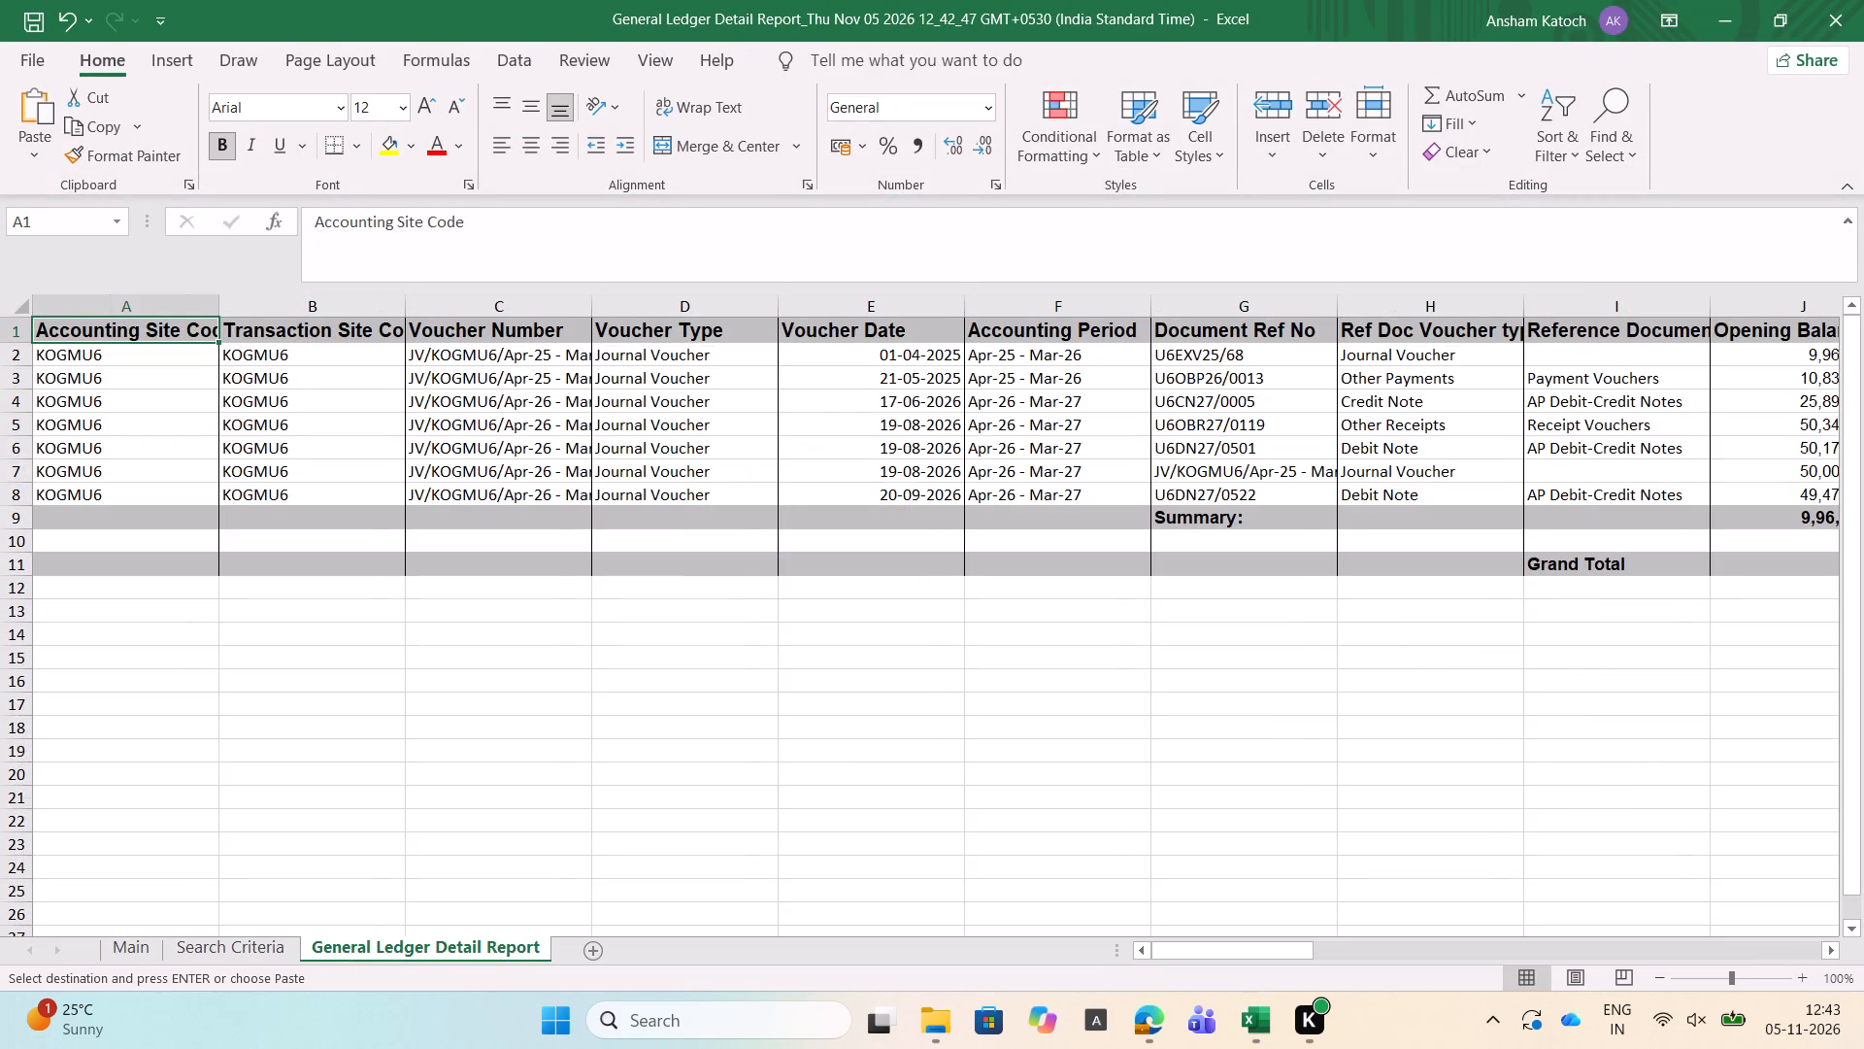
Examine the voucher entries of ledger 120107 in the General Ledger Detail Report, from site codes across to the closing balance.
scroll(507, 705, "left", 3)
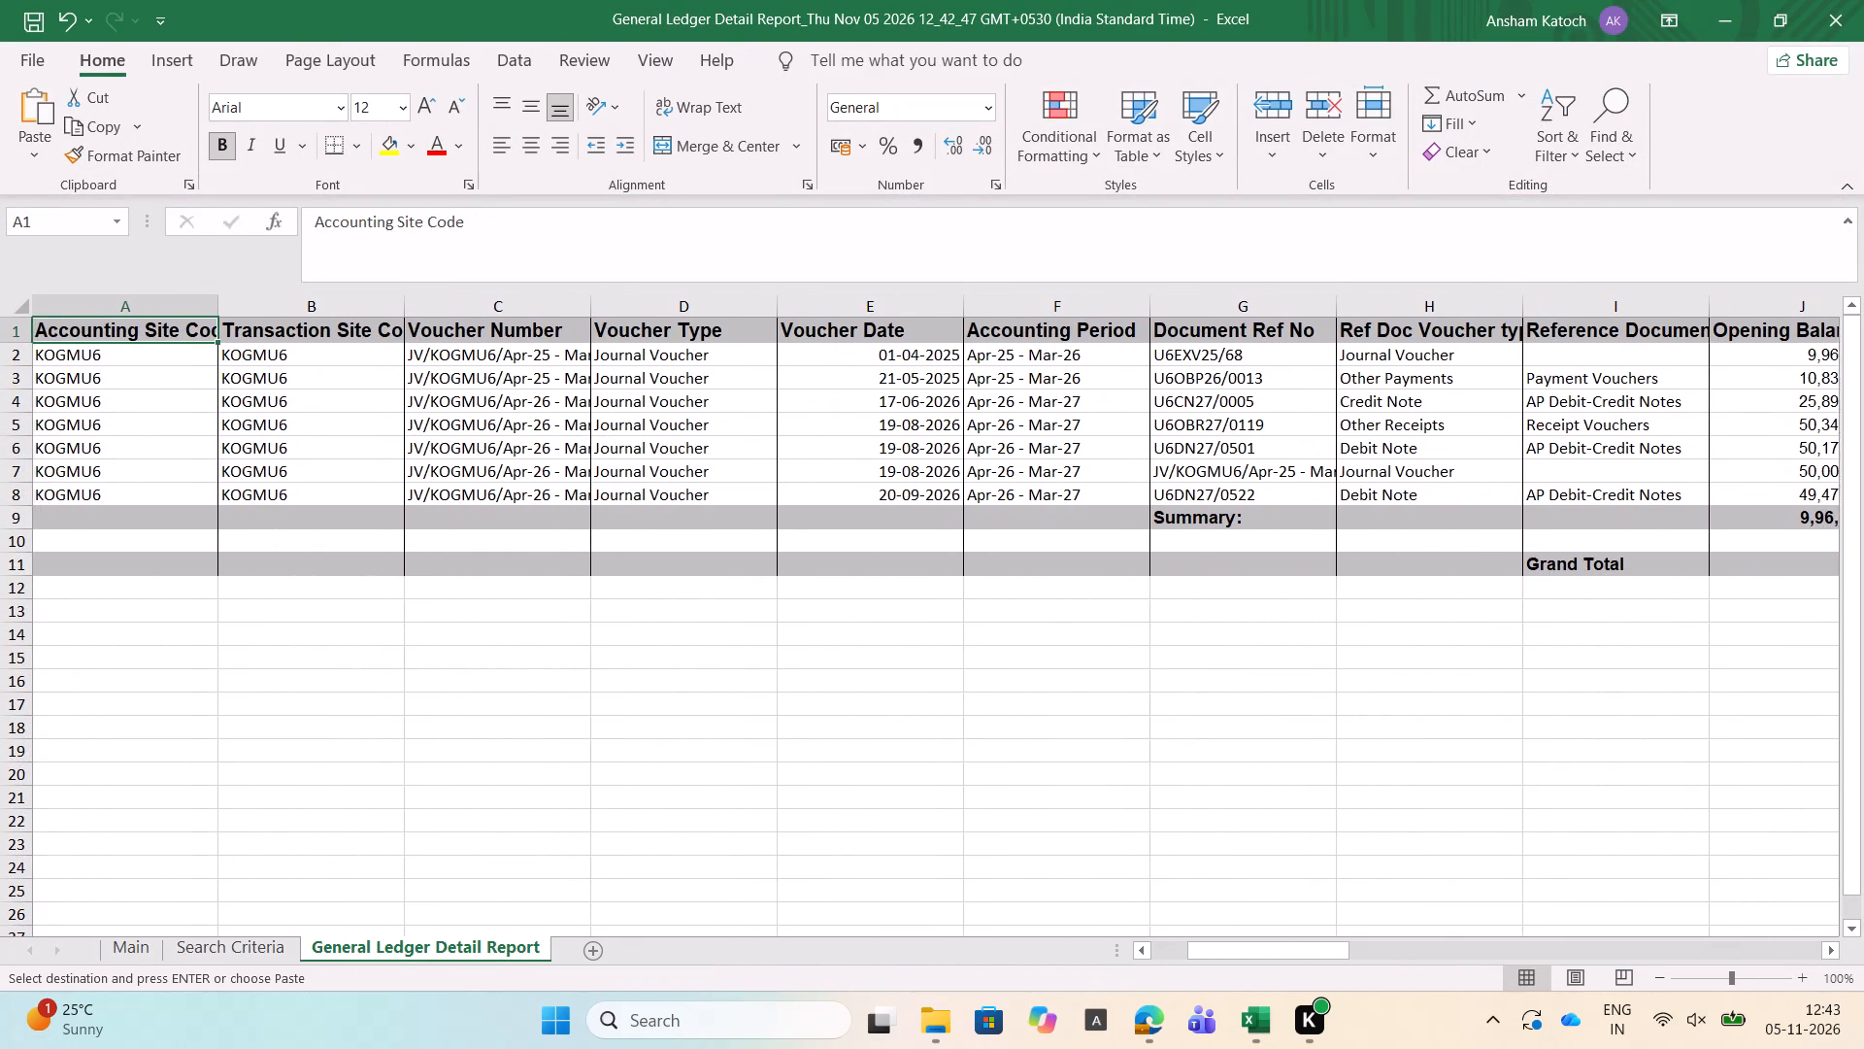
scroll(507, 705, "right", 1)
scroll(507, 705, "left", 2)
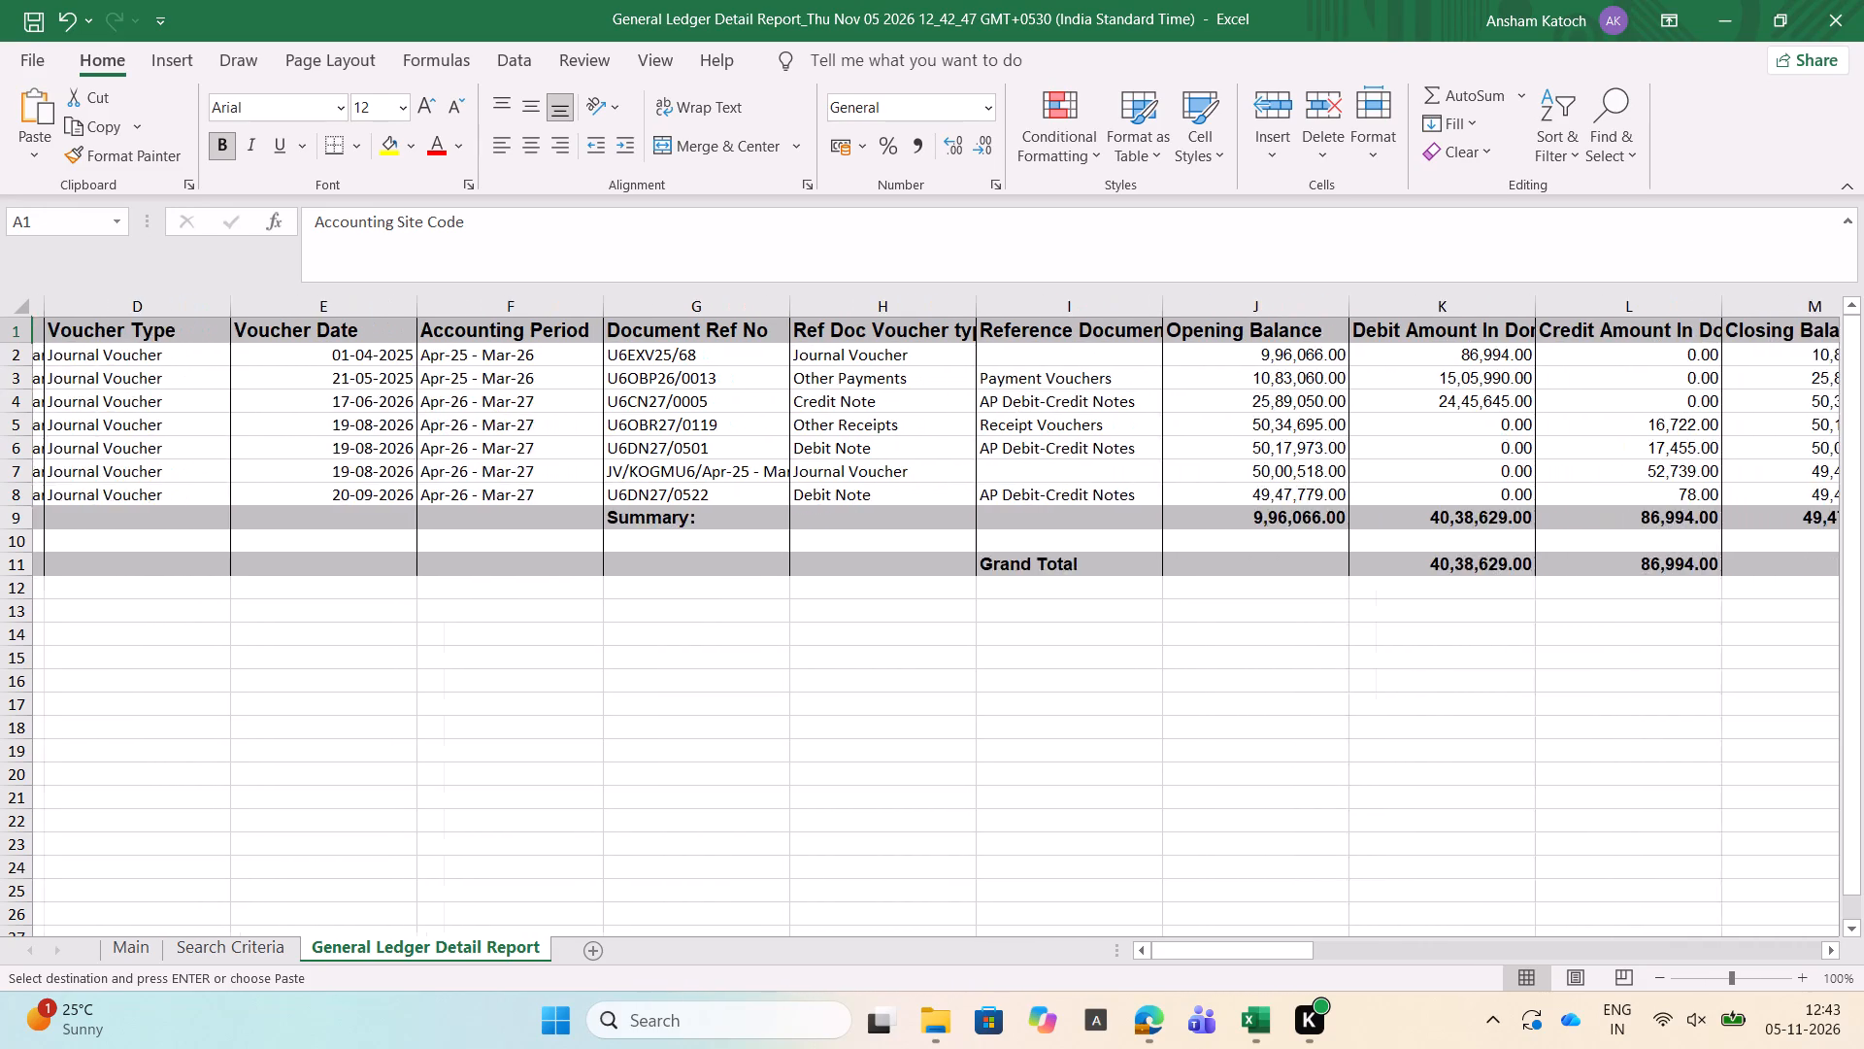
scroll(507, 705, "left", 2)
key("alt+Tab")
key("alt+Tab")
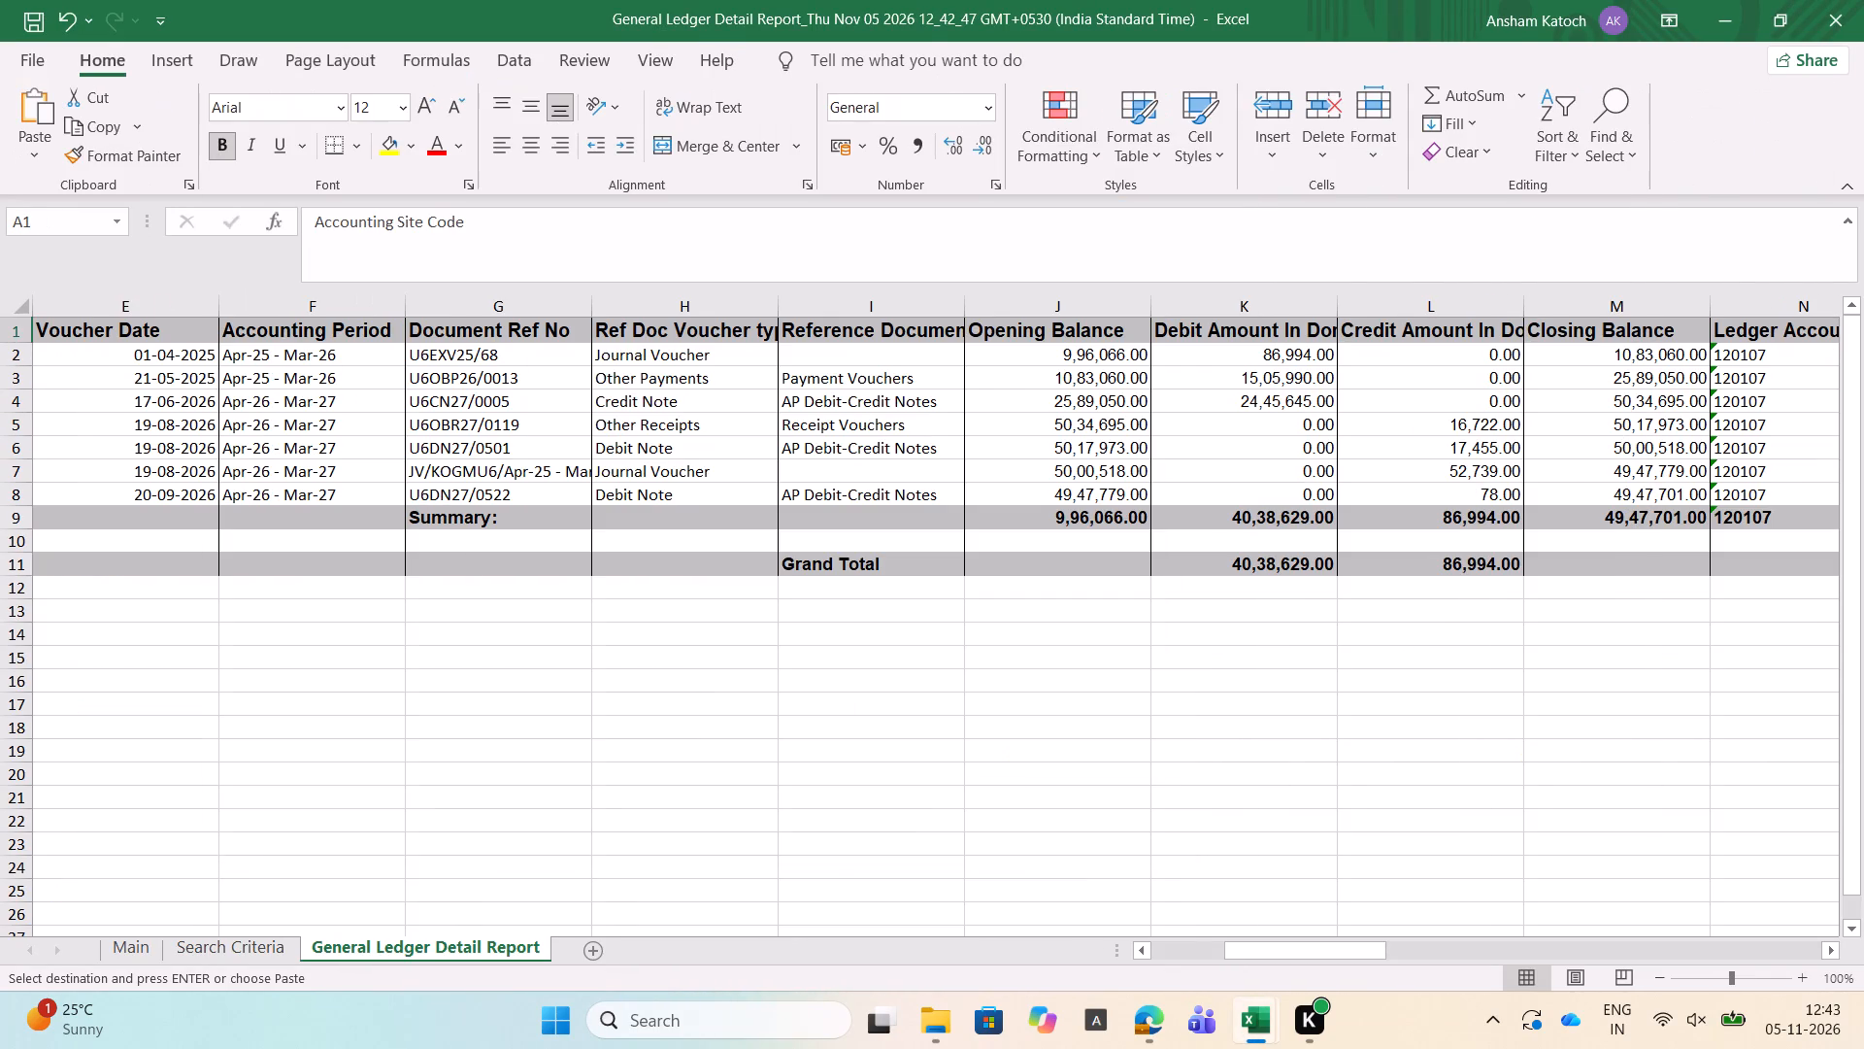
key("Down")
key("Down")
key("Right")
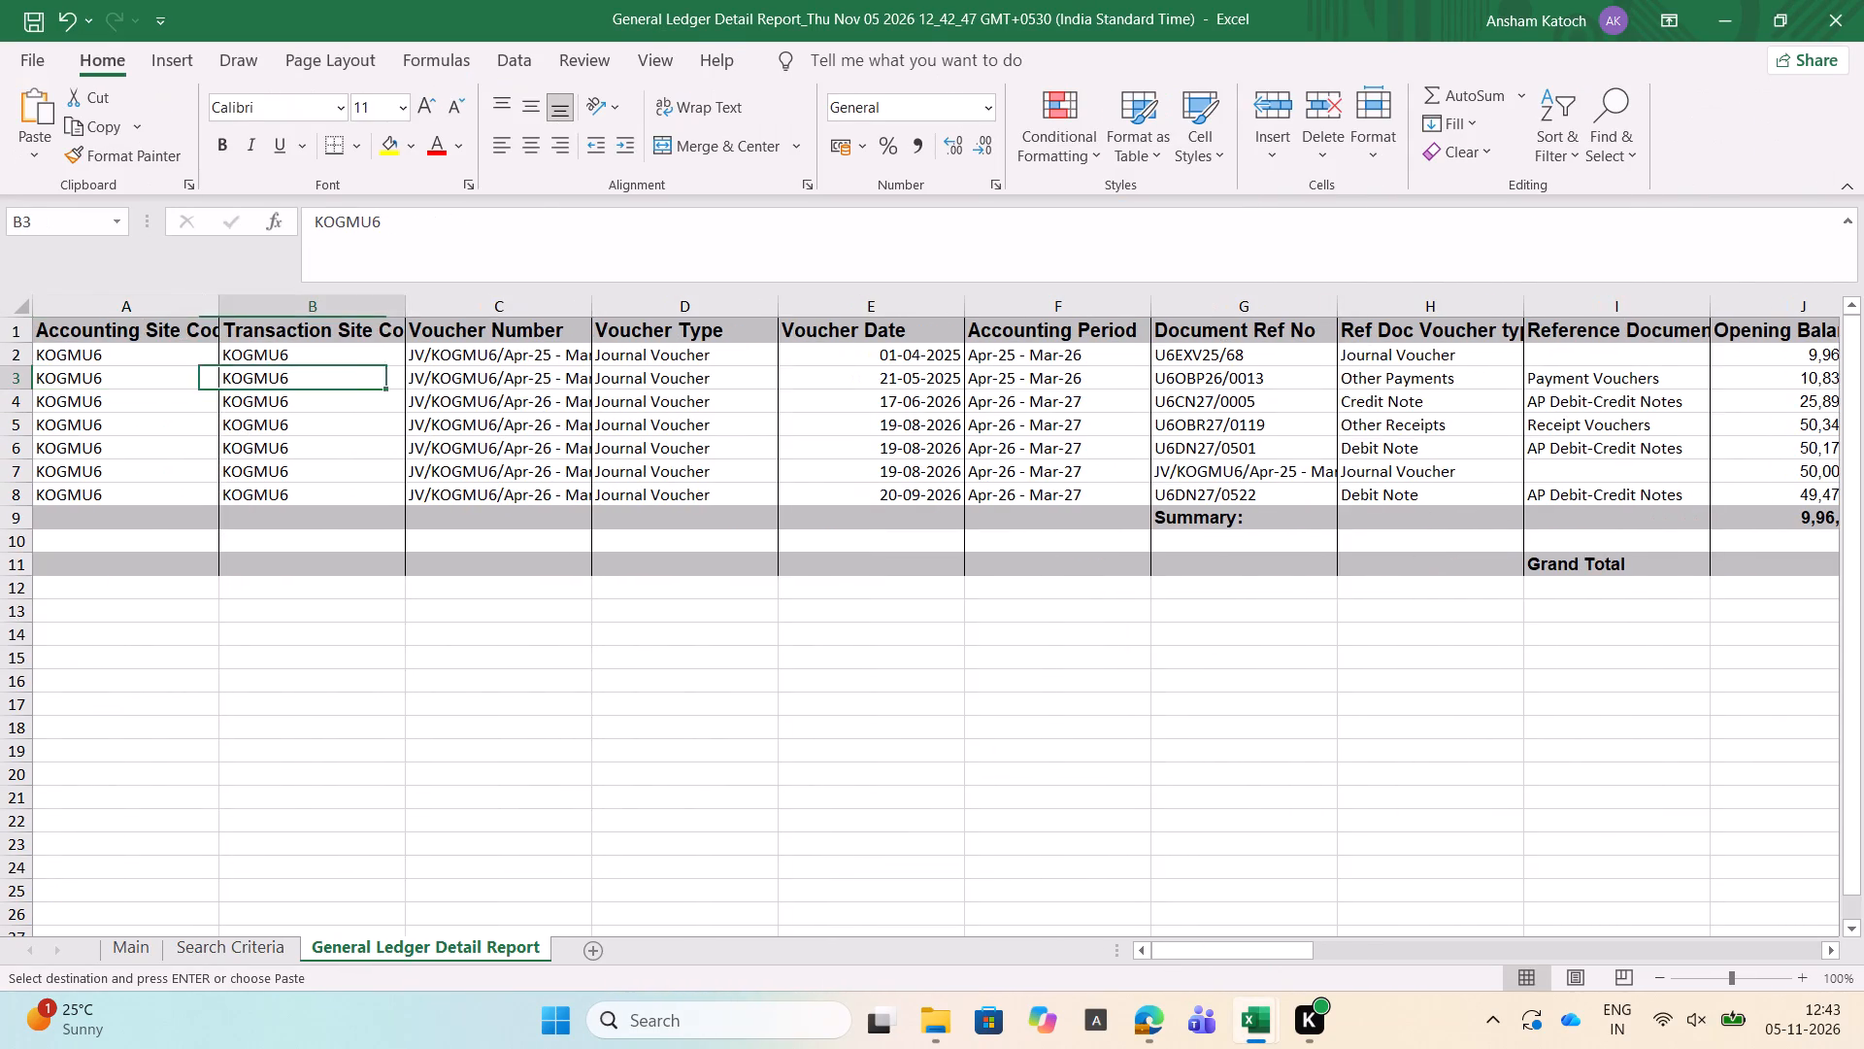
key("Right")
key("Right")
key("Right")
key("Down")
key("Down")
key("Down")
key("Right")
key("Right")
key("Right")
key("Right")
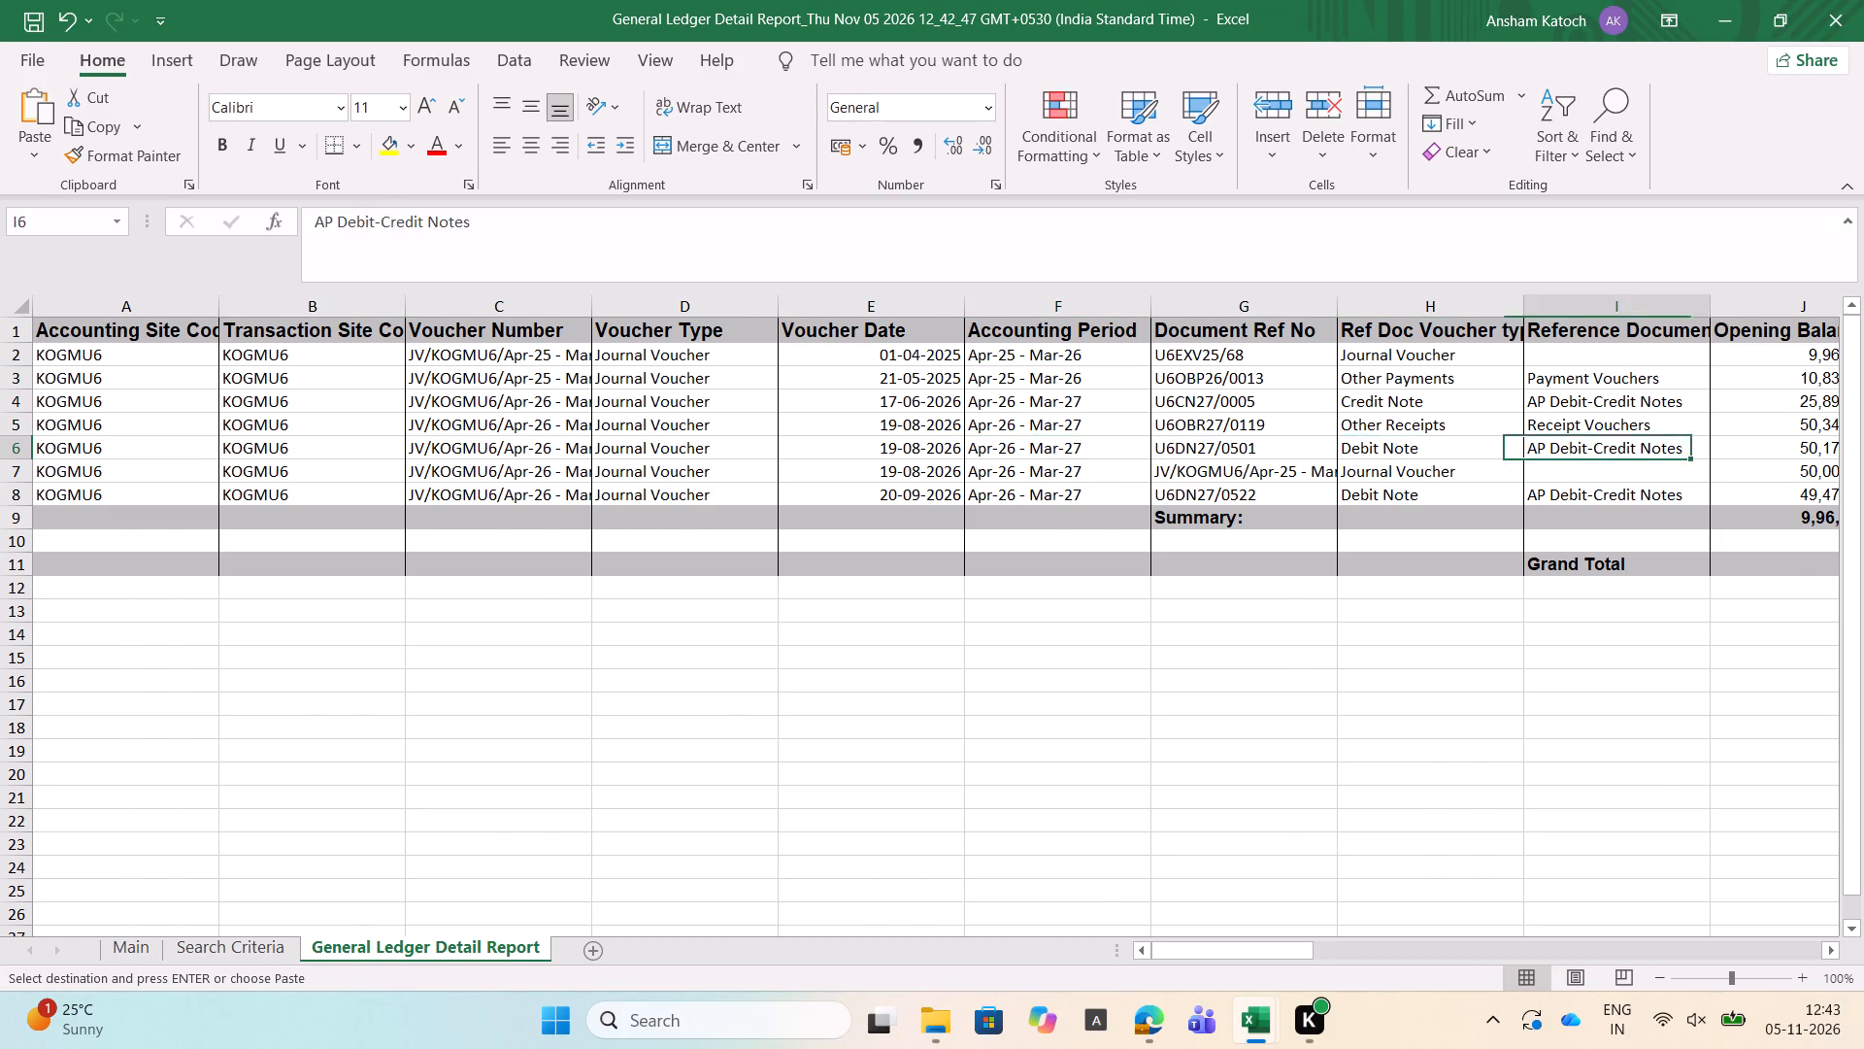
key("Right")
key("Right")
key("Right")
key("Right")
key("Left")
key("Down")
key("Down")
key("Right")
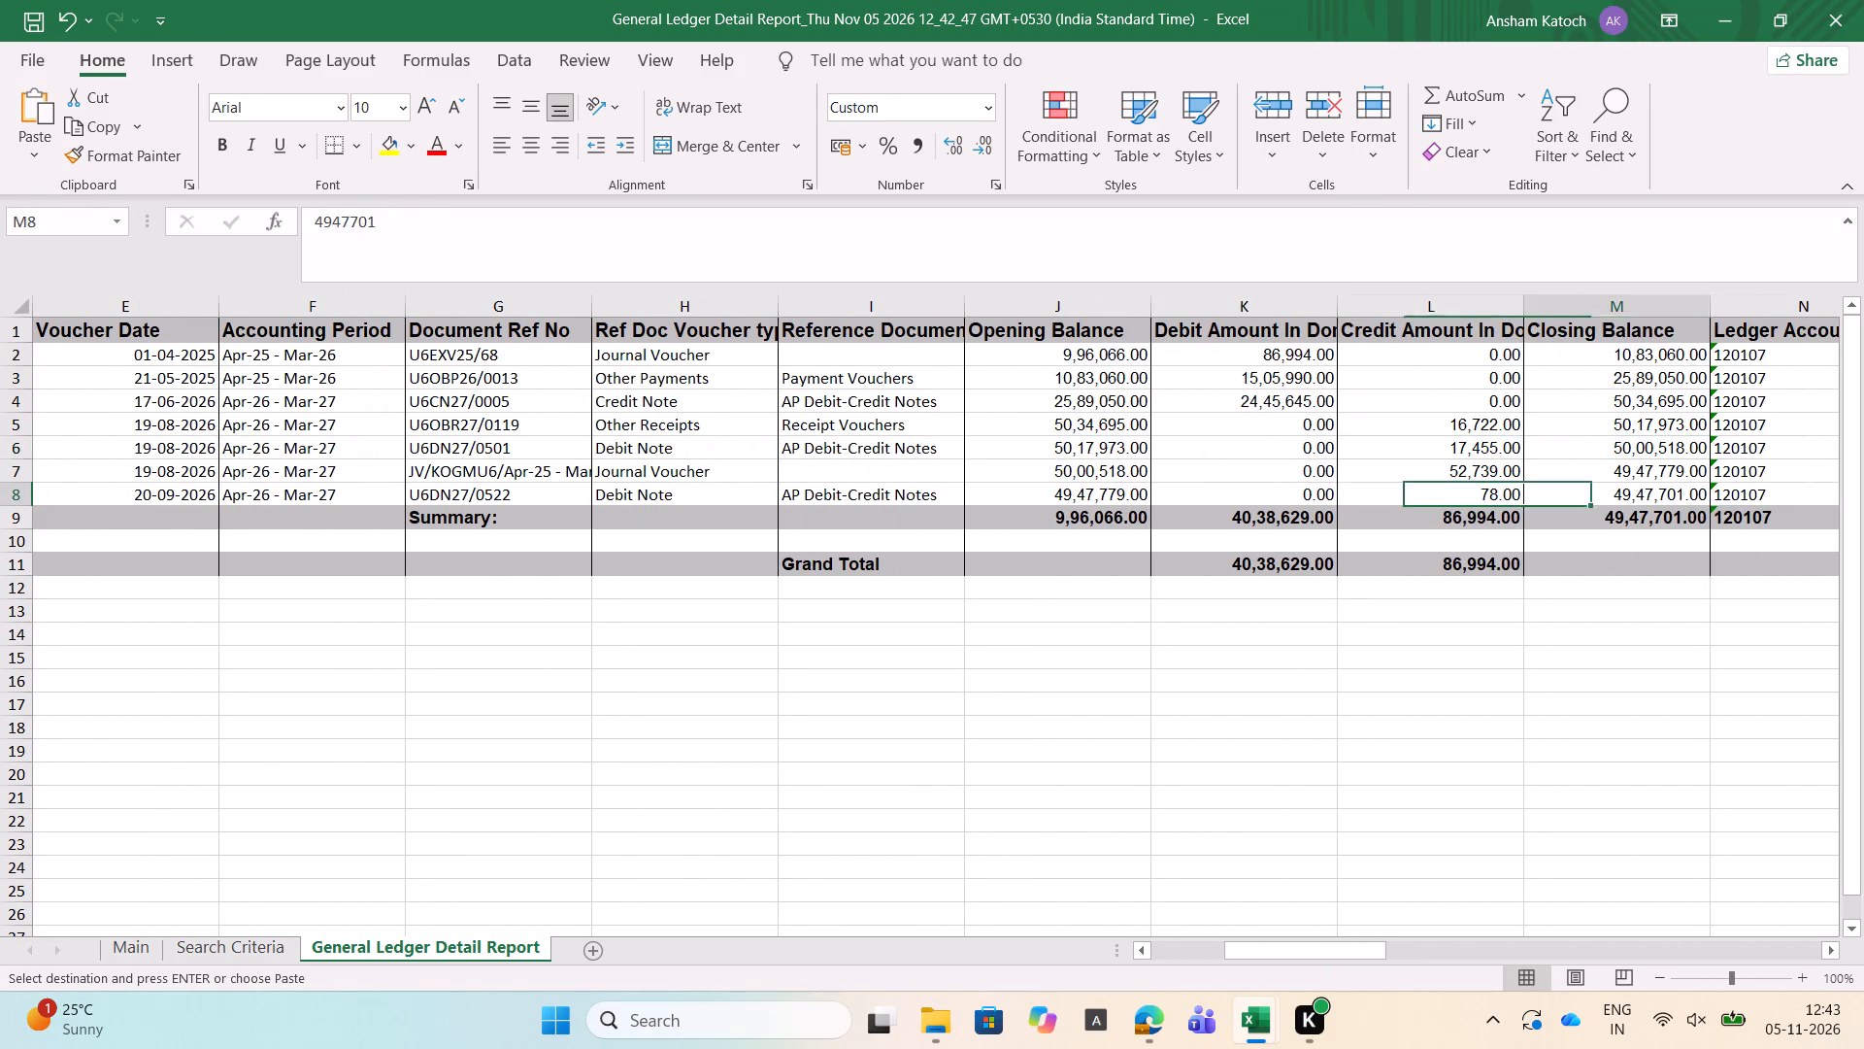
key("Right")
key("Left")
key("Right")
Switch to the trial balance workbook, clear the copy selection and compare account 120107's row with the ledger detail.
key("alt+Tab")
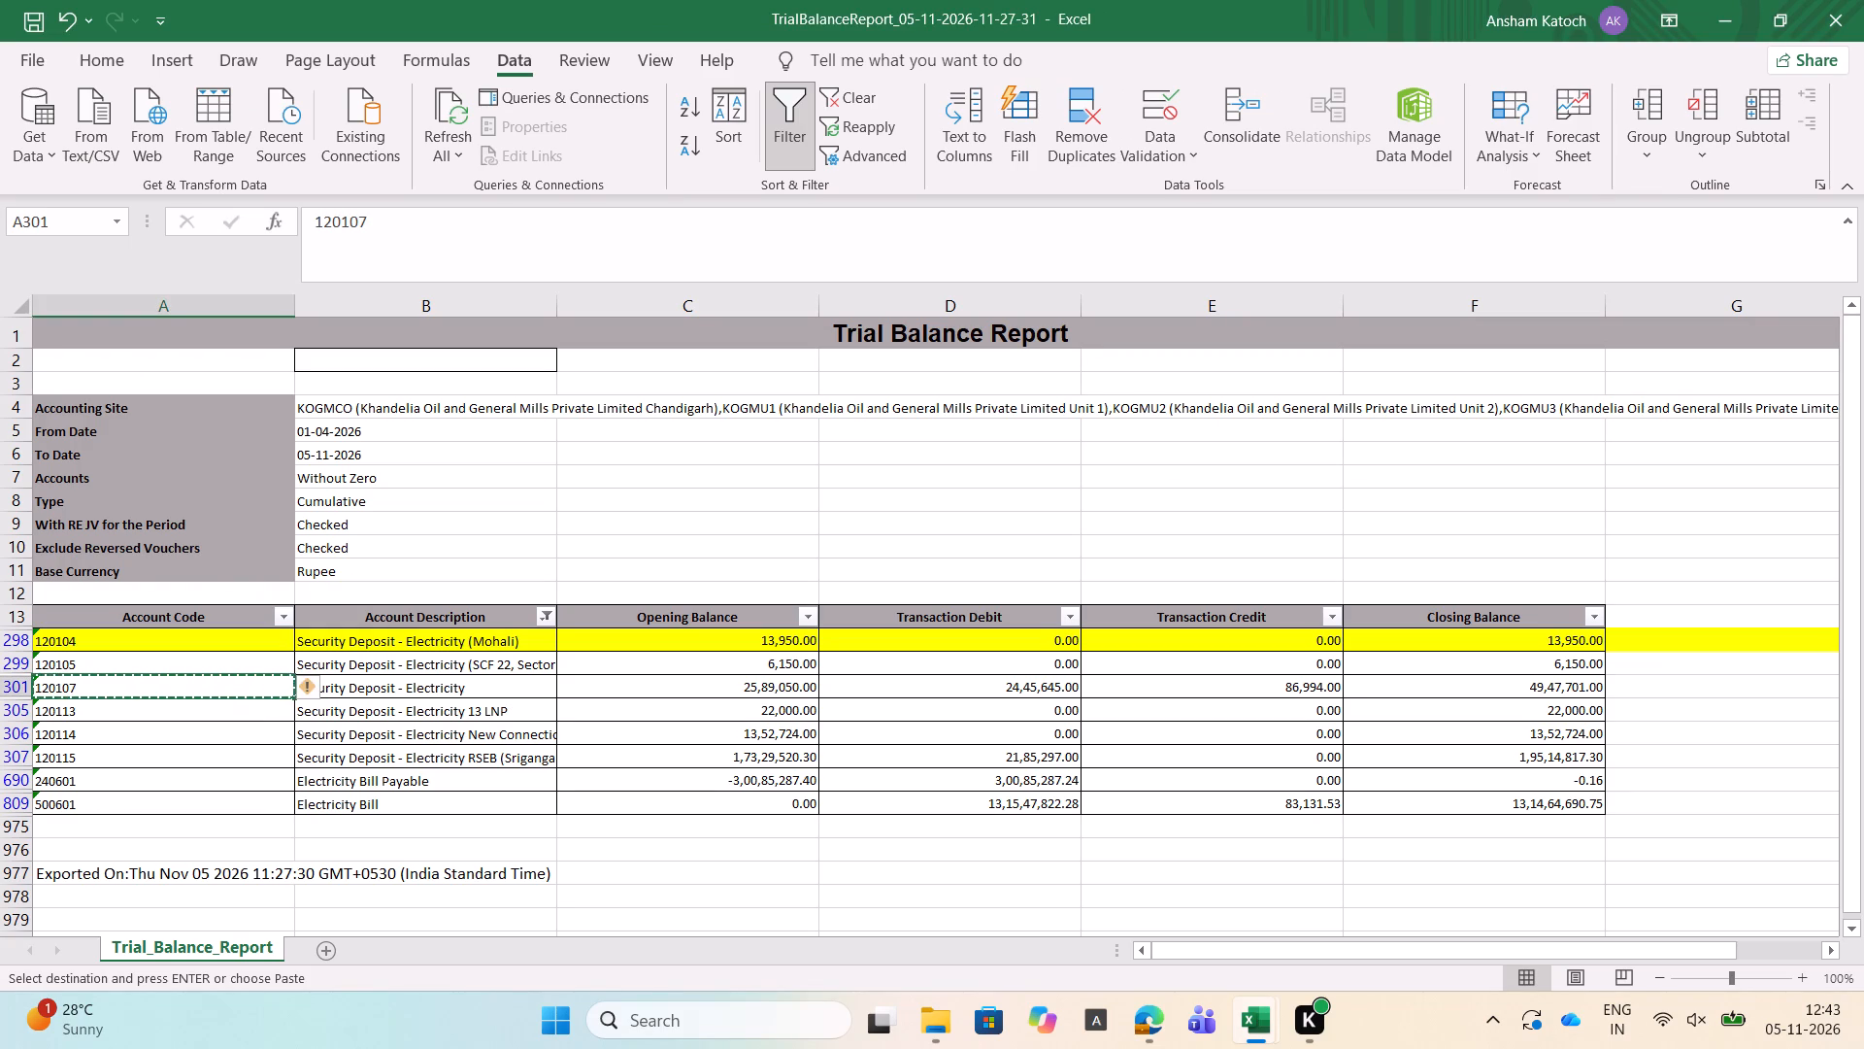
key("Escape")
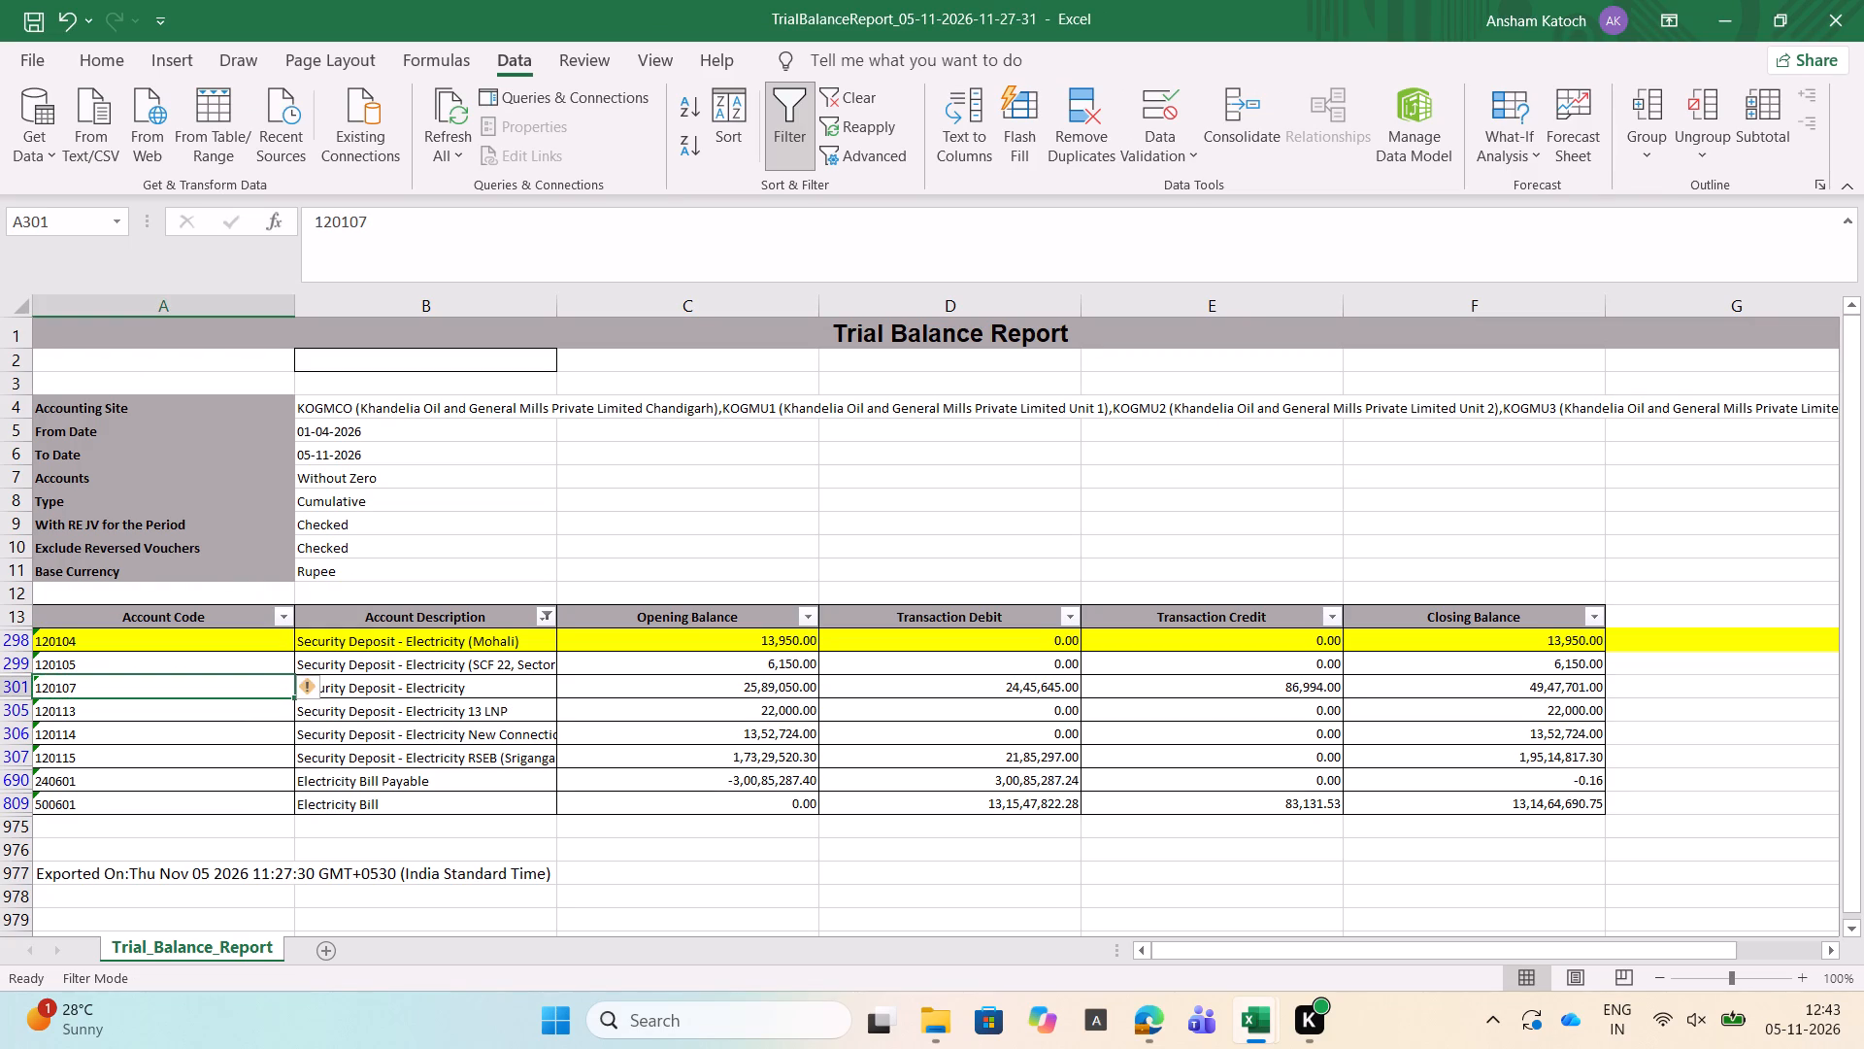
key("Right")
key("Right")
key("Right")
key("Left")
key("Left")
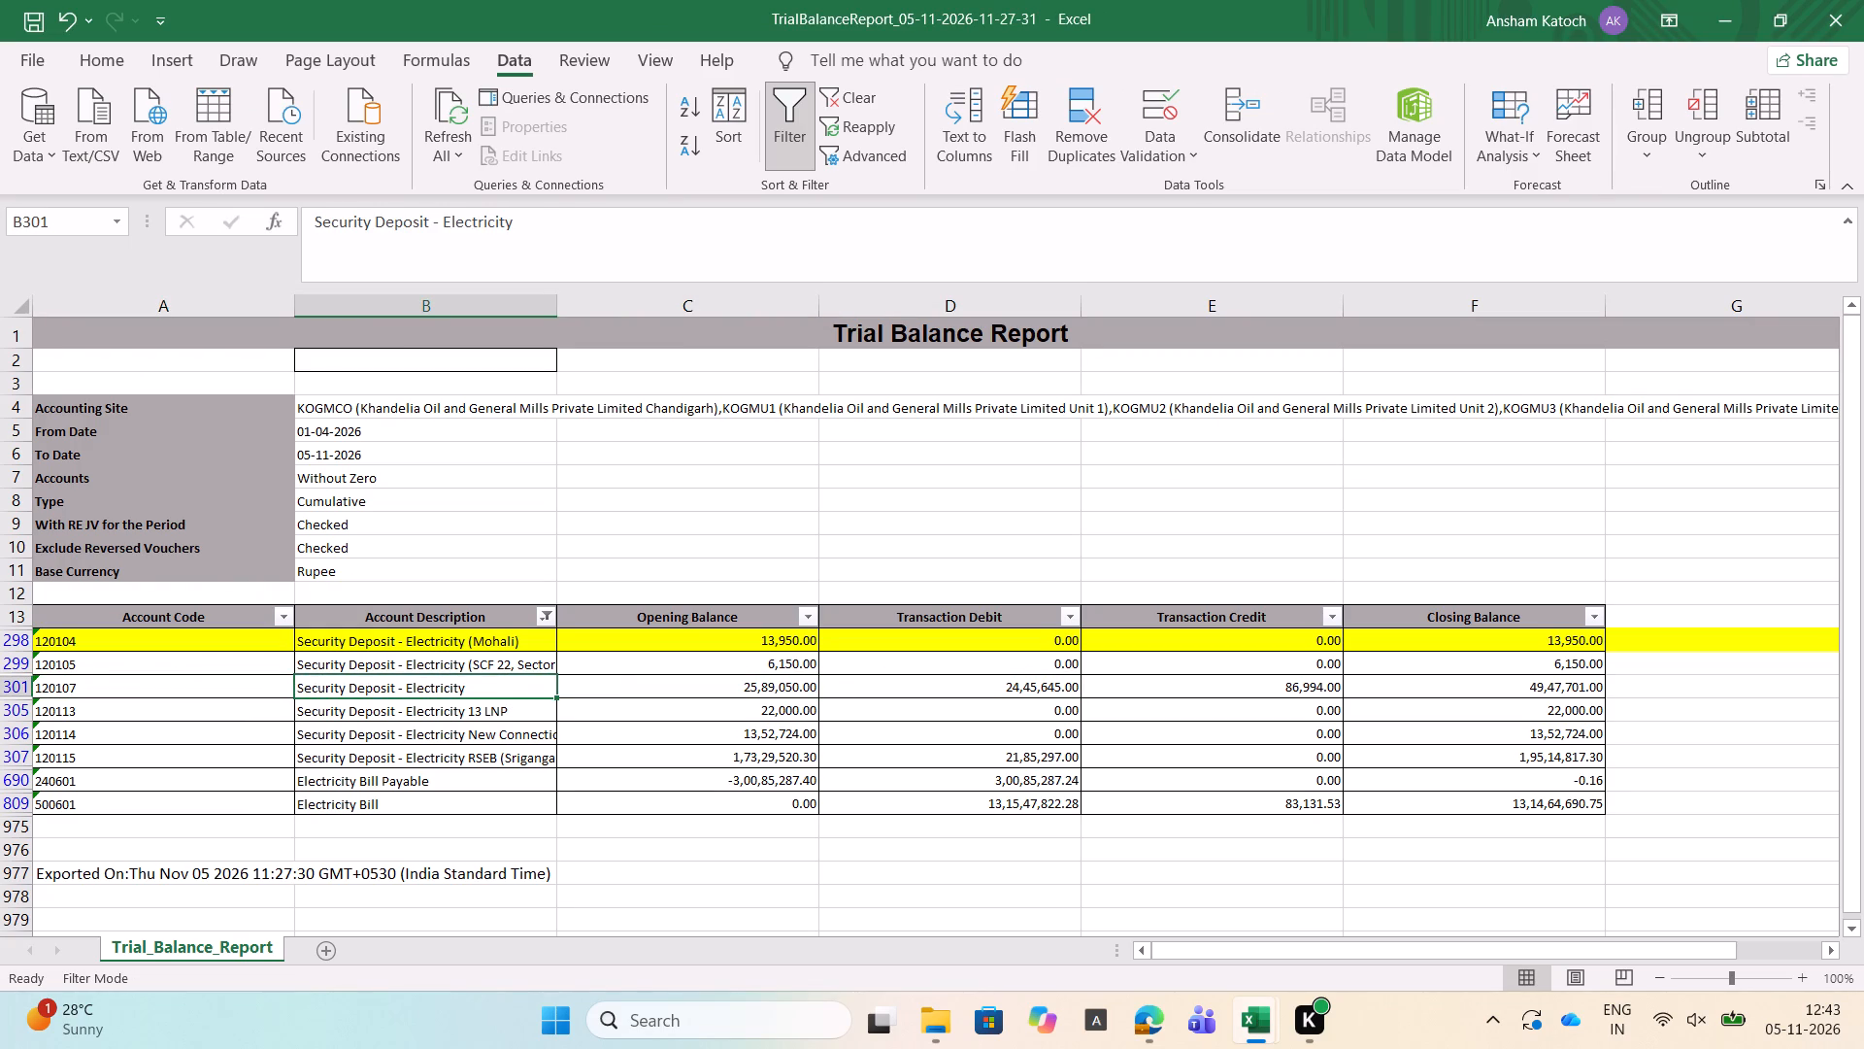
Return to the ledger report and review voucher types and dates, following the 01-04-2025 entry across its amounts.
key("alt+Tab")
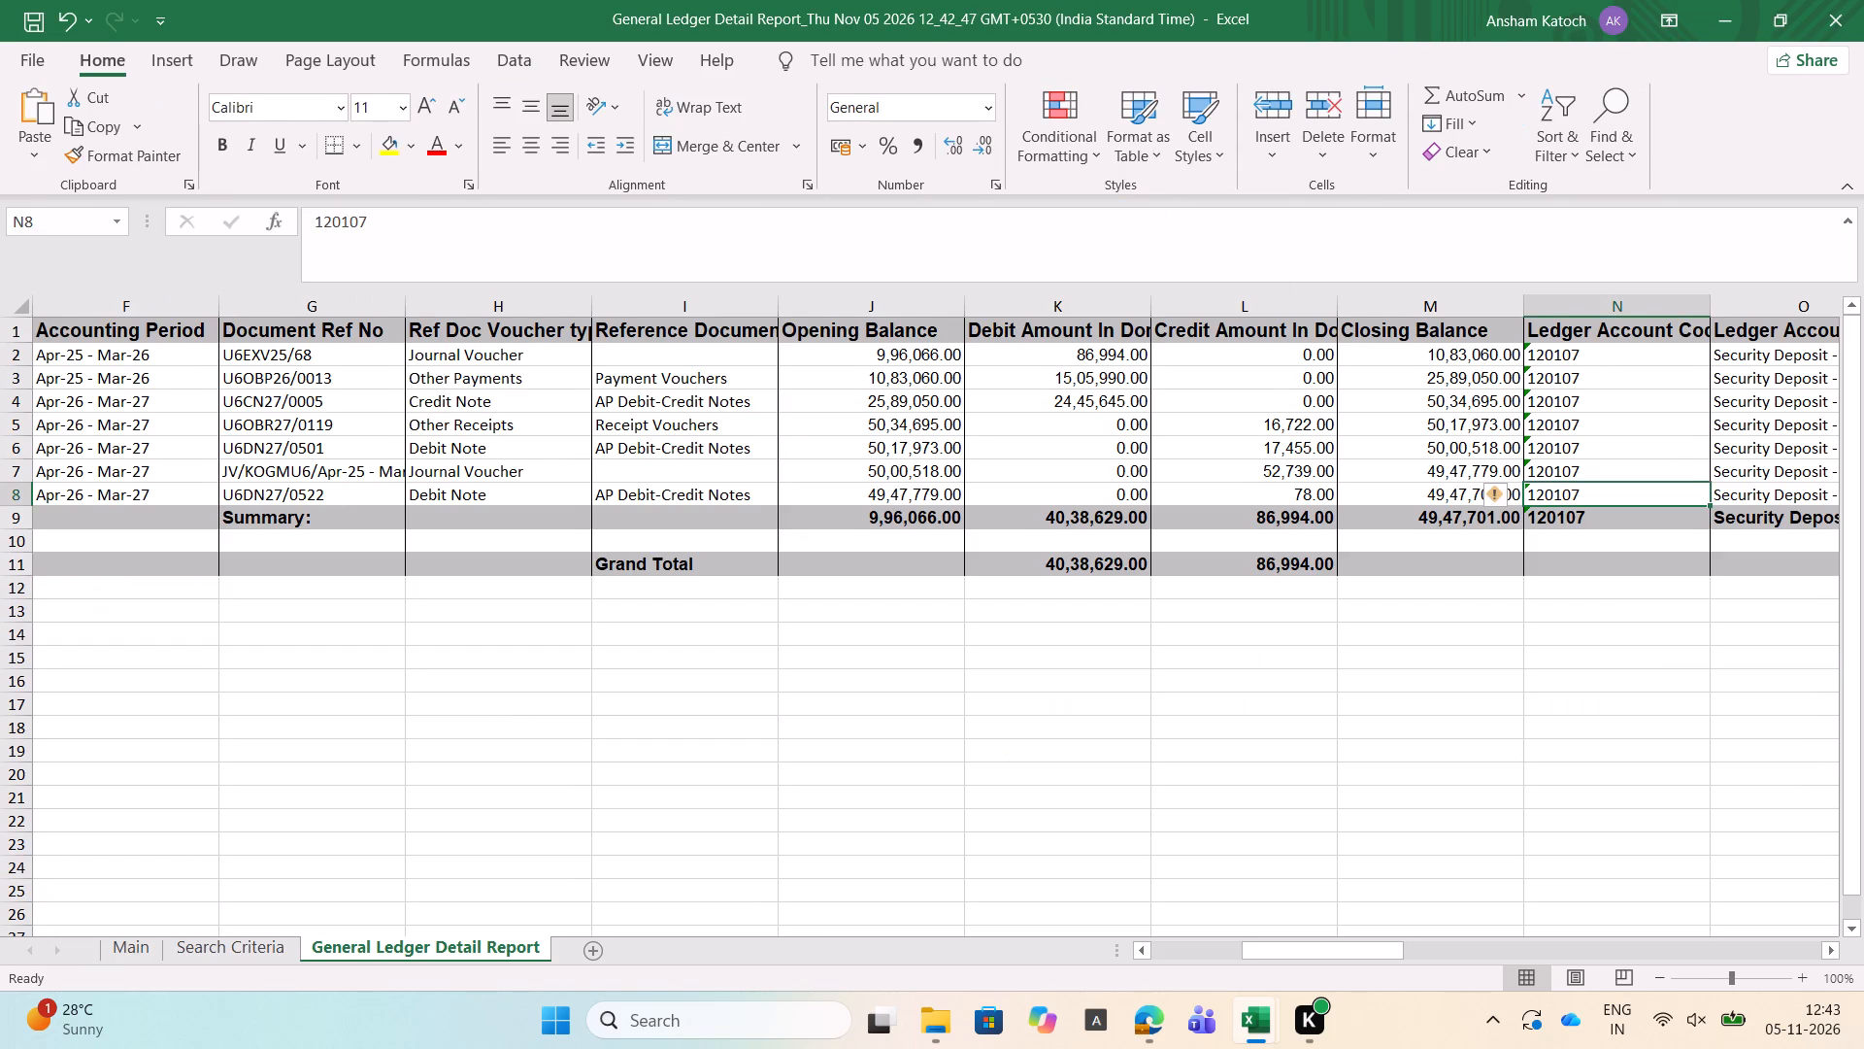
scroll(507, 705, "down", 1)
scroll(328, 677, "up", 2)
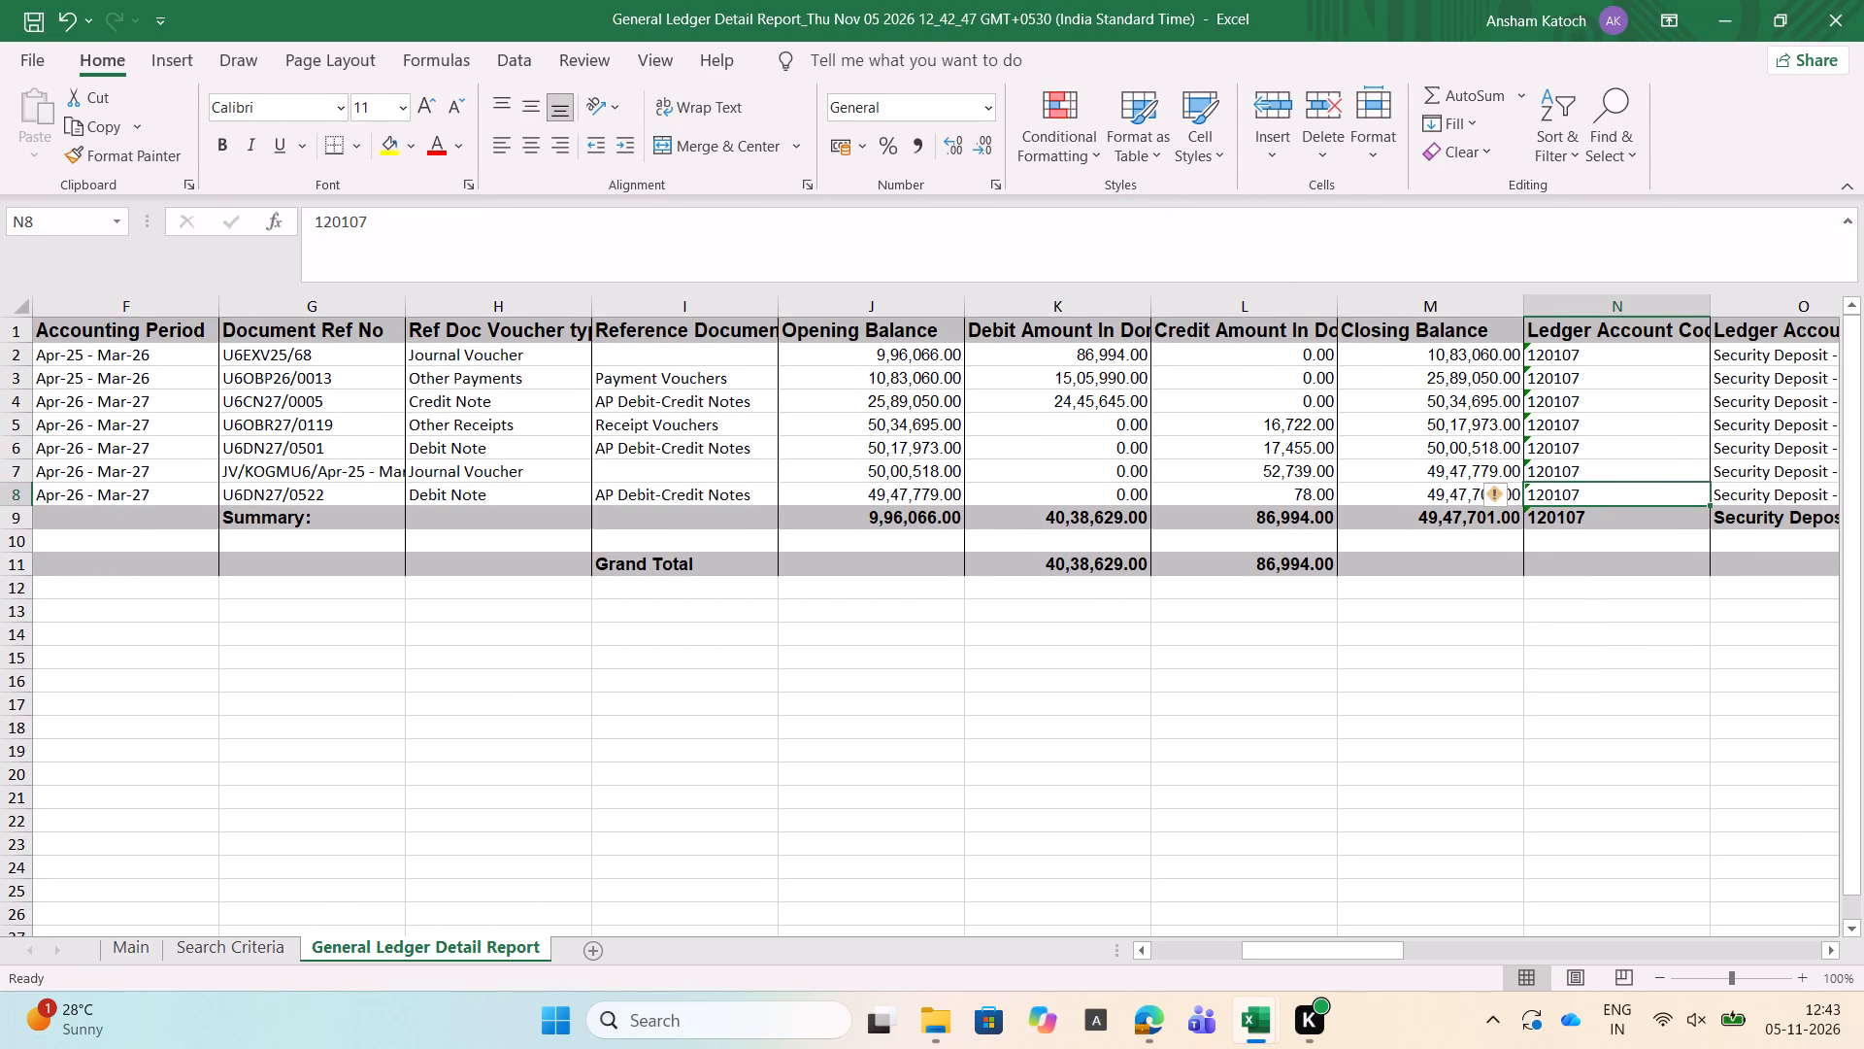
scroll(480, 471, "right", 7)
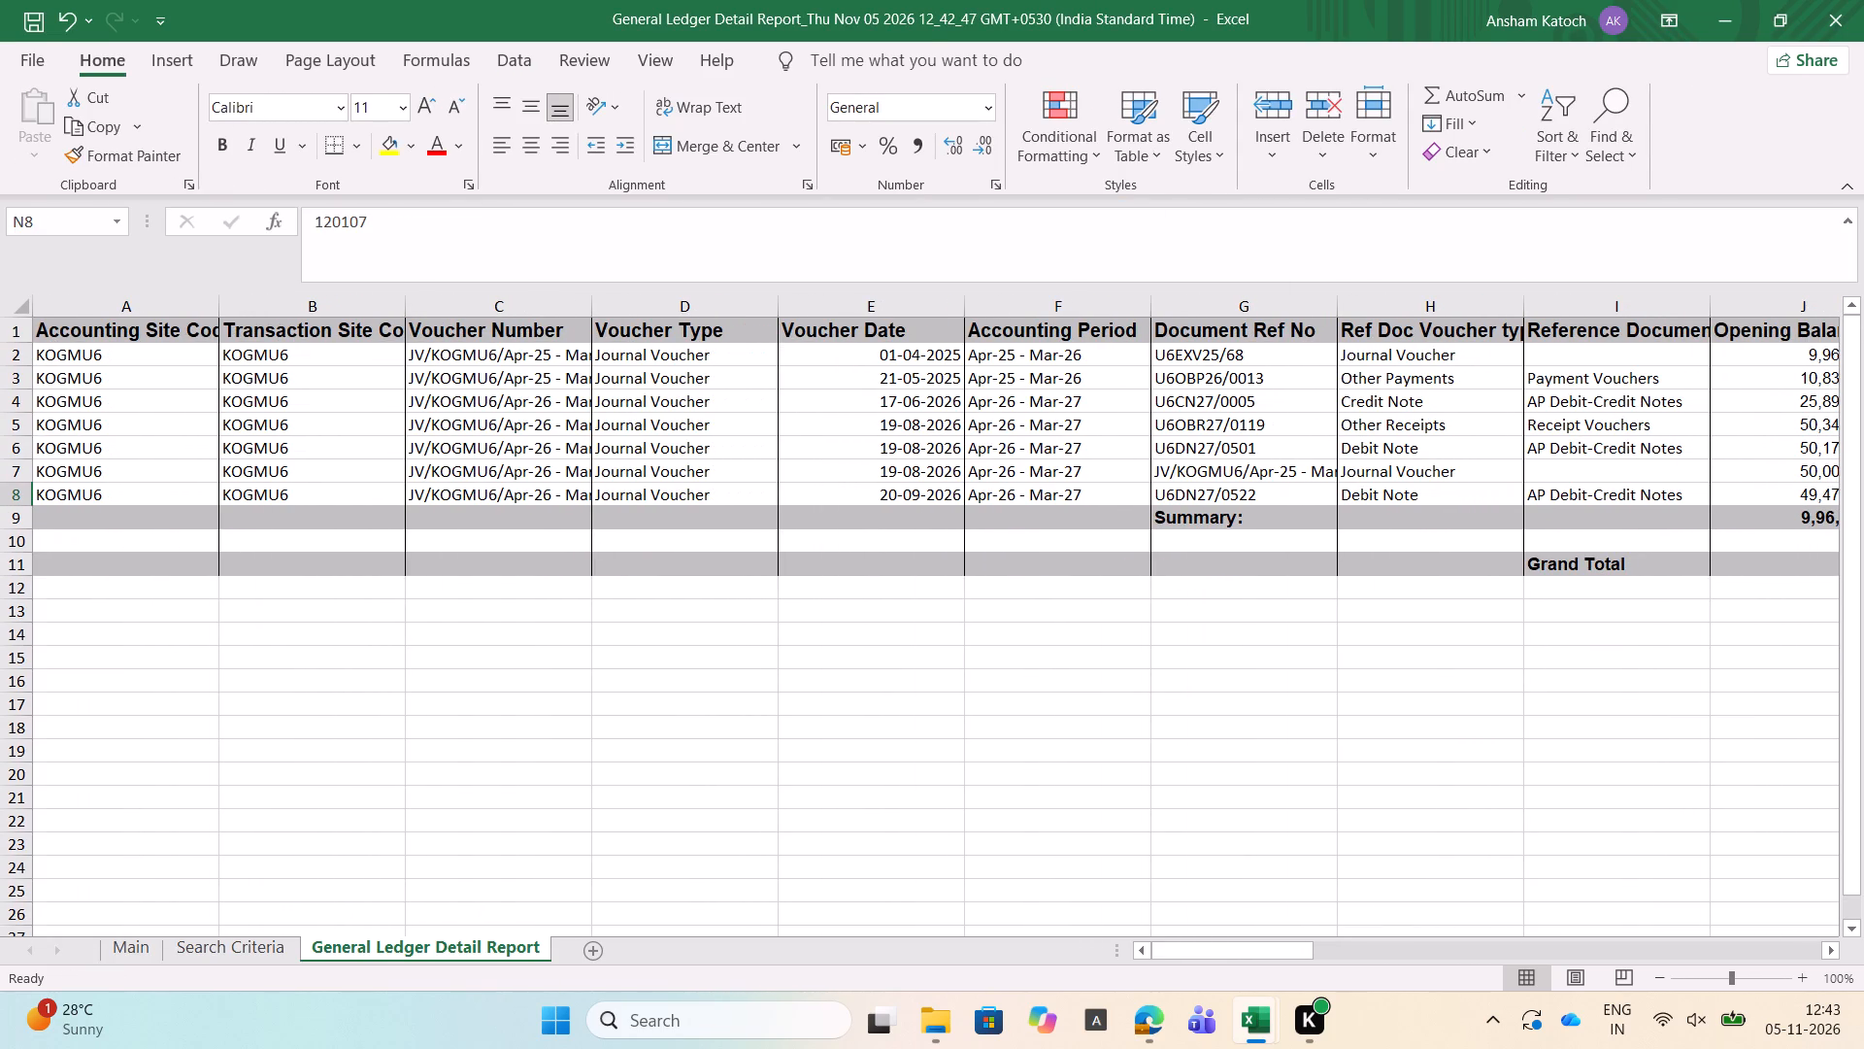
left_click(661, 355)
key("Down")
key("Down")
key("Down")
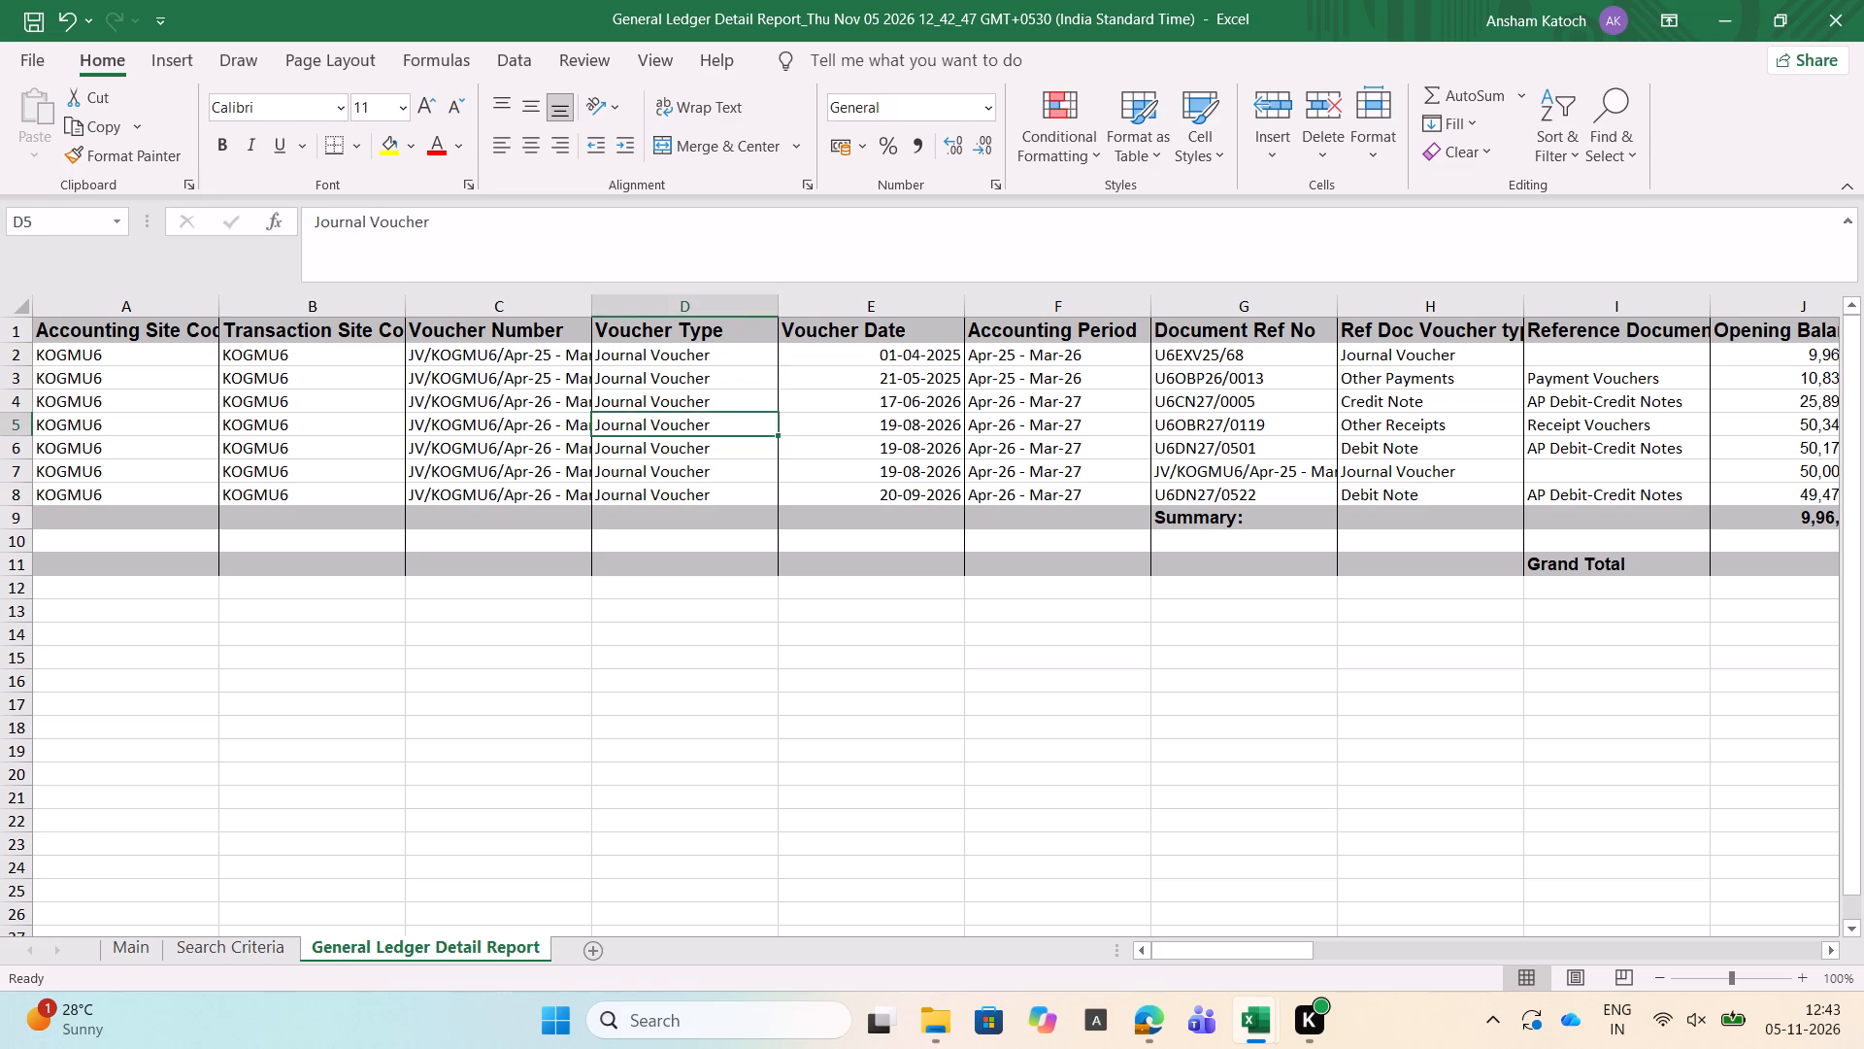
key("Up")
key("Up")
key("Up")
key("Up")
key("Right")
key("Down")
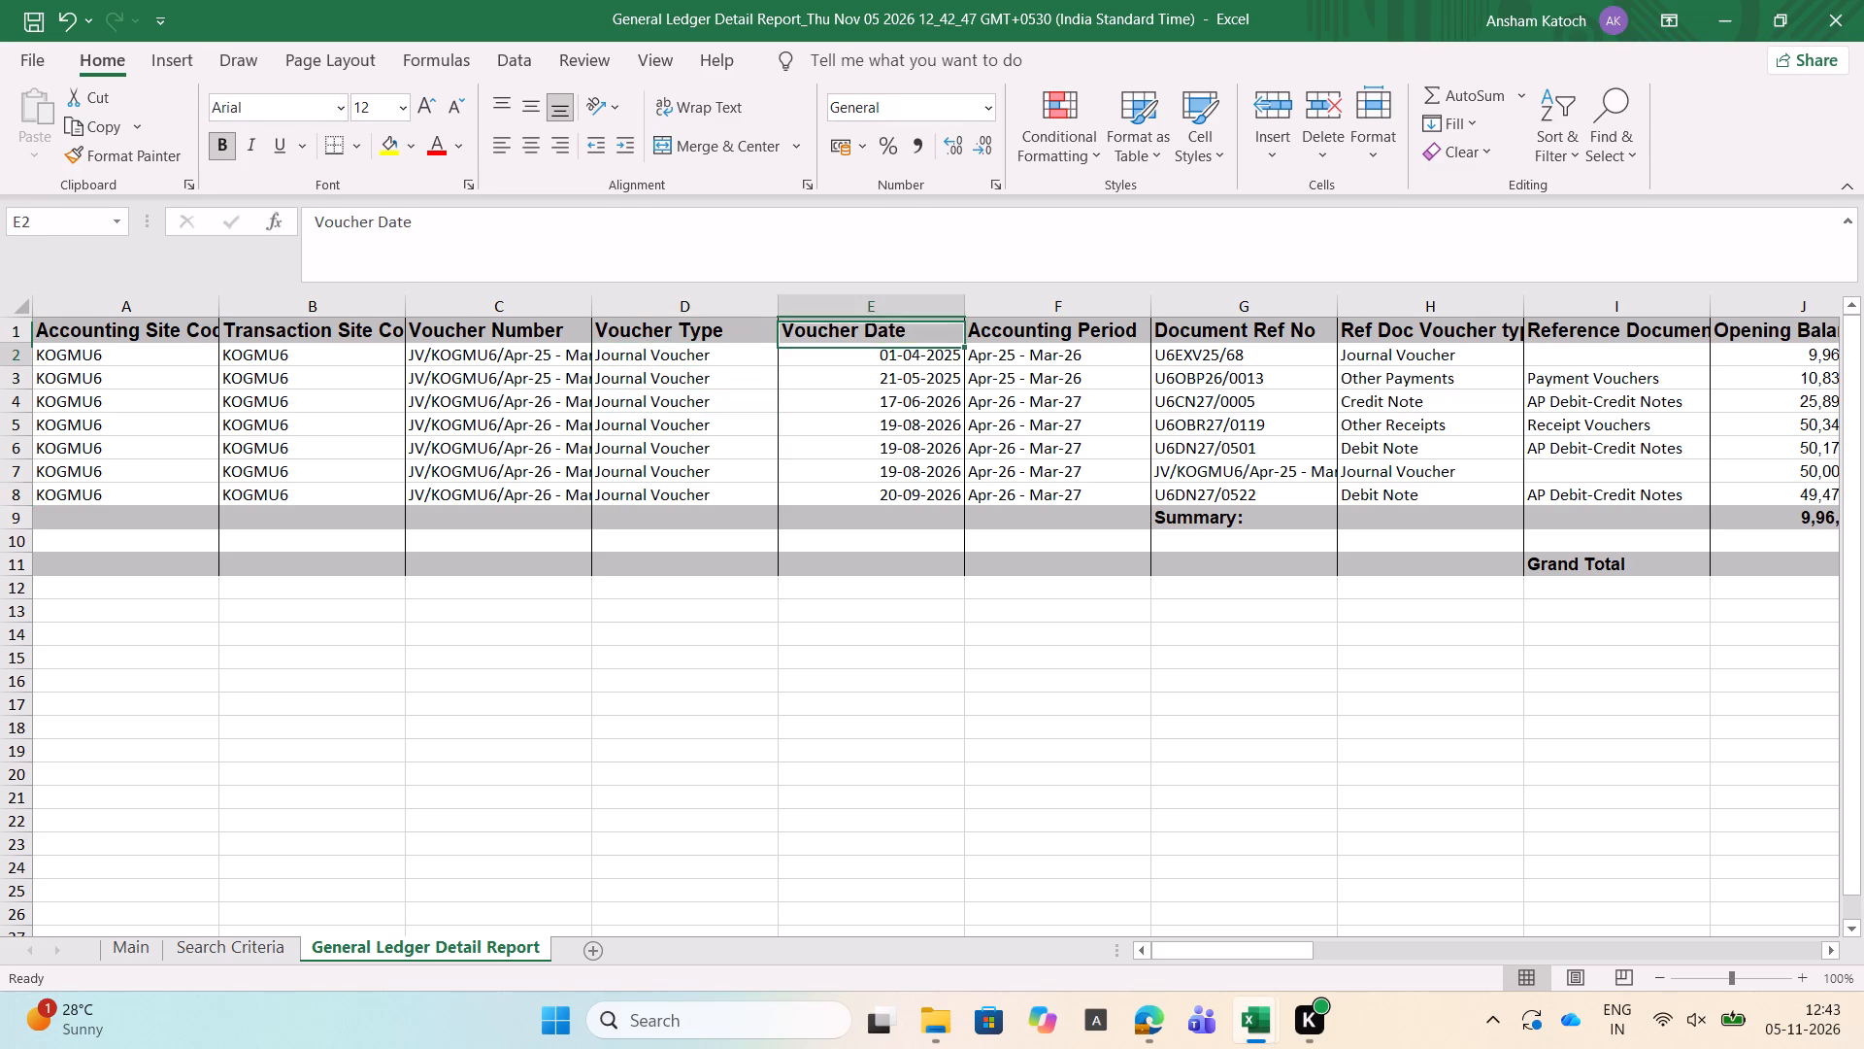
key("Right")
key("Right")
key("Right")
key("Right")
key("Right")
key("Right")
key("Right")
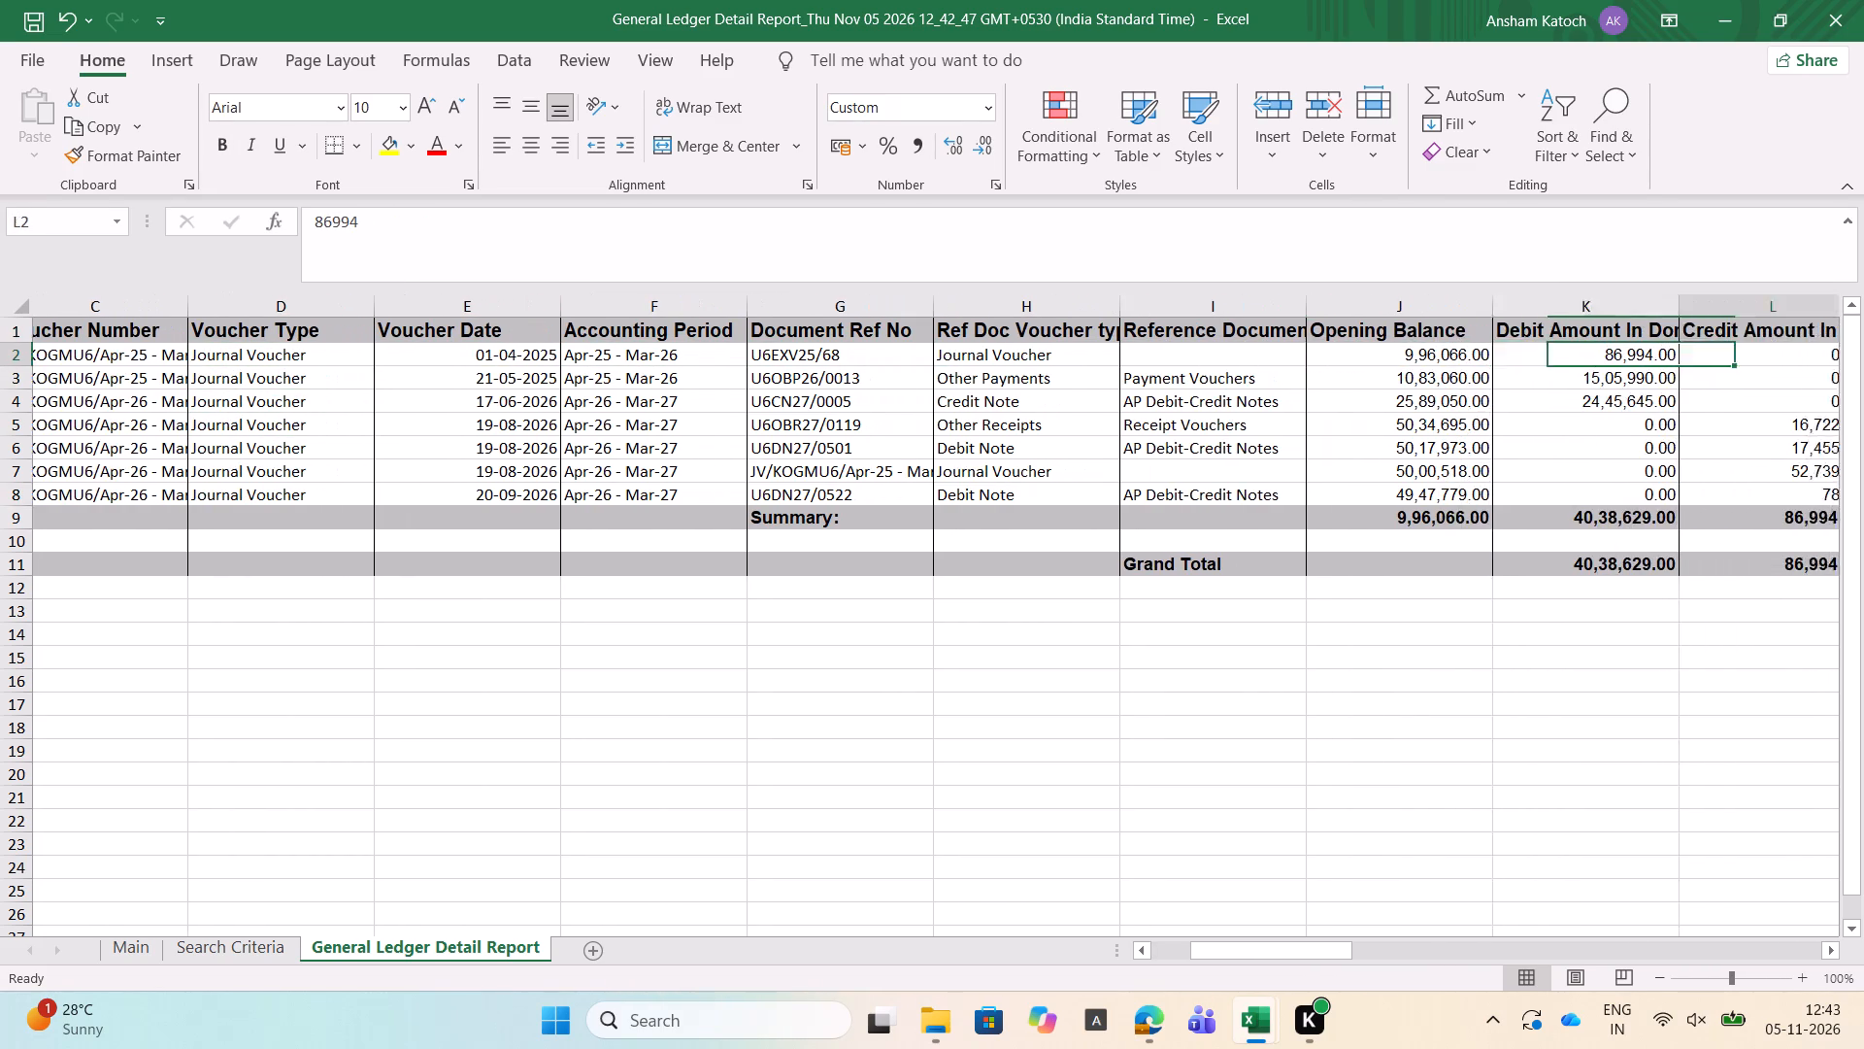
key("Right")
key("Right")
key("Left")
key("Left")
key("Left")
key("Left")
key("Left")
key("Left")
key("Left")
key("Left")
key("Left")
key("Left")
key("Left")
key("Left")
key("Left")
key("Left")
key("Left")
key("Left")
key("Left")
key("Left")
key("Left")
key("Left")
key("Left")
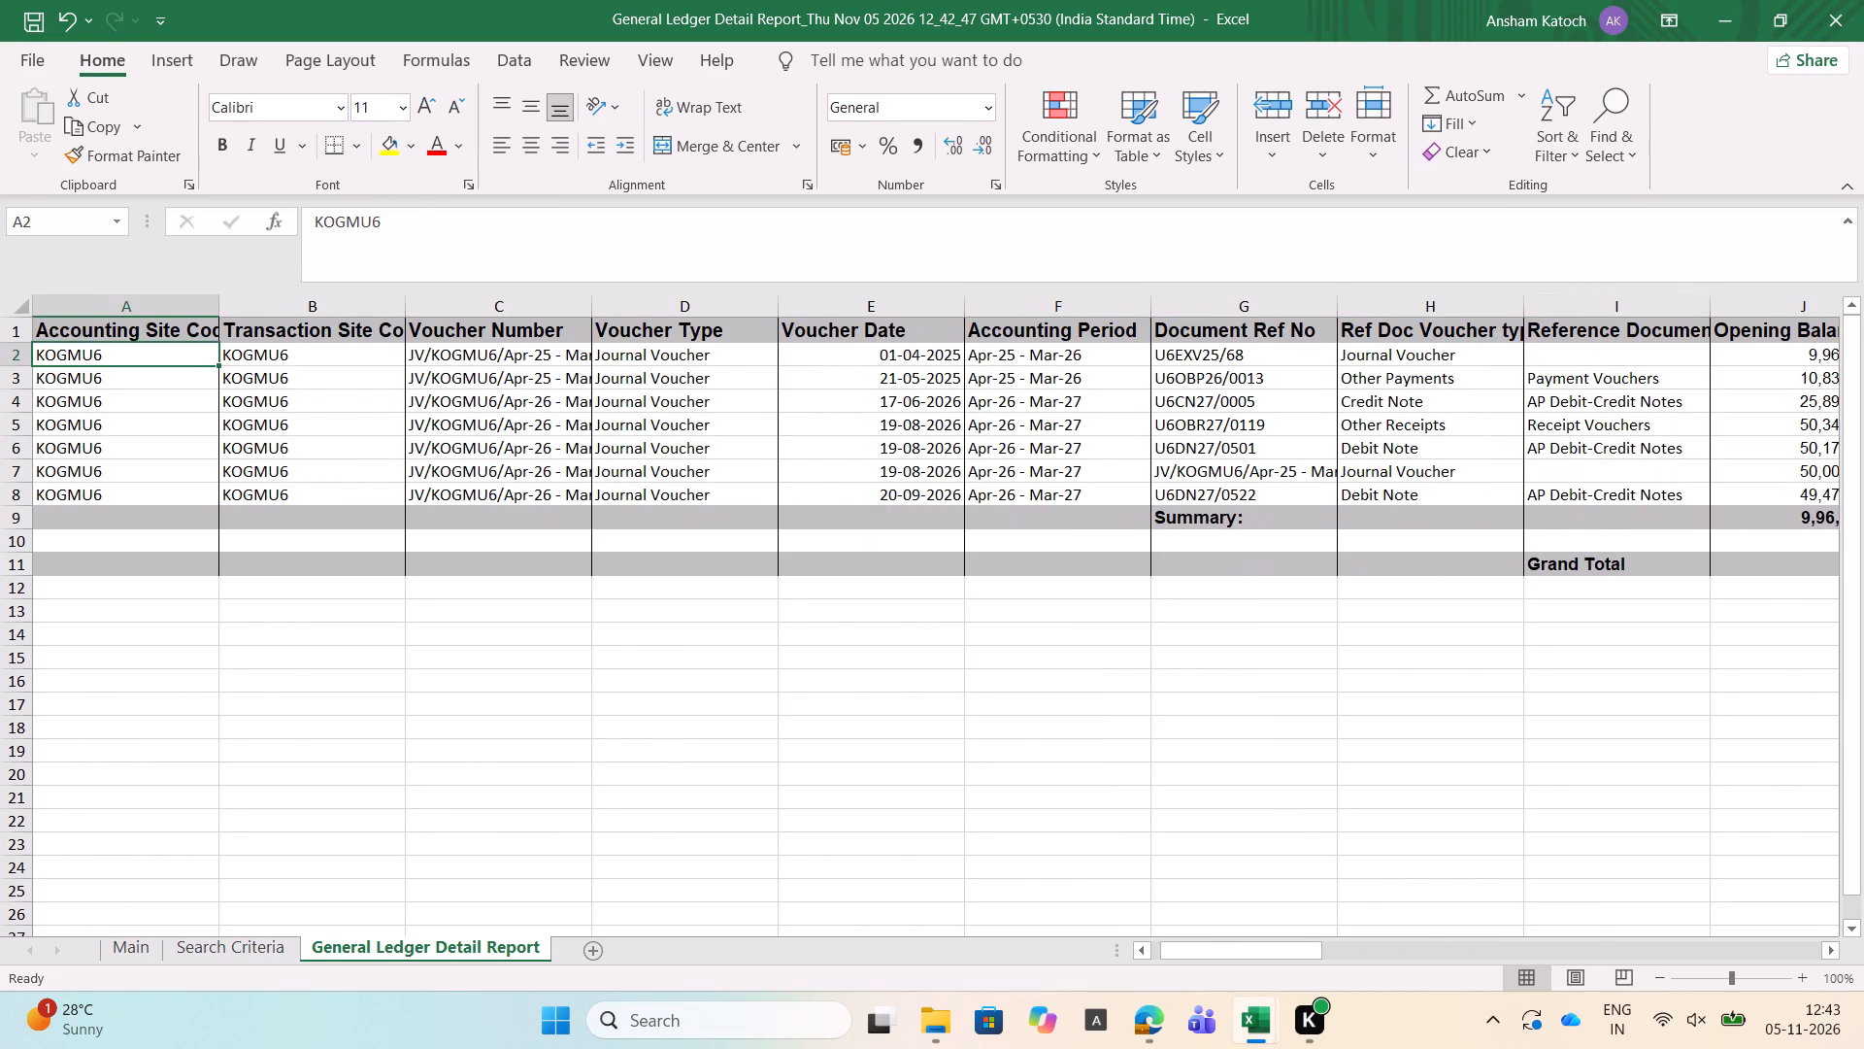
Review the payment voucher entry of 21-05-2025, the entries below it, and the debit and credit amounts in the ledger report.
key("Right")
key("Right")
key("Right")
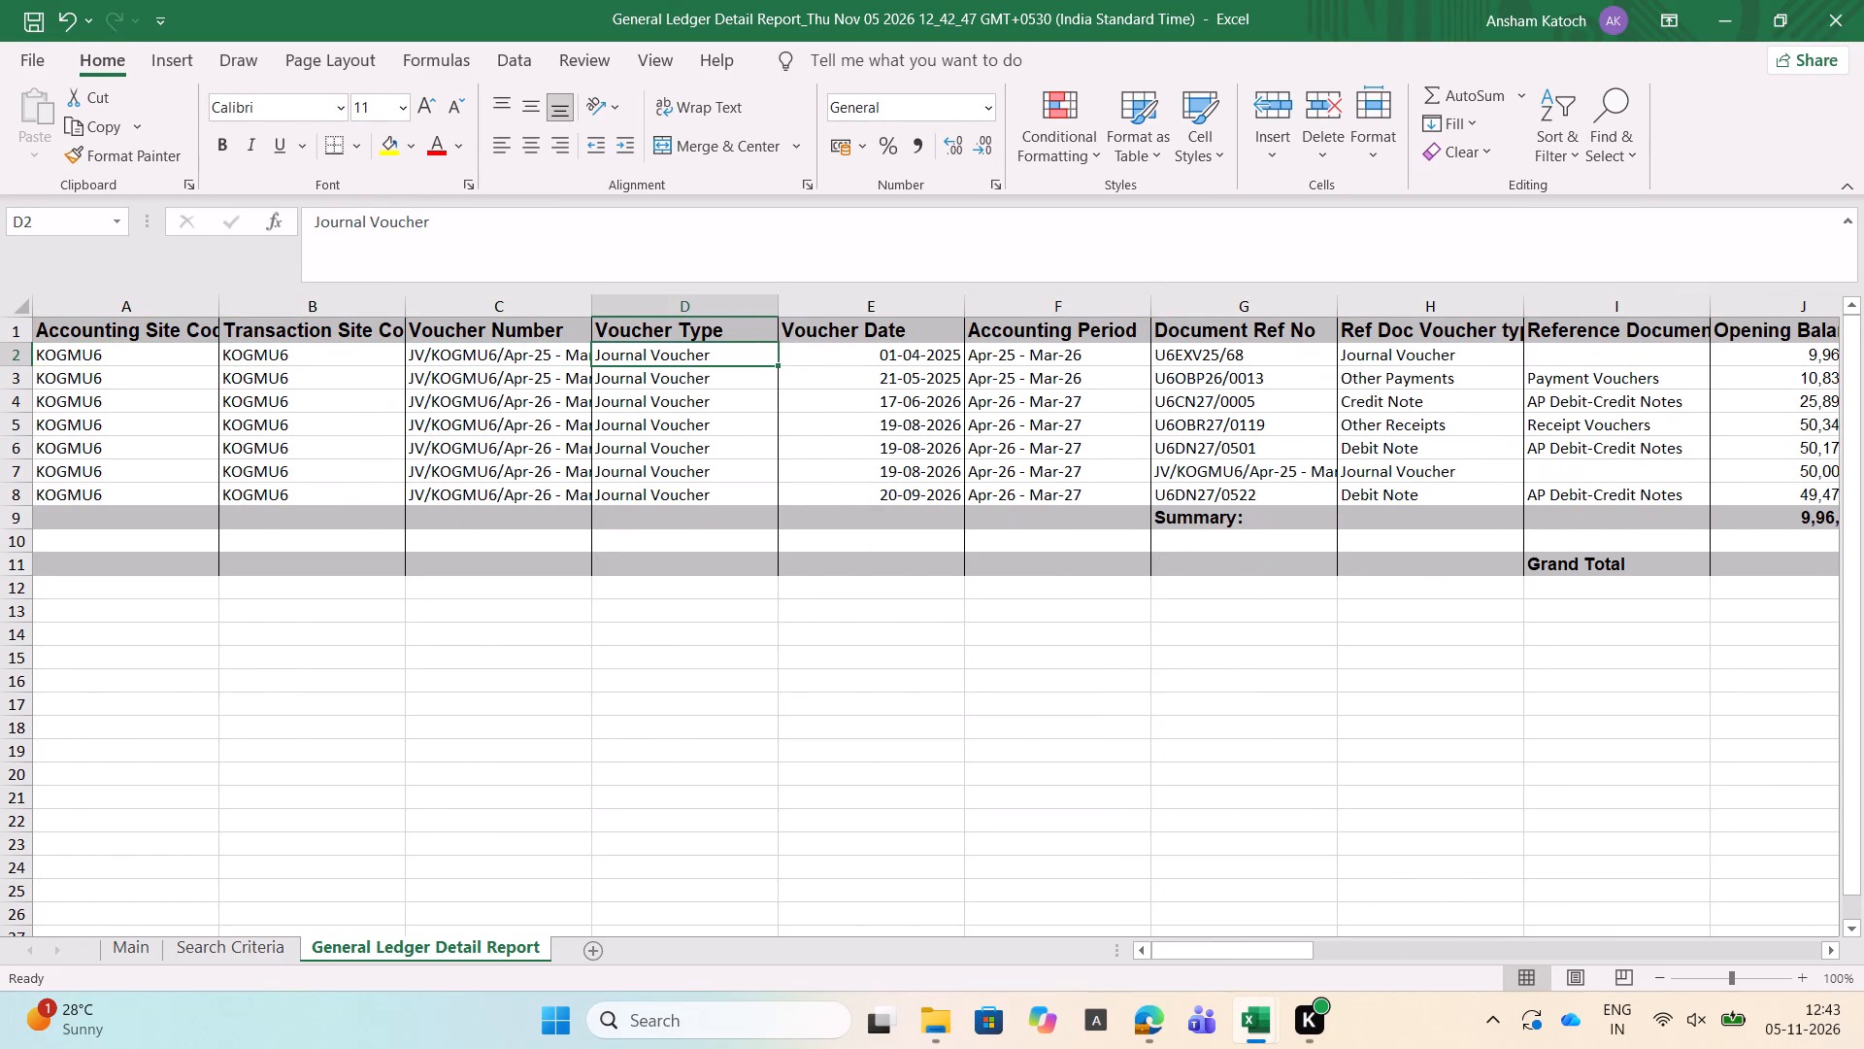
key("Down")
key("Right")
key("Right")
key("Right")
key("Right")
key("Right")
key("Right")
key("Right")
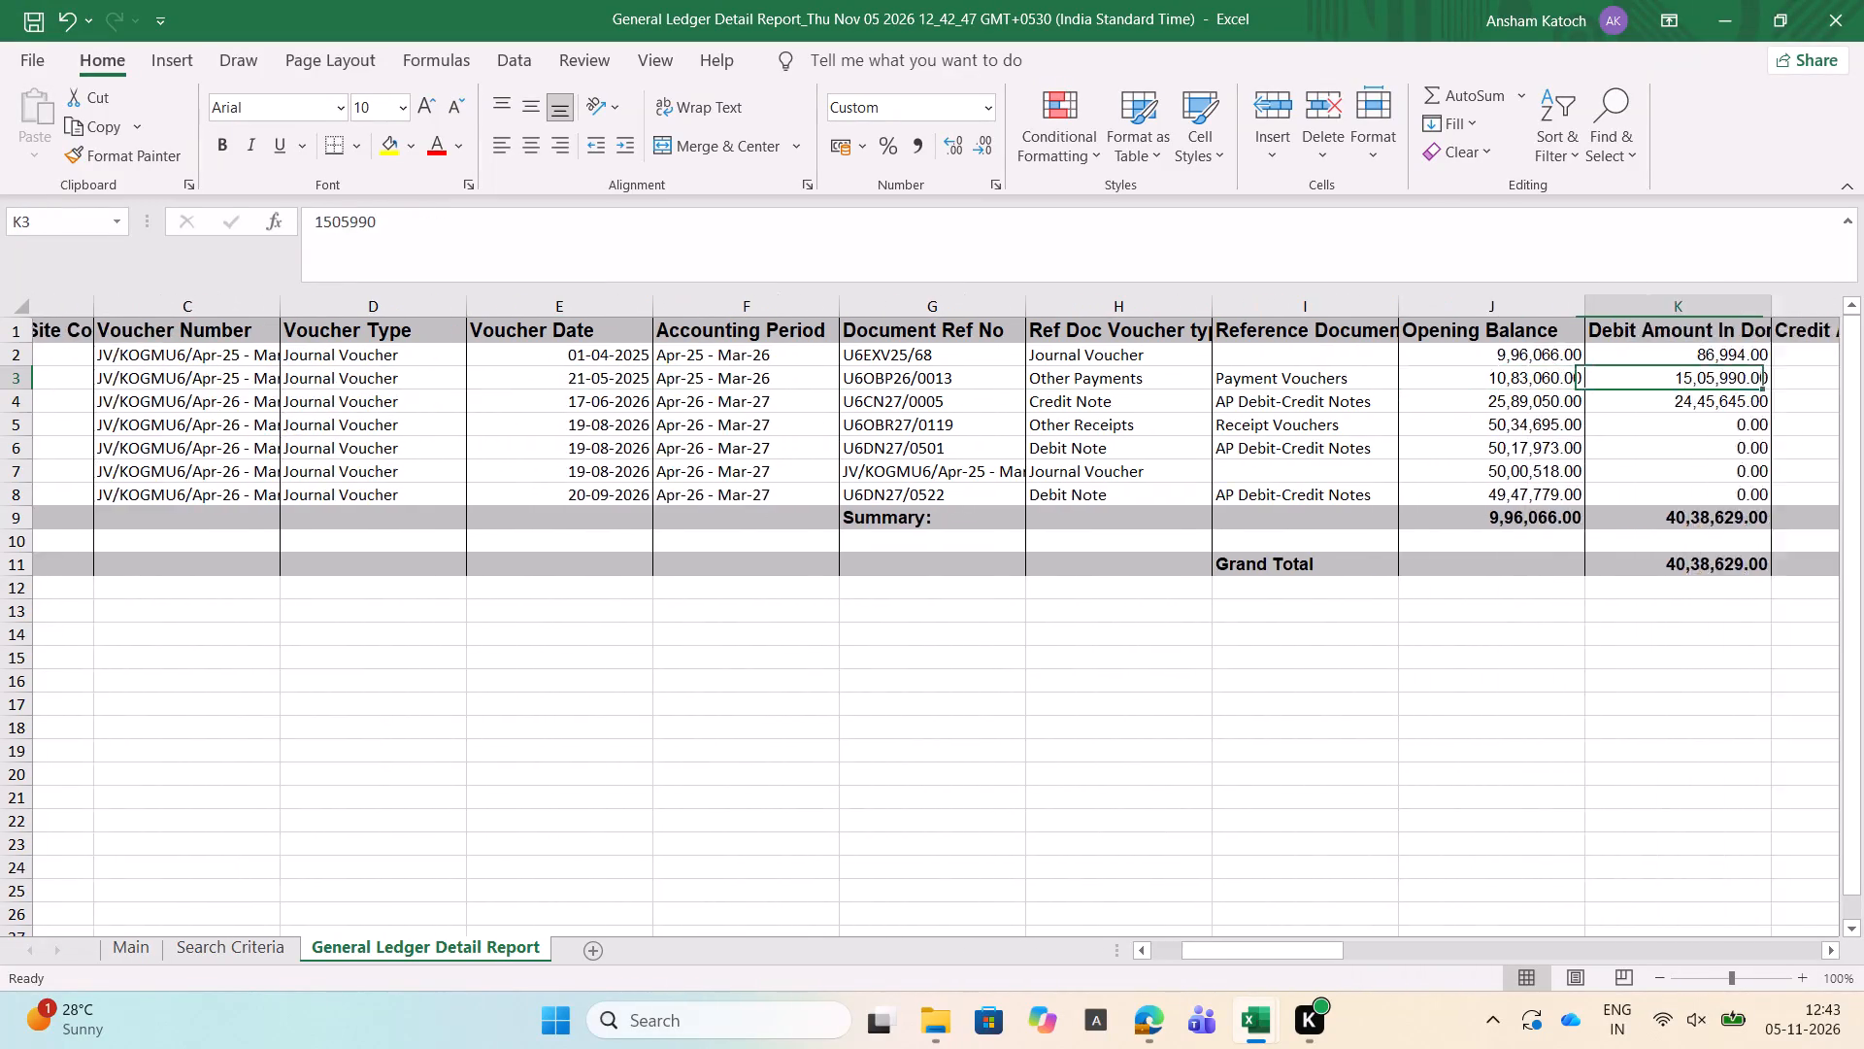
key("Right")
key("Left")
key("Left")
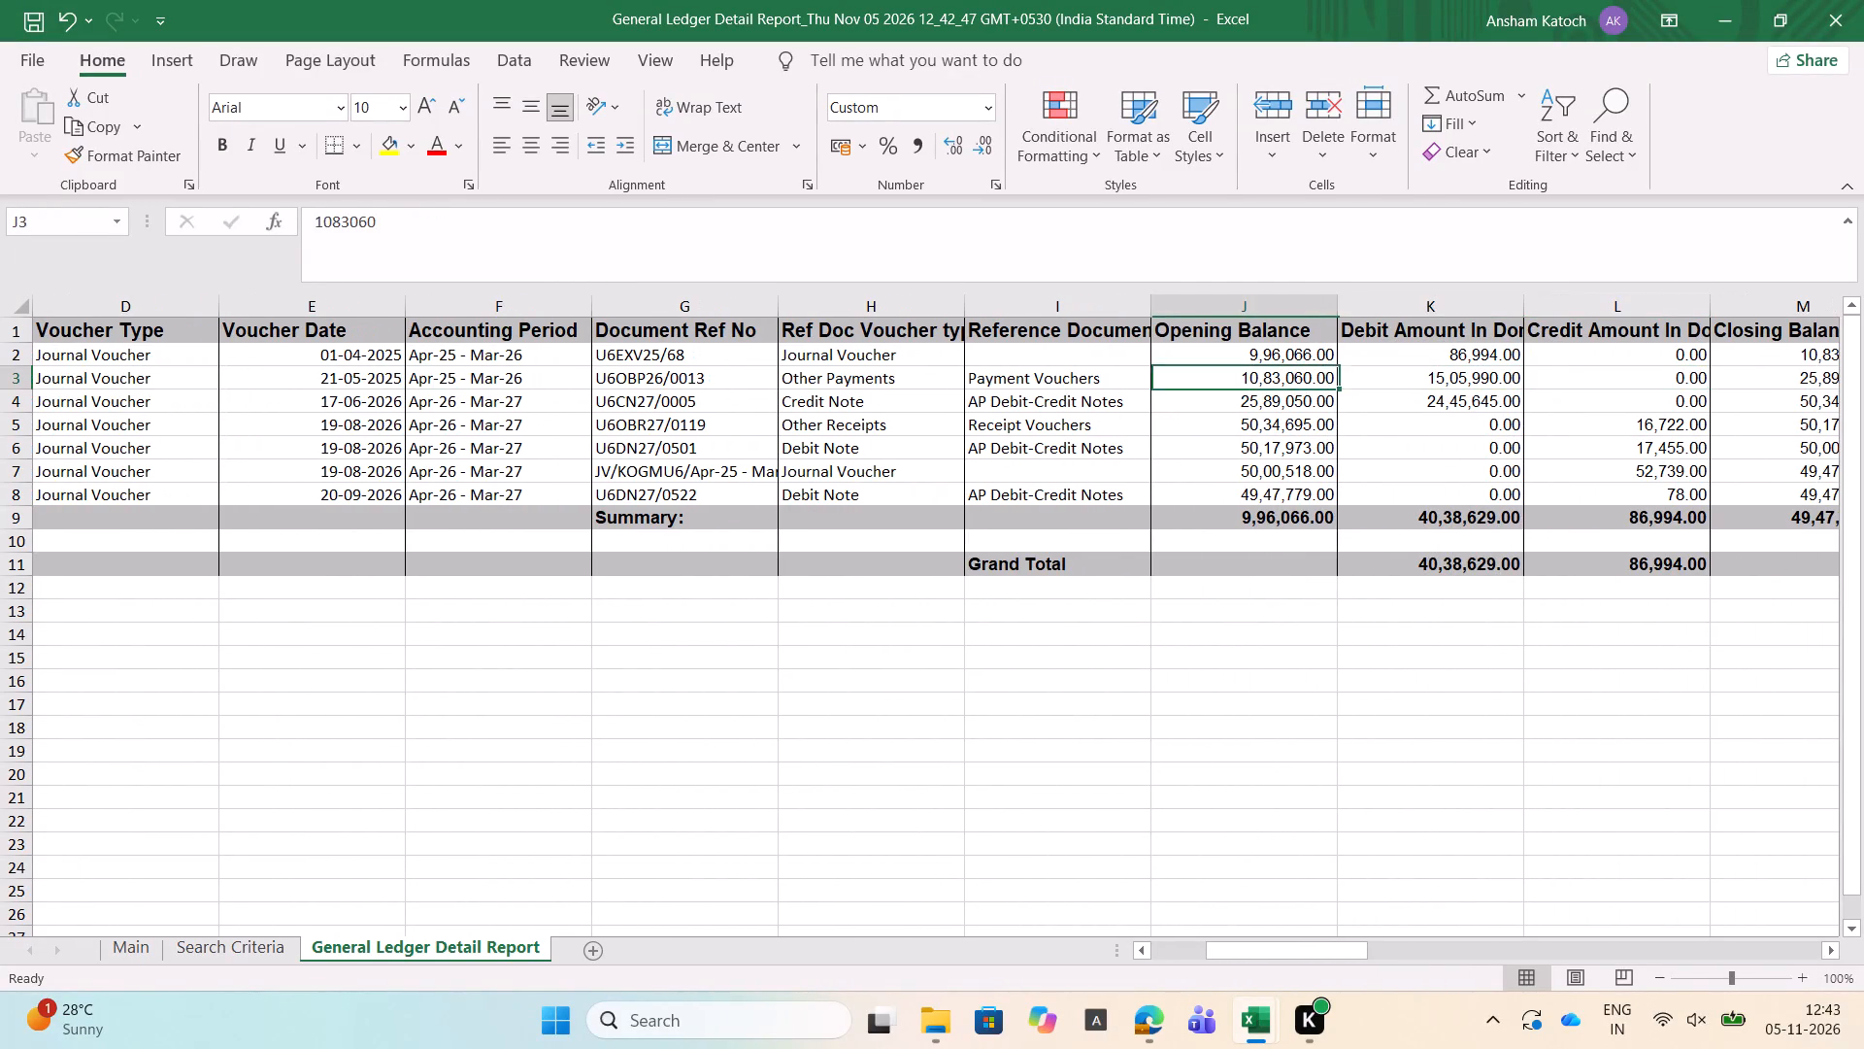
key("Down")
key("Right")
key("Down")
key("Down")
key("Down")
key("Left")
key("Left")
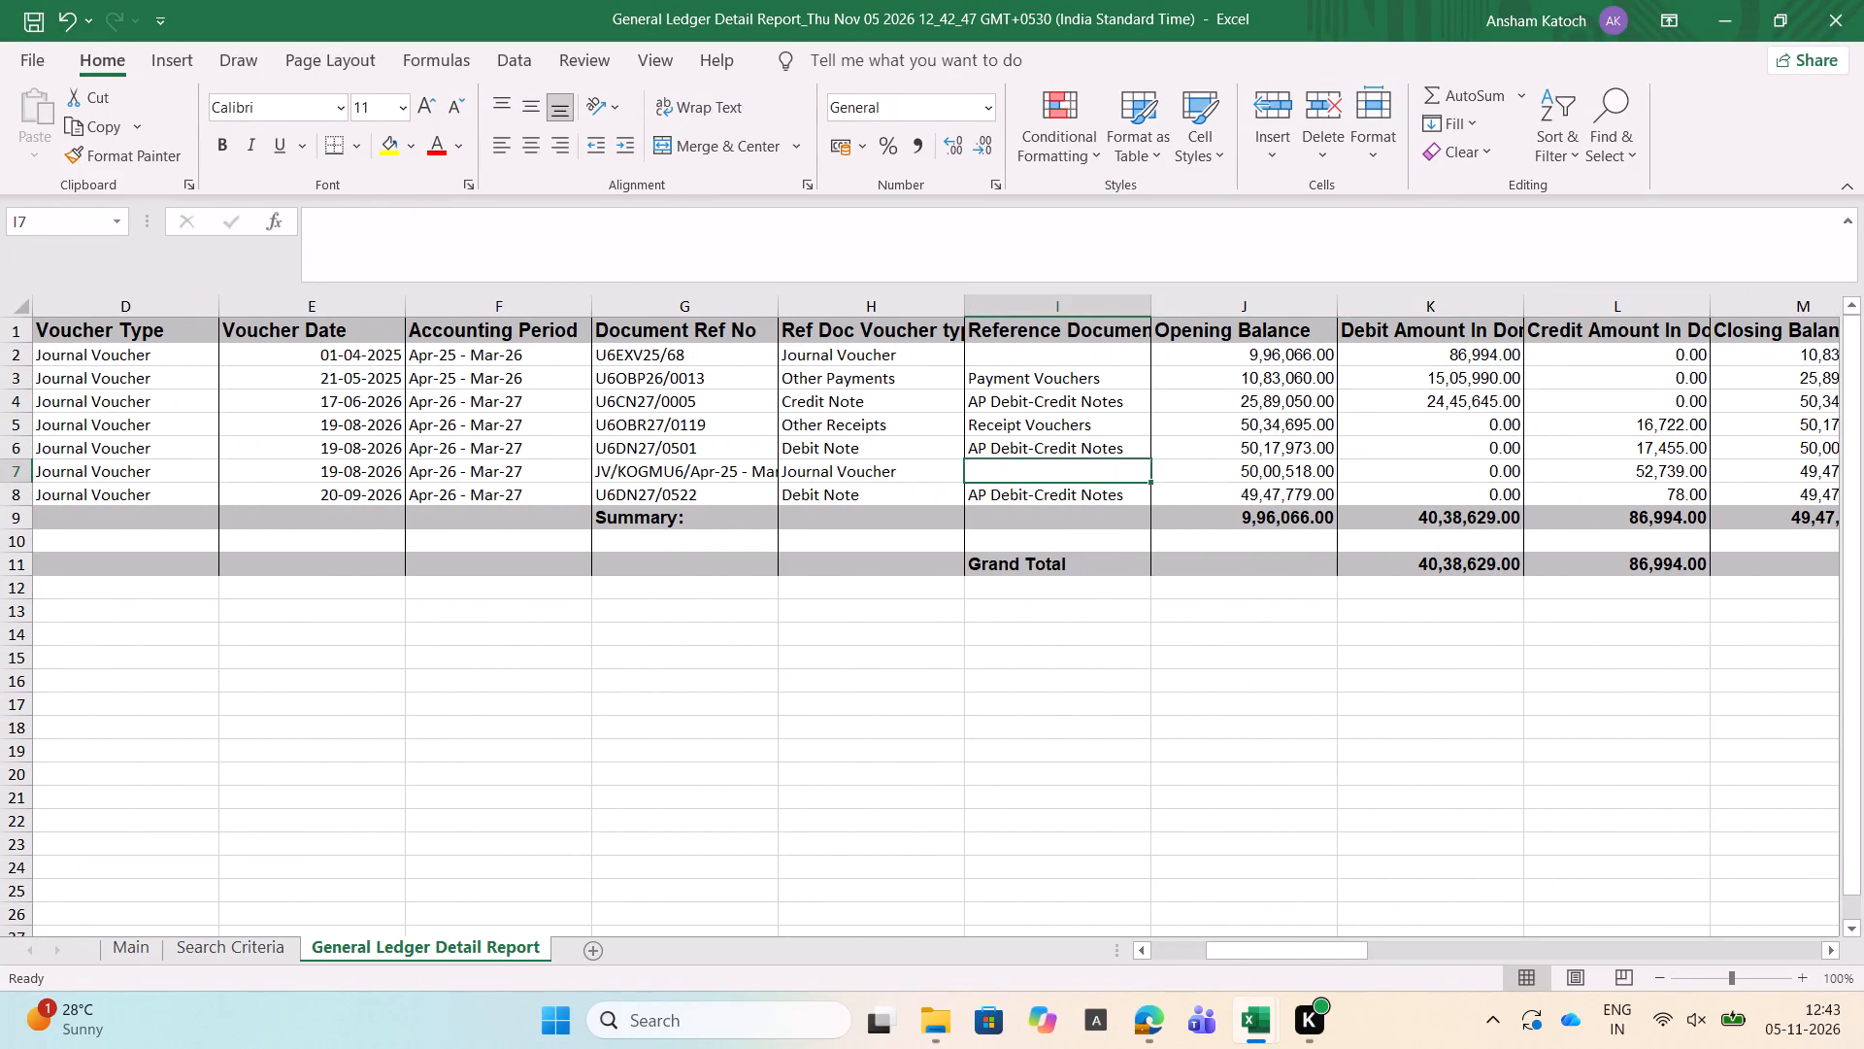
key("Left")
key("Down")
key("Right")
key("Right")
key("Right")
key("Right")
key("Right")
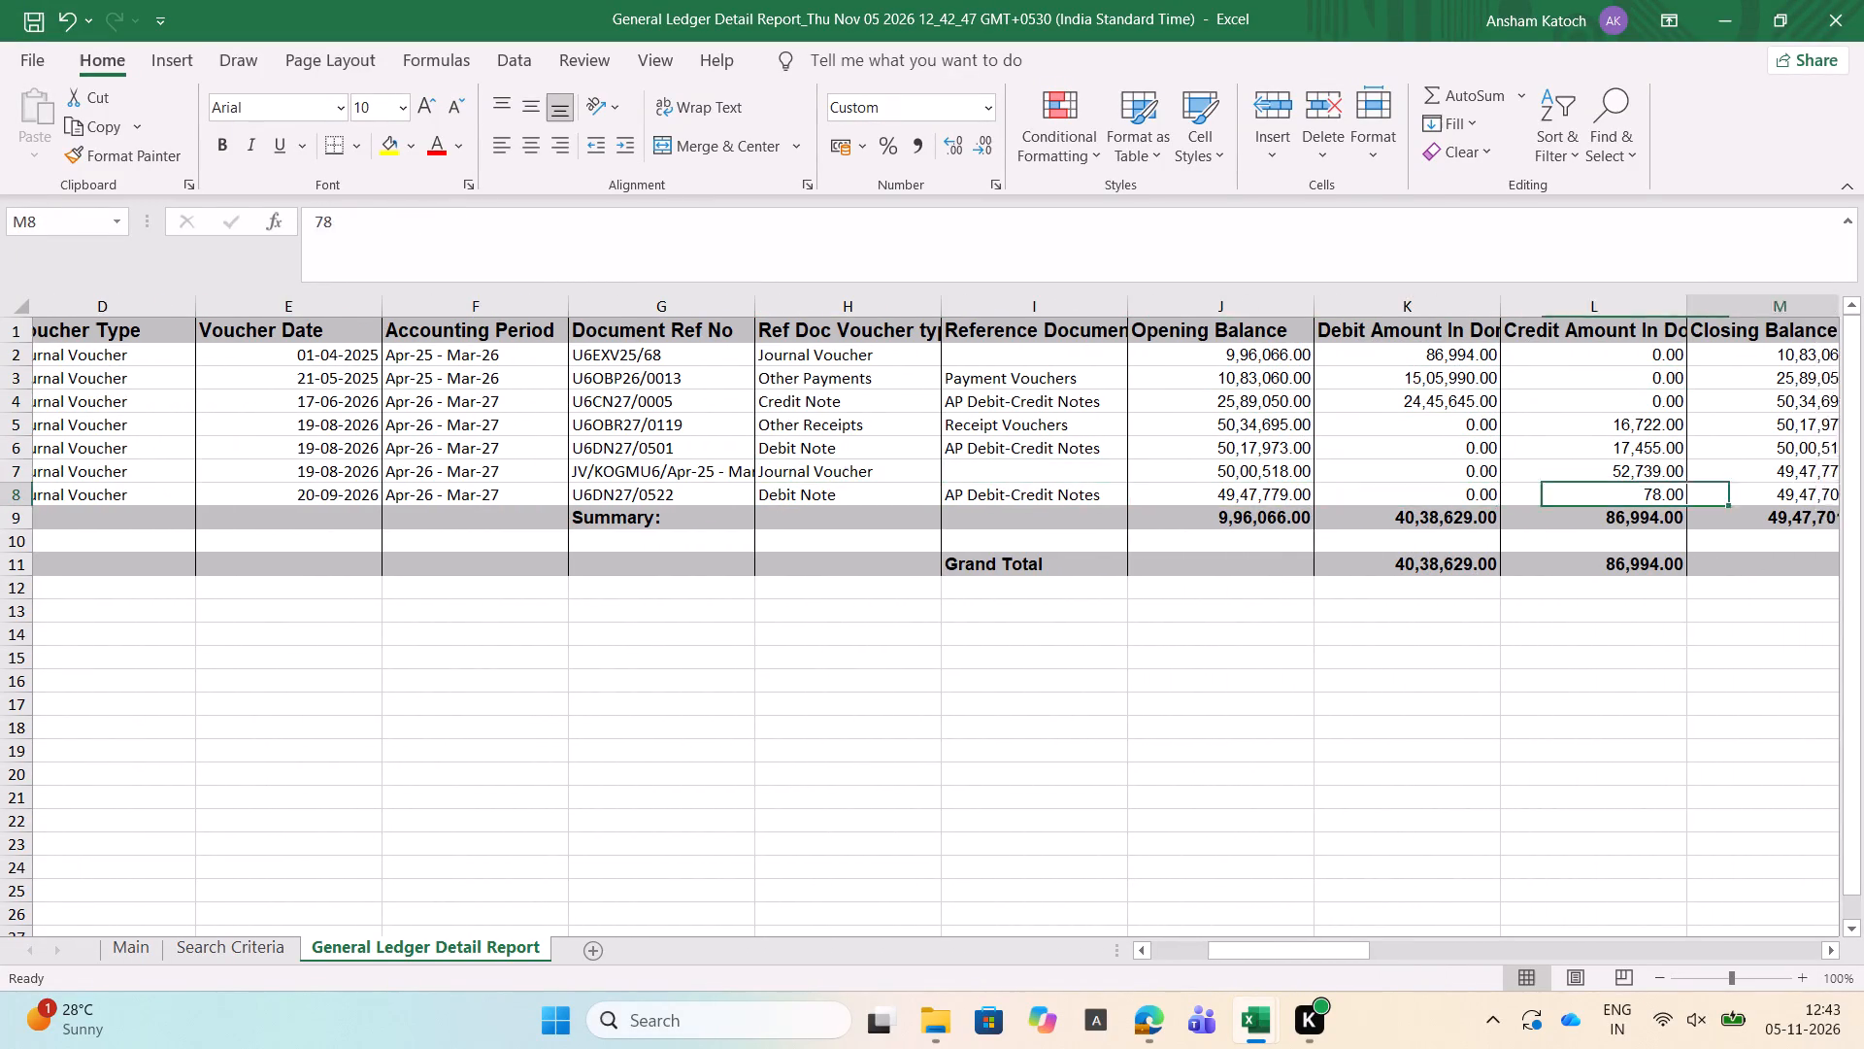
key("Right")
key("Left")
key("Left")
key("Up")
key("Up")
key("Up")
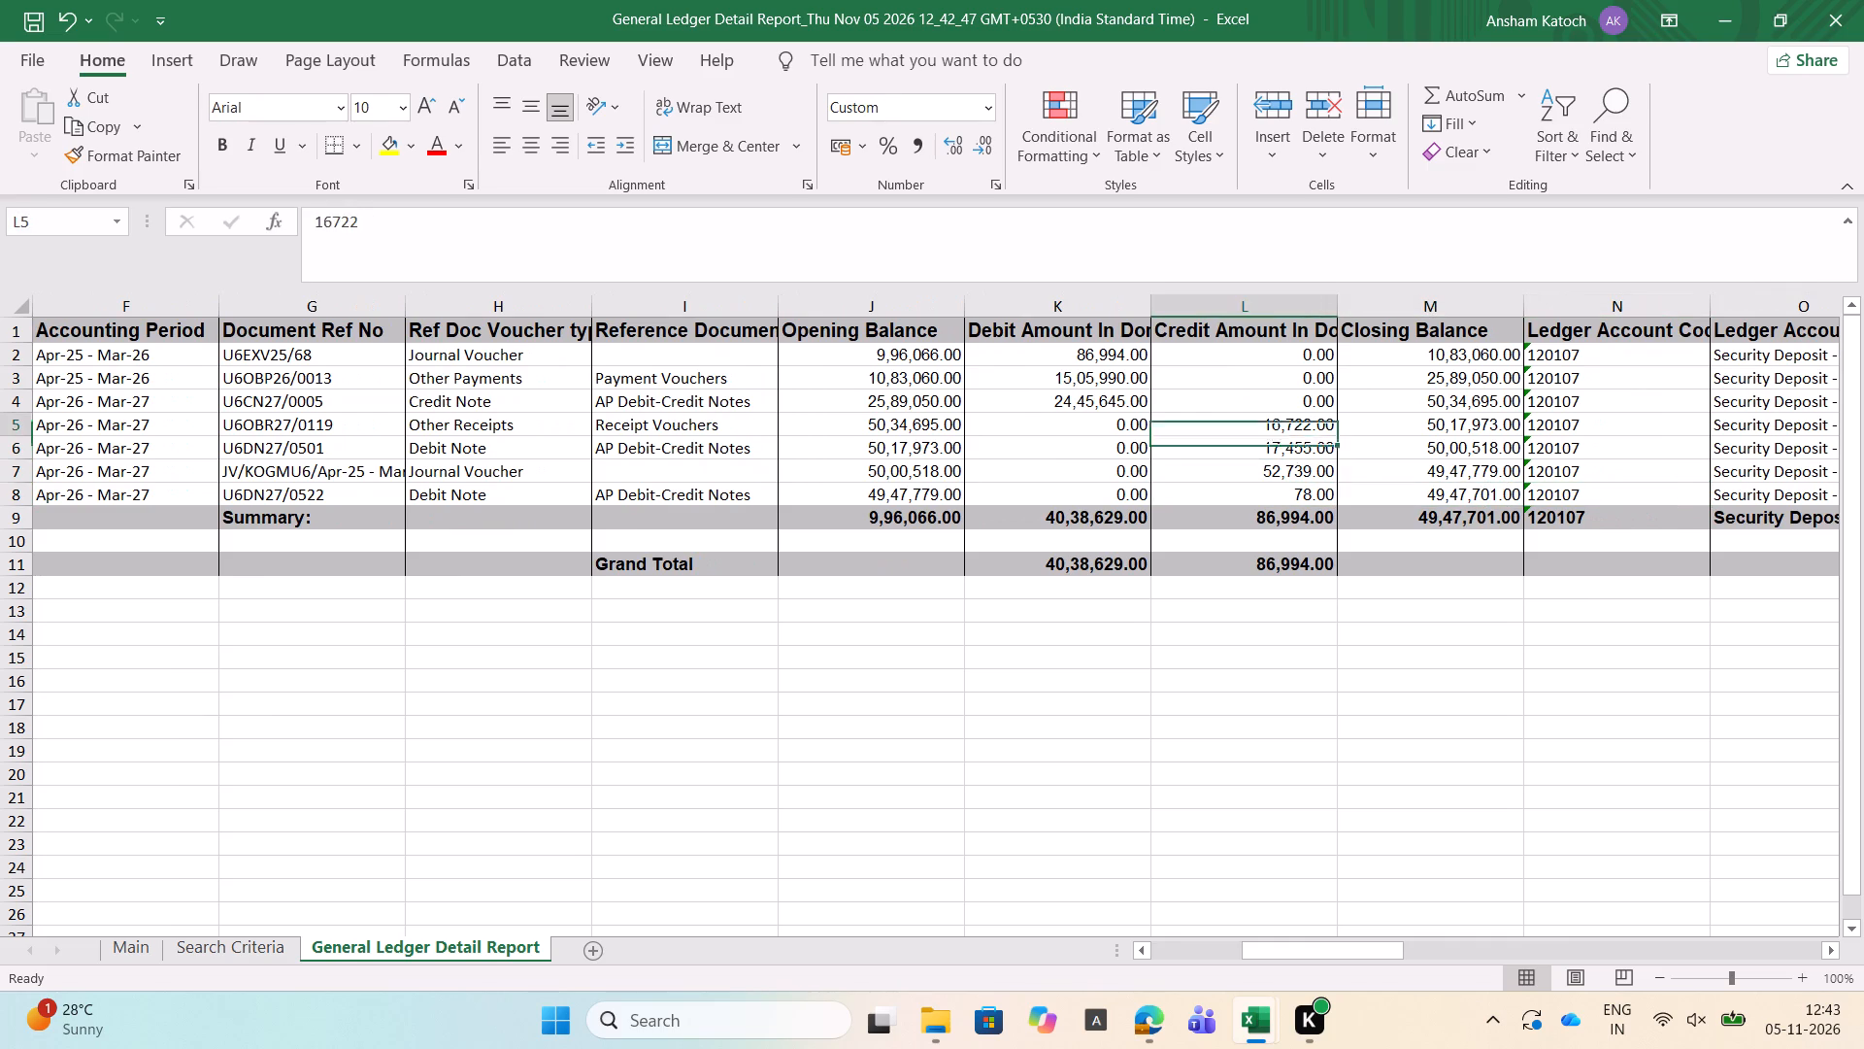
Trace the receipt voucher entry U6OBR27/0119 from its site code across to the credit amount, closing balance and ledger description.
key("Left")
key("Left")
key("Left")
key("Left")
key("Left")
key("Left")
key("Left")
key("Left")
key("Left")
key("Left")
key("Left")
key("Left")
key("Left")
key("Left")
key("Left")
key("Left")
key("Left")
key("Left")
key("Left")
key("Left")
key("Left")
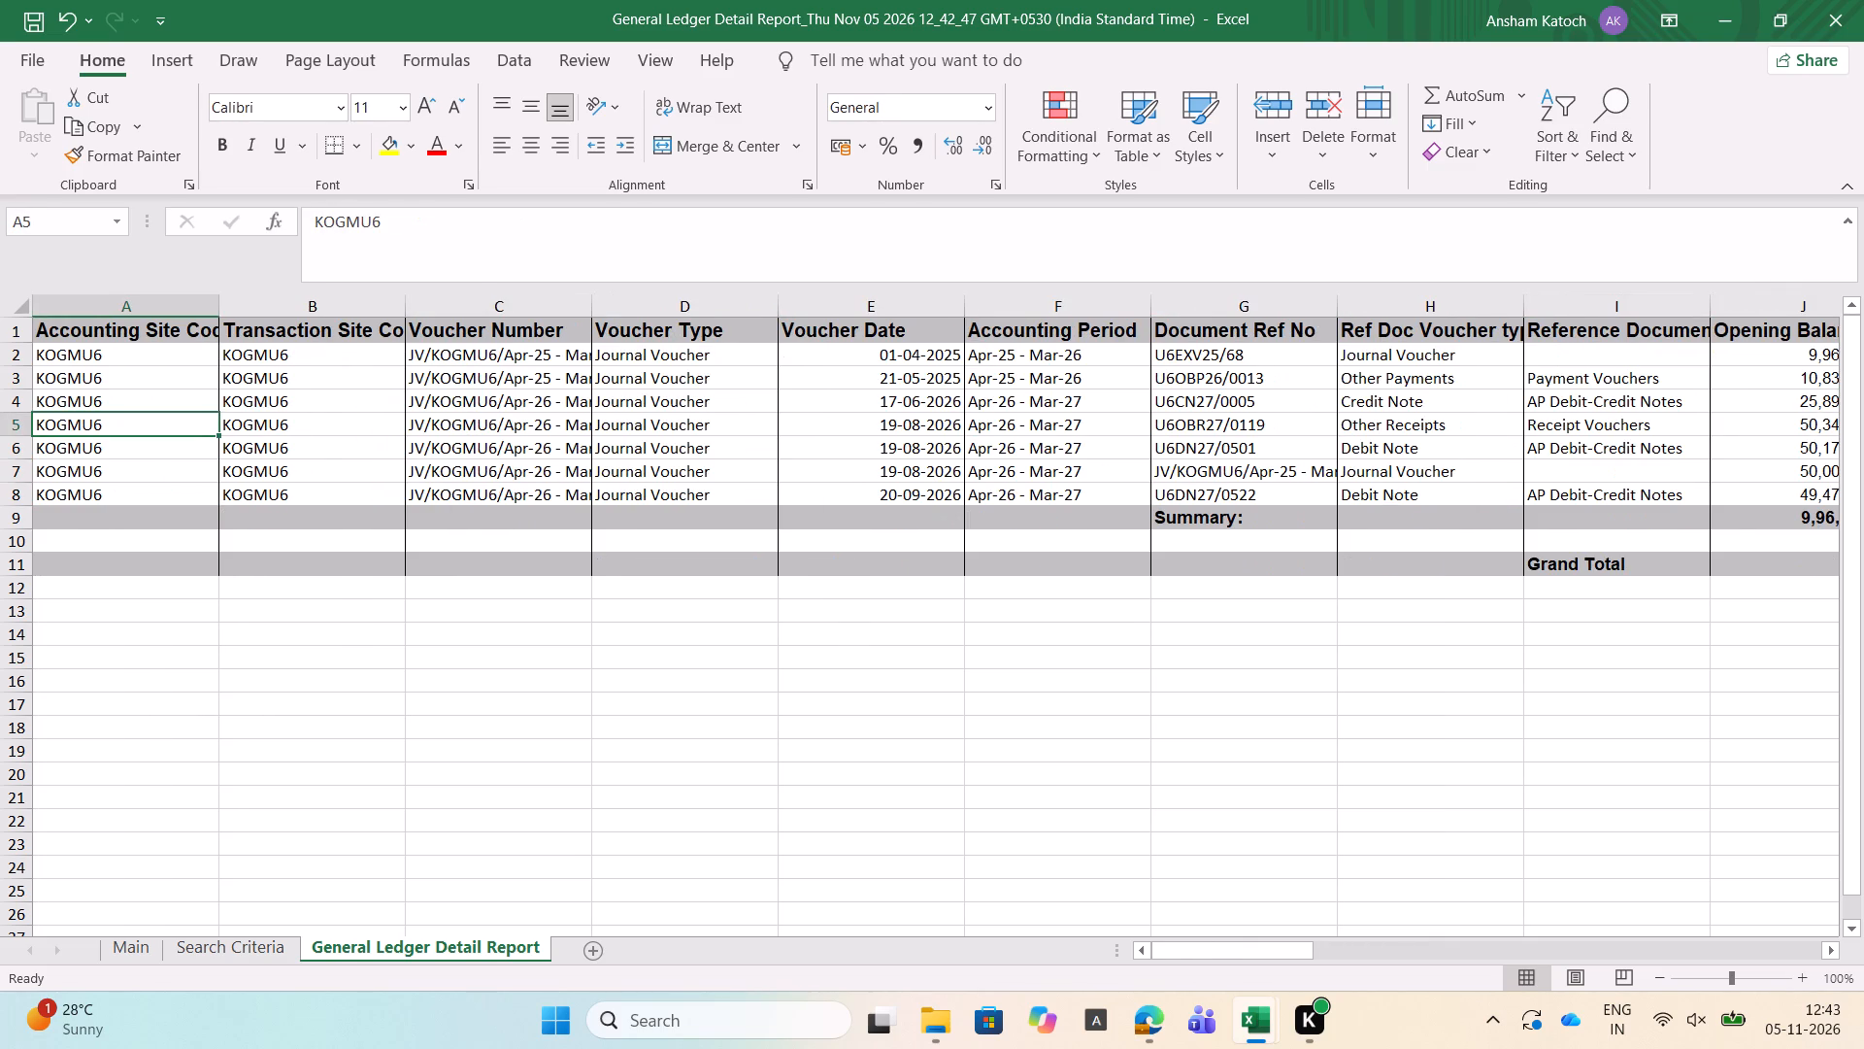
key("Right")
key("Right")
key("Right")
key("Right")
key("Right")
key("alt+Tab")
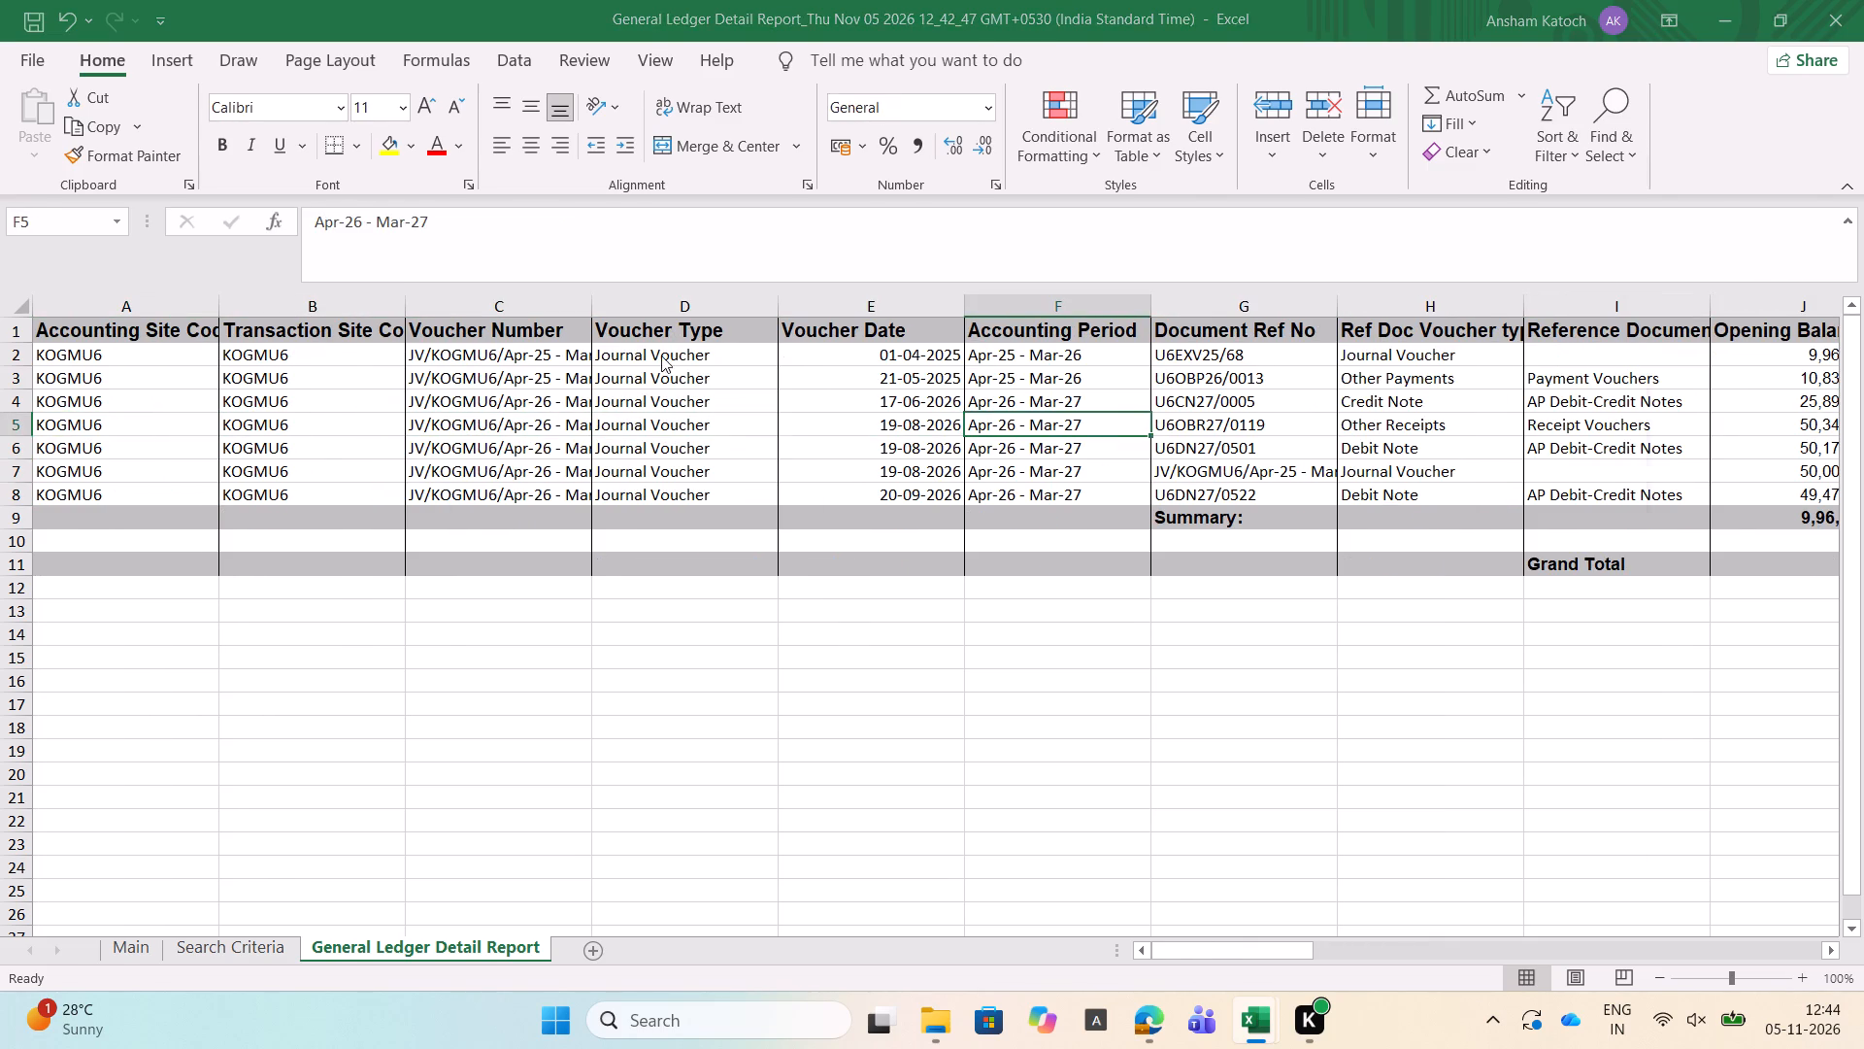
key("alt+Tab")
key("Right")
key("Right")
key("Right")
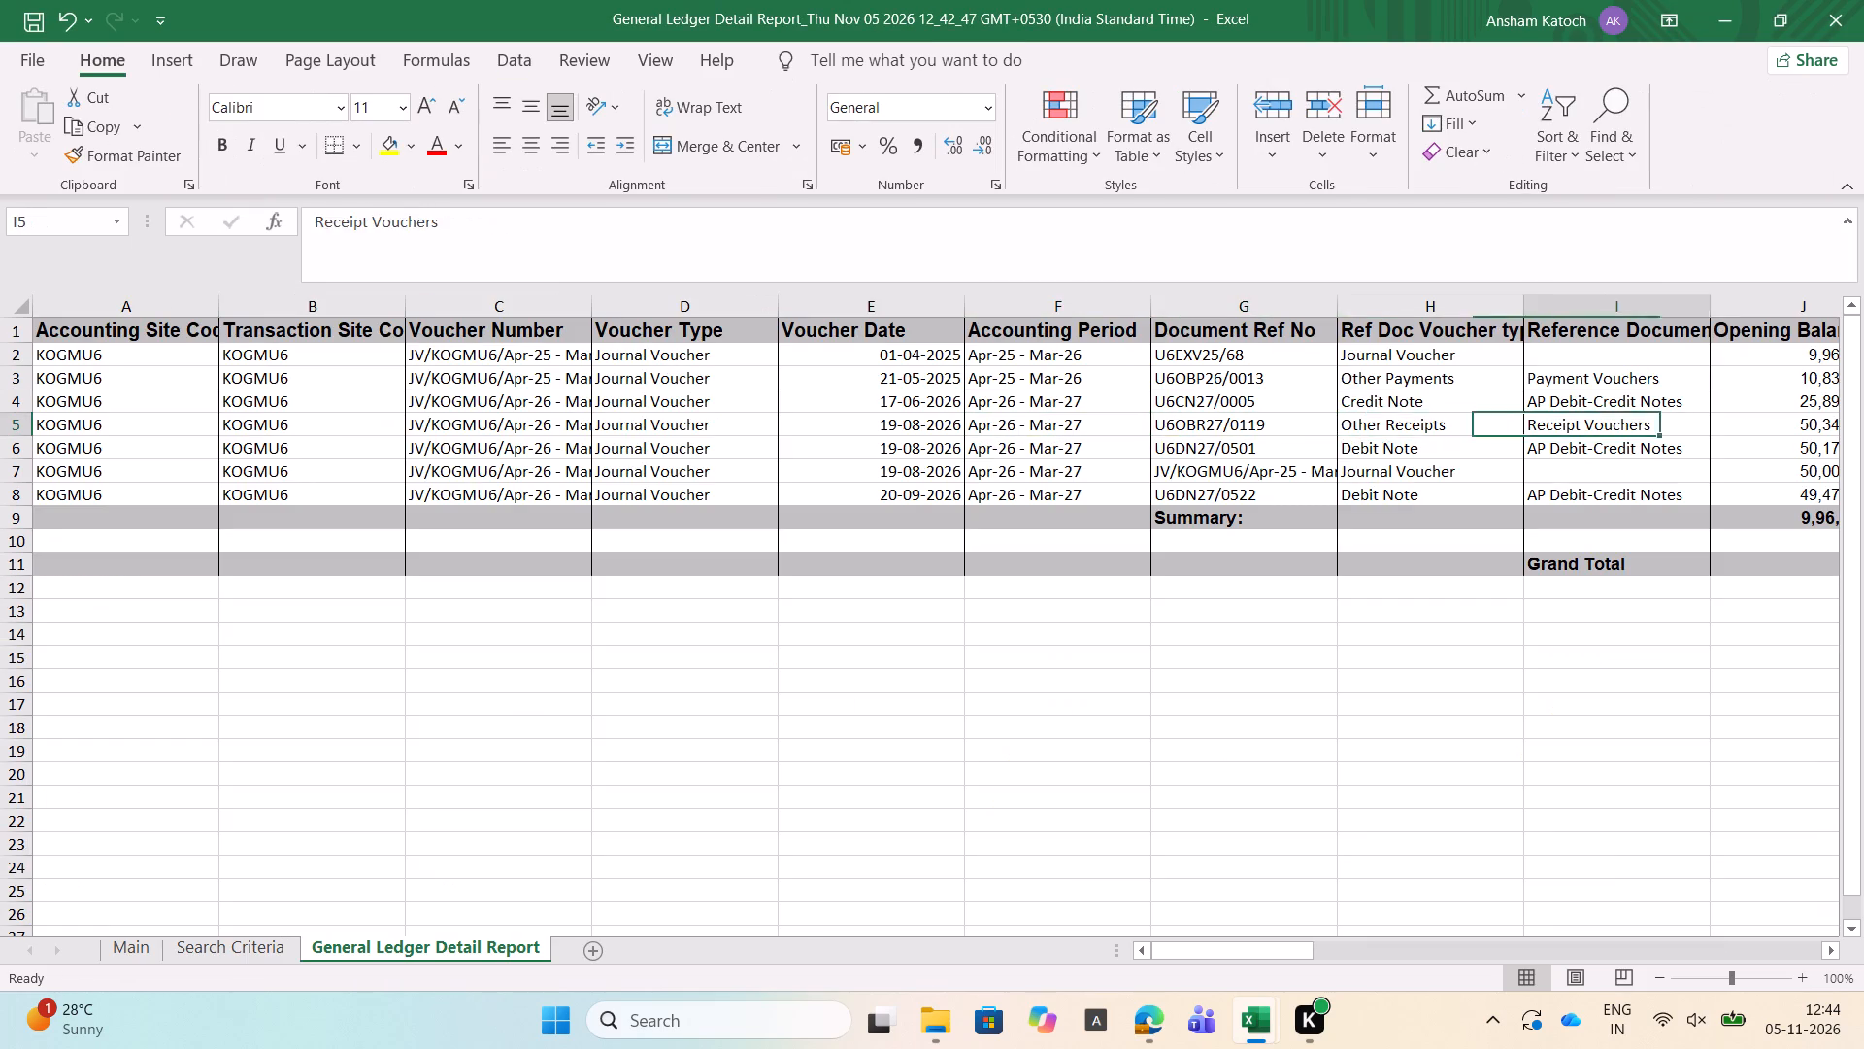
key("Right")
key("Right")
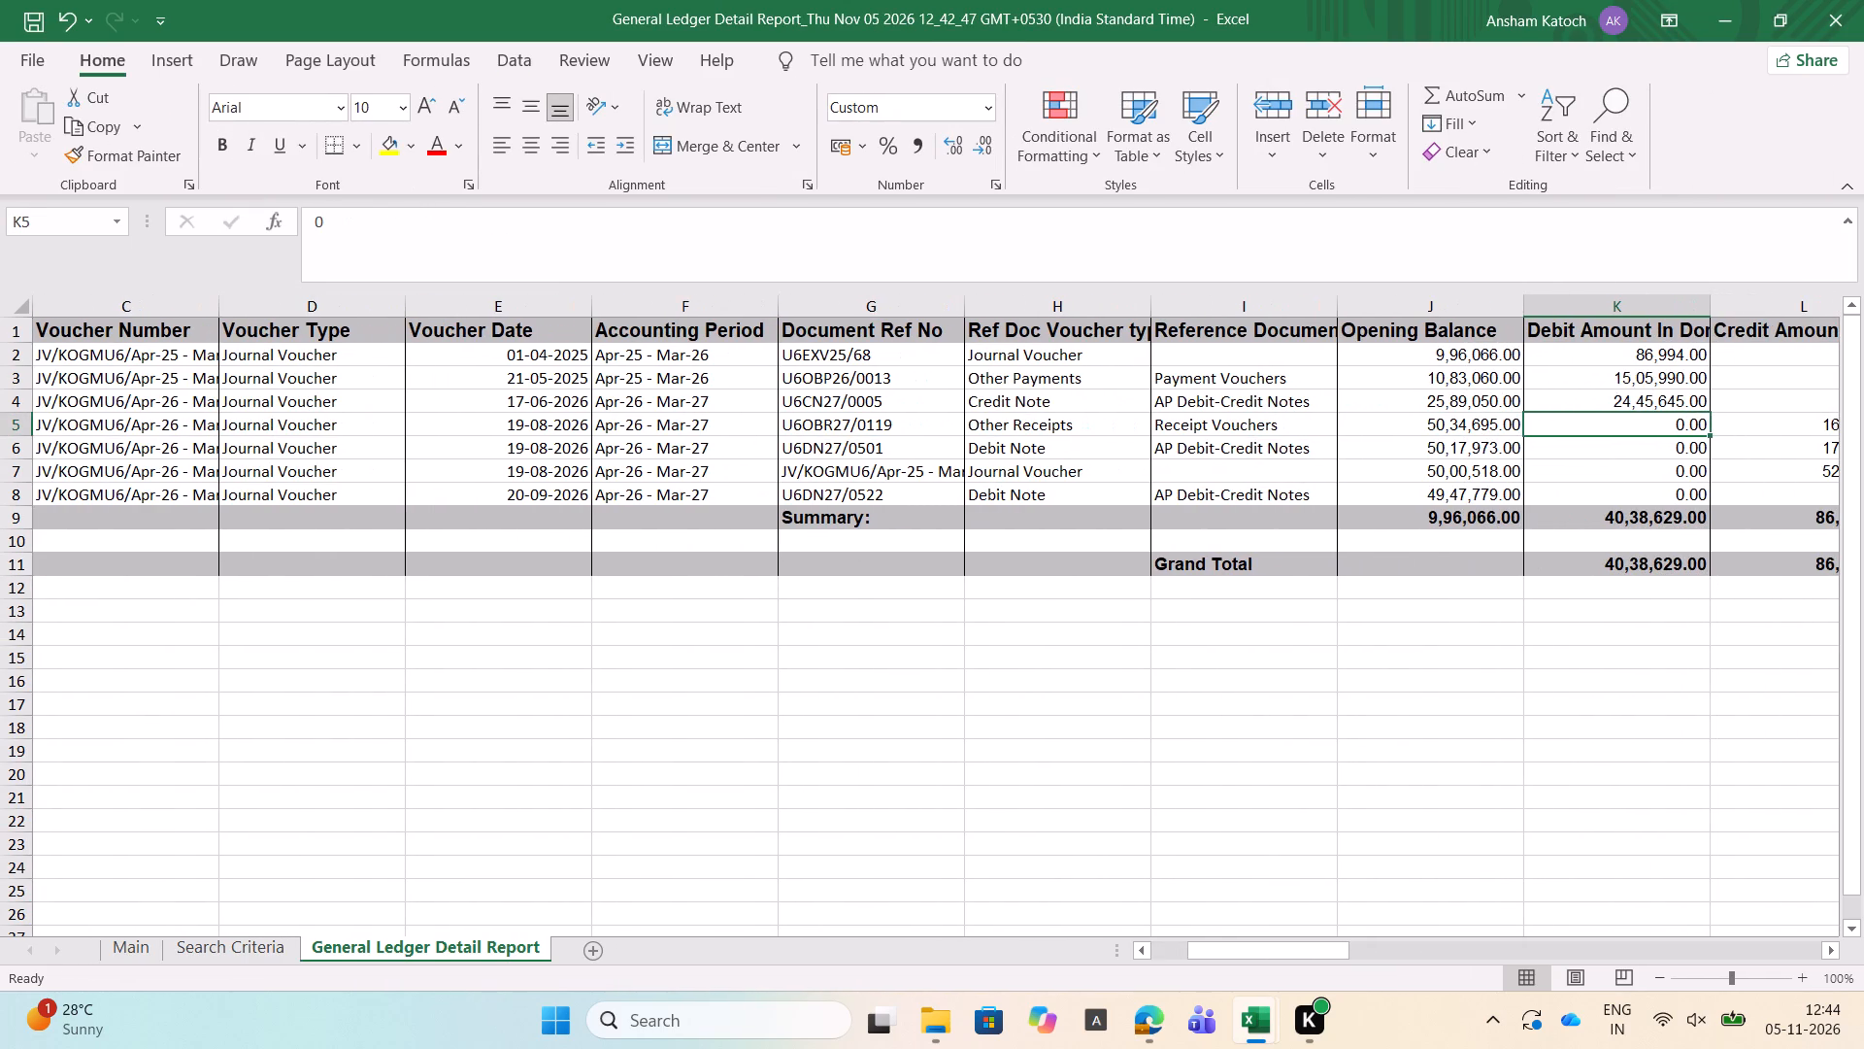
key("Right")
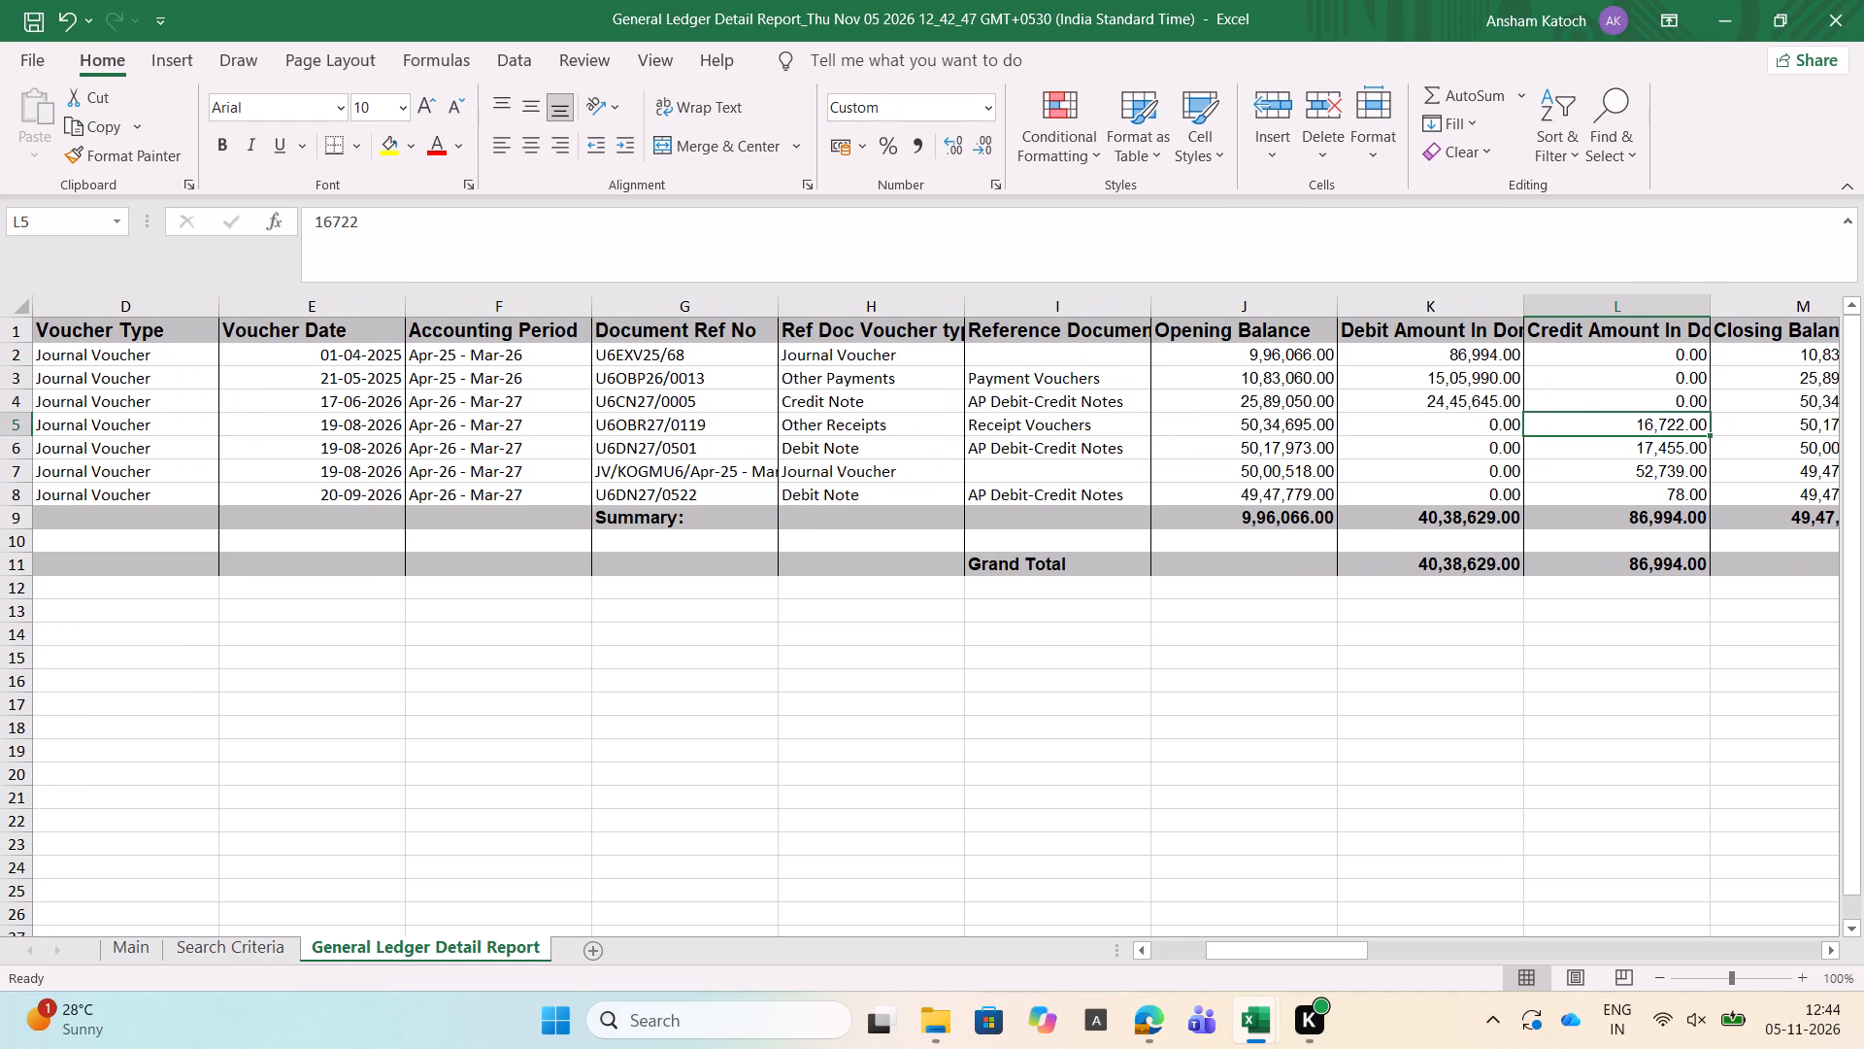
key("Right")
key("Right")
key("Left")
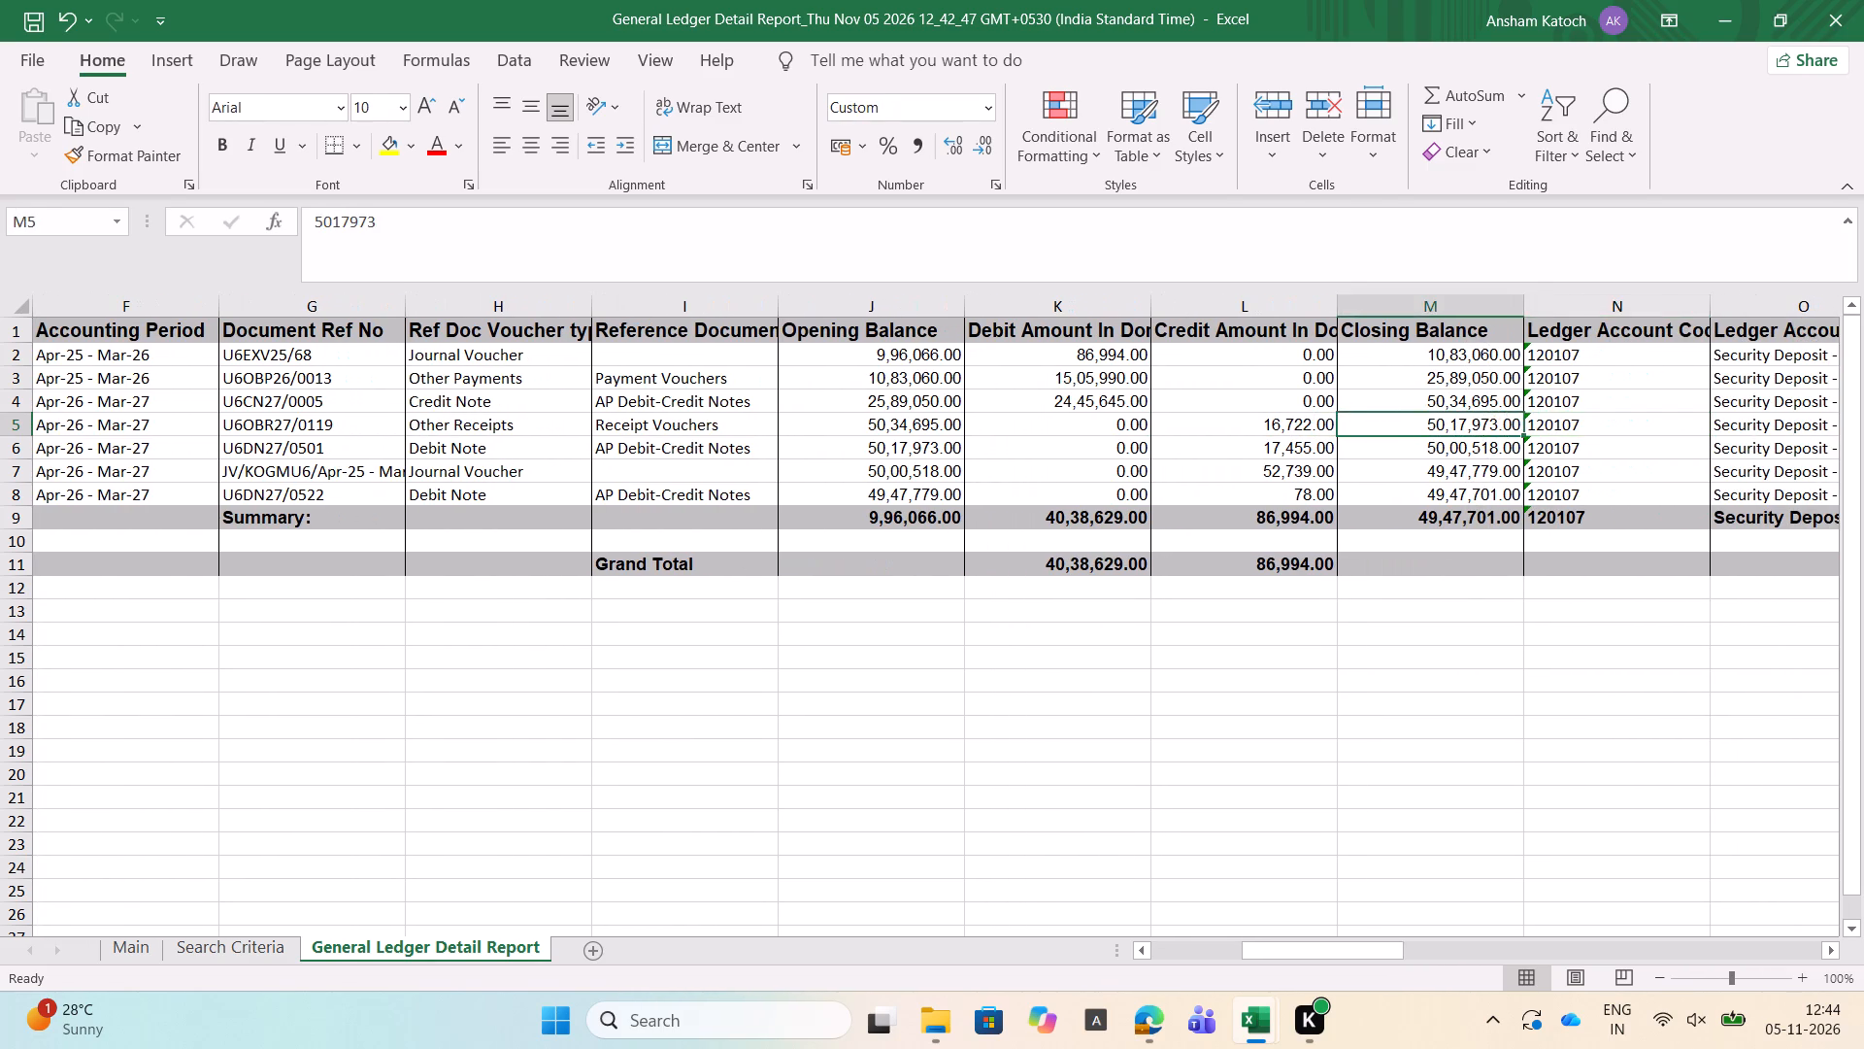
key("Right")
key("Right")
key("Right")
key("Left")
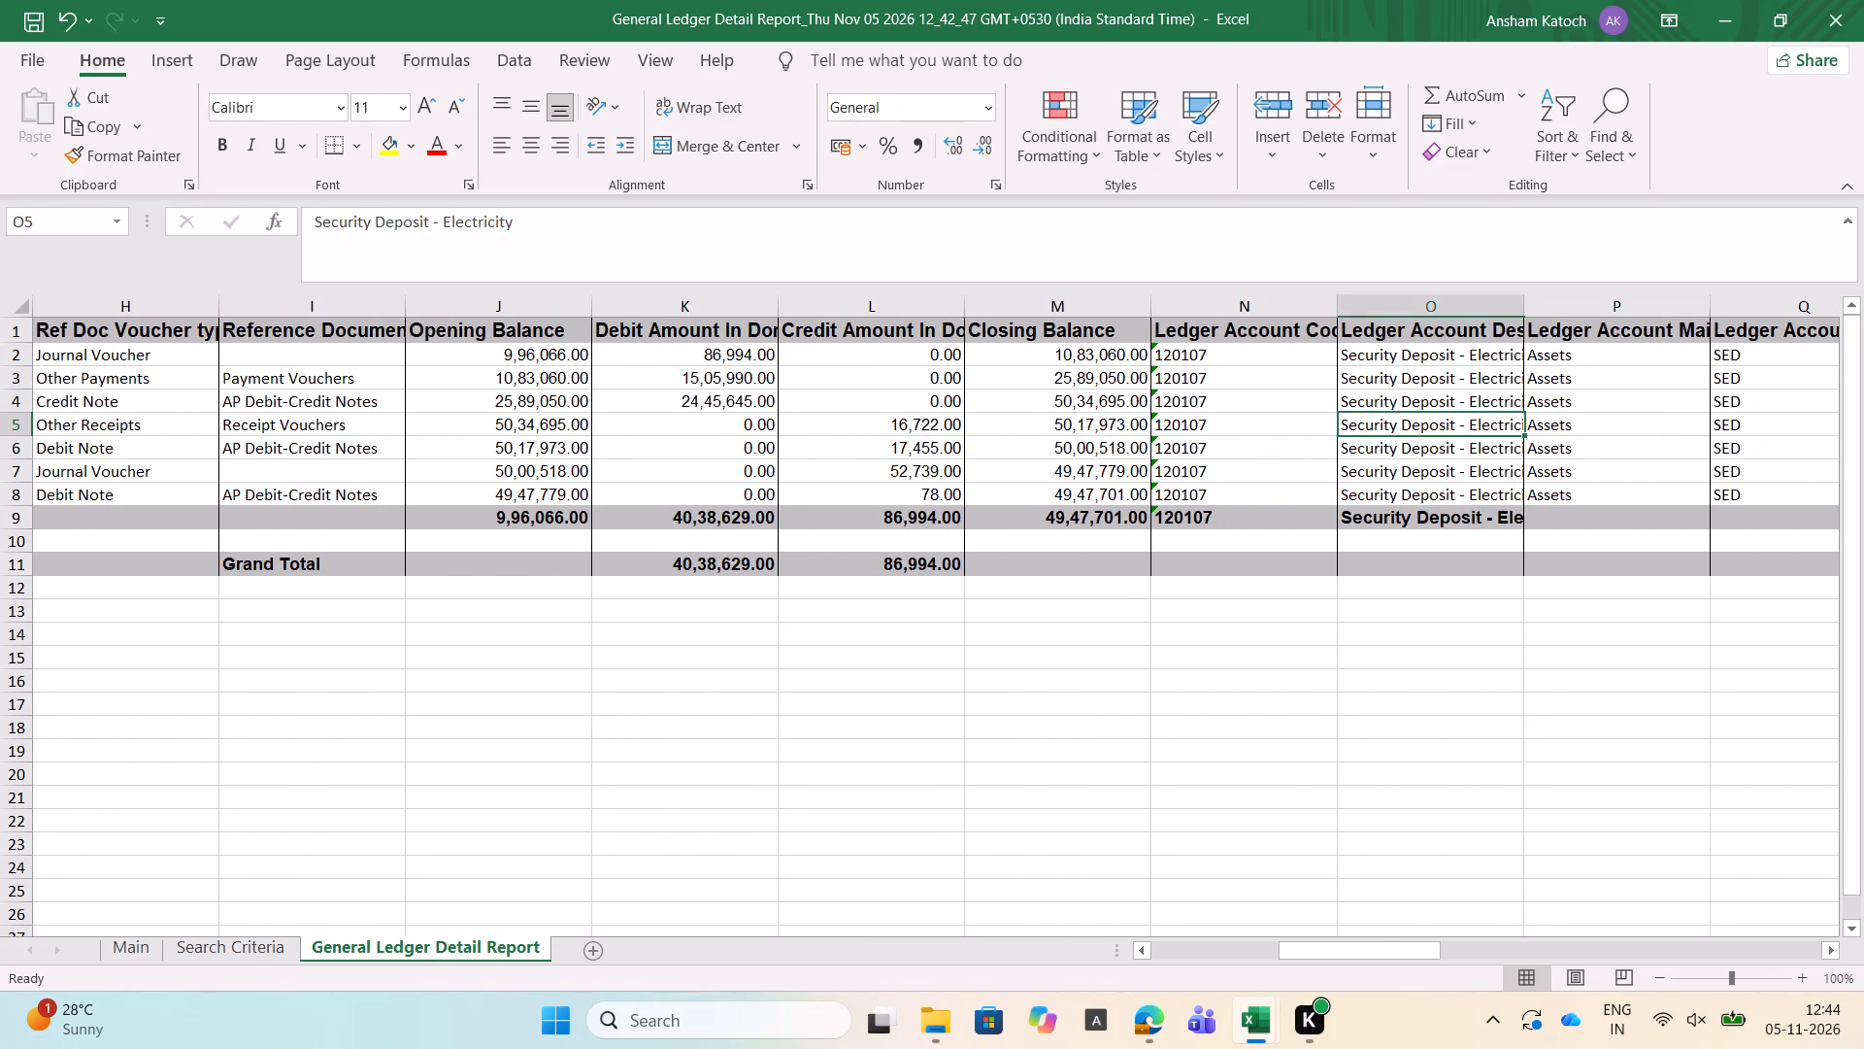
key("Right")
key("Left")
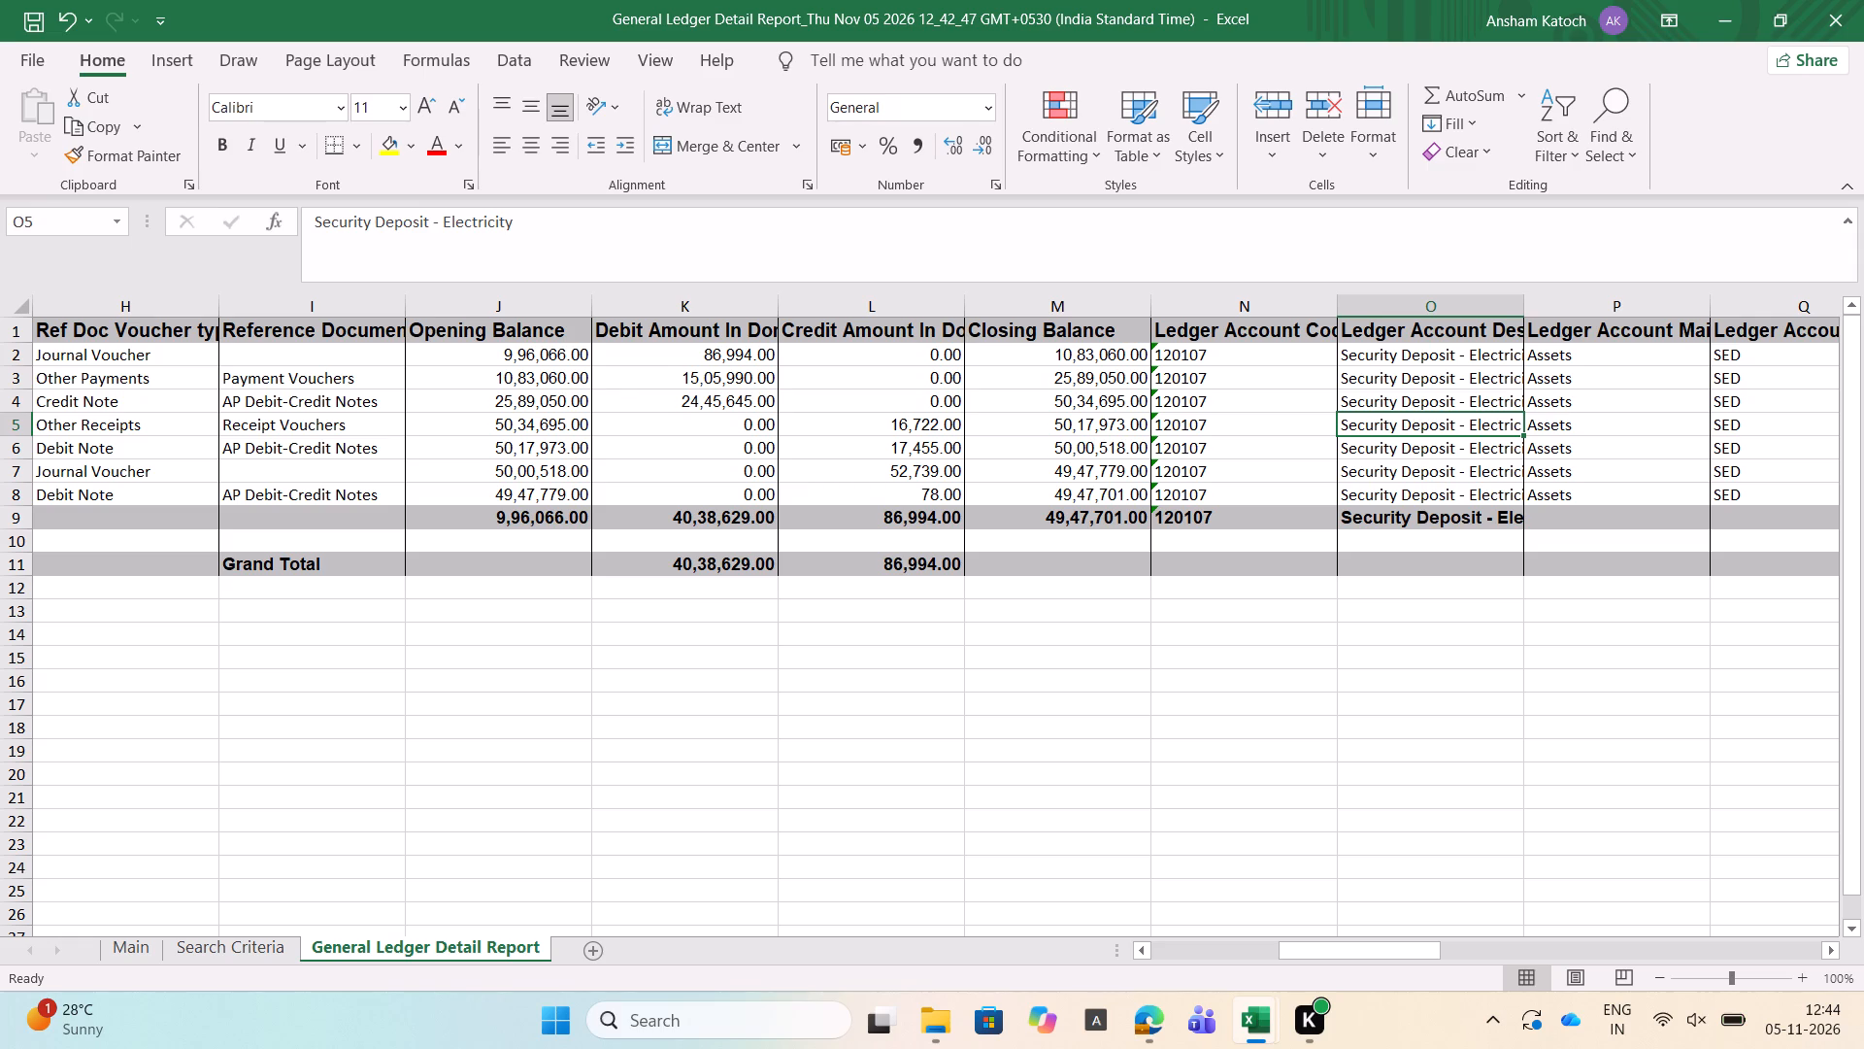
Recheck the receipt voucher entry U6OBR27/0119 from its accounting period across to the closing balance and ledger account columns.
key("Left")
key("Left")
key("Left")
key("Left")
key("Left")
key("Left")
key("Left")
key("Left")
key("Left")
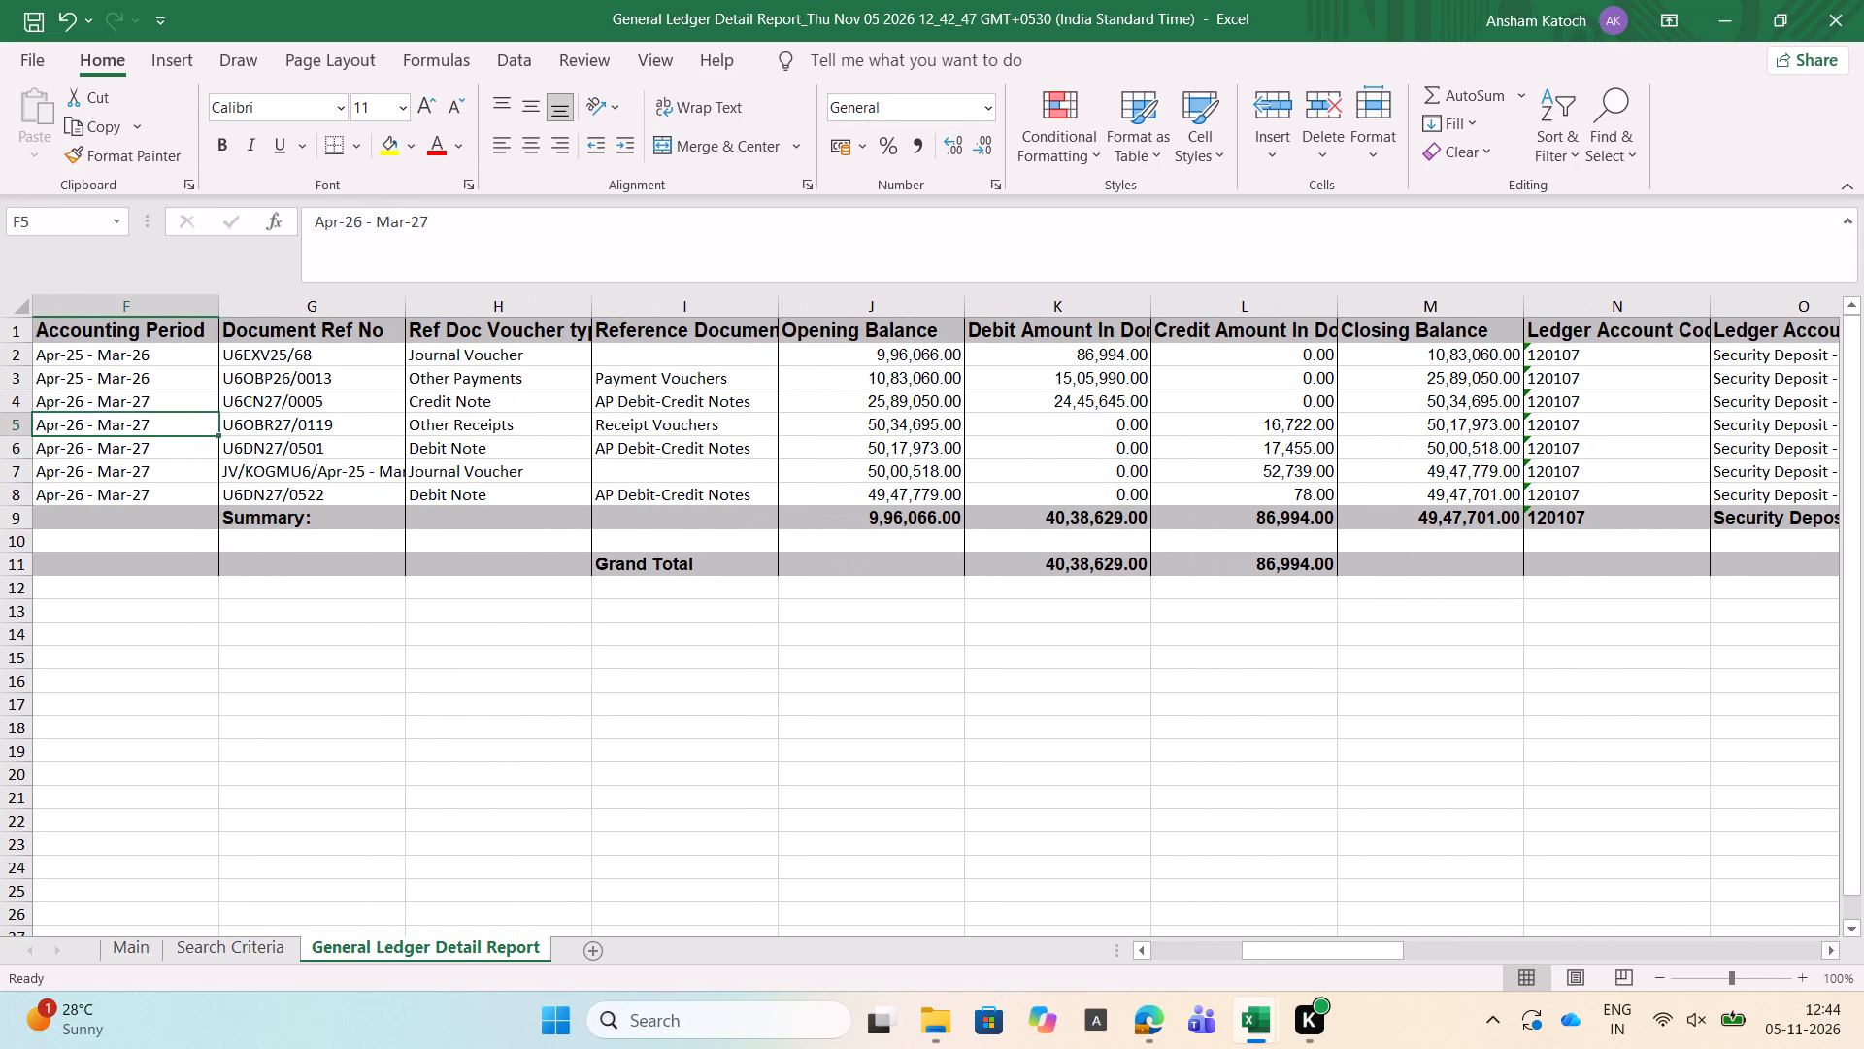
key("Right")
key("Right")
key("Right")
key("Right")
key("Right")
key("Right")
key("Right")
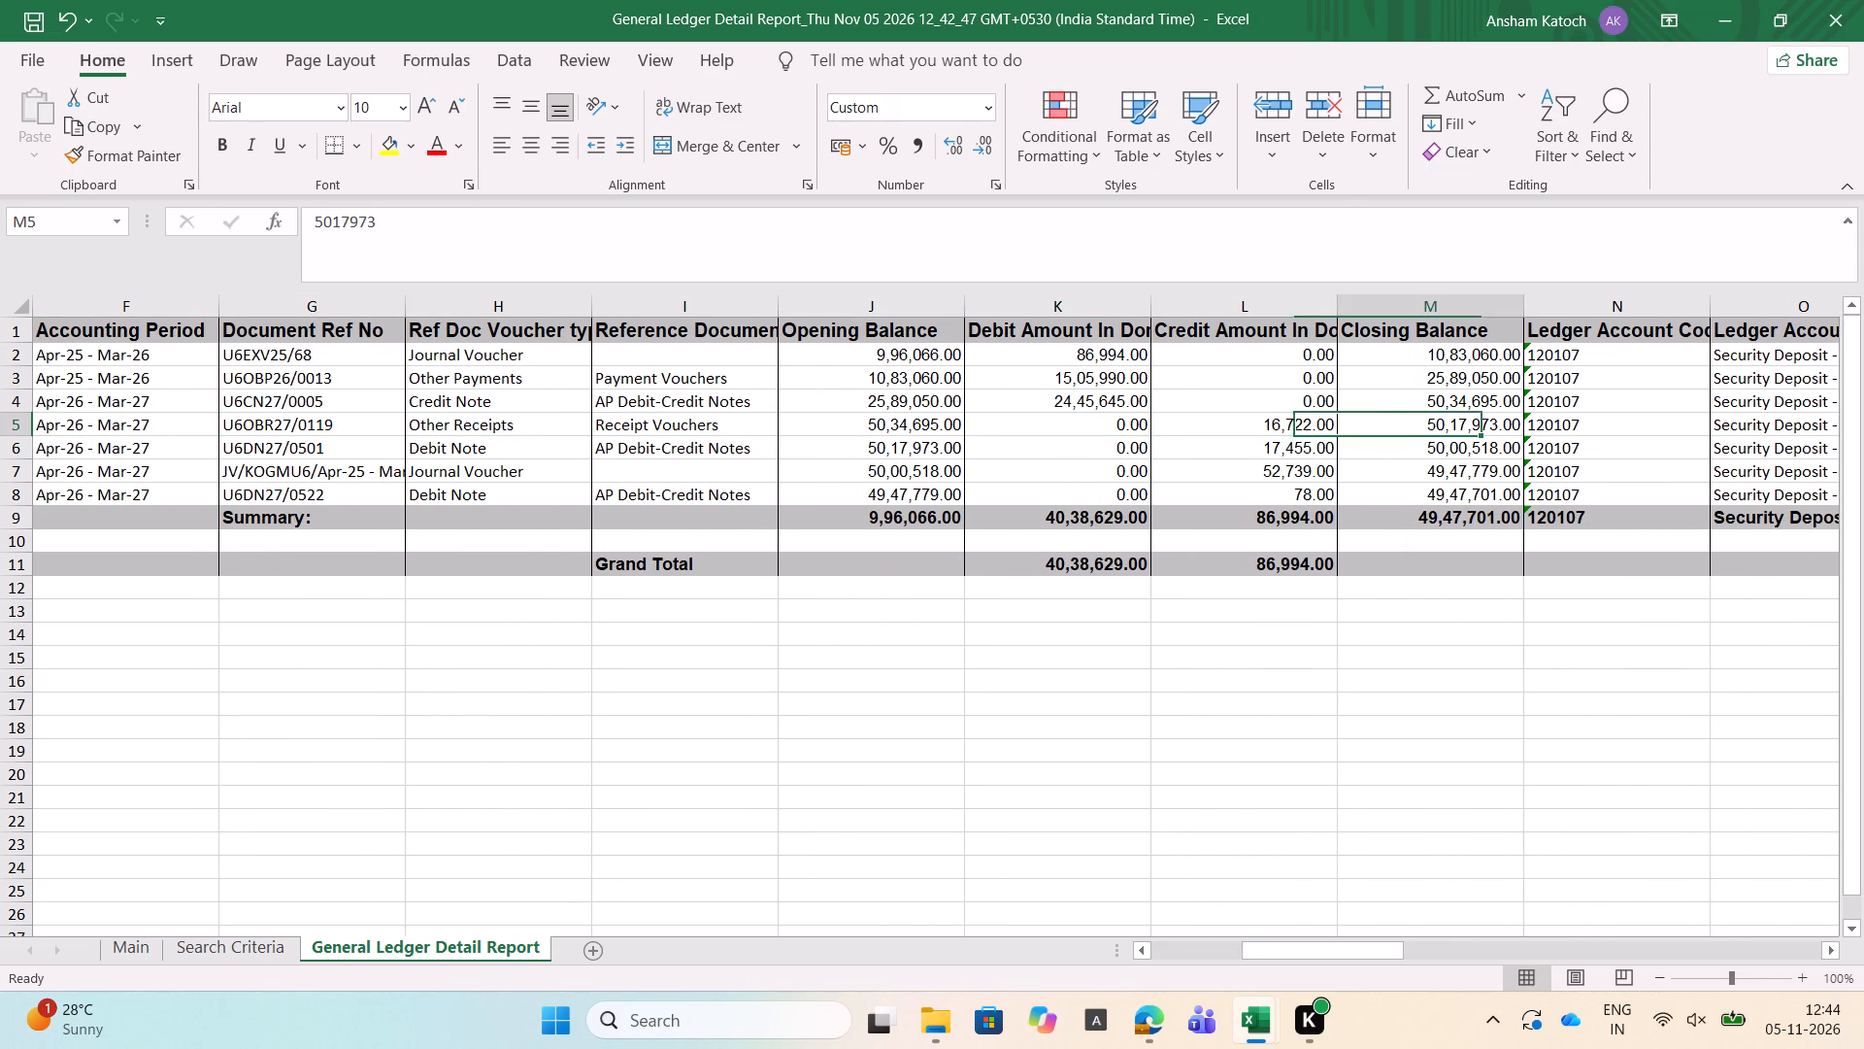
key("Right")
key("Right")
key("Right")
key("Left")
key("Left")
key("Left")
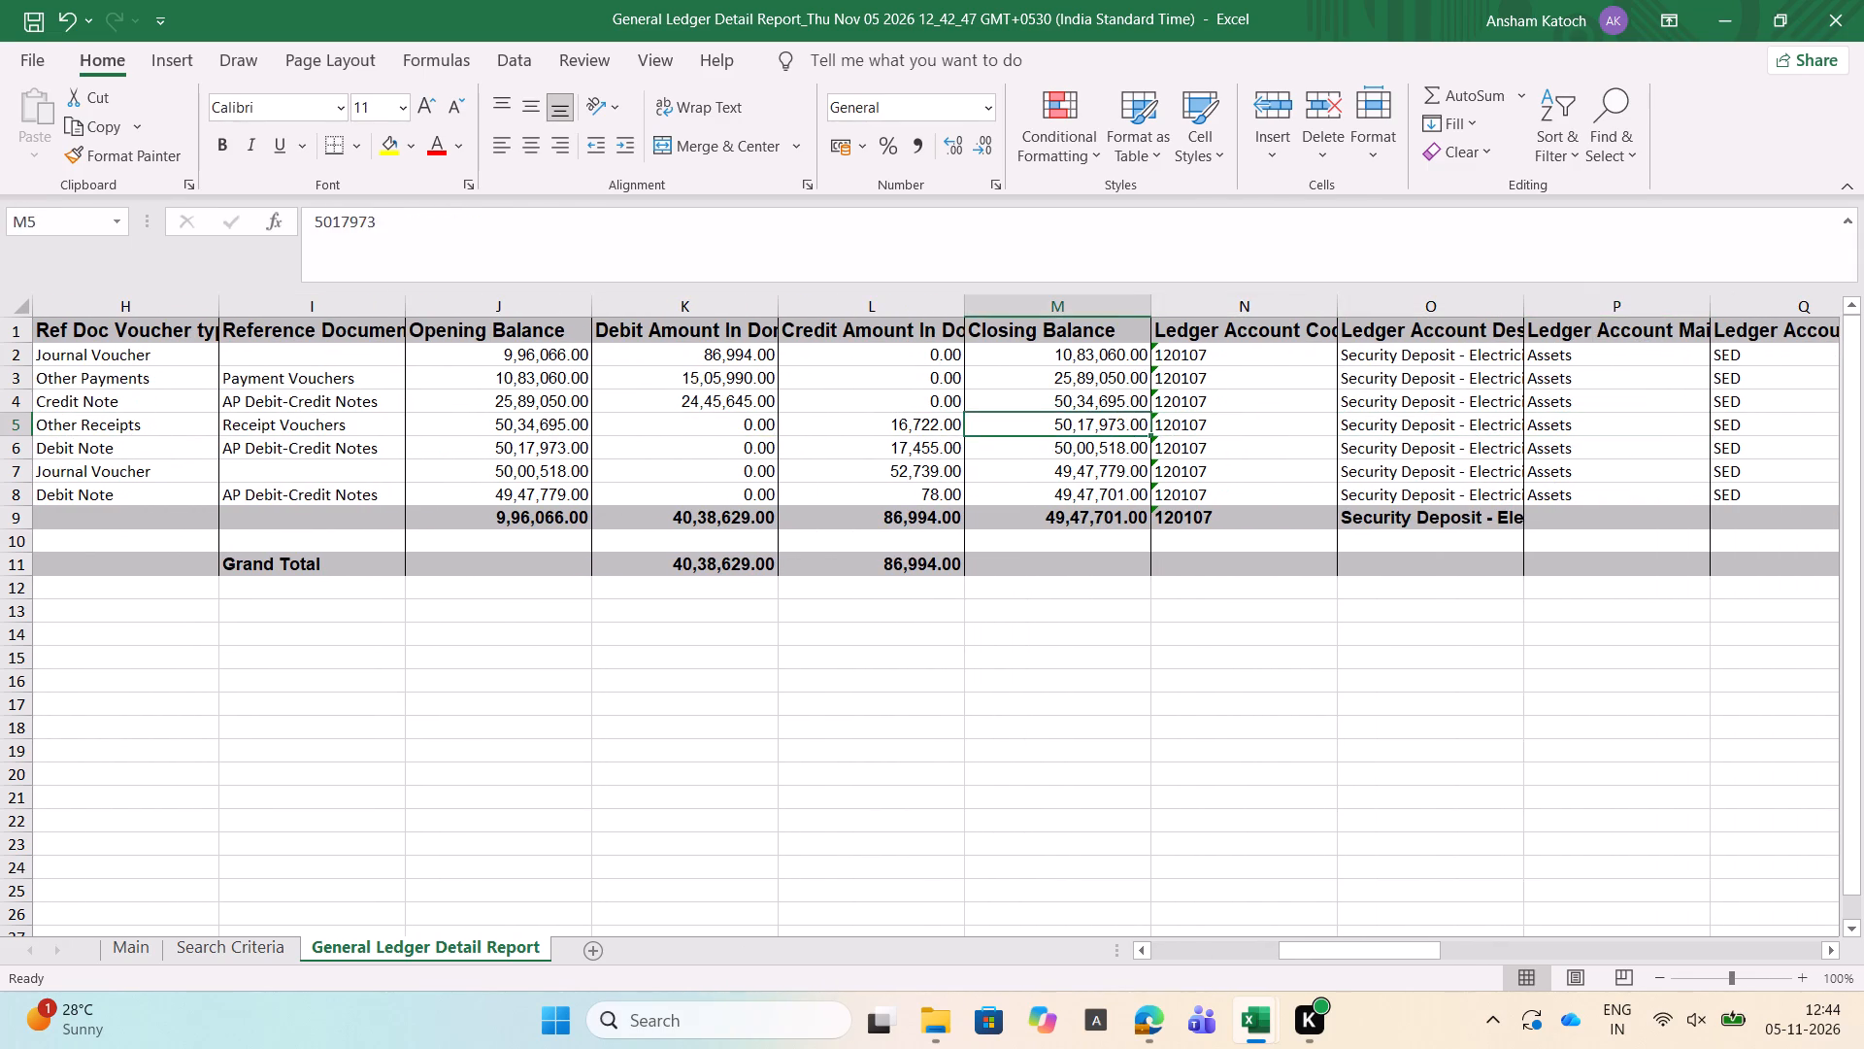
Compare that receipt entry's opening, debit and credit amounts with its ledger account code and reference document type.
key("Left")
key("Left")
key("Left")
key("Right")
key("Right")
key("Right")
key("Right")
key("Right")
key("Left")
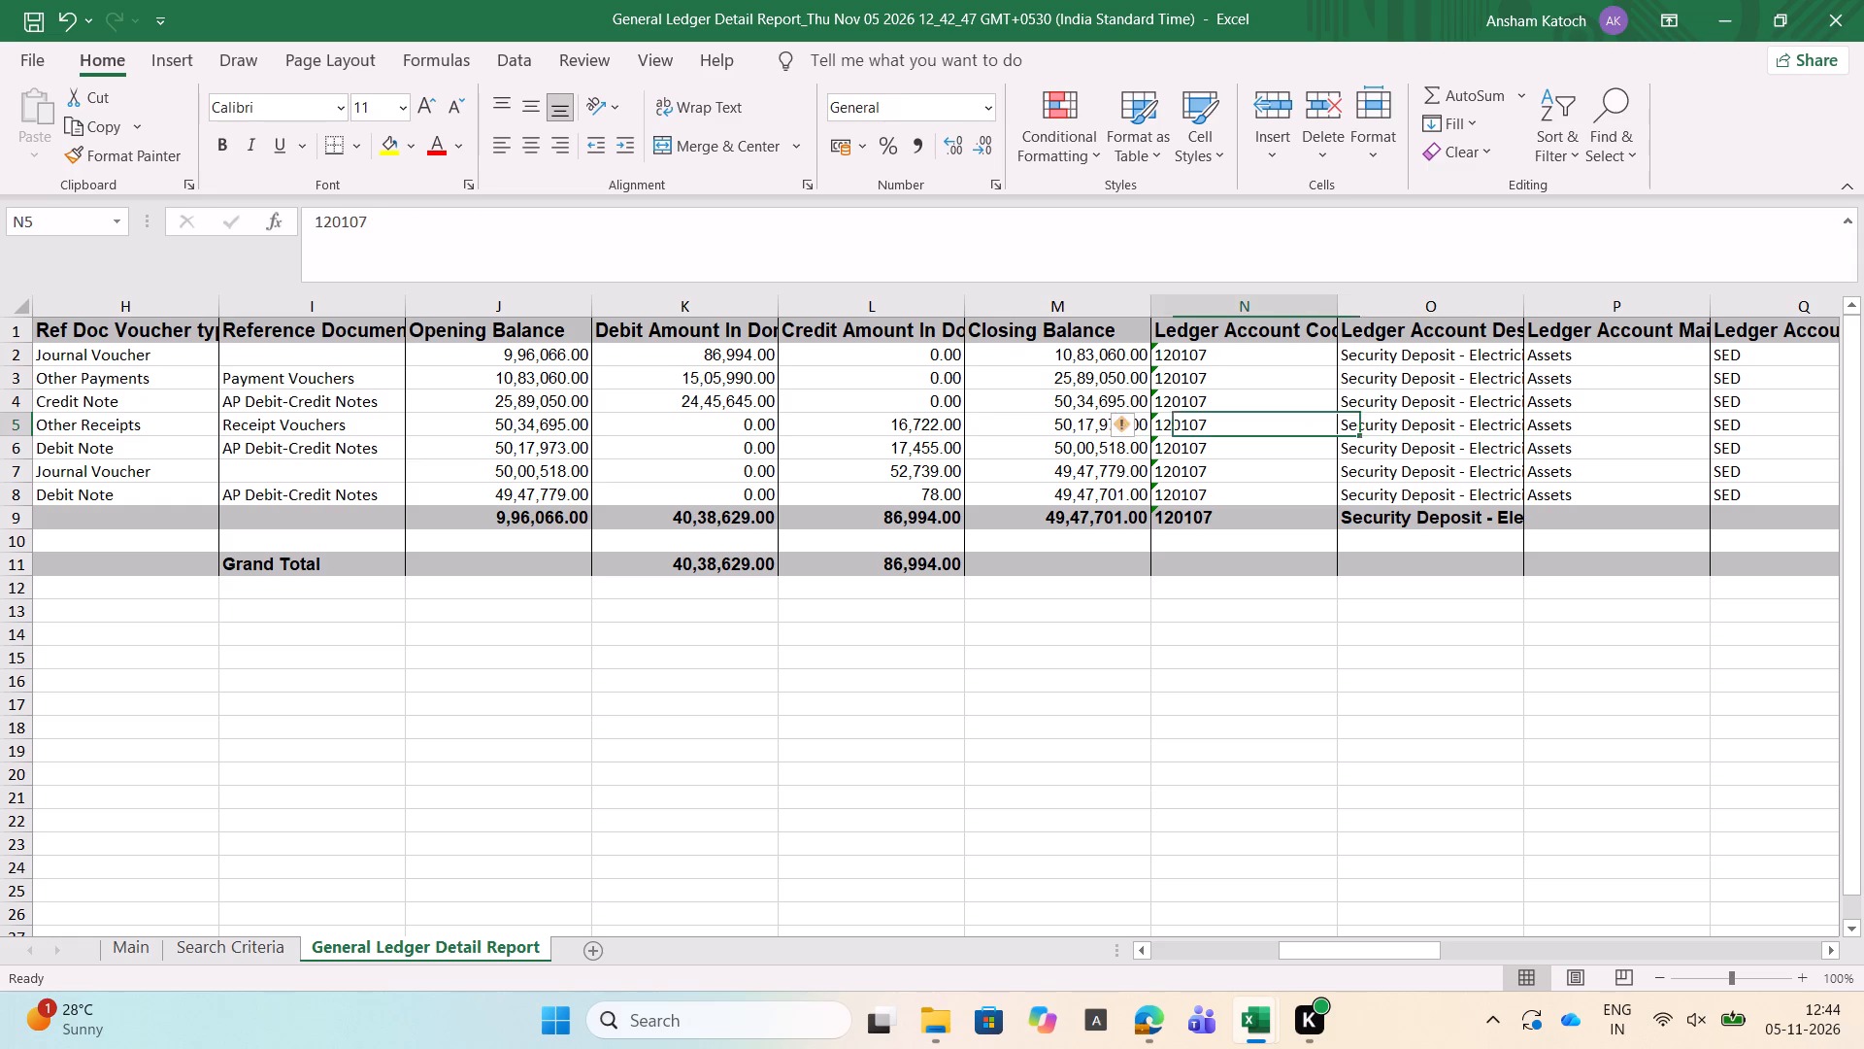
key("Left")
key("Left")
key("Left")
key("Left")
key("Left")
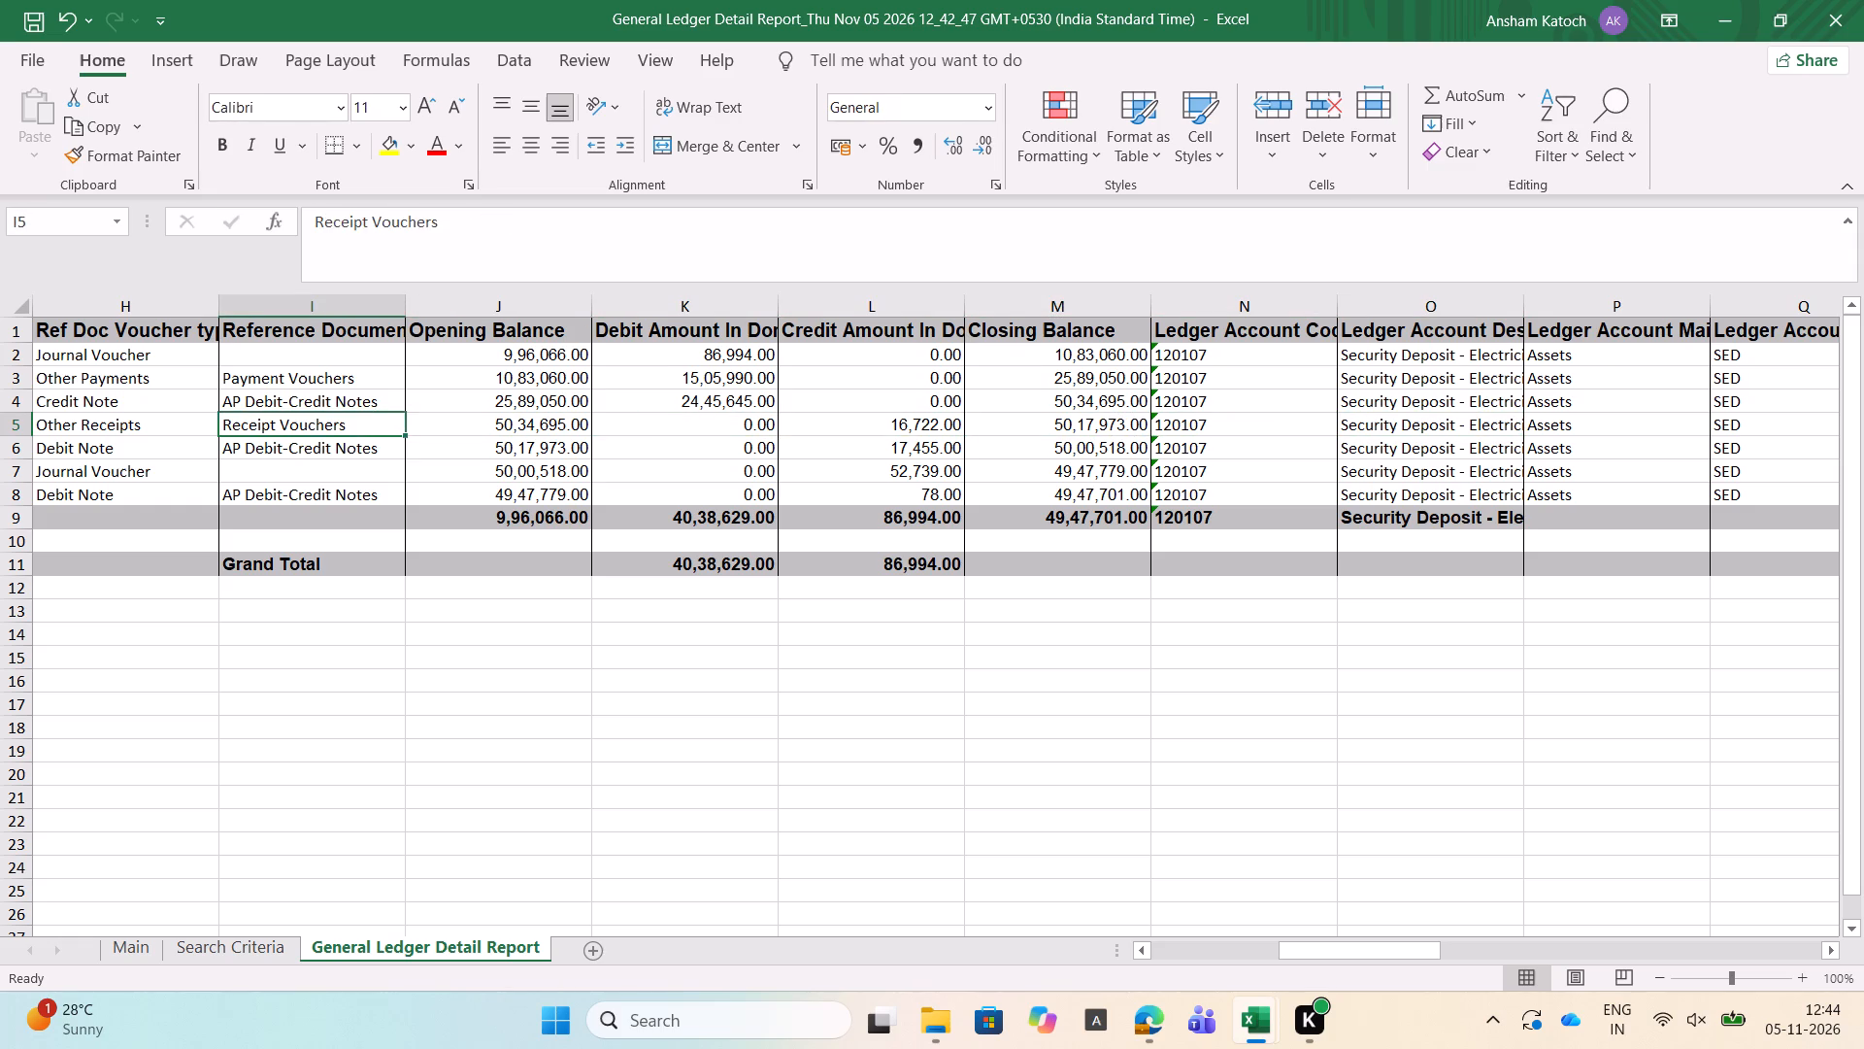
Examine the voucher date, document reference and reference voucher type of the 19-08-2026 journal voucher entry in row 7.
key("Down")
key("Down")
key("Left")
key("Left")
key("Left")
key("Left")
key("Right")
key("Right")
key("Right")
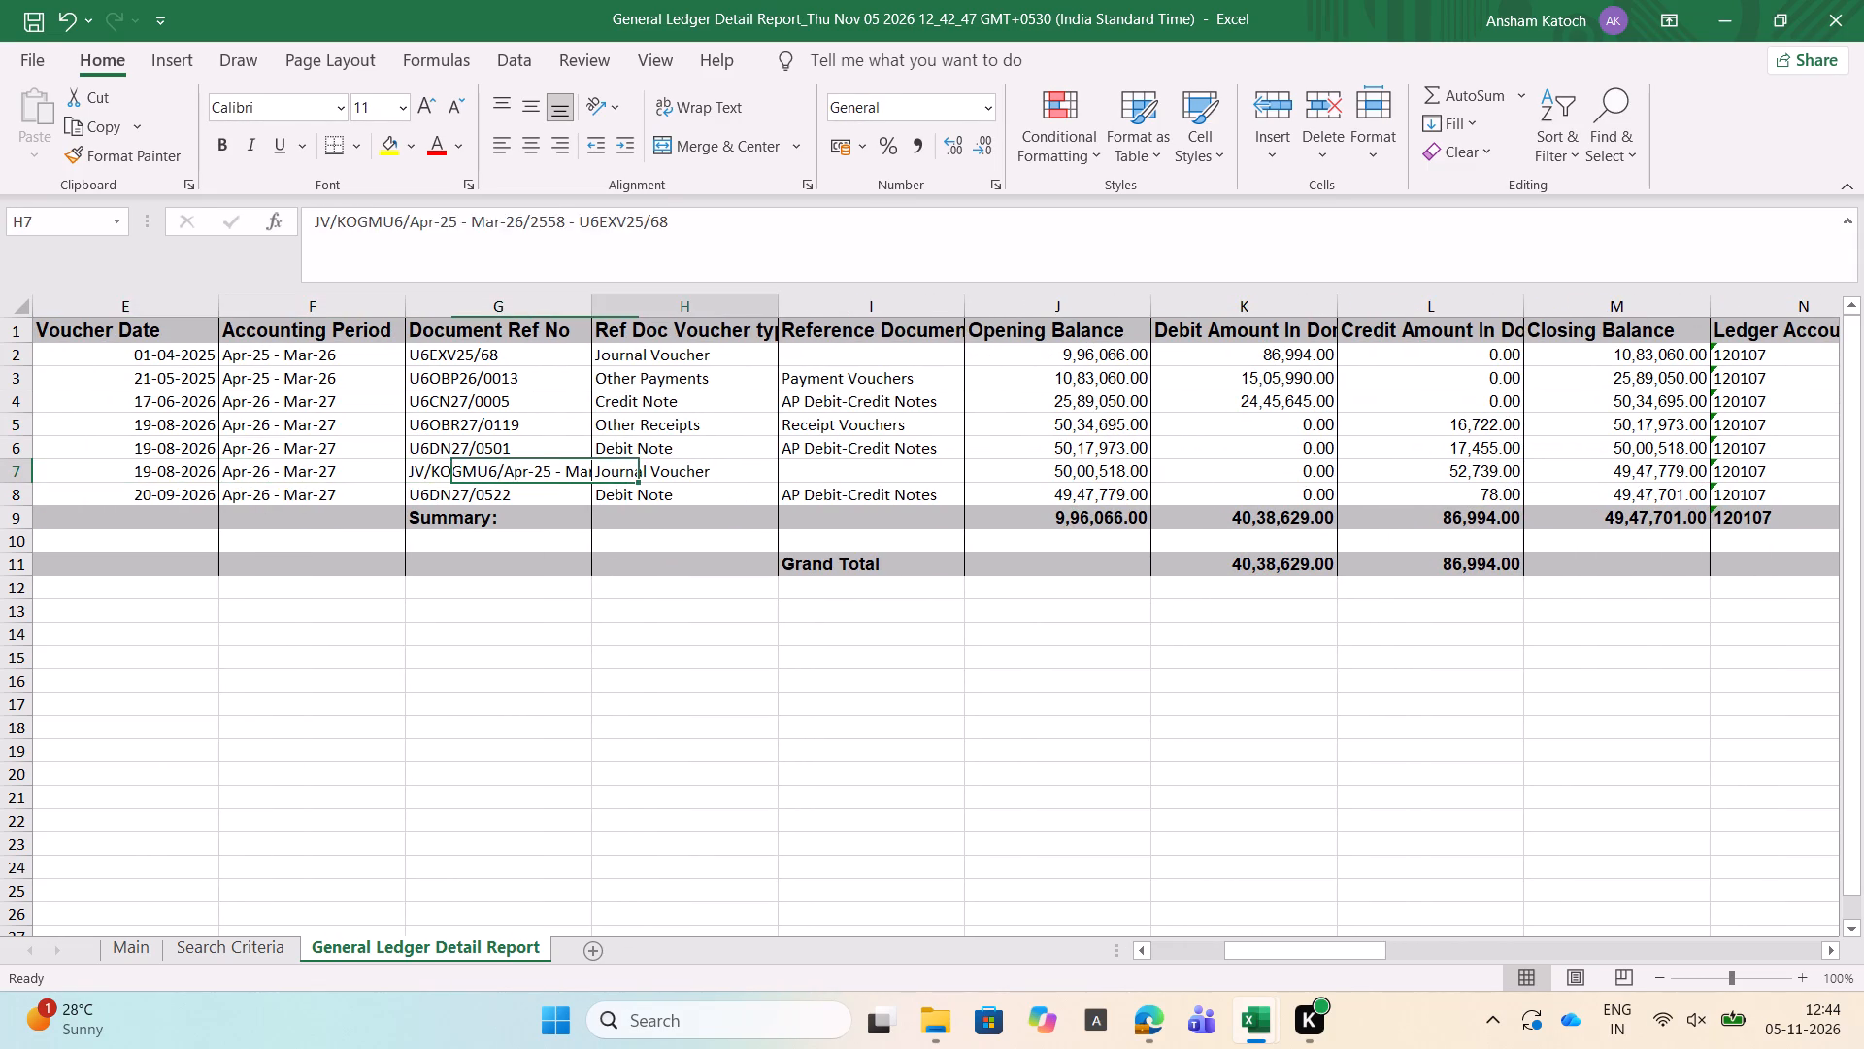
Follow the row 7 journal voucher entry across its amounts and ledger details to read its header narration.
key("Right")
key("Right")
key("Right")
key("Right")
key("Right")
key("Right")
key("Right")
key("Right")
key("Right")
key("Right")
key("Right")
key("Right")
key("Right")
key("Right")
key("Right")
key("Right")
key("Right")
key("Right")
key("Right")
key("Right")
key("Right")
key("Right")
key("Right")
key("Right")
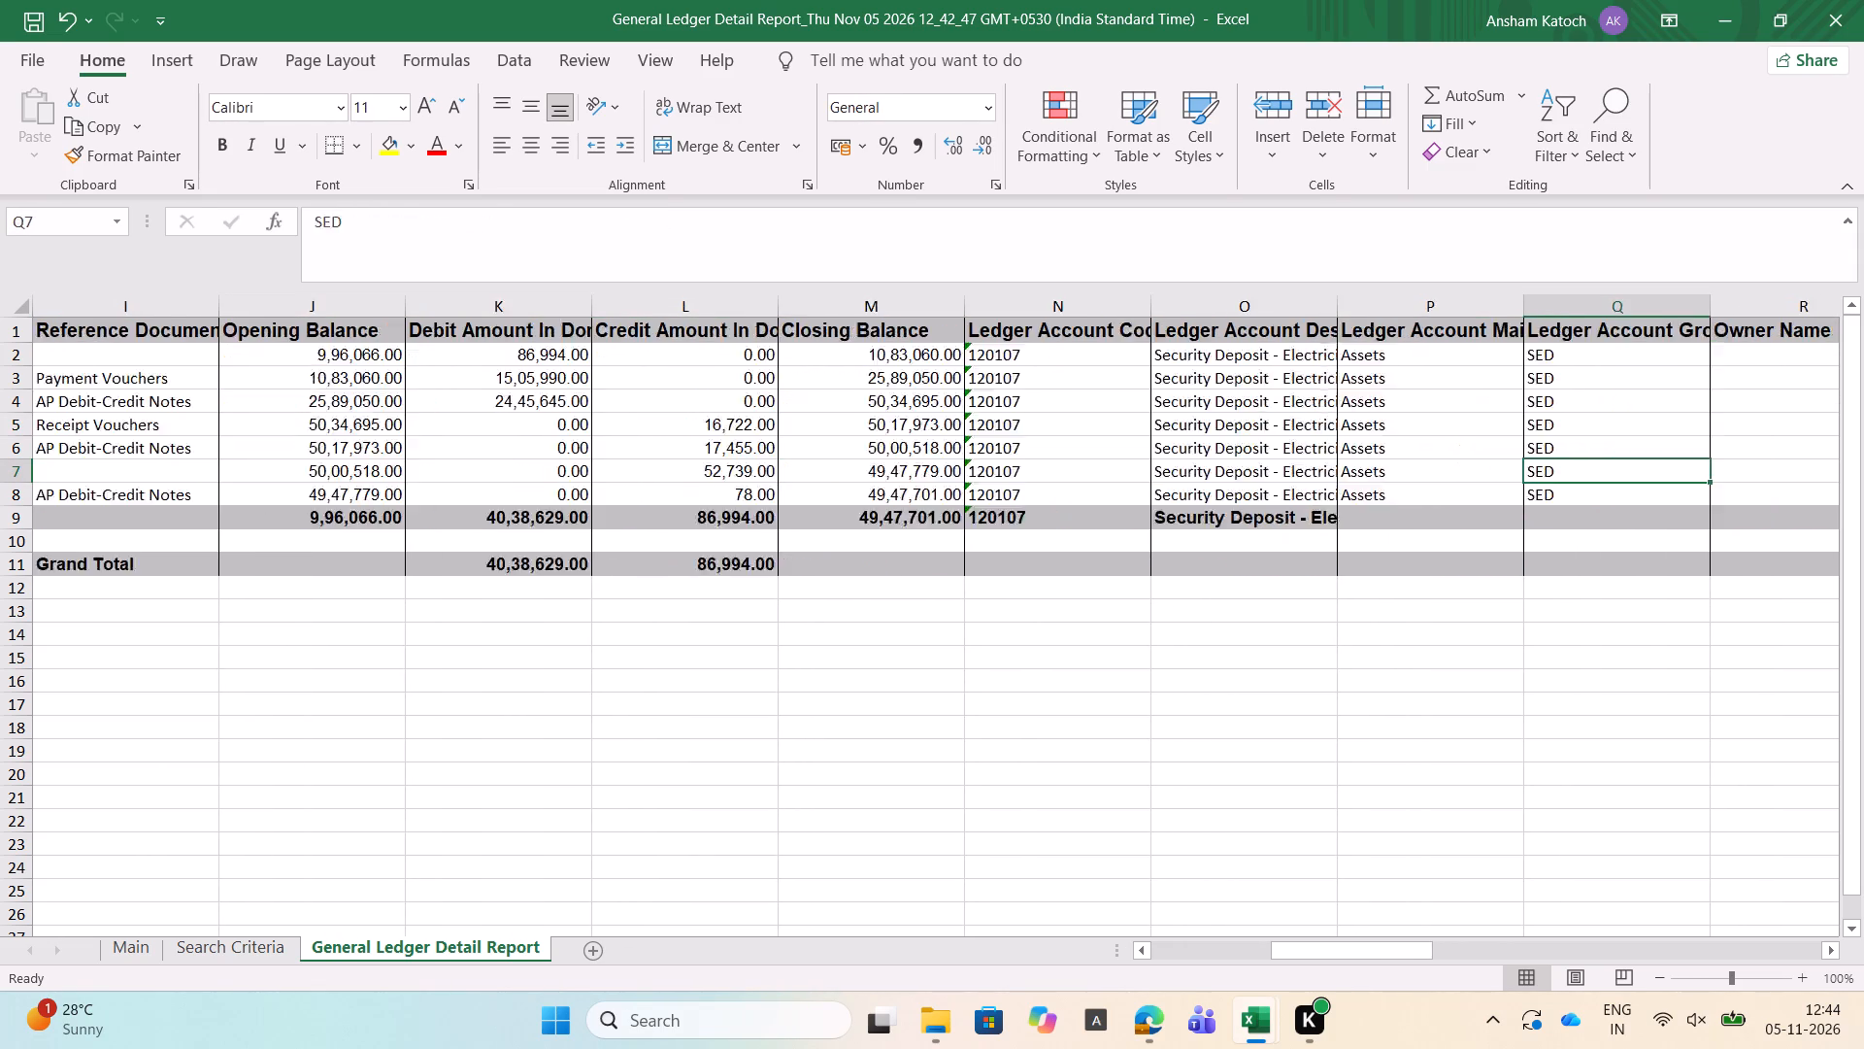
key("Left")
key("Left")
key("Left")
key("Left")
key("Left")
key("Left")
key("Left")
key("Left")
key("Left")
key("Left")
key("Left")
key("Left")
key("Left")
key("Left")
key("Left")
key("Left")
key("Left")
key("Left")
key("Left")
key("Left")
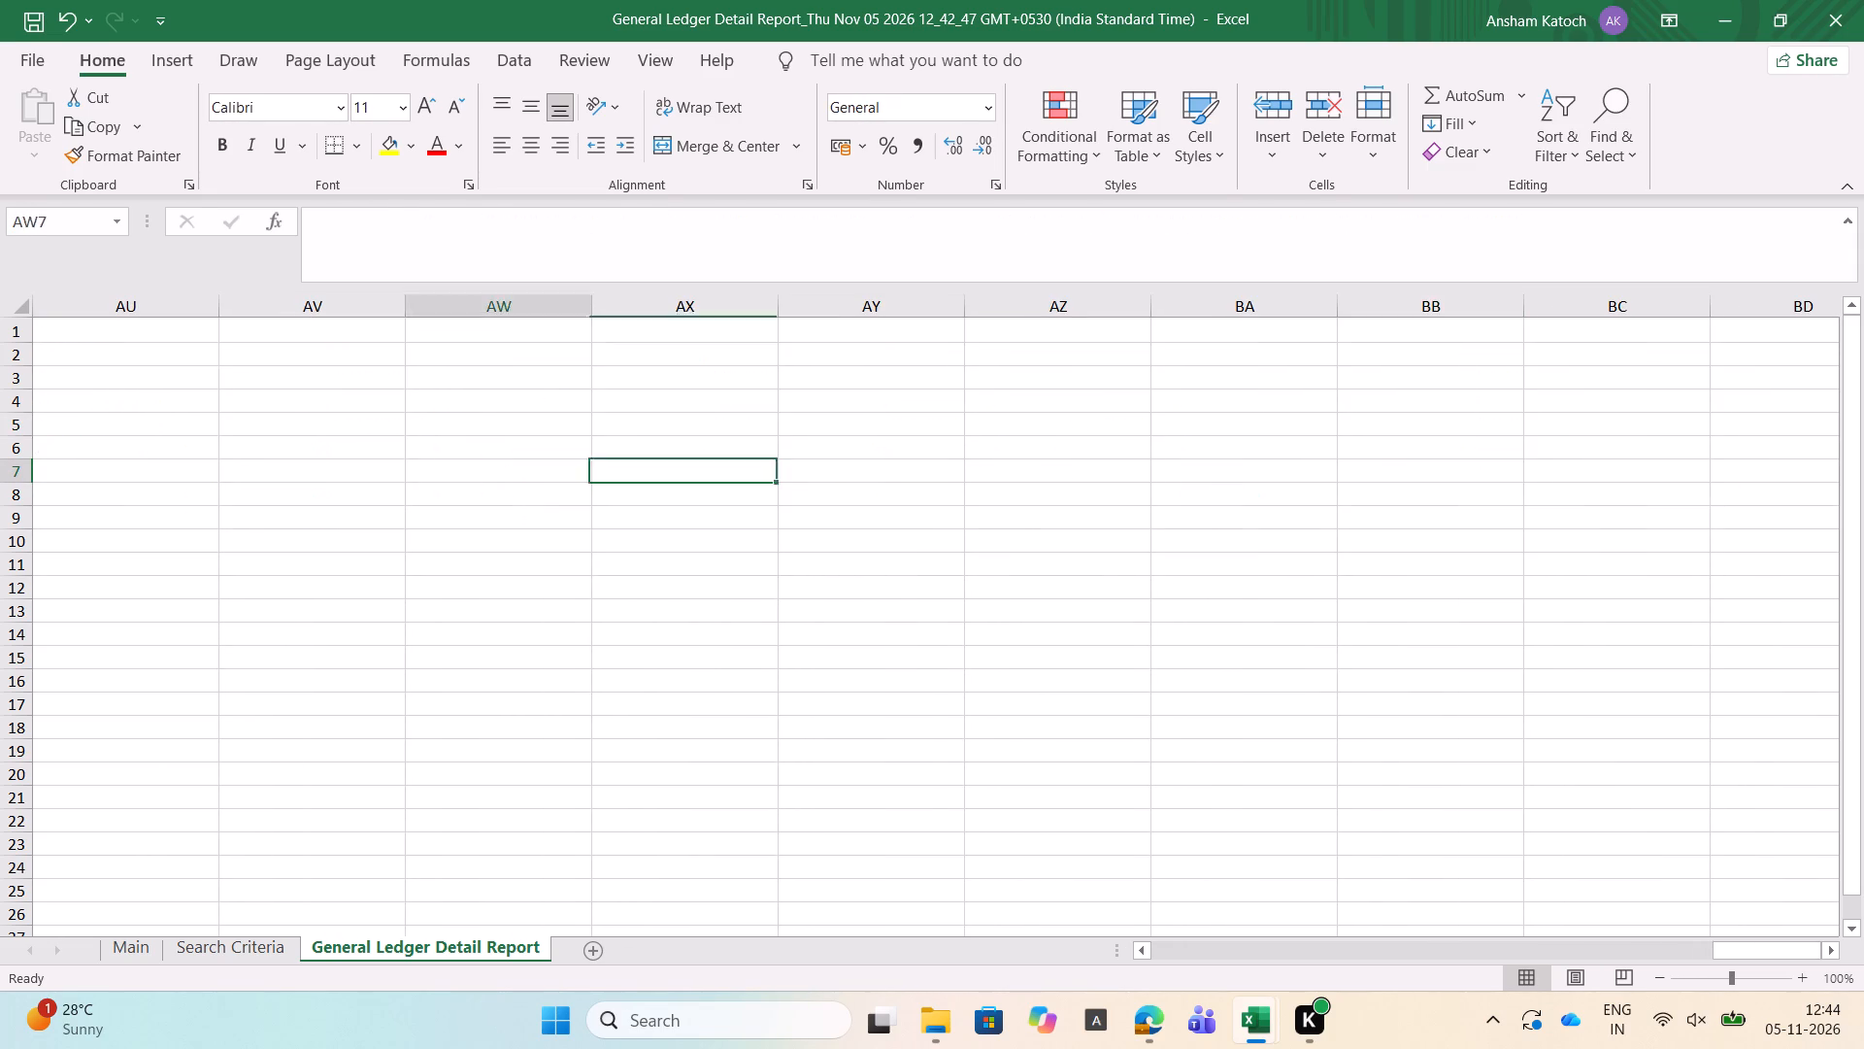
key("Right")
key("Right")
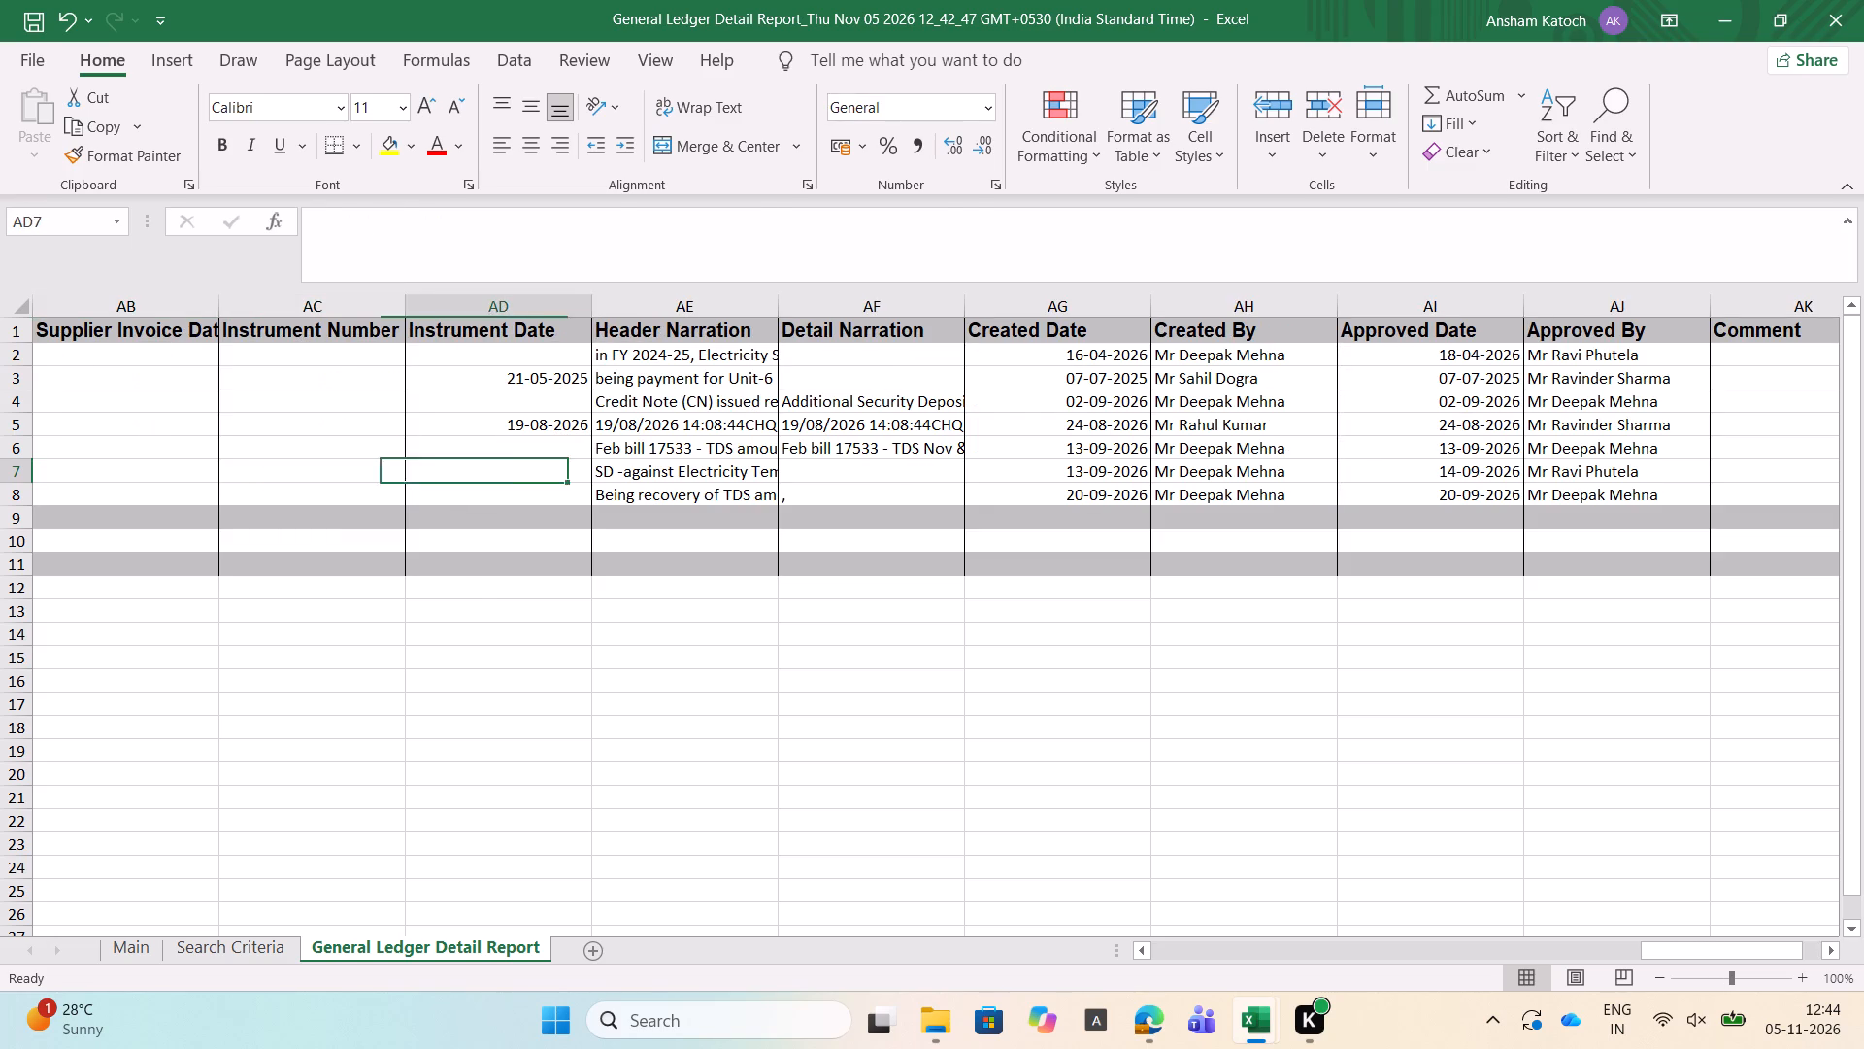
key("Right")
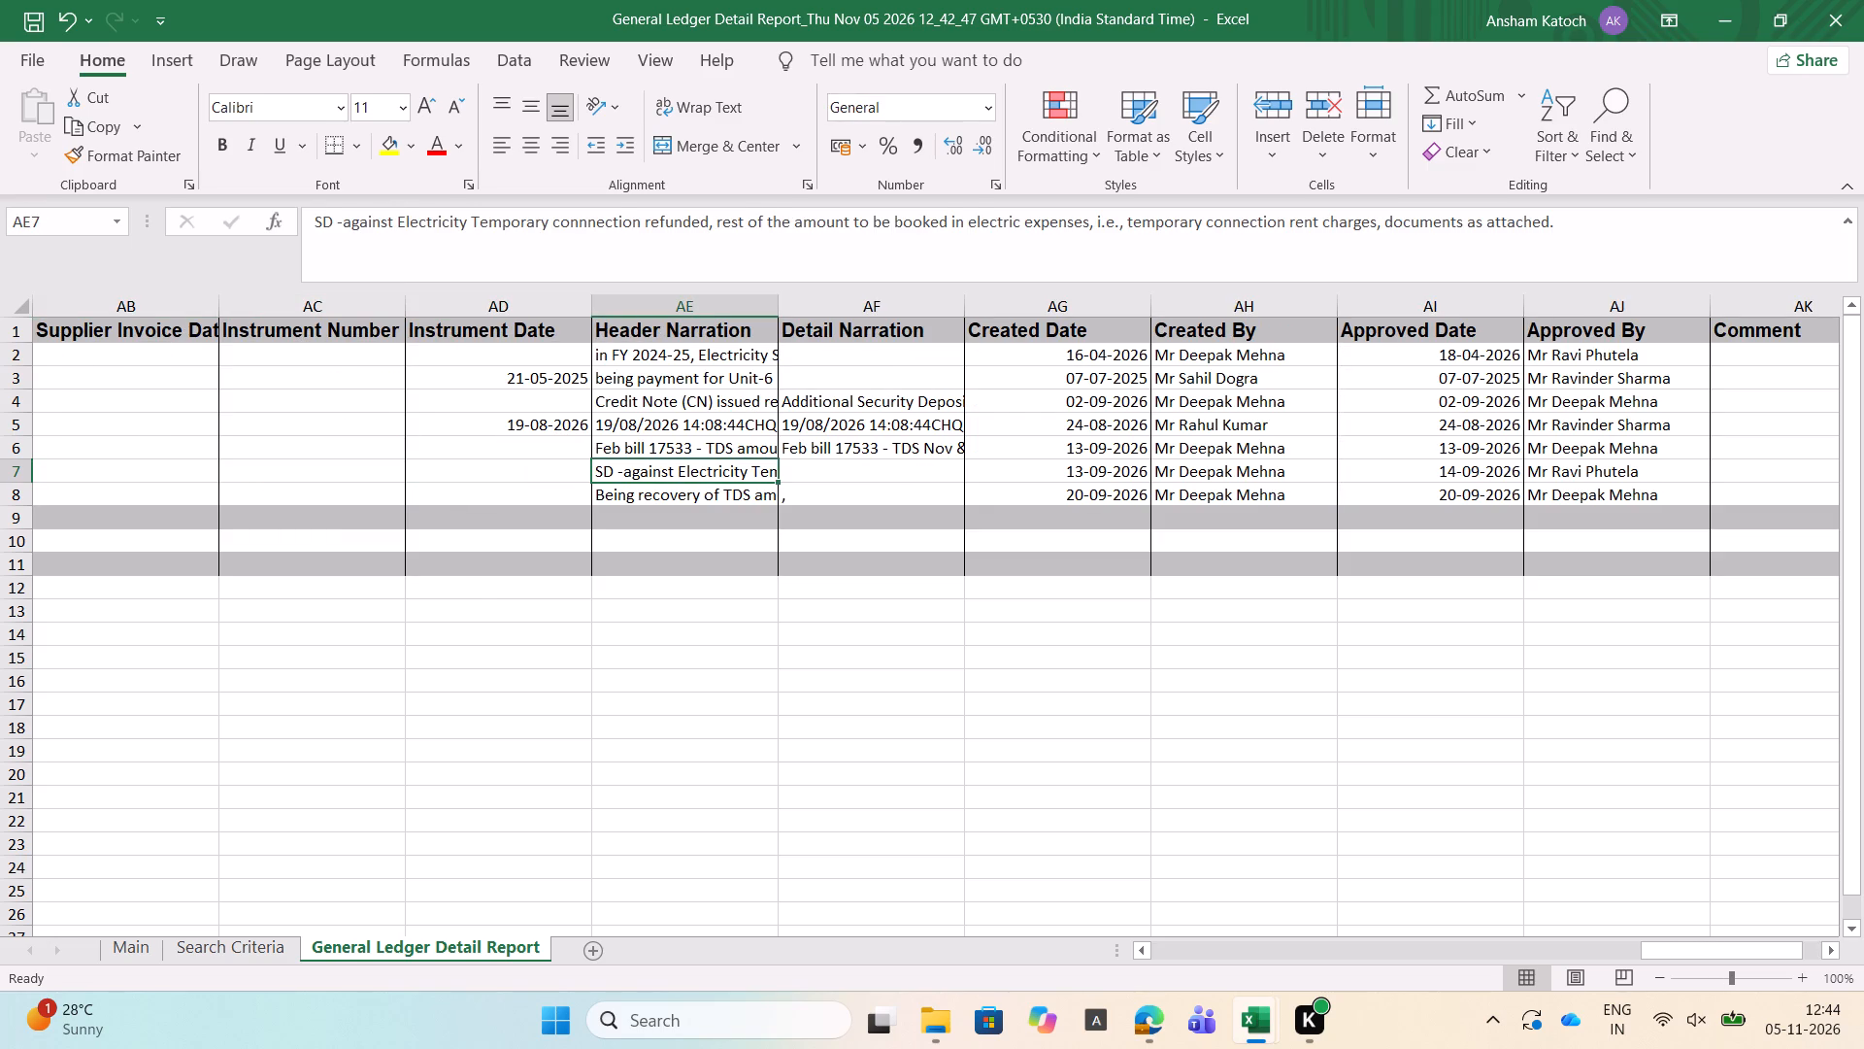
Look back over the row 7 entry's earlier columns, including party and instrument details, and return to its header narration.
key("Left")
key("Left")
key("Left")
key("Left")
key("Left")
key("Left")
key("Left")
key("Left")
key("Left")
key("Left")
key("Left")
key("Left")
key("Left")
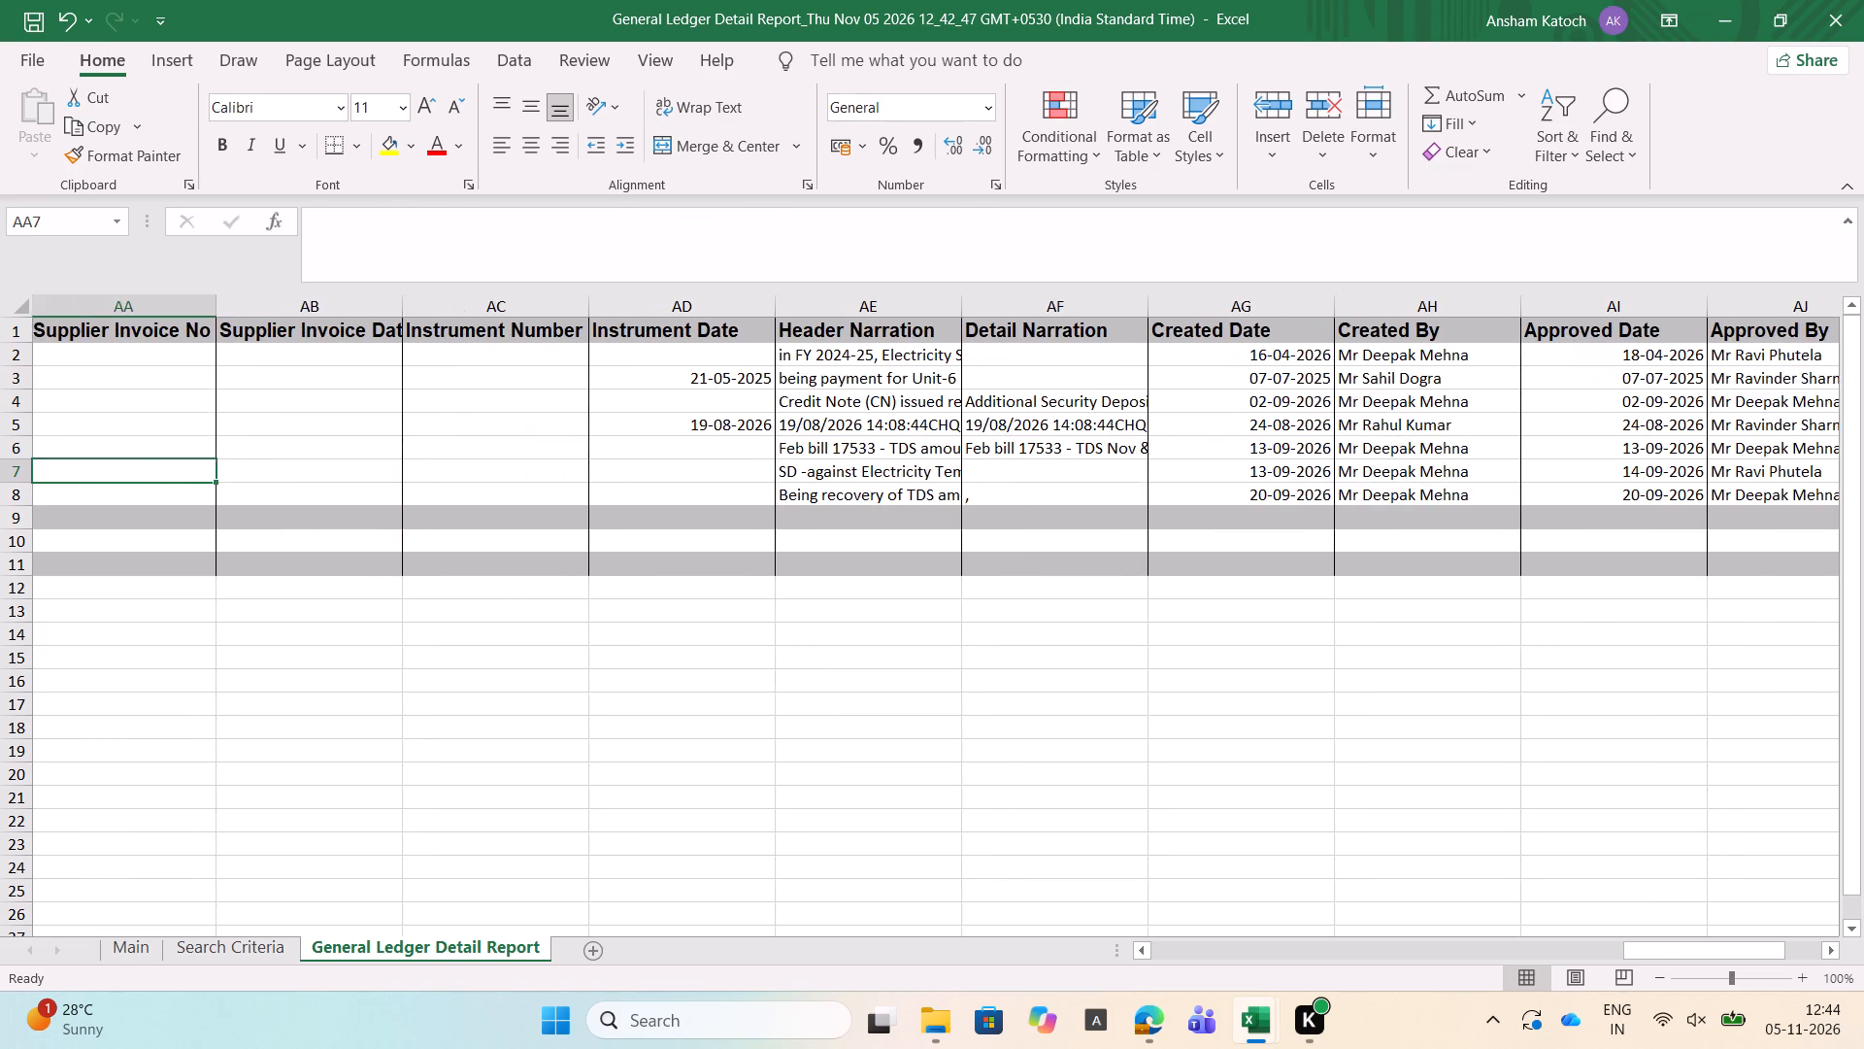
key("Right")
key("Right")
key("Right")
key("Right")
key("Right")
key("Right")
key("Right")
key("Right")
key("Right")
key("Right")
key("Right")
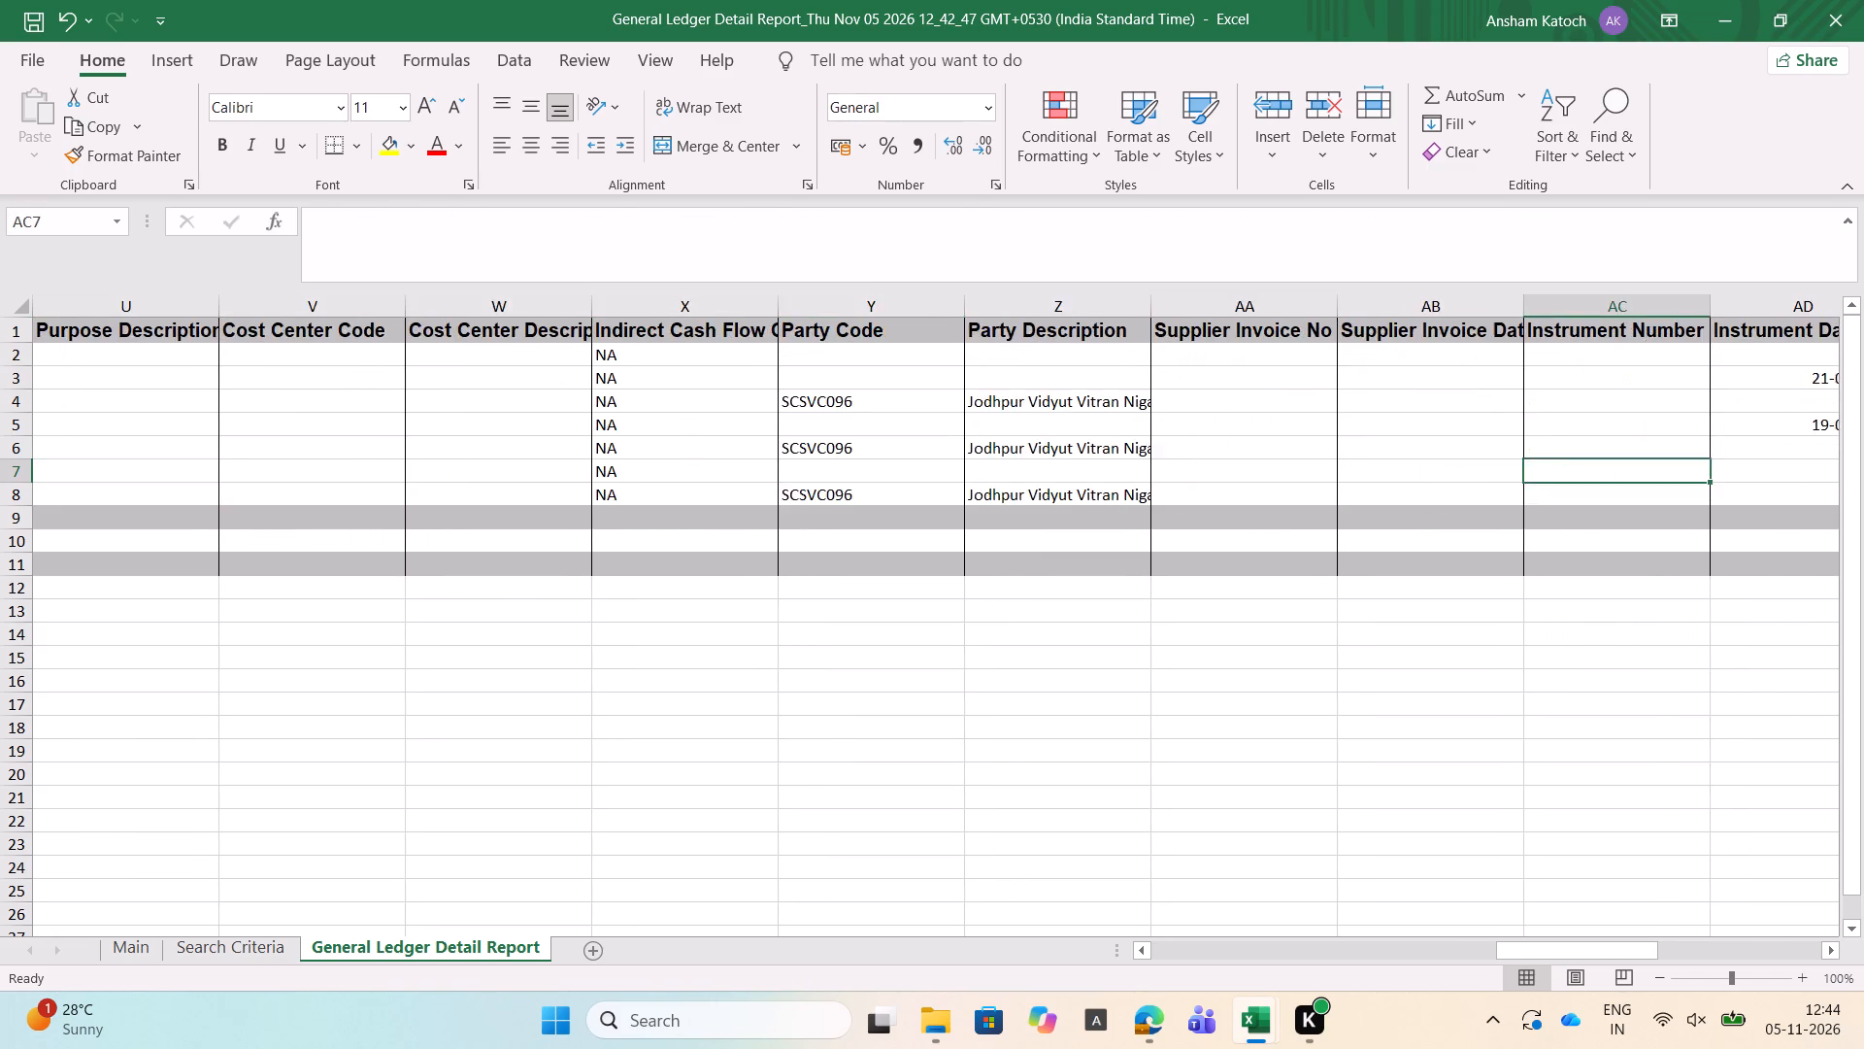
key("Right")
key("Right")
key("Right")
key("Left")
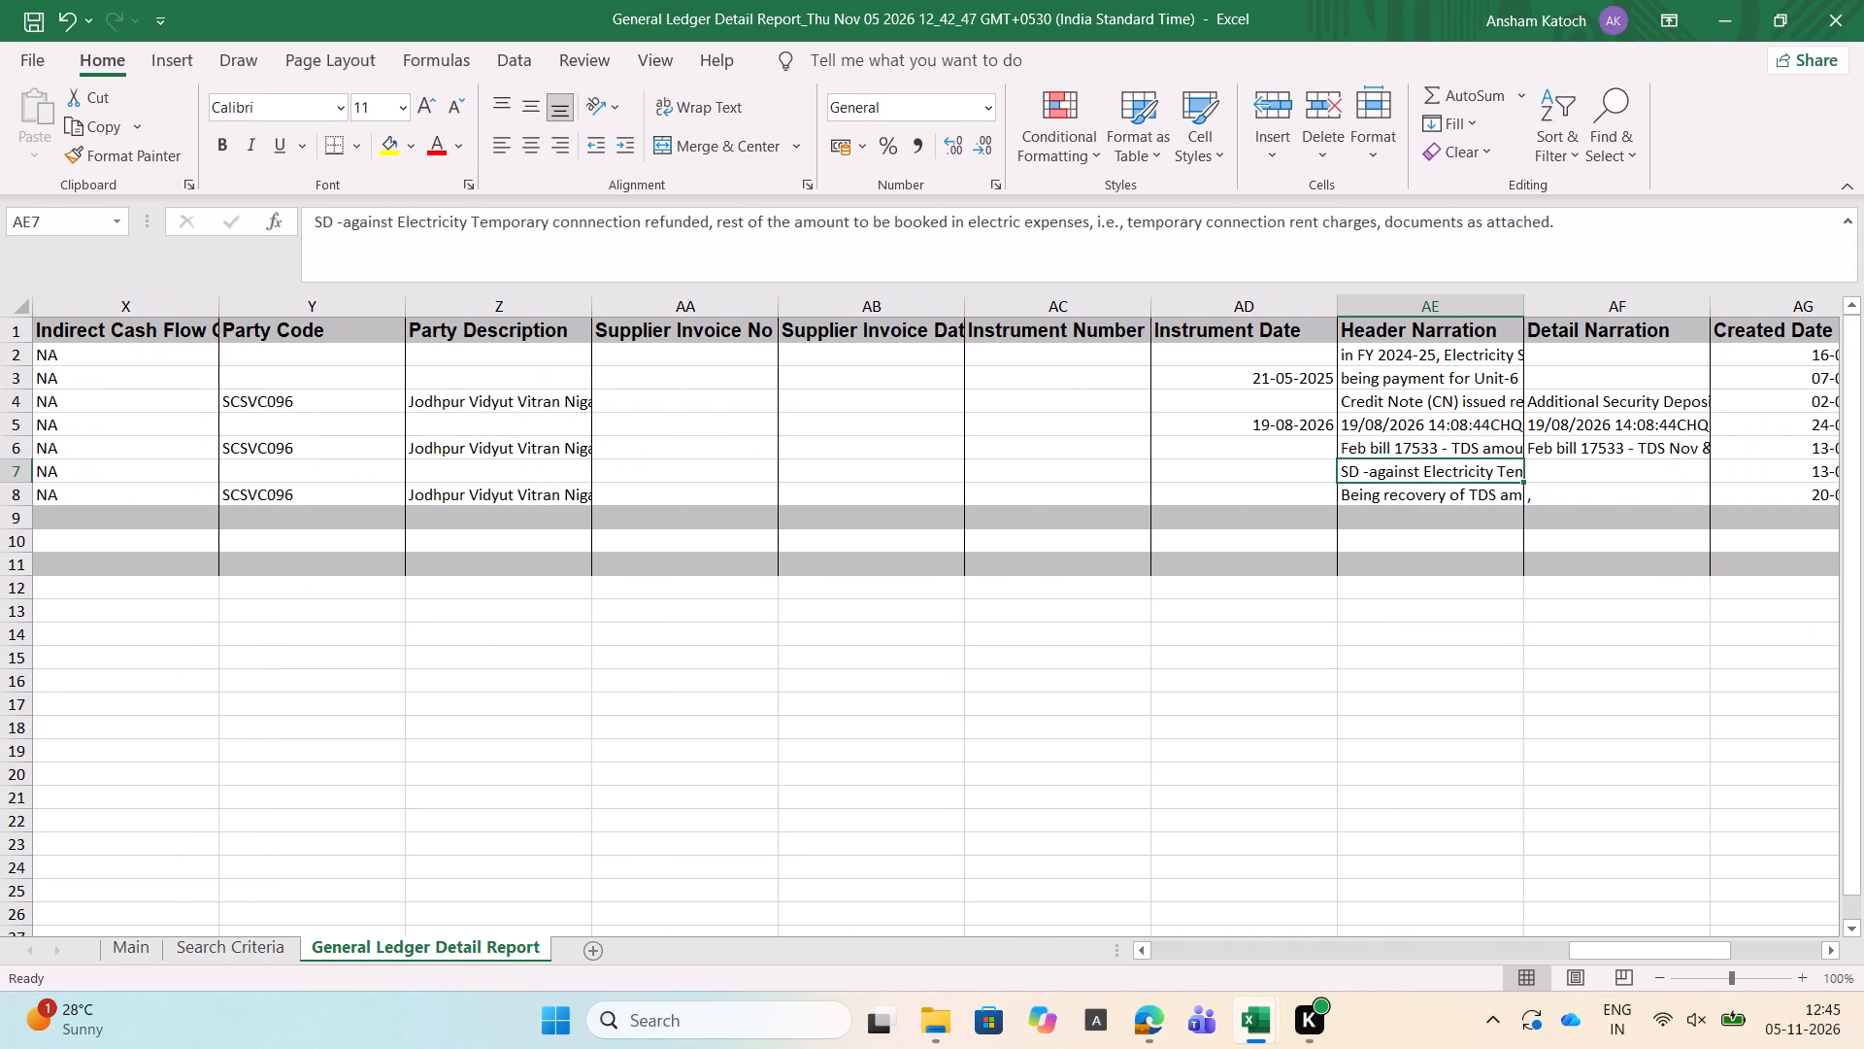
Read the header narrations of the debit note, receipt, credit note and payment entries in rows 6 up to 3.
key("Up")
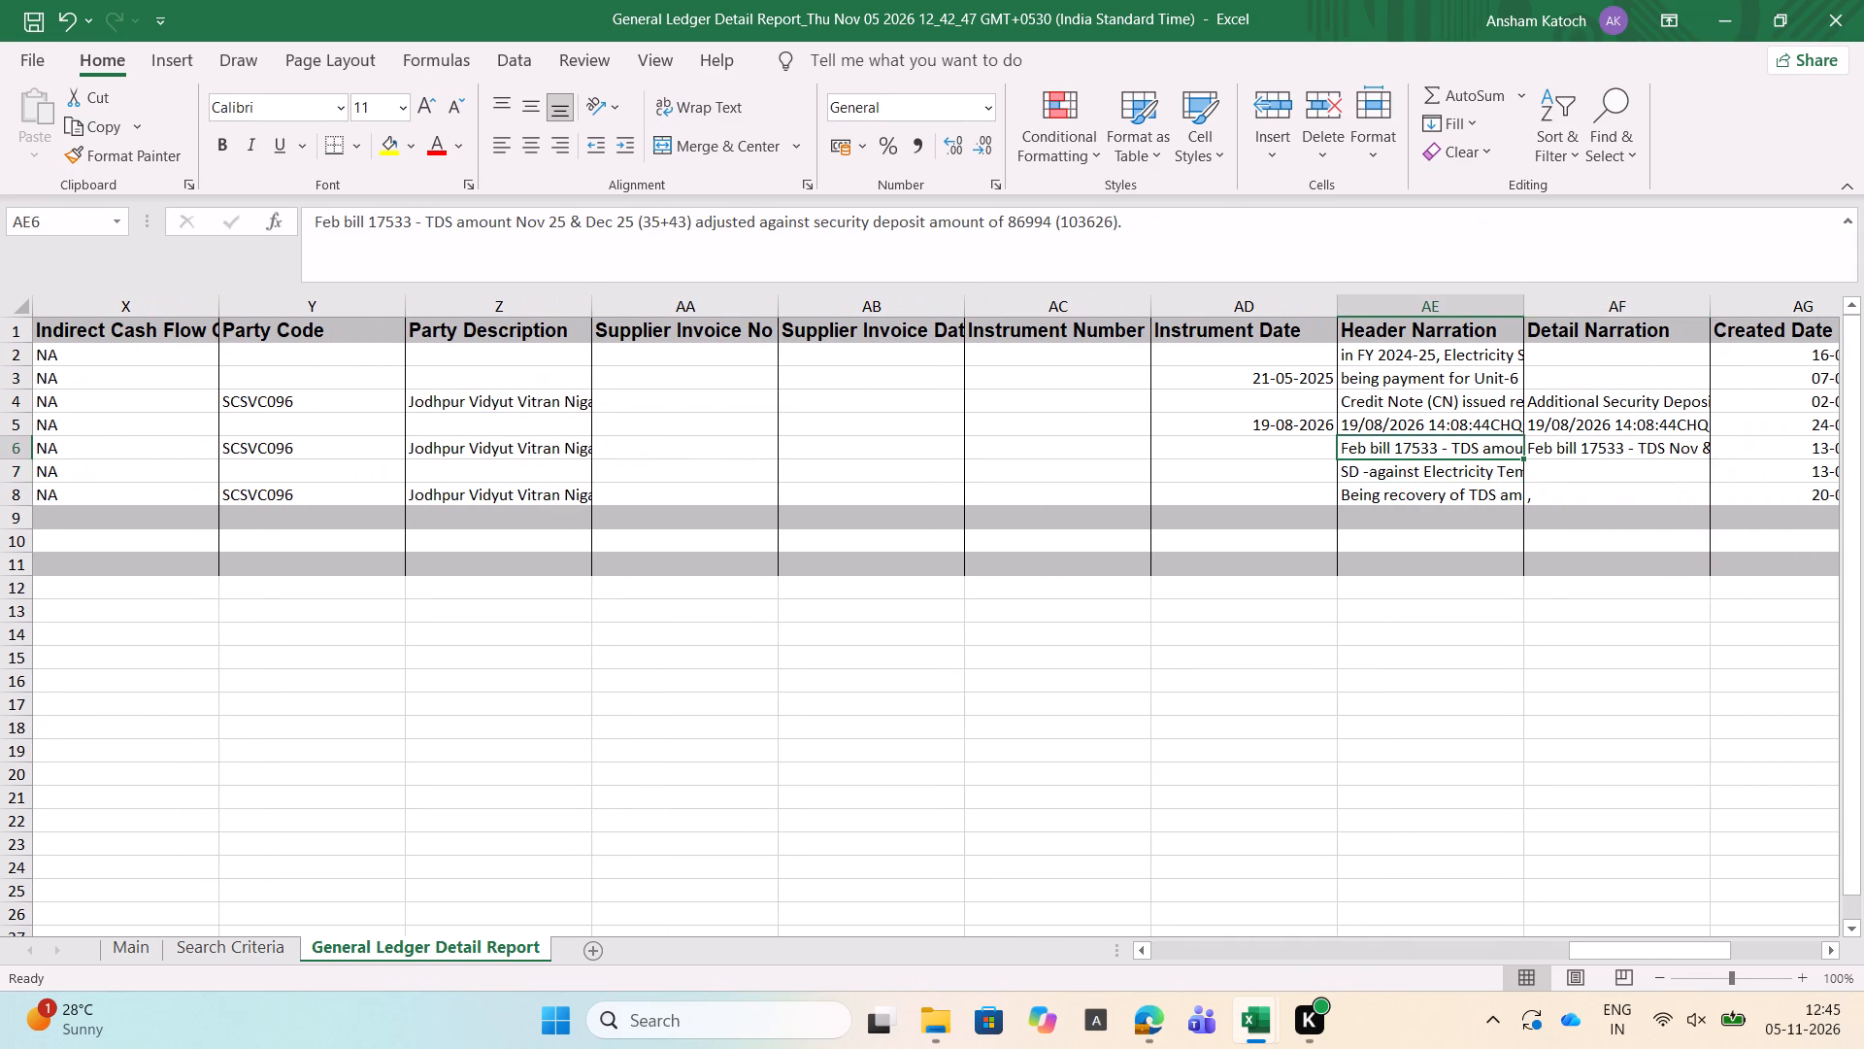
key("Up")
key("Down")
key("Up")
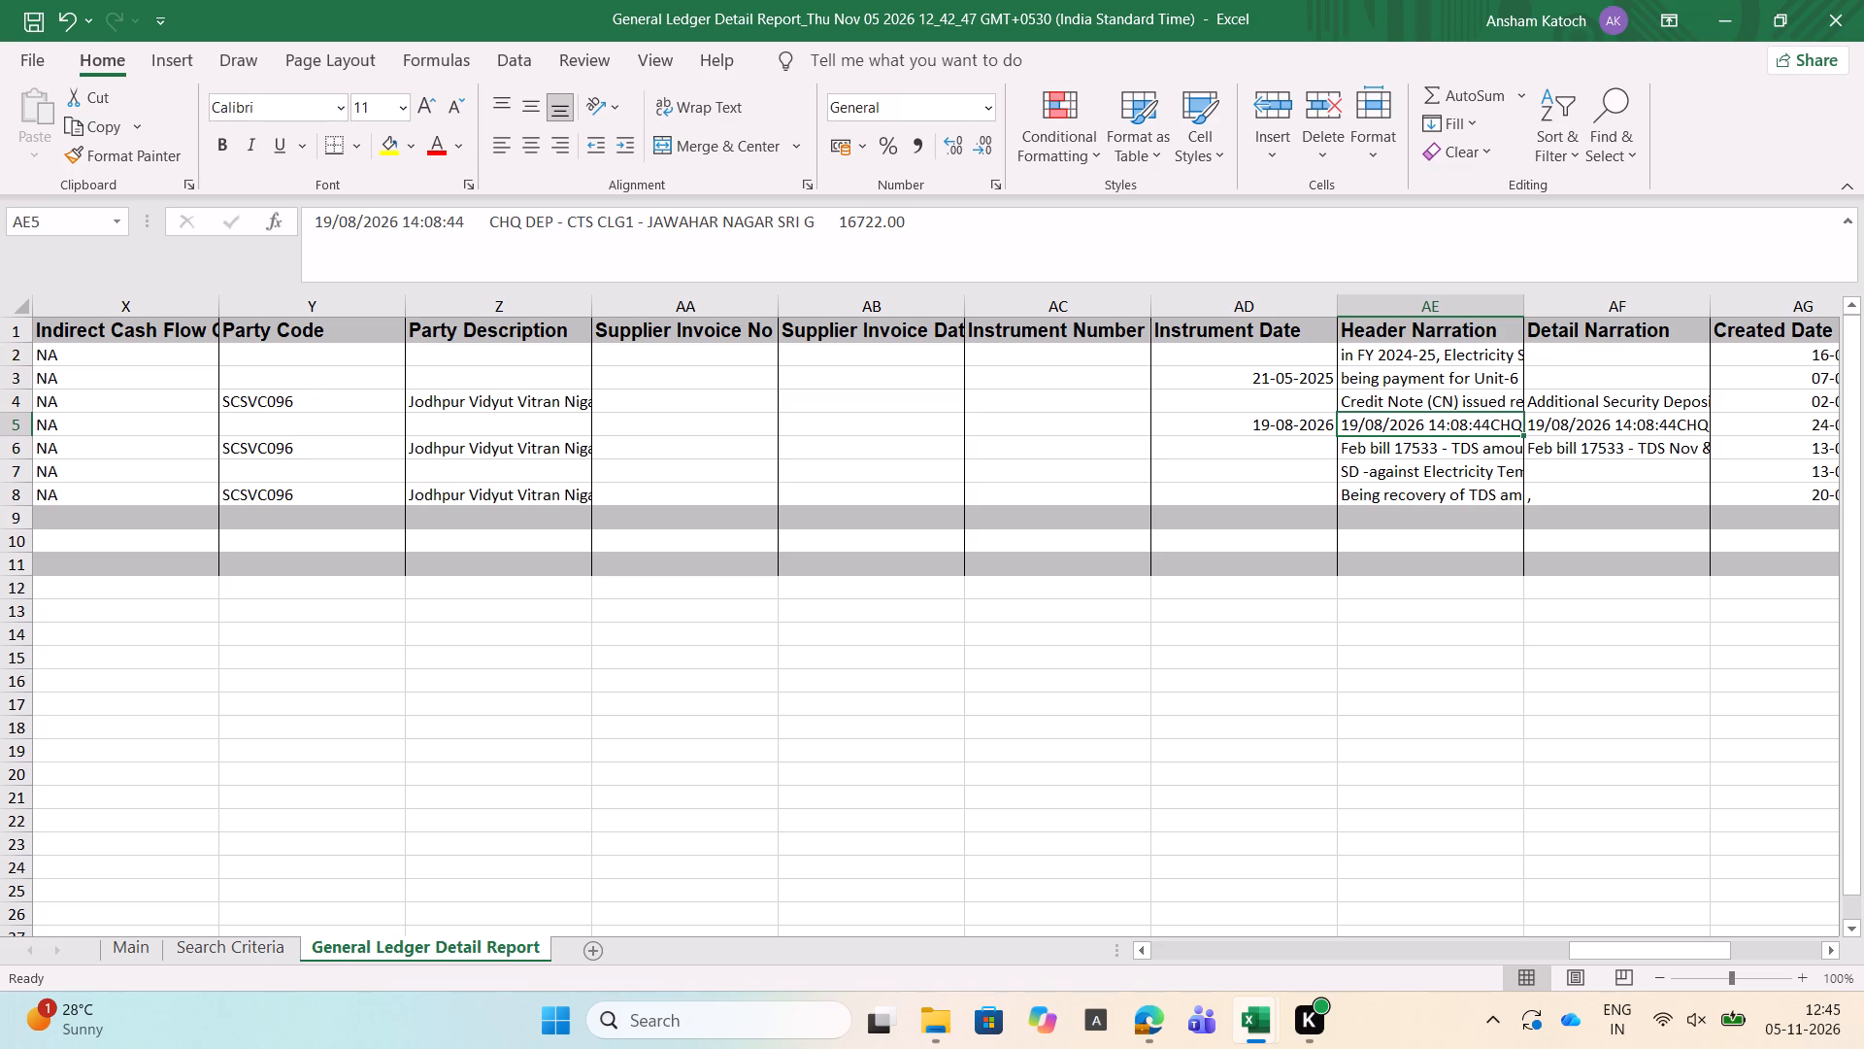
key("Up")
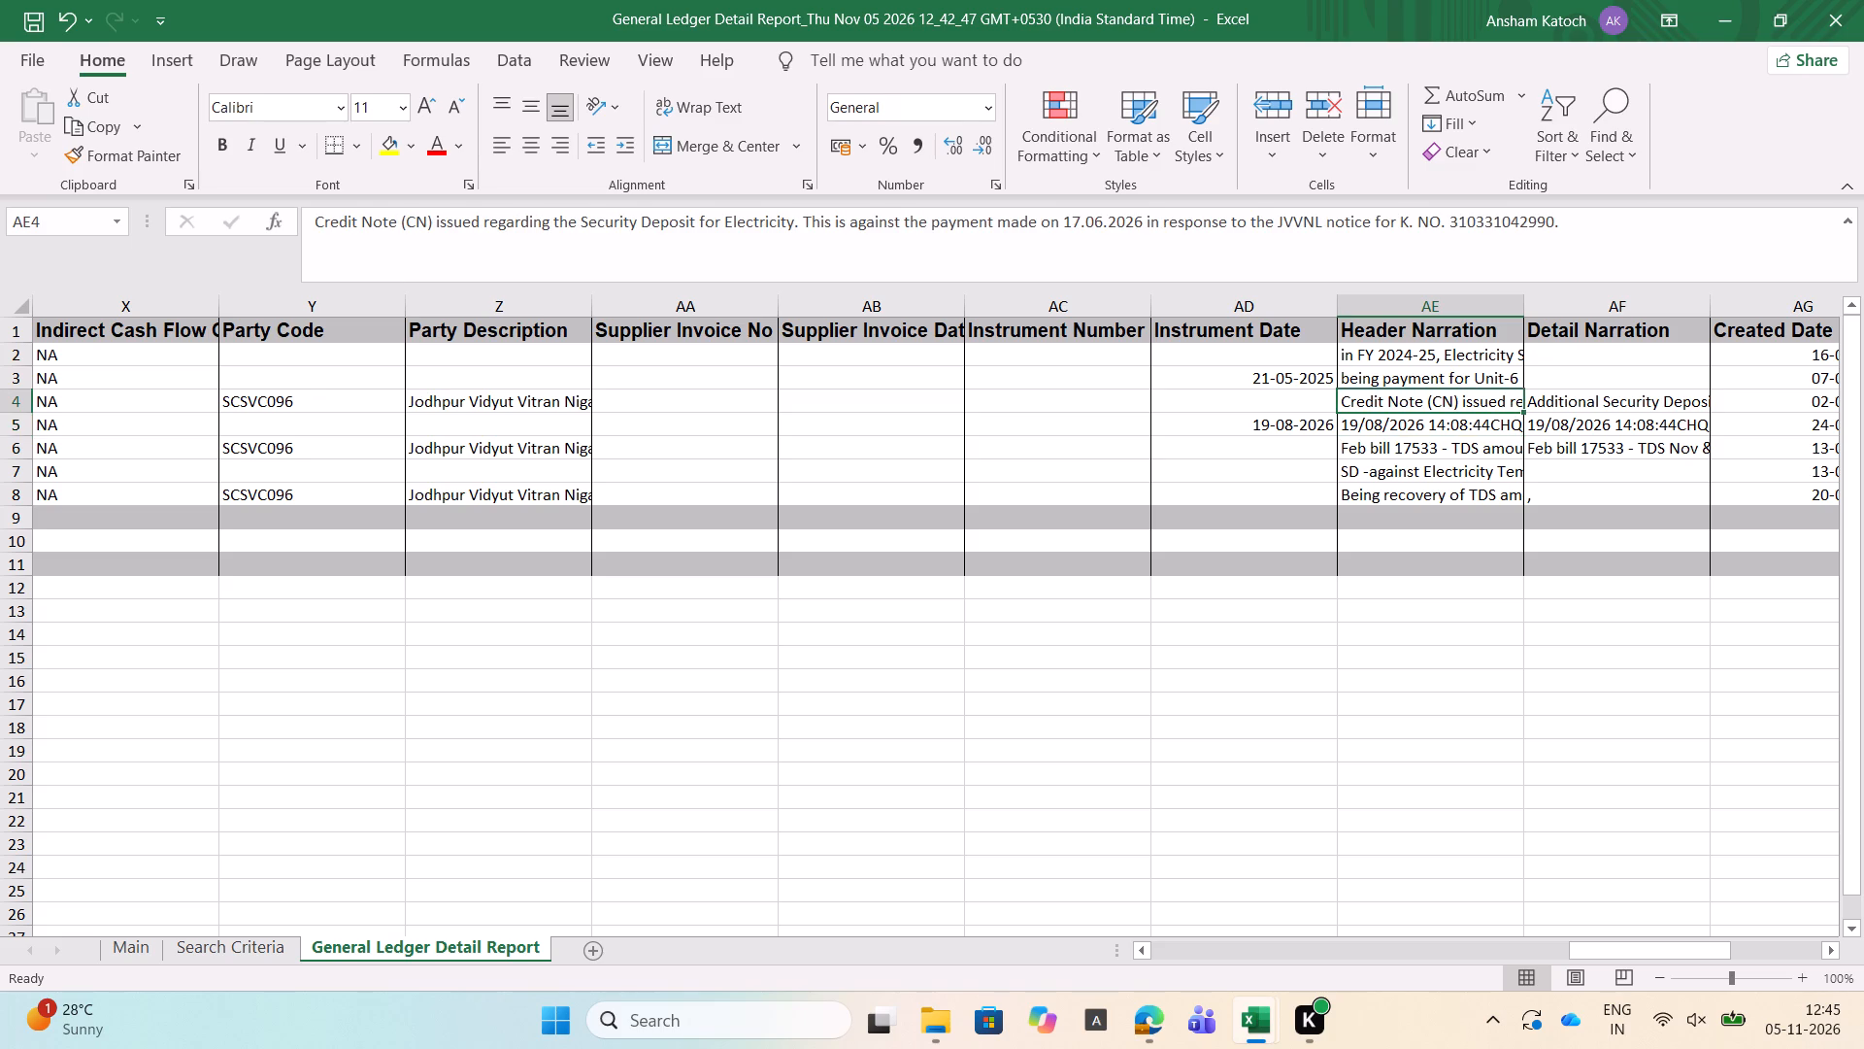
key("Up")
key("Down")
key("Down")
key("Up")
key("Up")
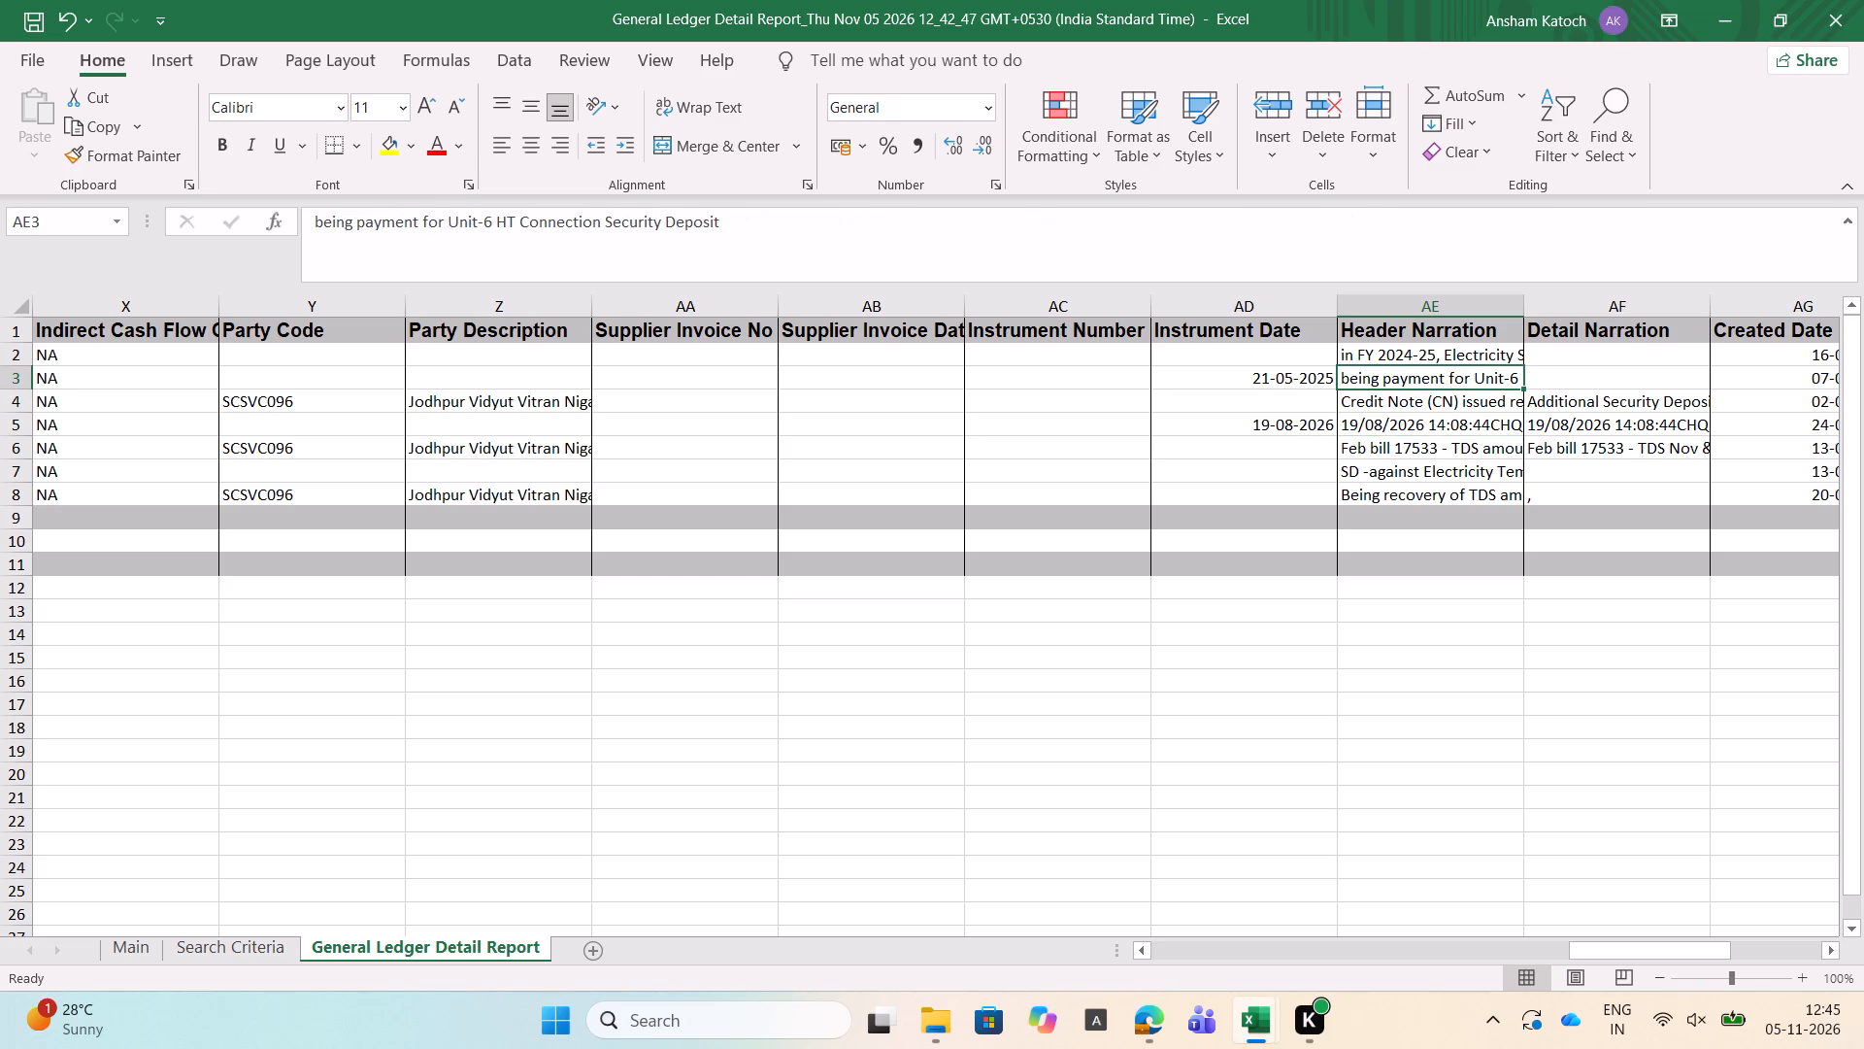
Trace the 21-05-2025 payment entry in row 3 back from its instrument date to its transaction site code.
key("Left")
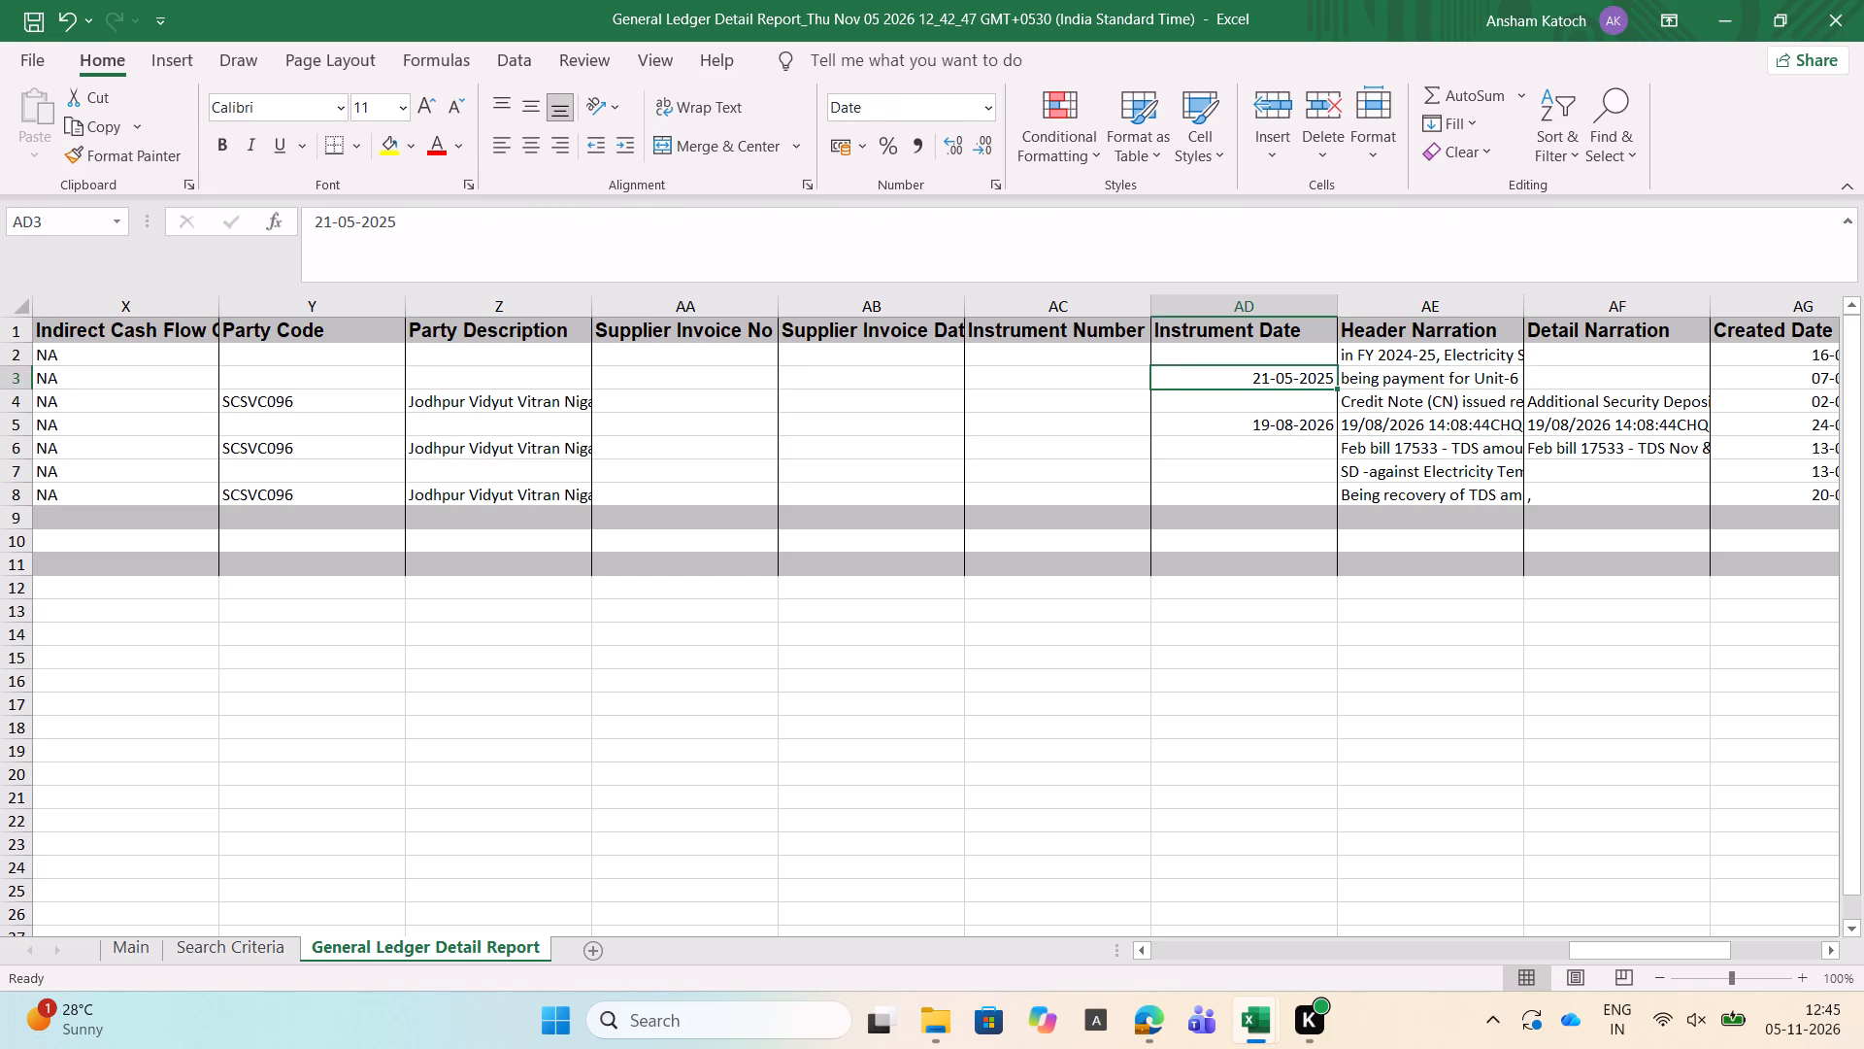
key("Left")
key("Left")
key("Left")
key("Left")
key("Left")
key("Left")
key("Left")
key("Left")
key("Left")
key("Left")
key("Left")
key("Left")
key("Left")
key("Left")
key("Left")
key("Left")
key("Left")
key("Left")
key("Left")
key("Left")
key("Left")
key("Left")
key("Left")
key("Left")
key("Left")
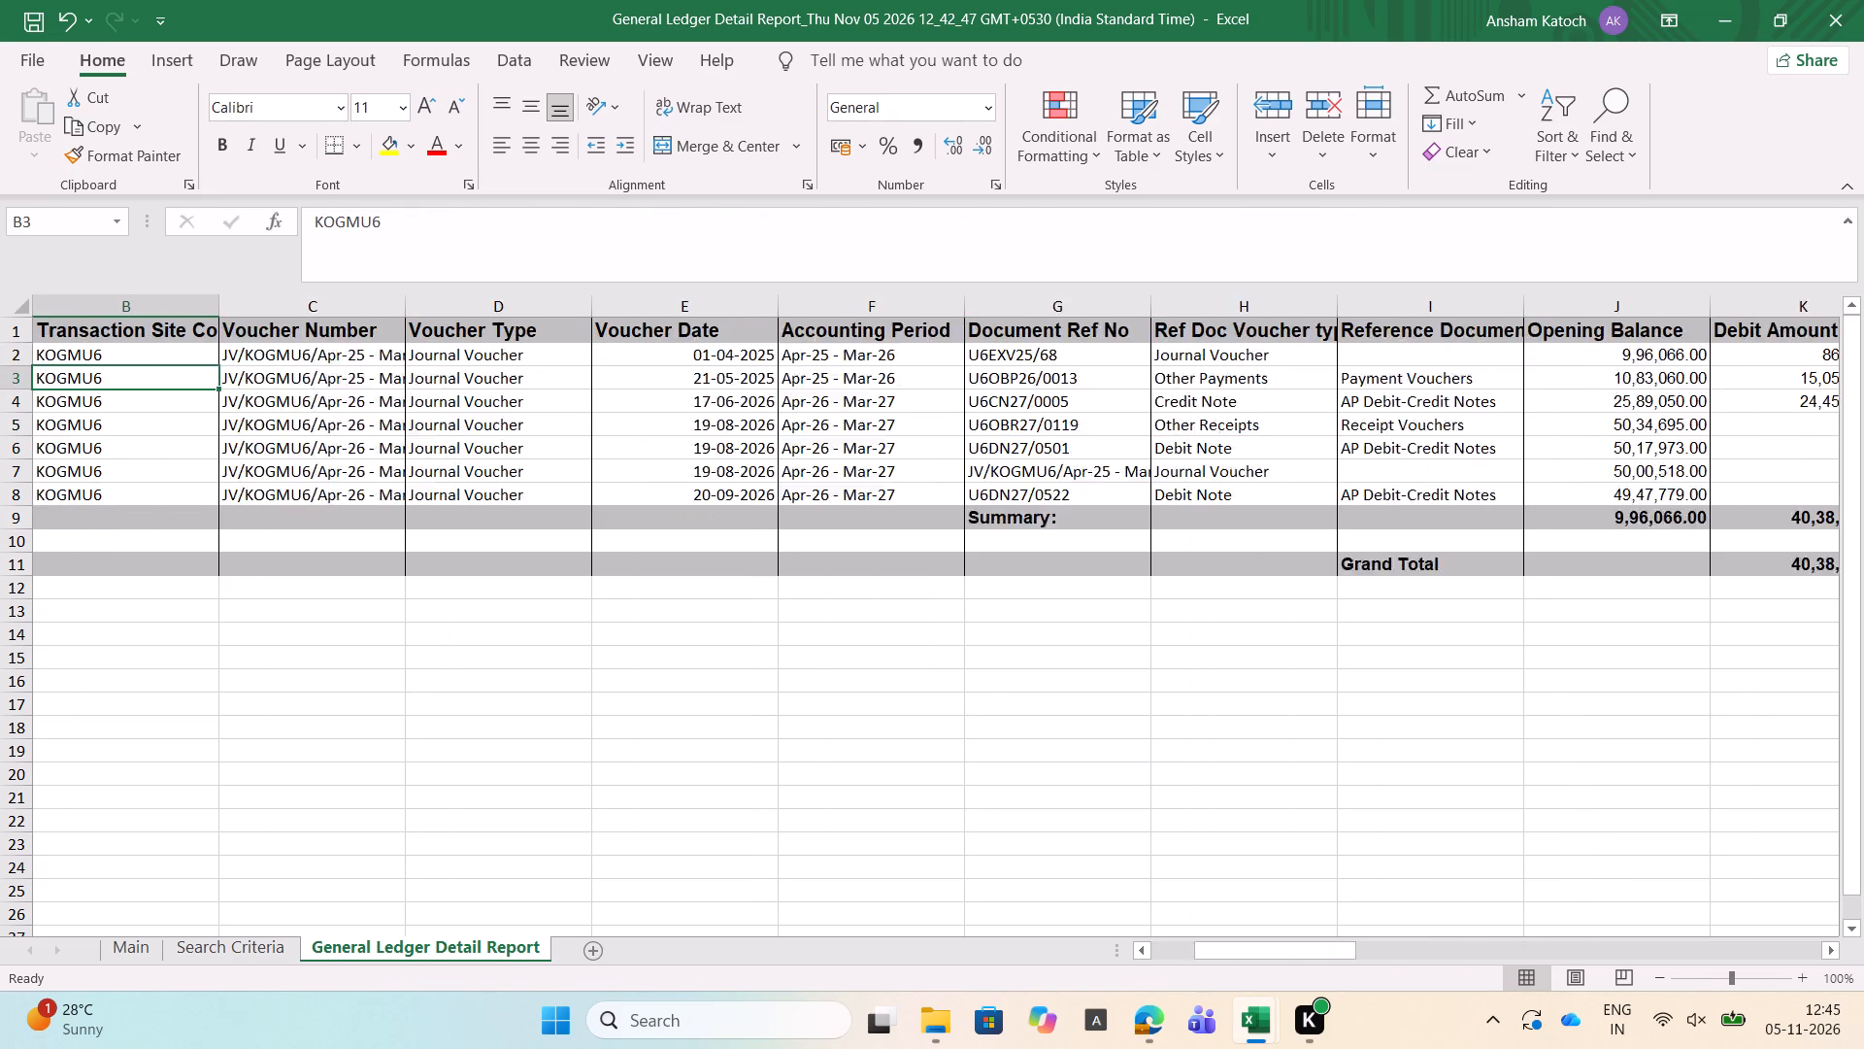
Follow the row 3 payment entry from its site code across the voucher, balance and ledger account columns, rechecking its closing balance and account description.
key("Right")
key("Right")
key("Right")
key("Right")
key("Right")
key("Right")
key("Right")
key("Right")
key("Right")
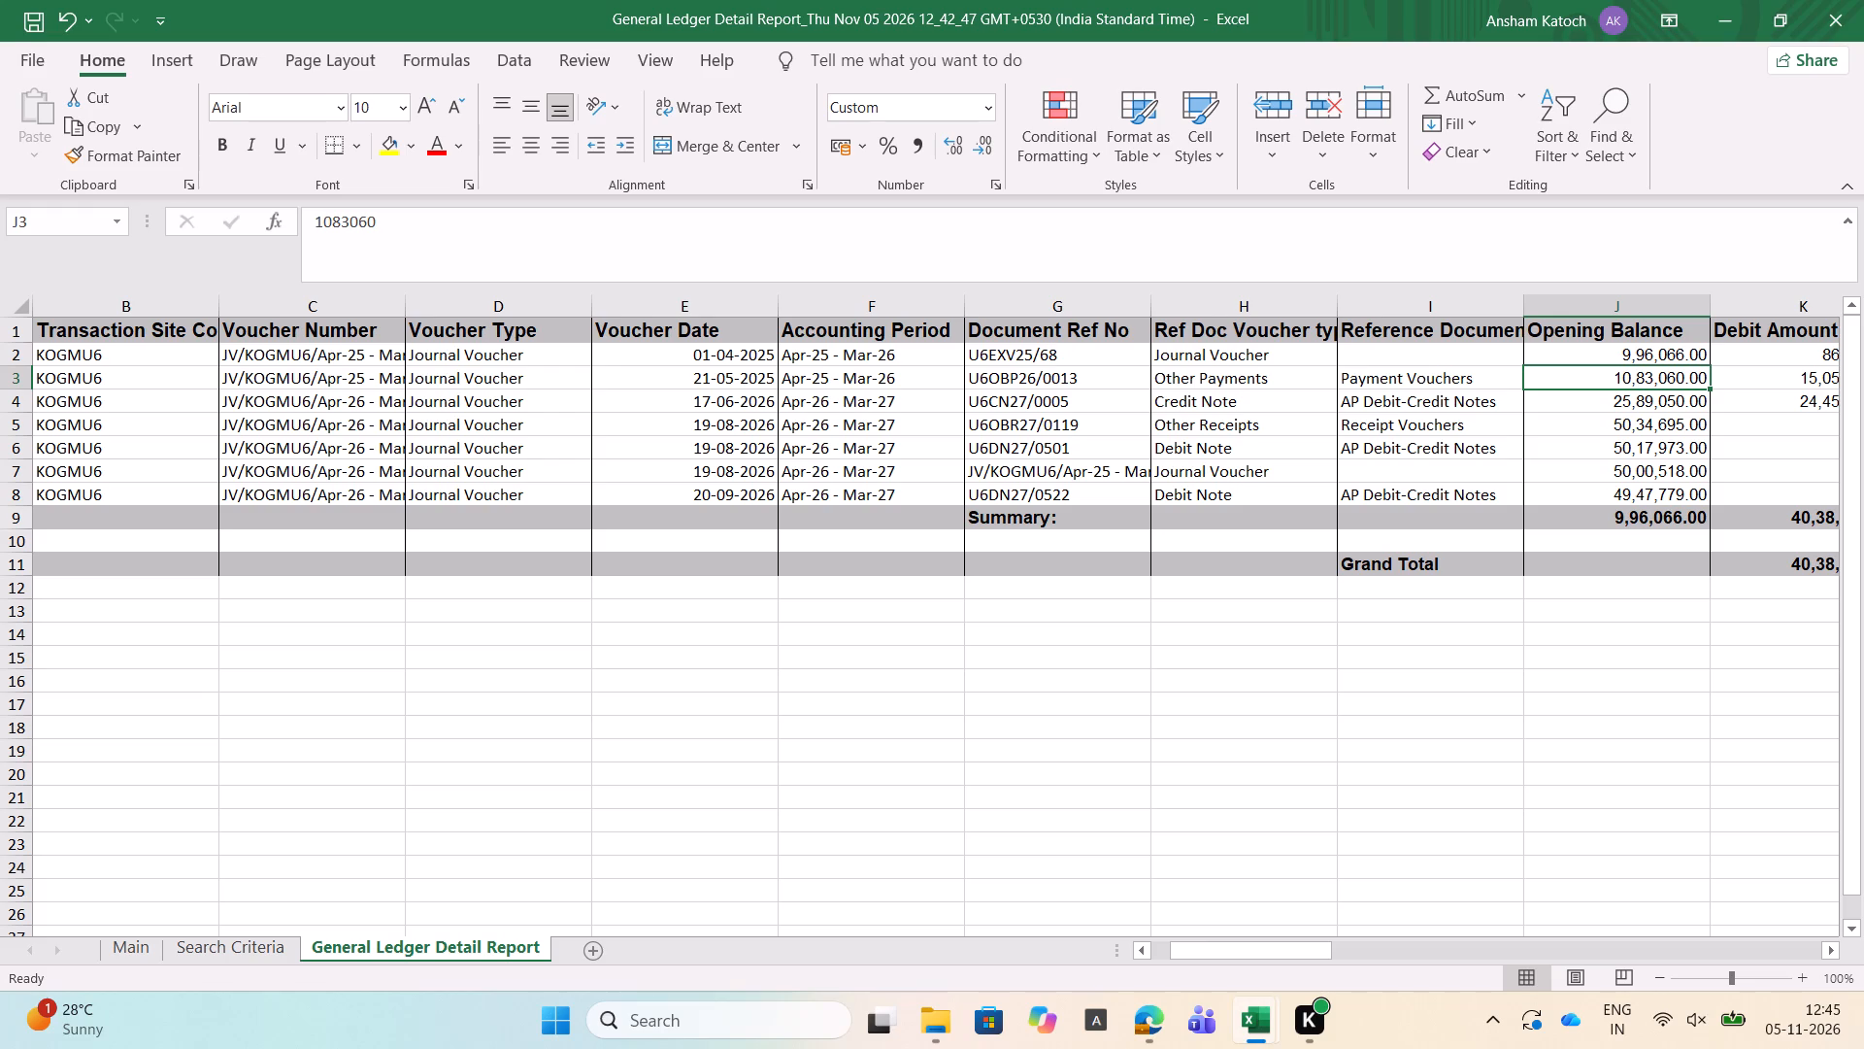
key("Right")
key("Right")
key("Right")
key("Right")
key("Right")
key("Right")
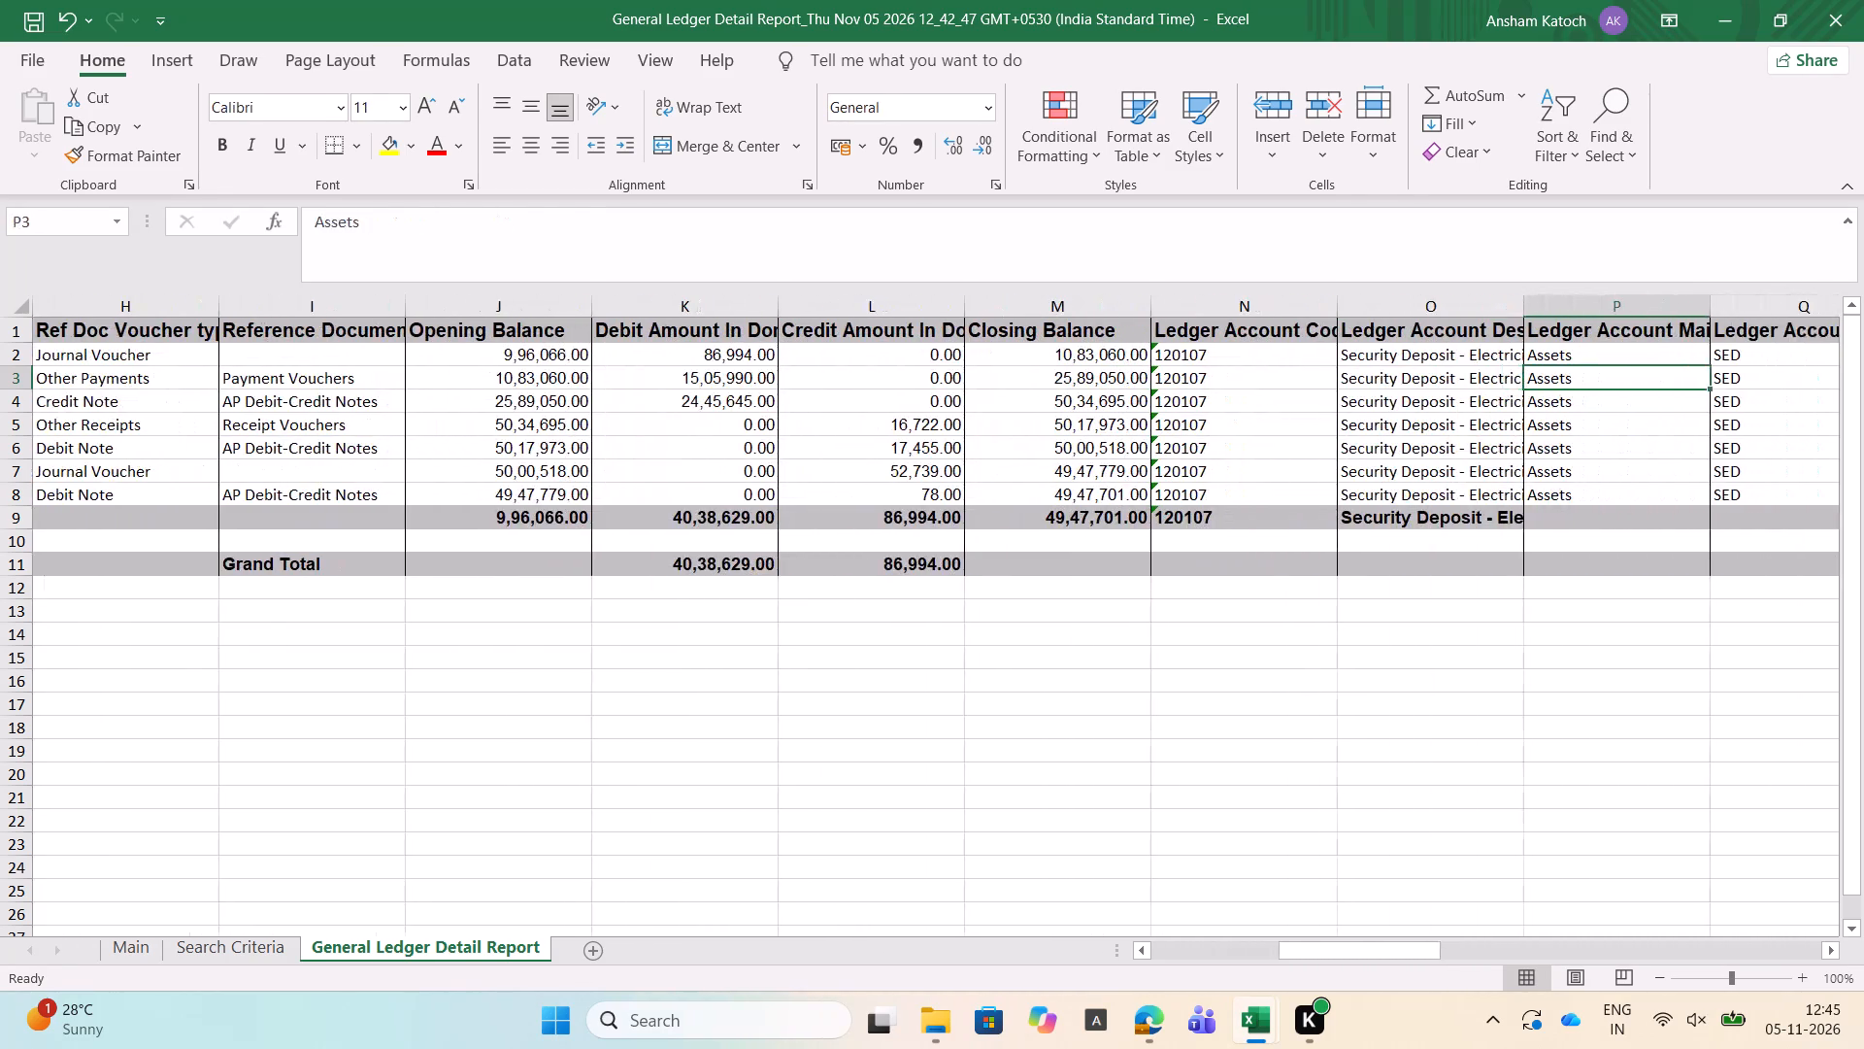
key("Right")
key("Right")
key("Right")
key("Left")
key("Left")
key("Left")
key("Left")
key("Left")
key("Left")
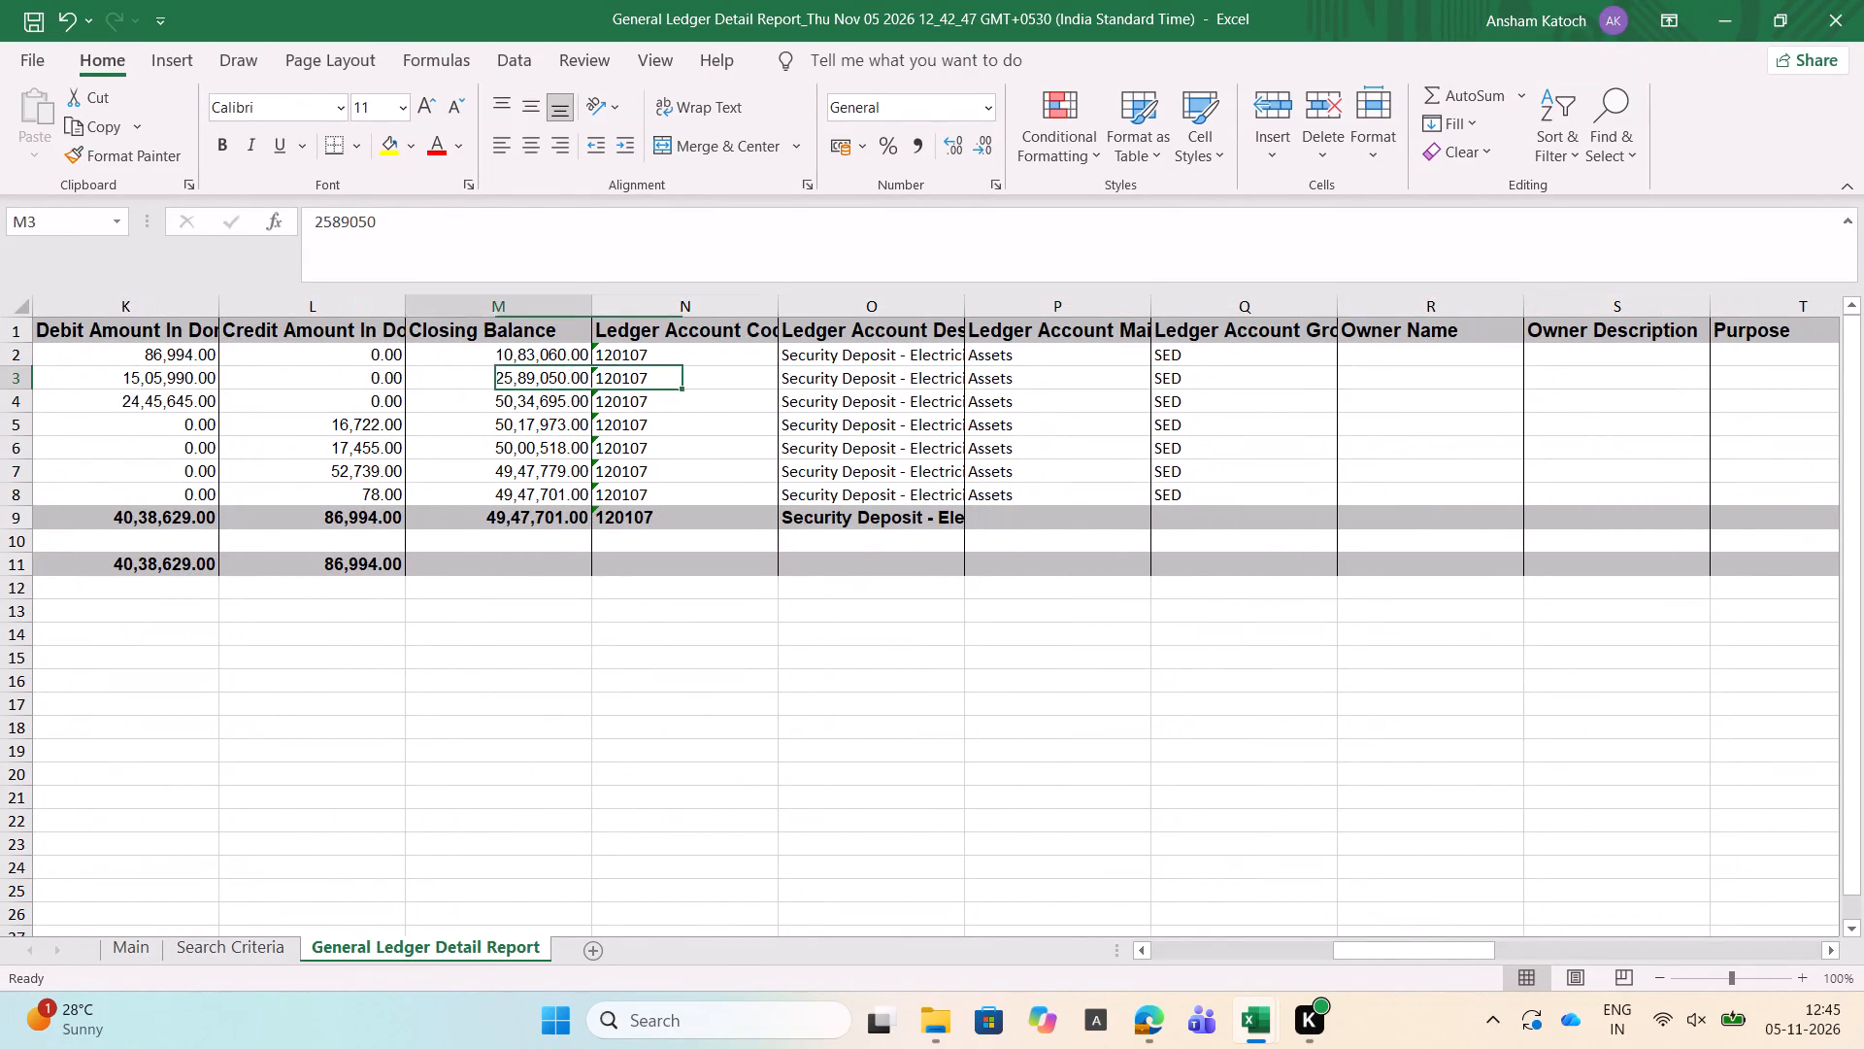
key("Right")
key("Right")
key("Right")
key("Left")
key("Left")
key("Right")
Compare the ledger account descriptions in rows 2 to 6 and check the row 2 entry's neighbouring account columns.
key("Down")
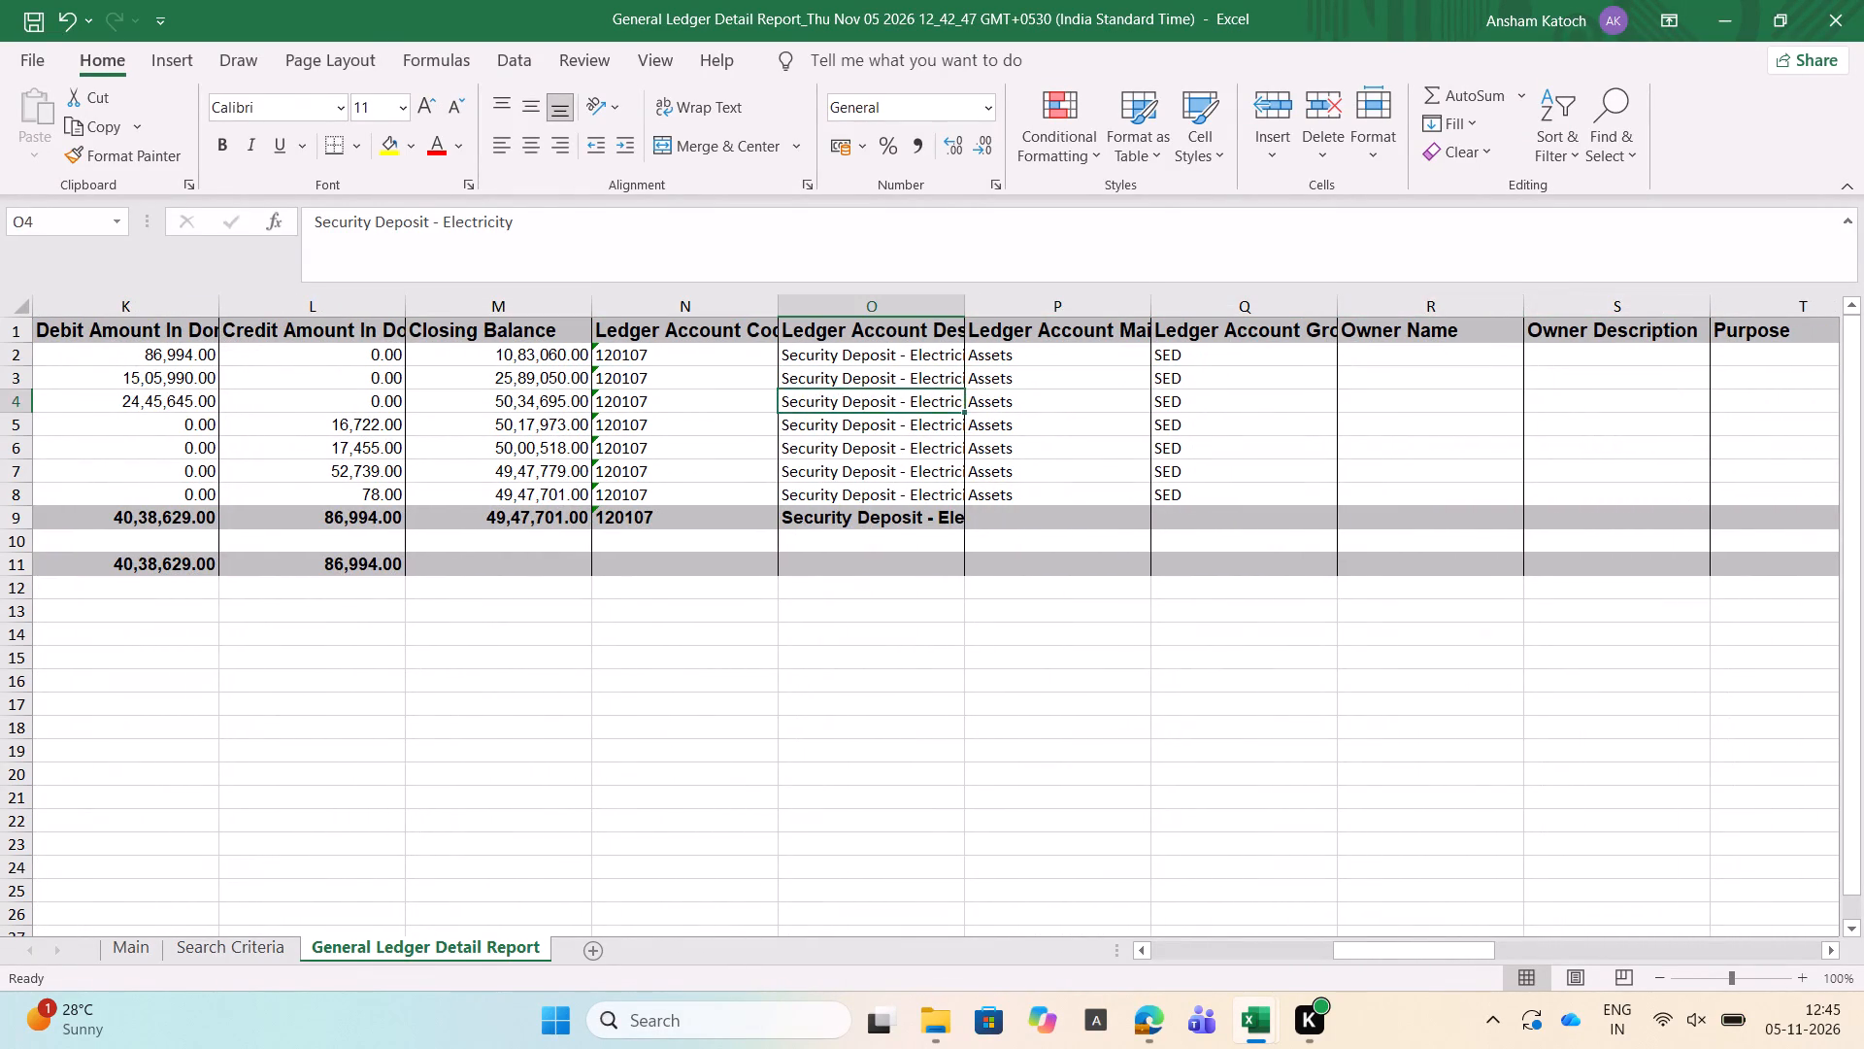
key("Down")
key("Down")
key("Up")
key("Up")
key("Up")
key("Left")
key("Up")
key("Right")
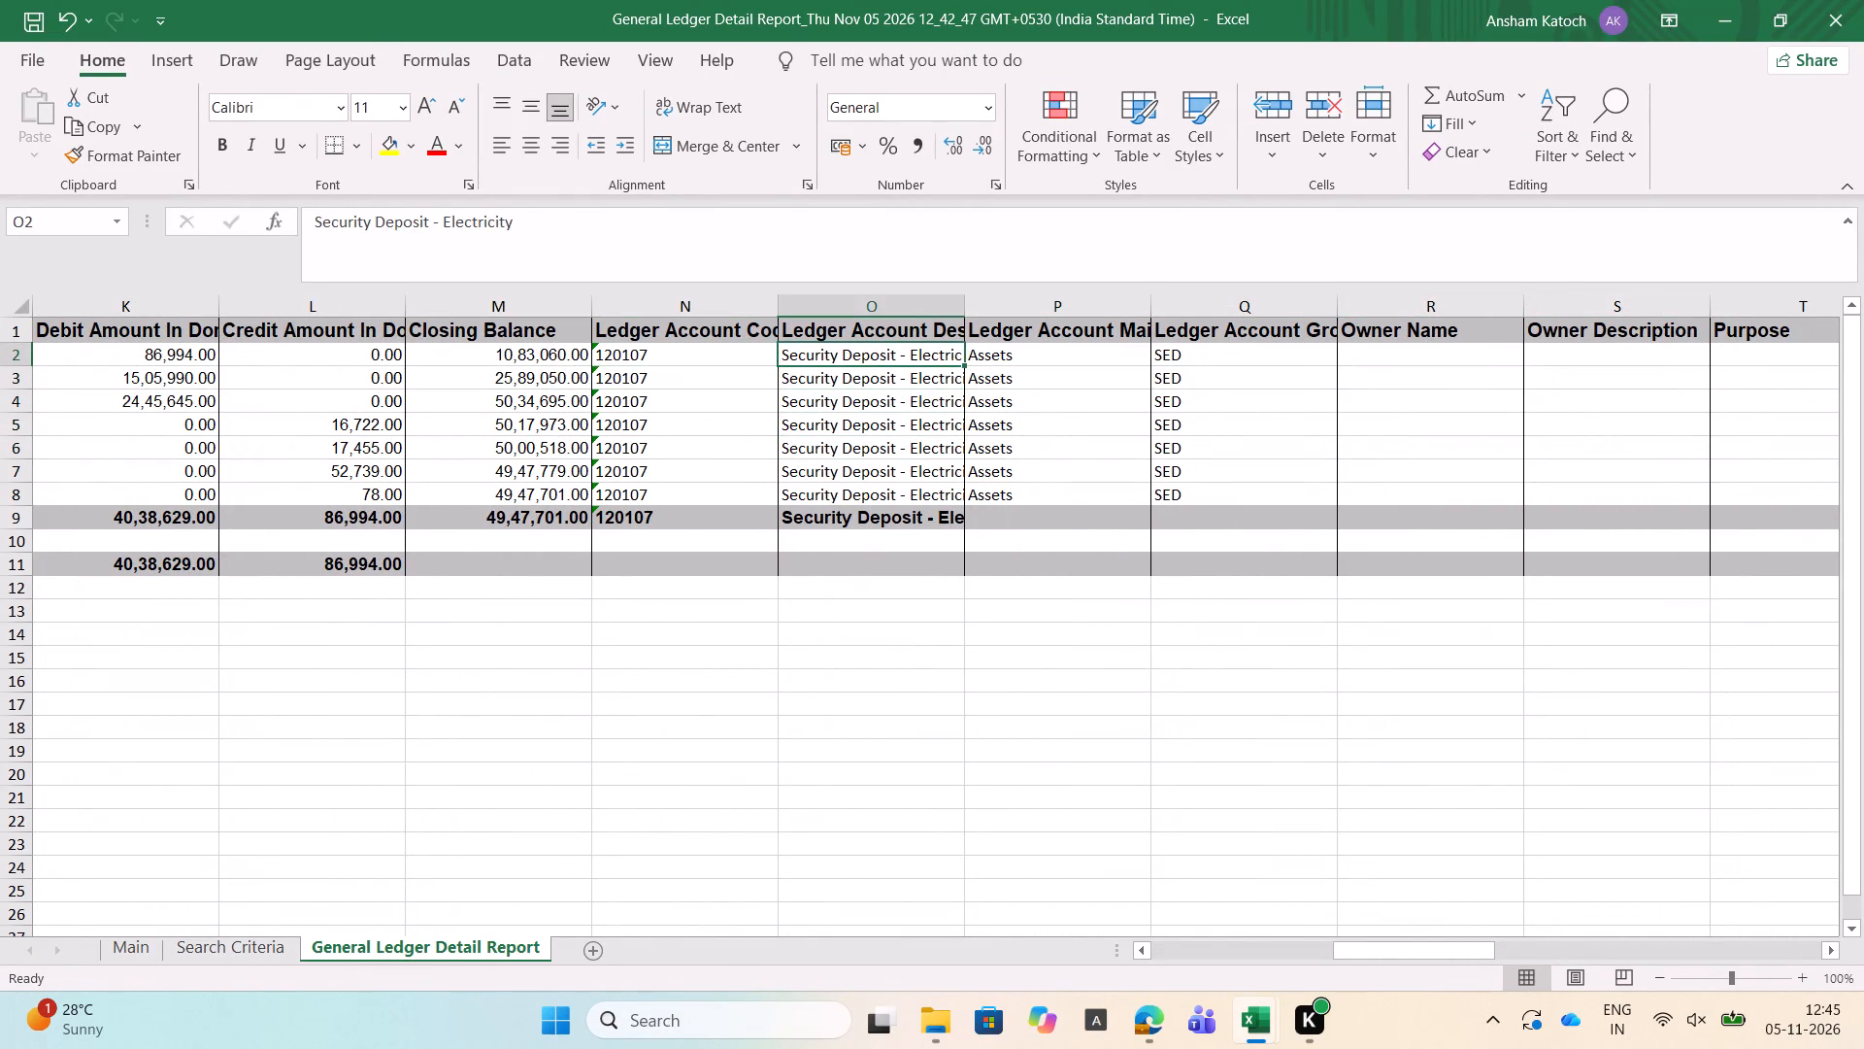
key("Left")
key("Left")
key("Right")
key("Right")
key("Right")
key("Left")
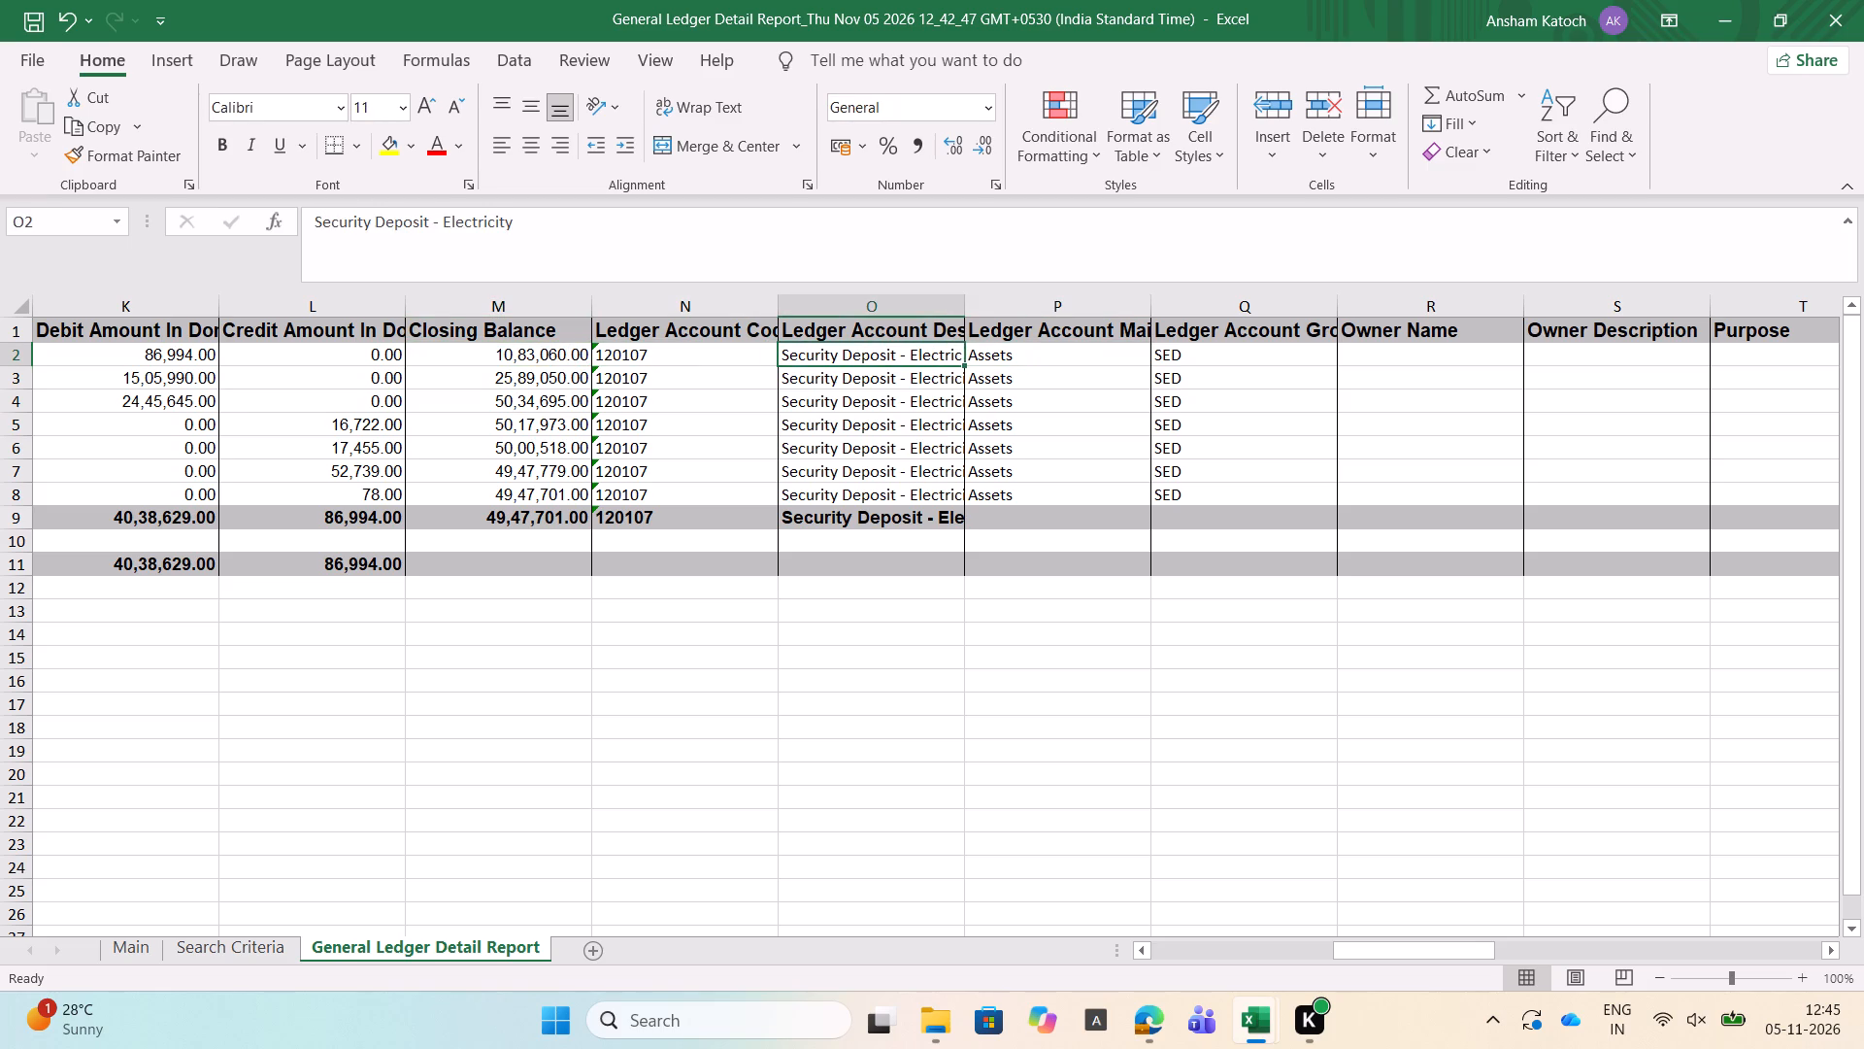
Trace the row 2 journal voucher entry back from its ledger account description to its first columns and voucher type.
key("Left")
key("Left")
key("Left")
key("Left")
key("Left")
key("Left")
key("Left")
key("Left")
key("Left")
key("Left")
key("Left")
key("Left")
key("Left")
key("Right")
key("Right")
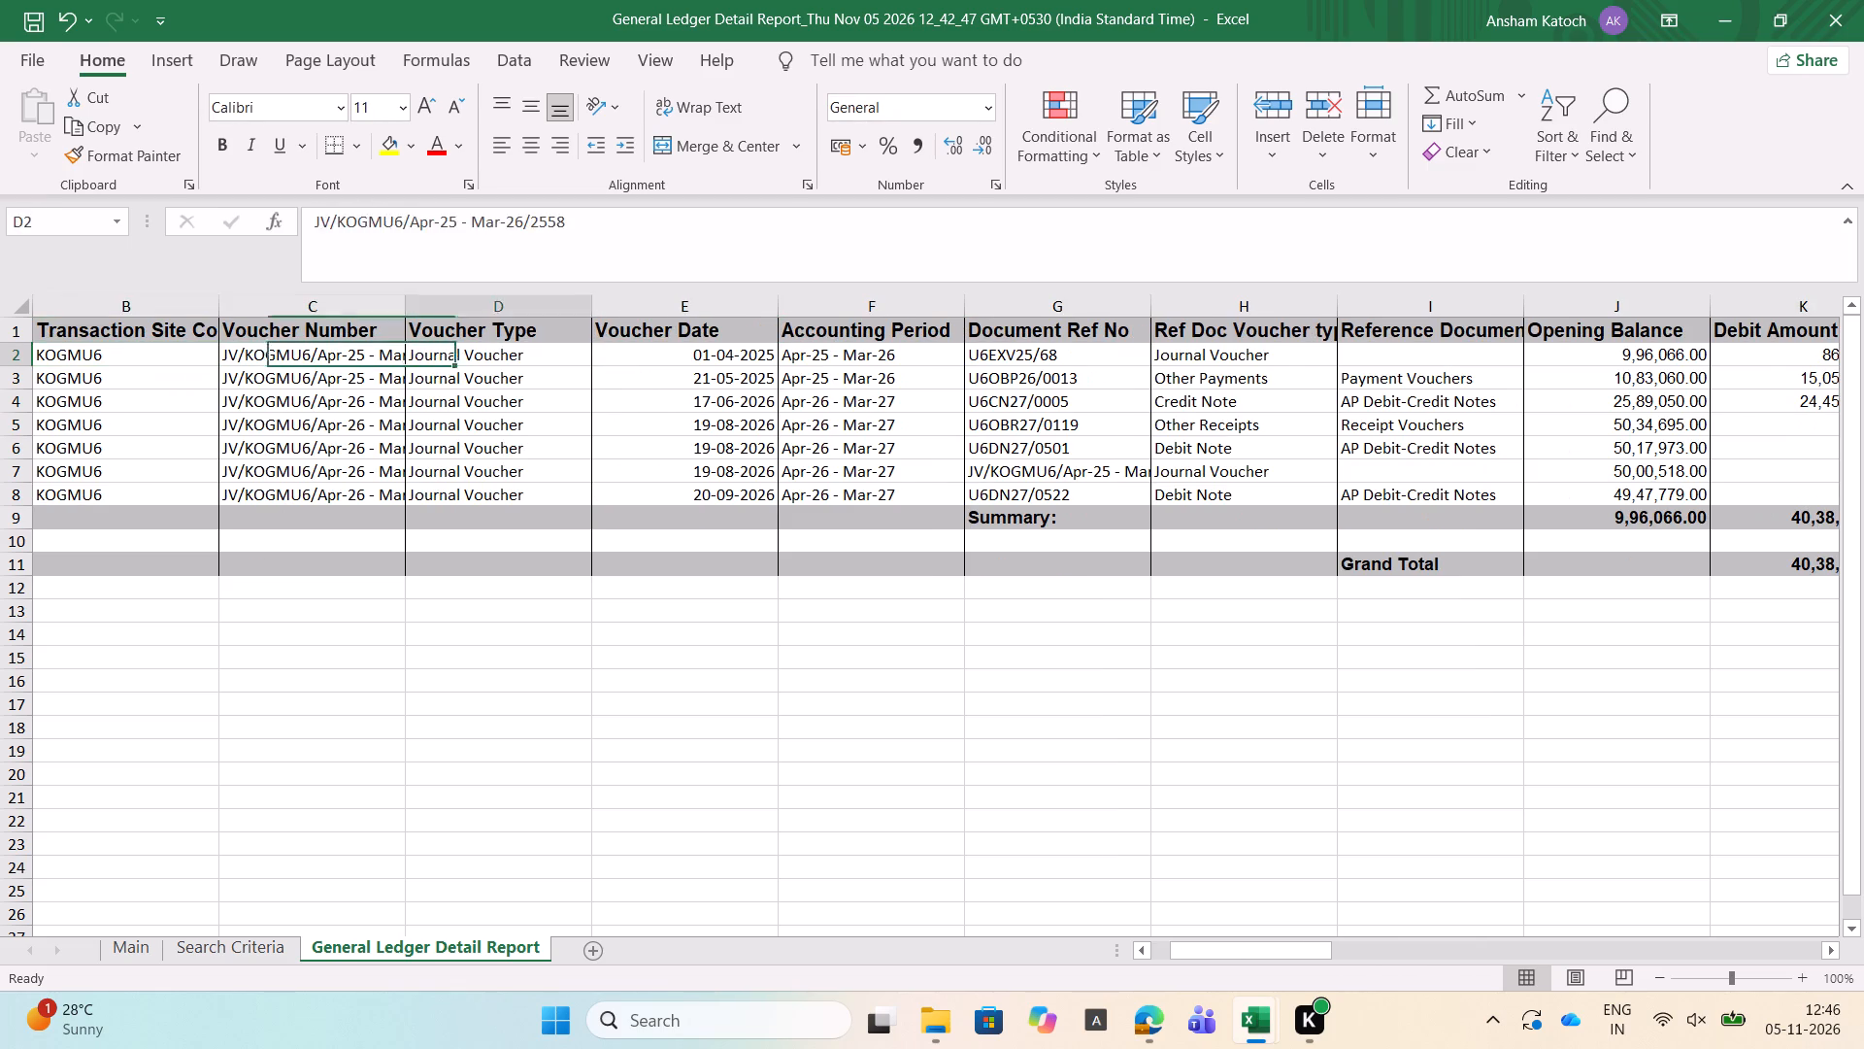
Review the voucher dates of the entries from row 2 down to row 8 and back up to row 4.
key("Right")
key("Down")
key("Down")
key("Down")
key("Down")
key("Down")
key("Down")
key("Up")
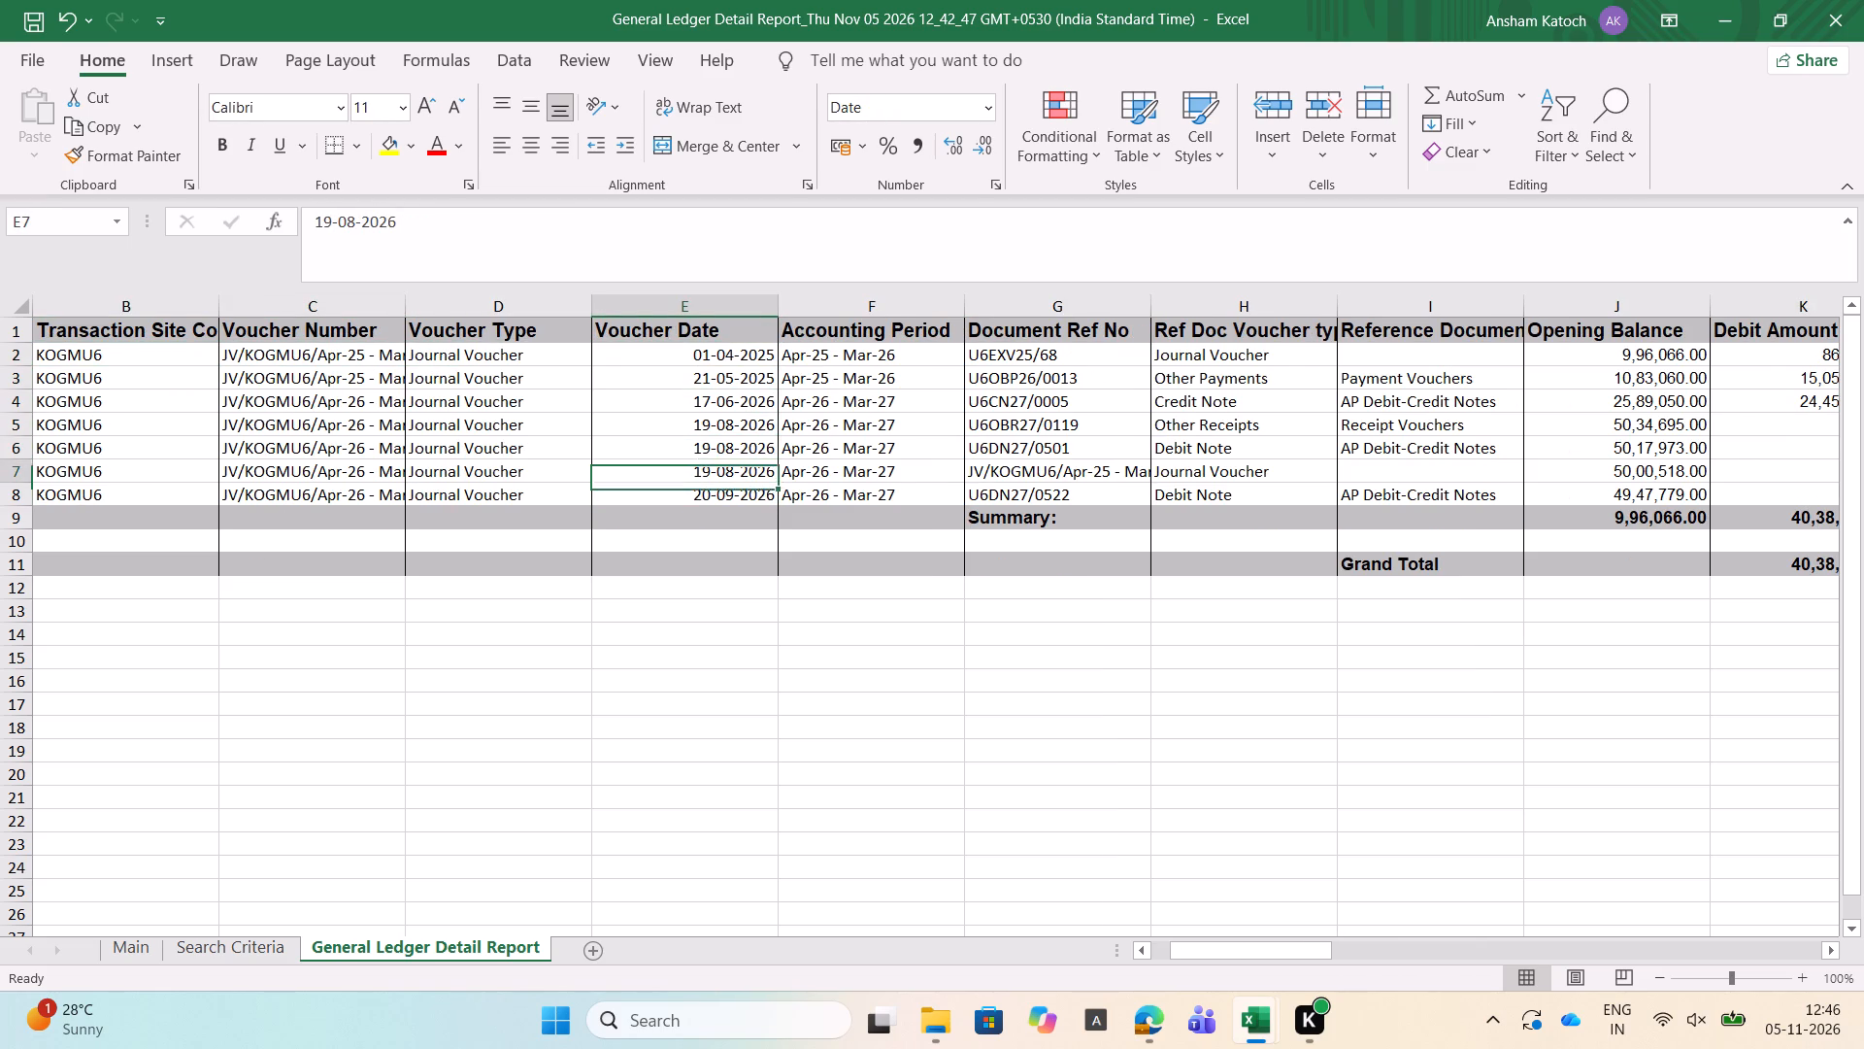
key("Up")
key("Up")
key("Up")
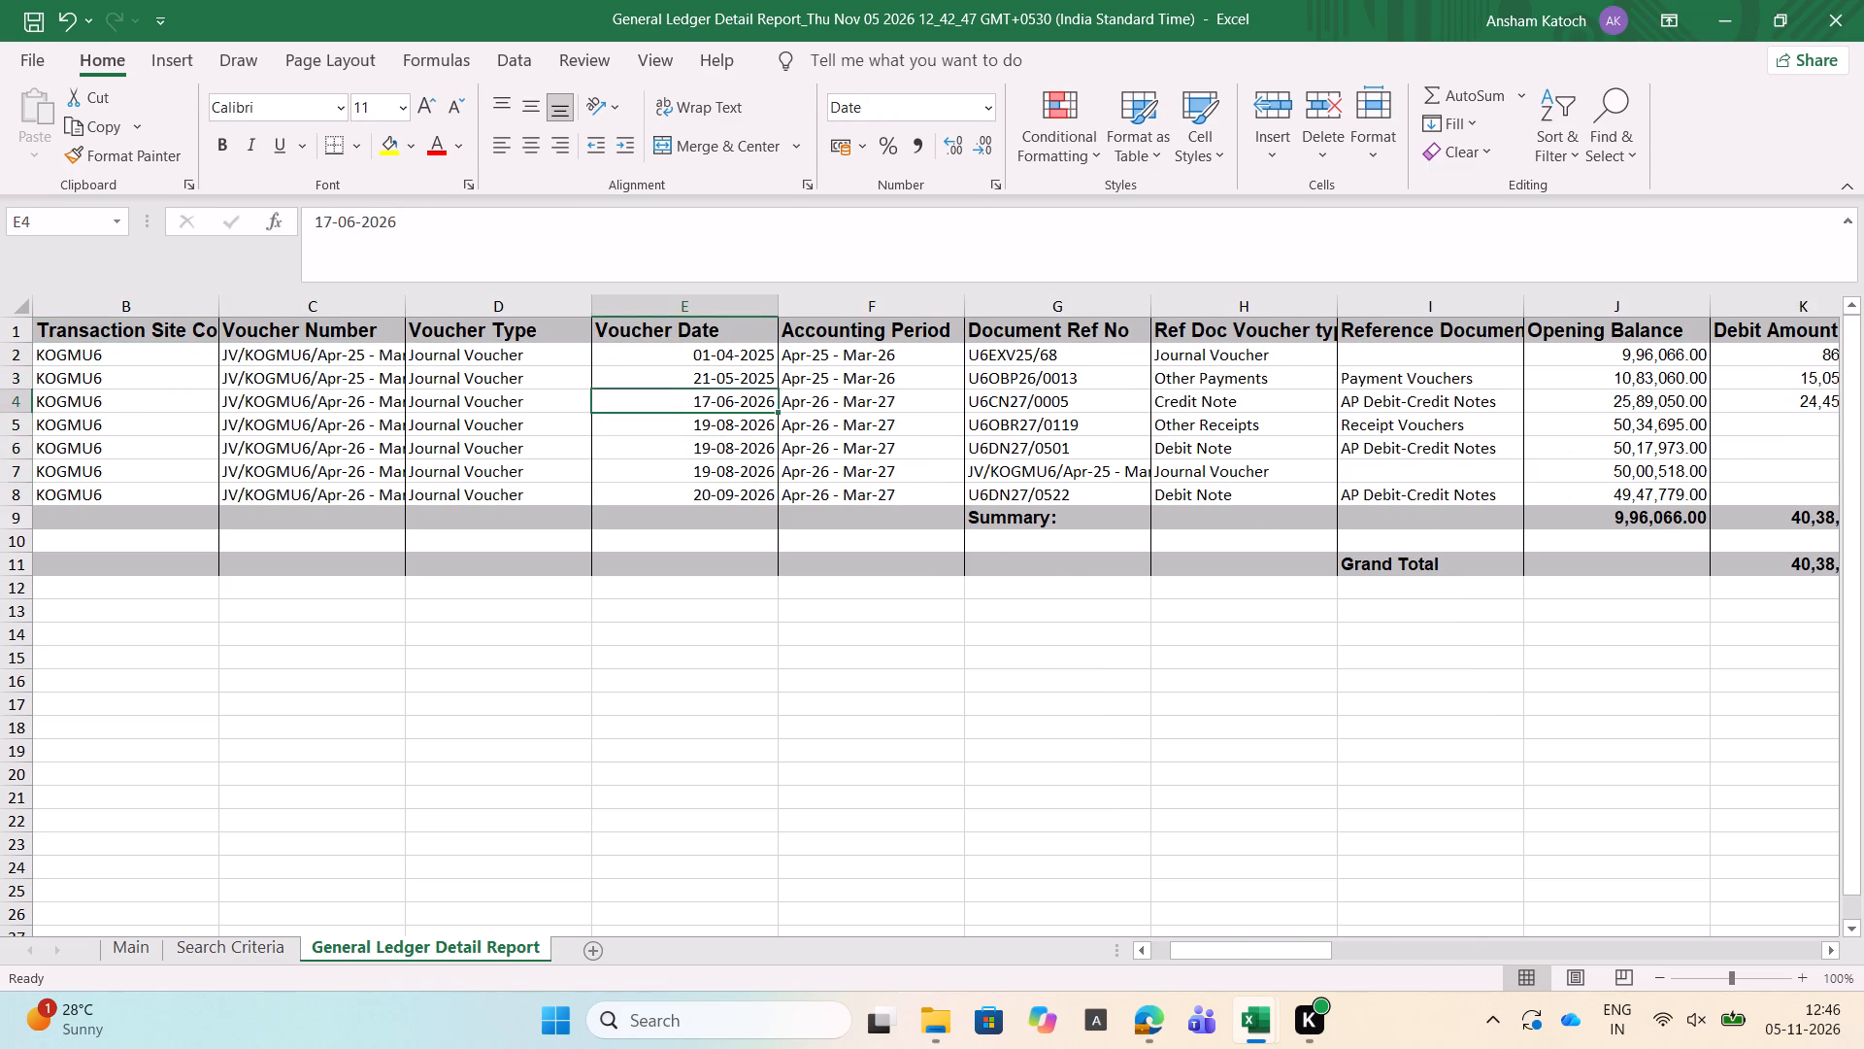
Check the row 5 receipt entry's voucher date, accounting period and document reference against the dates of the adjacent entries.
key("Up")
key("Down")
key("Down")
key("Right")
key("Right")
key("Left")
key("Left")
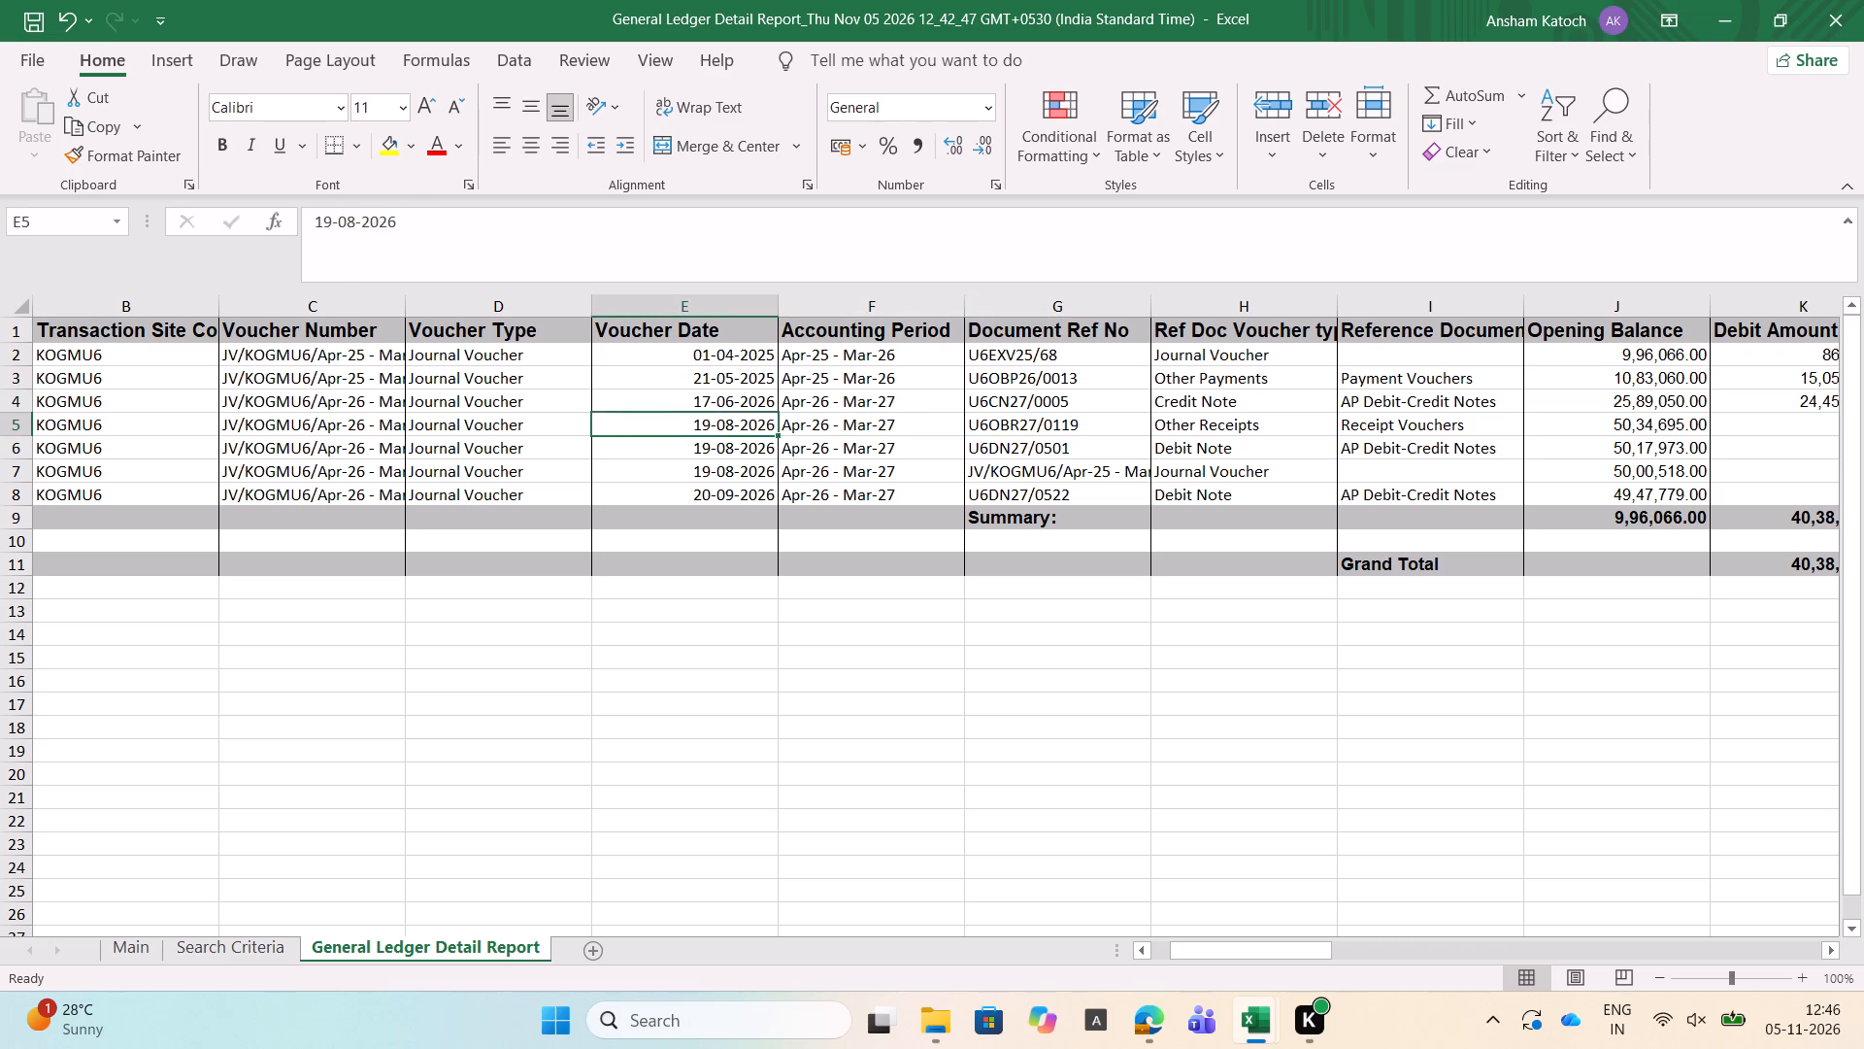
key("Up")
key("Down")
key("Right")
key("Right")
key("Left")
key("Left")
key("Down")
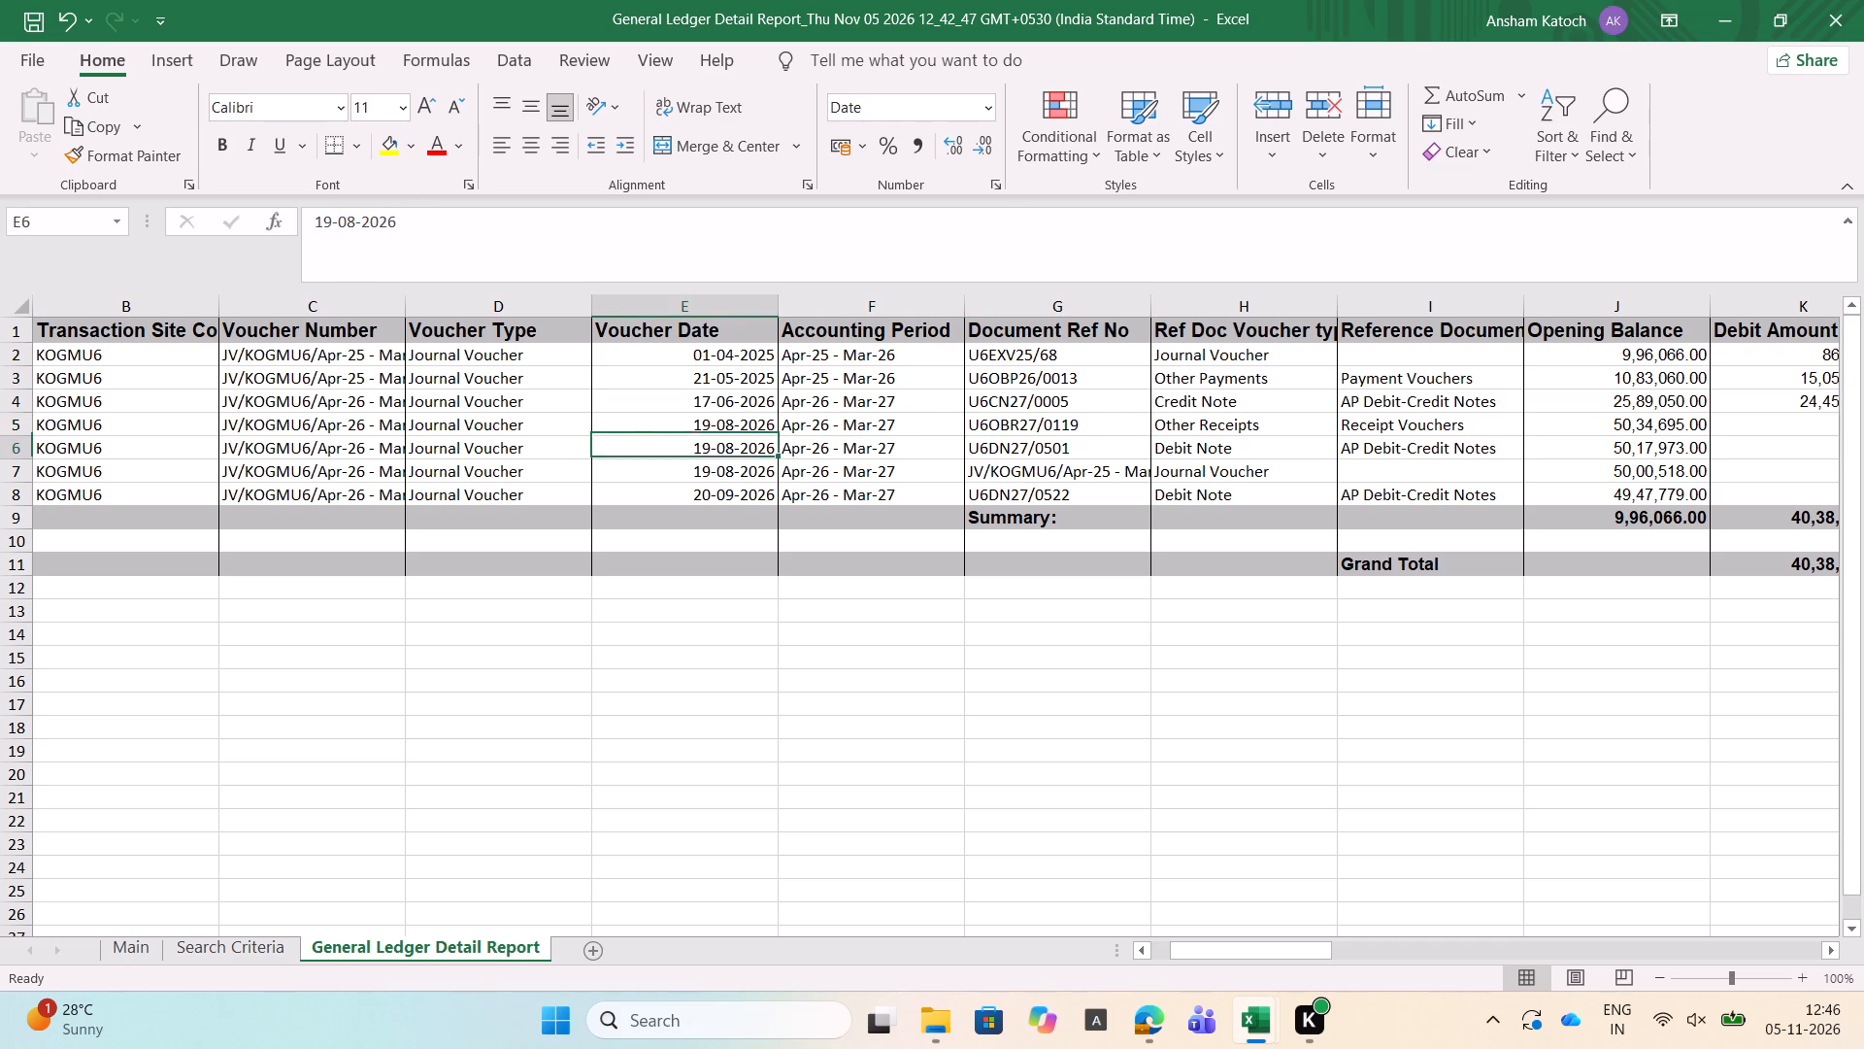
key("Up")
key("Up")
key("Down")
Follow the row 5 receipt entry across to its created and approved dates and the persons who created and approved it.
key("Right")
key("Right")
key("Right")
key("Right")
key("Right")
key("Right")
key("Right")
key("Right")
key("Right")
key("Right")
key("Right")
key("Right")
key("Right")
key("Right")
key("Right")
key("Right")
key("Right")
key("Right")
key("Right")
key("Right")
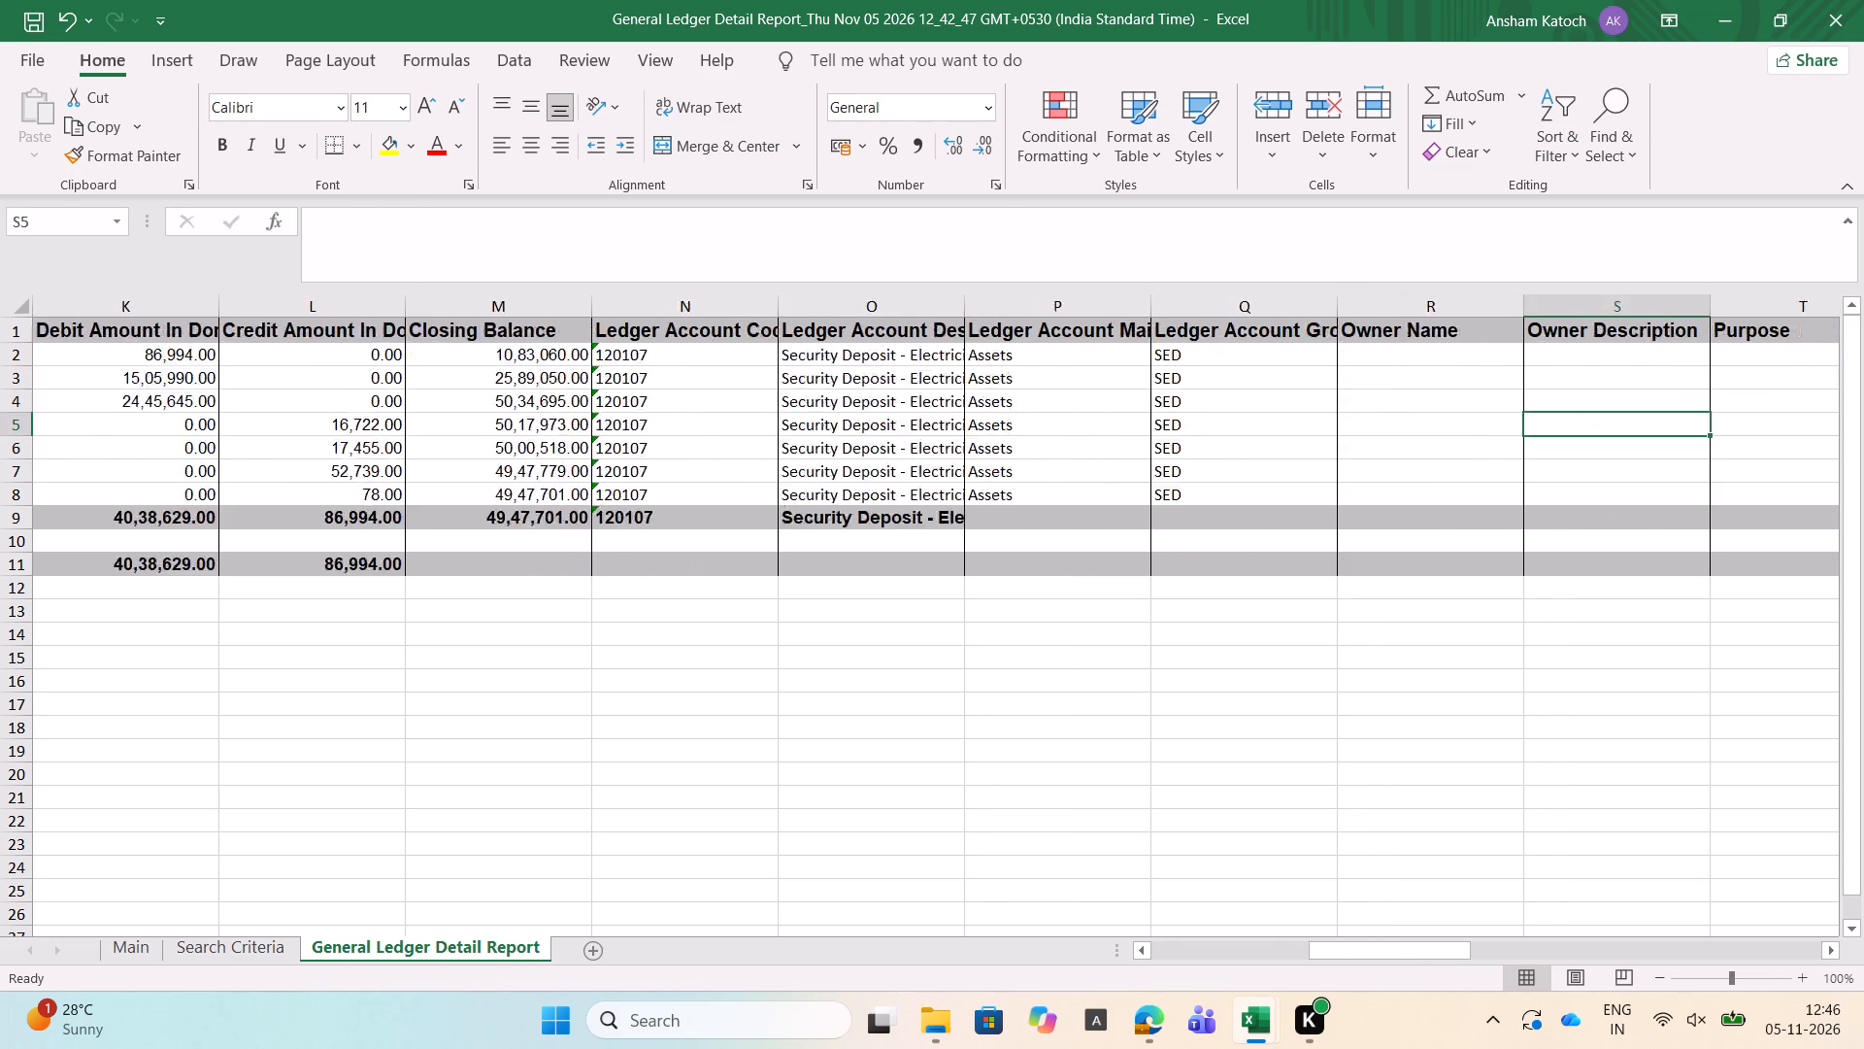
key("Right")
key("Left")
key("Left")
key("Left")
key("Left")
key("Left")
key("Left")
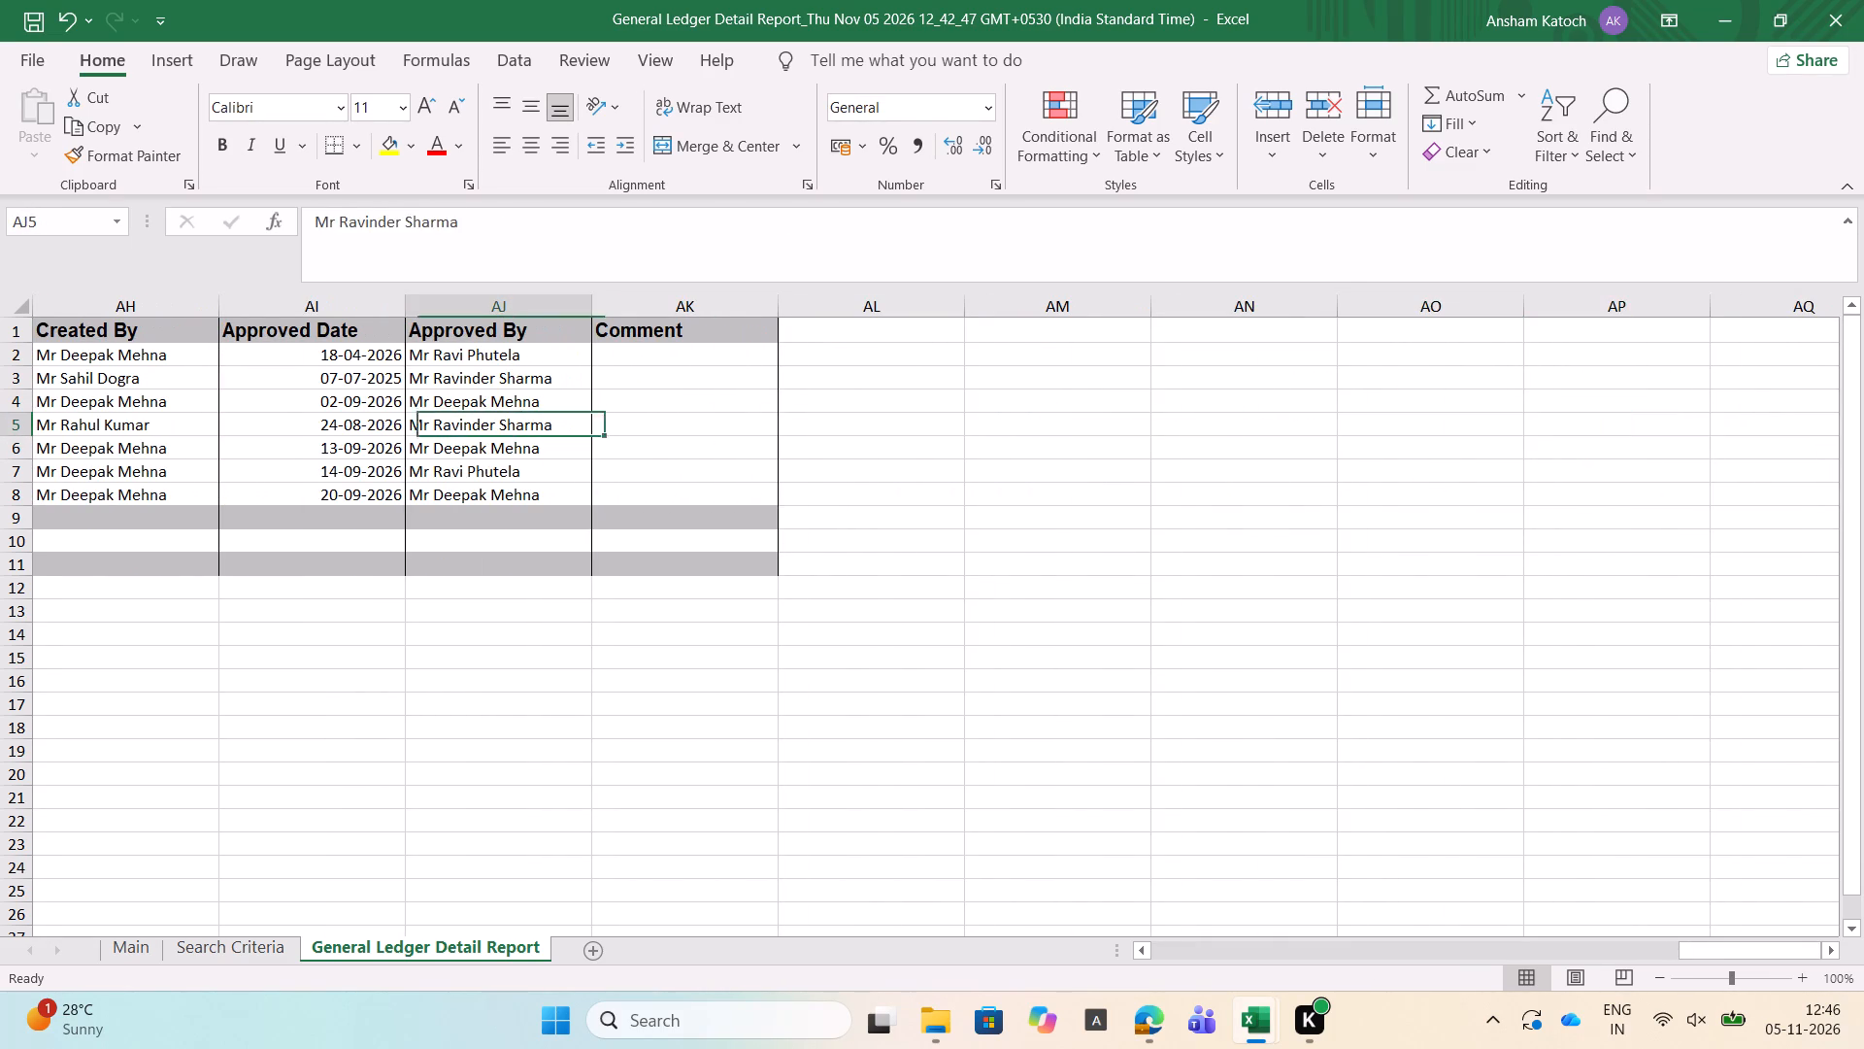
key("Left")
key("Left")
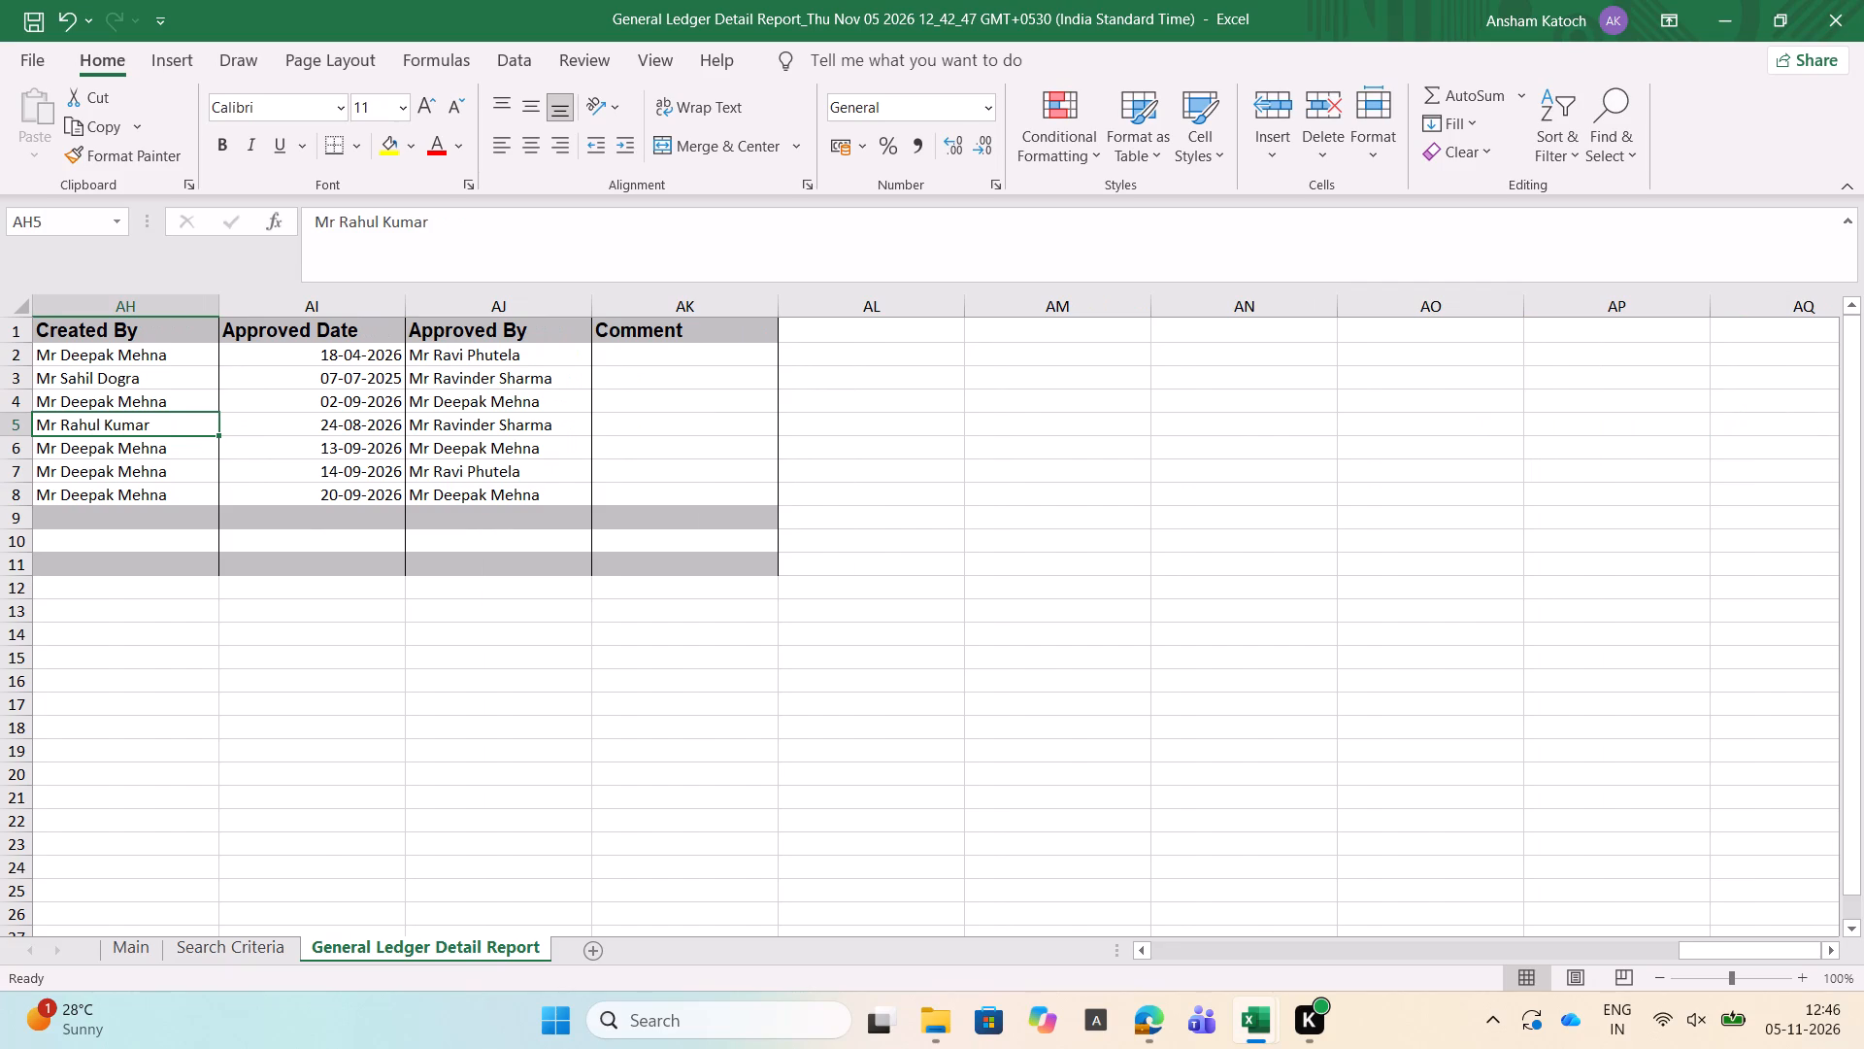
key("Left")
key("Left")
key("Right")
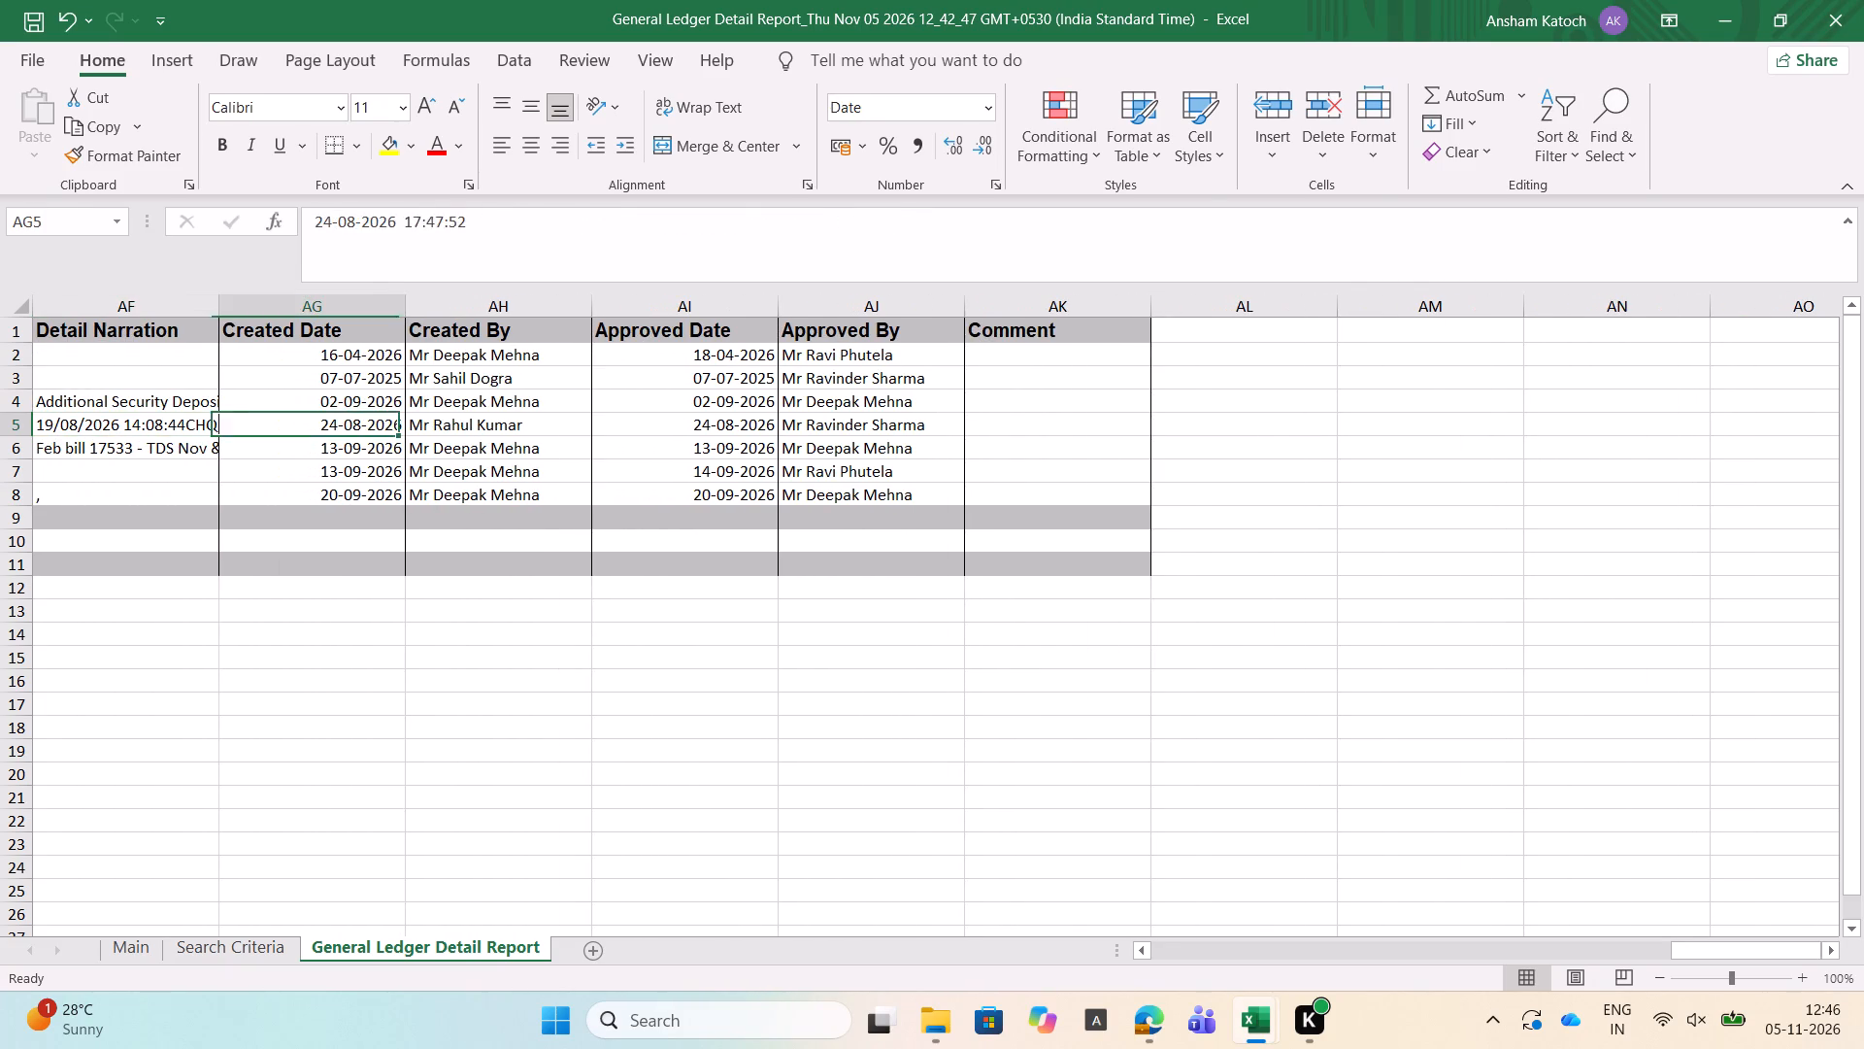
key("Right")
Switch to the trial balance workbook and review account 120113's opening balance, transactions and closing balance.
key("alt+Tab")
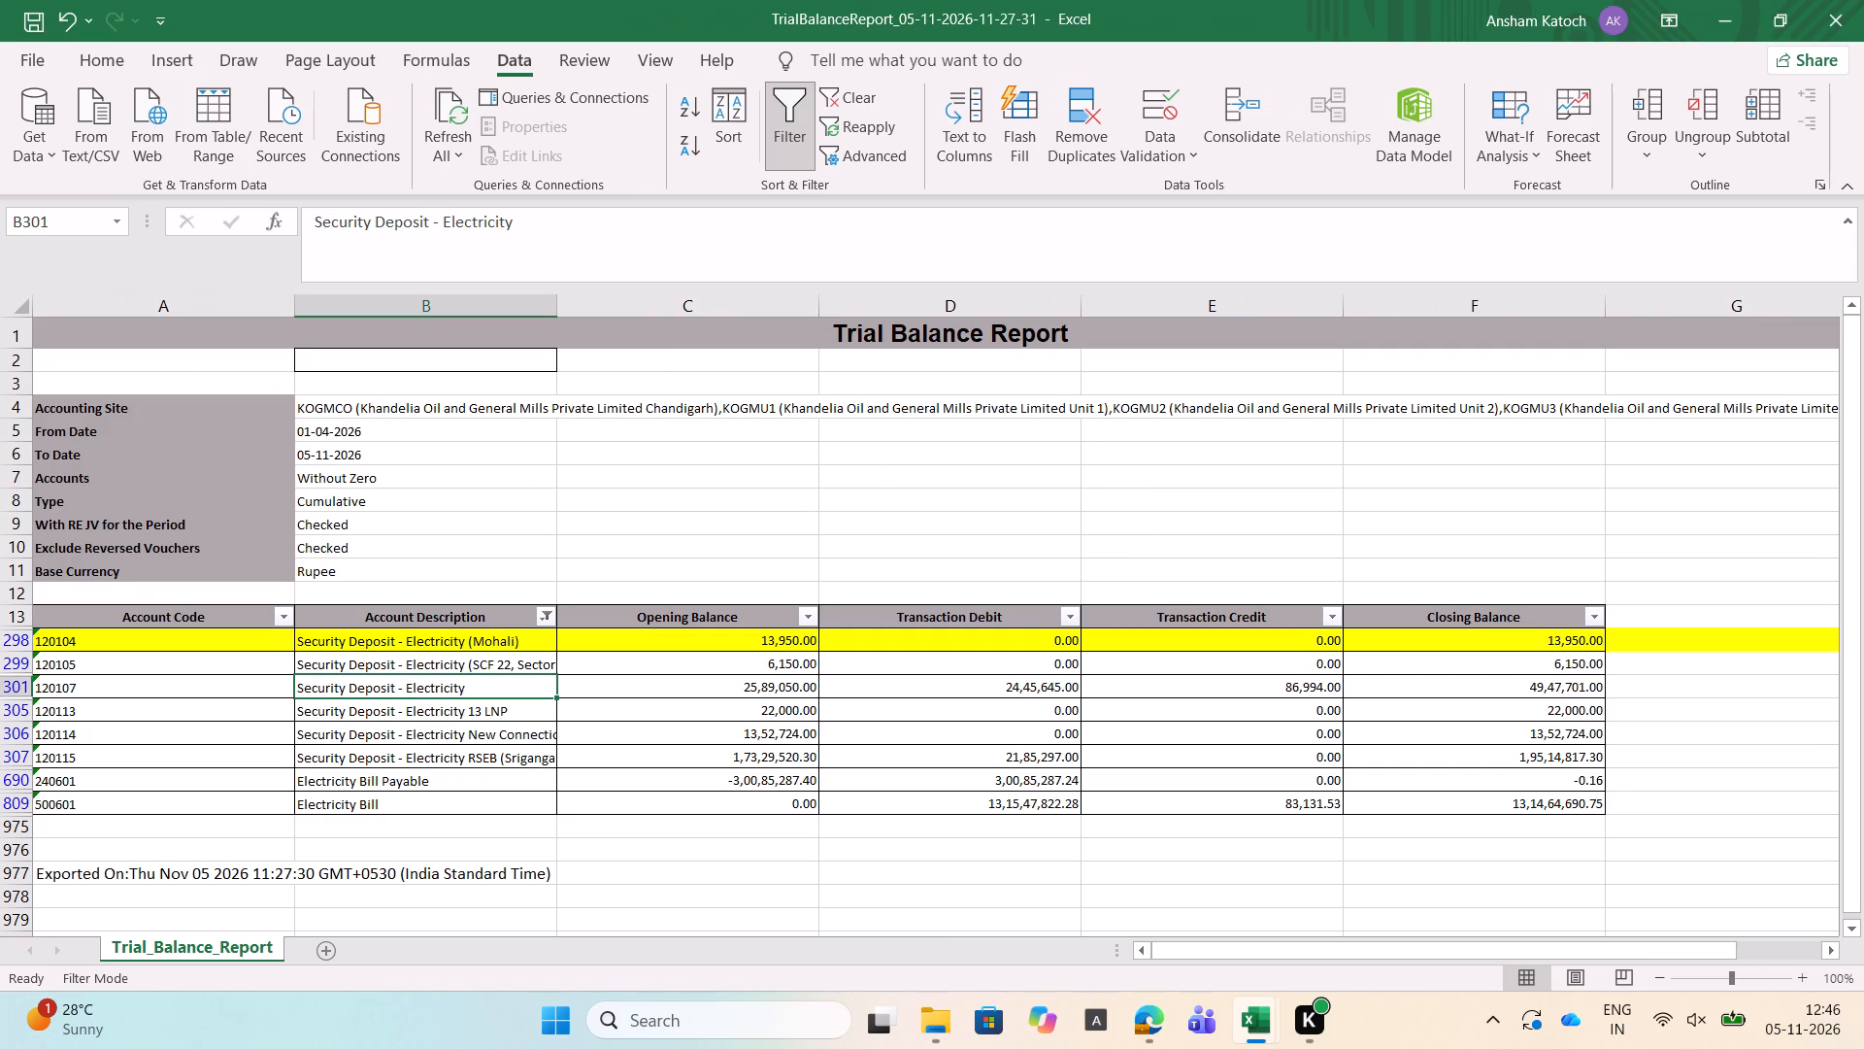
key("Down")
key("Down")
key("Up")
key("Right")
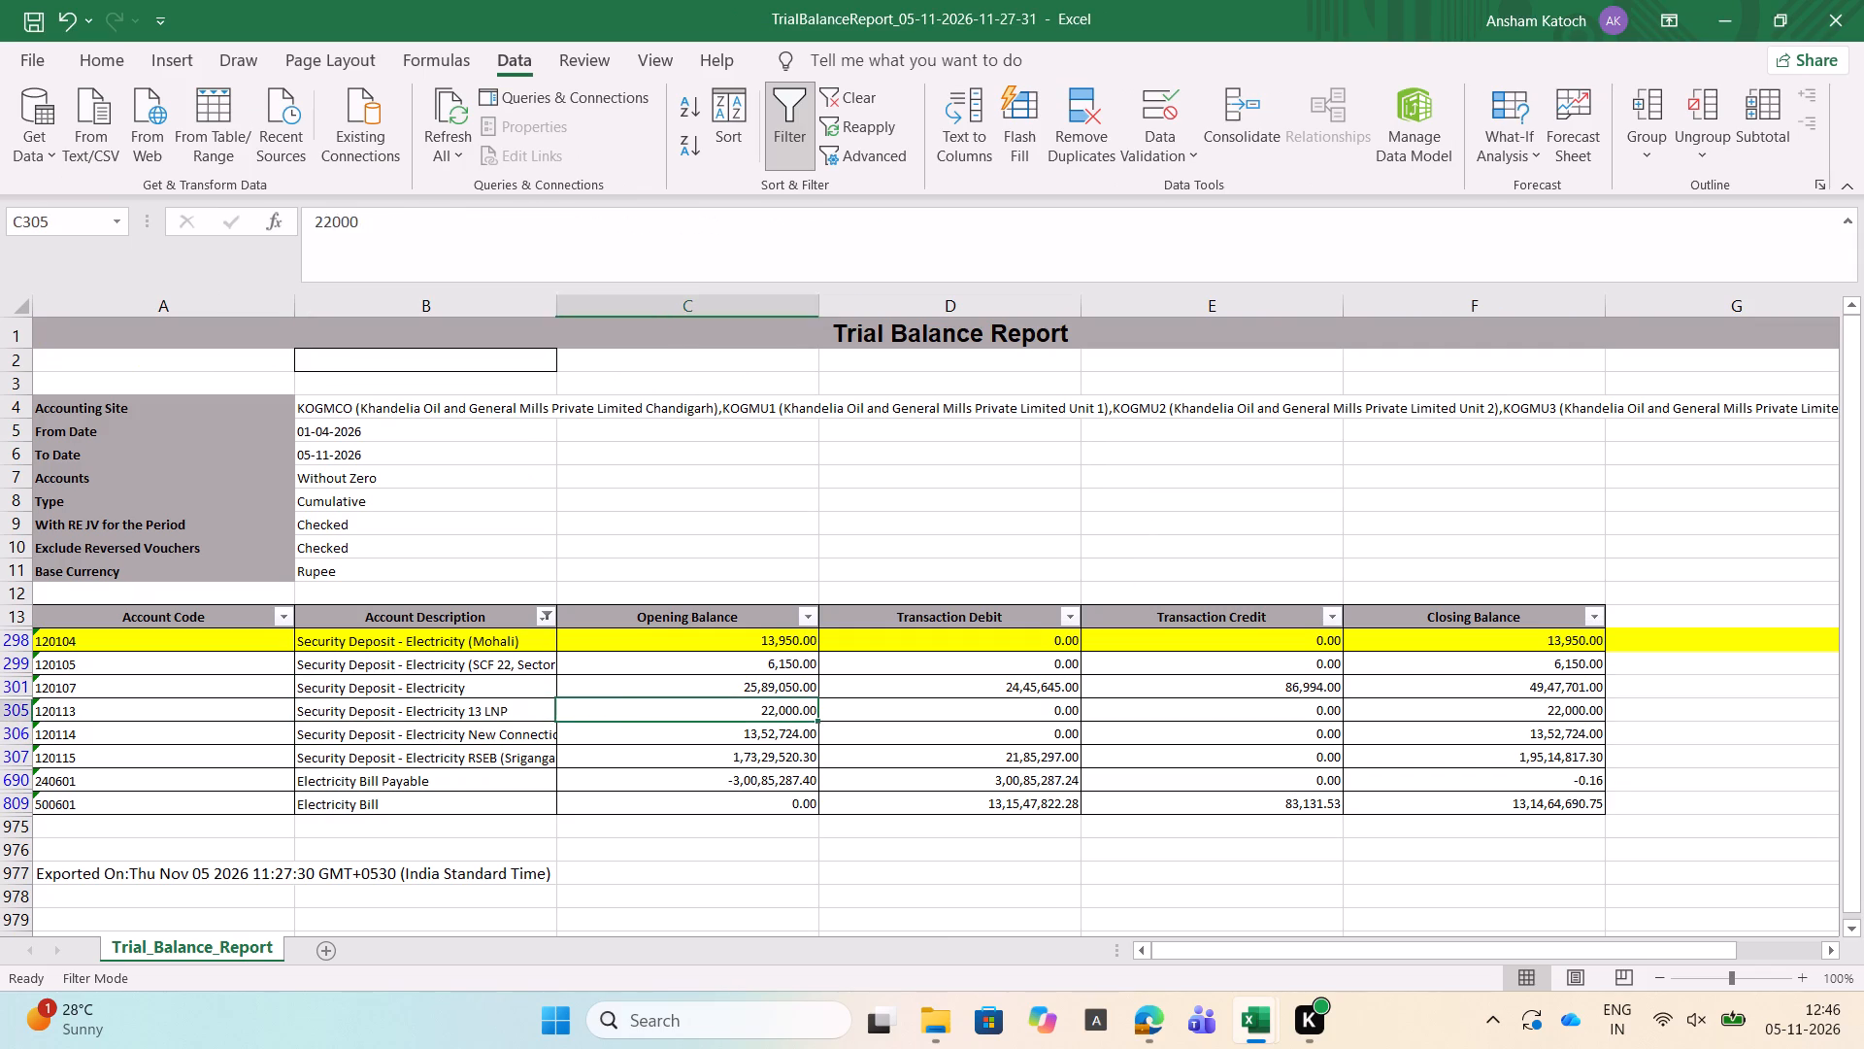
key("Right")
key("Right")
key("Right")
key("Left")
key("Left")
key("Left")
key("Left")
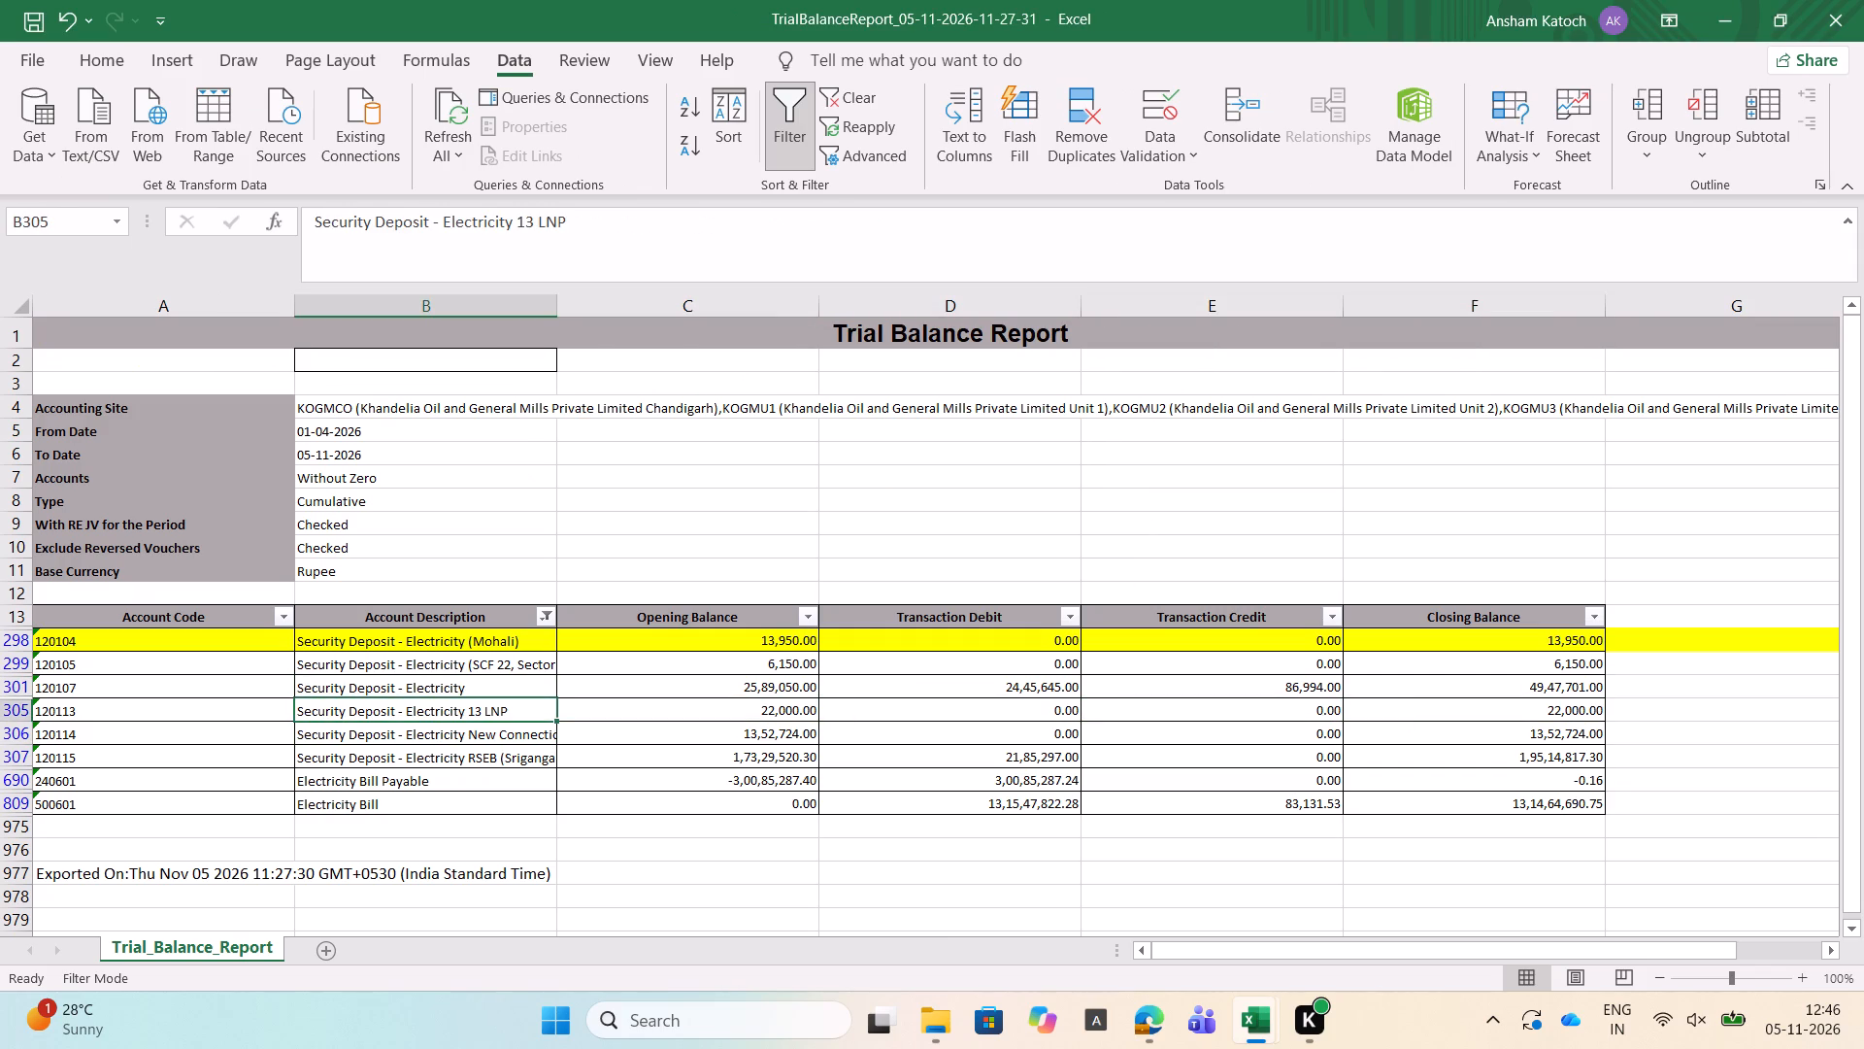
key("Down")
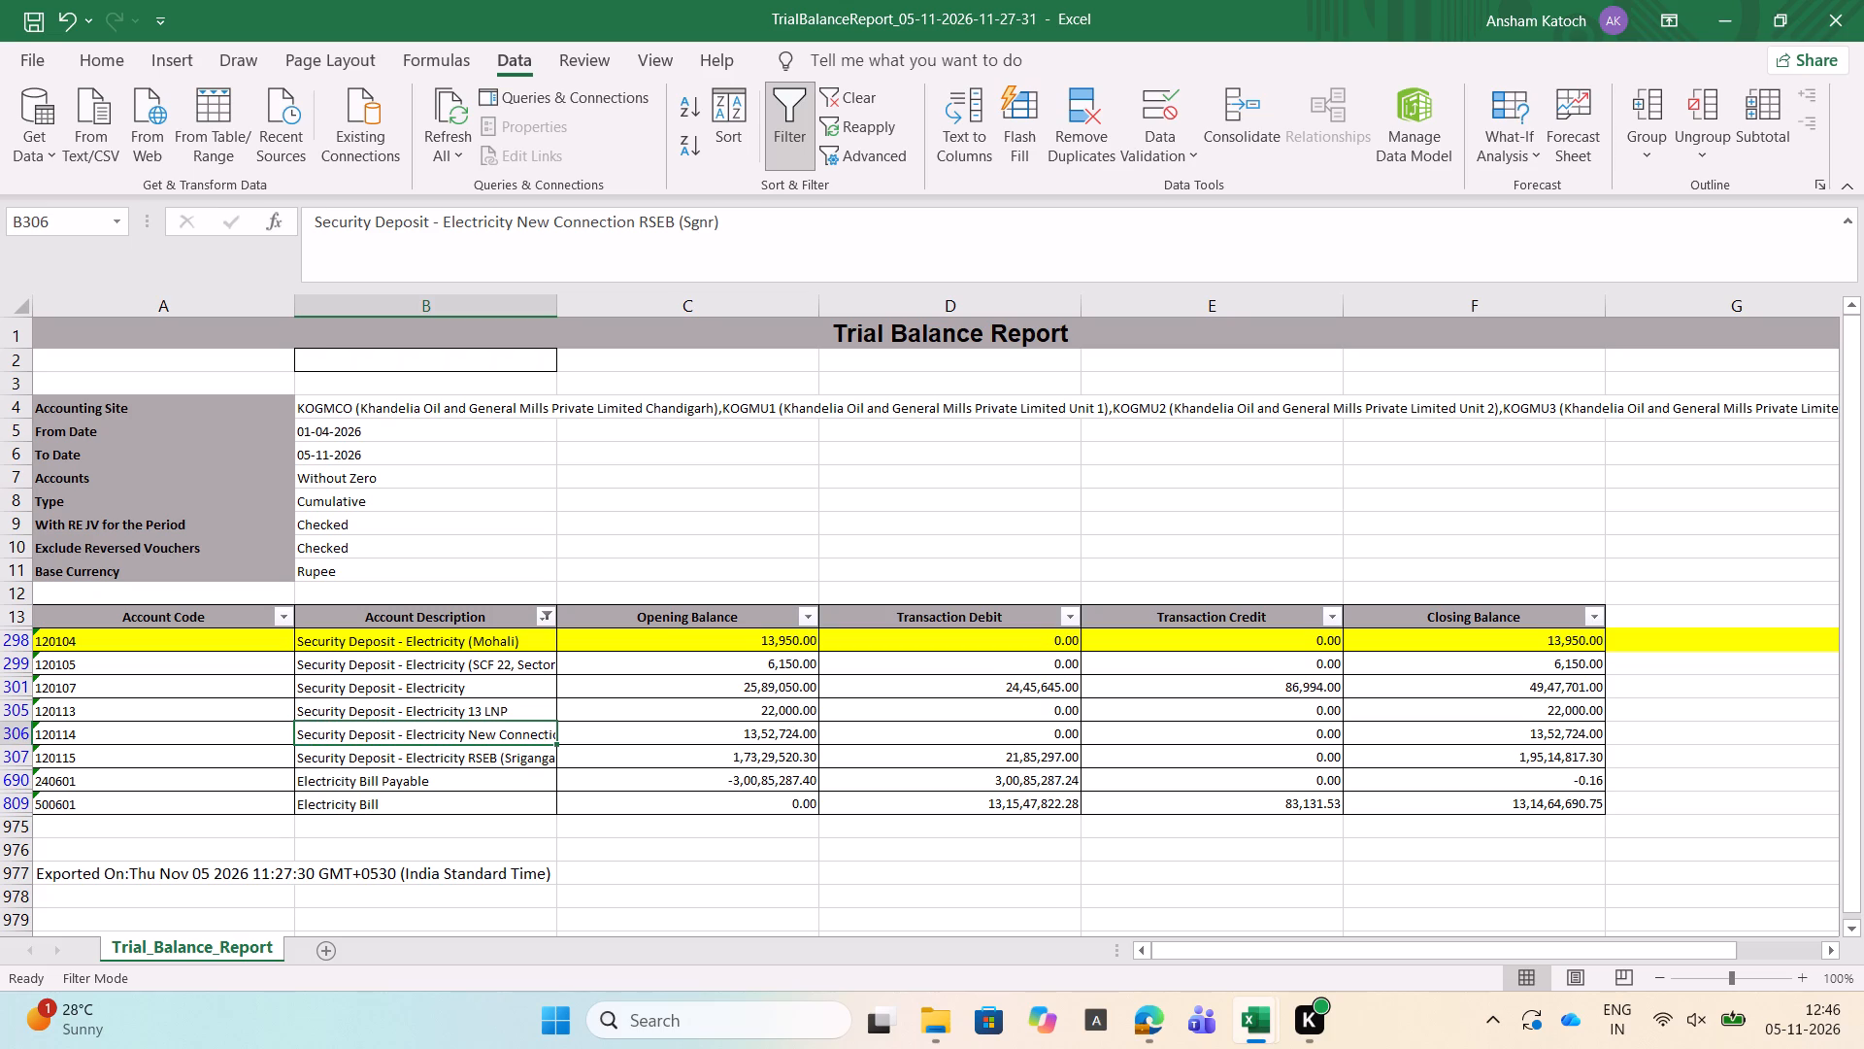
key("Down")
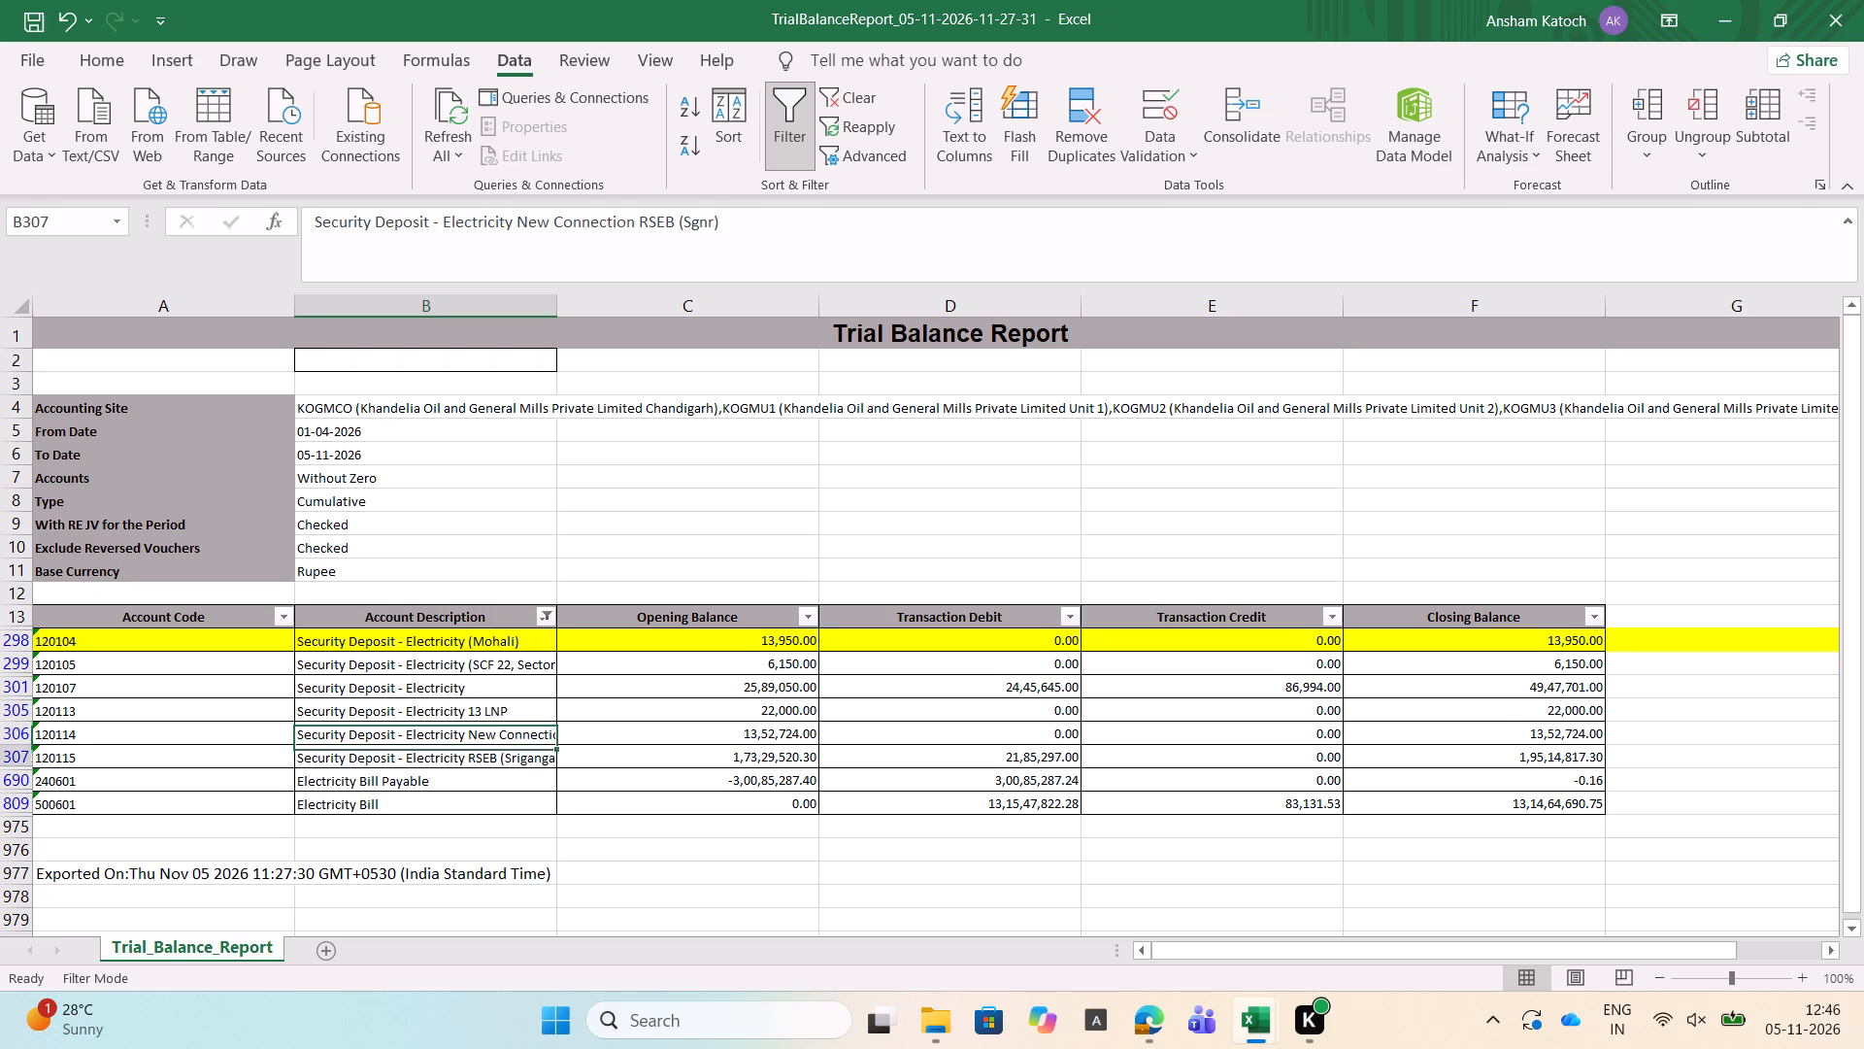
key("Down")
key("Down")
key("Left")
key("Left")
key("Up")
key("Up")
key("Up")
key("Right")
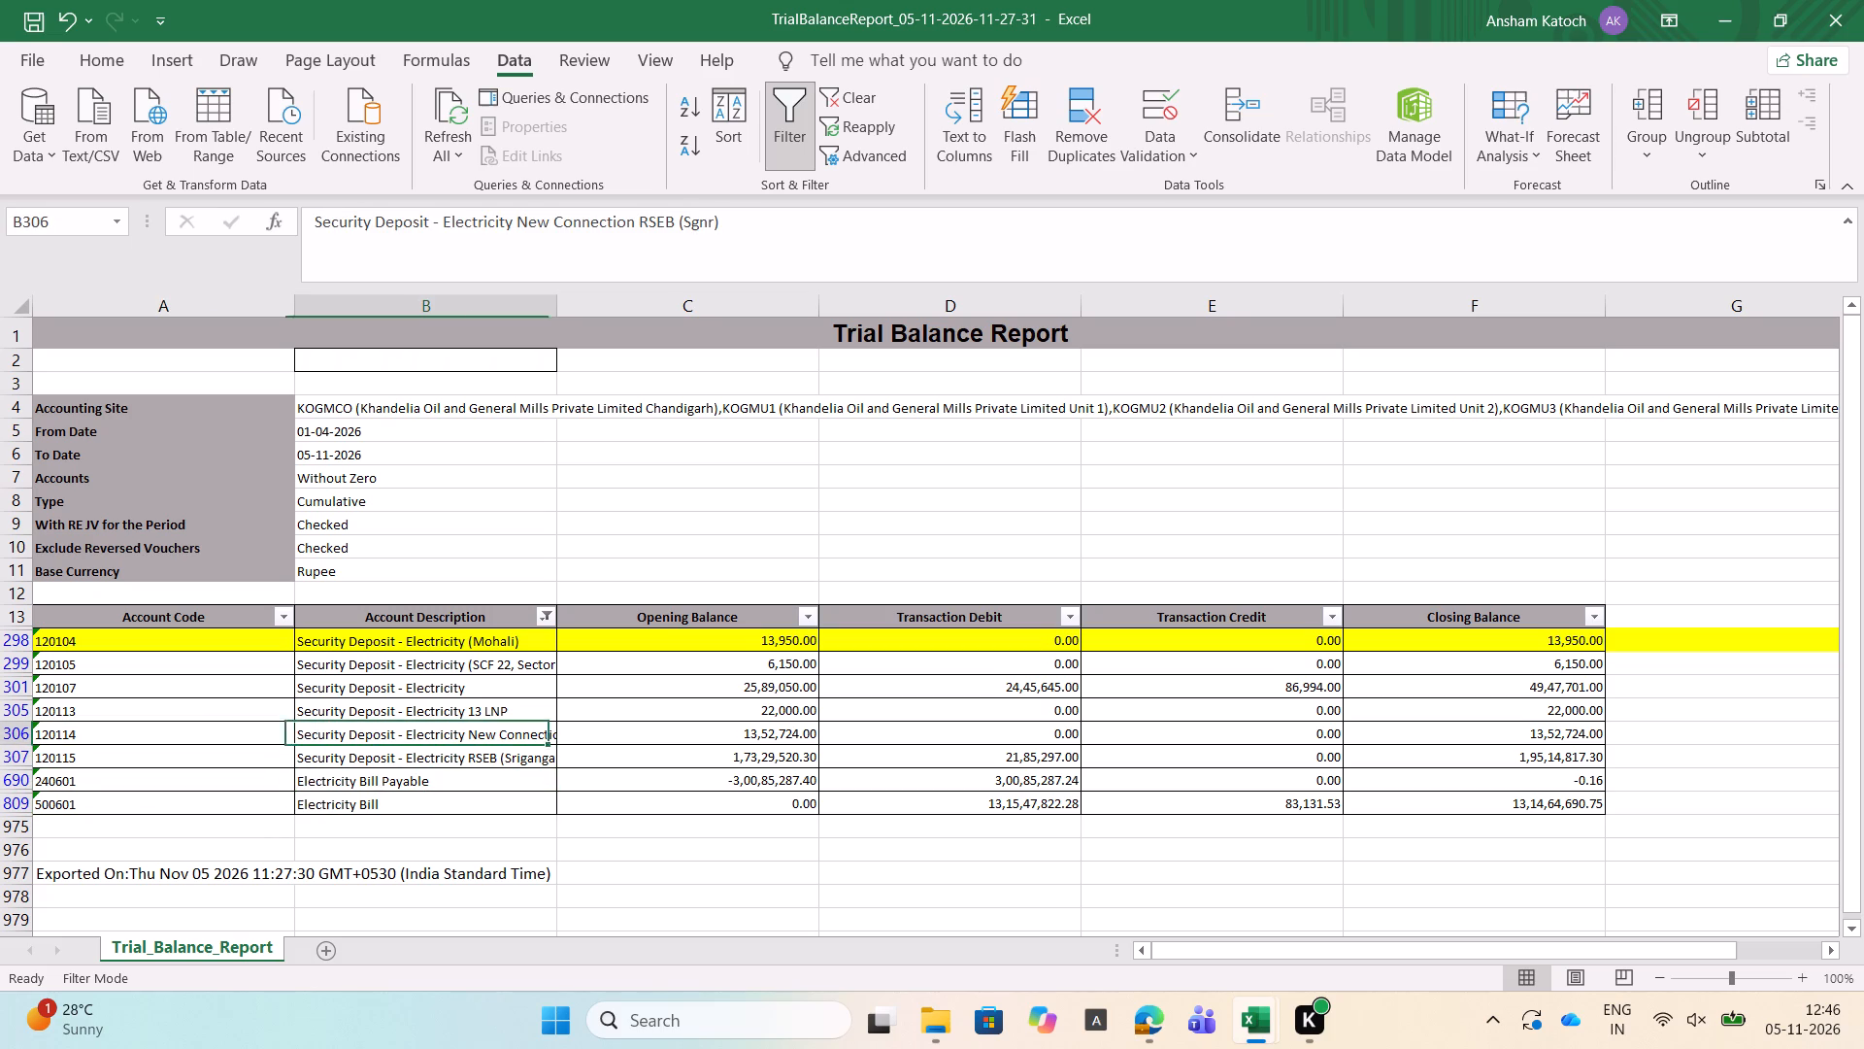
key("Right")
key("Right")
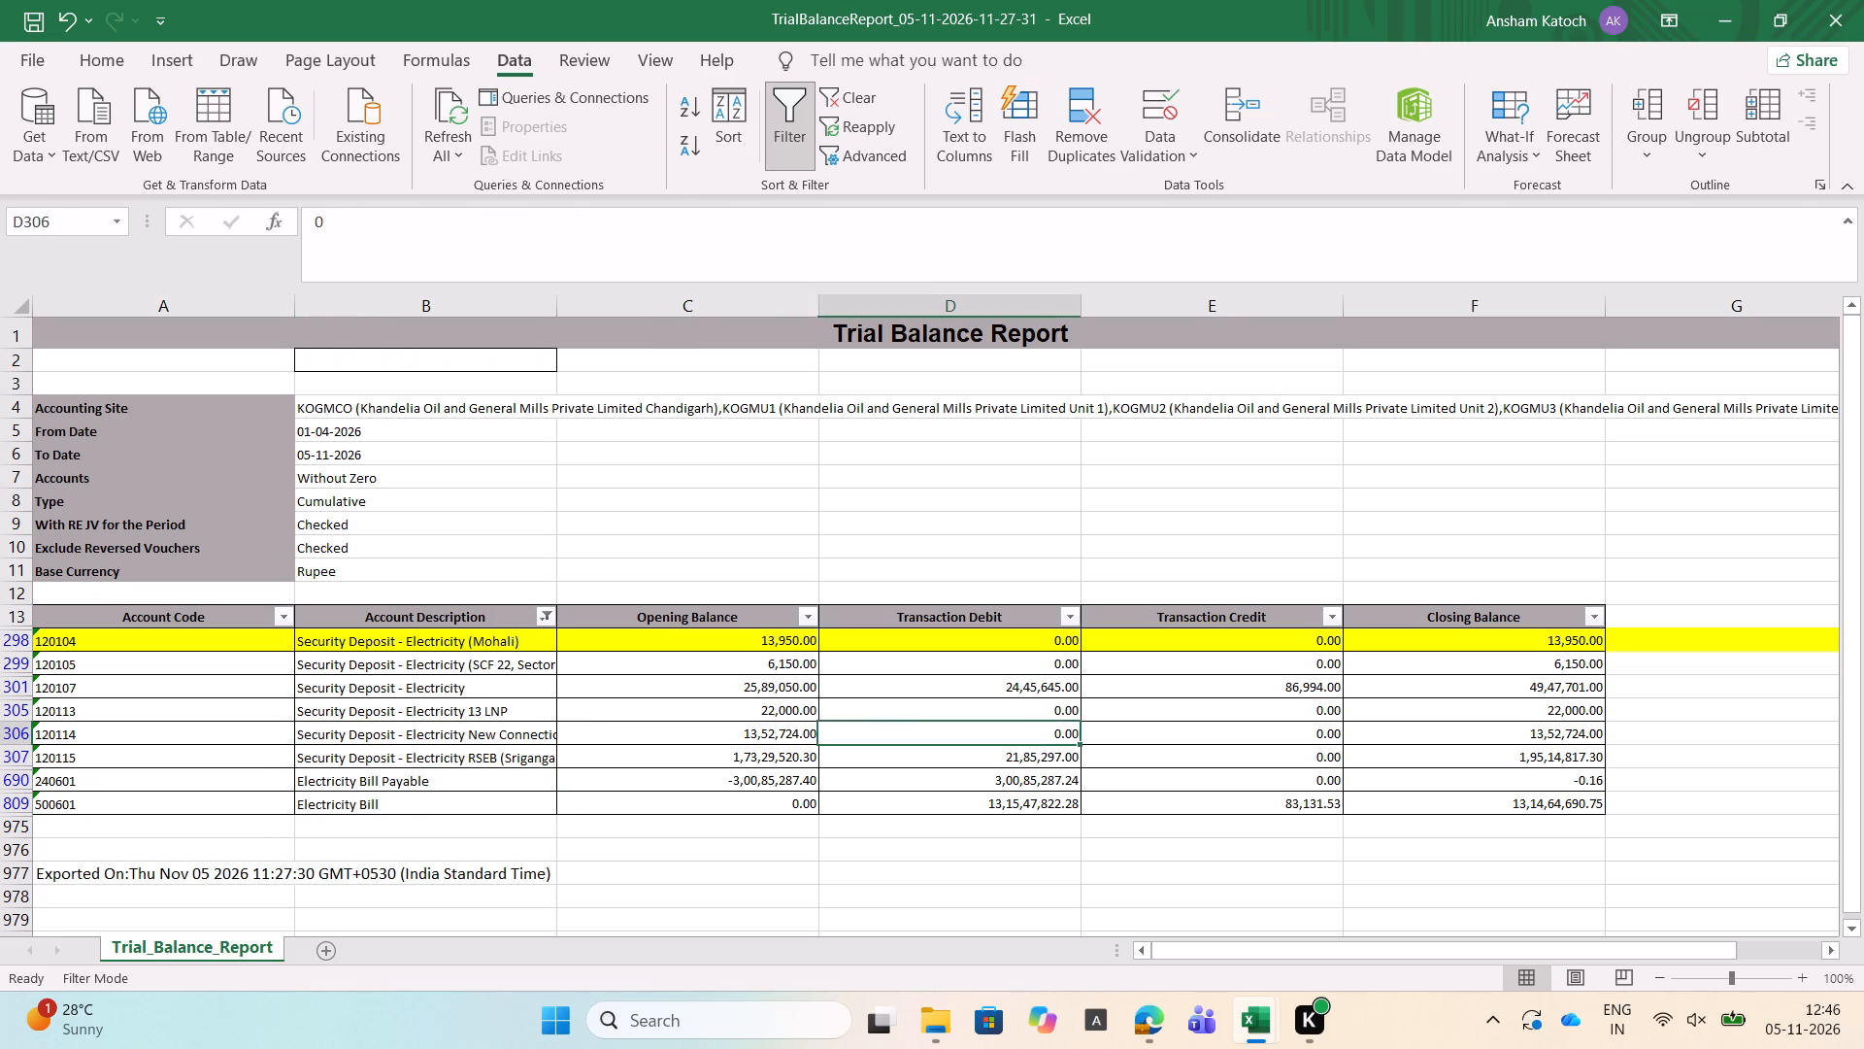
key("Right")
key("Left")
key("Left")
key("Left")
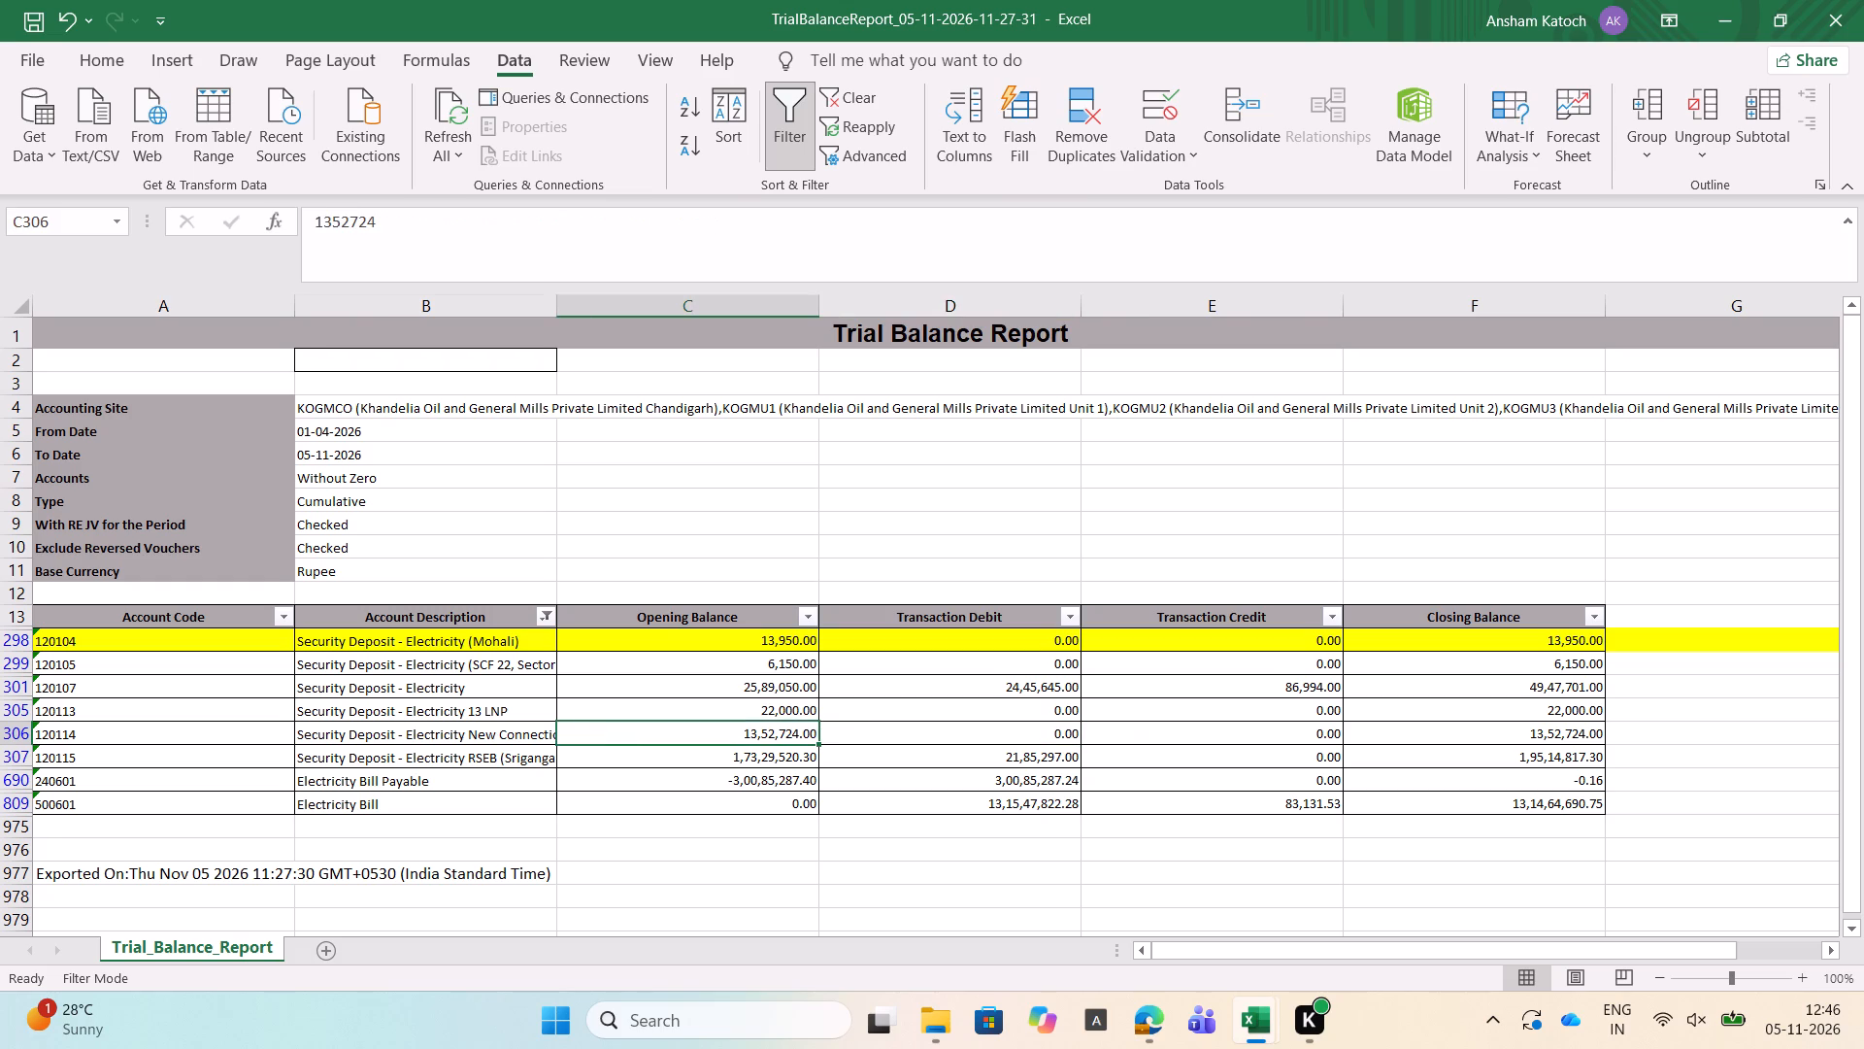
Copy account code 120114 from the trial balance and switch to the General Ledger Detail Report workbook.
key("Left")
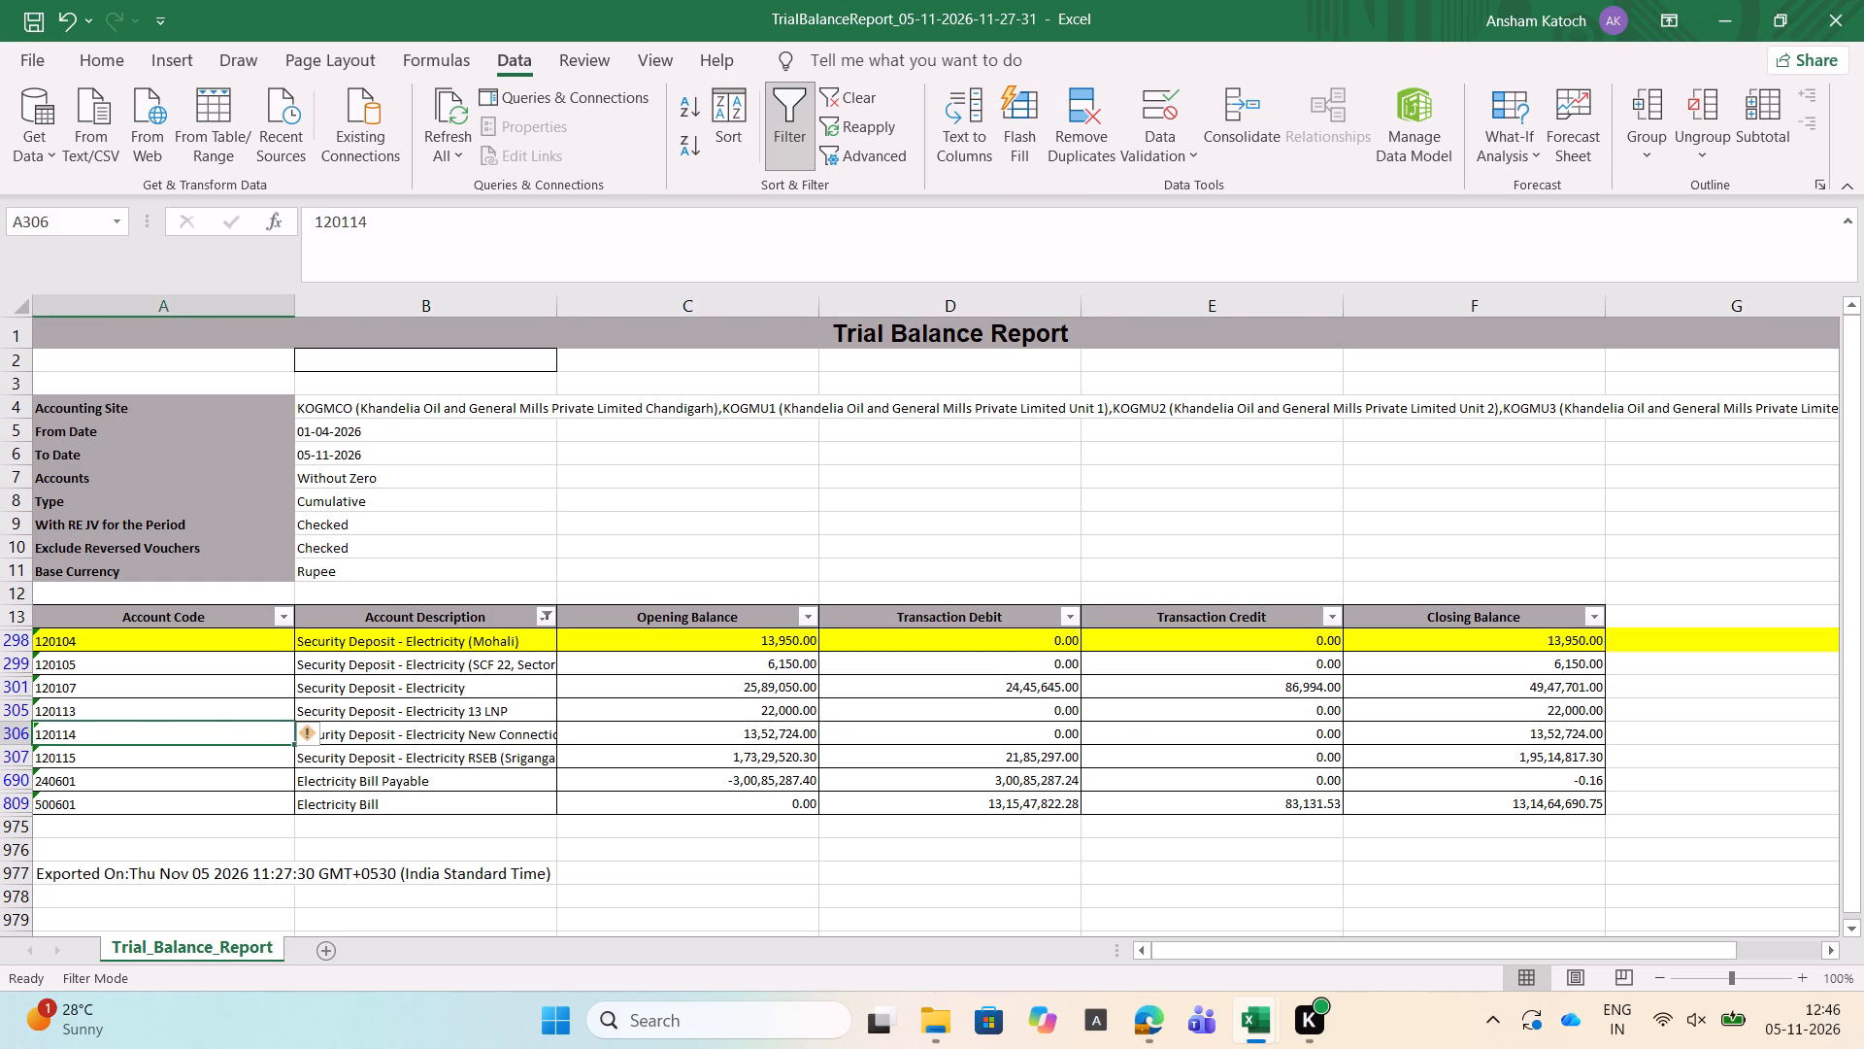
key("ctrl+c")
key("alt+Tab")
key("alt+Tab")
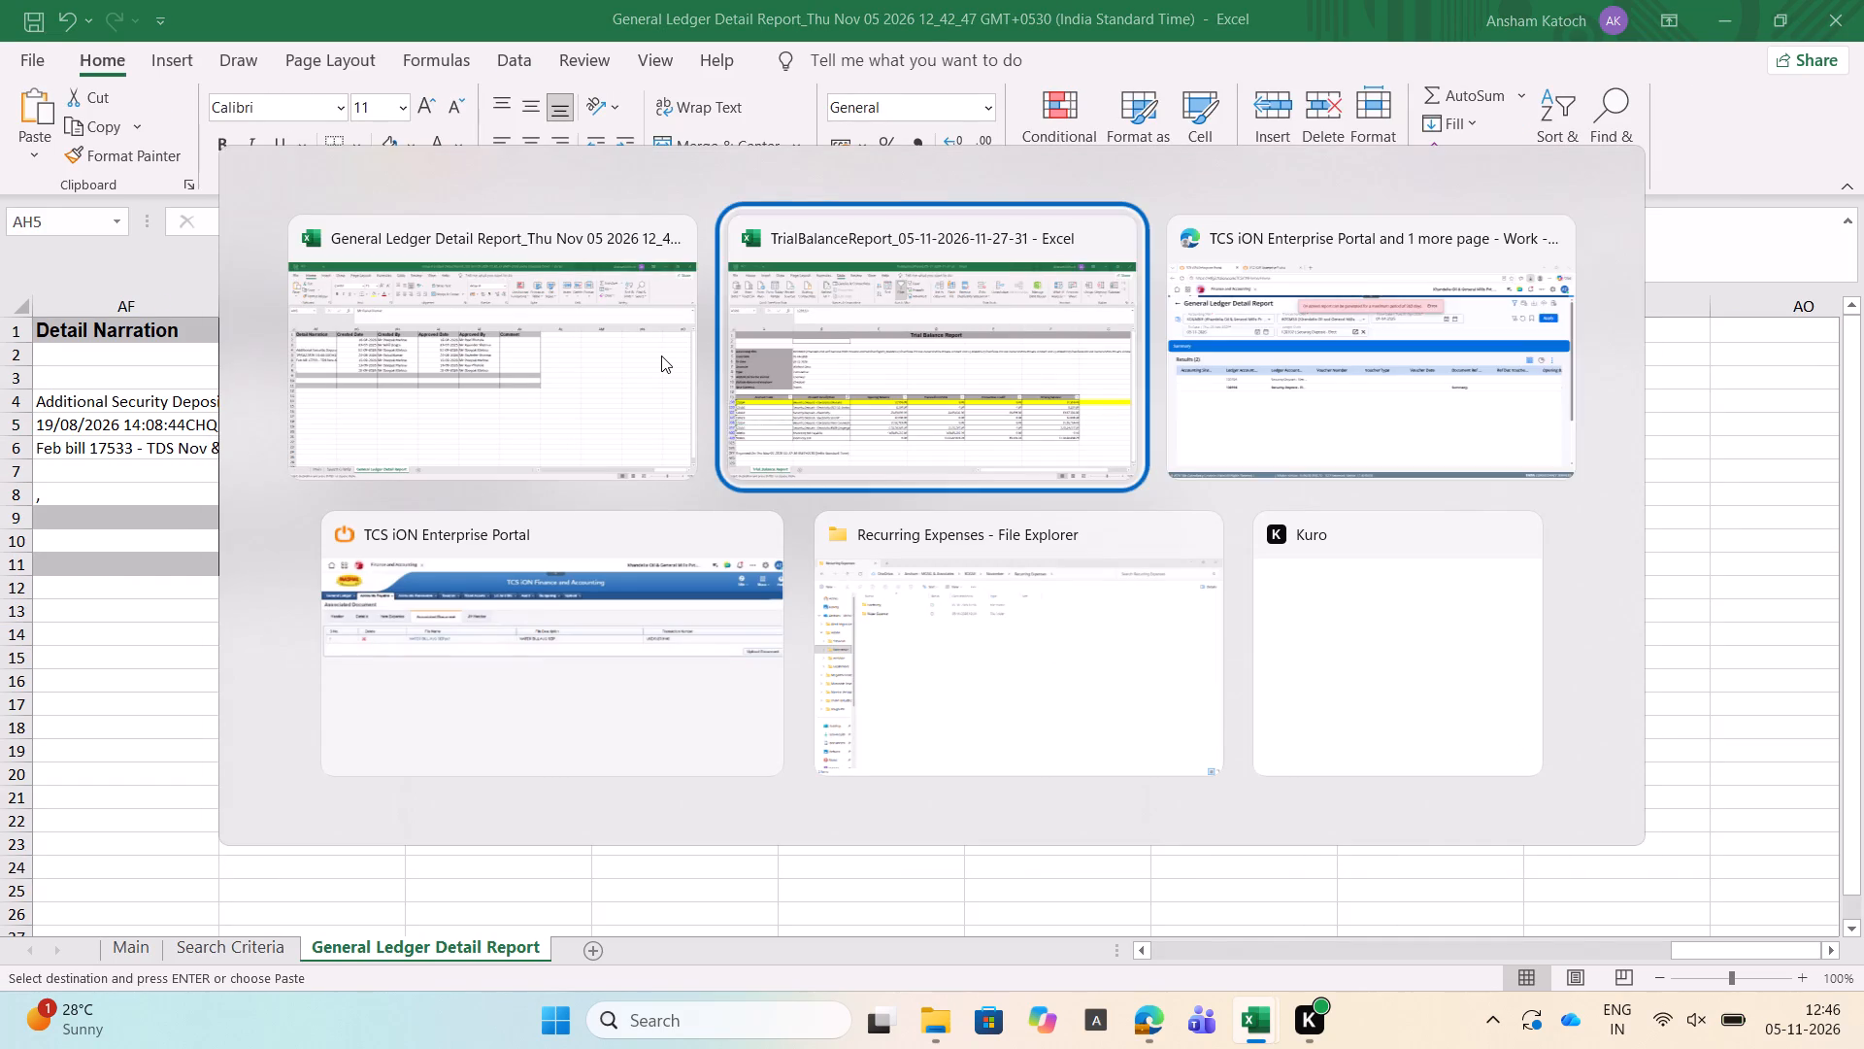
key("alt+Tab")
key("alt+Tab")
key("alt+Tab")
key("alt+Tab")
key("alt+Tab")
key("alt+Tab")
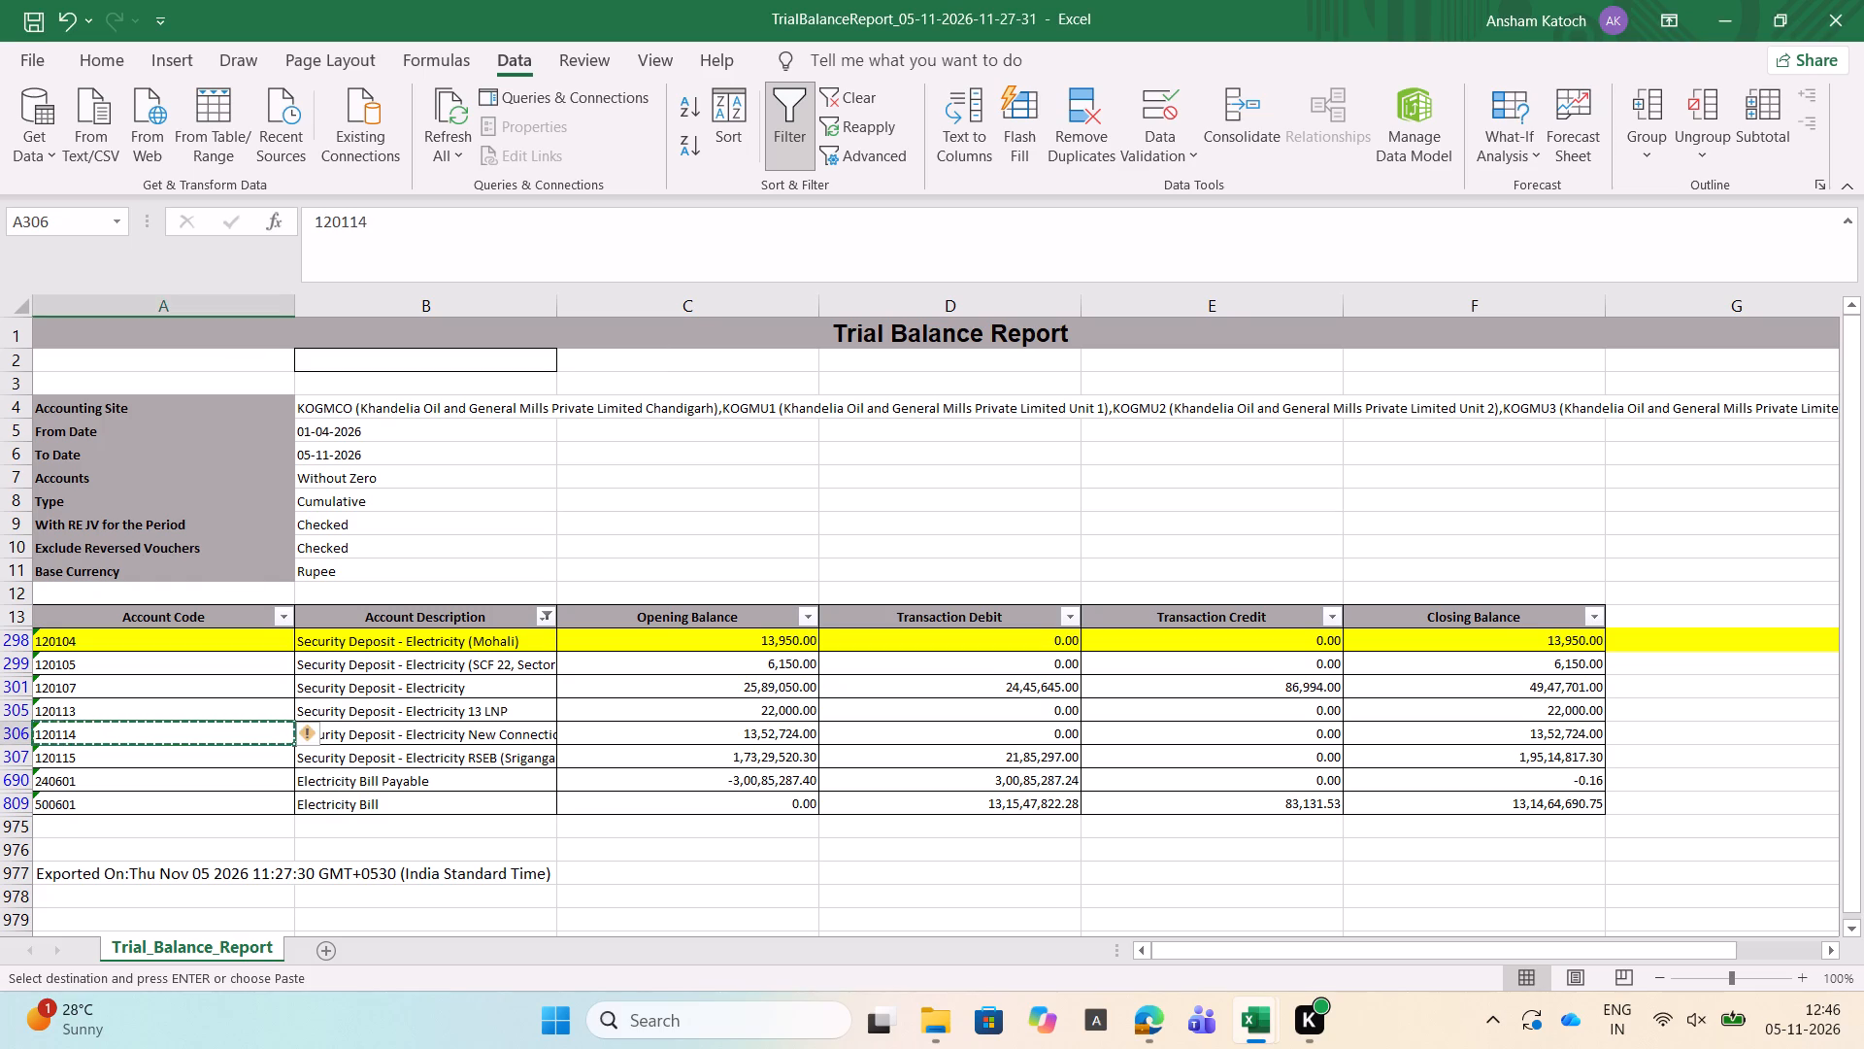
key("alt+Tab")
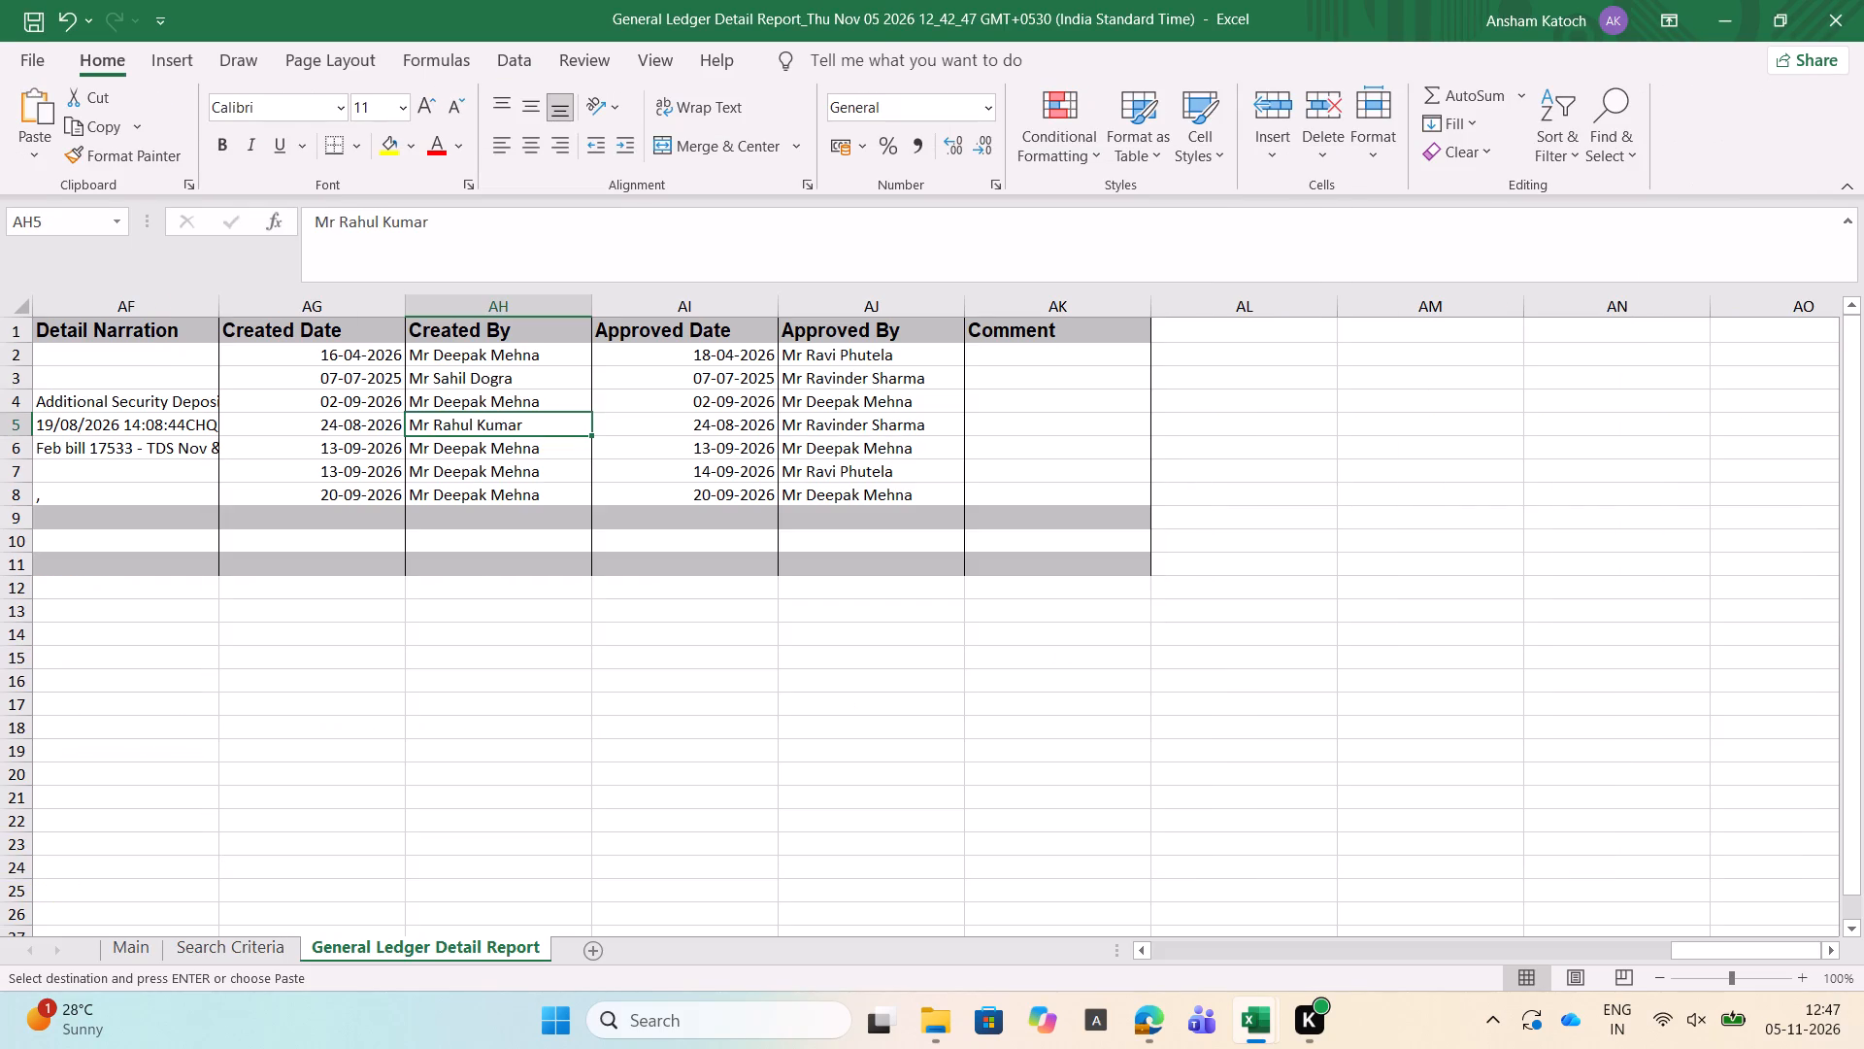
Save and close the open General Ledger Detail Report workbook and switch to the TCS iON portal in the browser.
key("ctrl+s")
left_click(1863, 0)
key("alt+Tab")
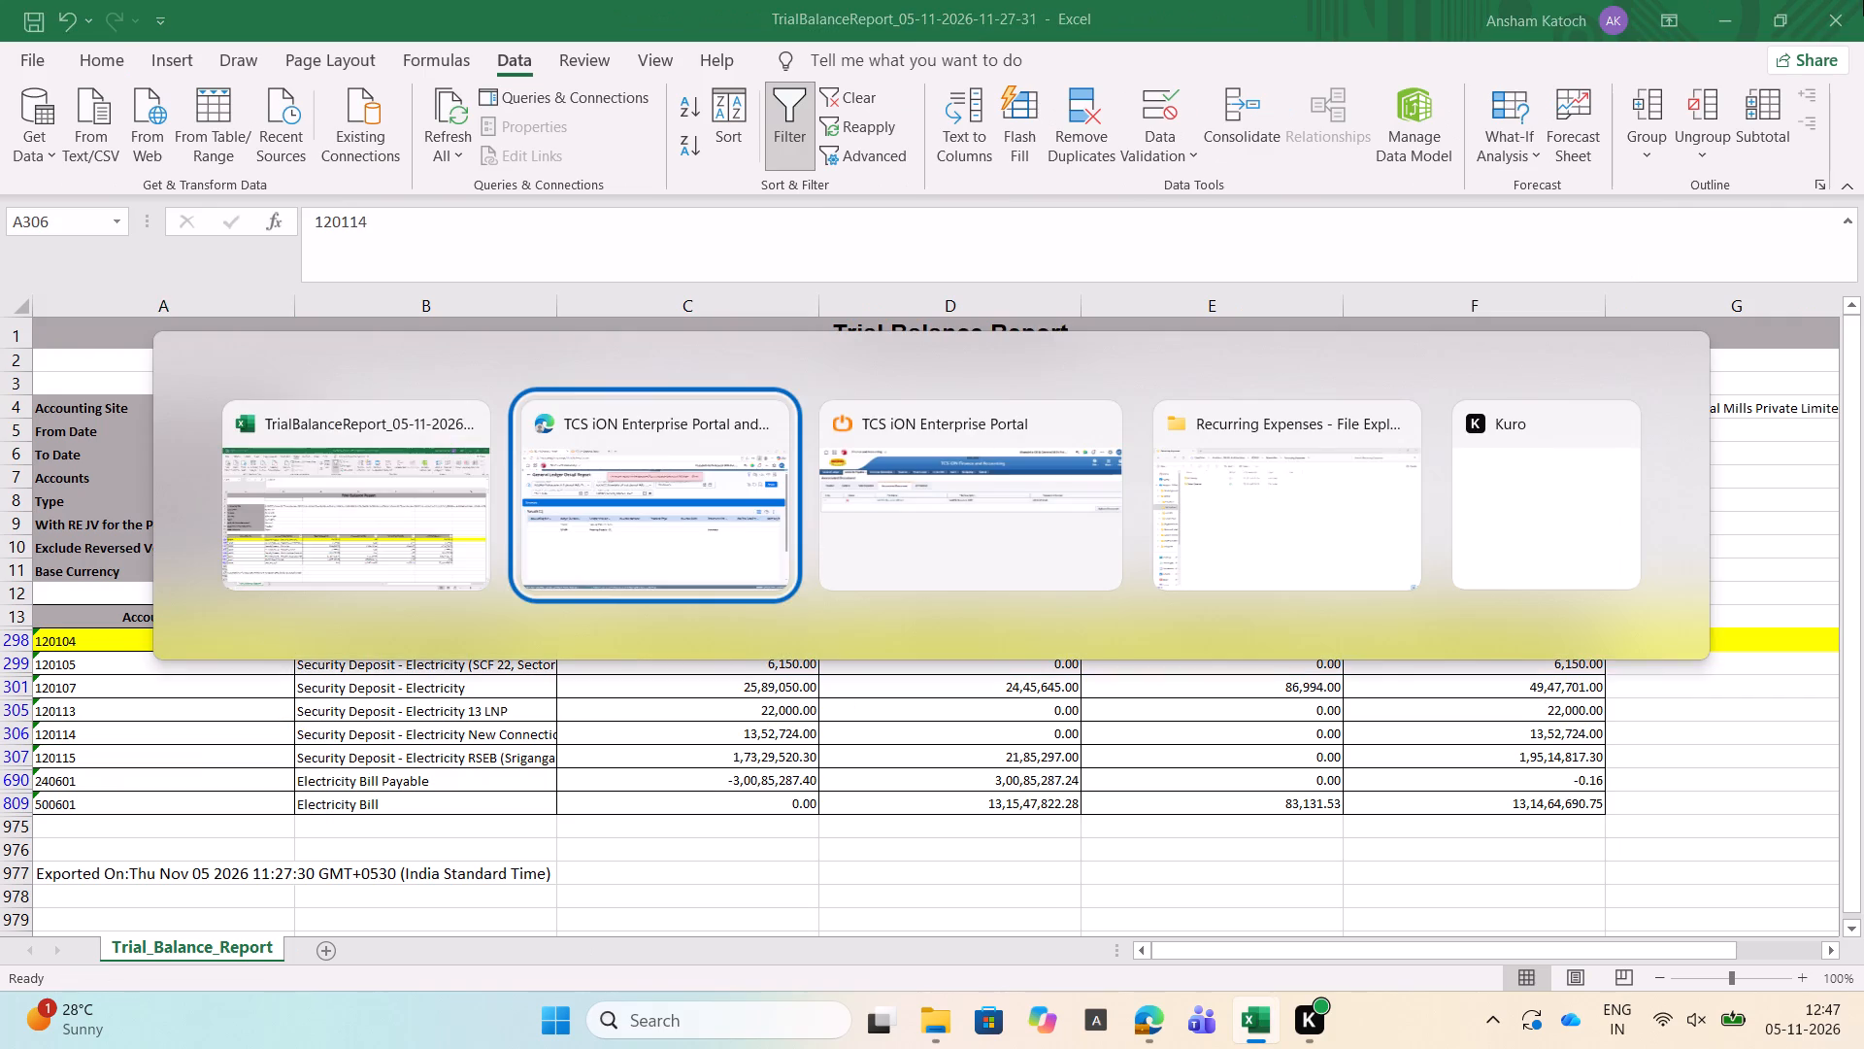
key("alt+Tab")
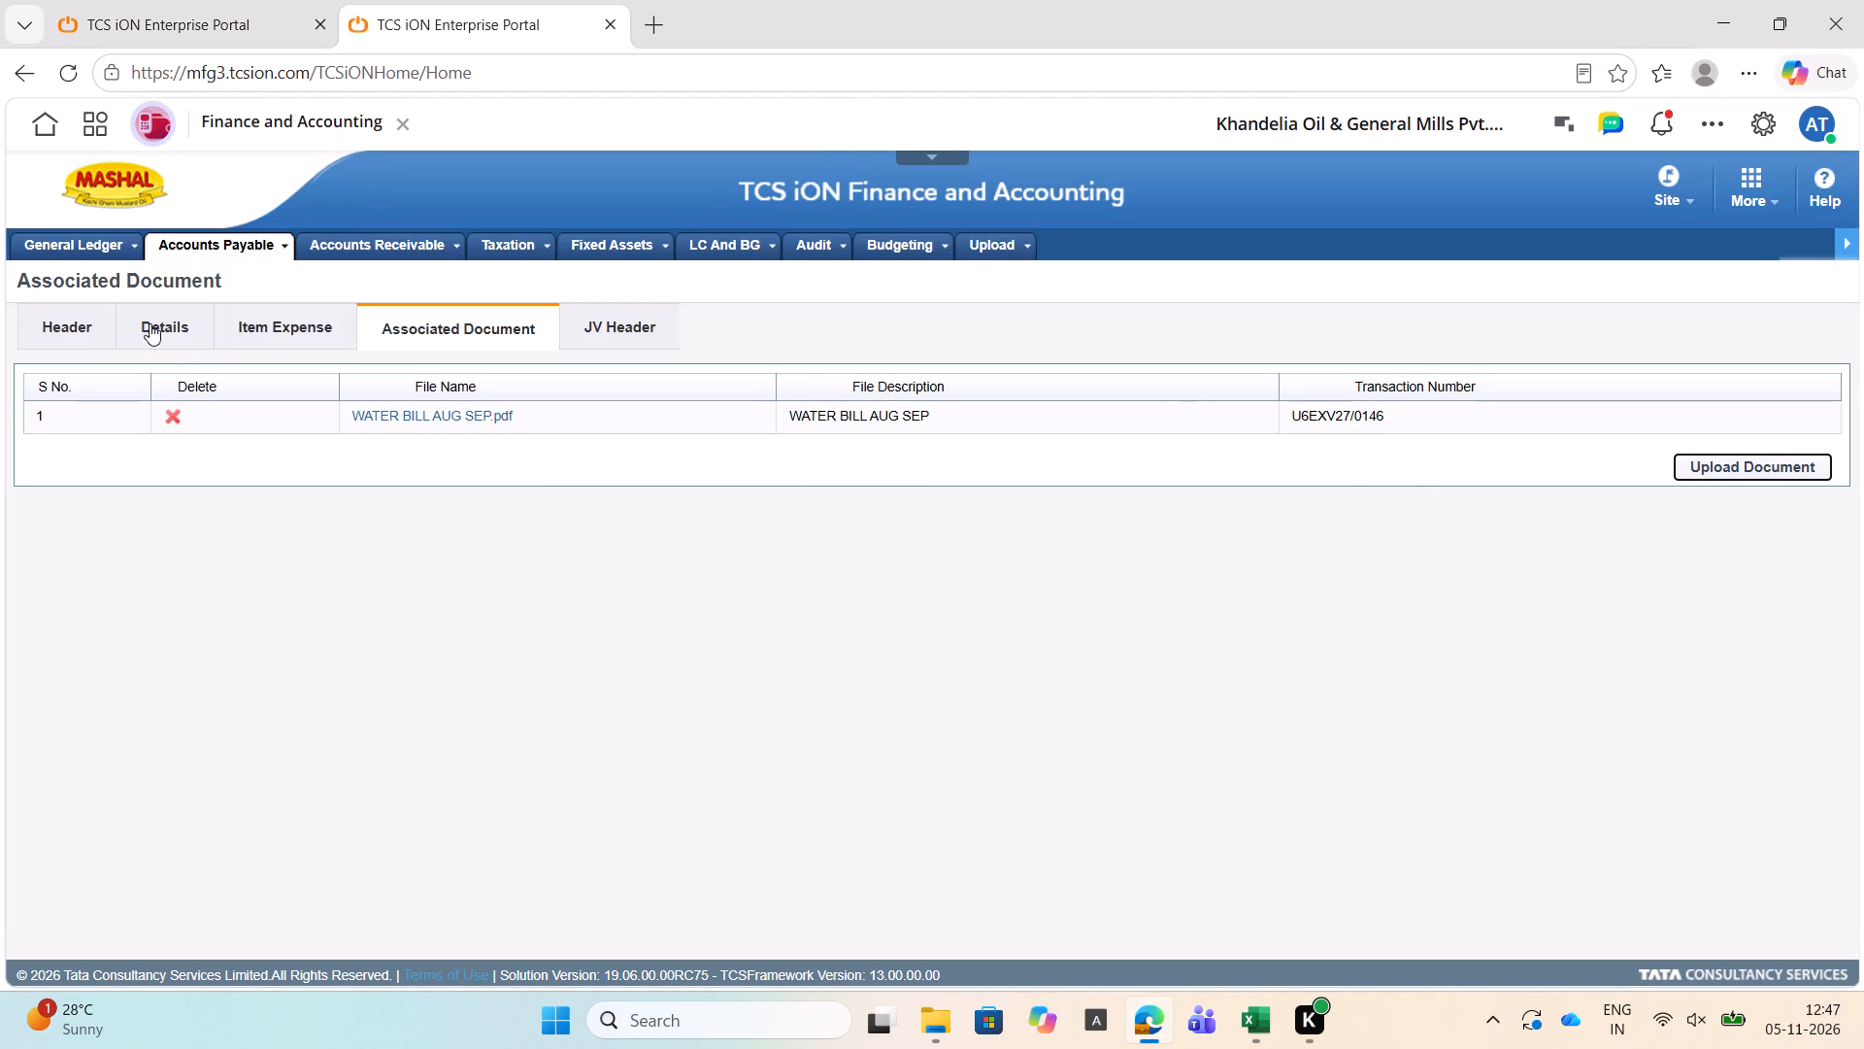
Set the General Ledger Detail Report's ledger code to 120114 and try to run it on screen from 01-04-2025 to 05-11-2026.
left_click(228, 0)
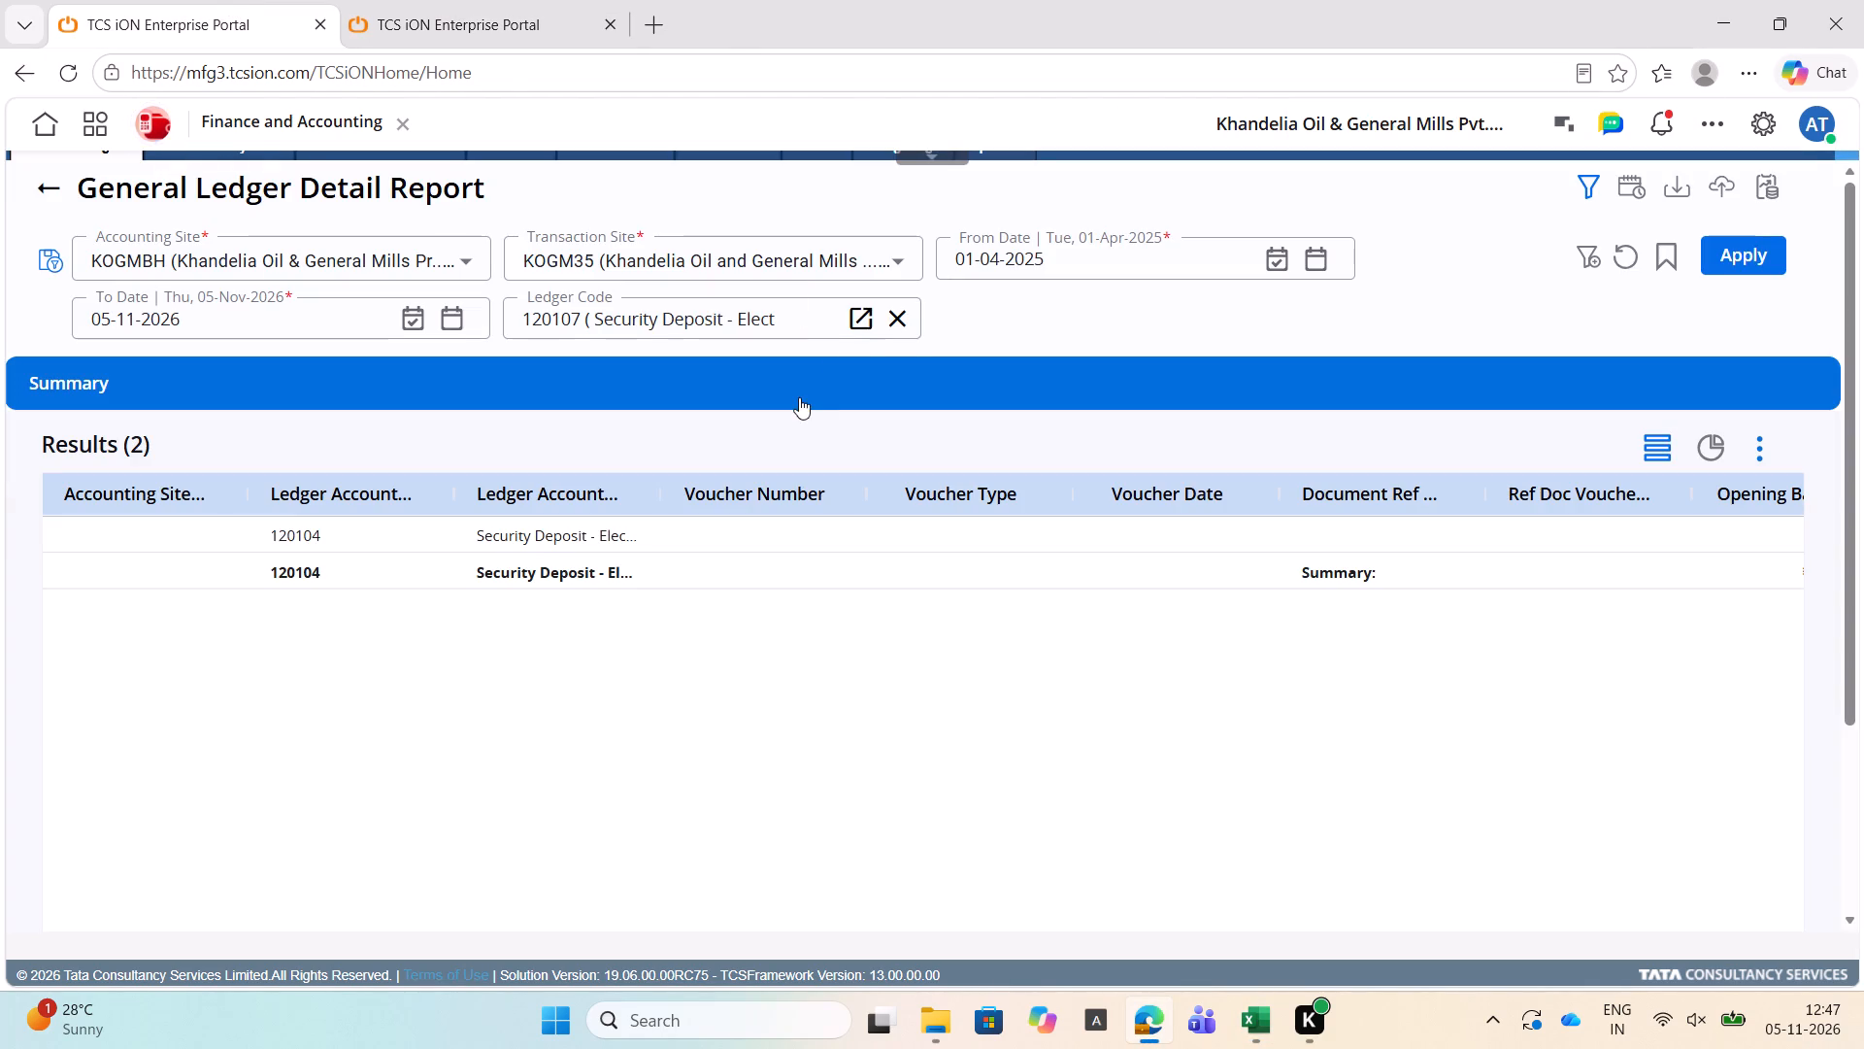
left_click(908, 328)
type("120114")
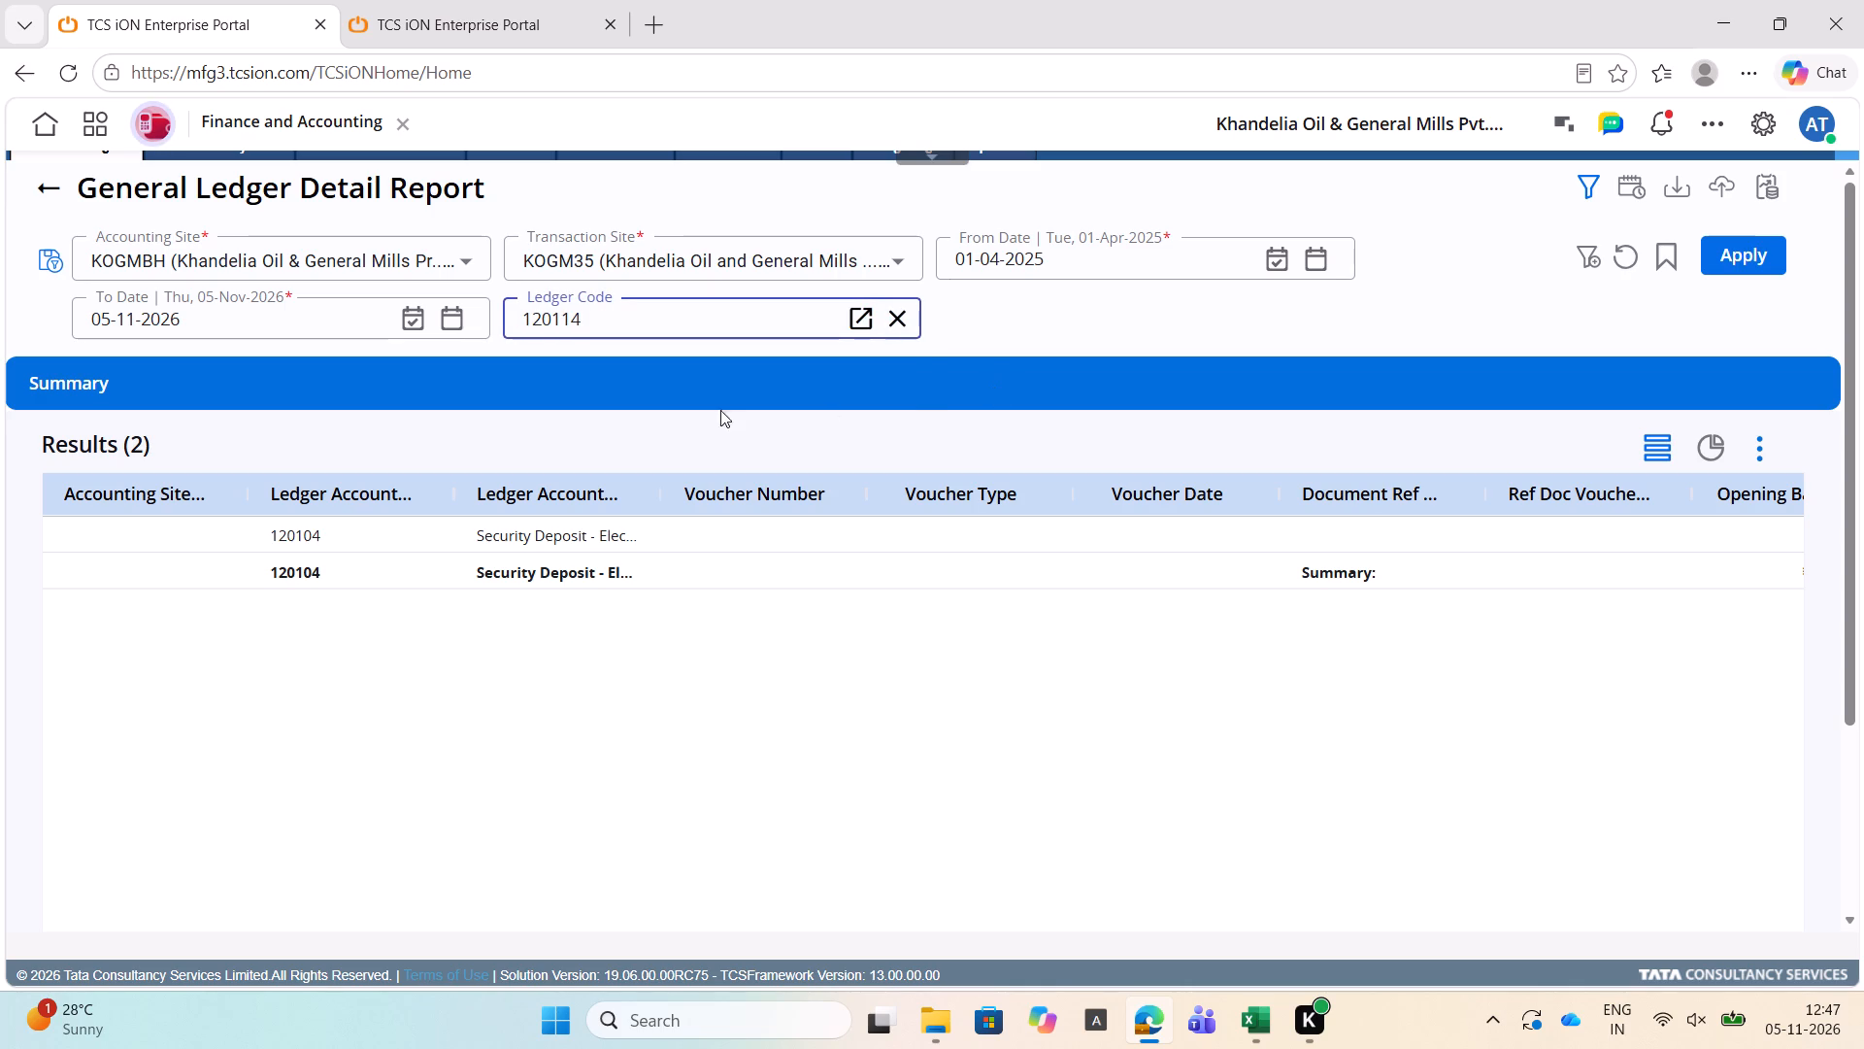
left_click(678, 371)
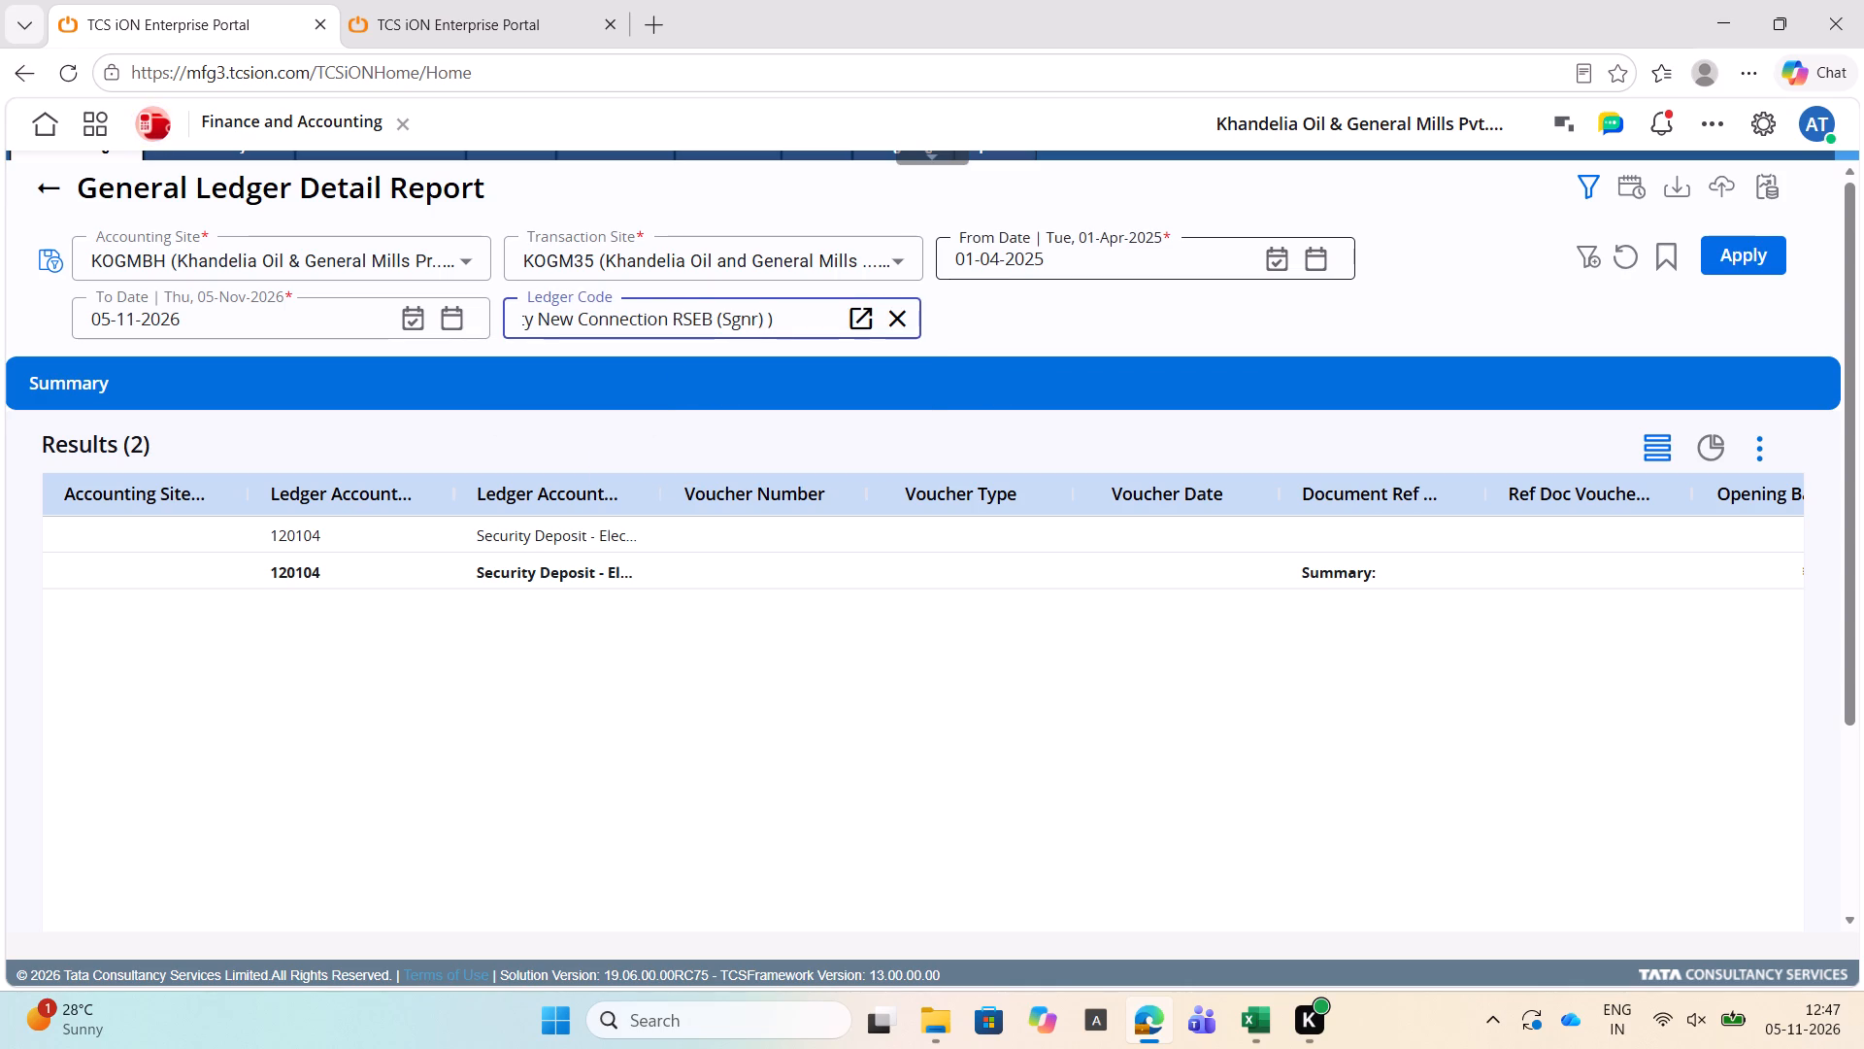
left_click(991, 234)
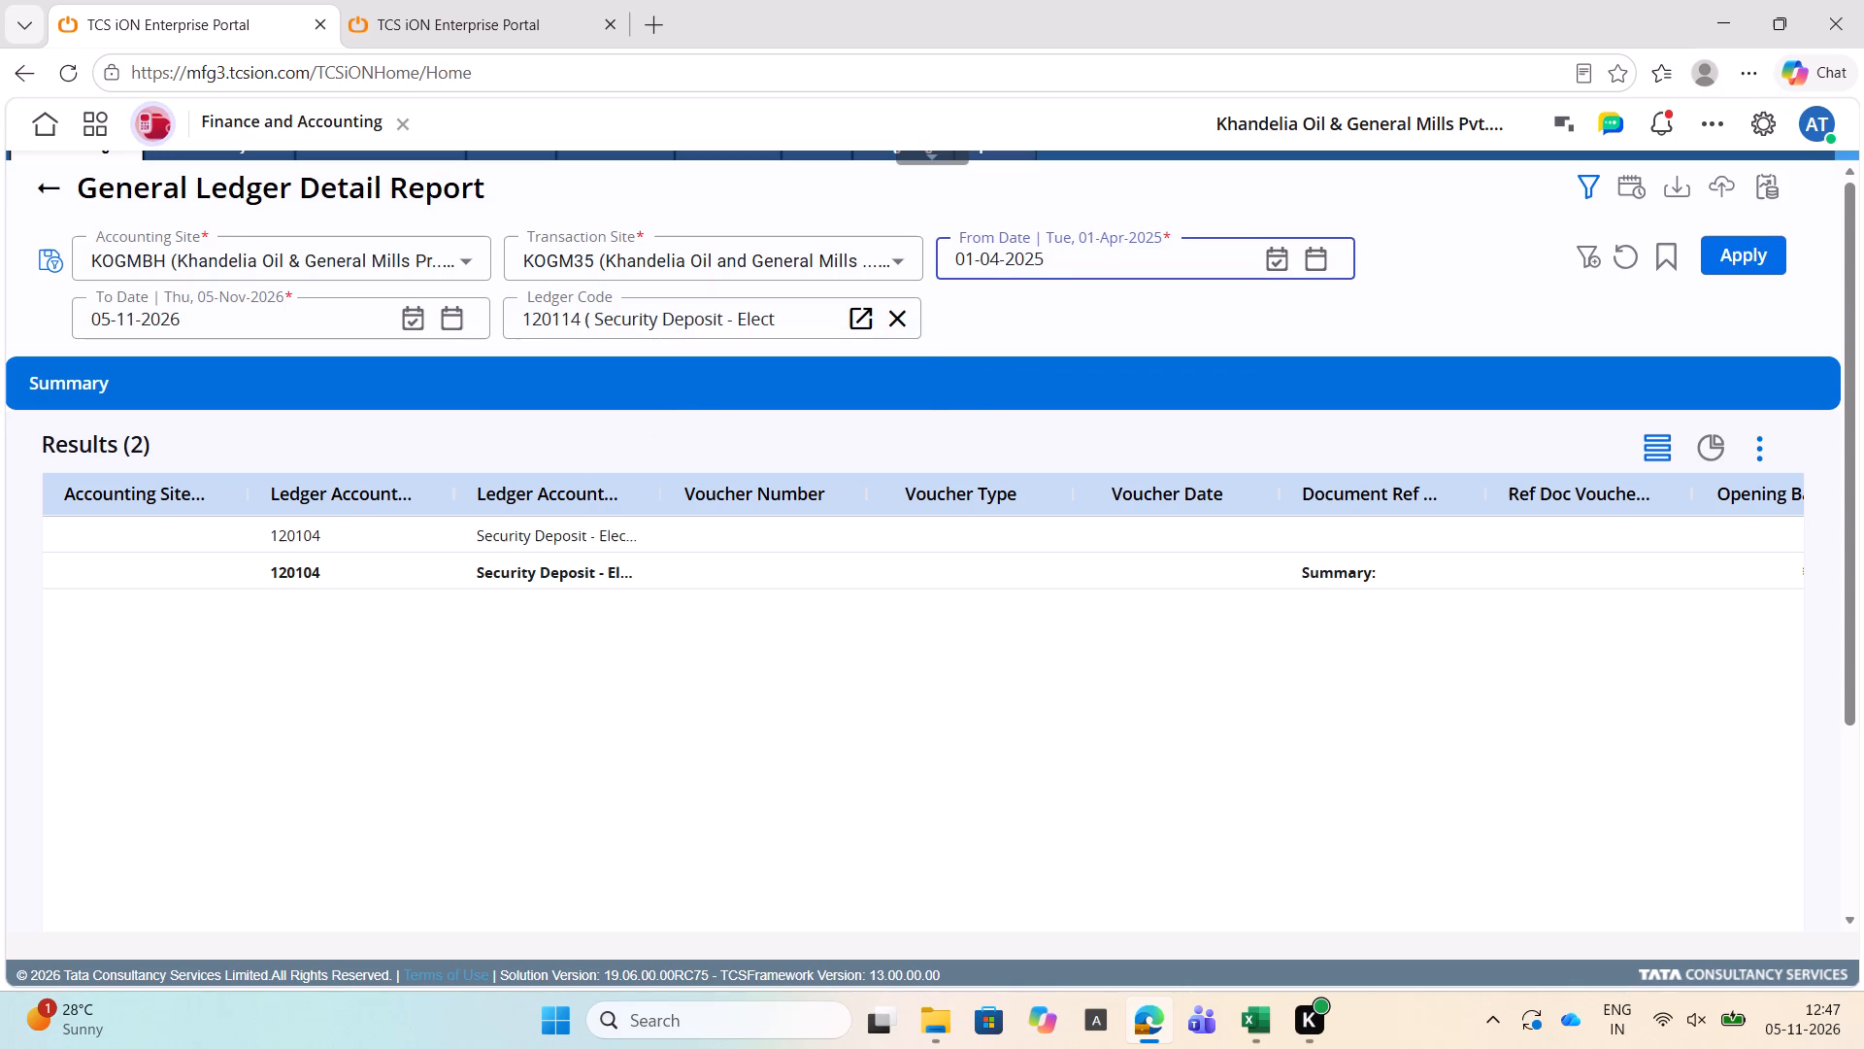
left_click(1741, 253)
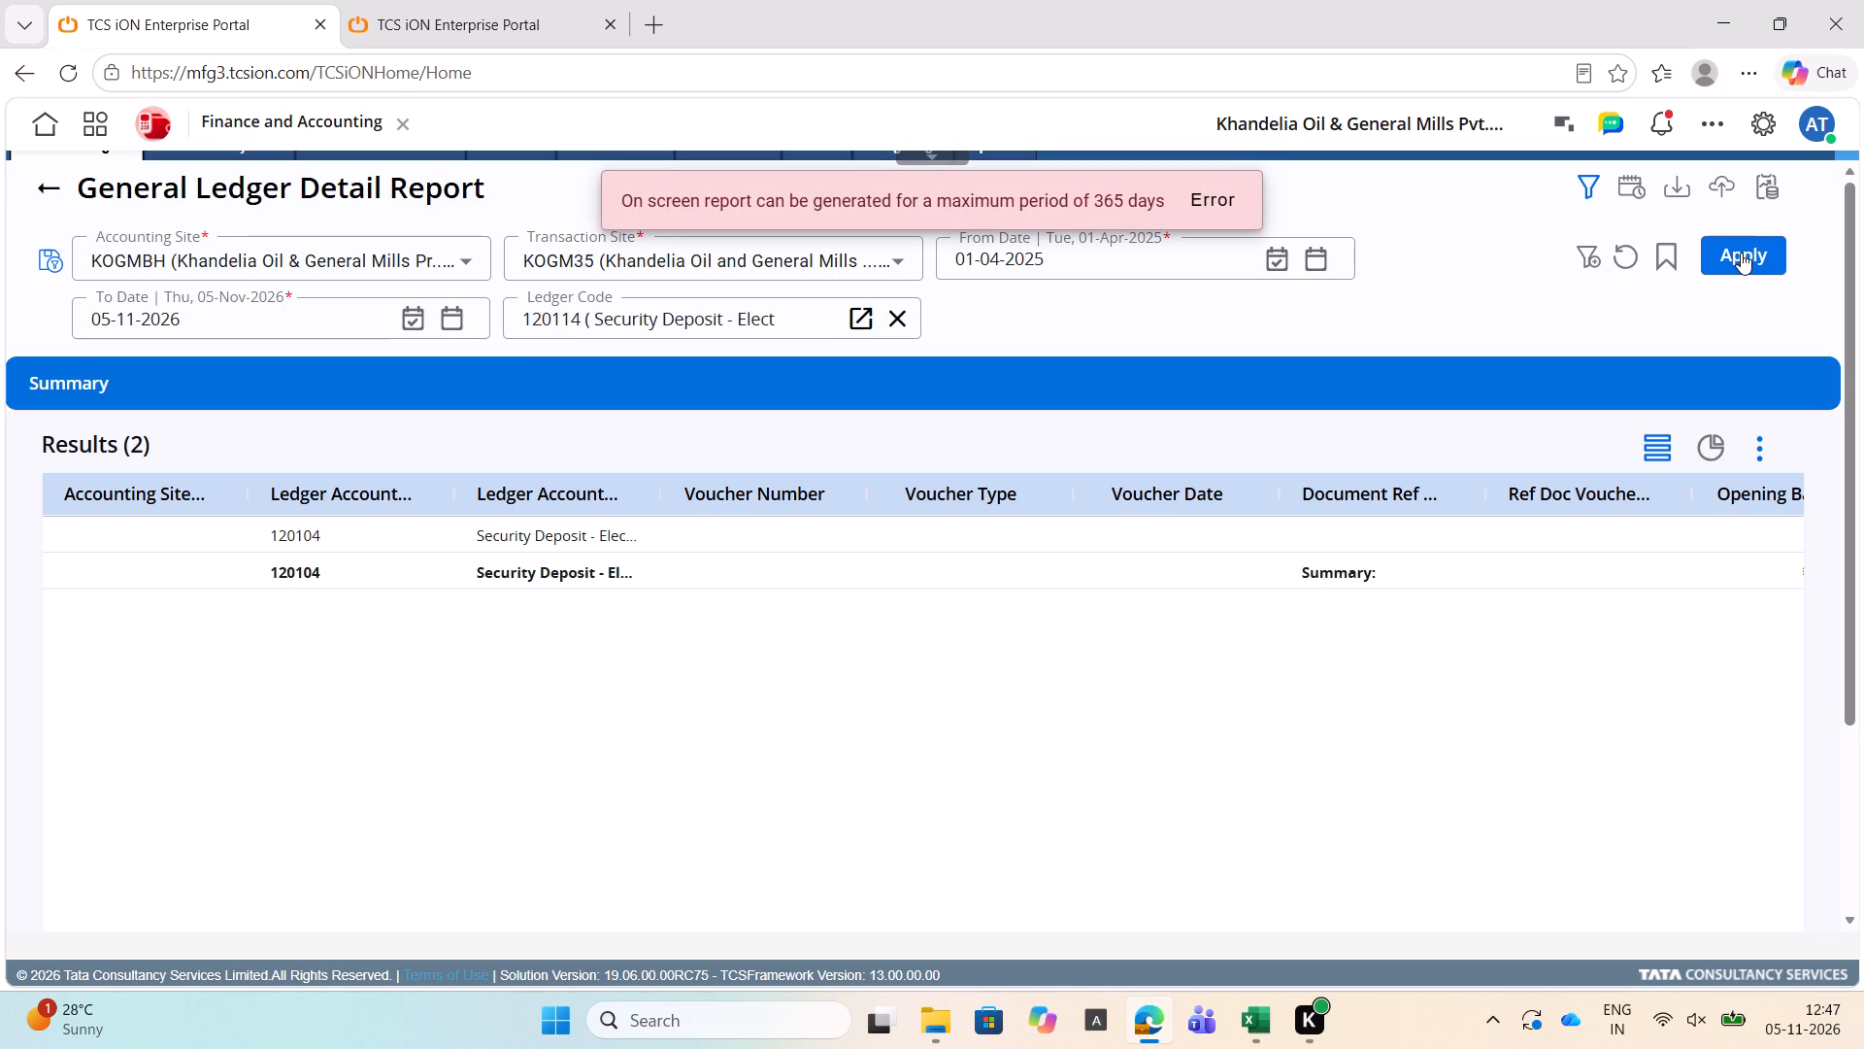
Export the 120114 ledger report as an XLS file using the All Columns Template.
left_click(1691, 186)
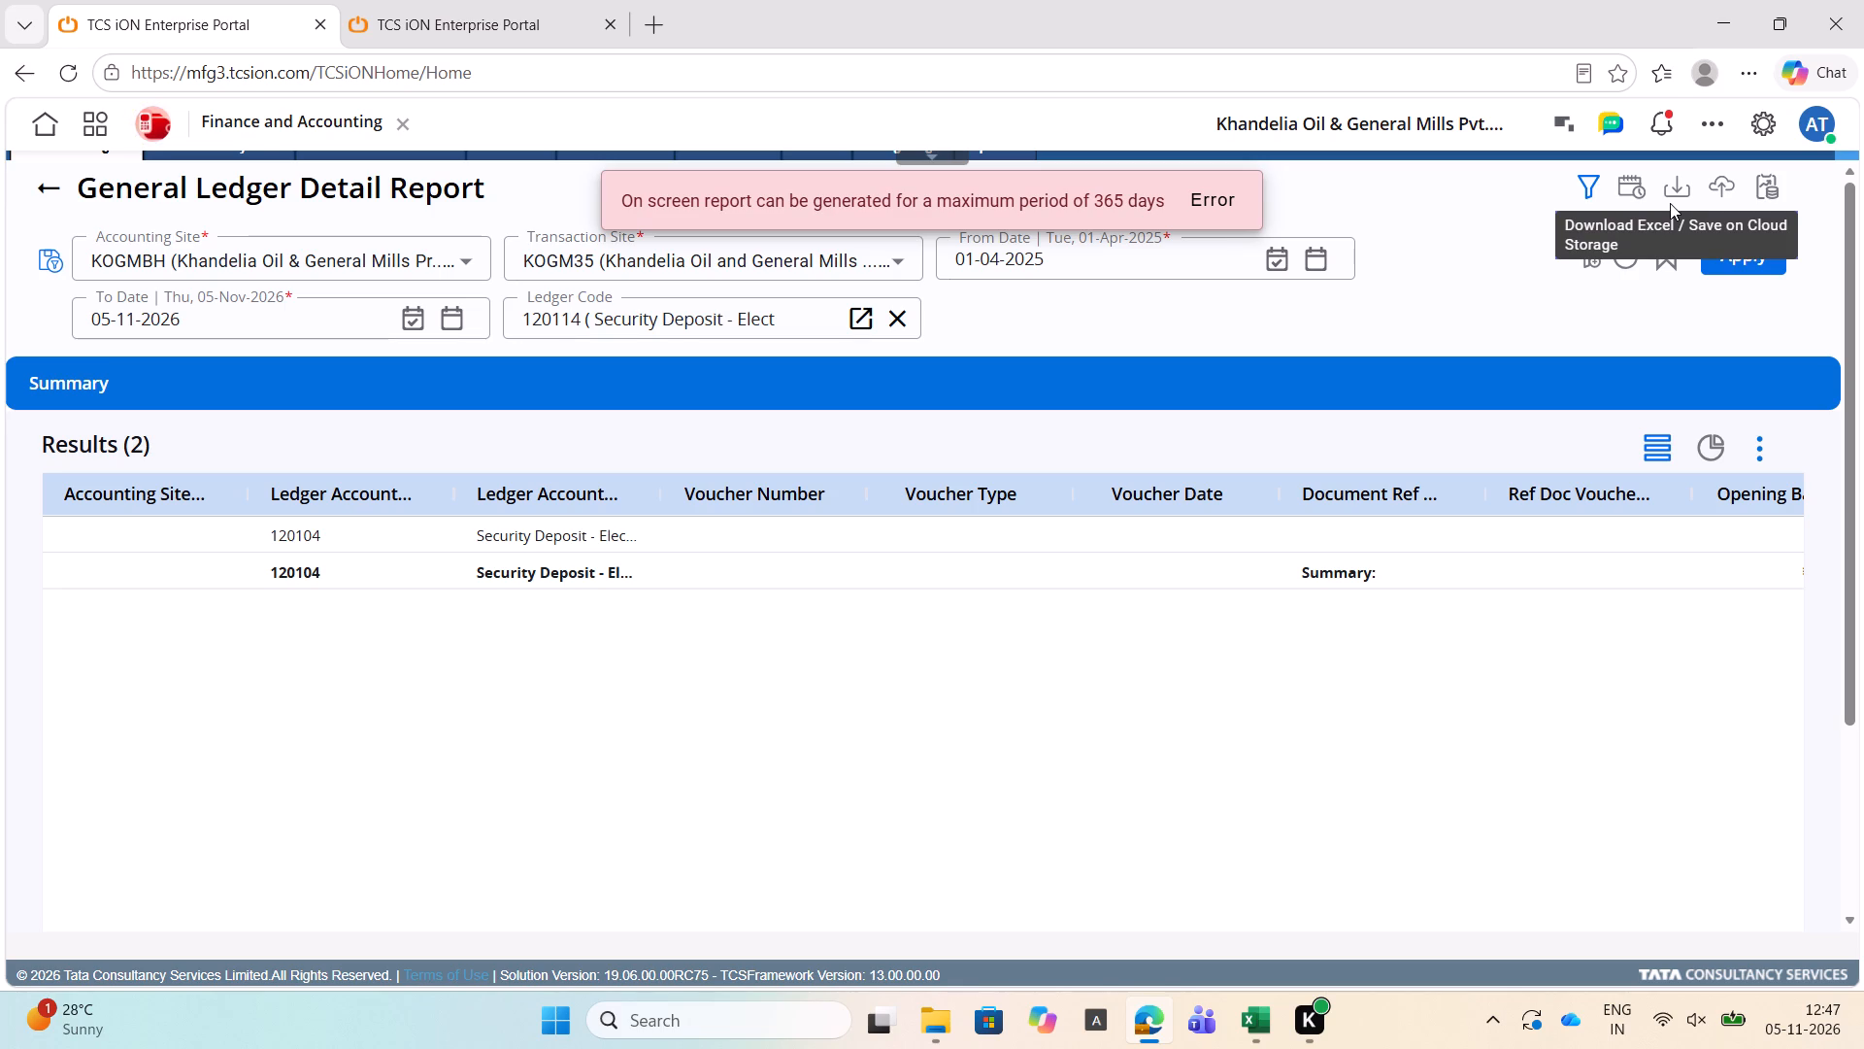
left_click(1671, 192)
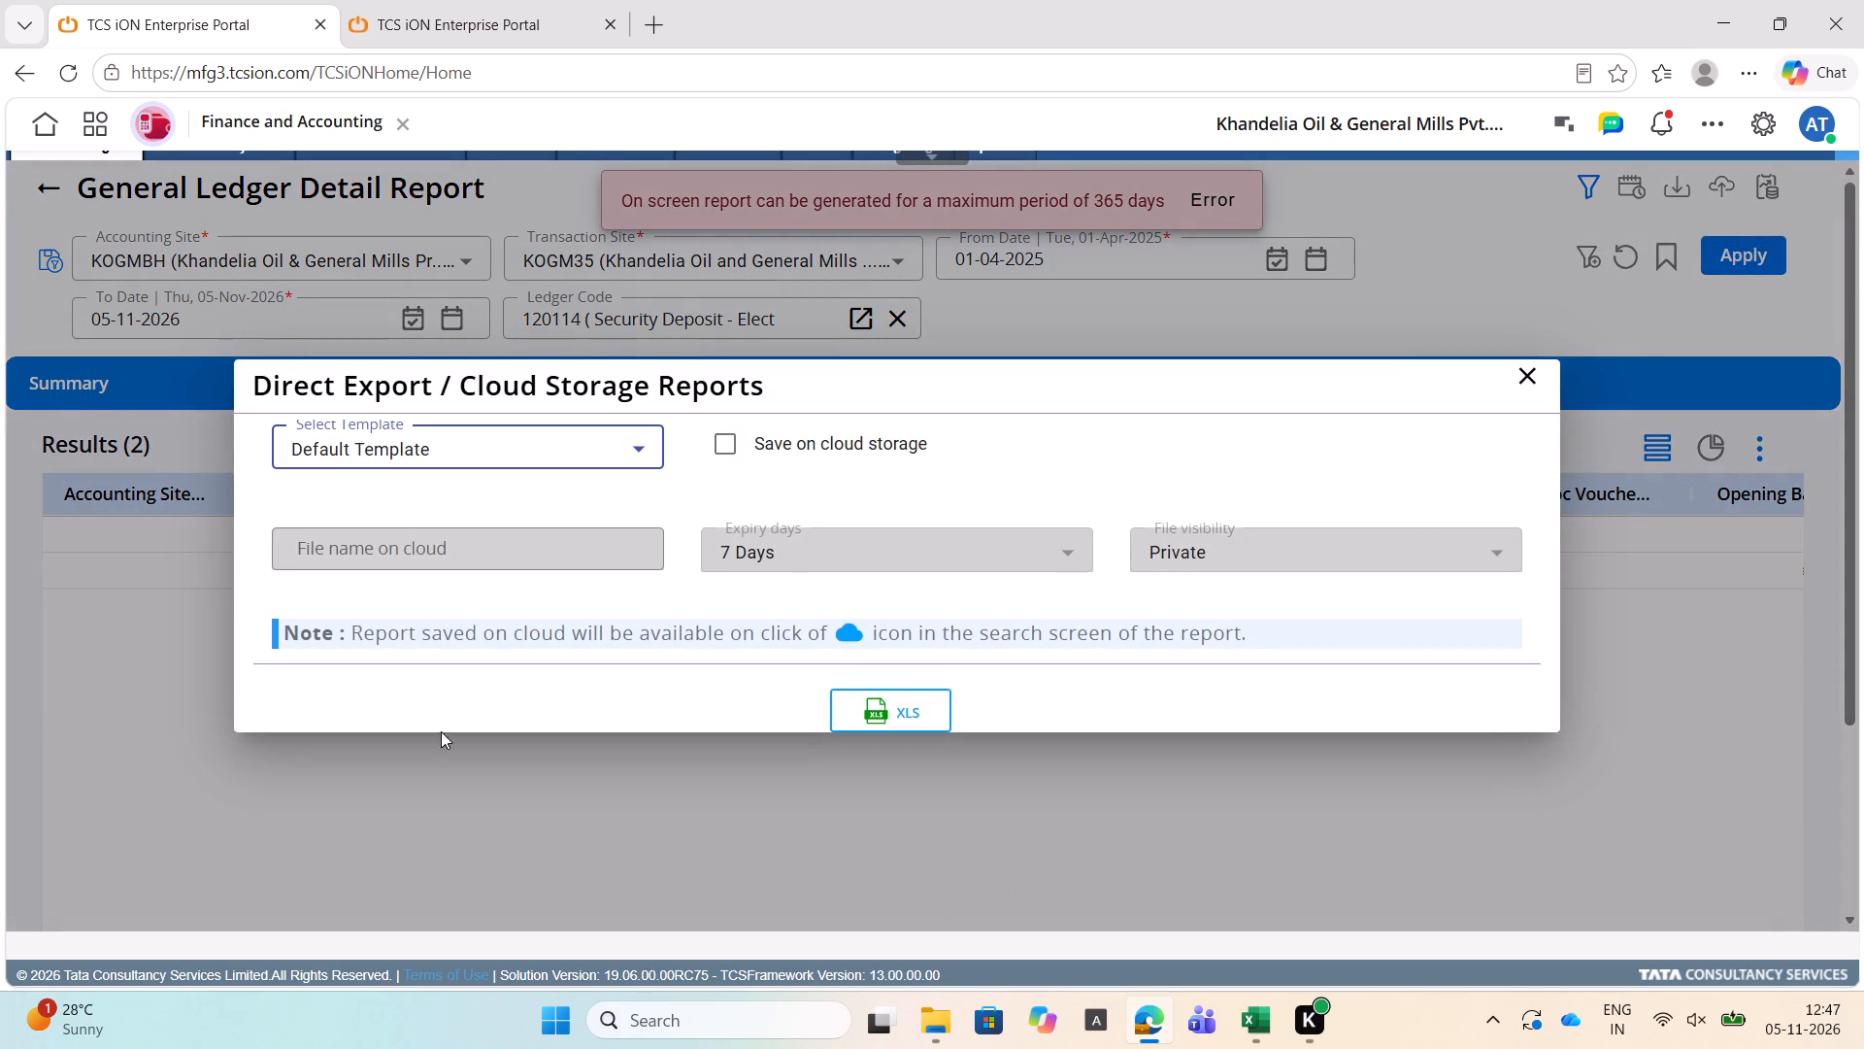
left_click(504, 458)
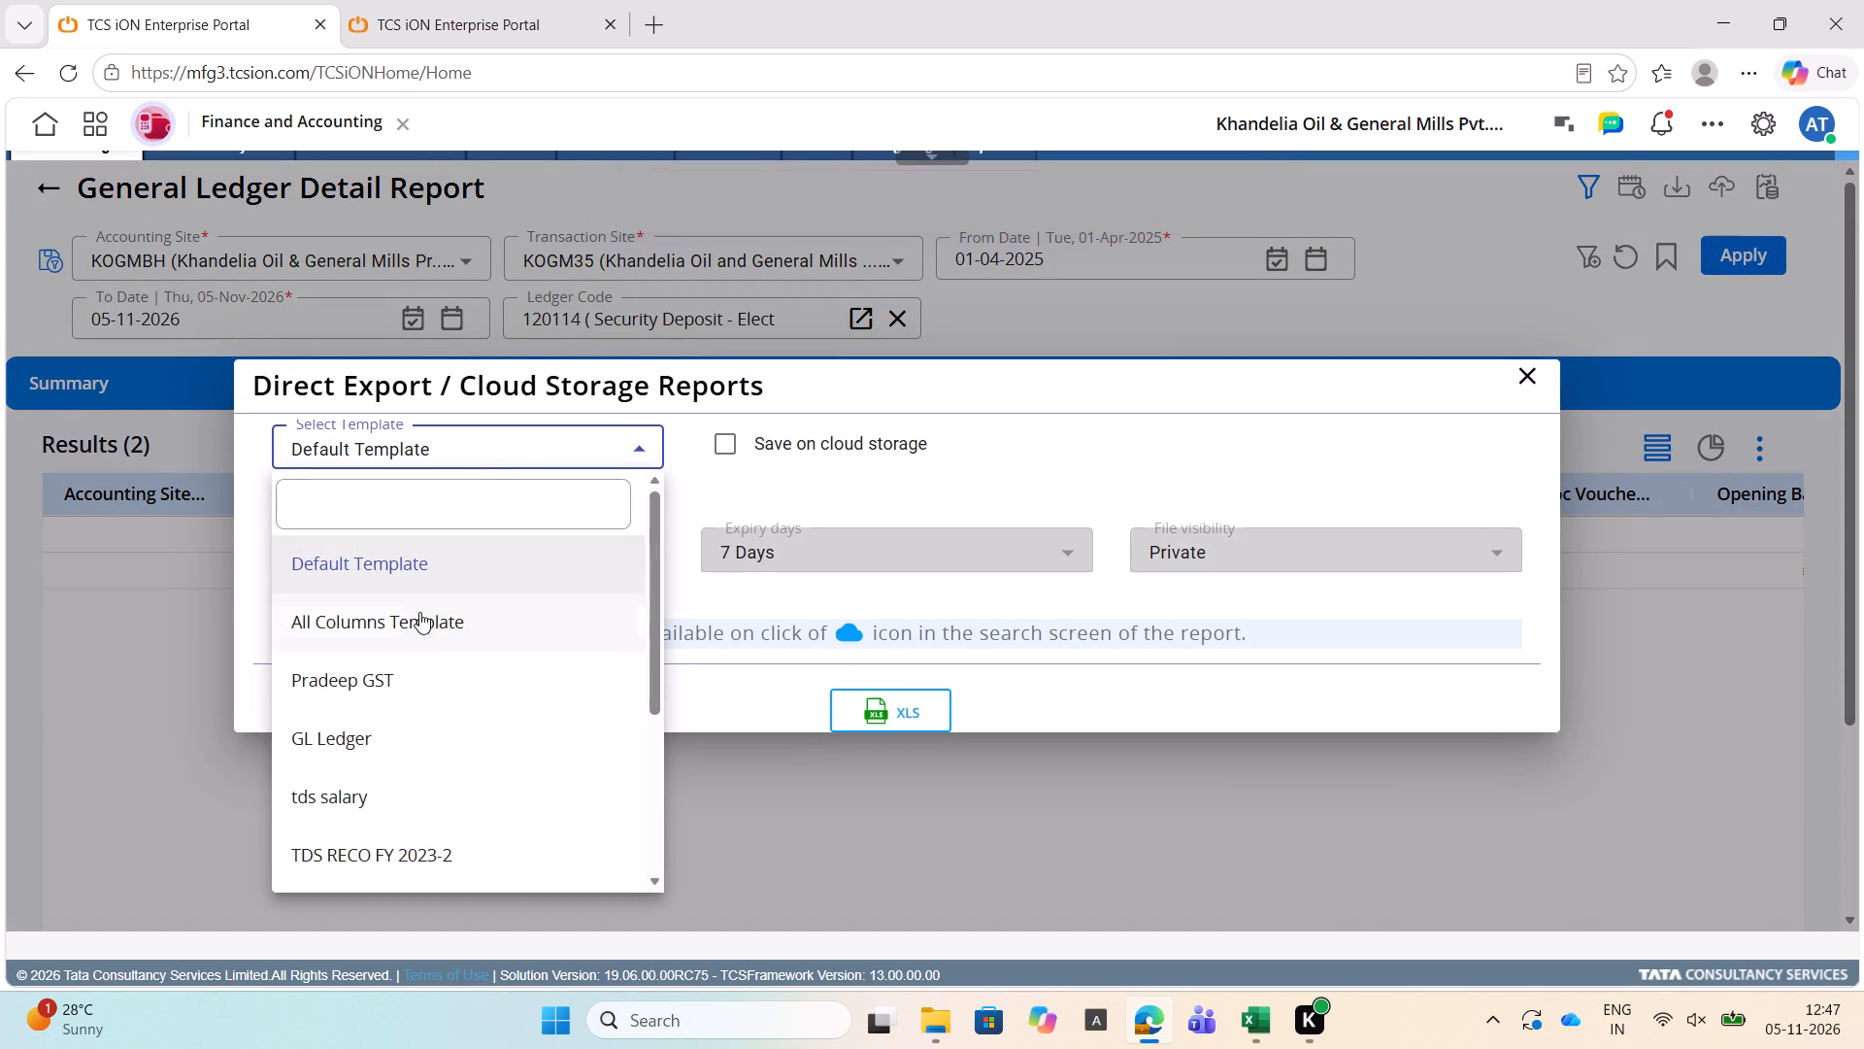
left_click(407, 621)
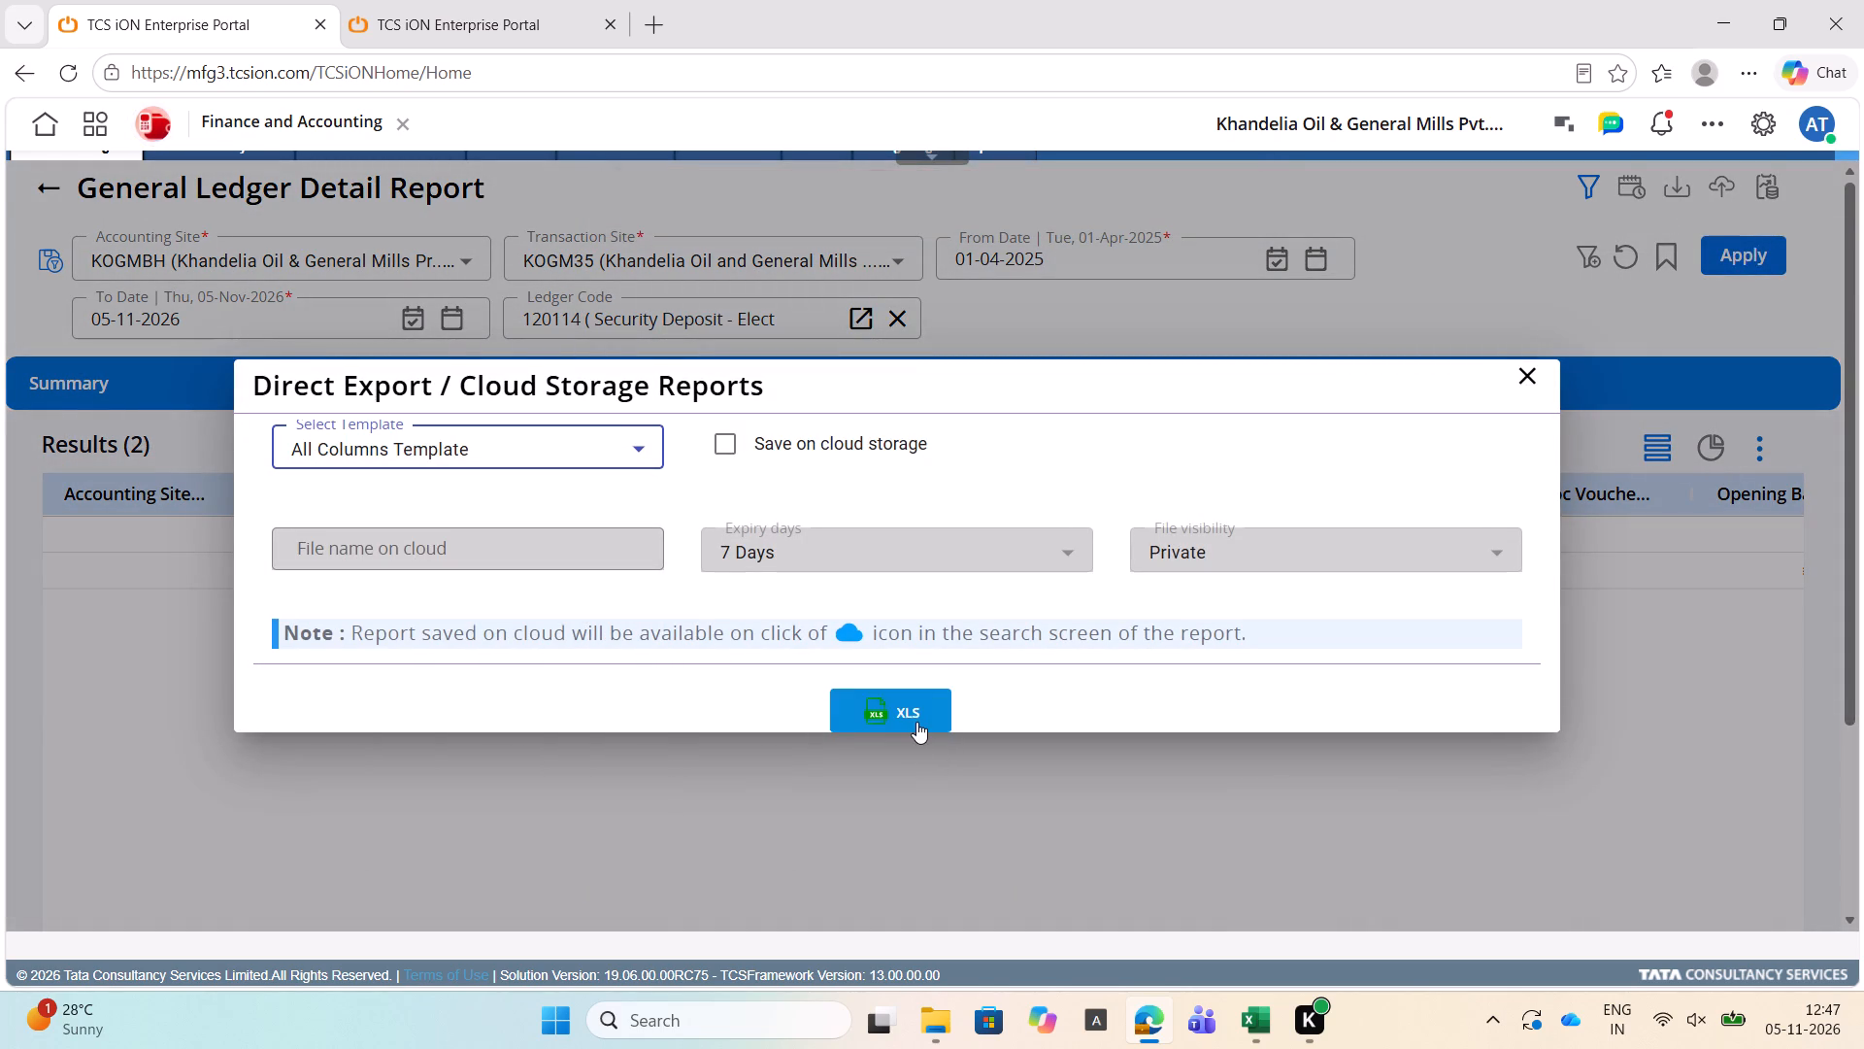
left_click(916, 722)
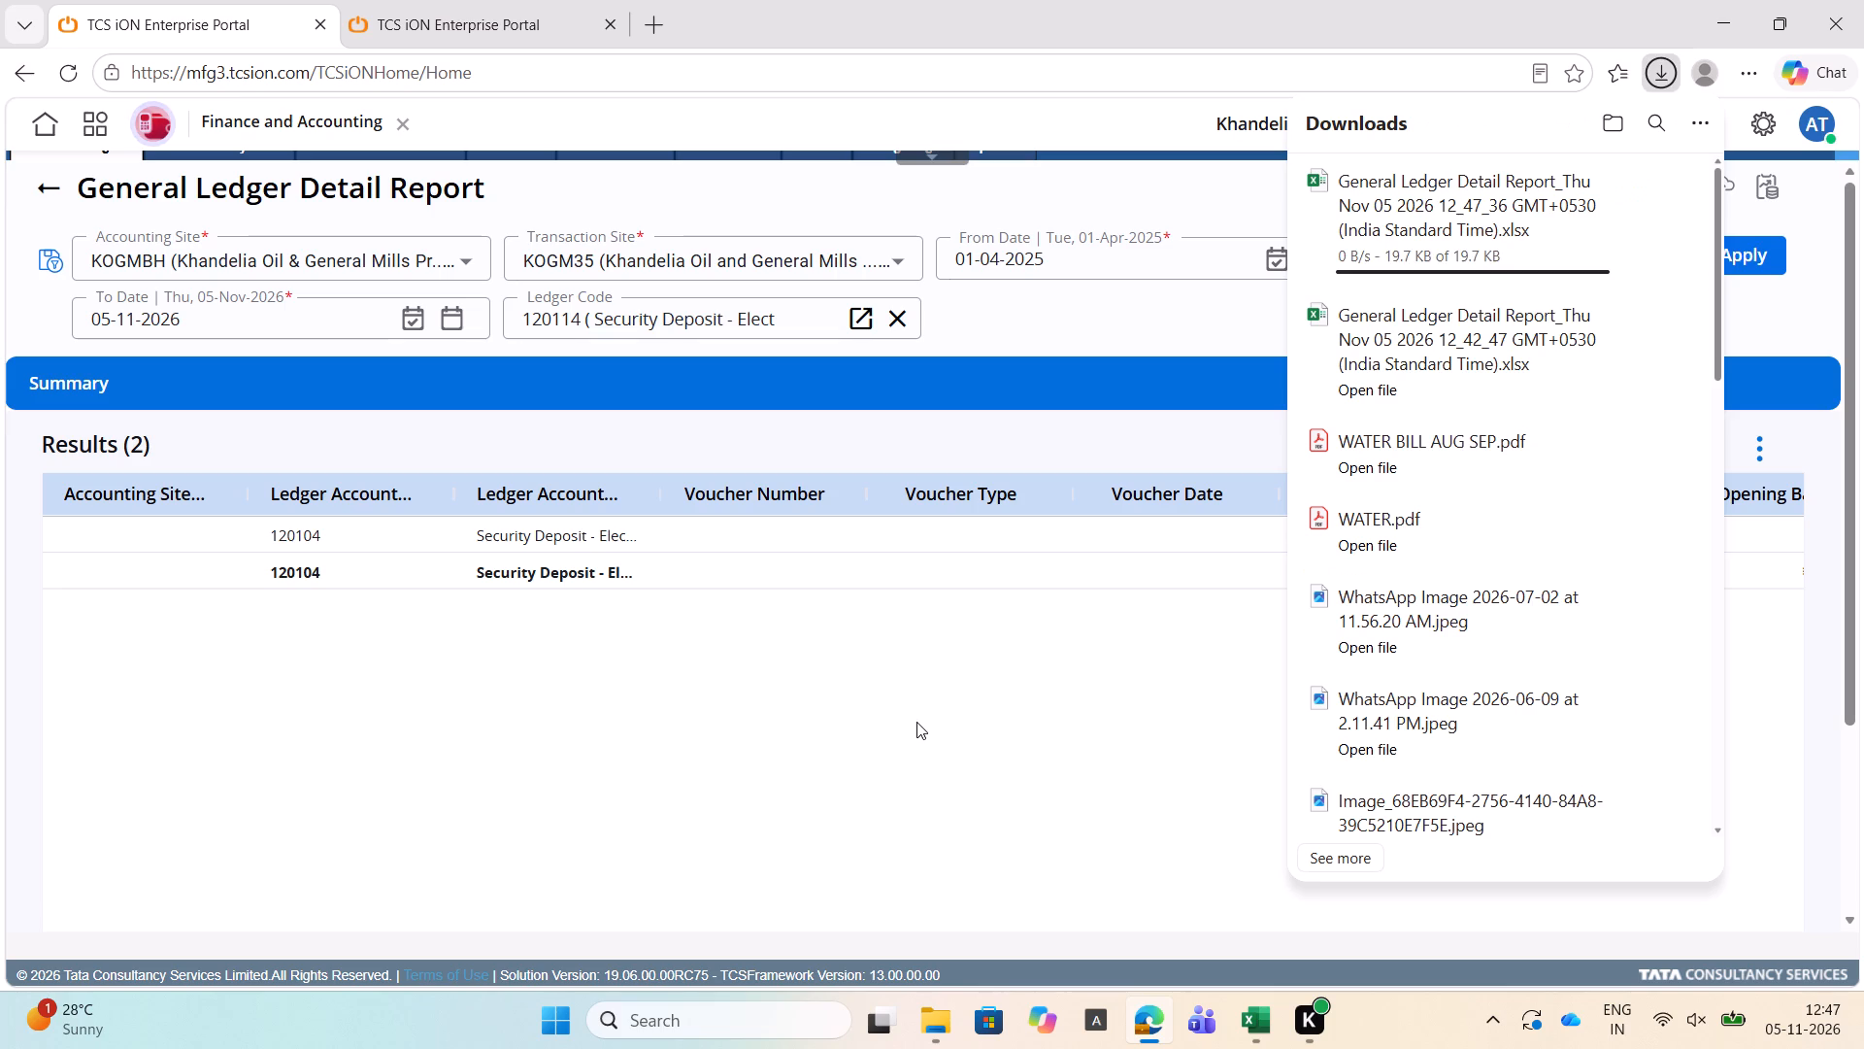
Open the downloaded ledger workbook, enable editing and review the General Ledger Detail Report sheet for account 120114.
left_click(1356, 253)
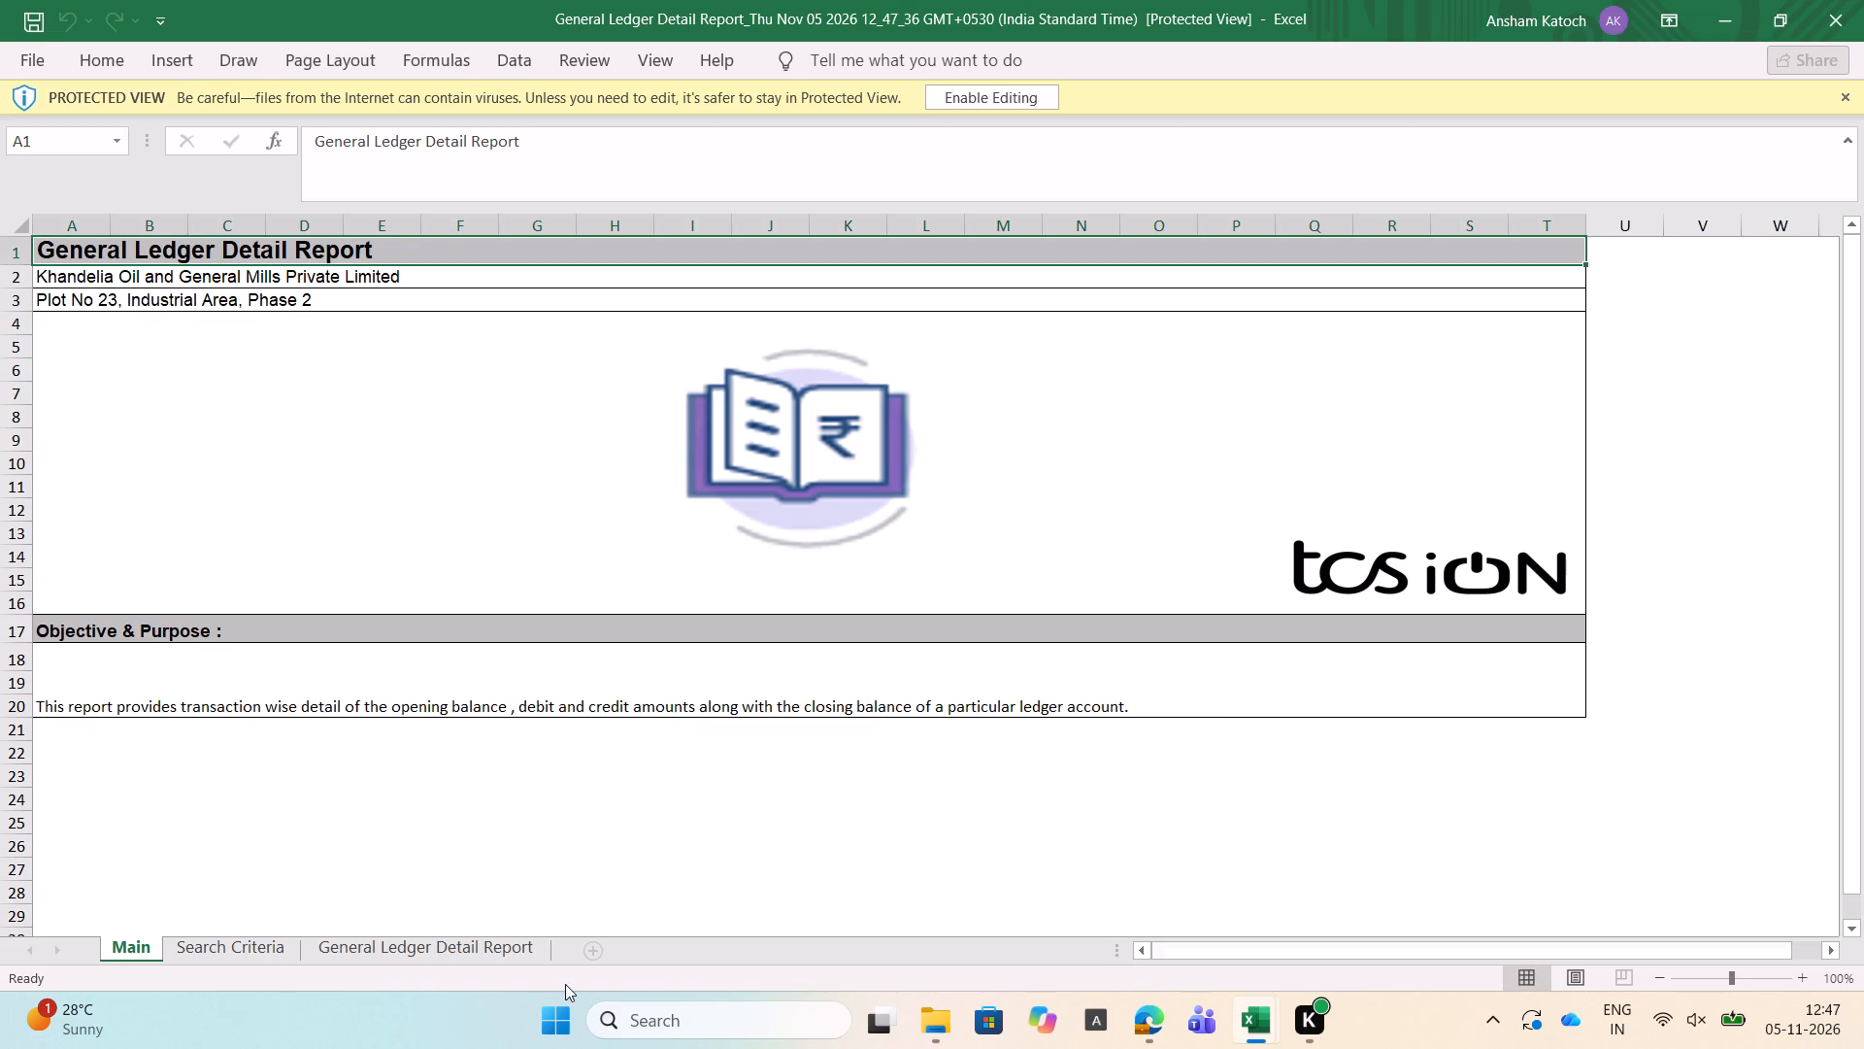
left_click(355, 931)
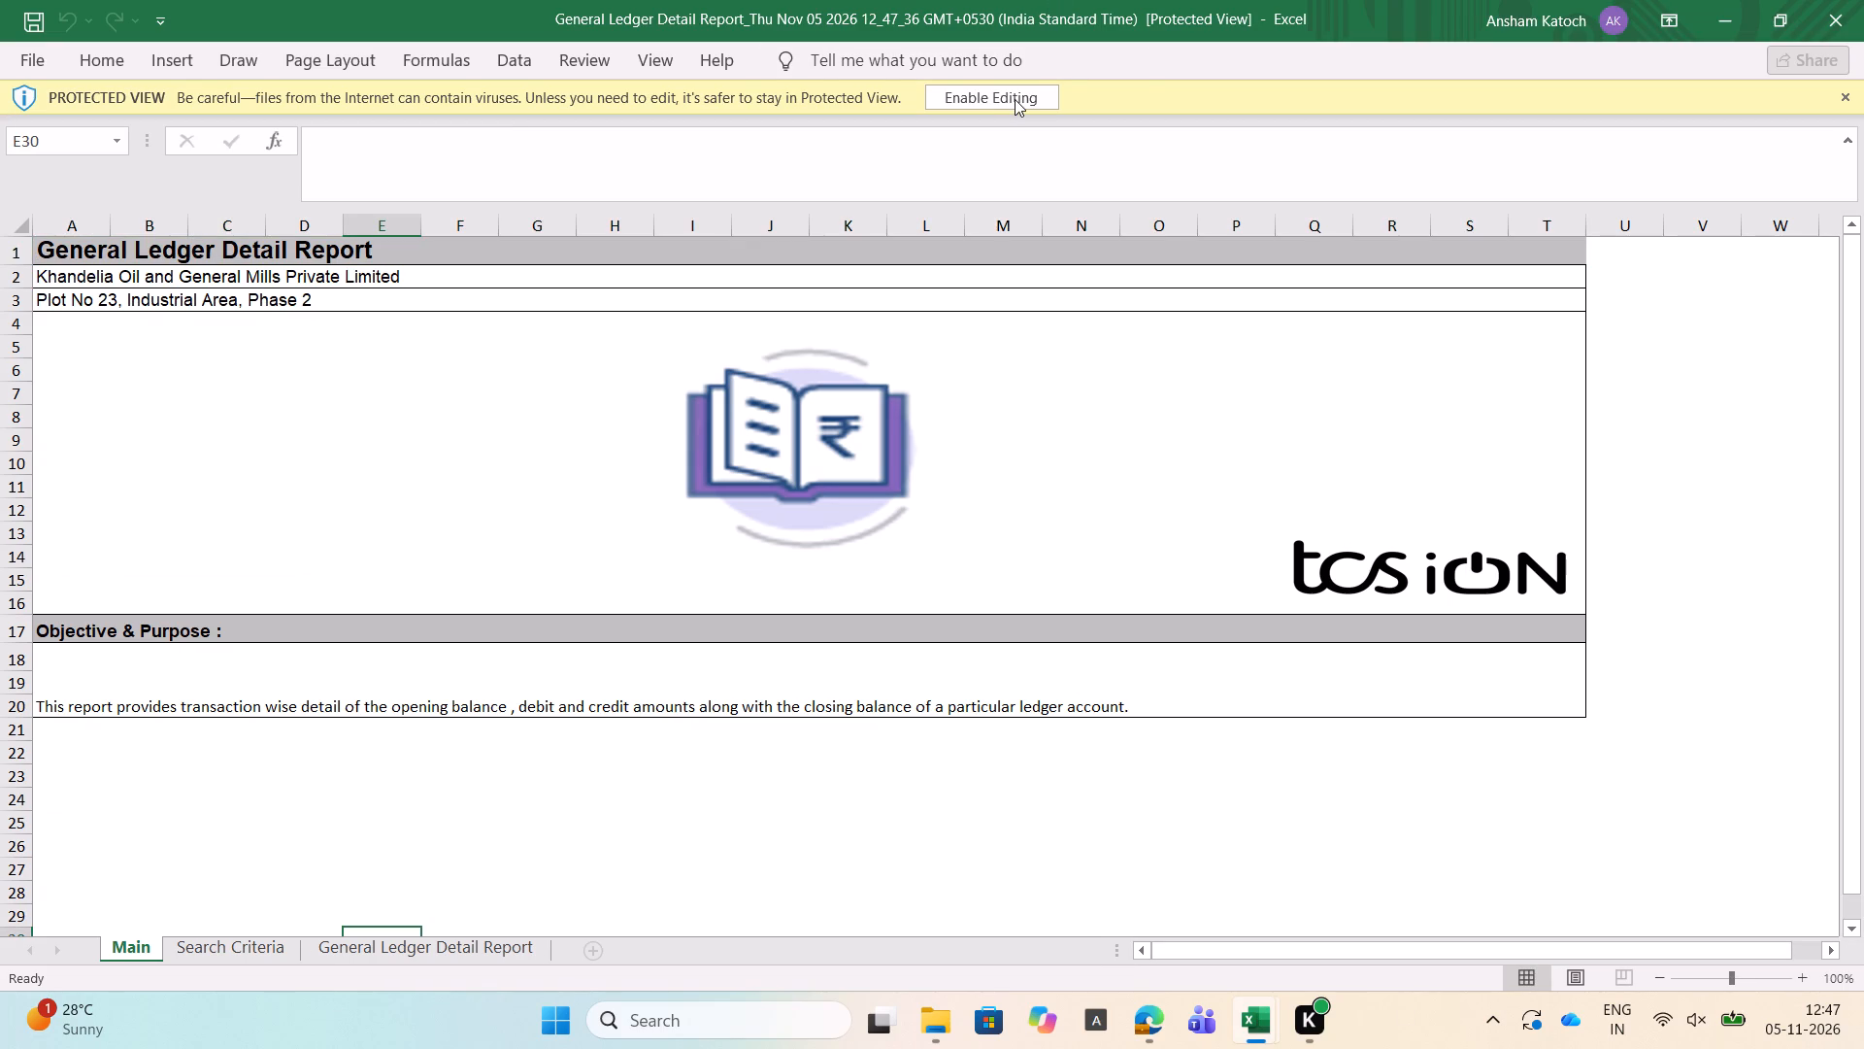
left_click(1015, 99)
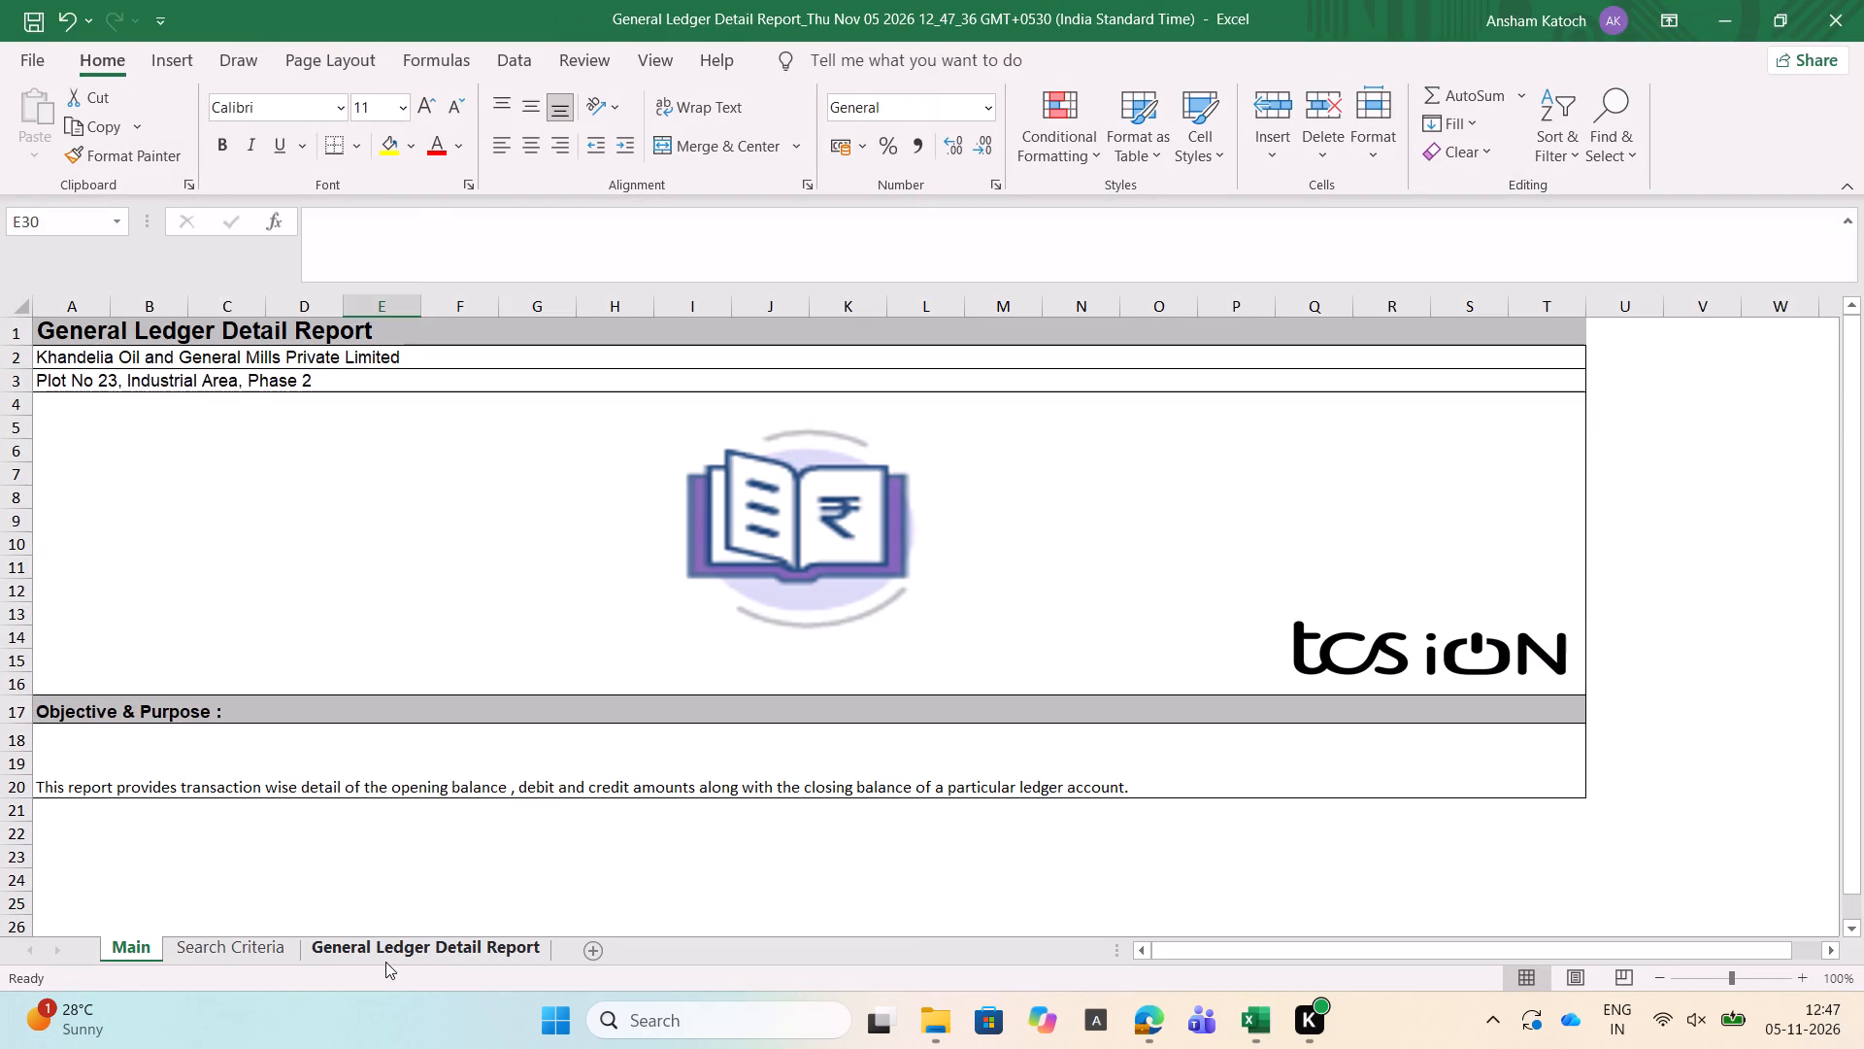
left_click(385, 962)
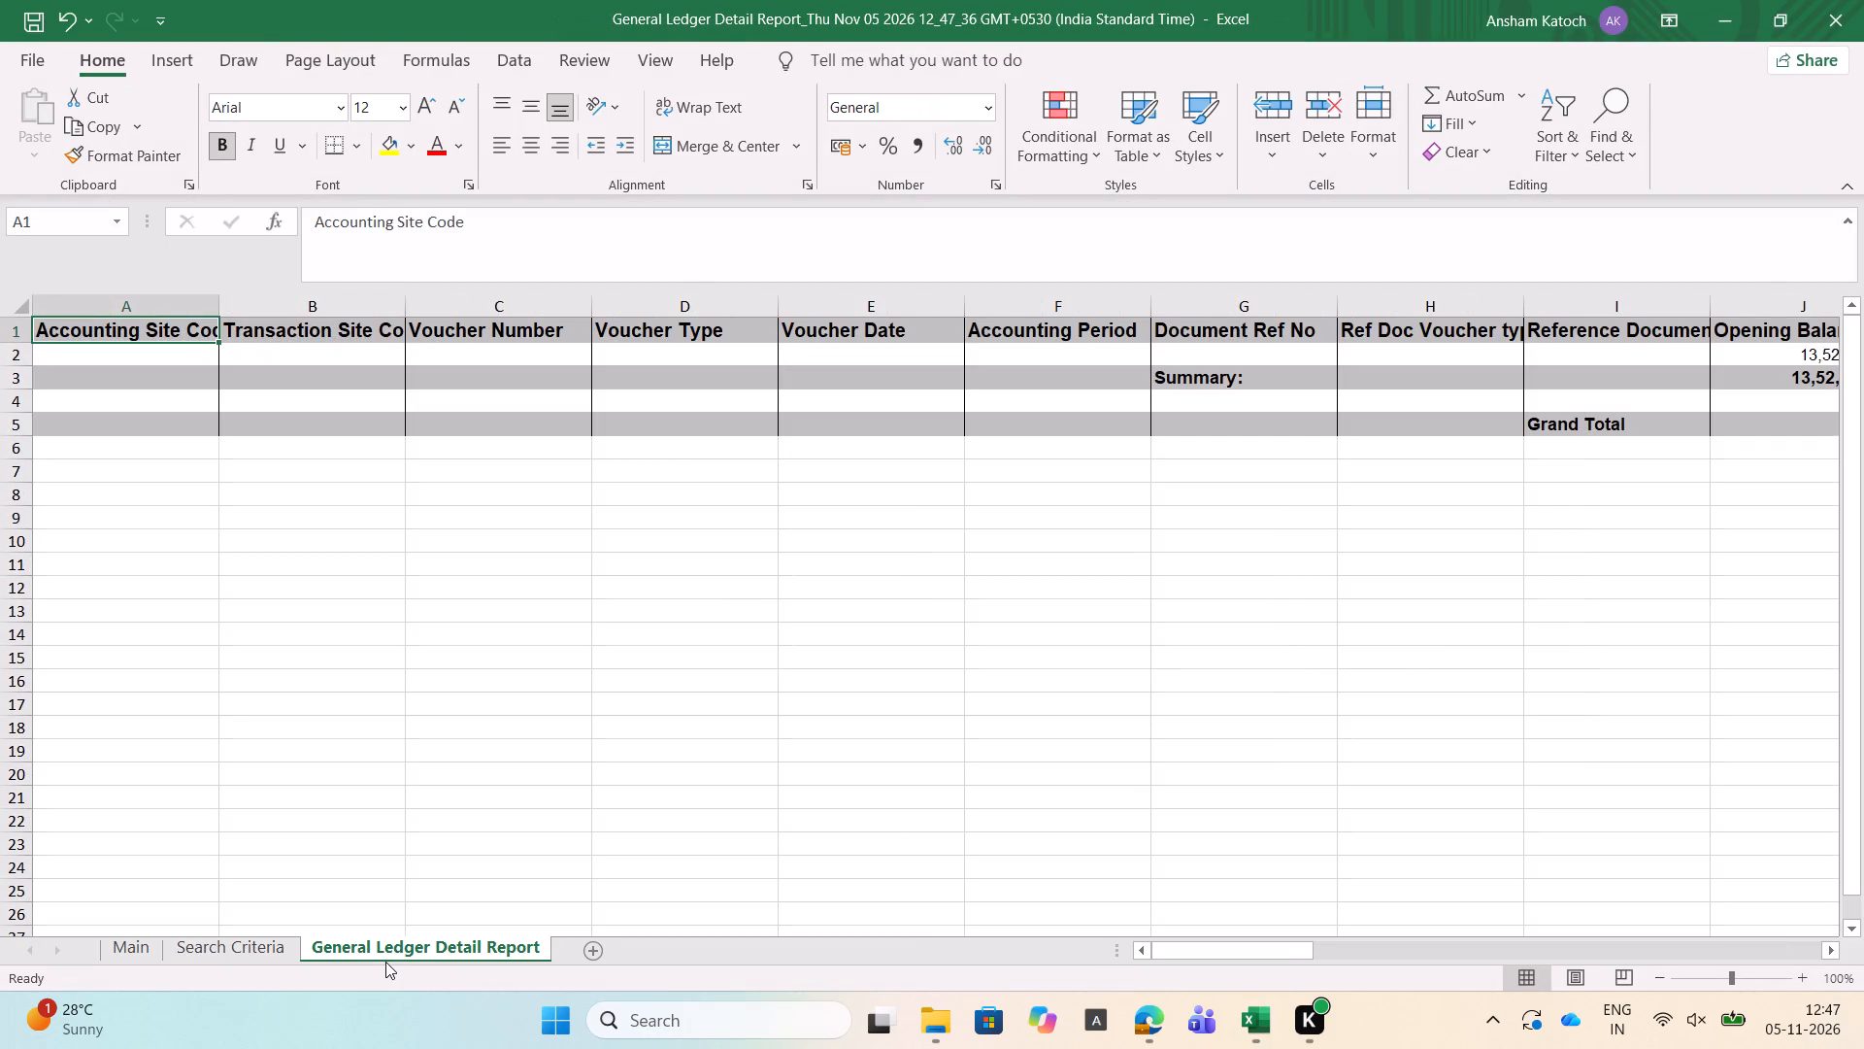
scroll(381, 653, "right", 7)
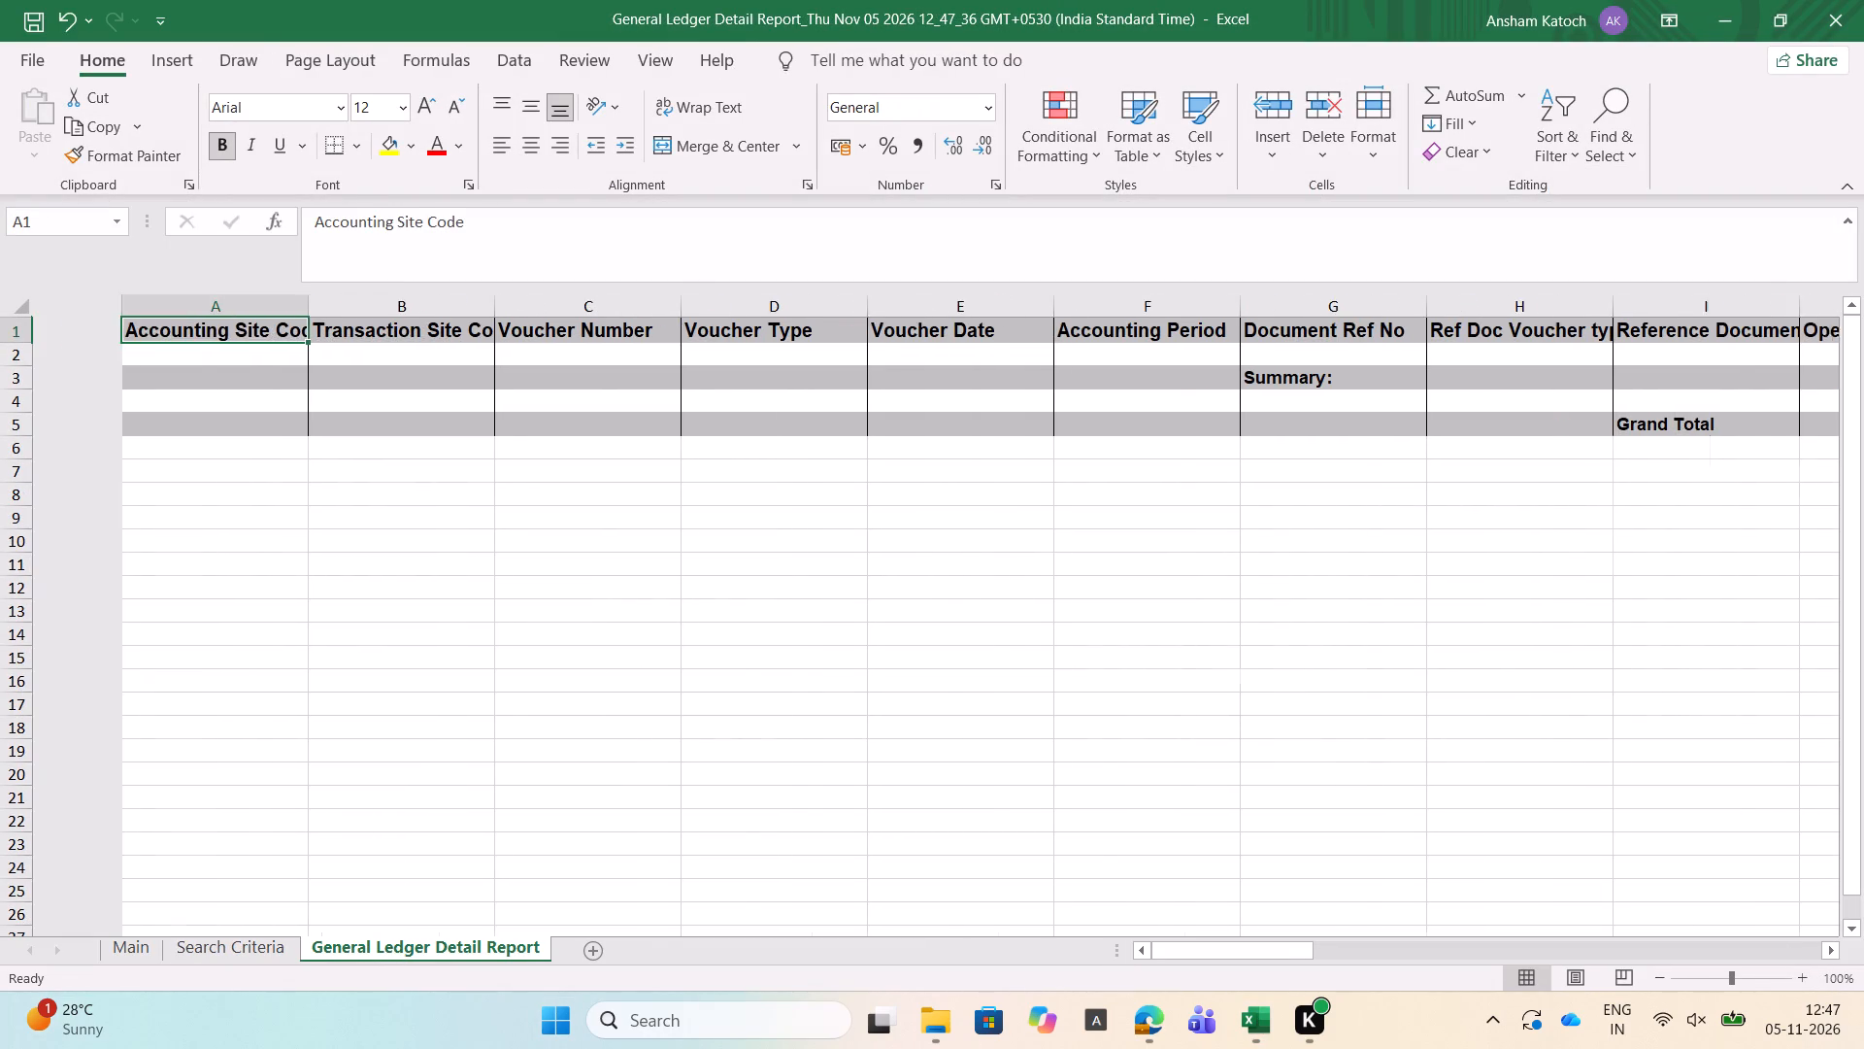
scroll(381, 653, "right", 3)
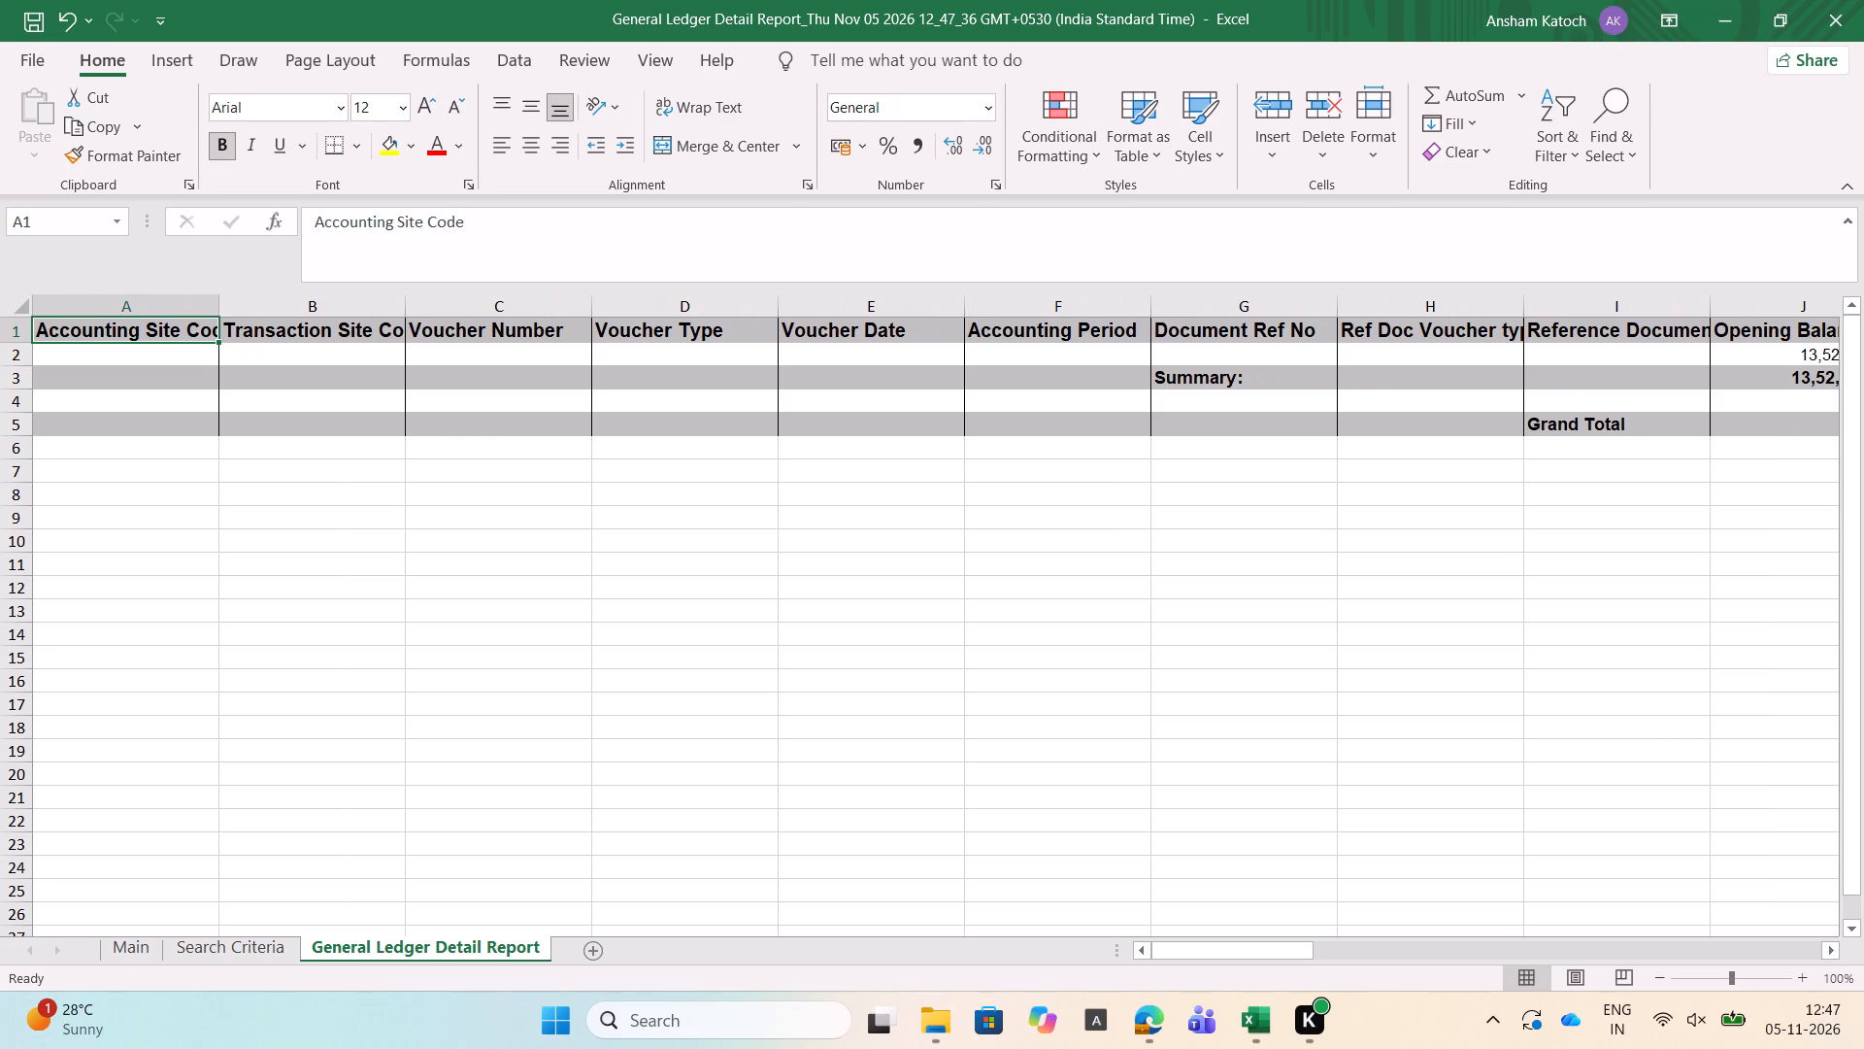
key("alt+Tab")
key("alt+Tab")
key("alt+Tab")
key("alt+Tab")
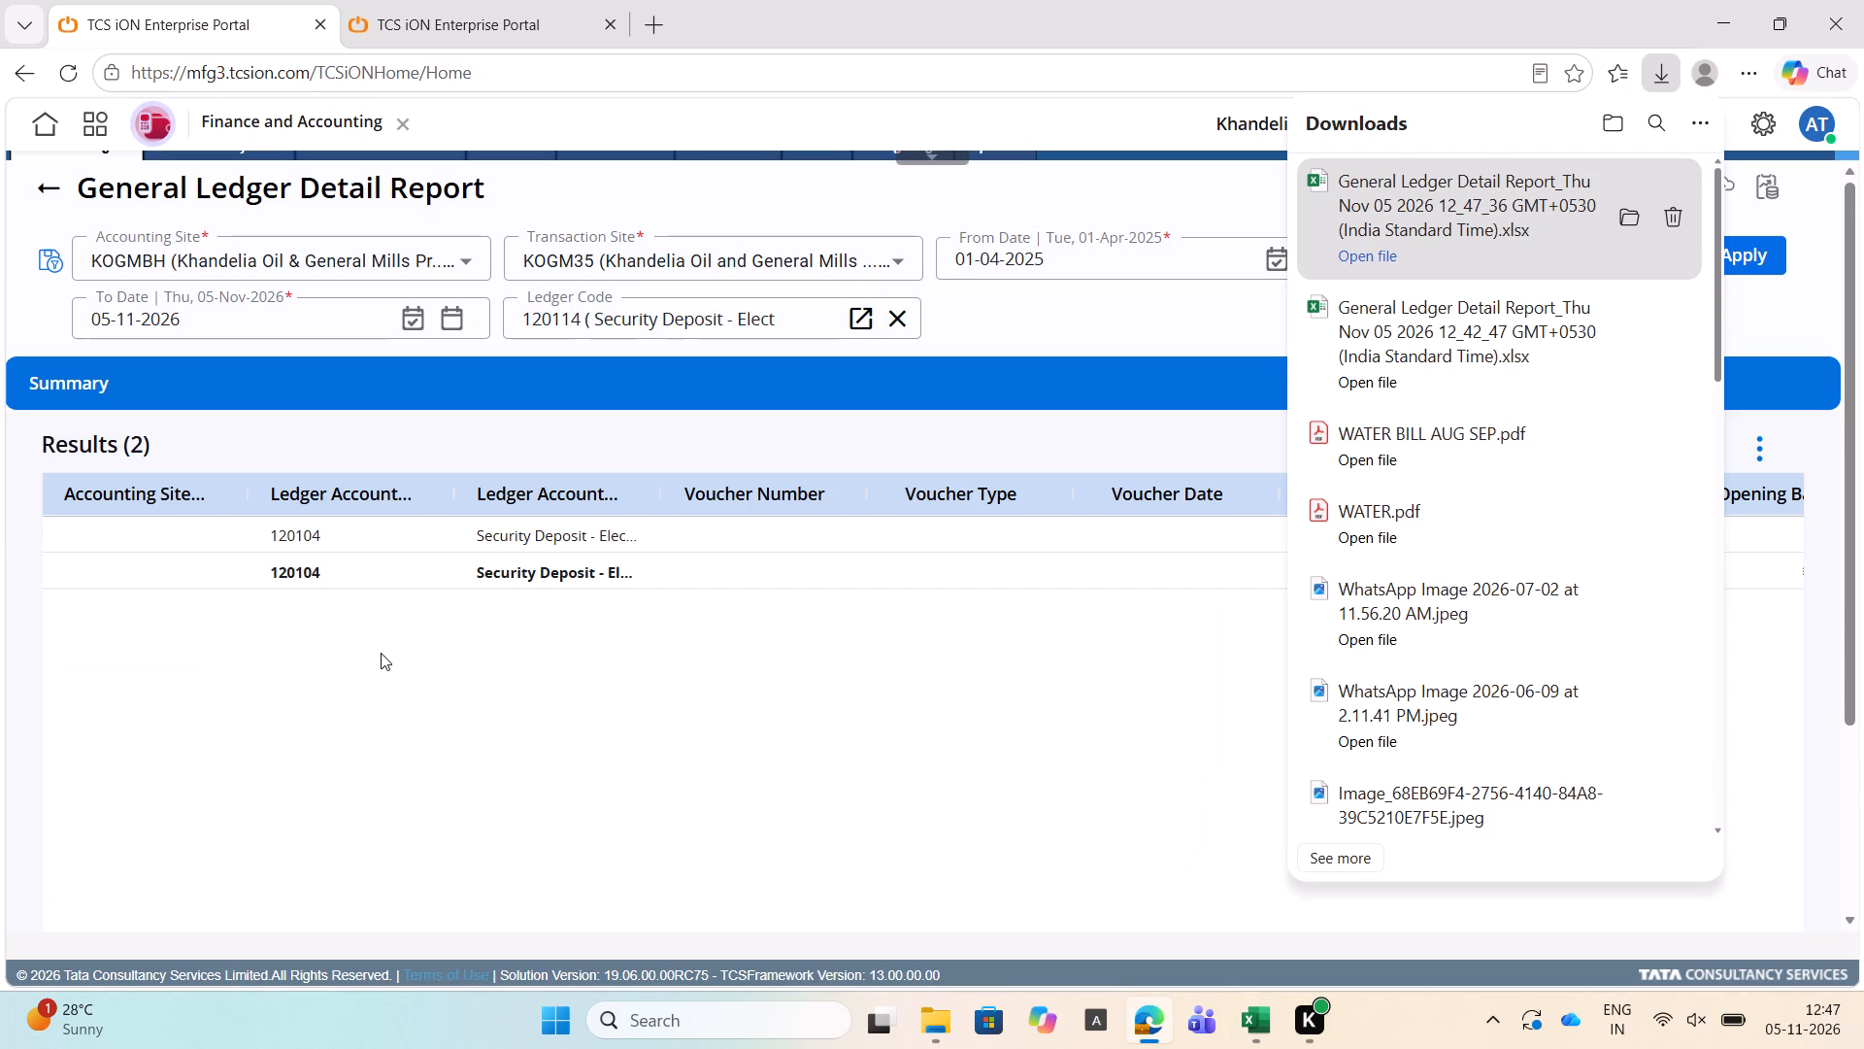
left_click(666, 694)
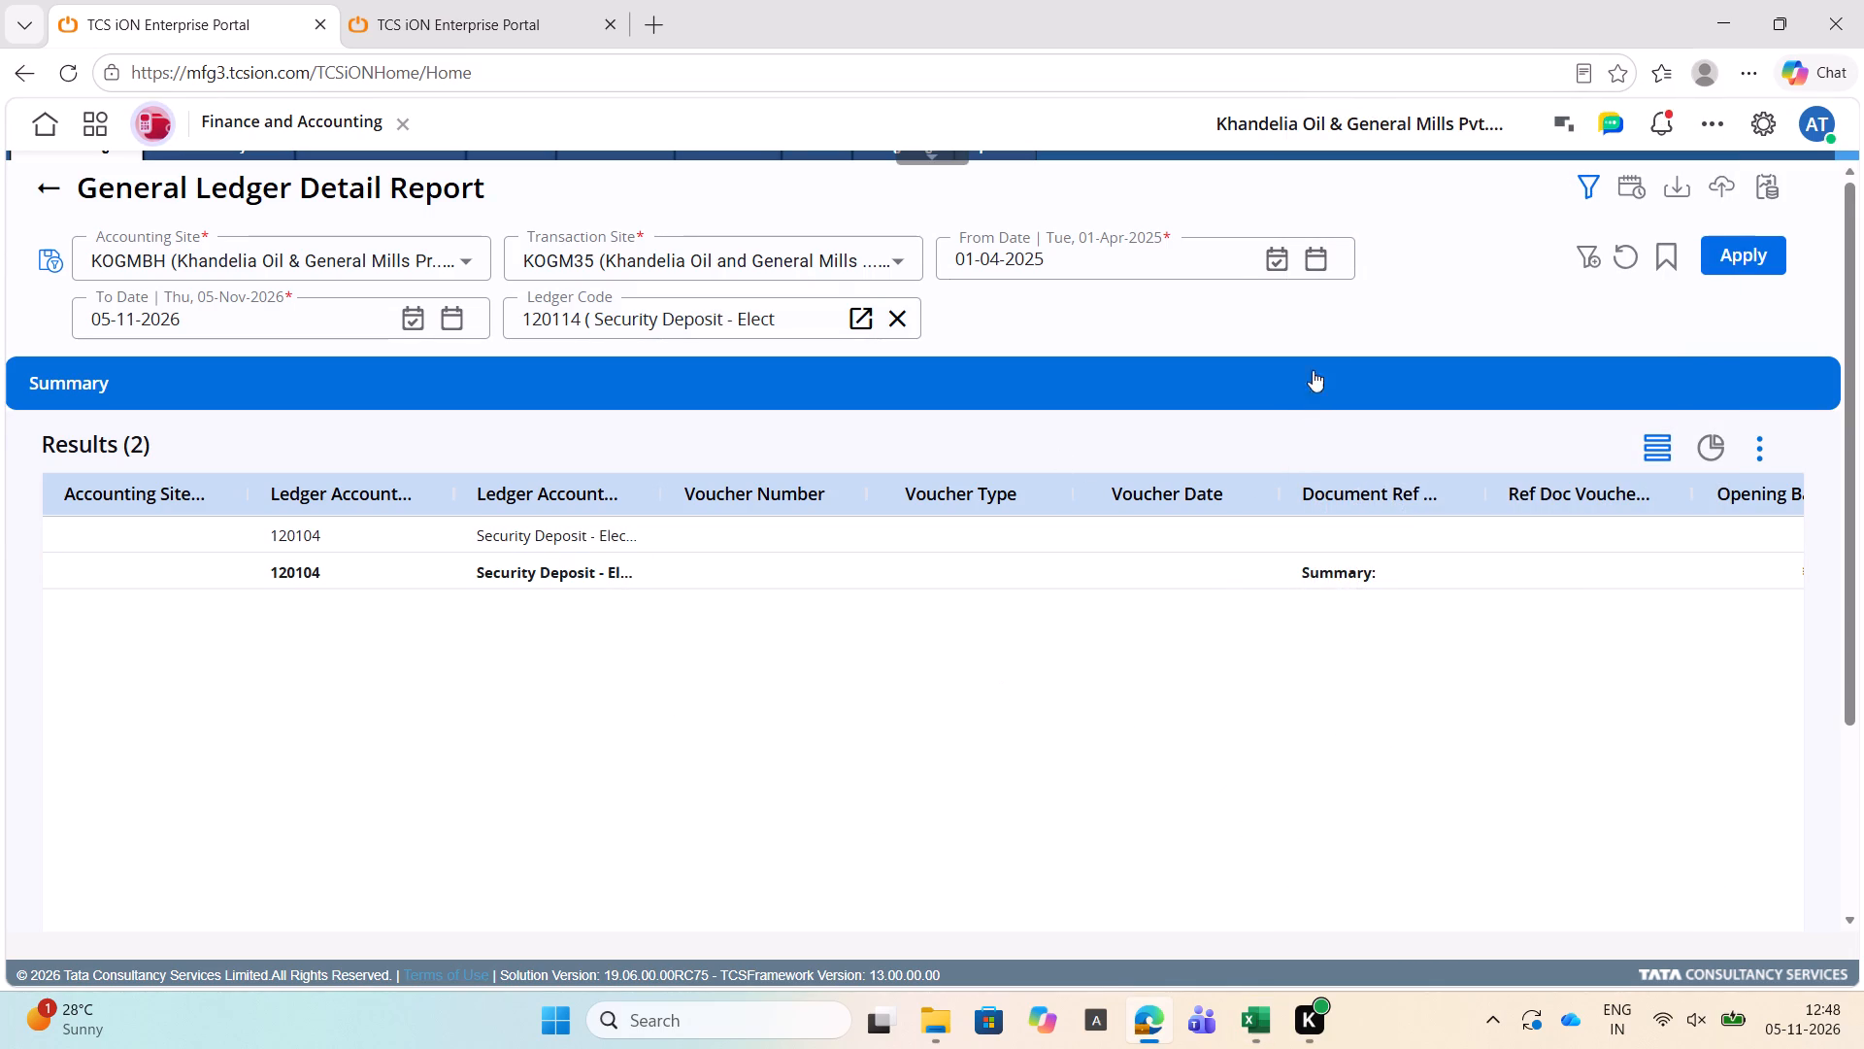
left_click(1307, 261)
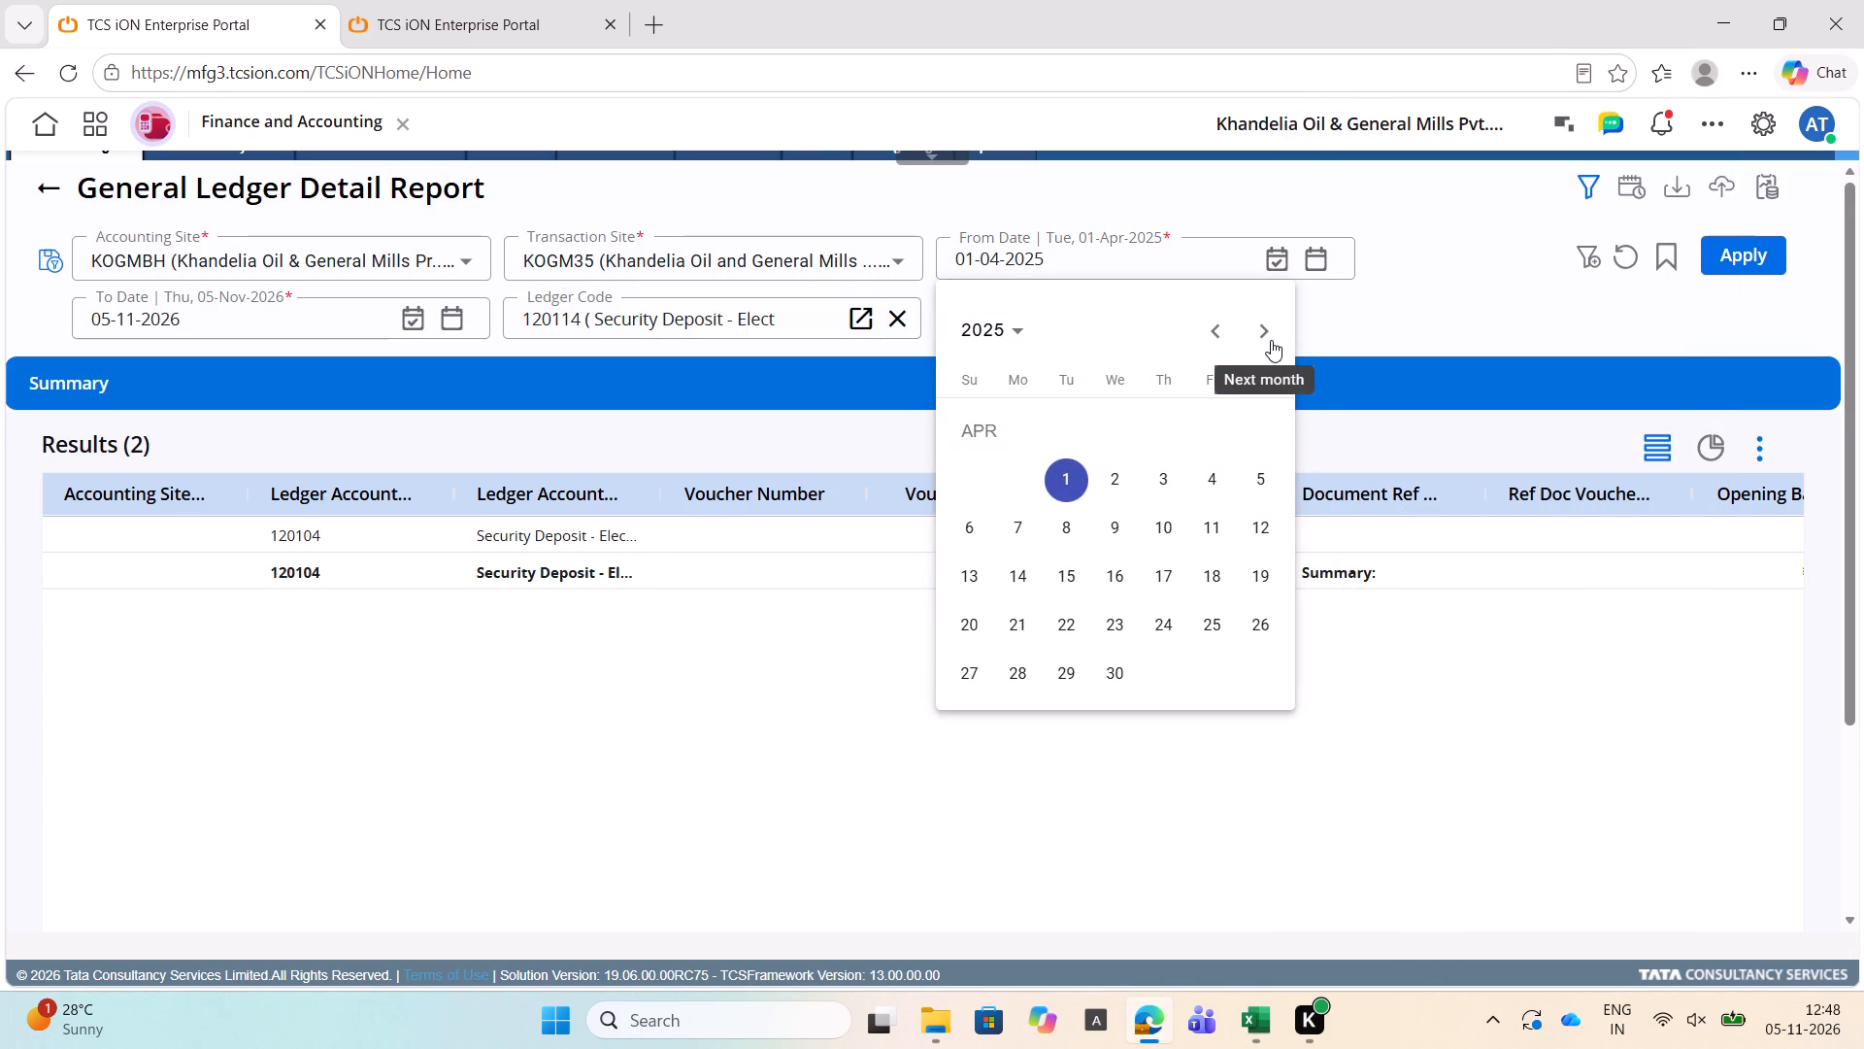
left_click(1011, 336)
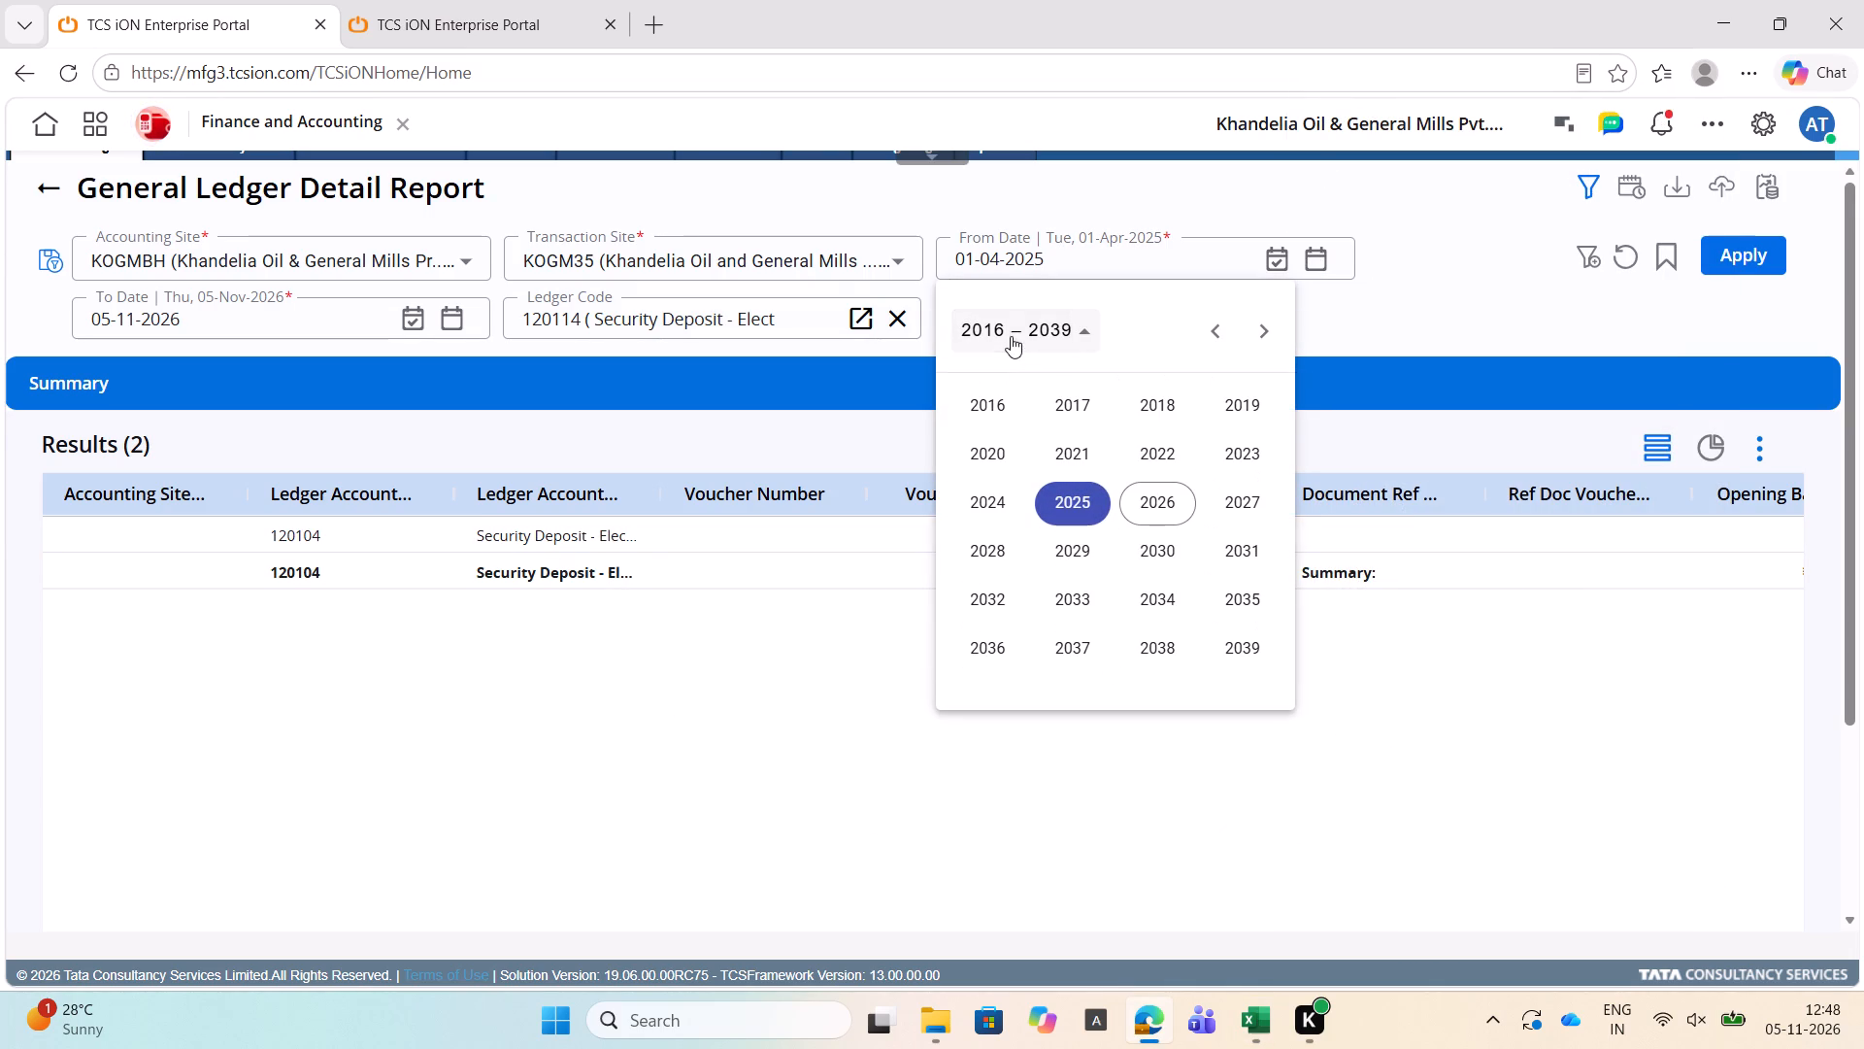
left_click(1149, 488)
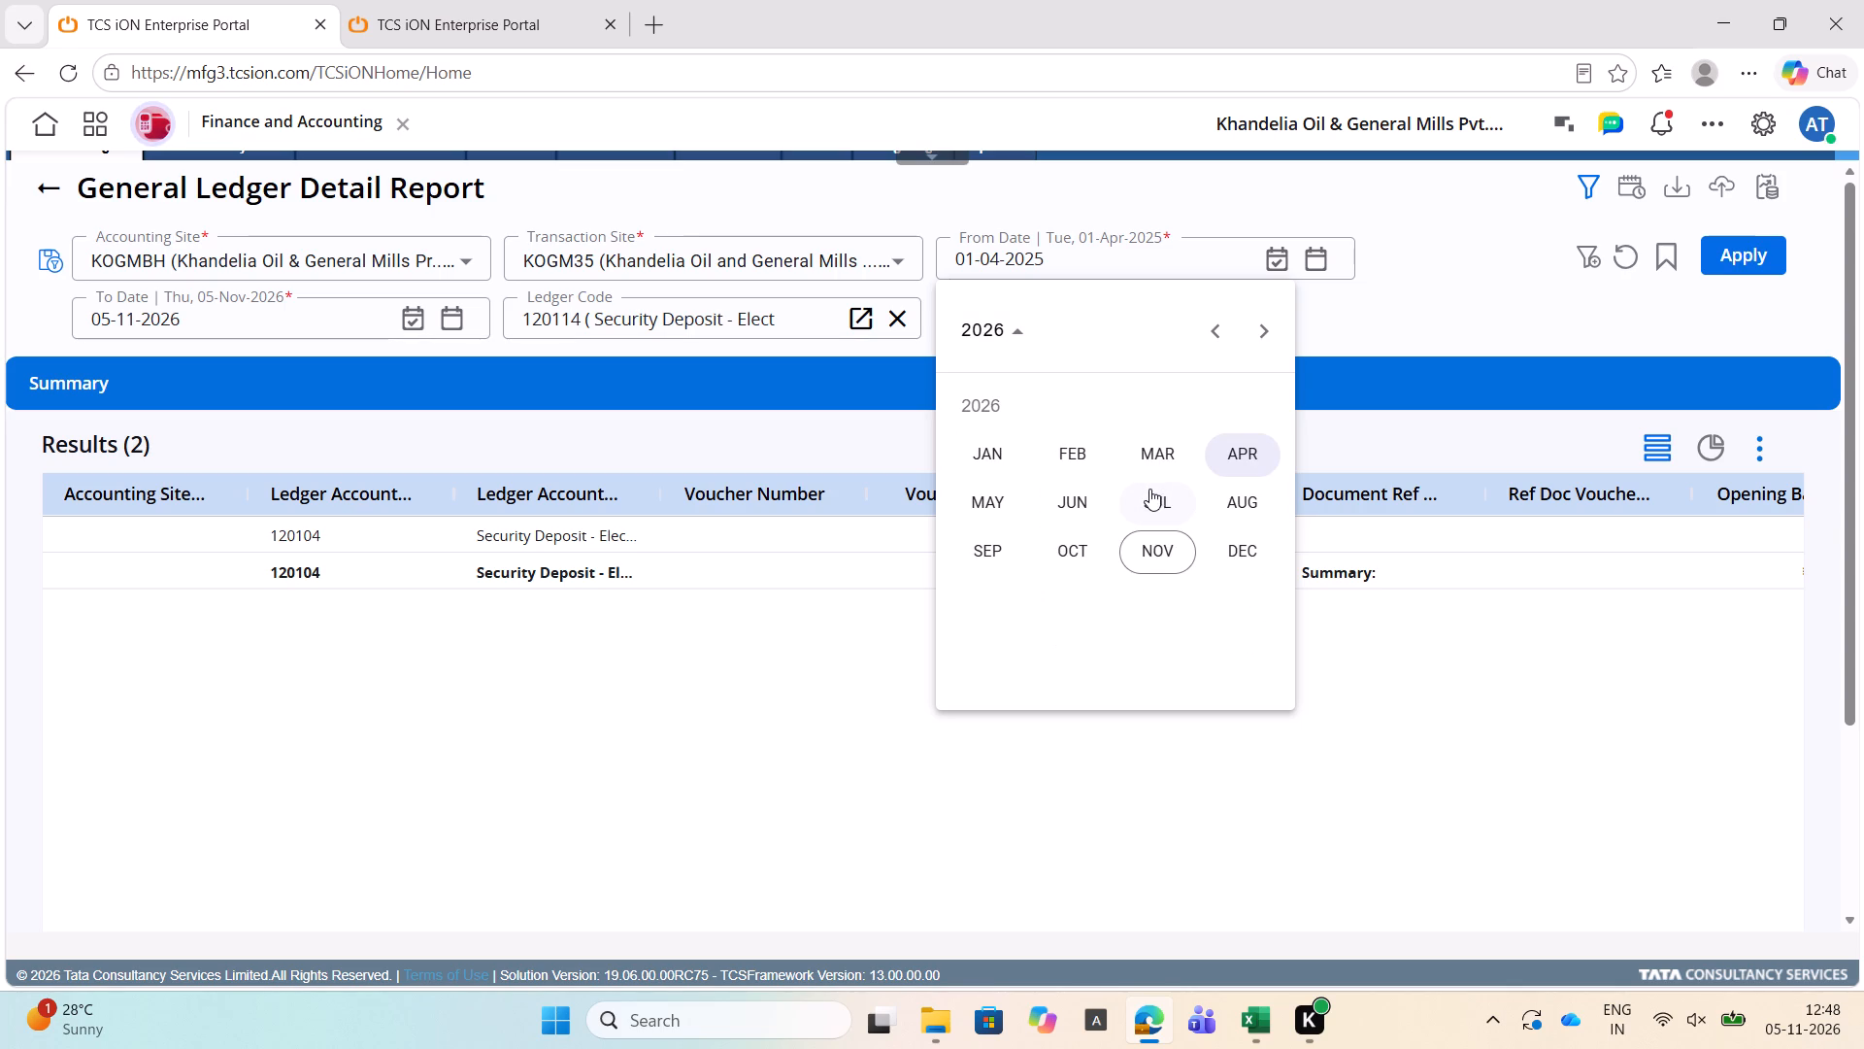
left_click(1235, 453)
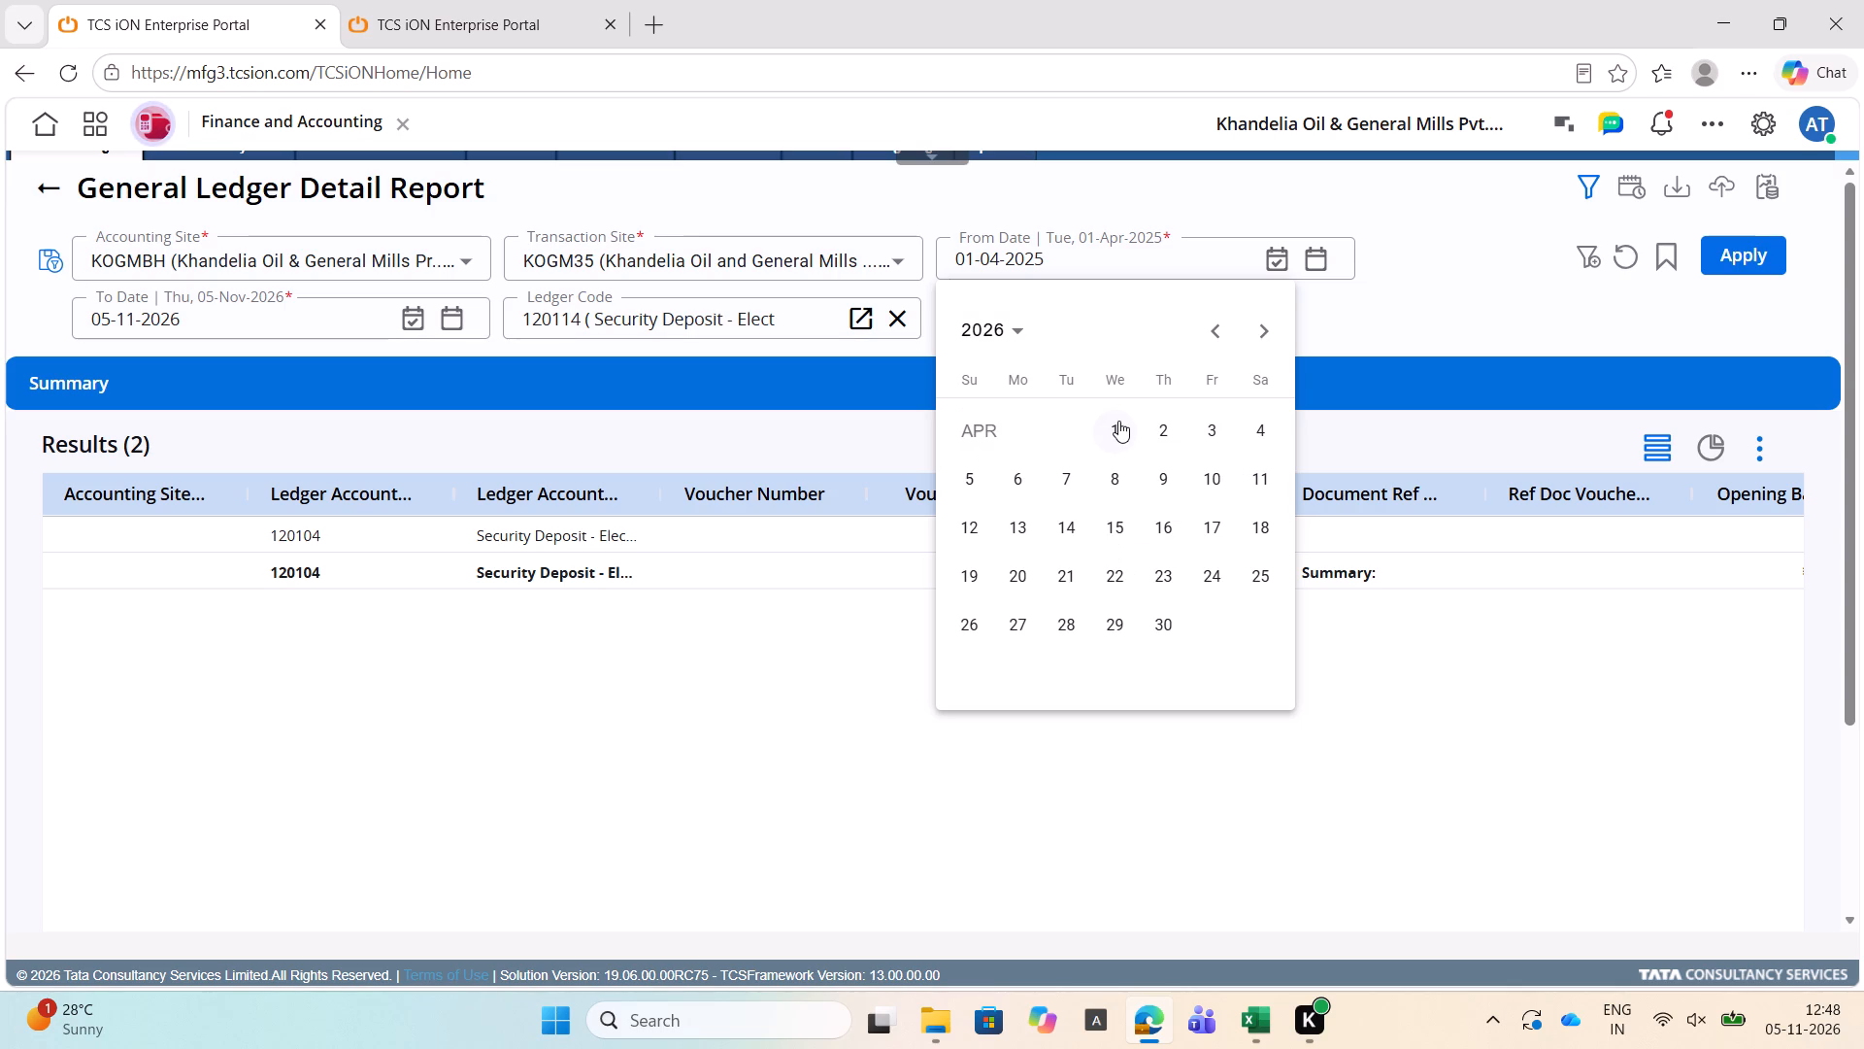
left_click(1118, 421)
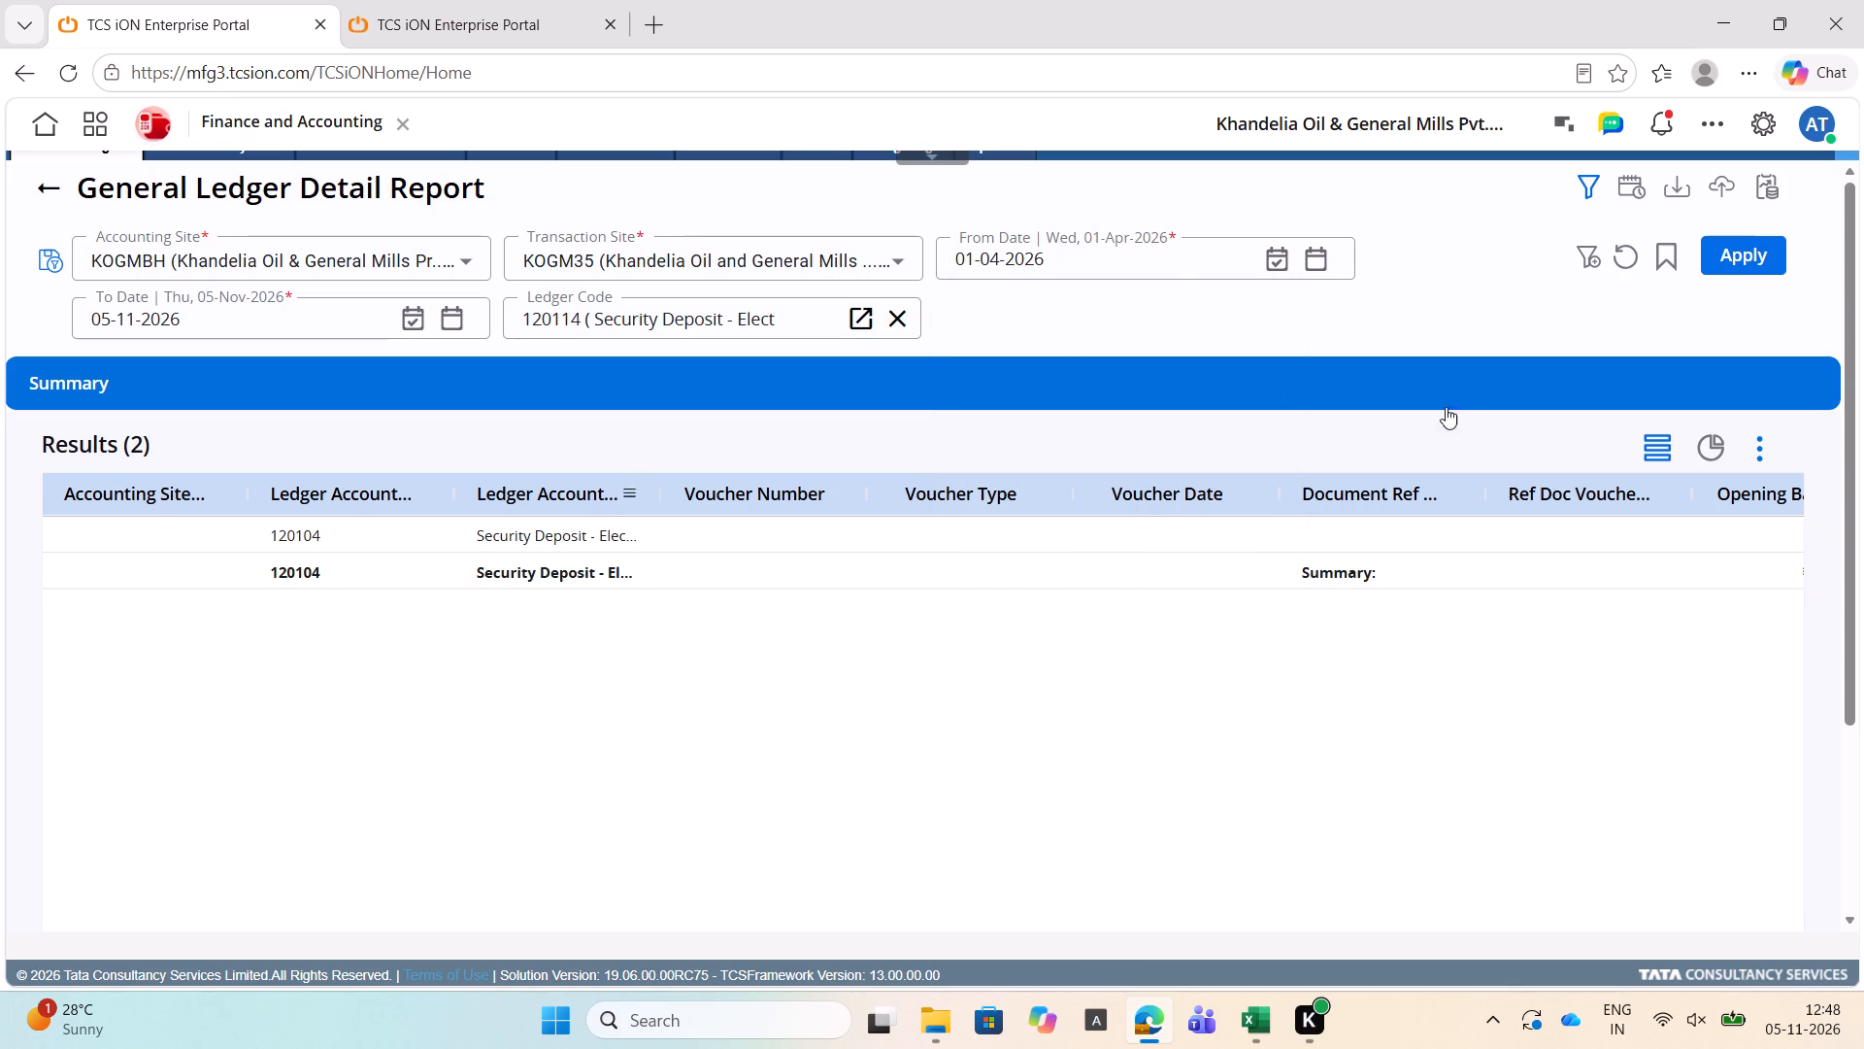
left_click(1766, 256)
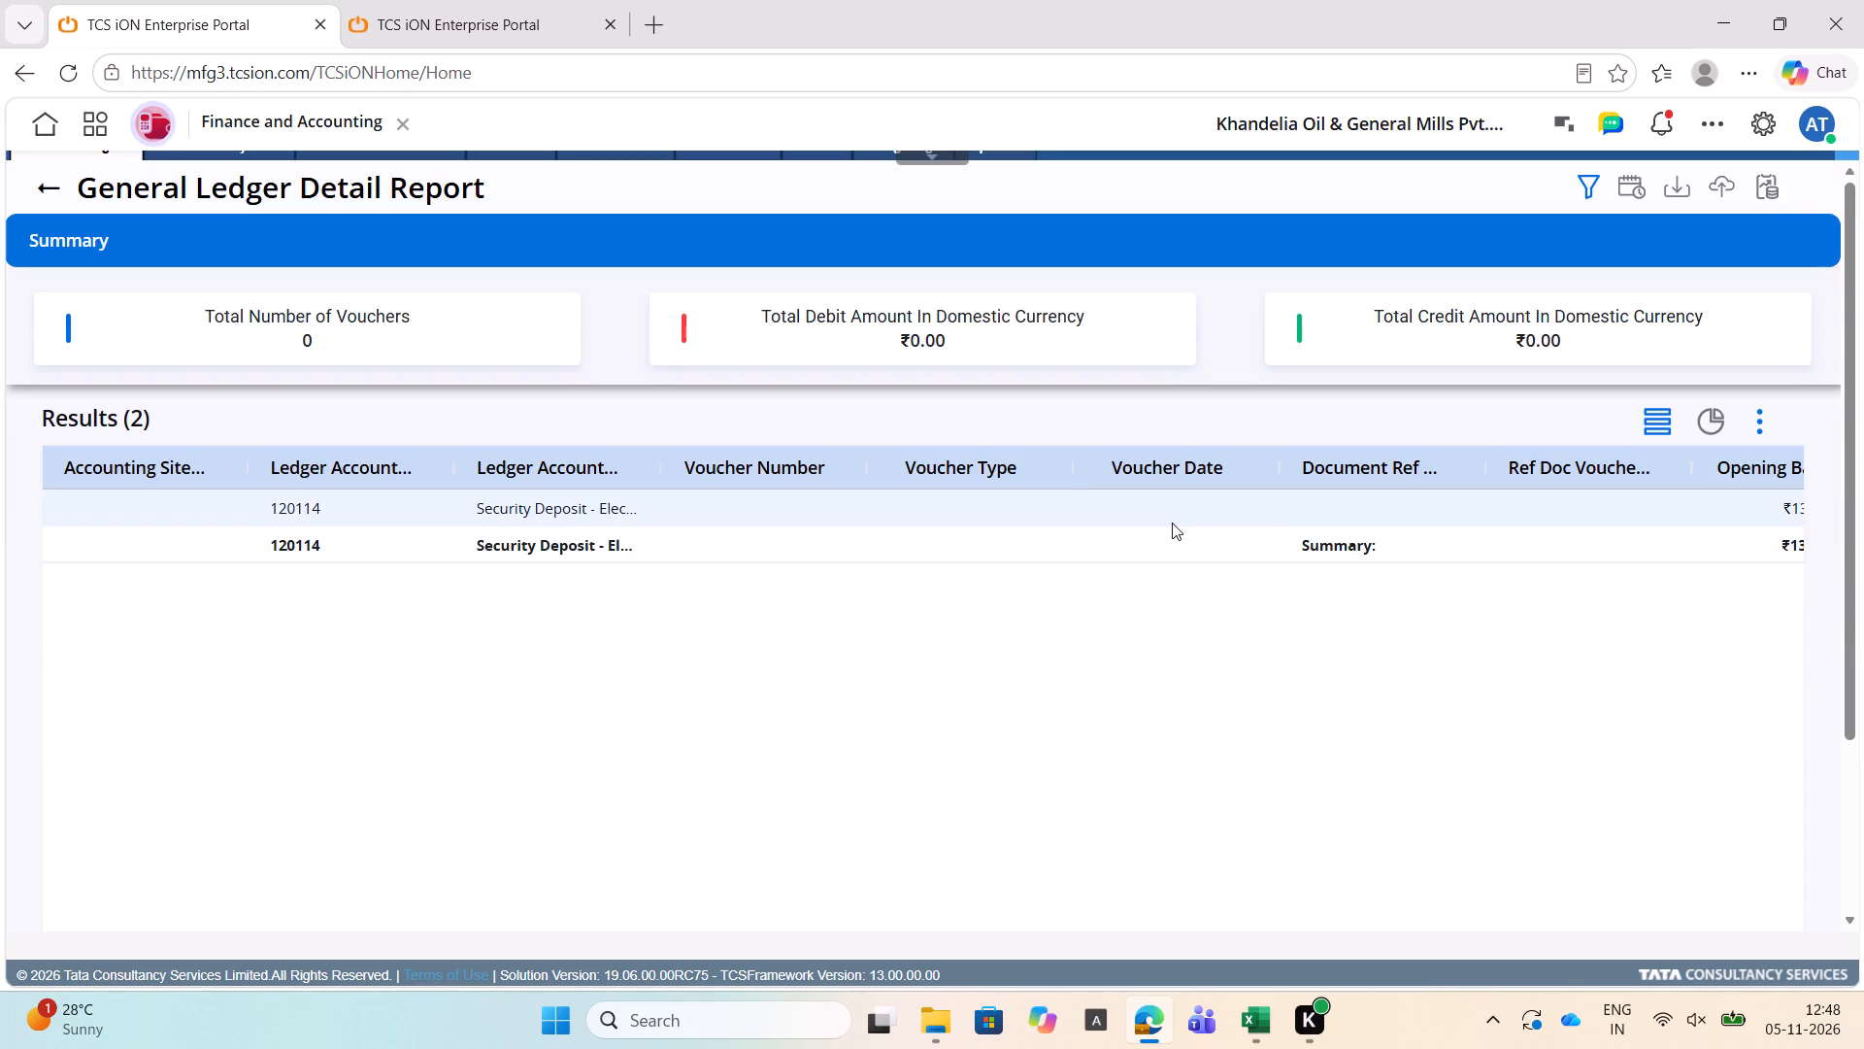
Review 120114's balances and movements in the on-screen report, close the exported ledger workbook, and compare with the account's trial balance row.
left_click(1172, 523)
scroll(1172, 523, "left", 5)
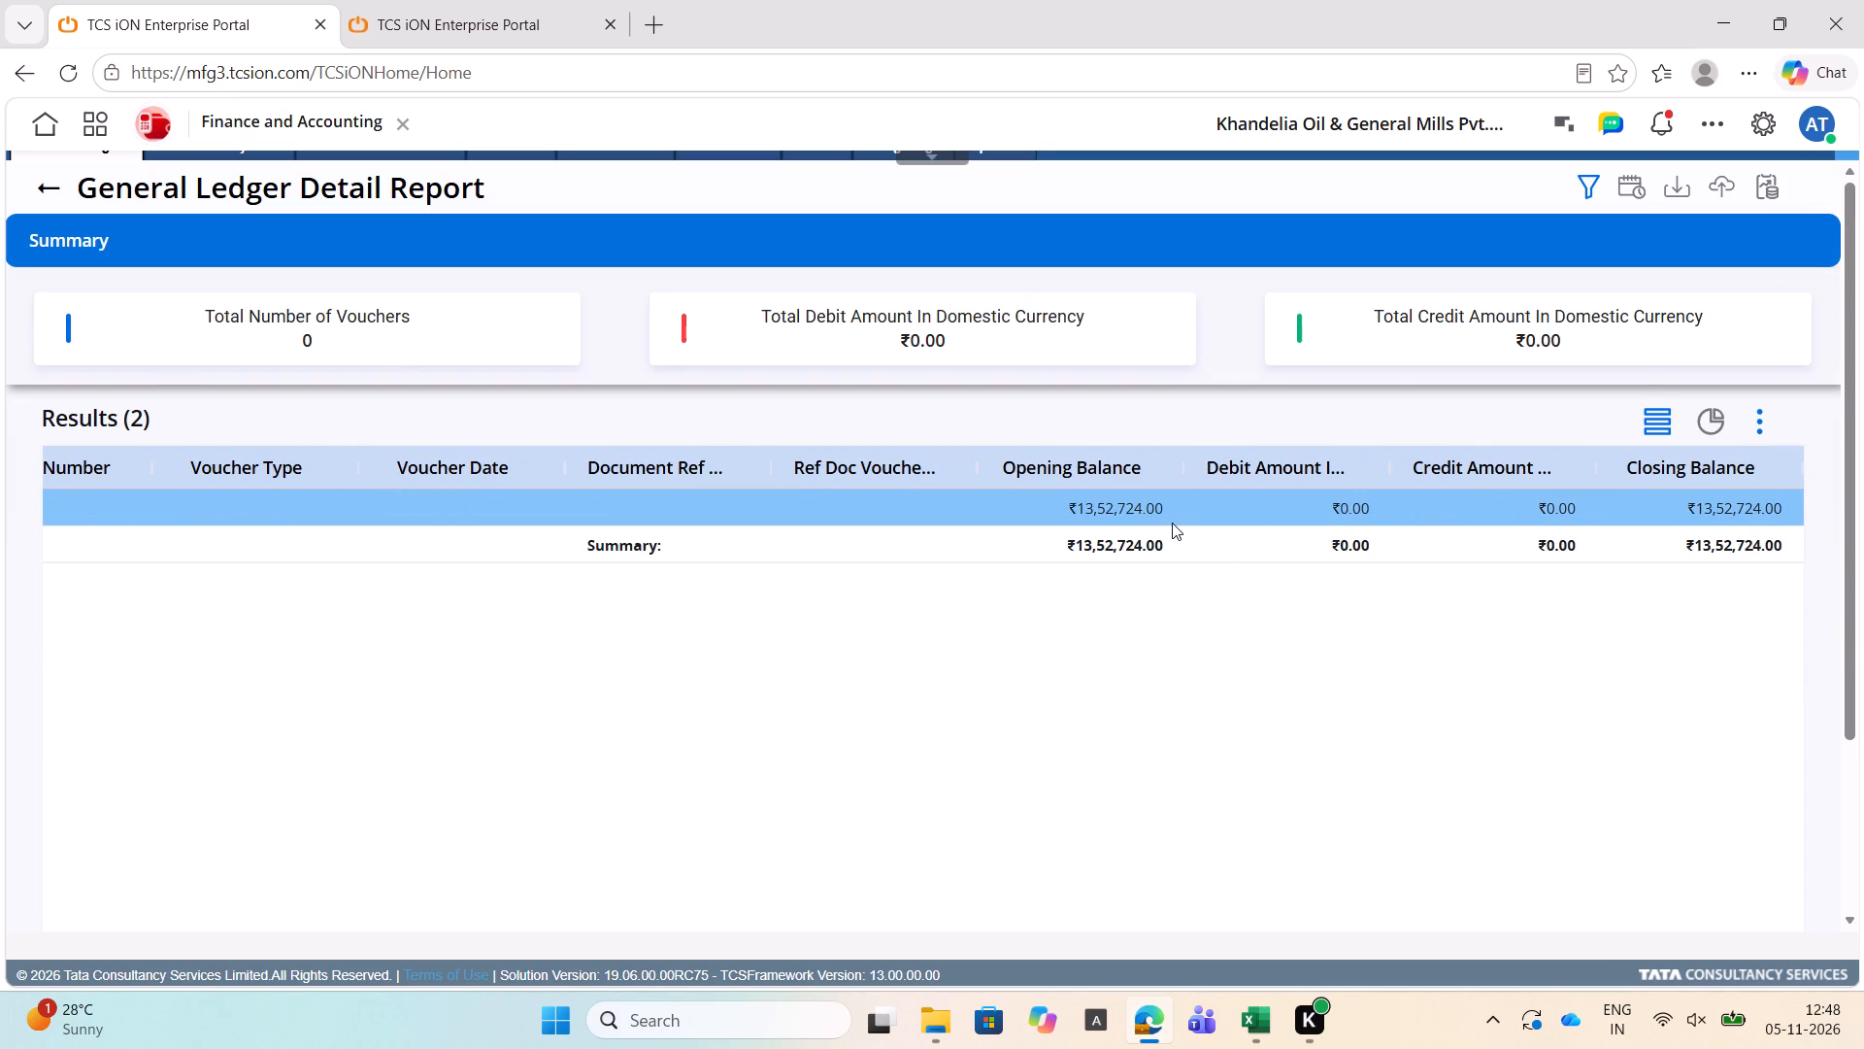
key("alt+Tab")
left_click(1863, 0)
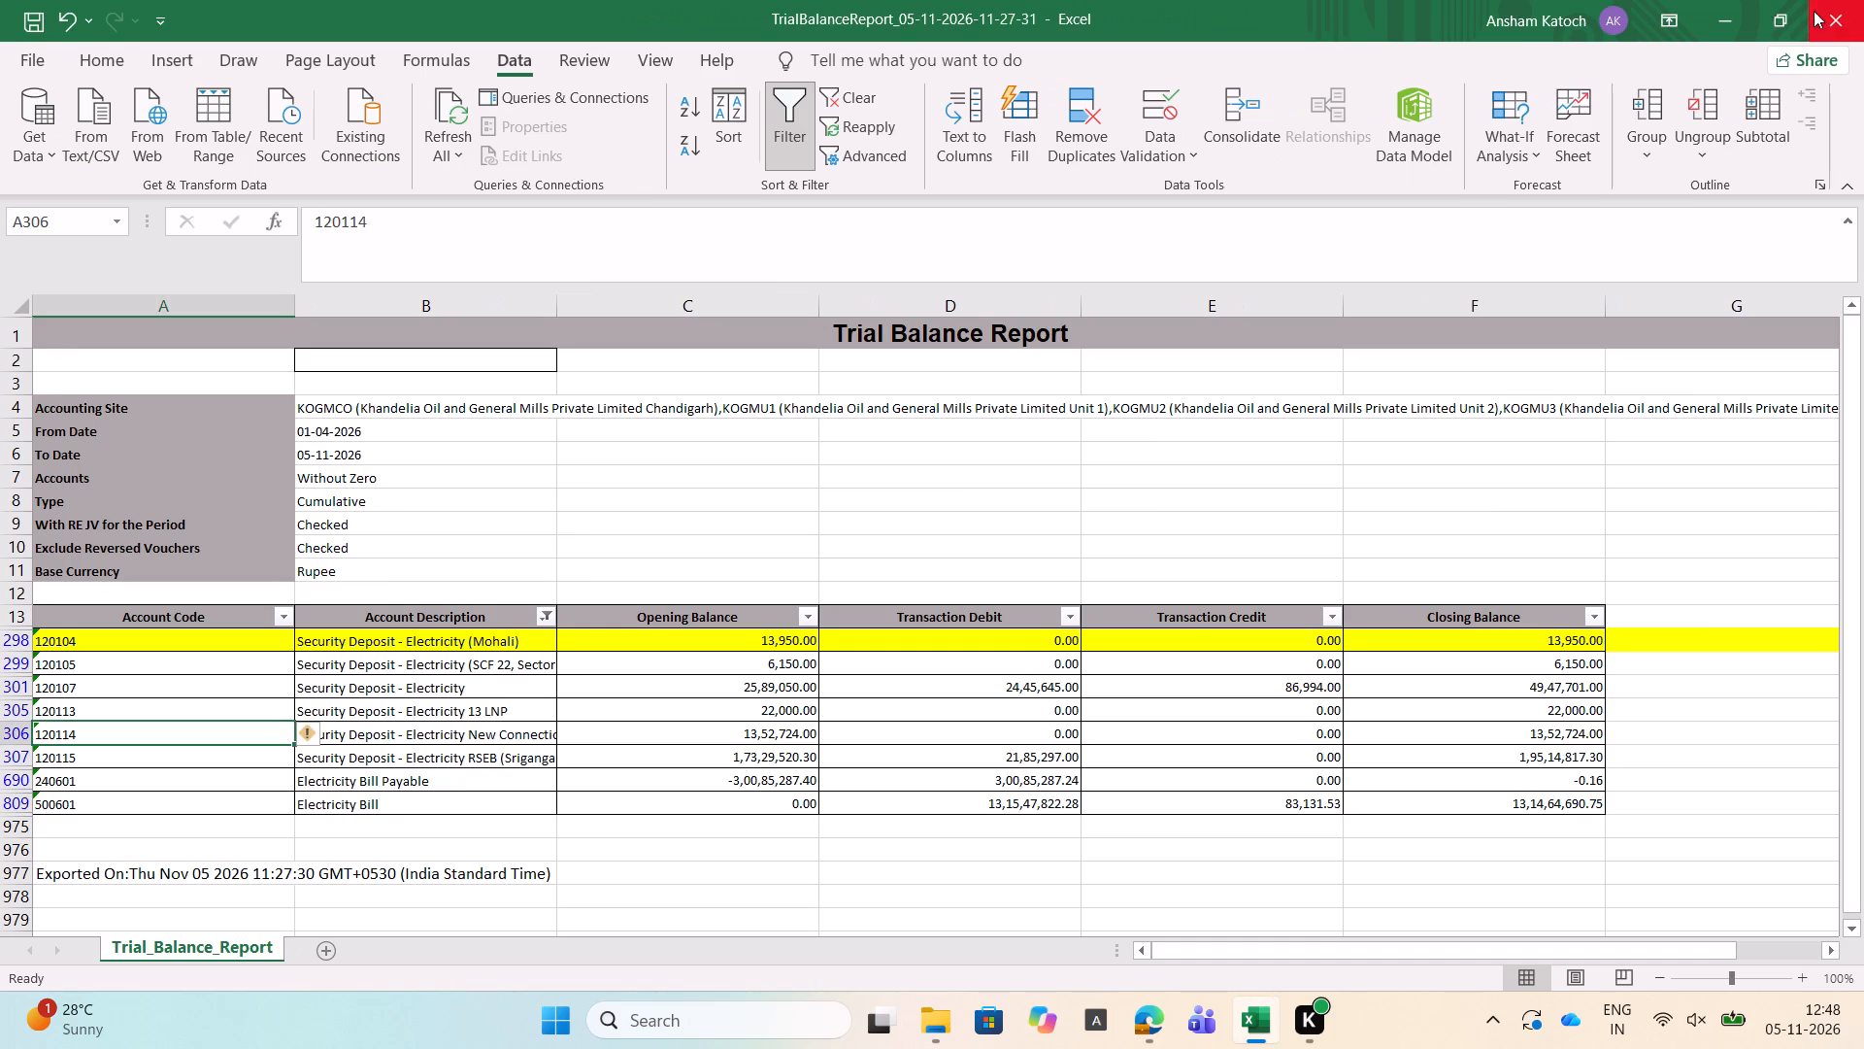
left_click(547, 736)
key("Right")
key("Right")
key("Right")
key("Left")
key("Left")
key("Left")
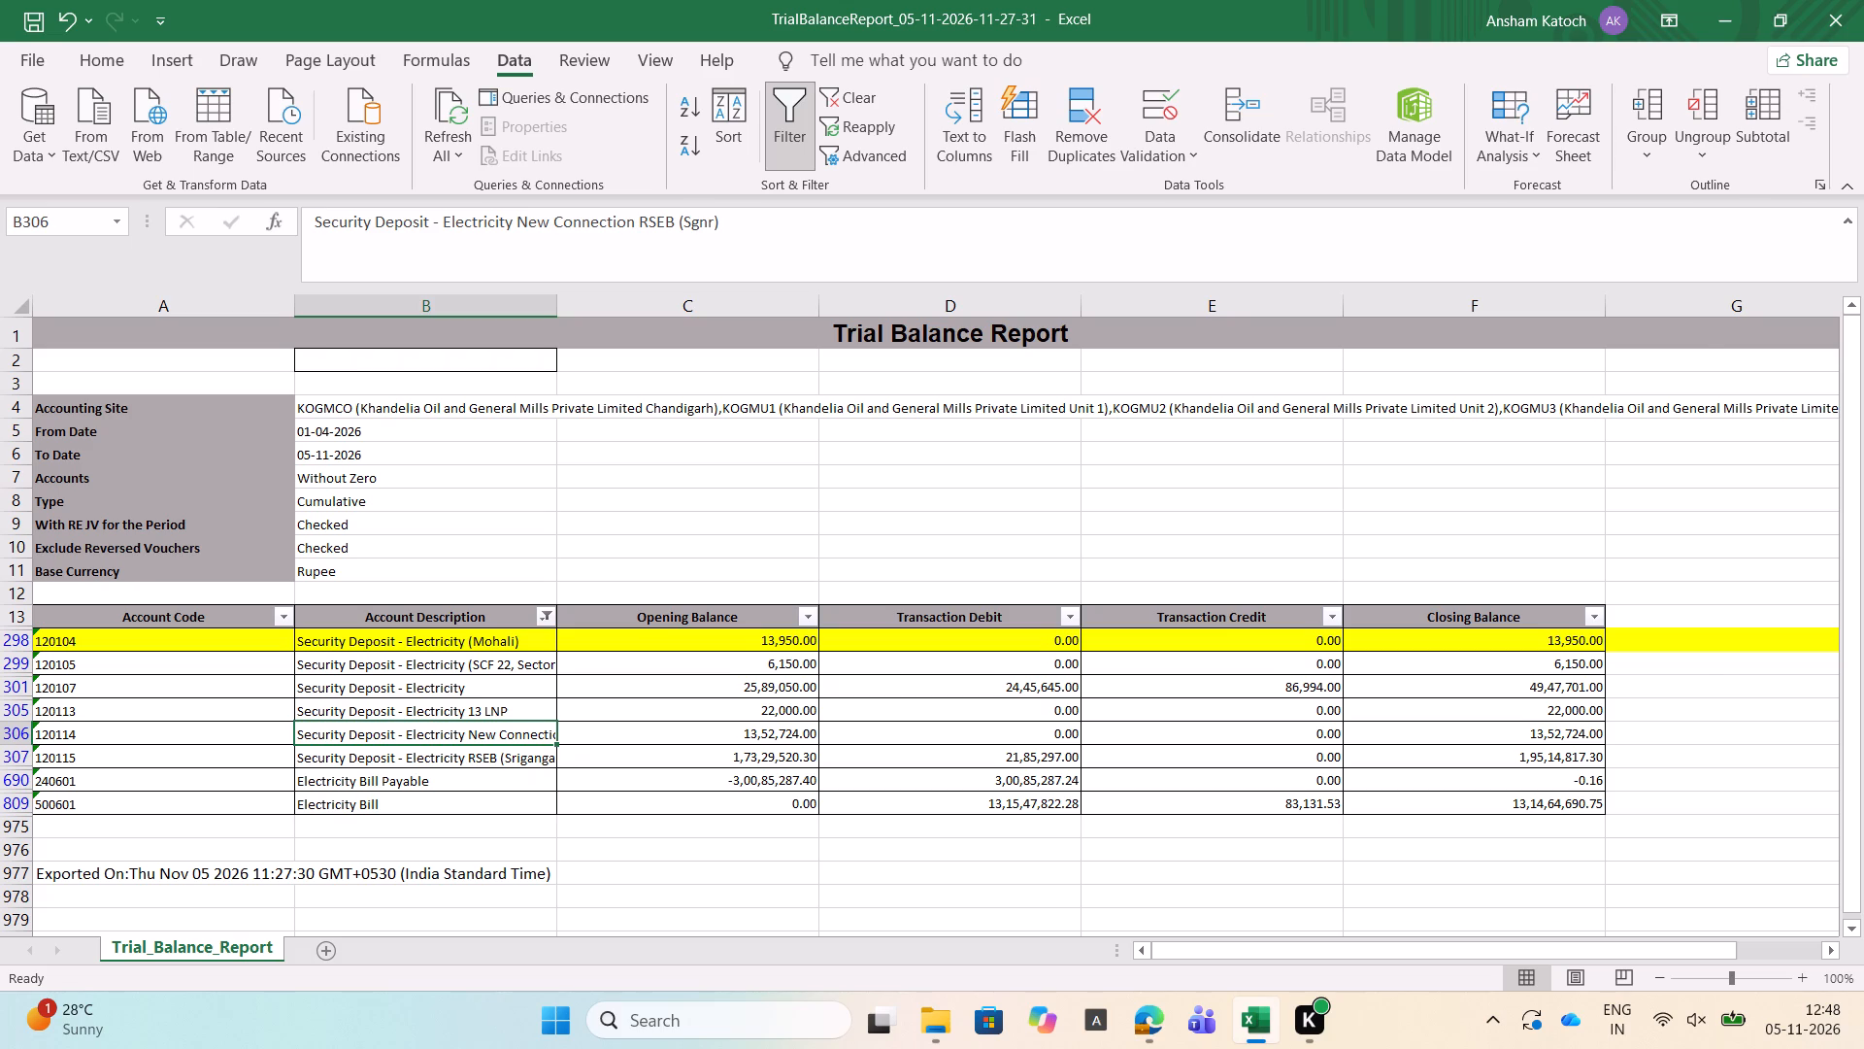
Switch back to the portal, reopen the report filters and set the From Date to 31-03-2026.
key("alt+Tab")
scroll(673, 781, "up", 4)
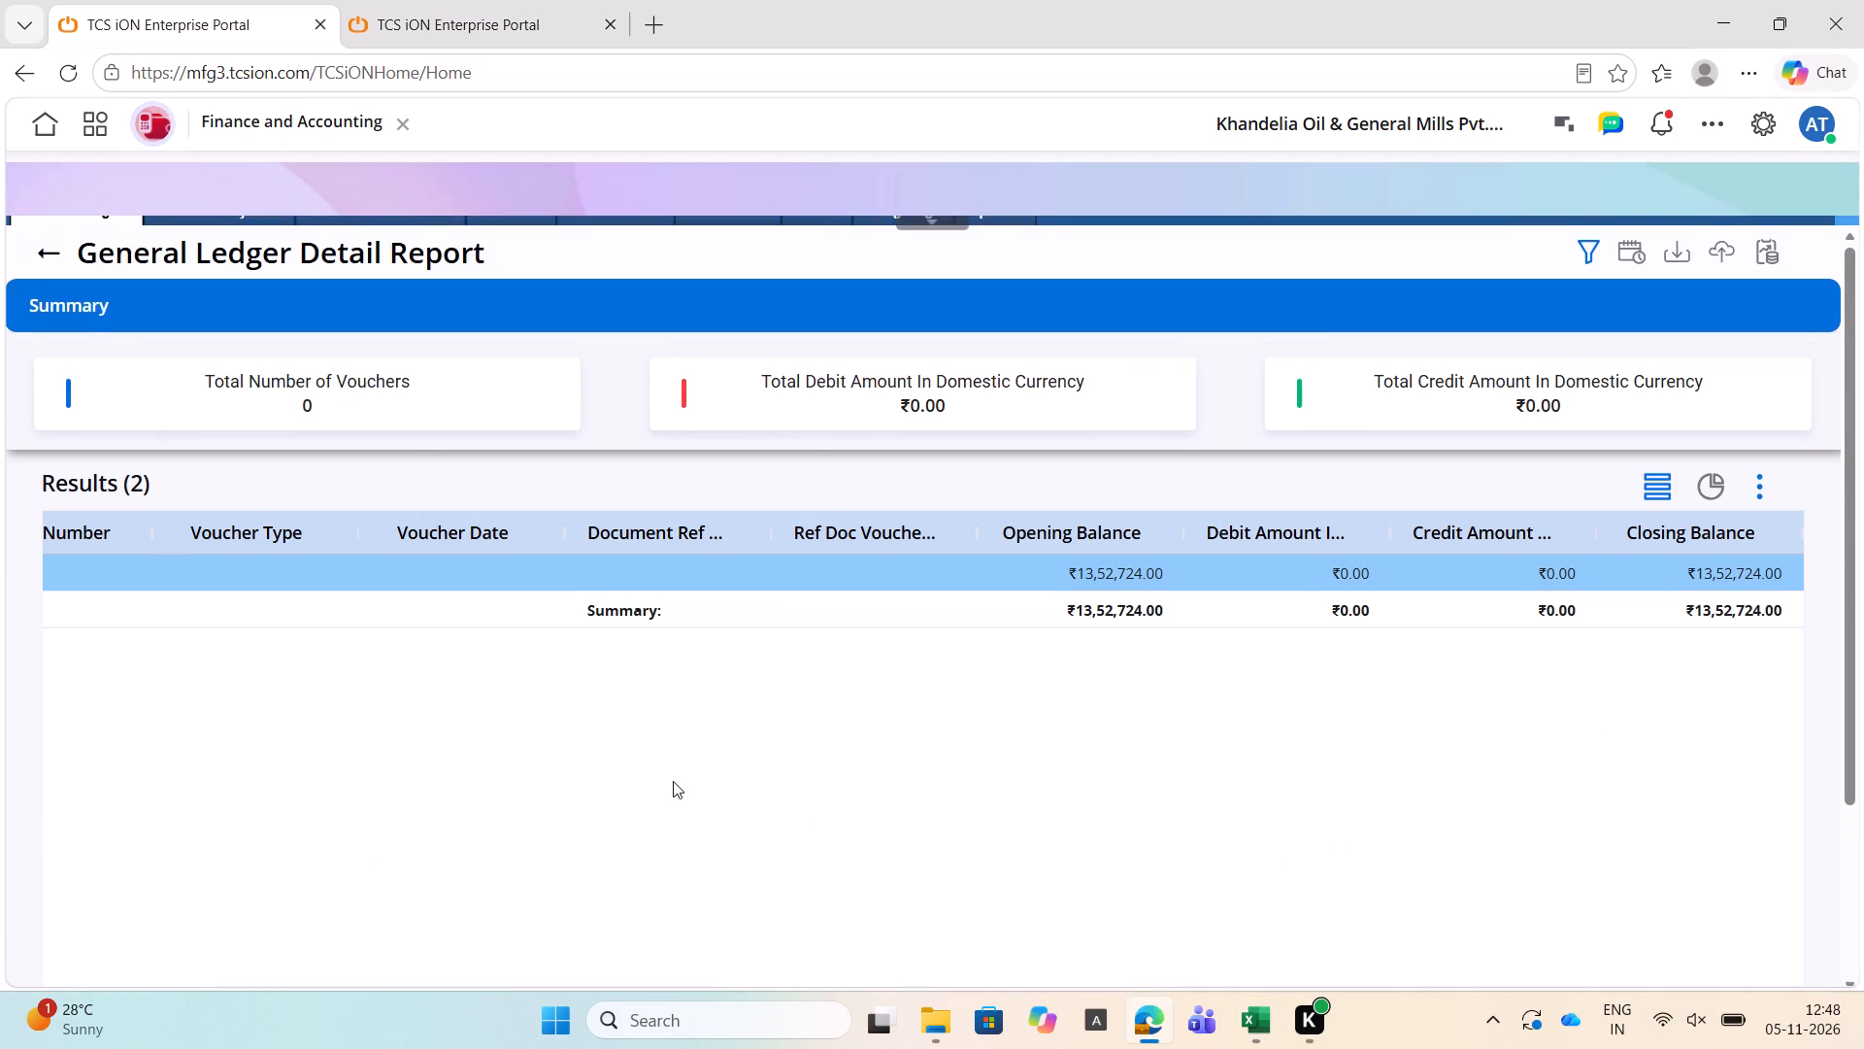
left_click(1588, 171)
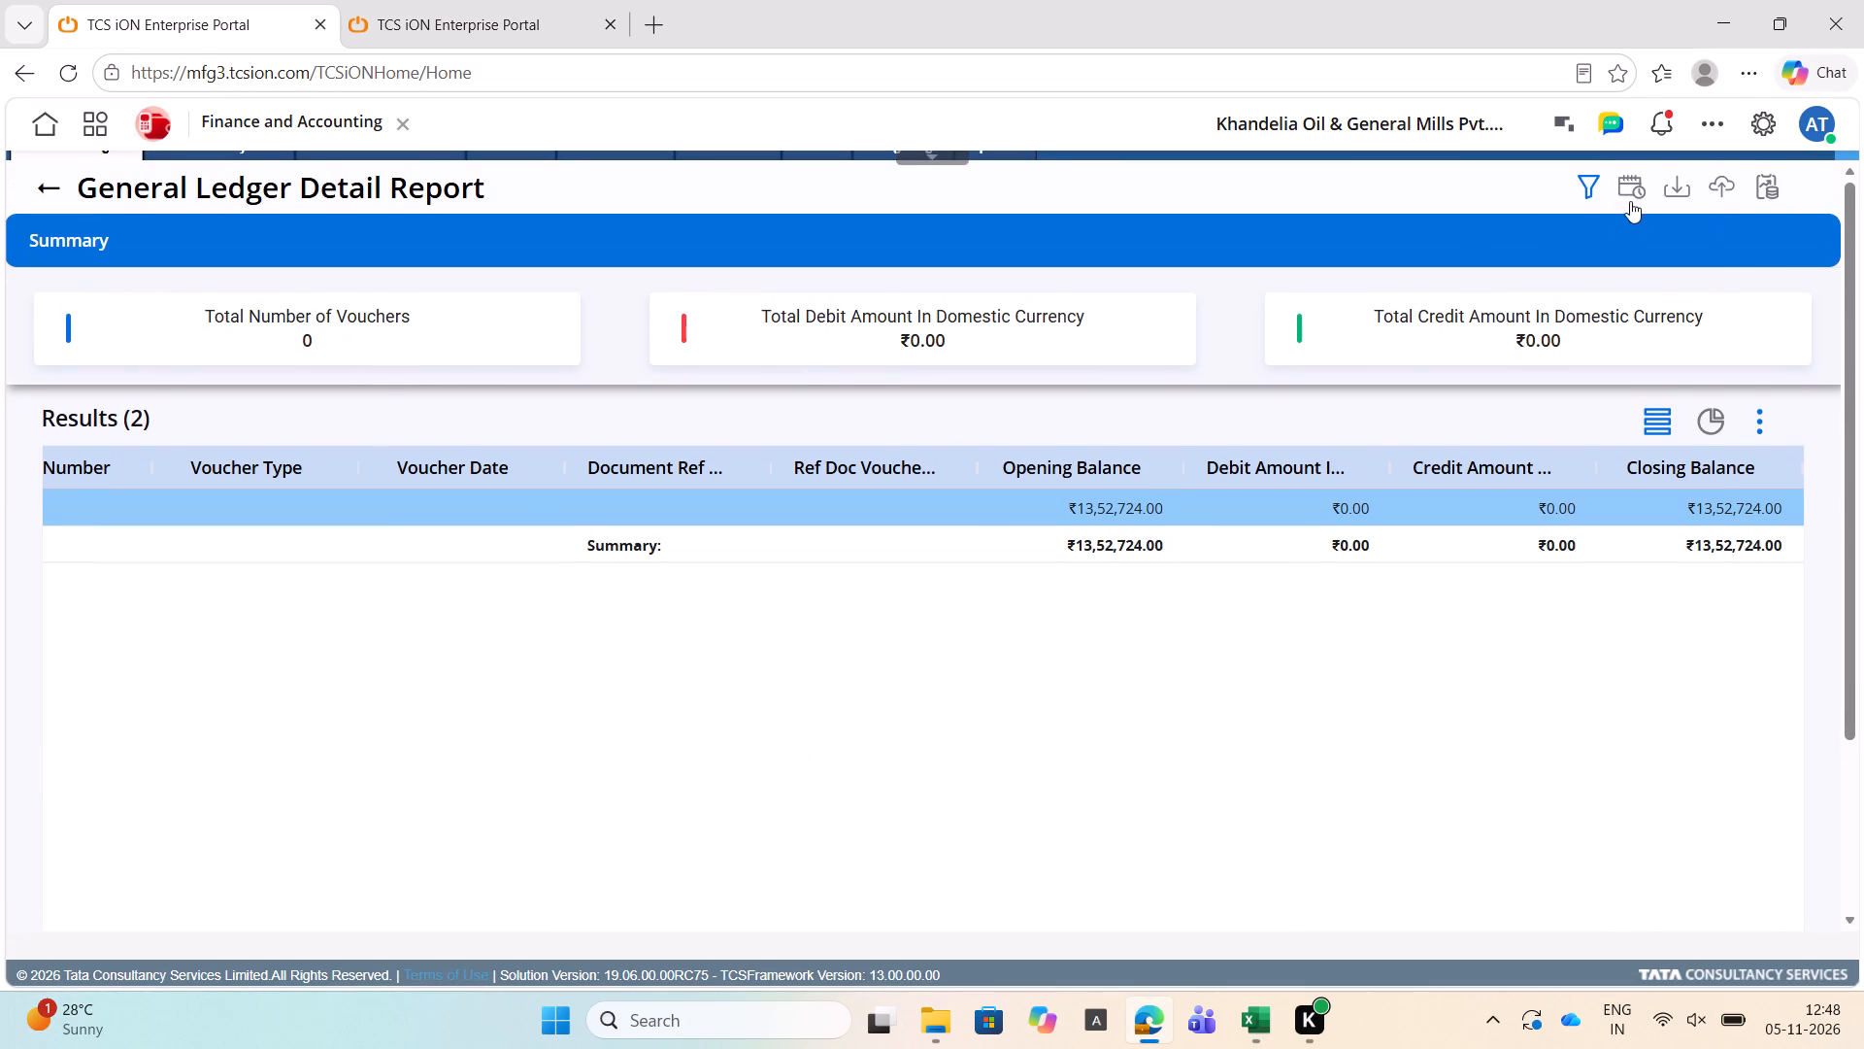
left_click(1589, 172)
left_click(1587, 178)
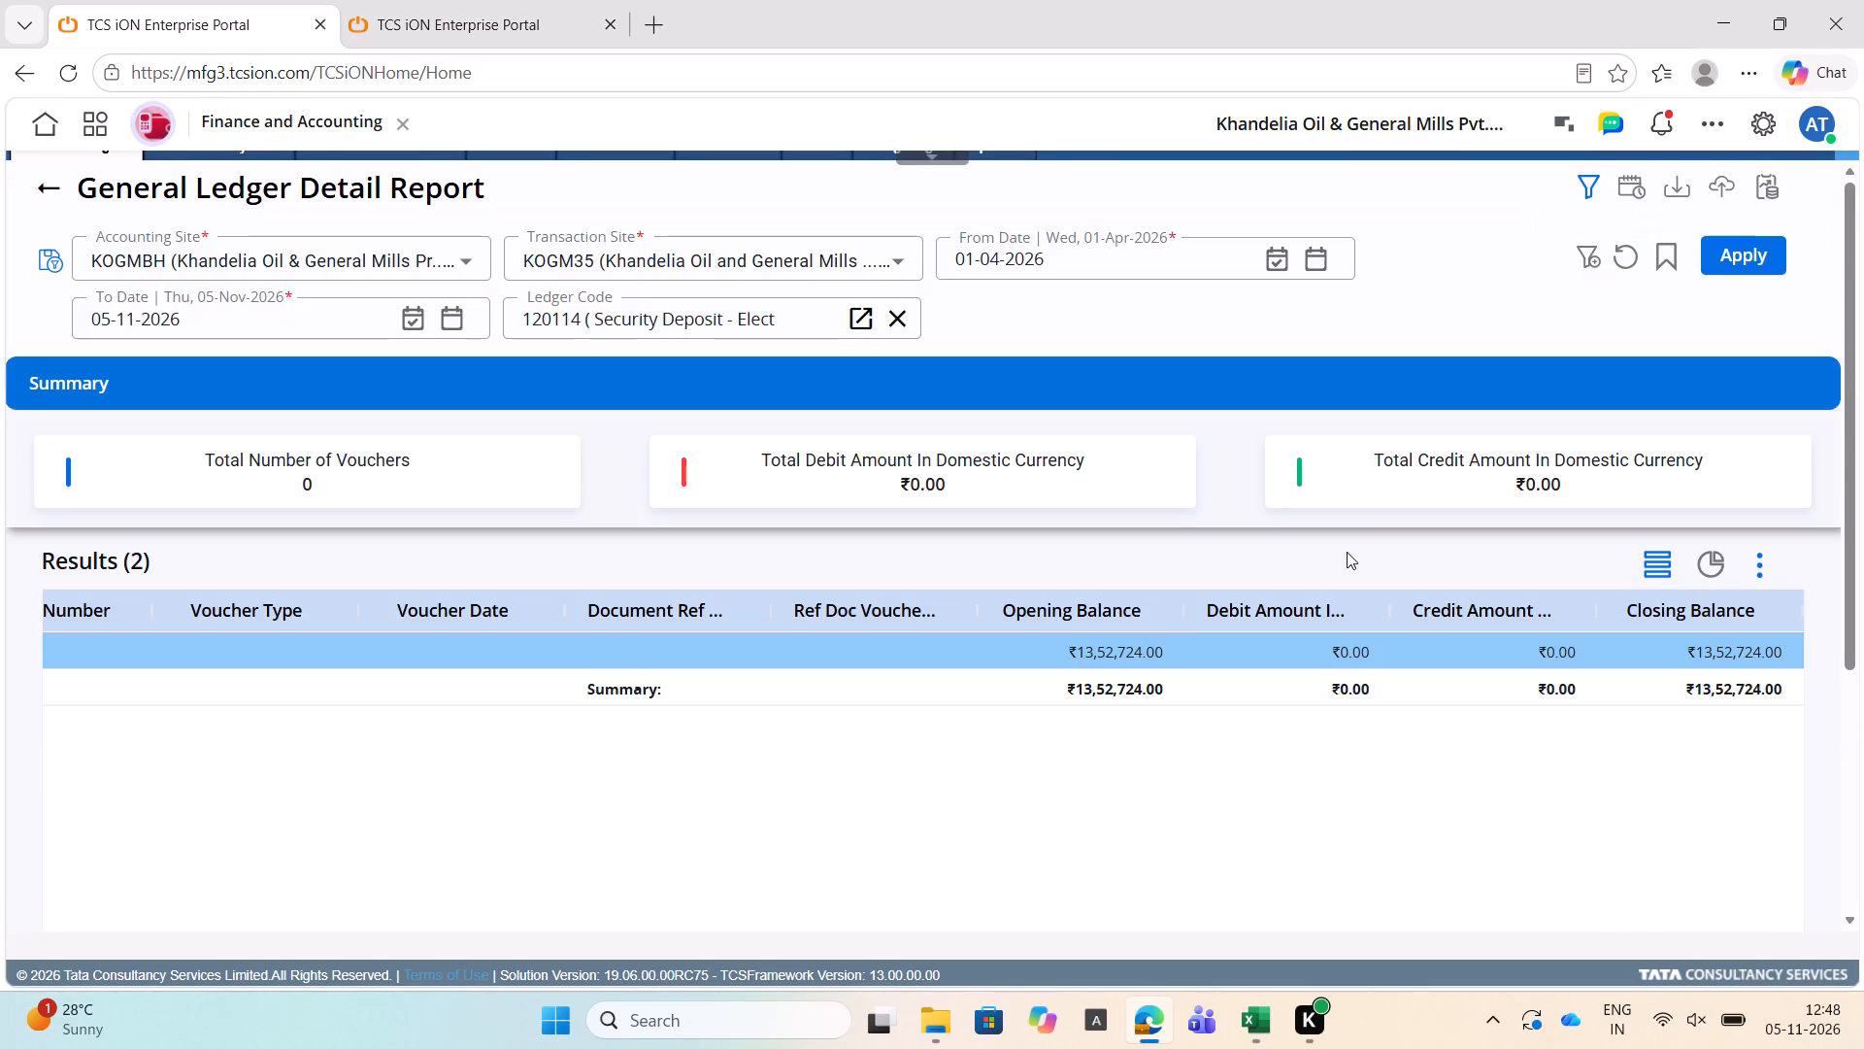
left_click(1143, 259)
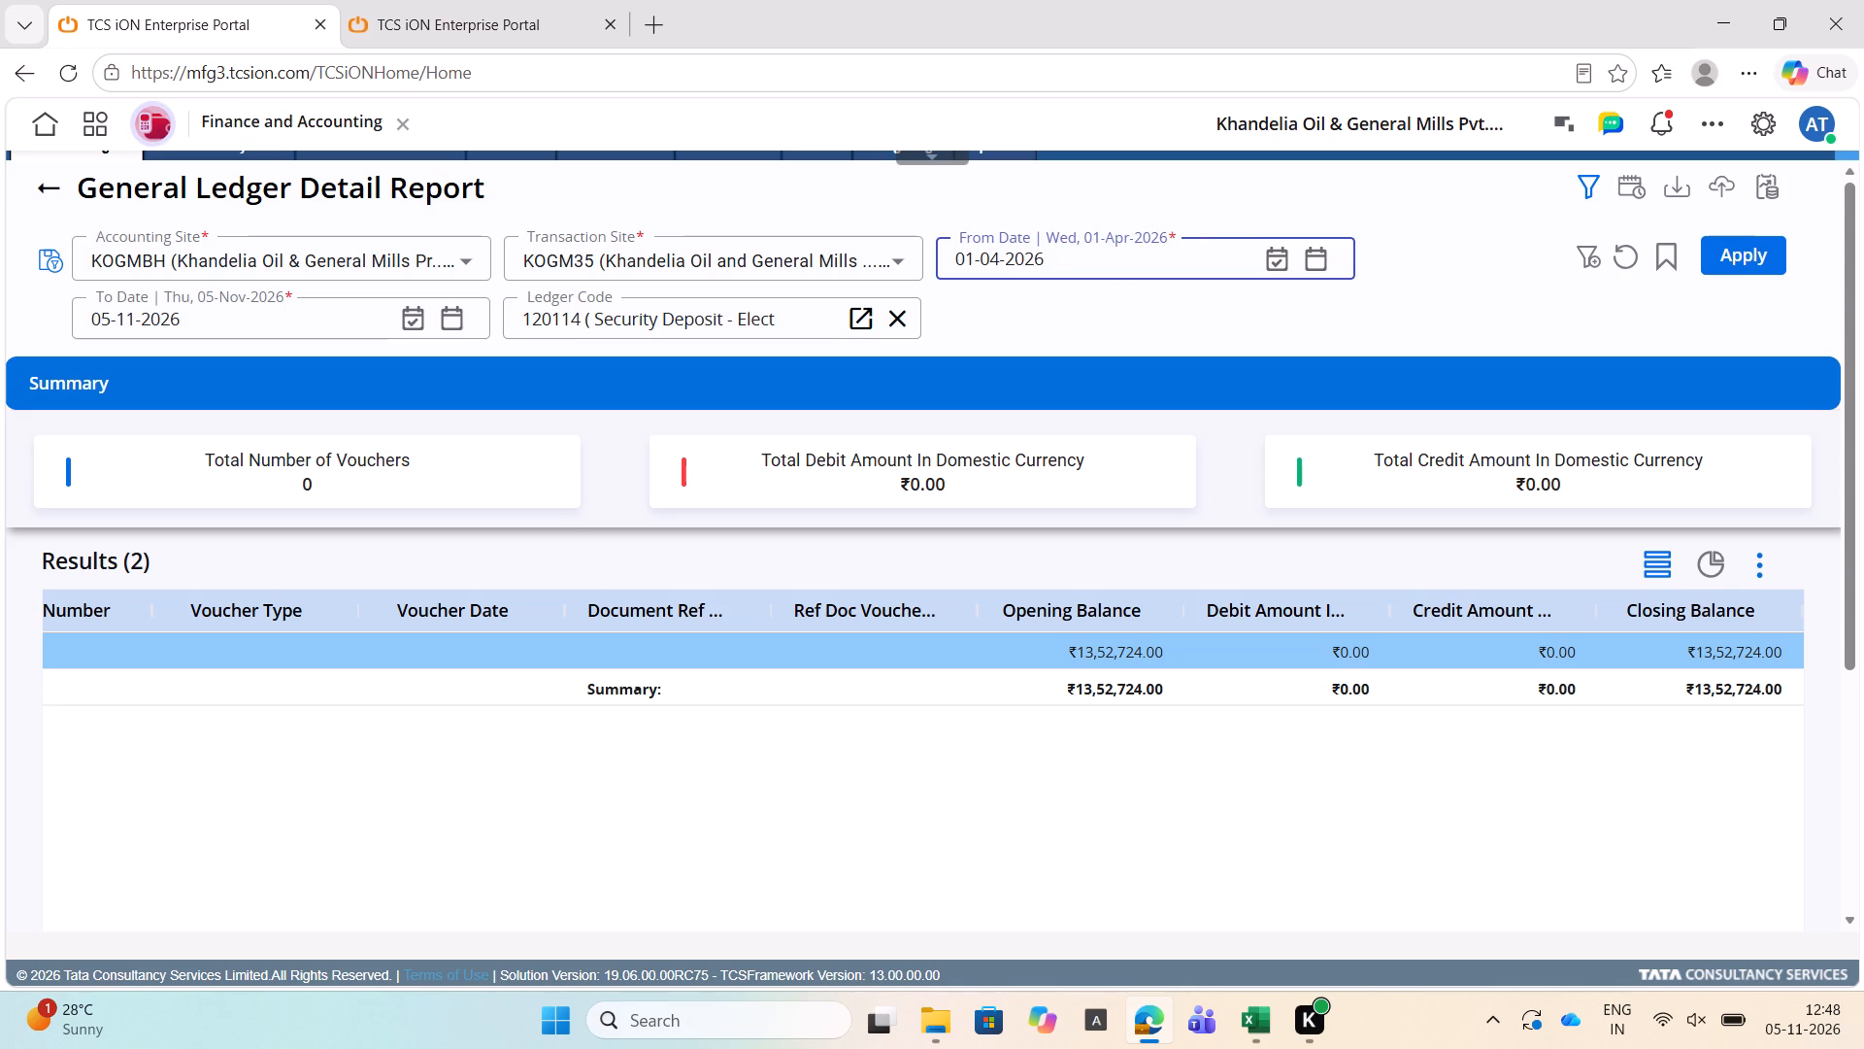
key("BackSpace")
key("BackSpace")
key("BackSpace")
key("BackSpace")
key("BackSpace")
key("BackSpace")
key("BackSpace")
key("BackSpace")
key("BackSpace")
key("BackSpace")
key("BackSpace")
key("BackSpace")
key("BackSpace")
key("BackSpace")
key("BackSpace")
key("BackSpace")
key("BackSpace")
key("BackSpace")
key("BackSpace")
type("31-03-2026")
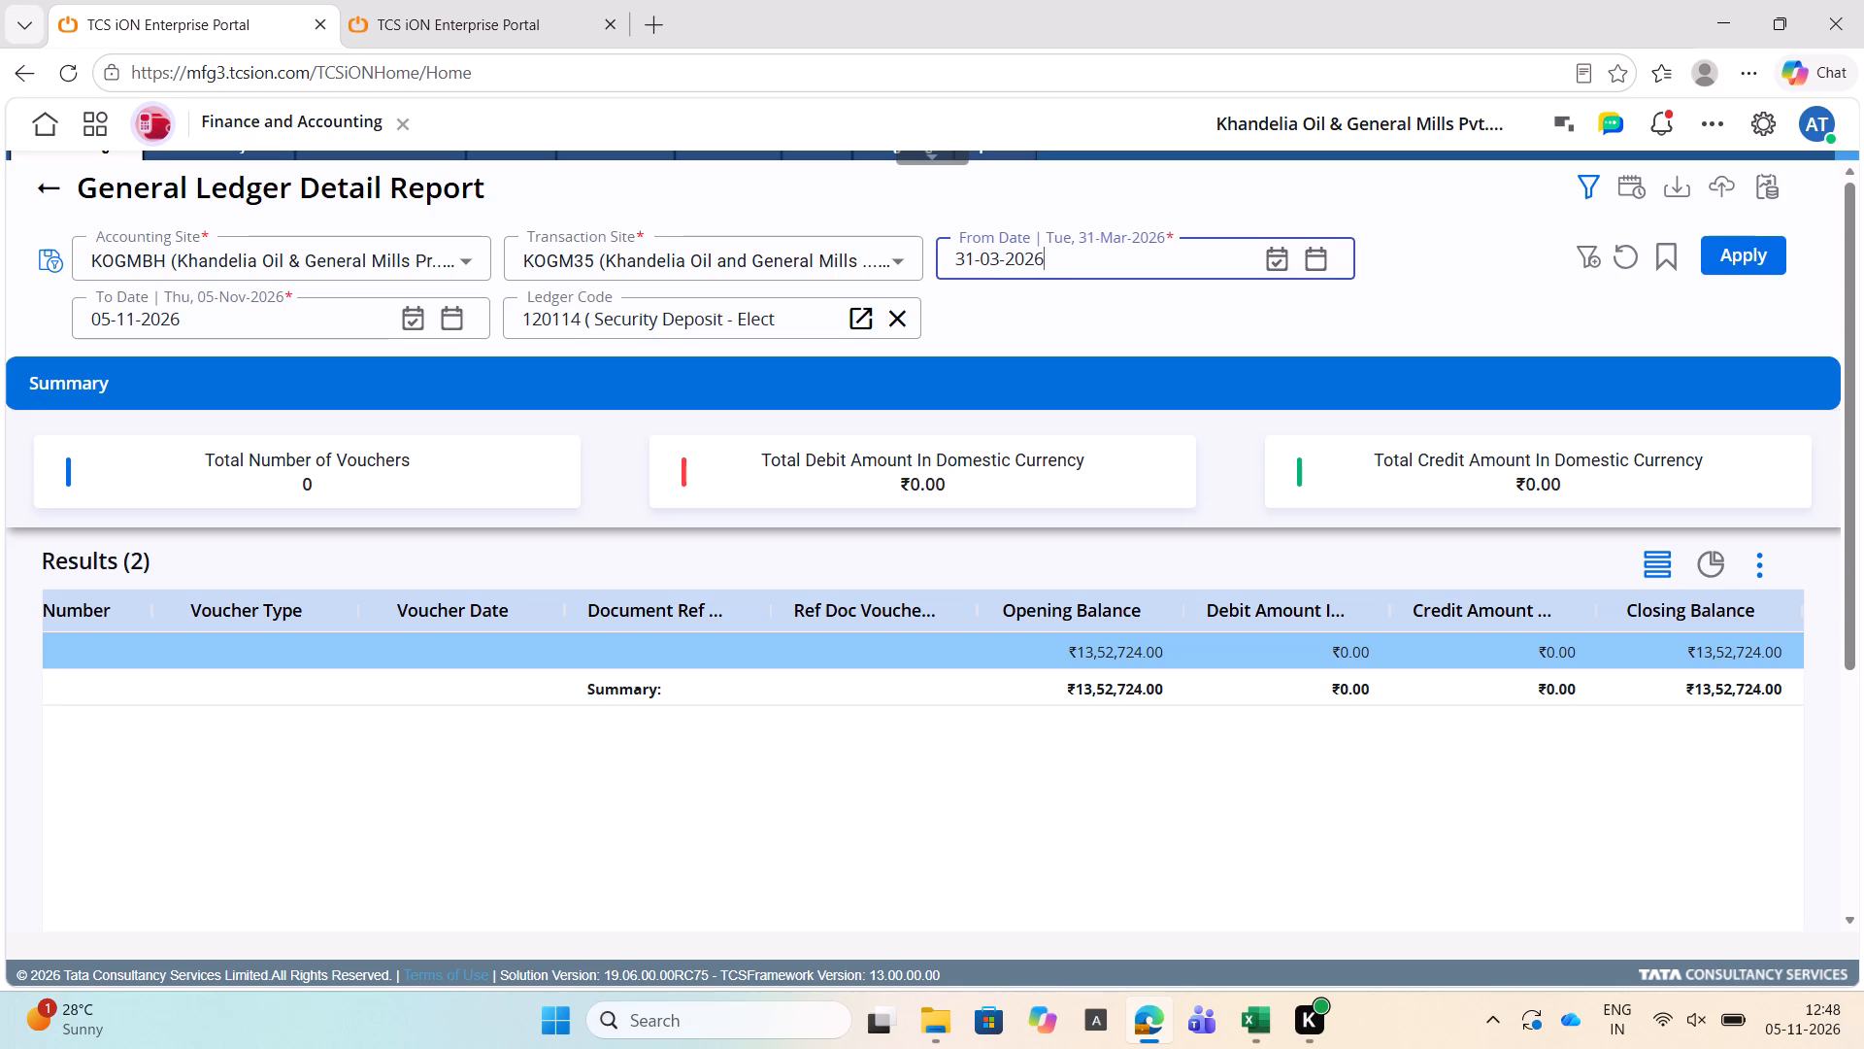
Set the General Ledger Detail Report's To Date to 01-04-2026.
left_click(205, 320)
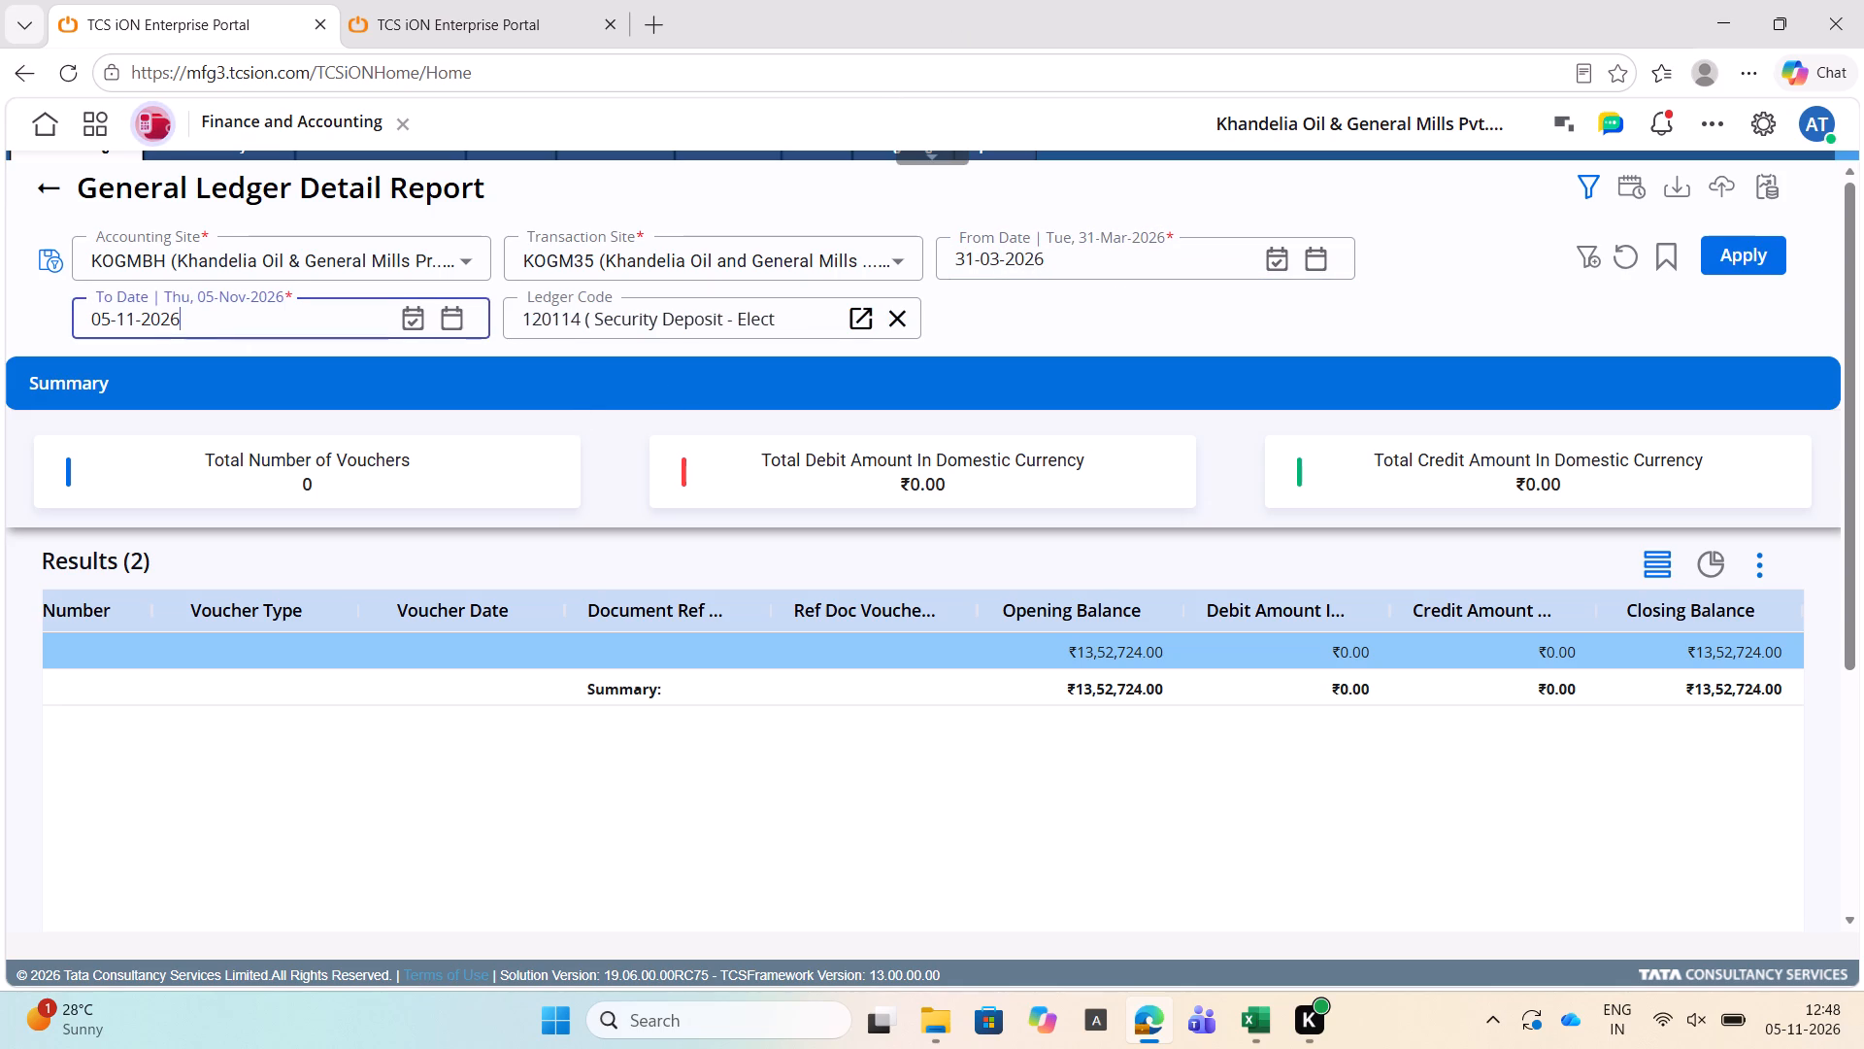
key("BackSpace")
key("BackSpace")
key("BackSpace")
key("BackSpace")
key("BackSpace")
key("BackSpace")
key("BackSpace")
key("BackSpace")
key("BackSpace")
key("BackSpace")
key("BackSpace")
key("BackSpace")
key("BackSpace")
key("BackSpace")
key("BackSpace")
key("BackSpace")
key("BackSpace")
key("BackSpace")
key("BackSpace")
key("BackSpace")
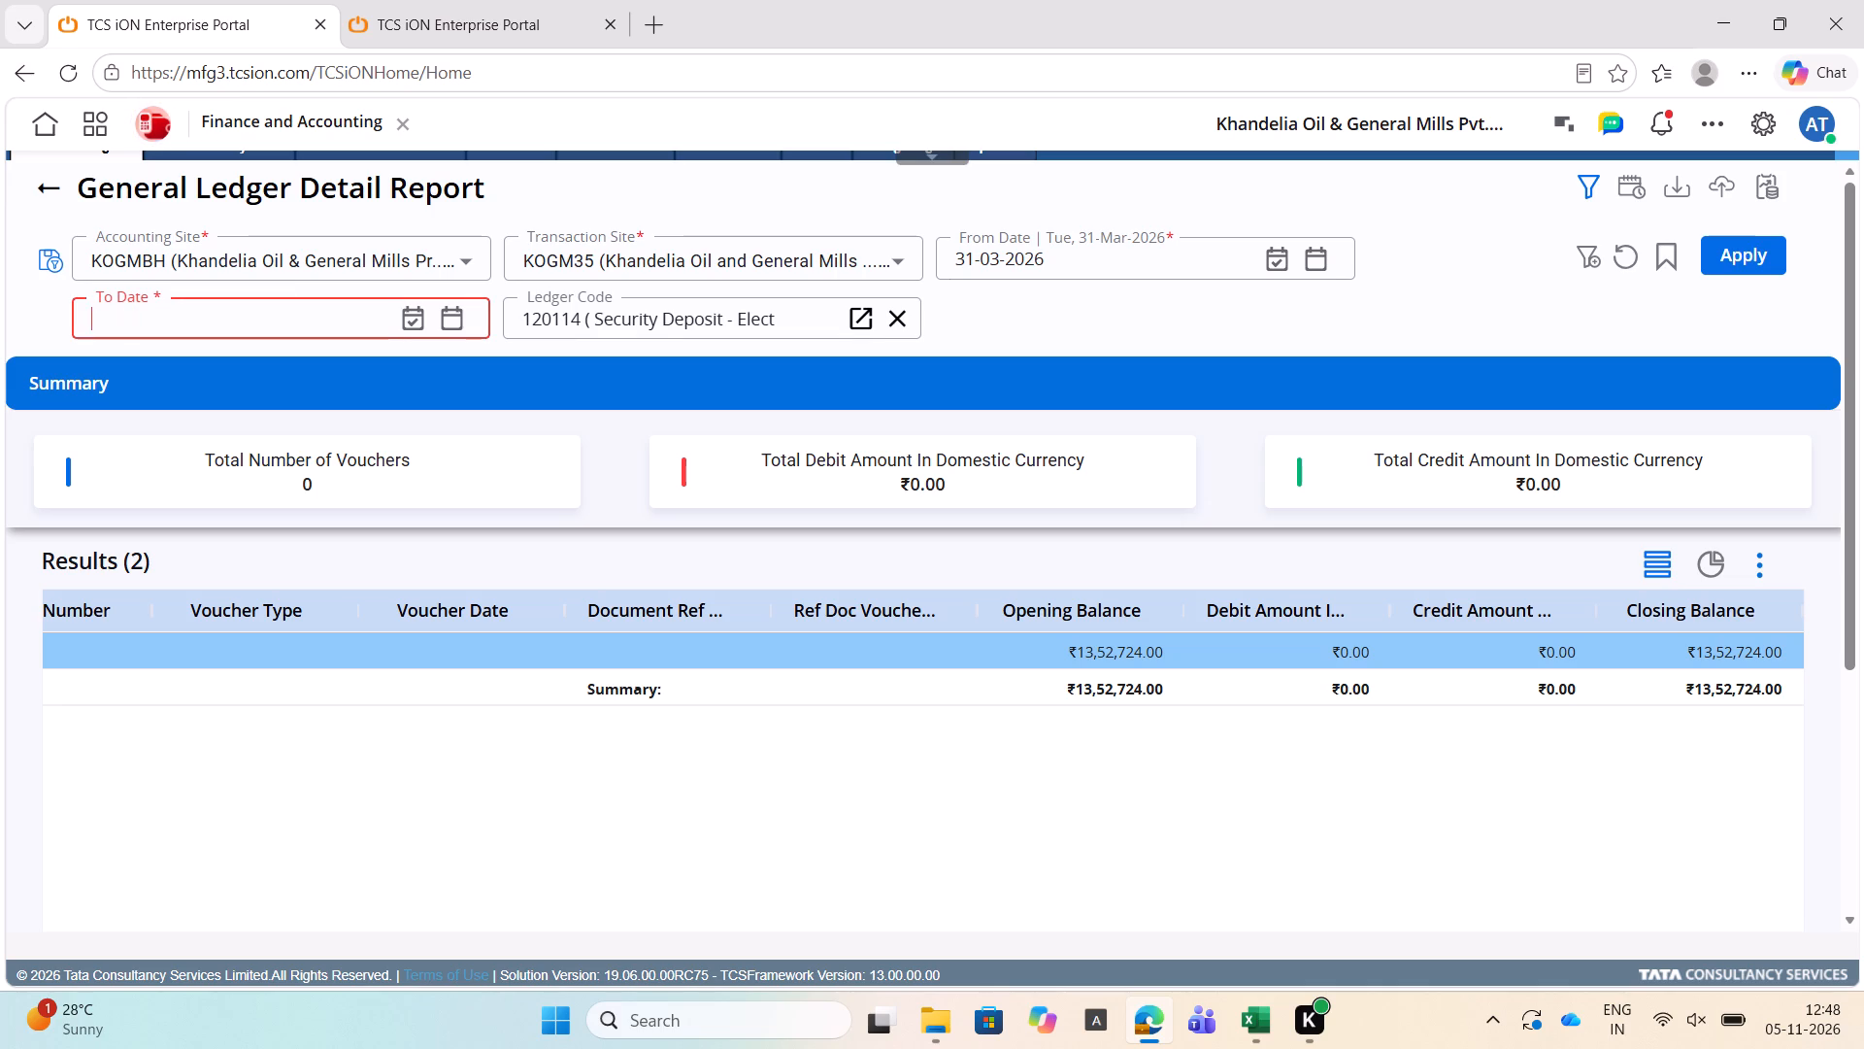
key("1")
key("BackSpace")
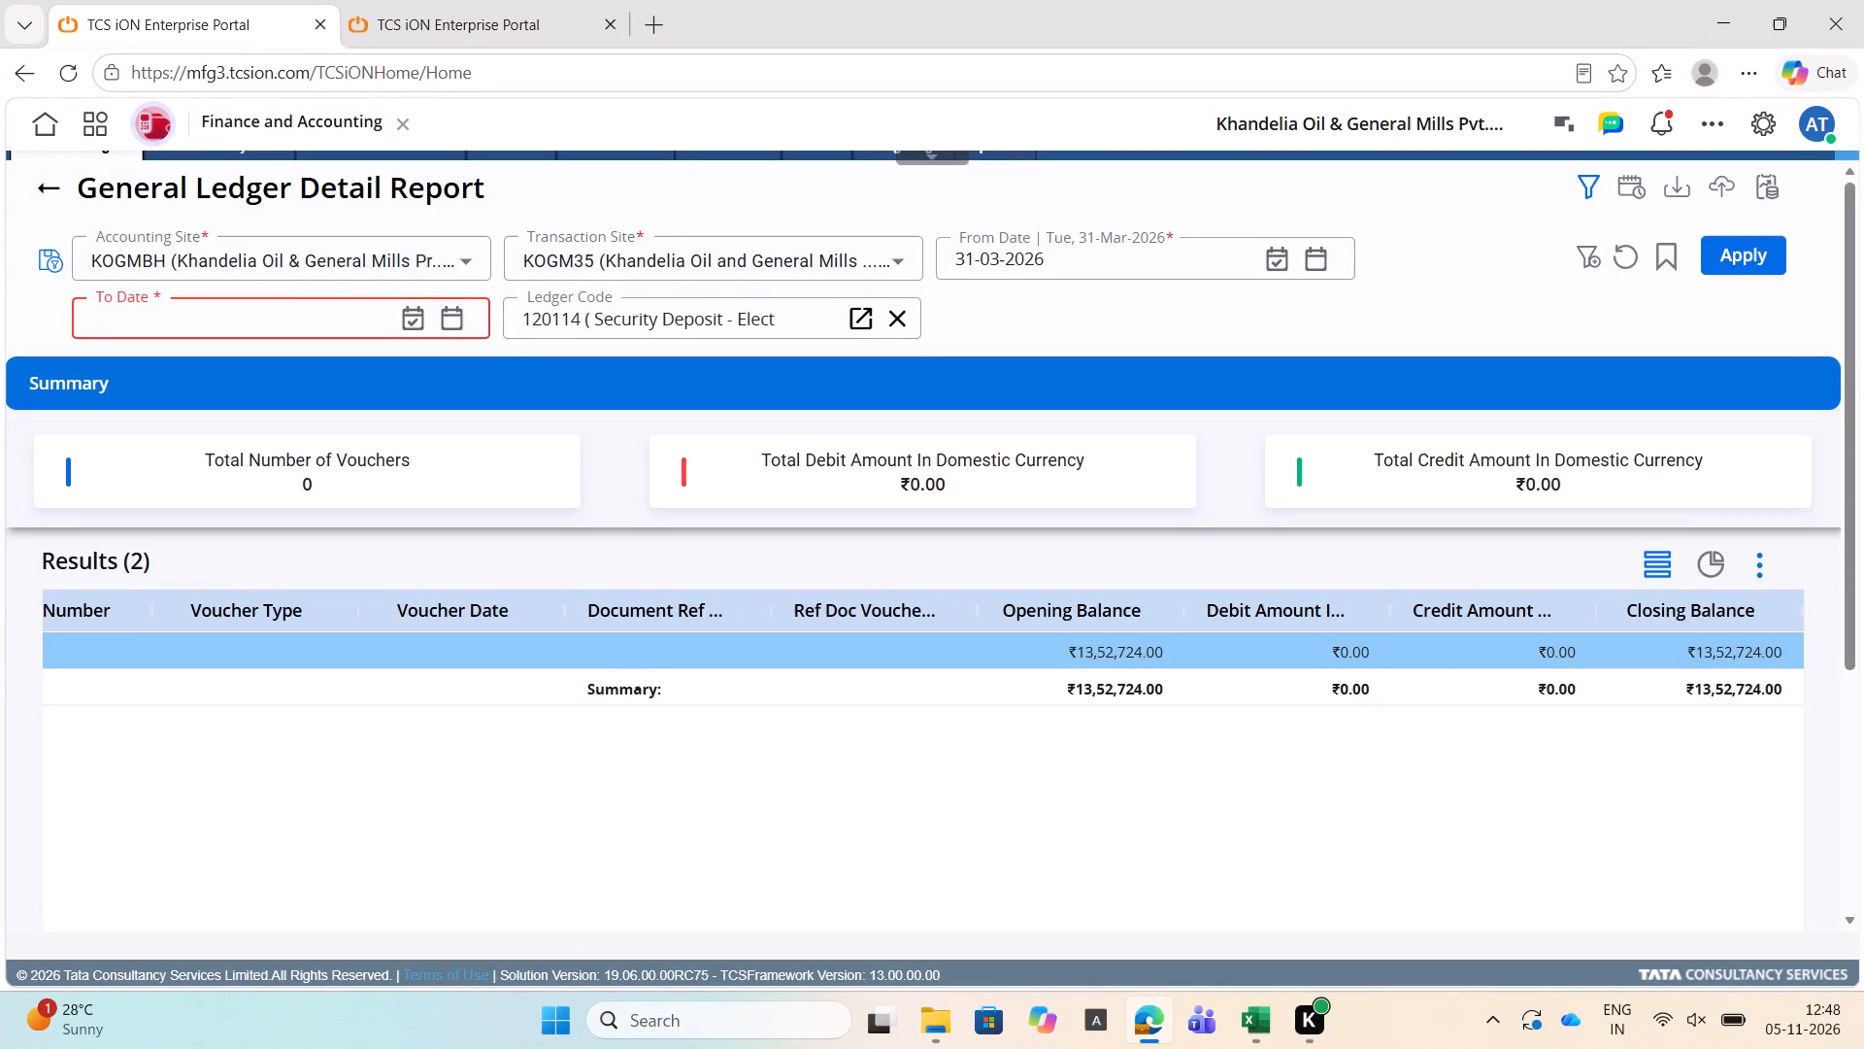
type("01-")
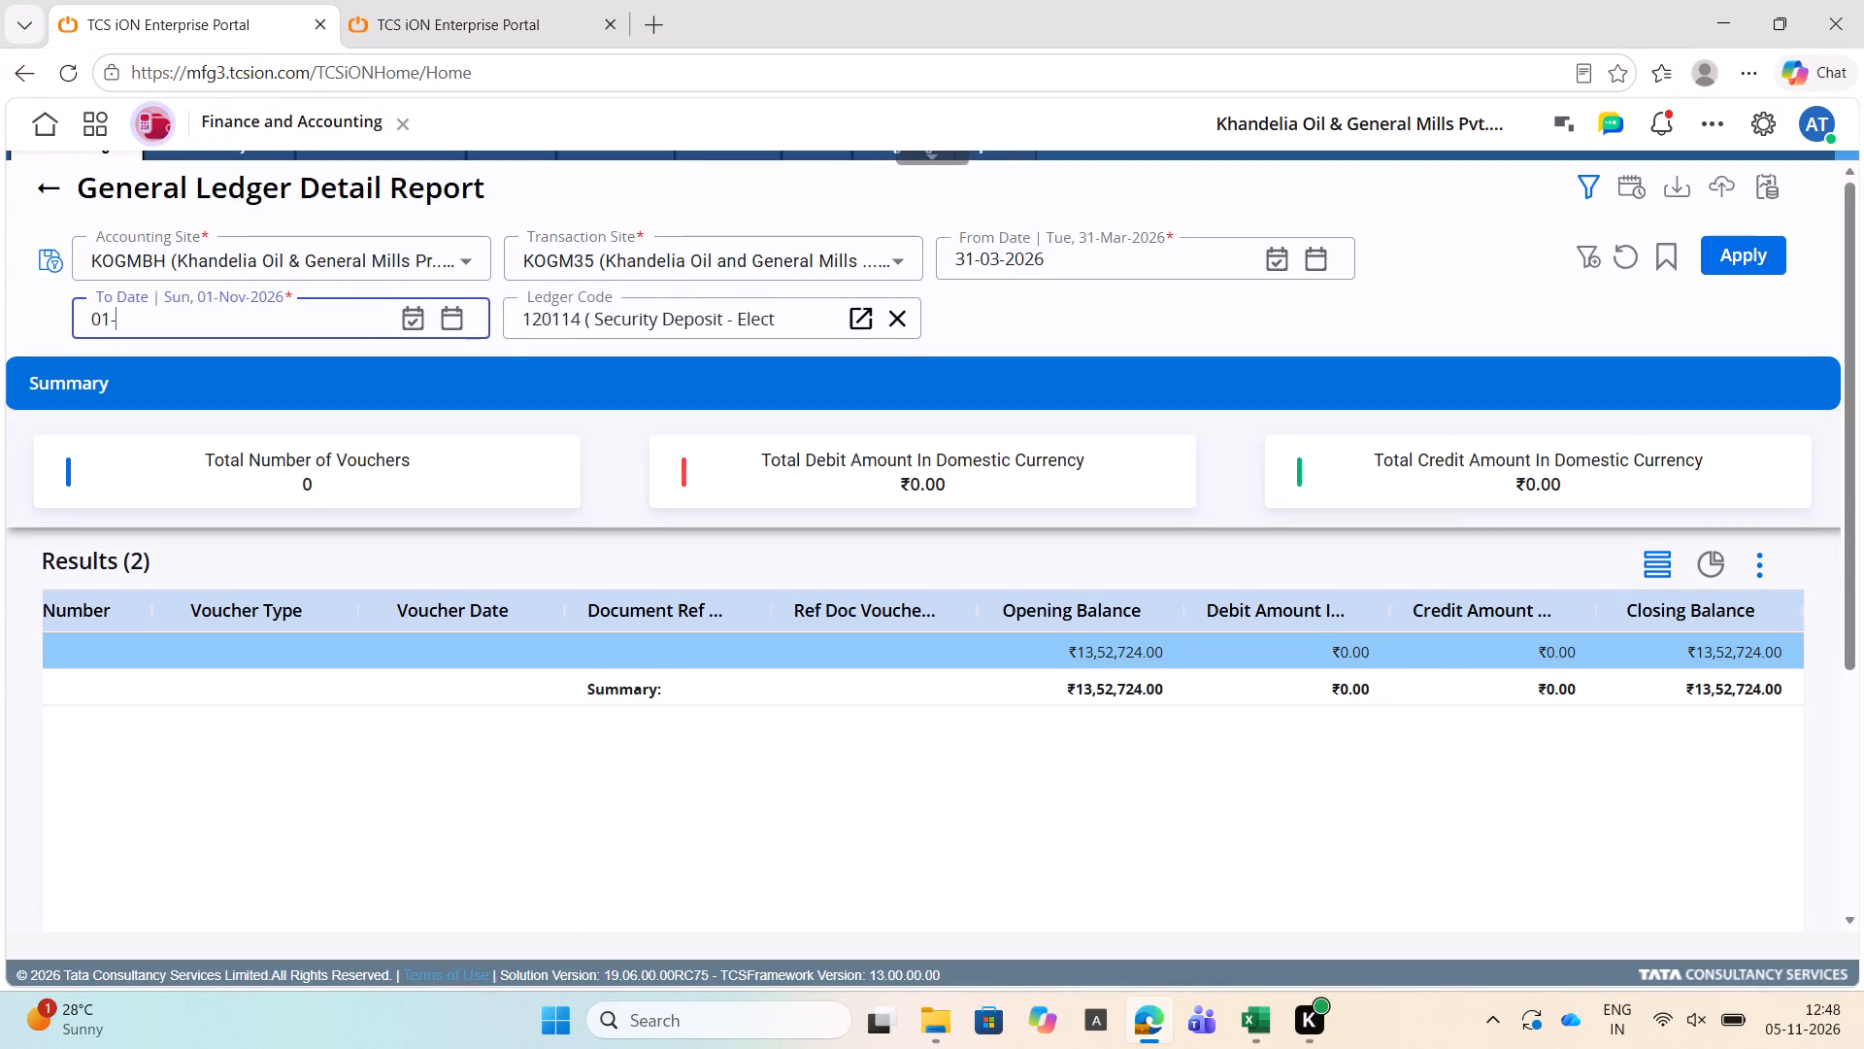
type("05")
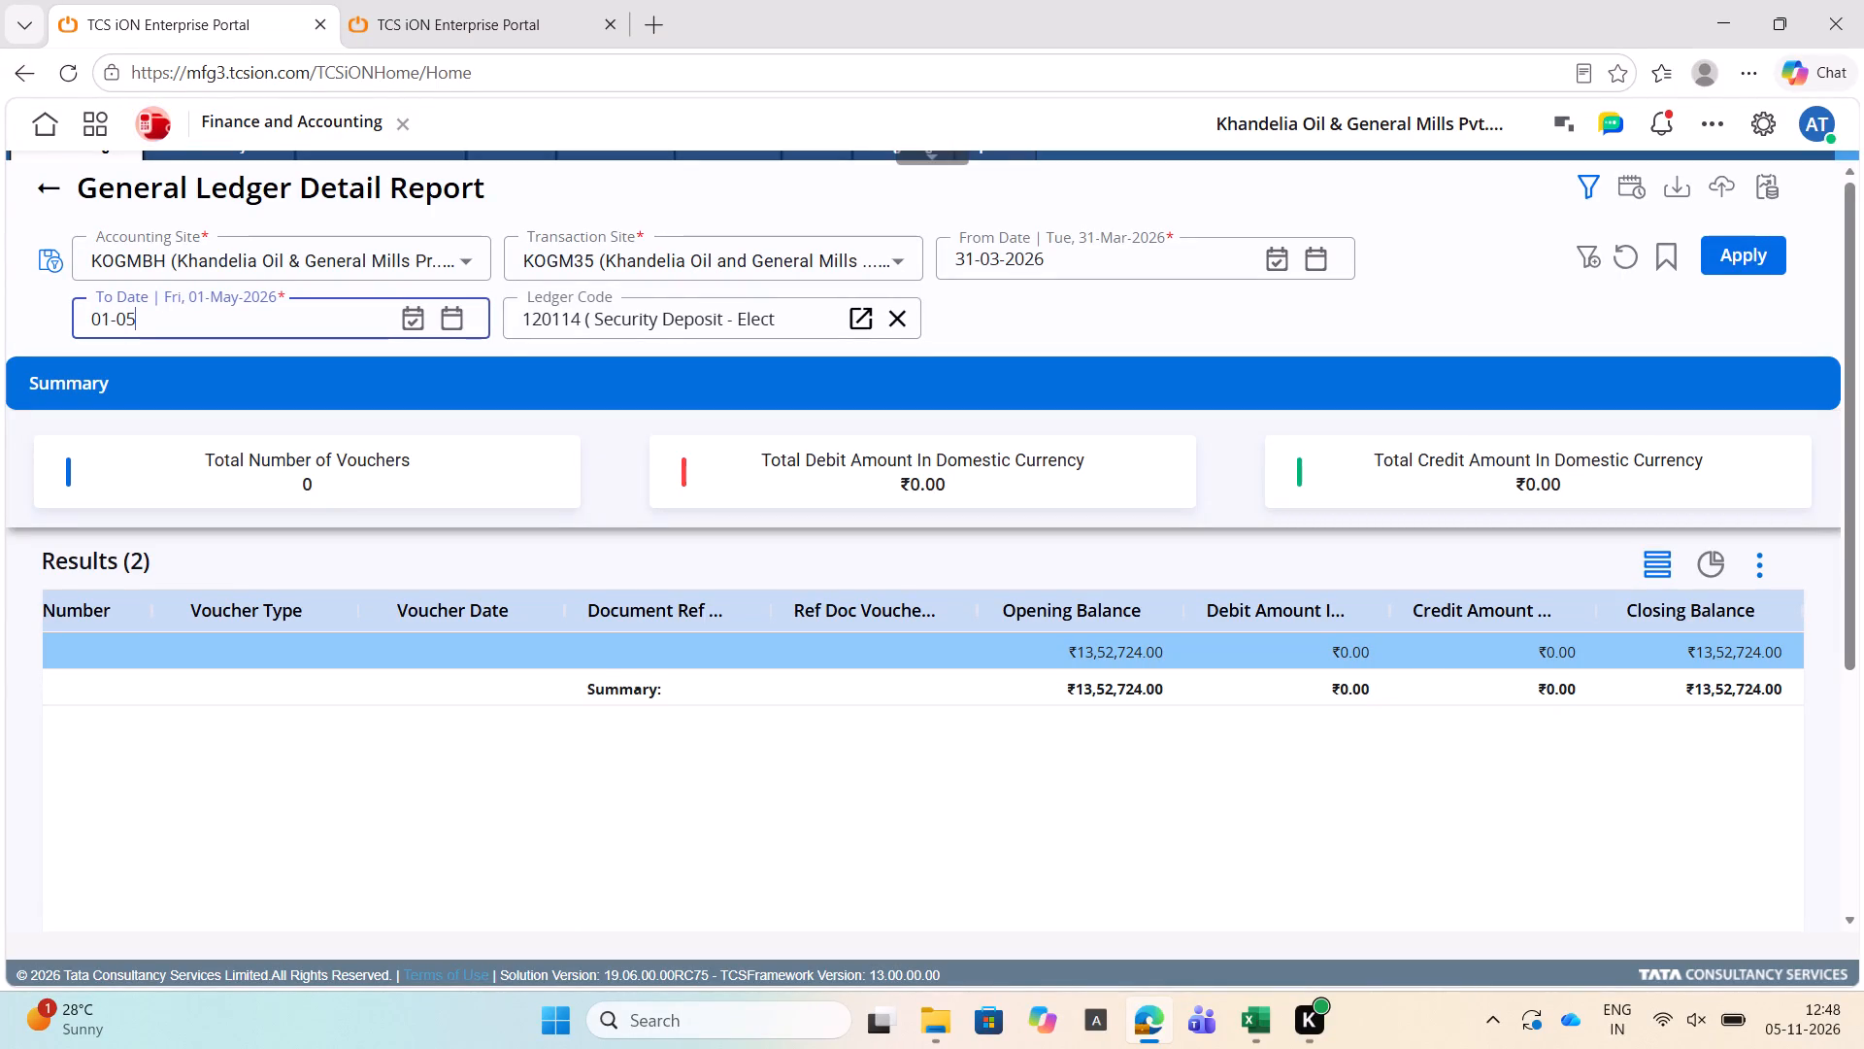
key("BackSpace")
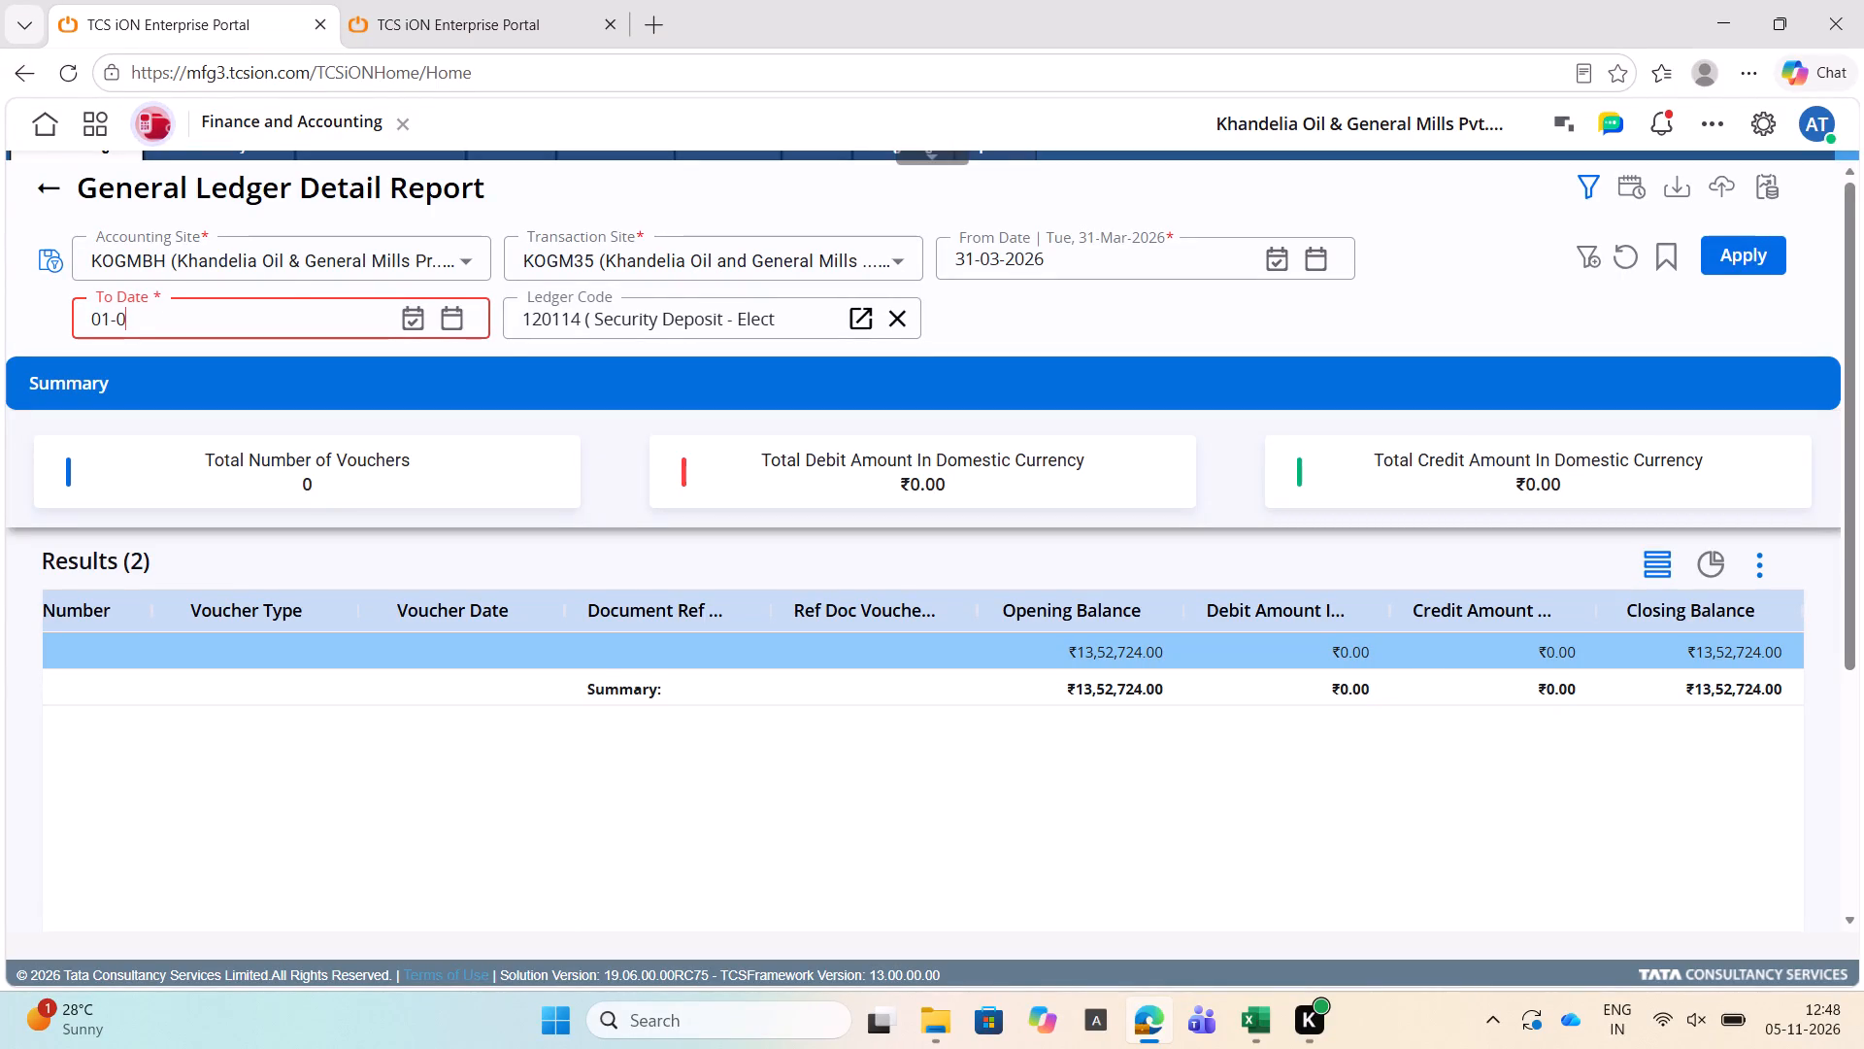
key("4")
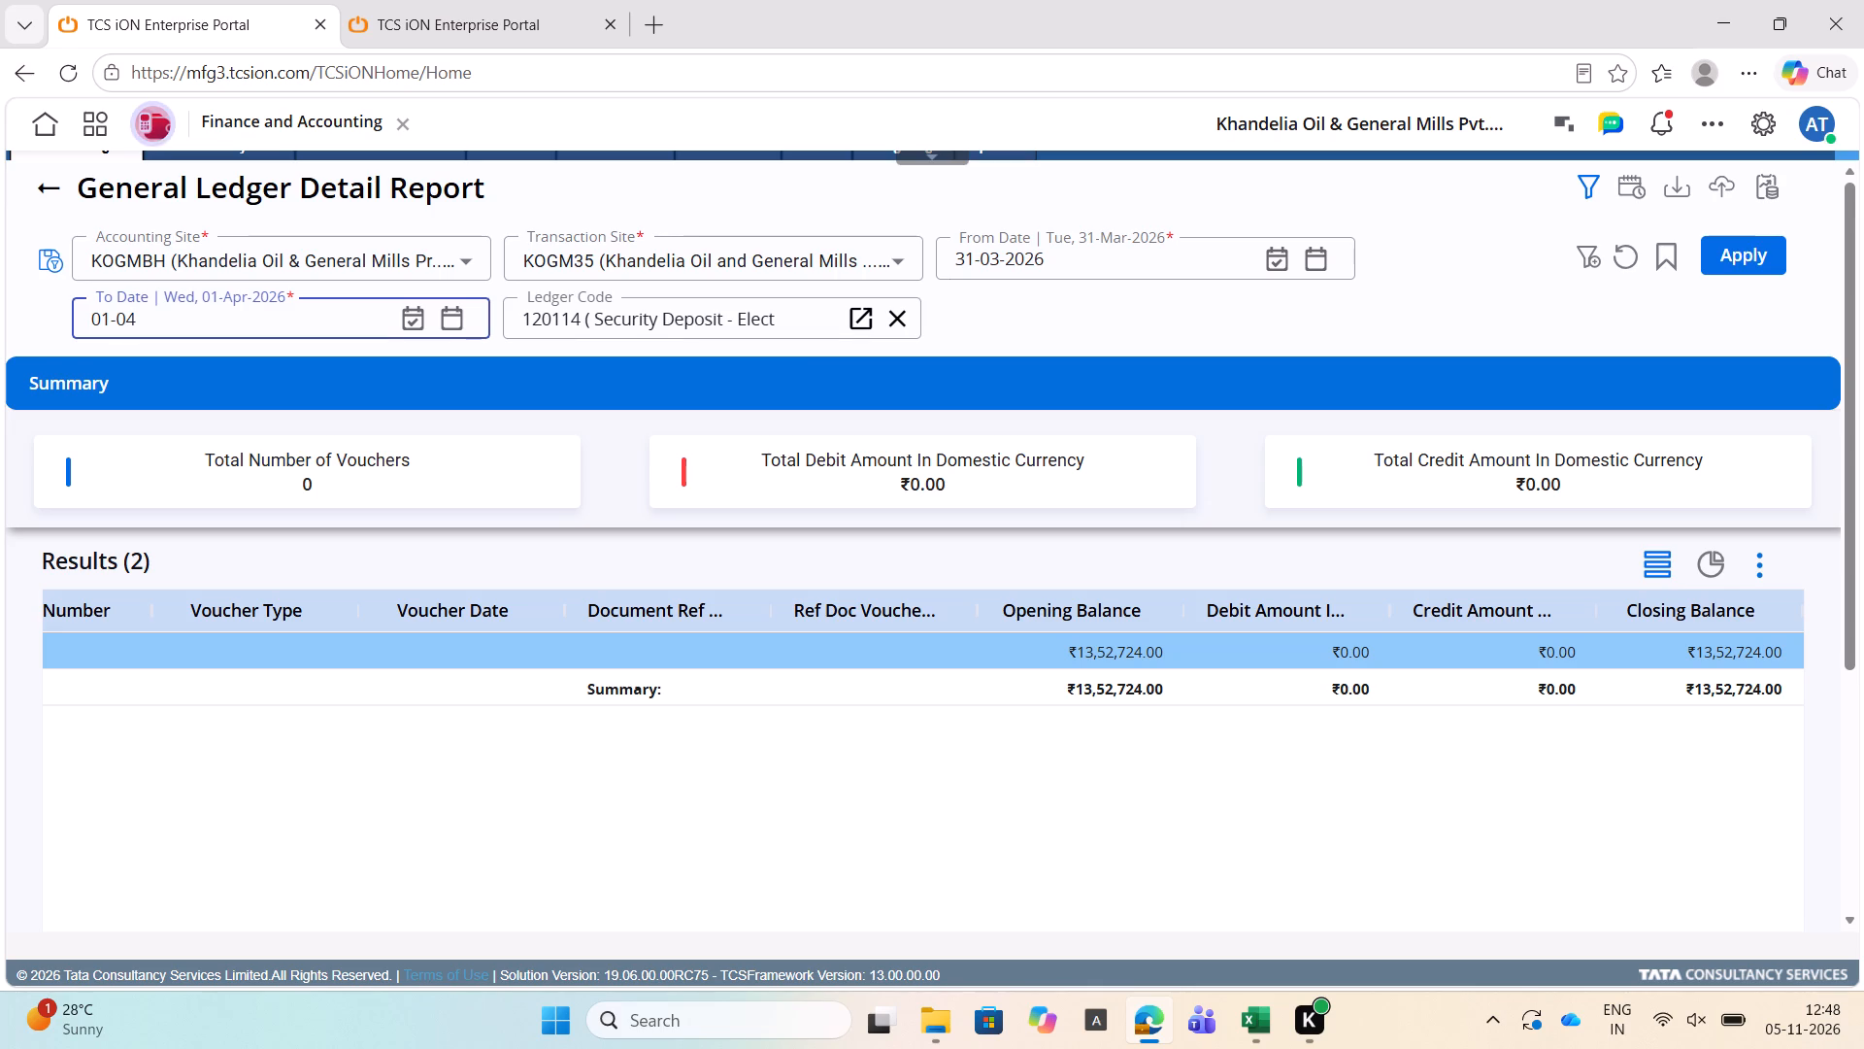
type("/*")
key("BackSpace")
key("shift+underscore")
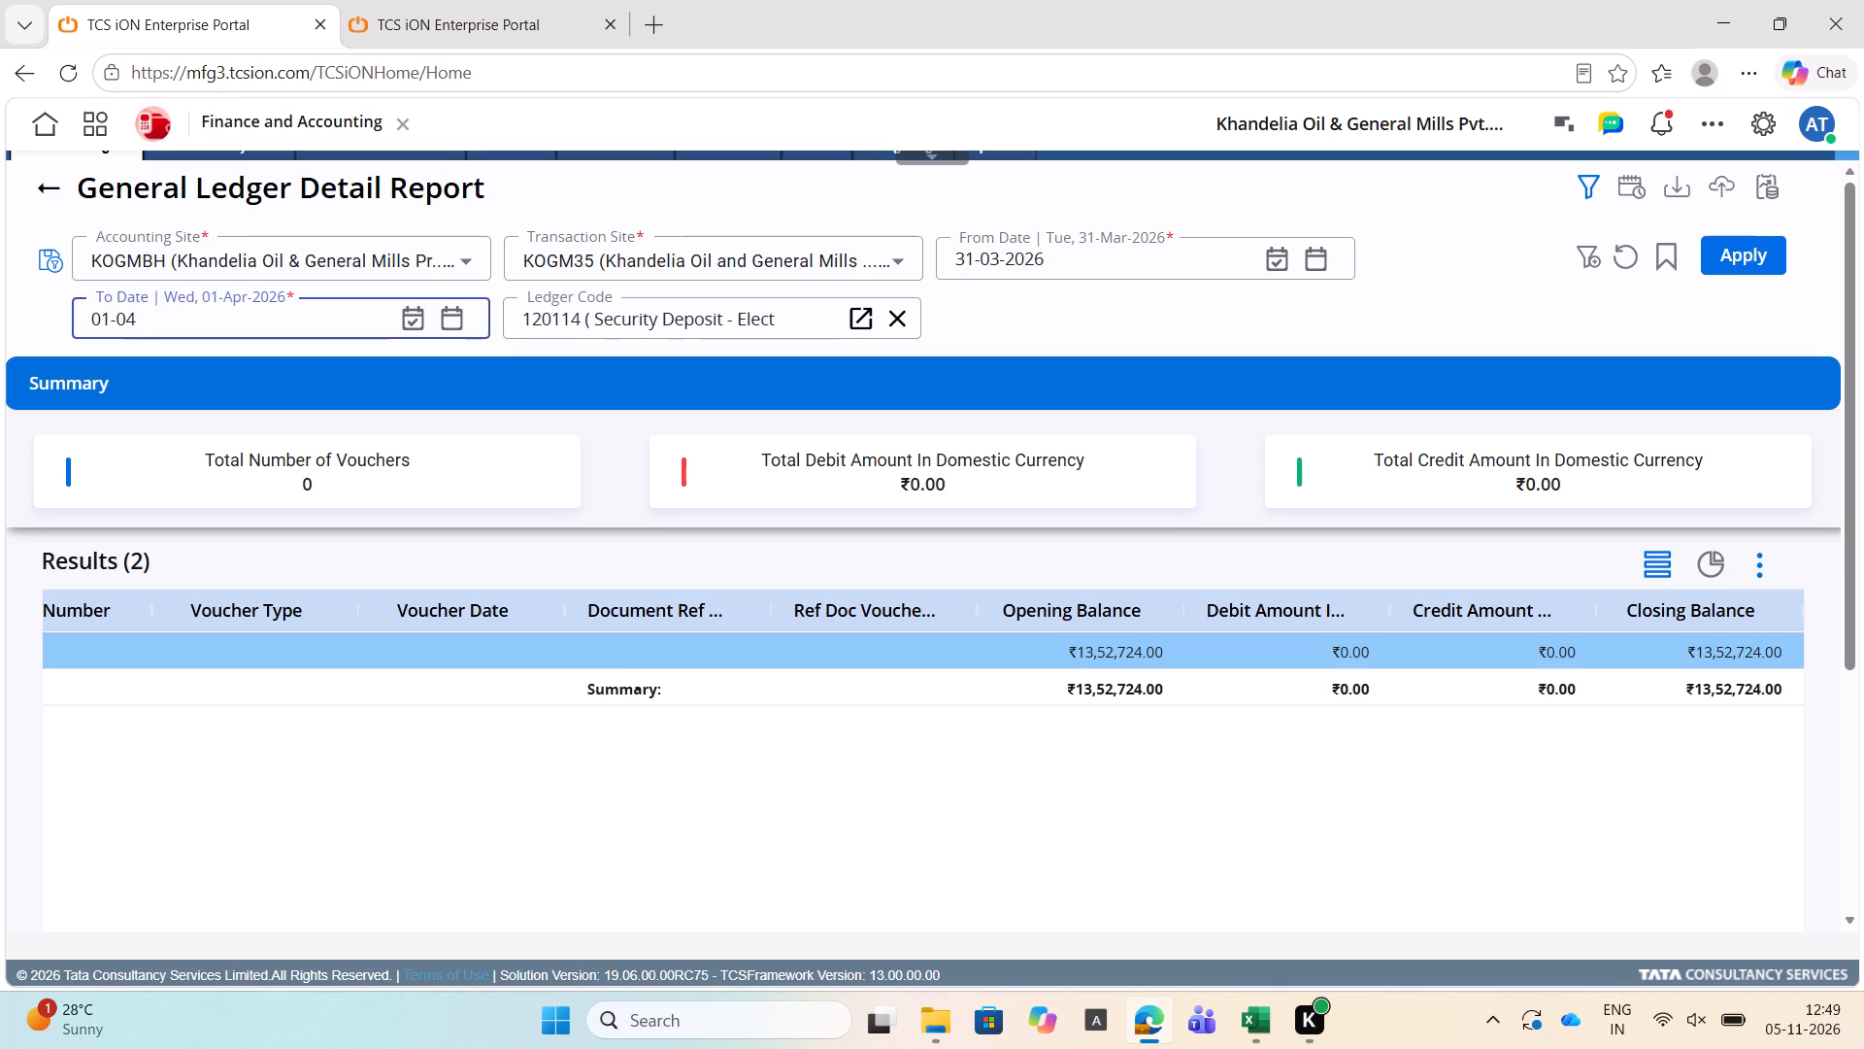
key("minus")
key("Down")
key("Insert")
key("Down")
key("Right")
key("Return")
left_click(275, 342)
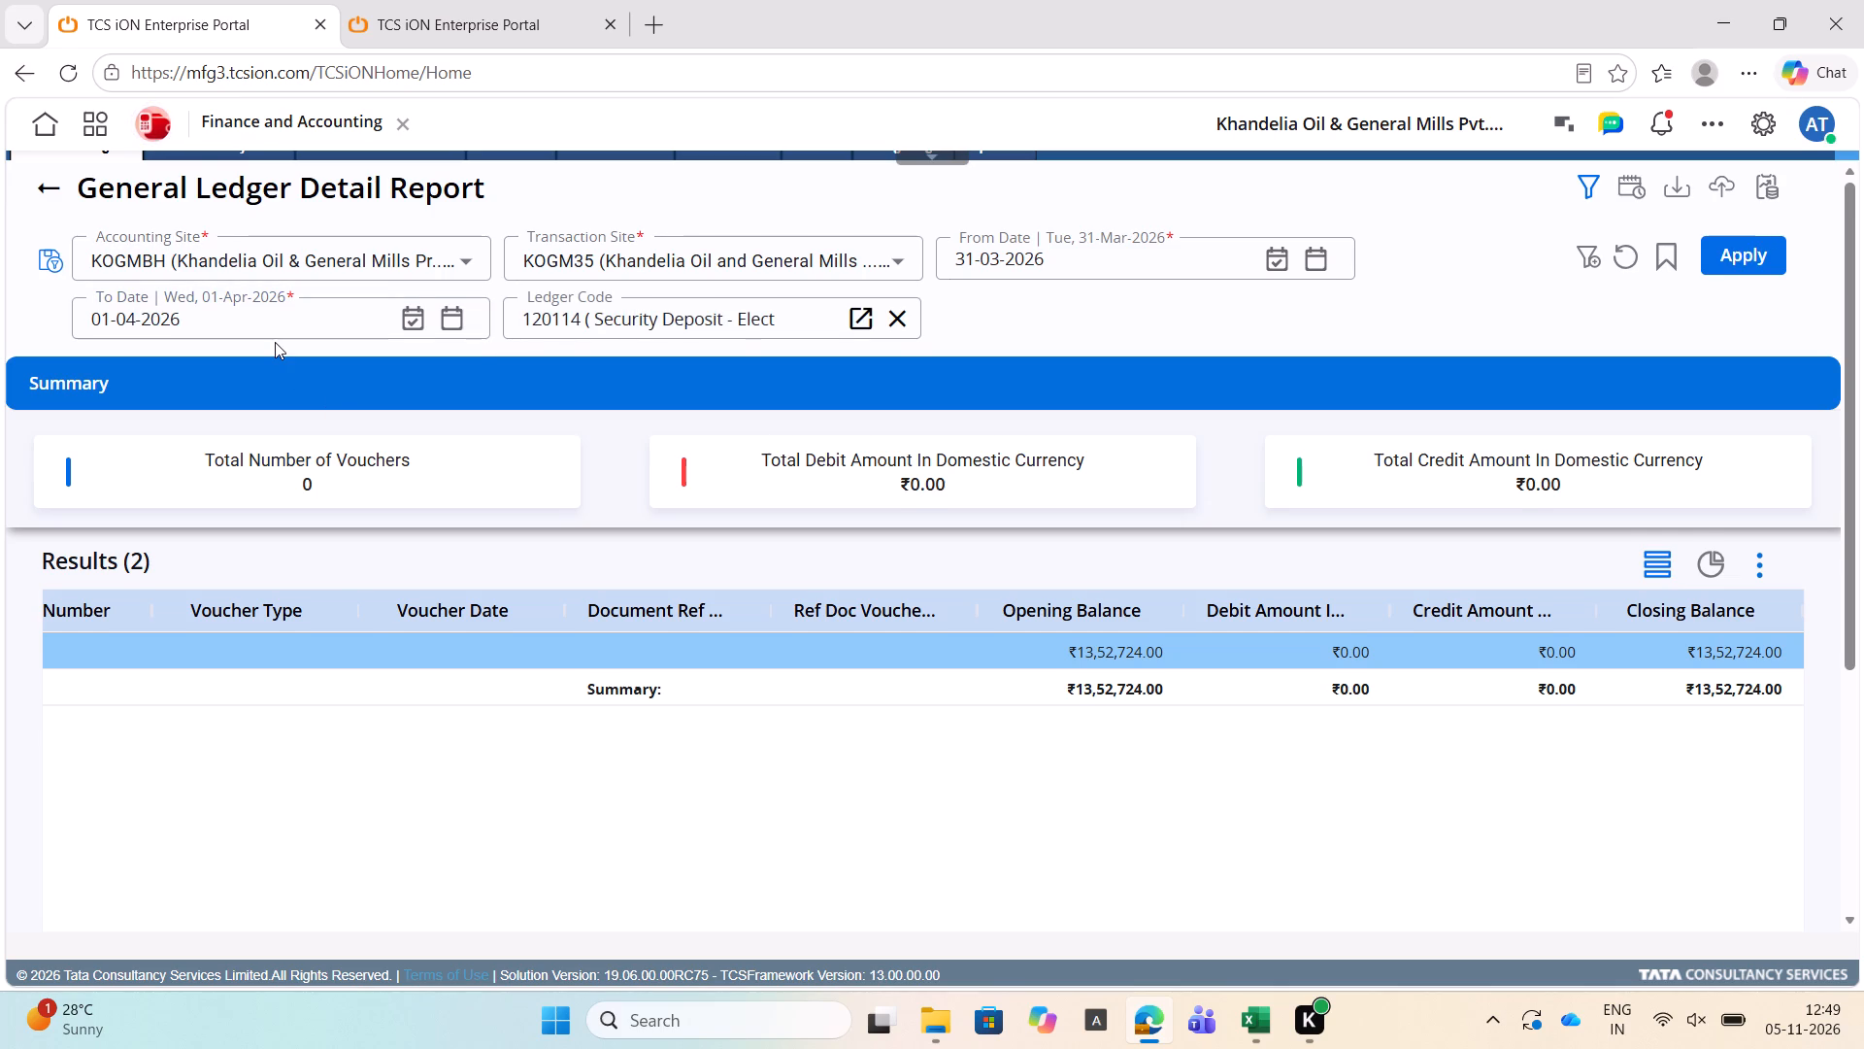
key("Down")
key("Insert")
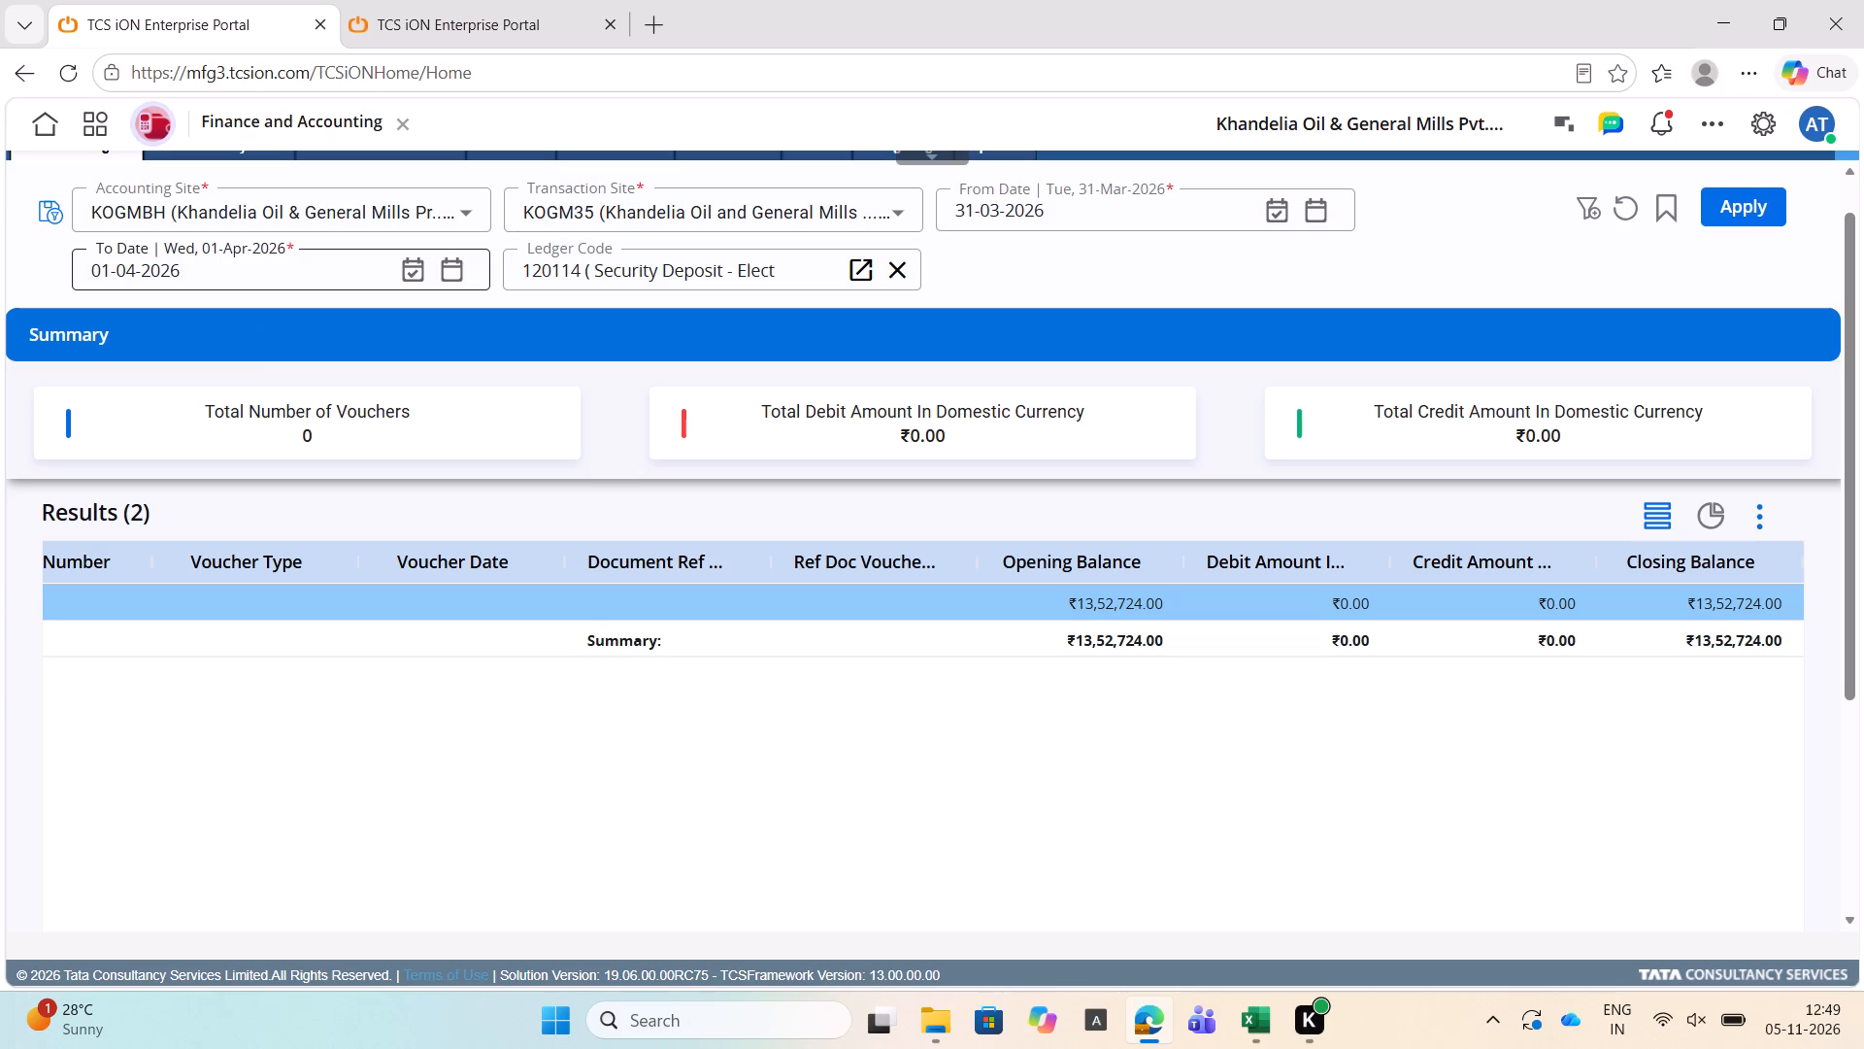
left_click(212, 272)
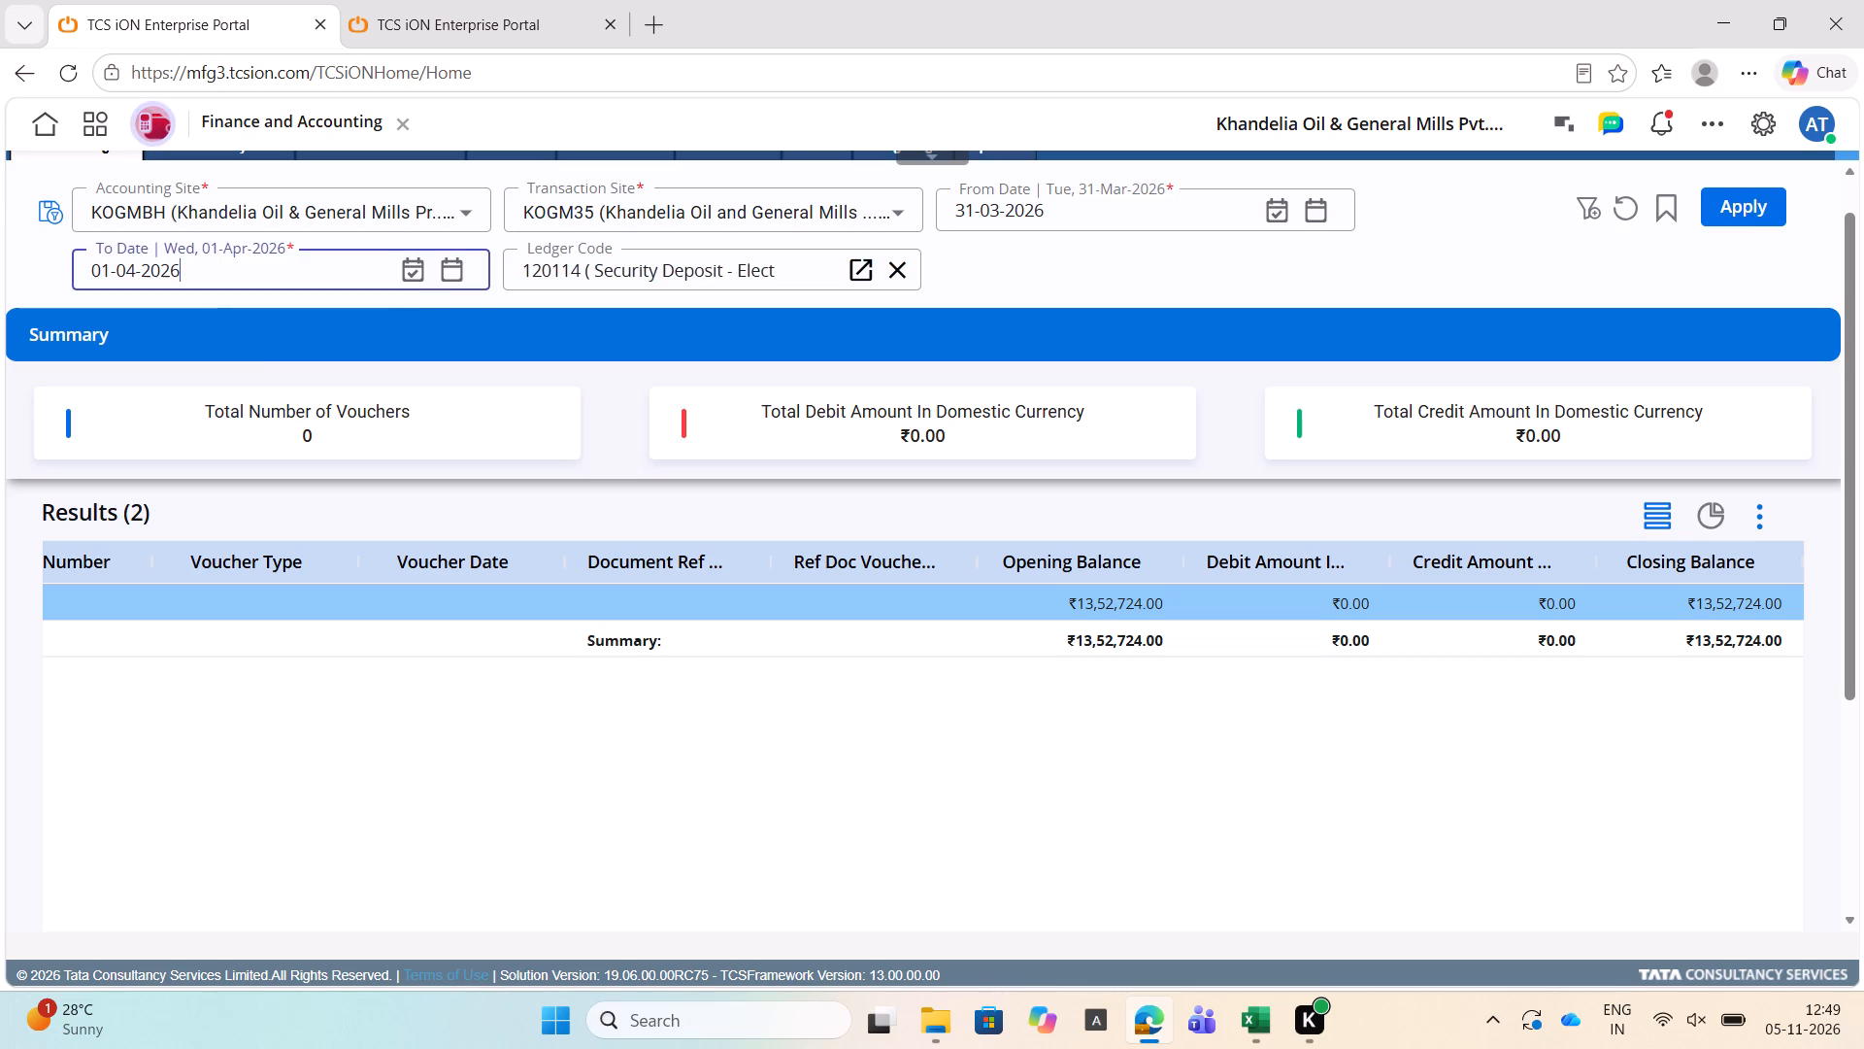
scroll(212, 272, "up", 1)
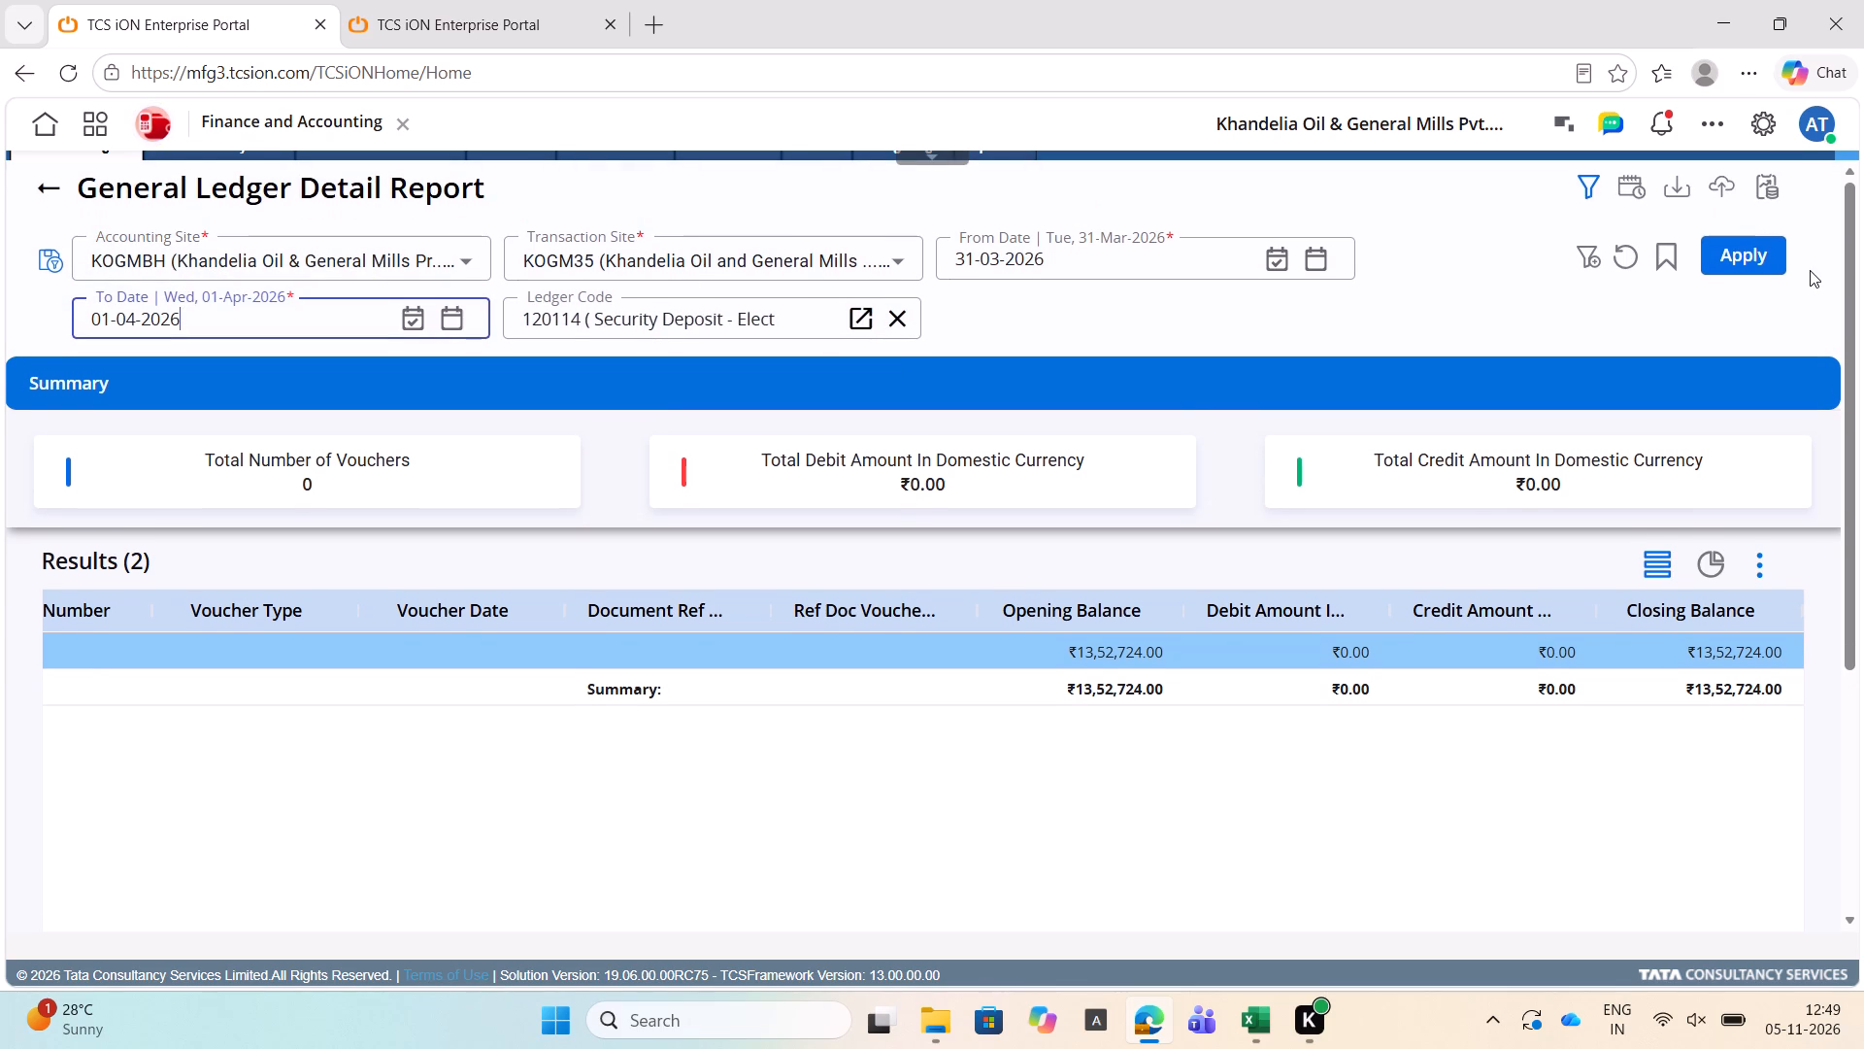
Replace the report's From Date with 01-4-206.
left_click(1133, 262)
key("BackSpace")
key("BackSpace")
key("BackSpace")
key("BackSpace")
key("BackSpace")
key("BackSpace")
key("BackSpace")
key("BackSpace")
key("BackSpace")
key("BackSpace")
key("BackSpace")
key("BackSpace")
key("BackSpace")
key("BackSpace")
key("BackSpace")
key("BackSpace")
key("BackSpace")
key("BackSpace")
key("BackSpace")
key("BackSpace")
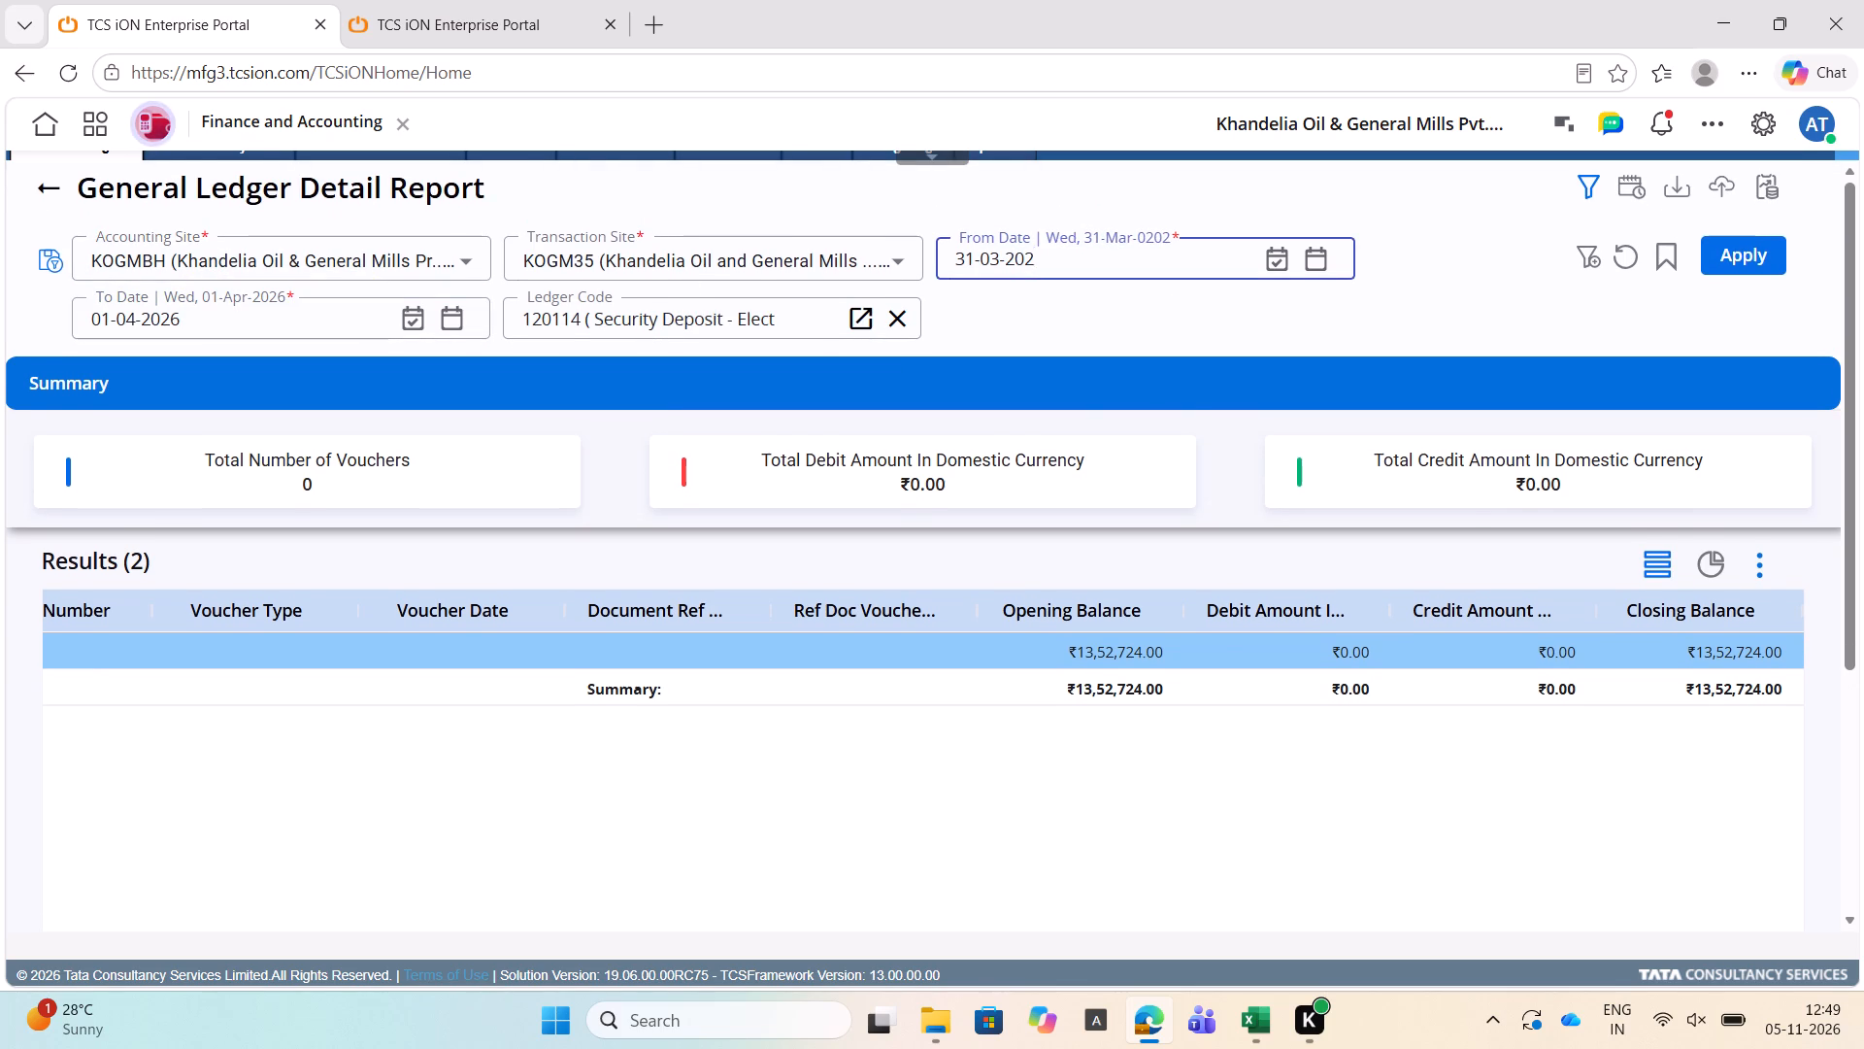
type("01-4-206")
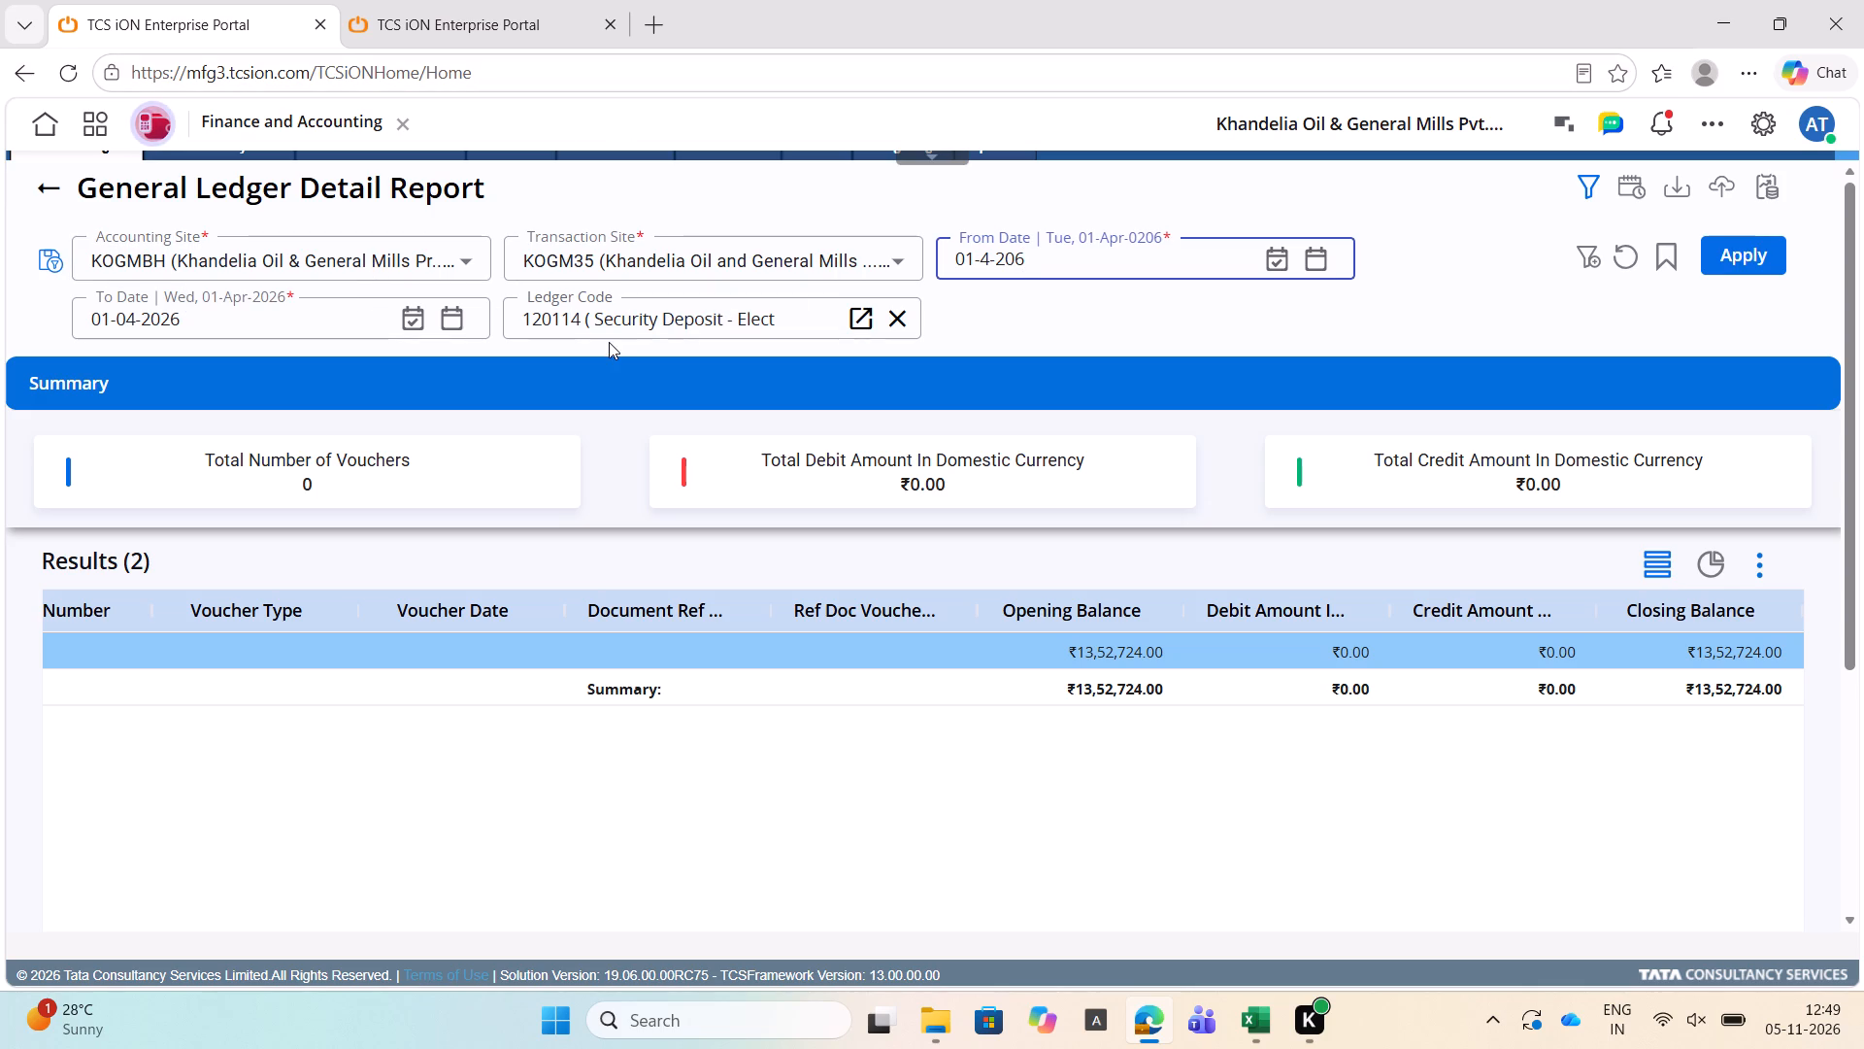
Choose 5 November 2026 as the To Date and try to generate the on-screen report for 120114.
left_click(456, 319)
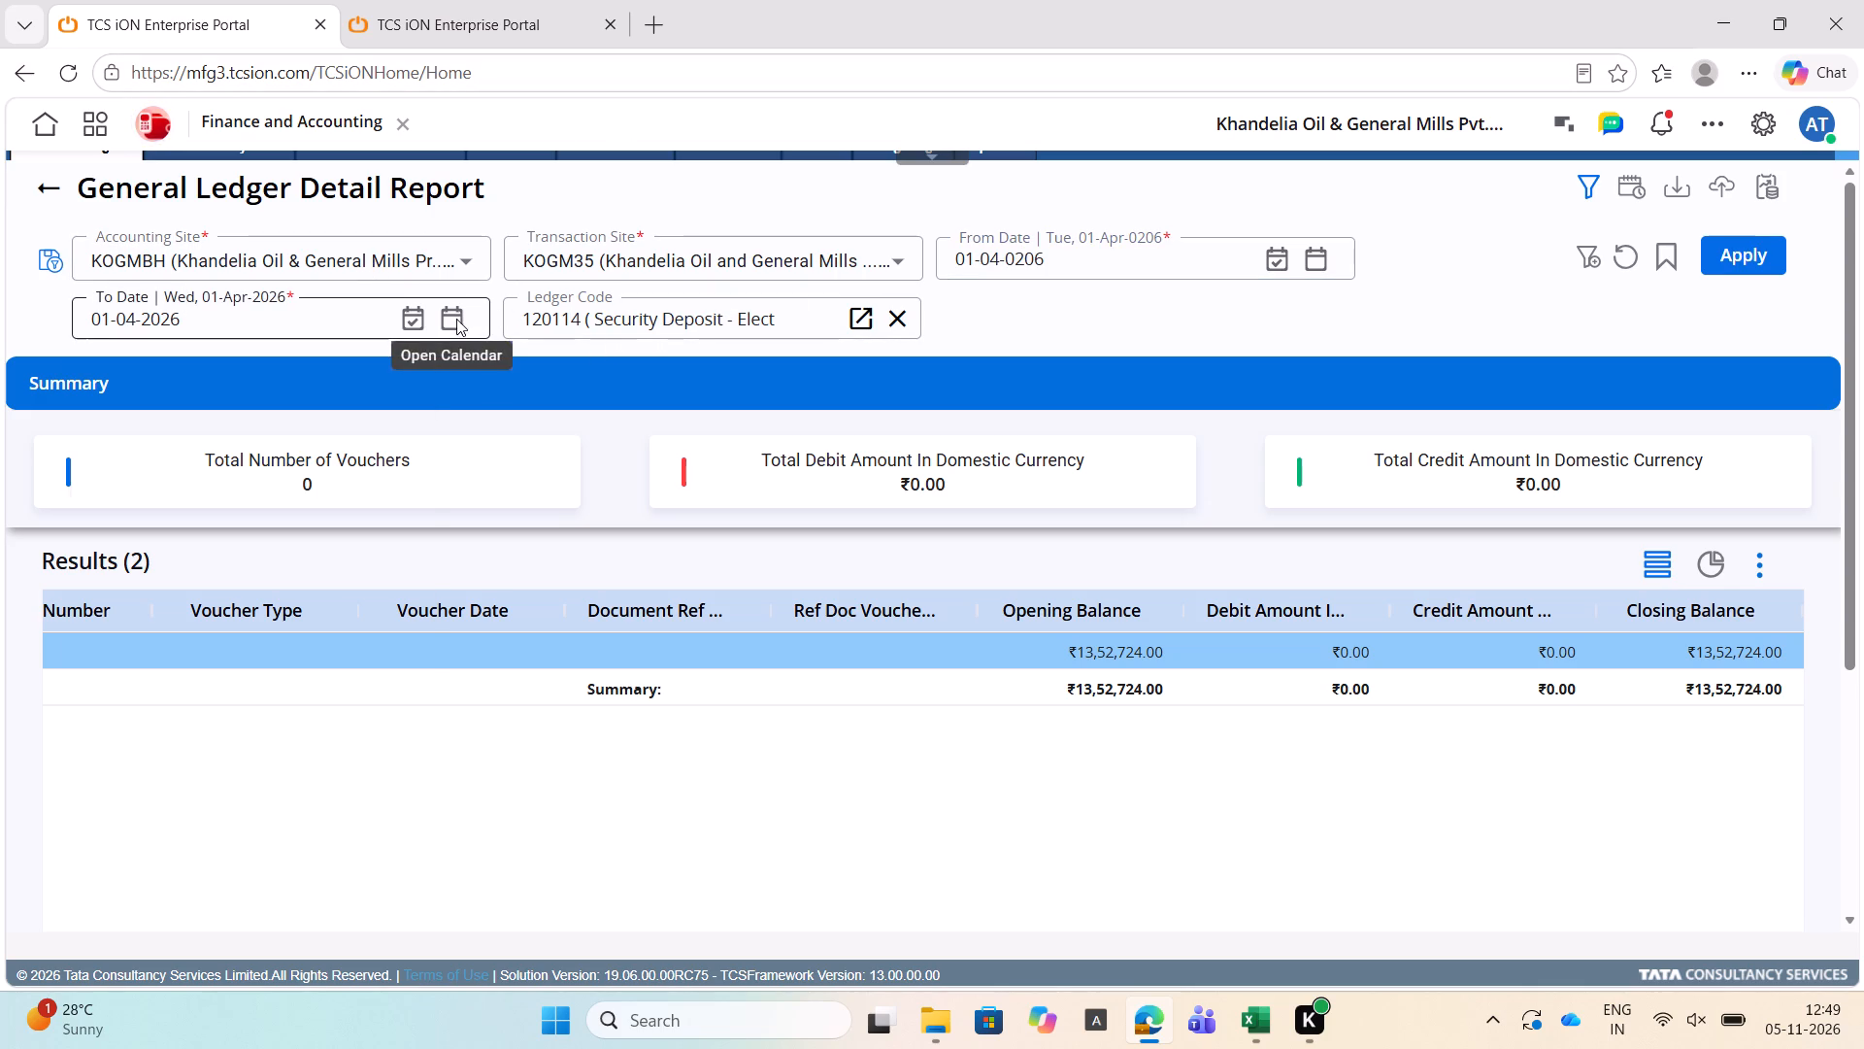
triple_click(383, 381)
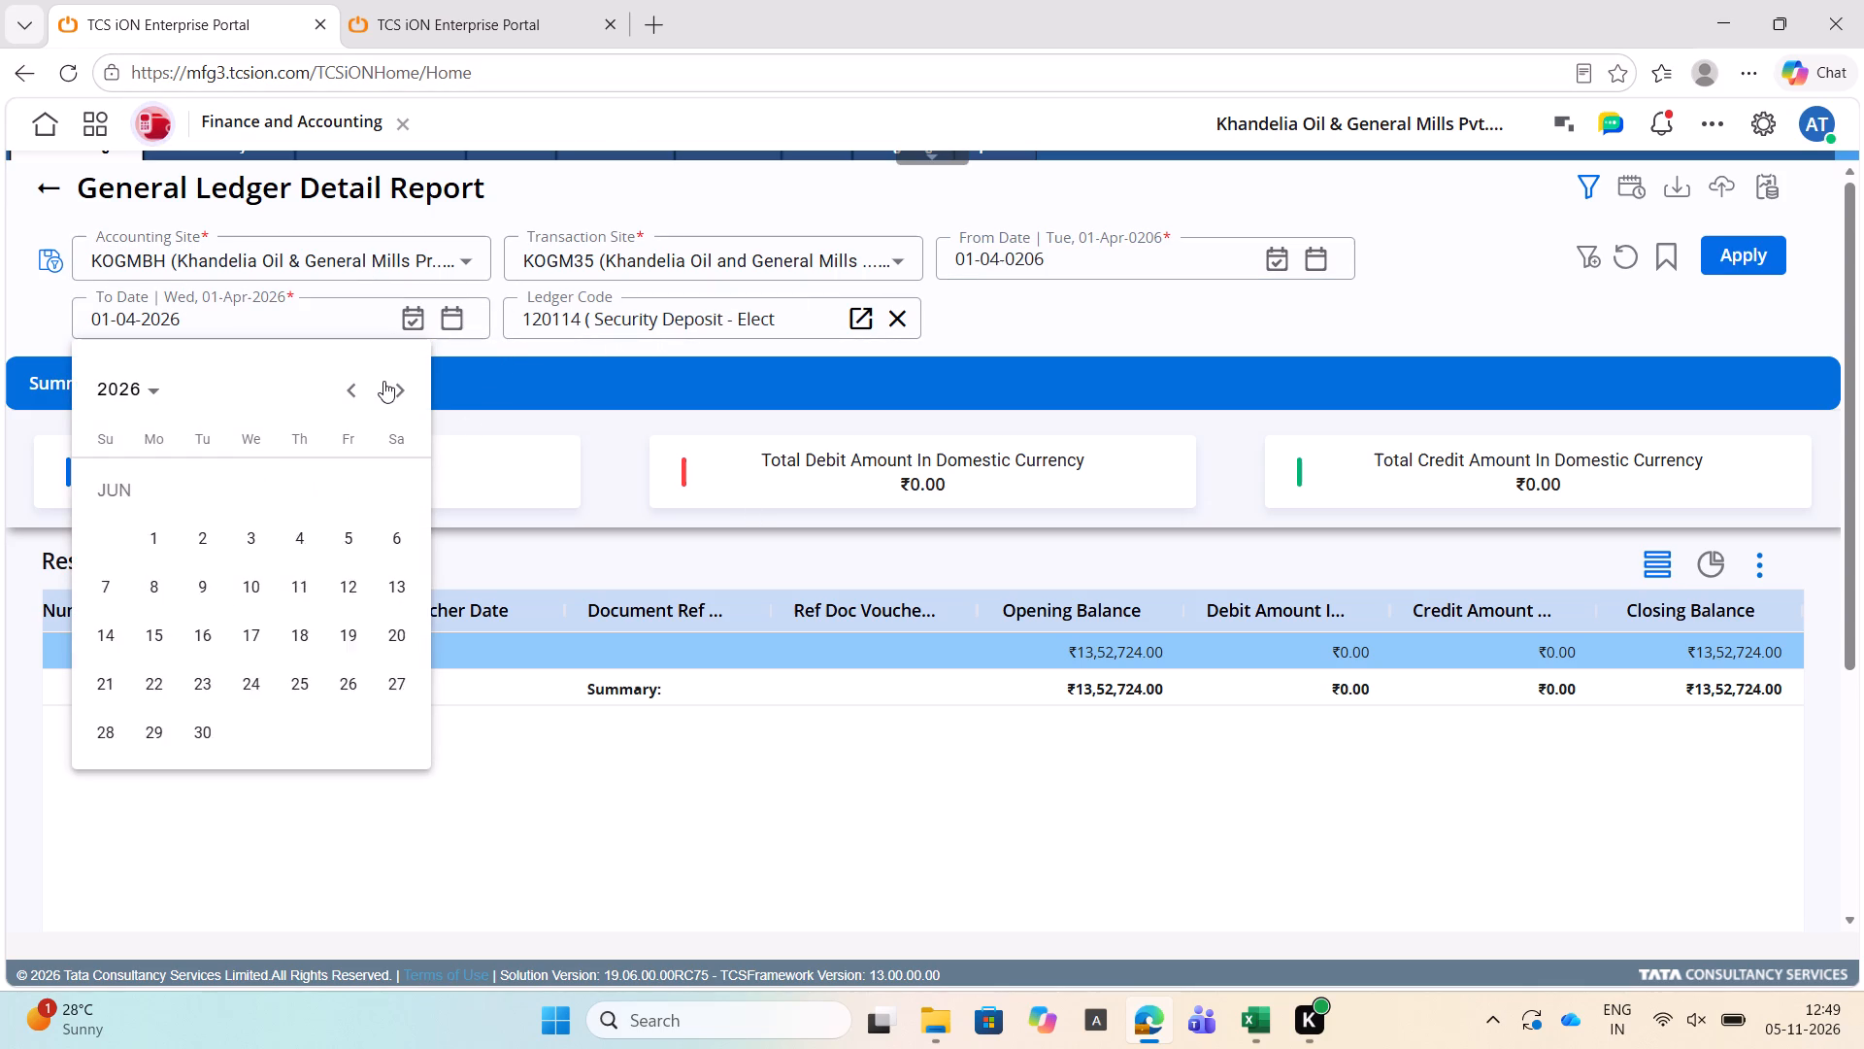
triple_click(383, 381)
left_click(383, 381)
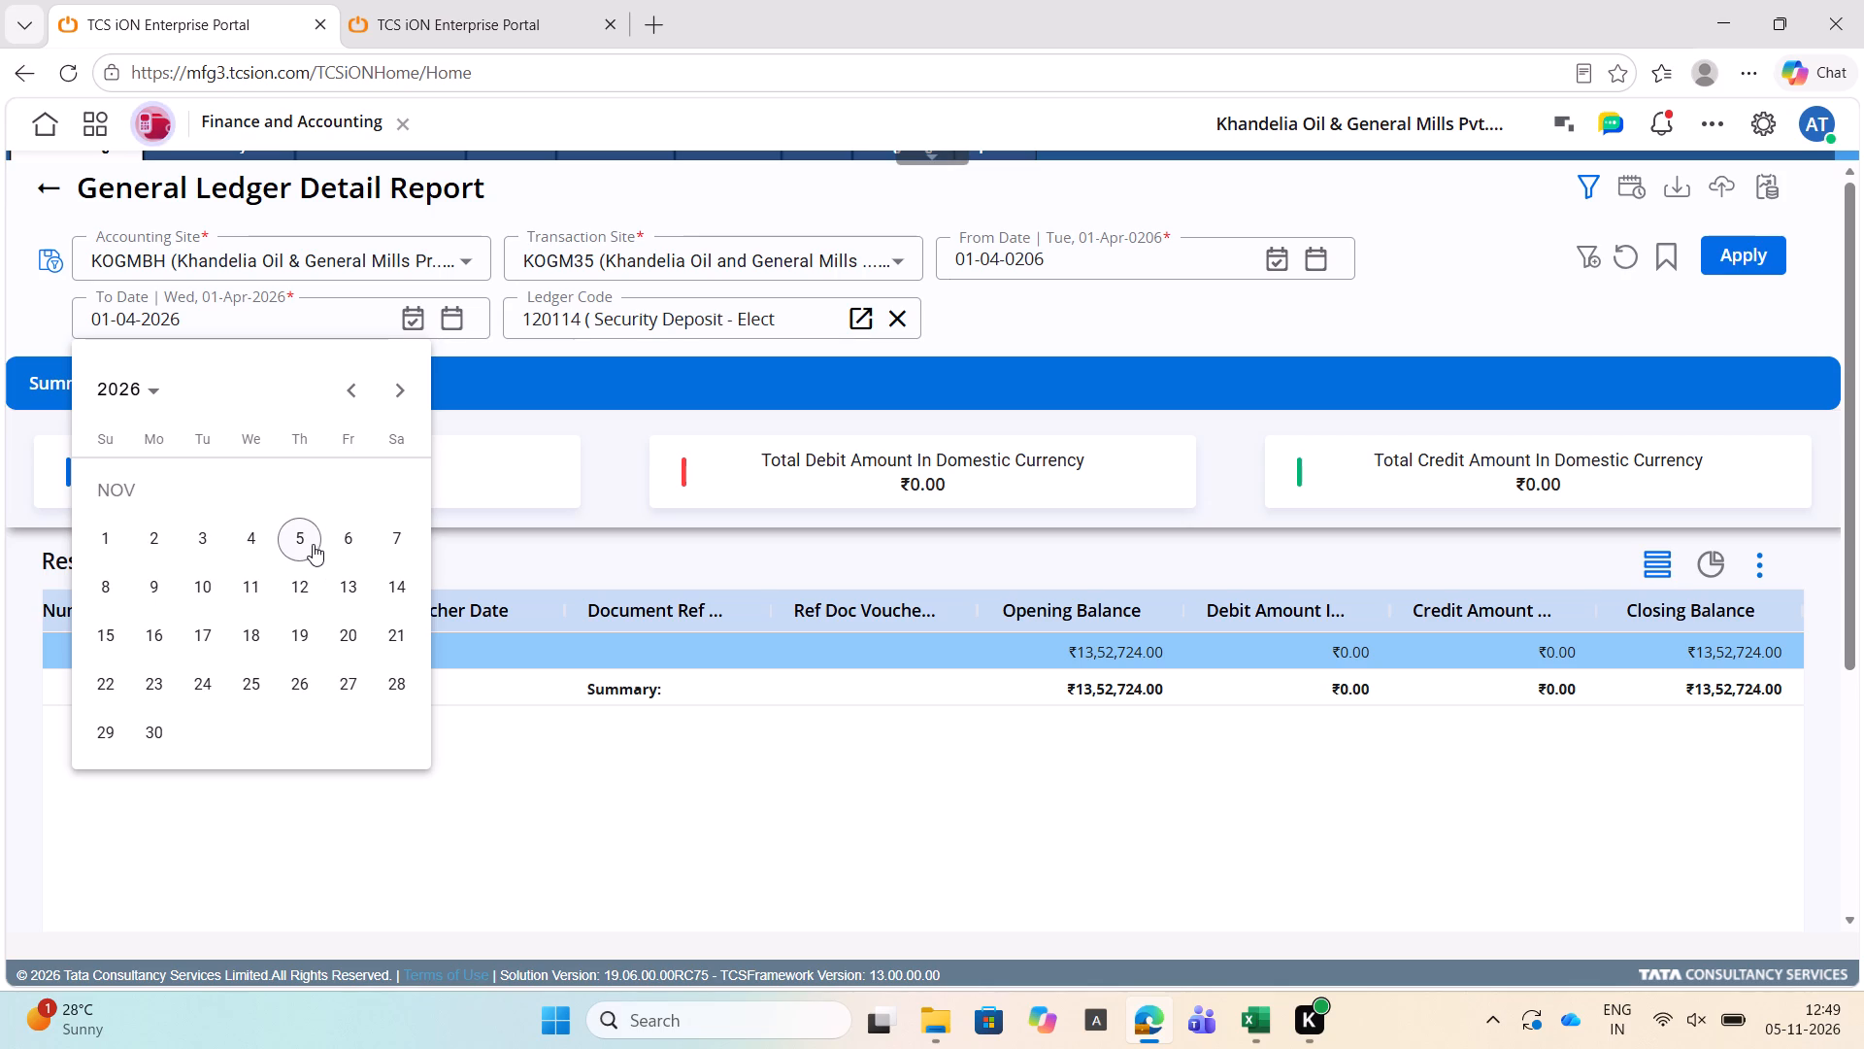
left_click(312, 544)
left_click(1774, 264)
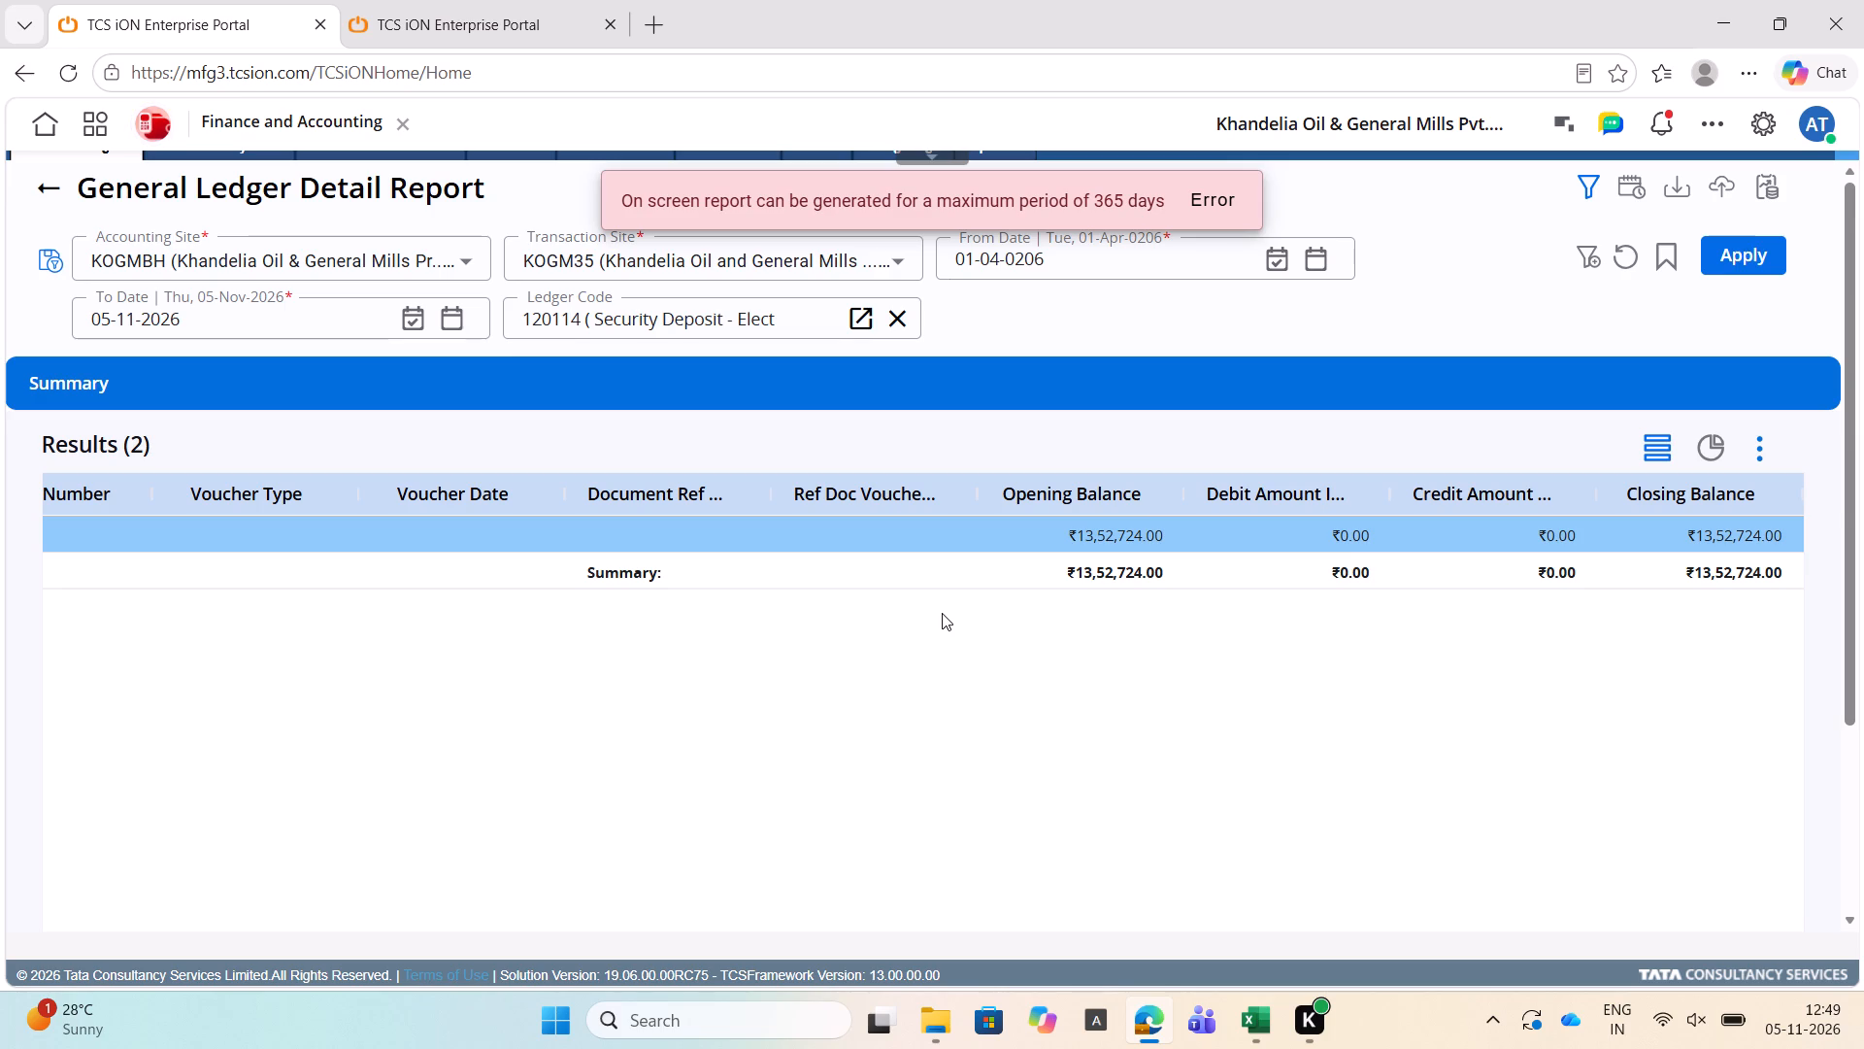
Set the report's From Date to 01-04-2025.
left_click(1318, 256)
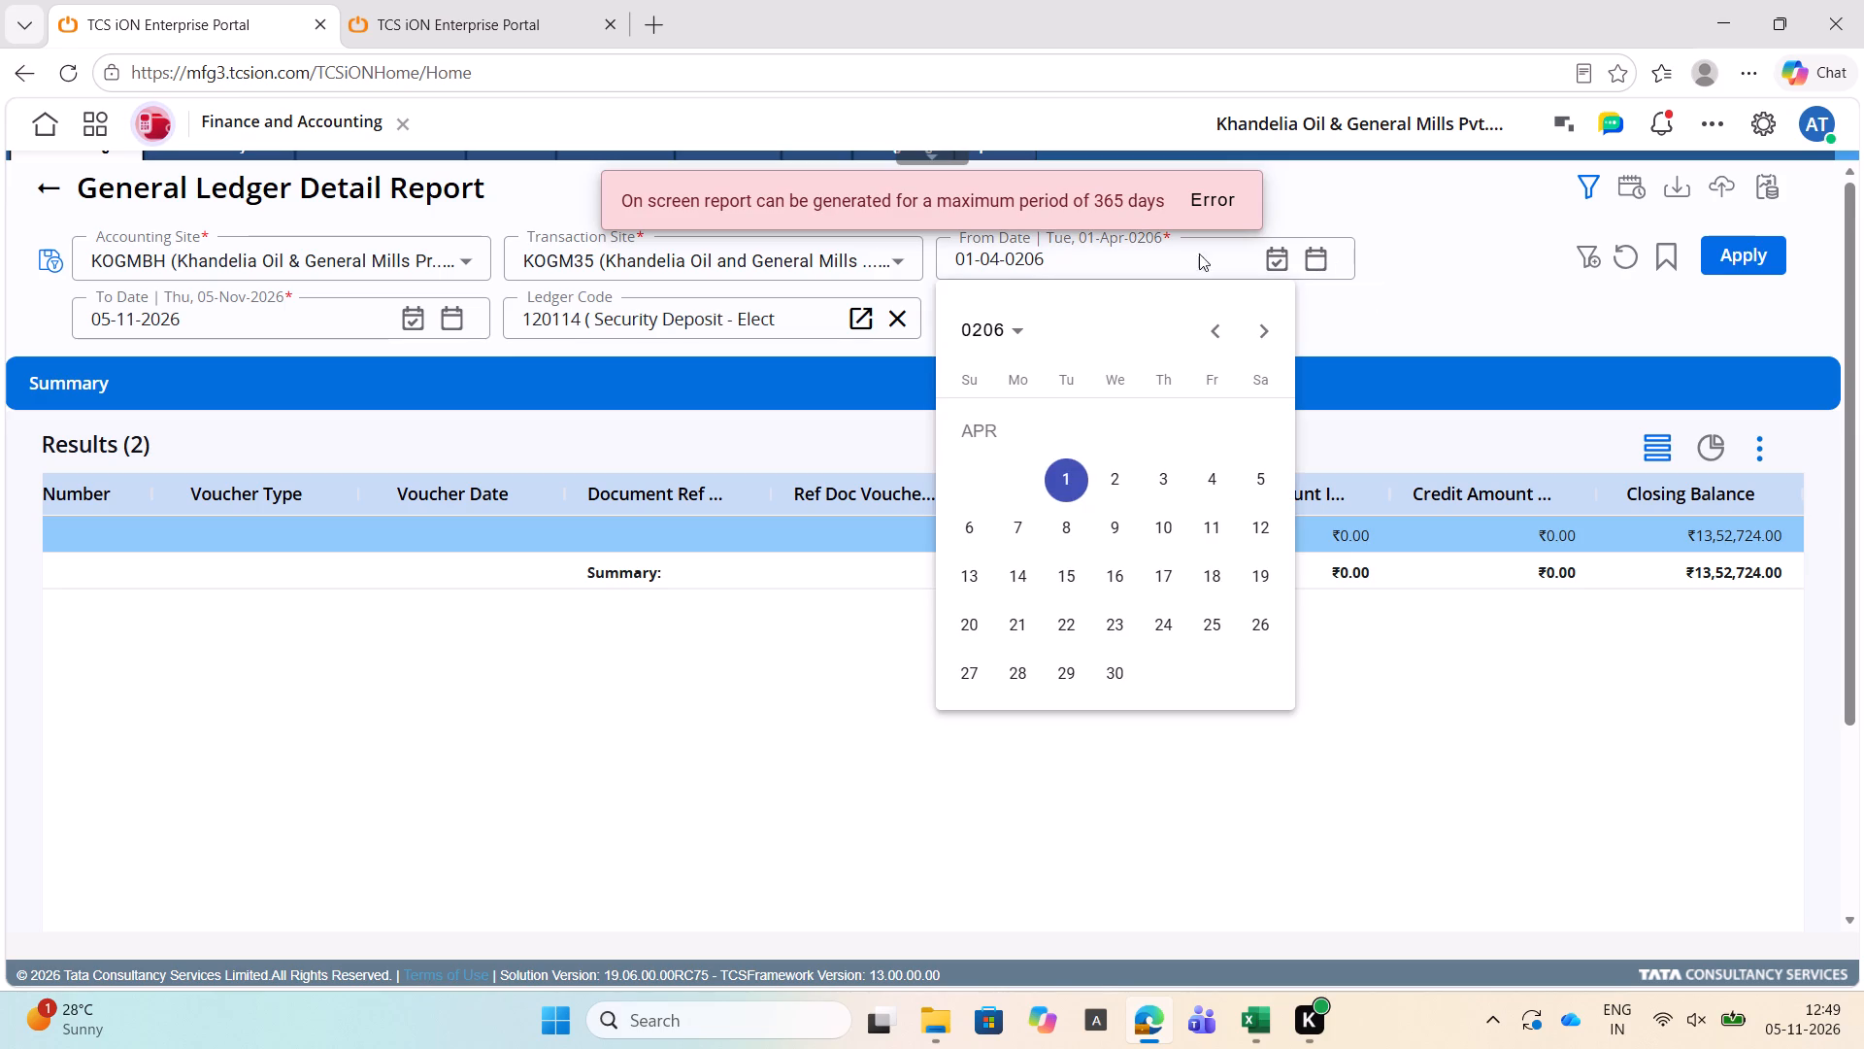
left_click(1114, 255)
left_click(1114, 255)
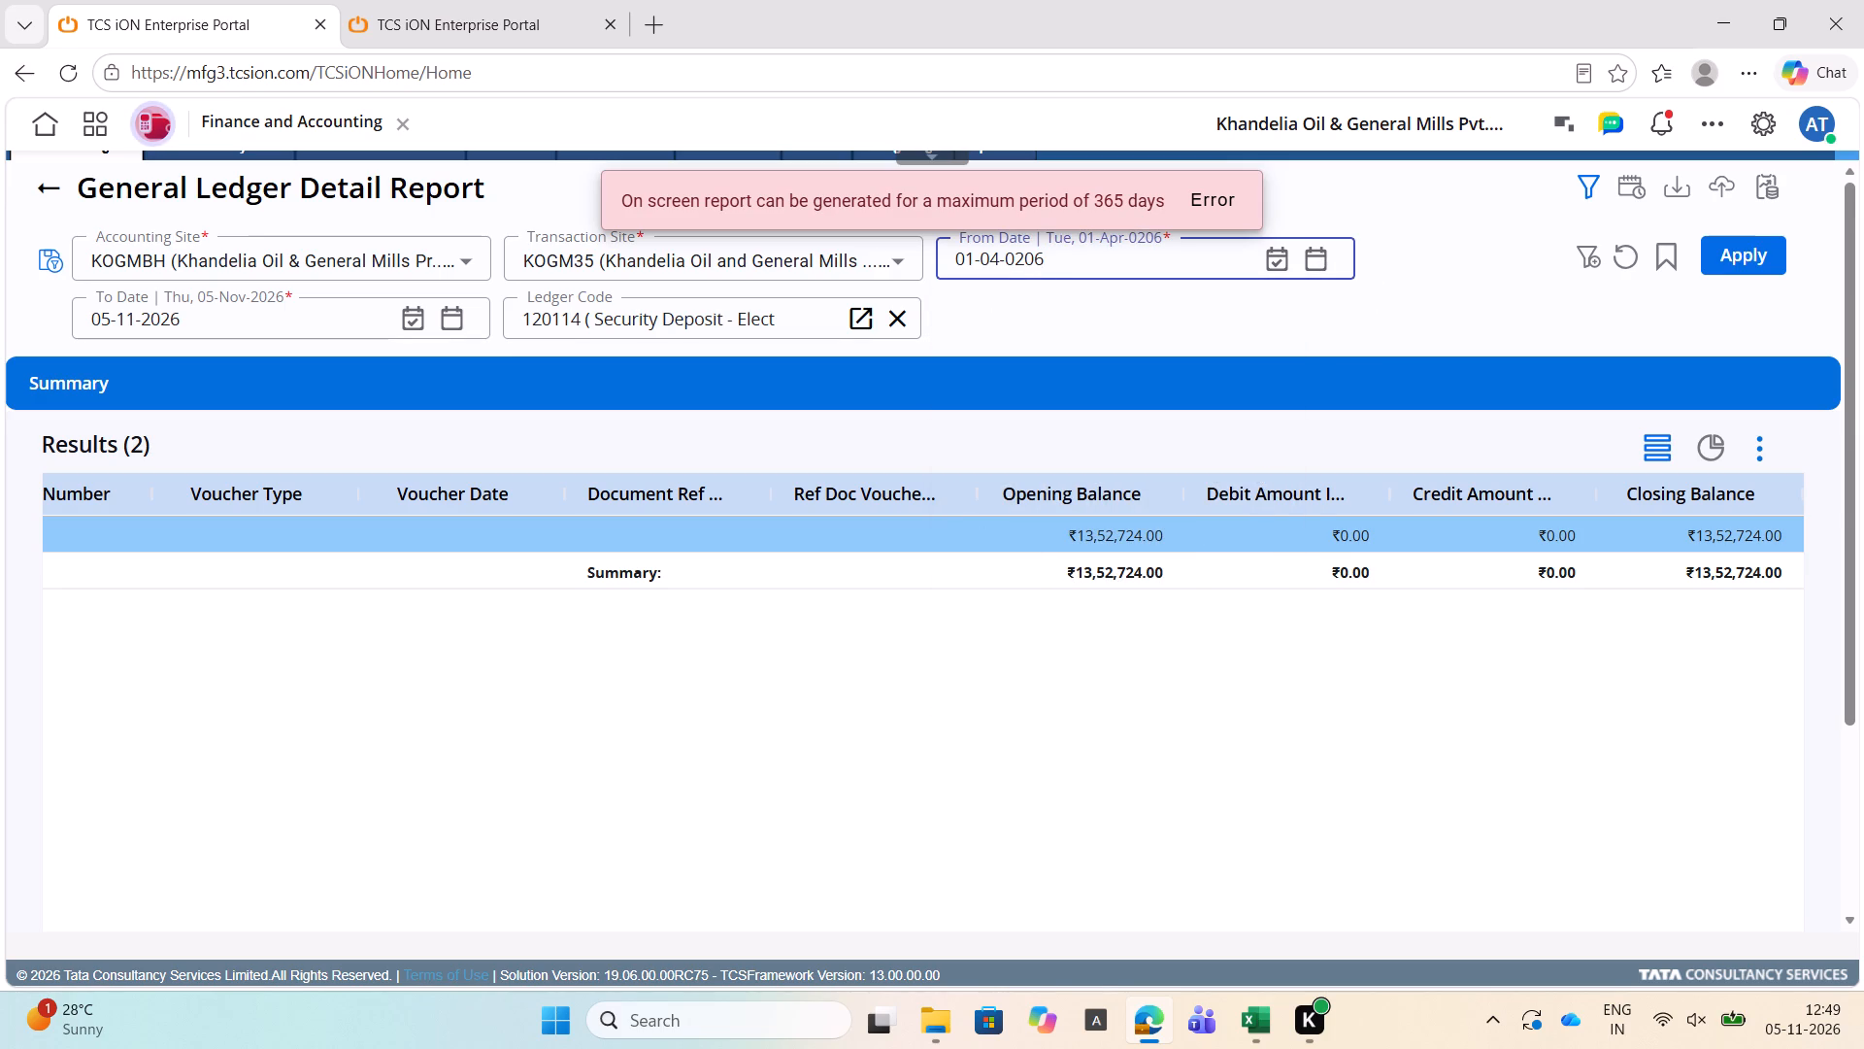
type("01-04-2025")
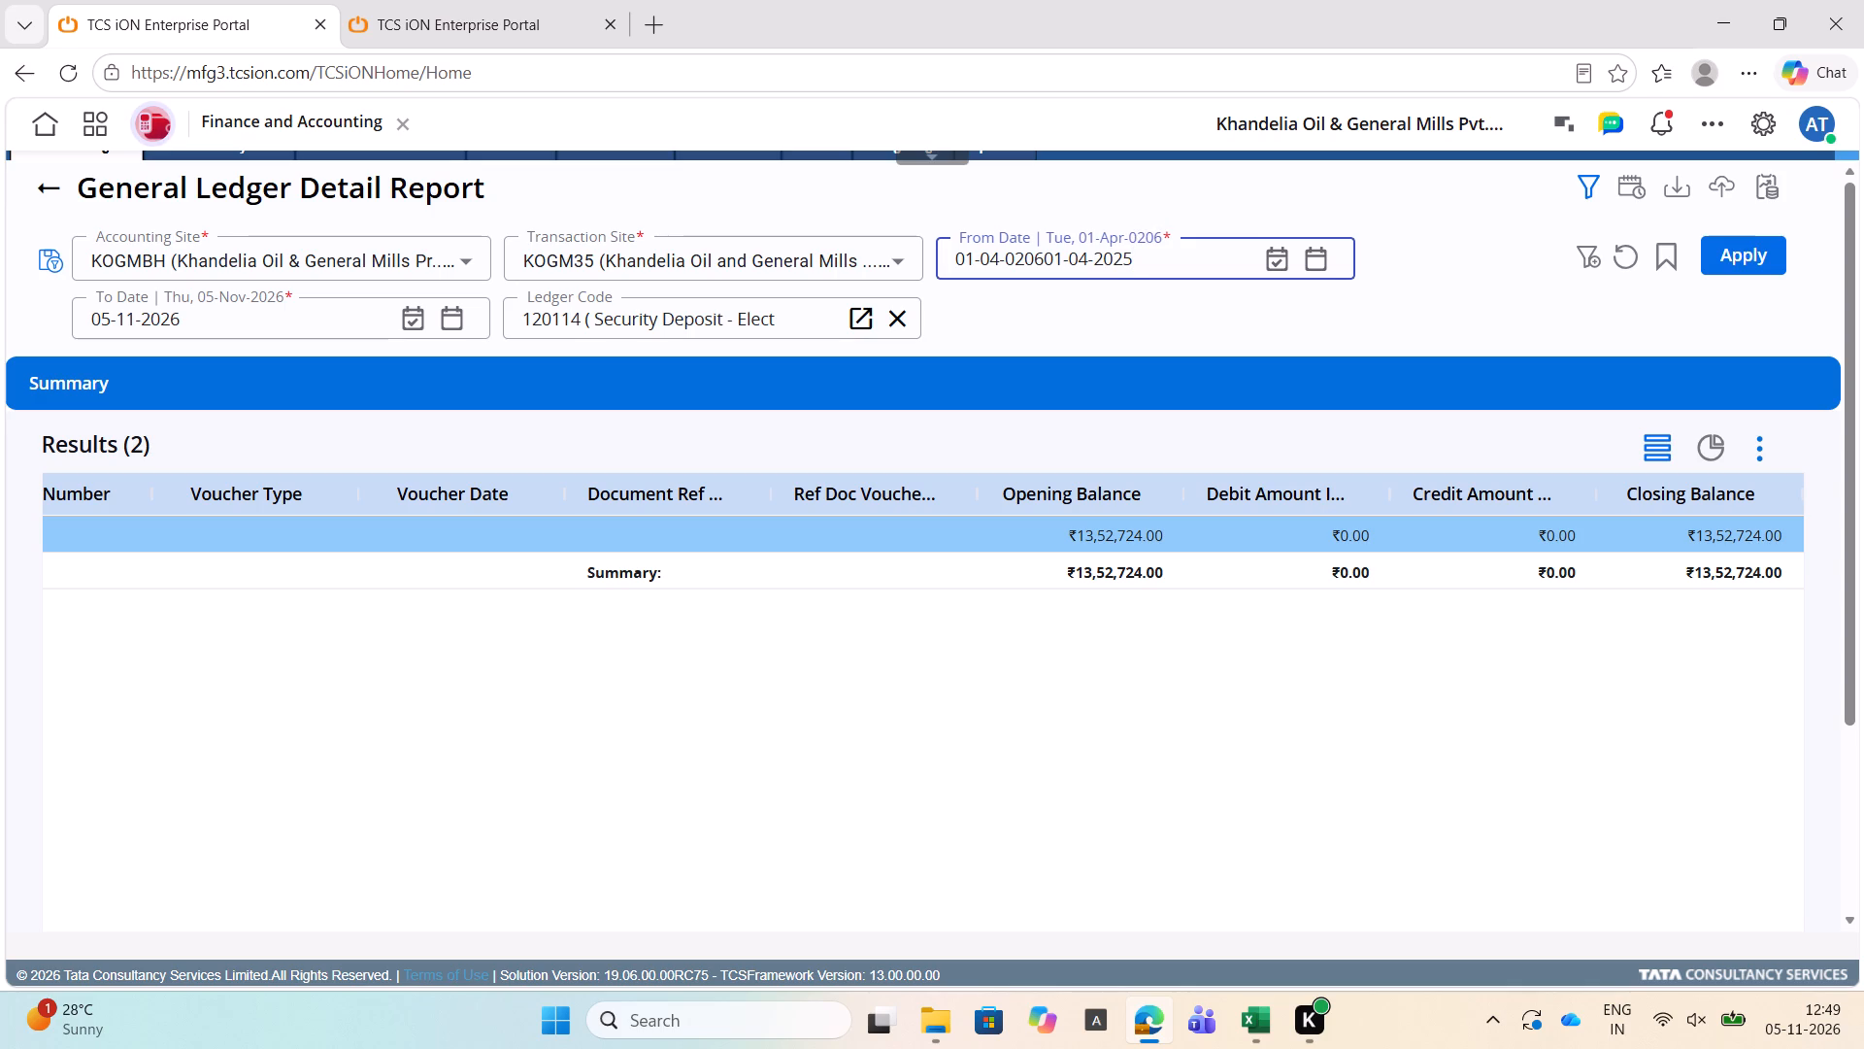
left_click(1057, 259)
key("BackSpace")
key("BackSpace")
key("BackSpace")
key("BackSpace")
key("BackSpace")
key("BackSpace")
key("BackSpace")
key("BackSpace")
key("BackSpace")
key("BackSpace")
key("BackSpace")
key("BackSpace")
key("BackSpace")
key("BackSpace")
key("BackSpace")
key("BackSpace")
key("BackSpace")
key("BackSpace")
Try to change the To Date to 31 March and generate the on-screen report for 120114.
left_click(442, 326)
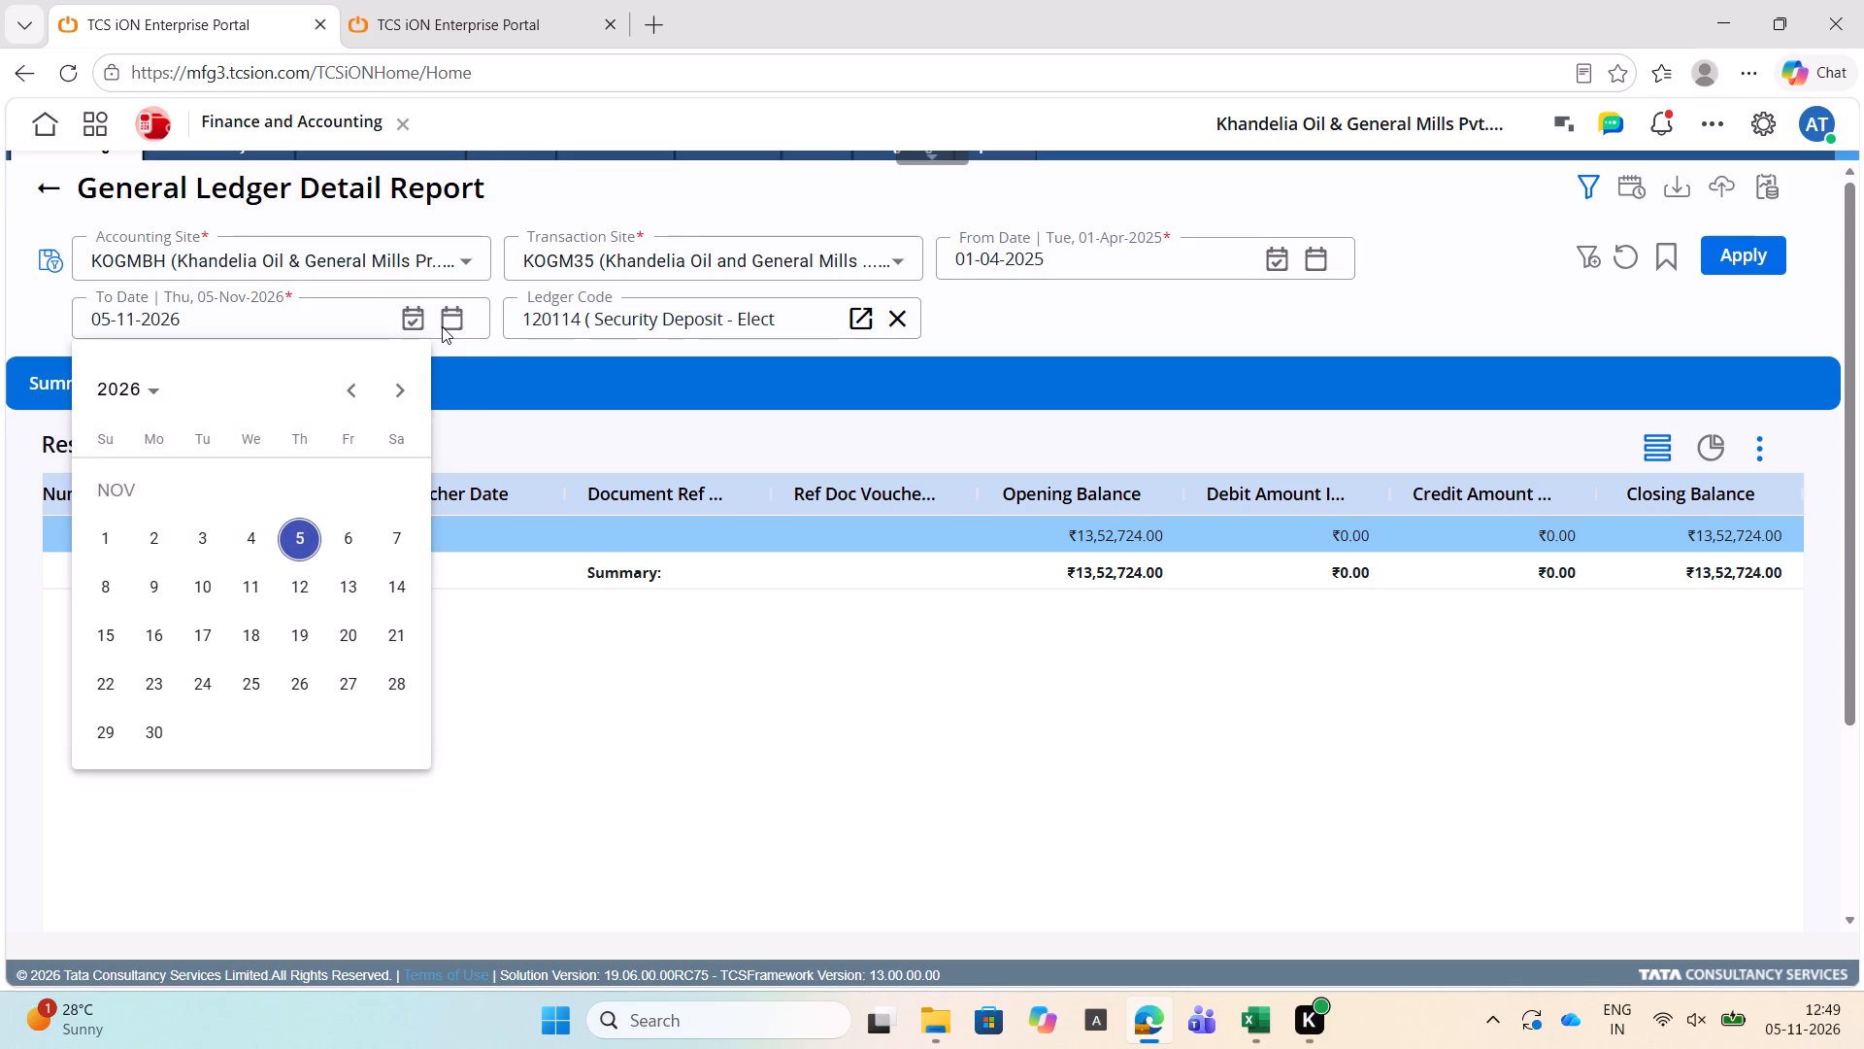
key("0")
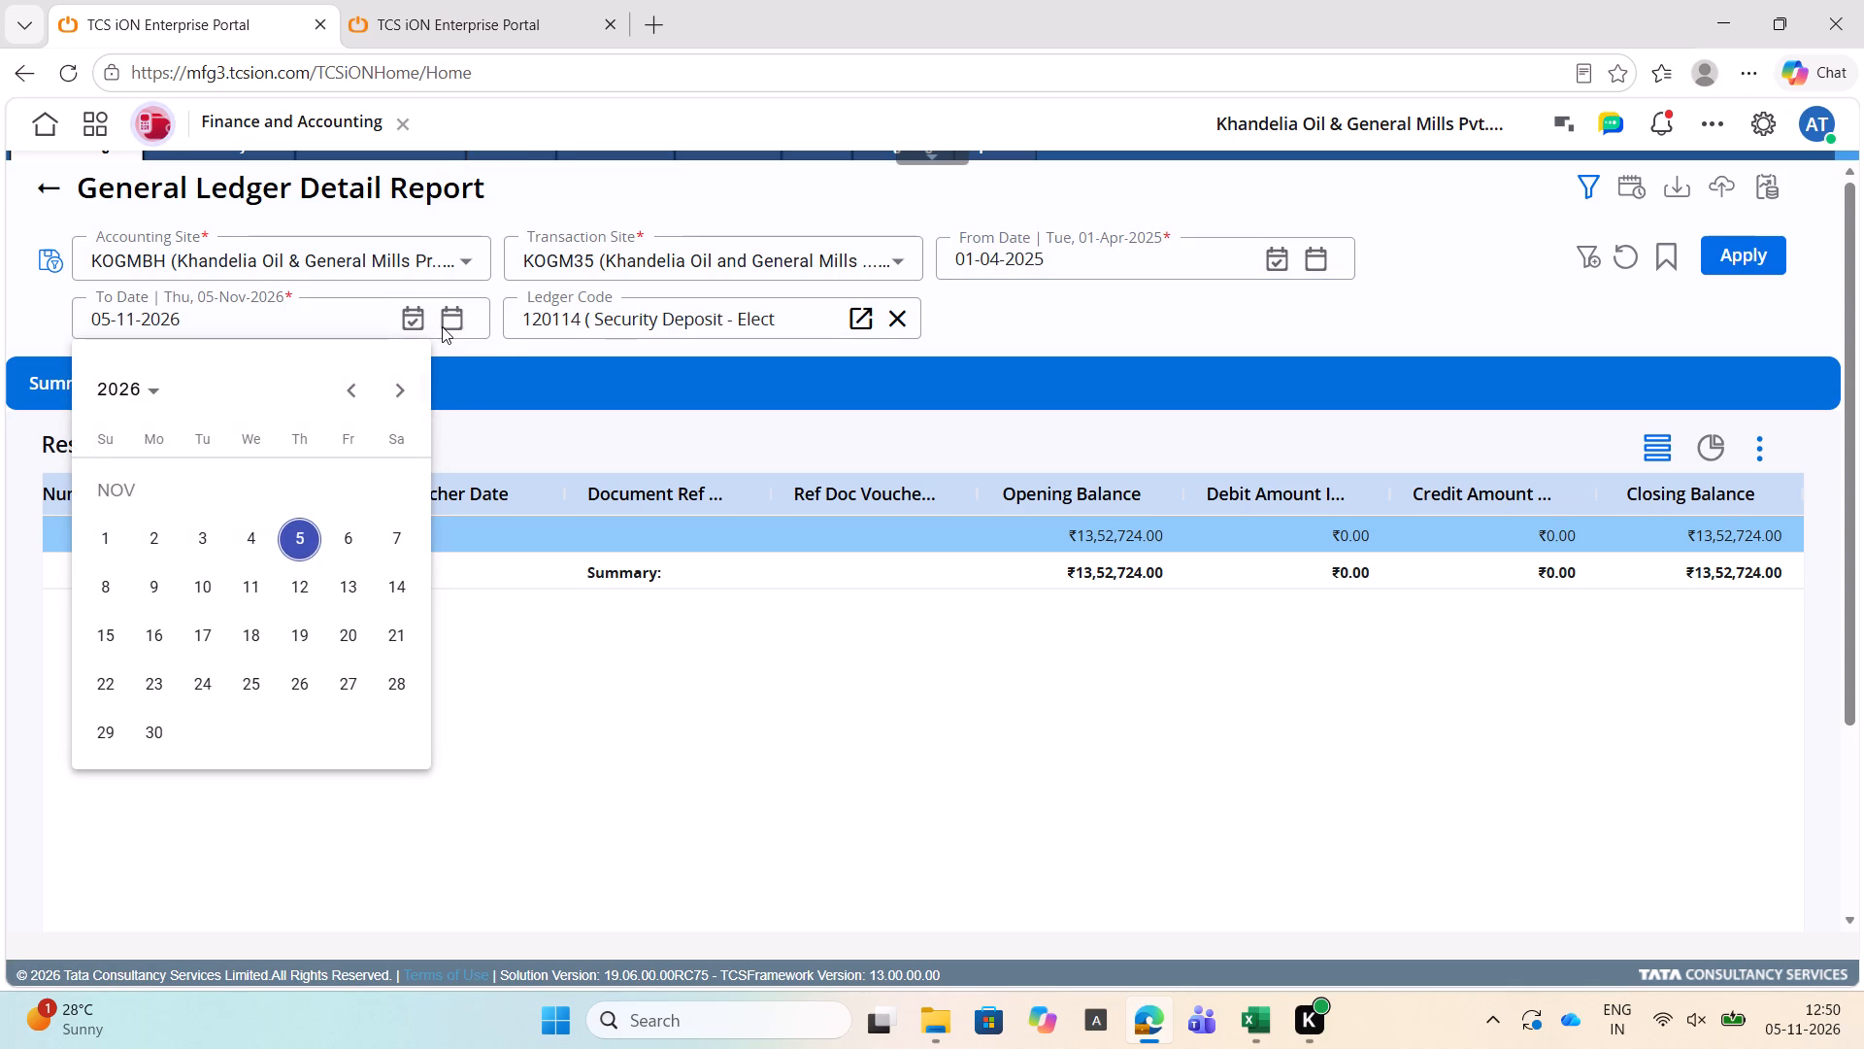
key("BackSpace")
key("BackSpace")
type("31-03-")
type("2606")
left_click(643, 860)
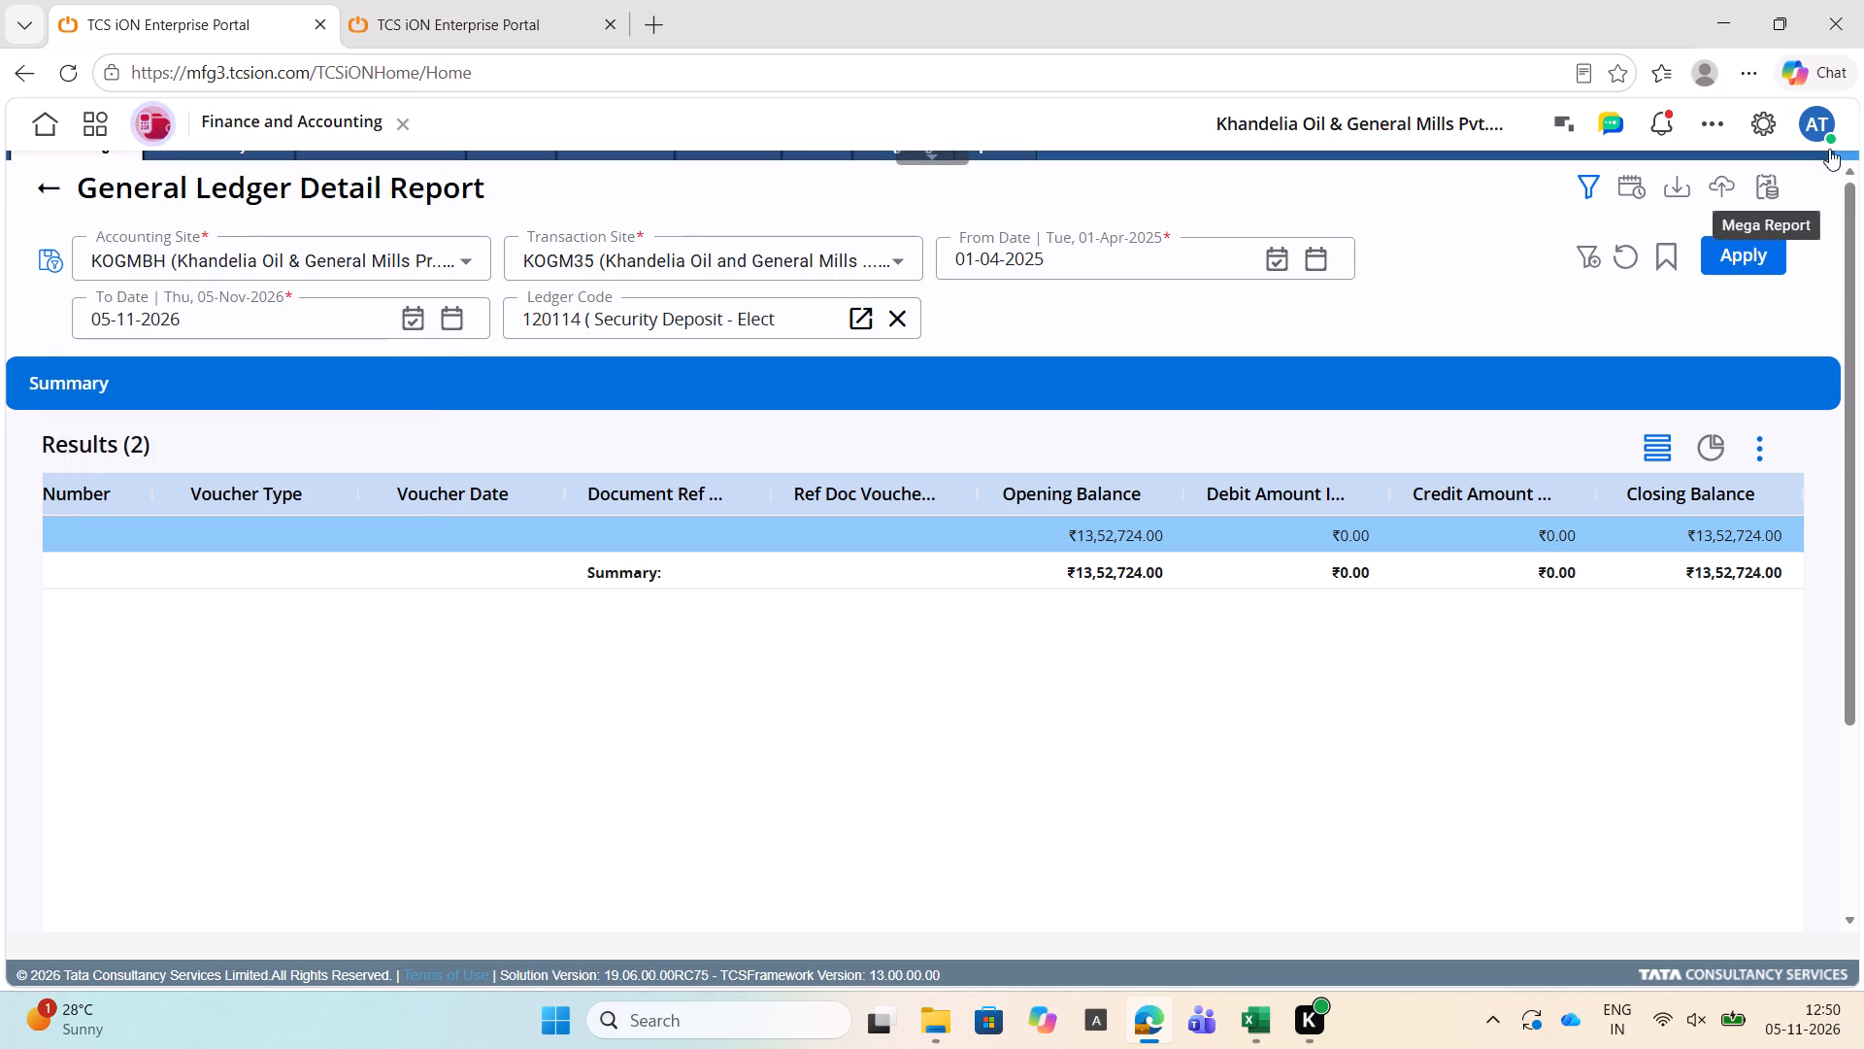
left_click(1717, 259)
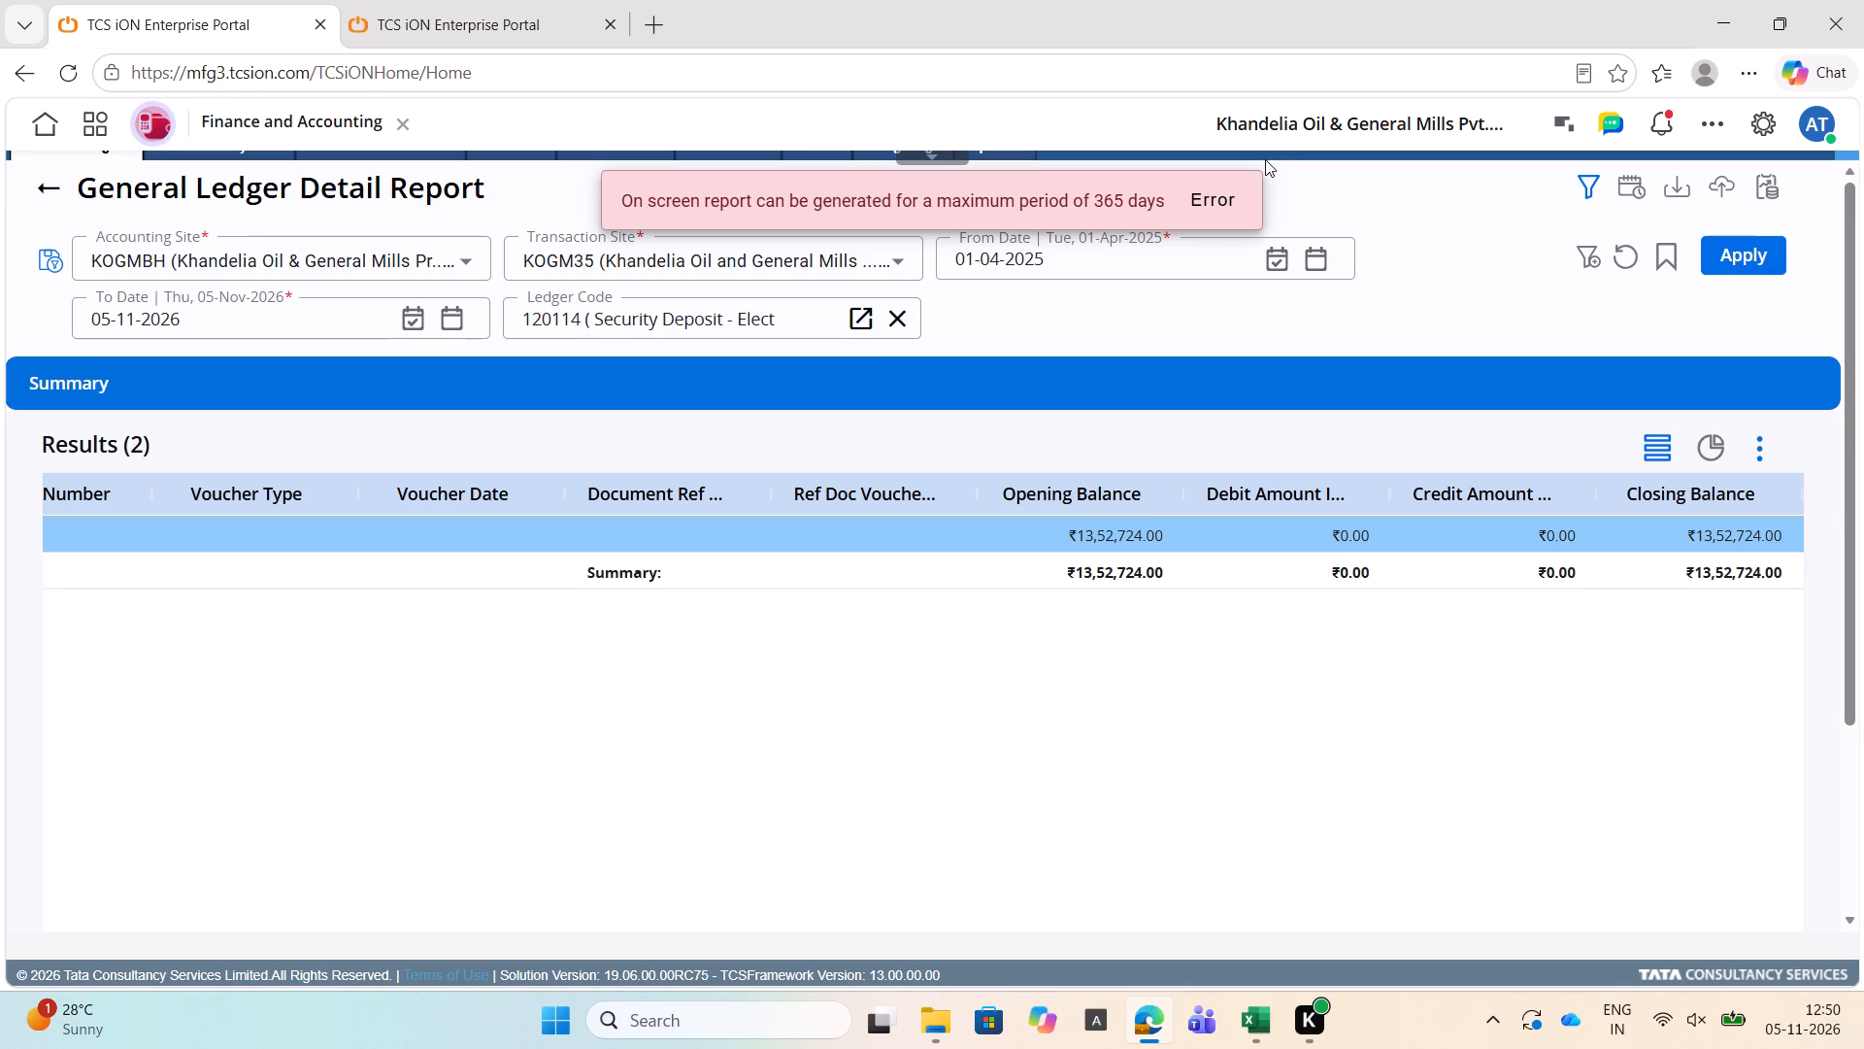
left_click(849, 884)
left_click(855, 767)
Set the To Date to 31-03-2026 and generate the on-screen ledger detail report for account 120114.
left_click(265, 312)
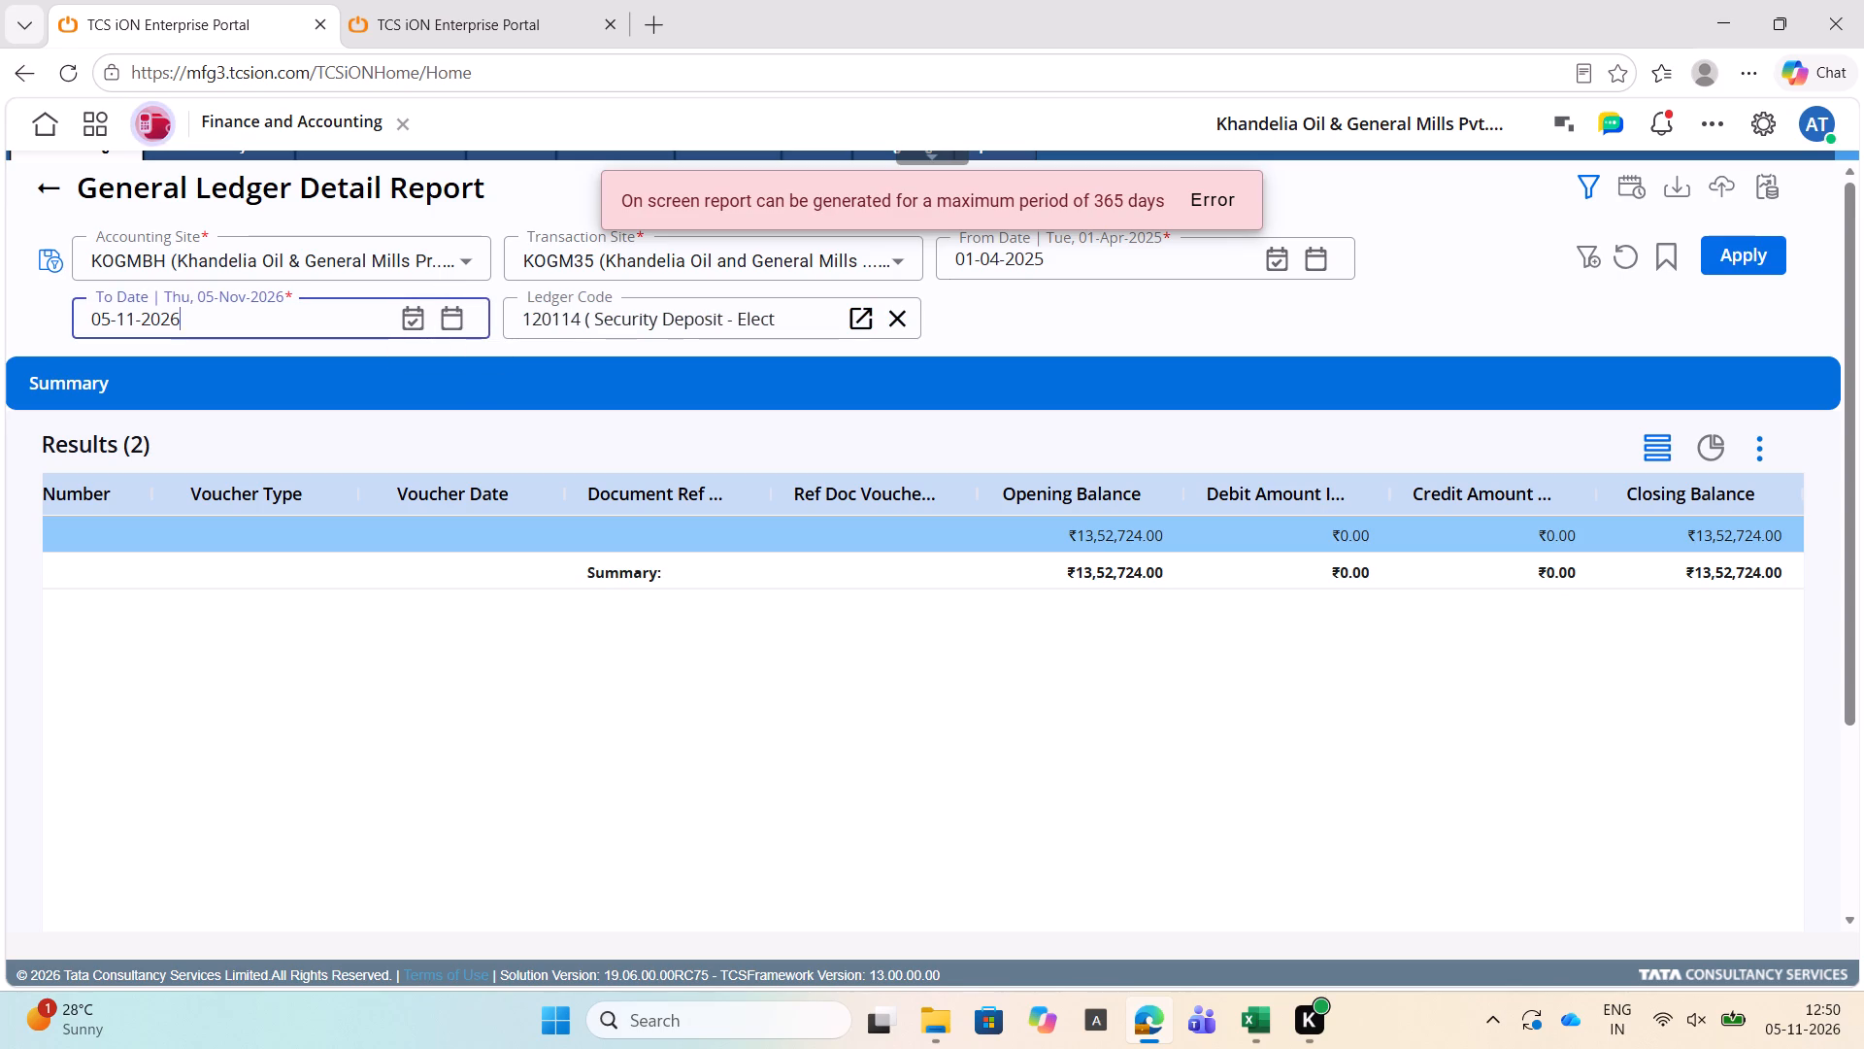
key("BackSpace")
key("BackSpace")
key("BackSpace")
key("BackSpace")
key("BackSpace")
key("BackSpace")
key("BackSpace")
key("BackSpace")
key("BackSpace")
key("BackSpace")
key("BackSpace")
key("BackSpace")
key("BackSpace")
key("BackSpace")
key("BackSpace")
key("BackSpace")
type("31-0-")
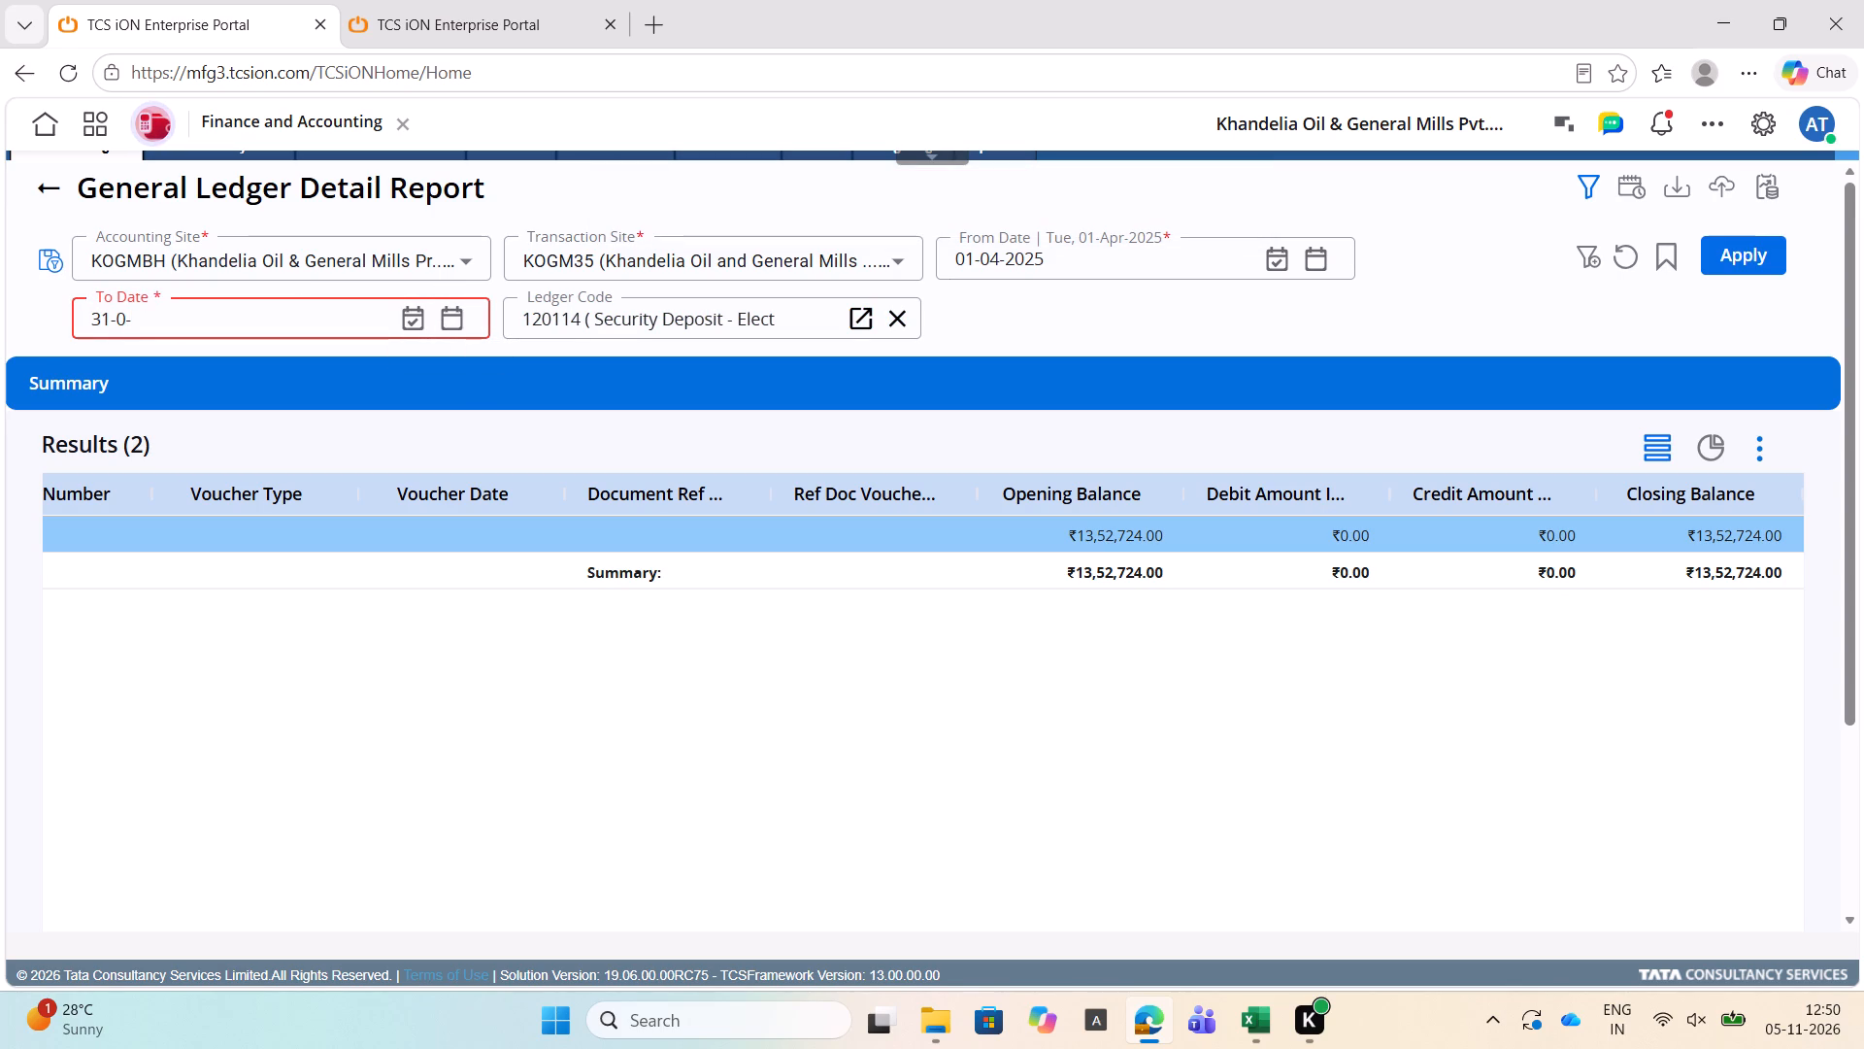
key("BackSpace")
type("2-")
key("BackSpace")
key("BackSpace")
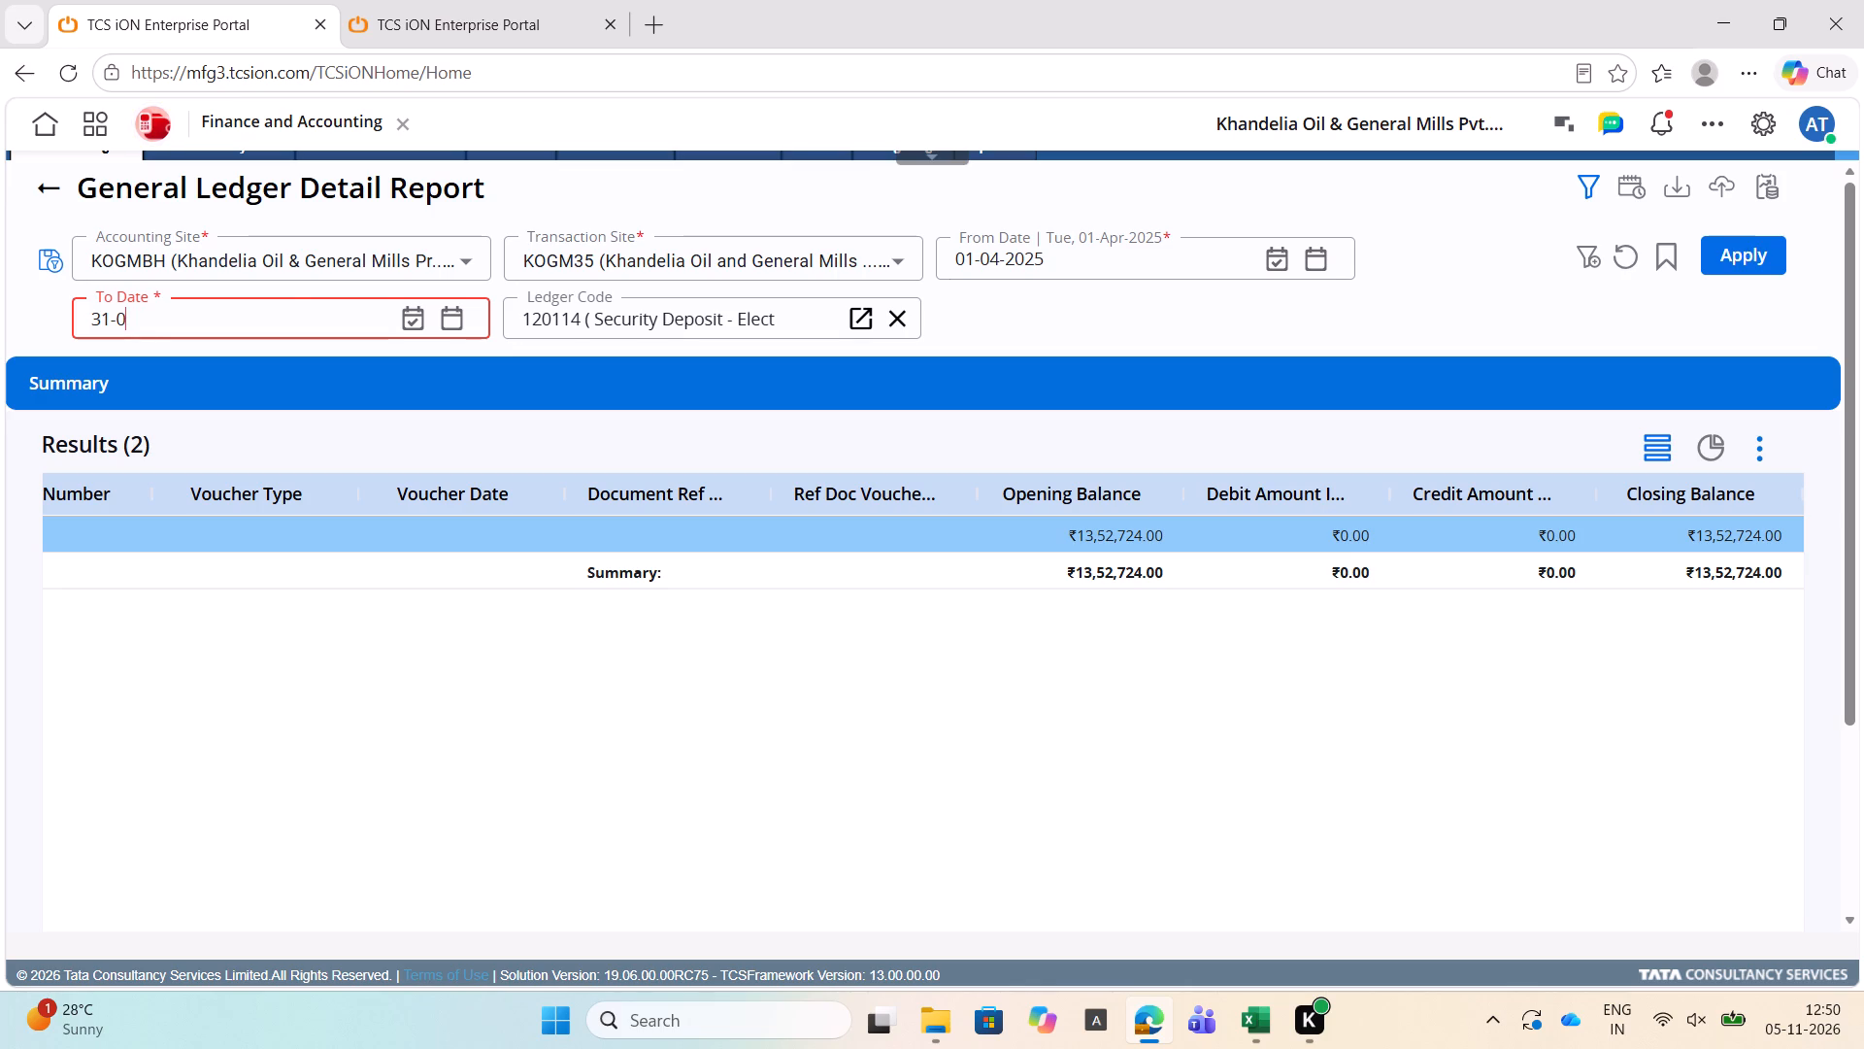
type("3-")
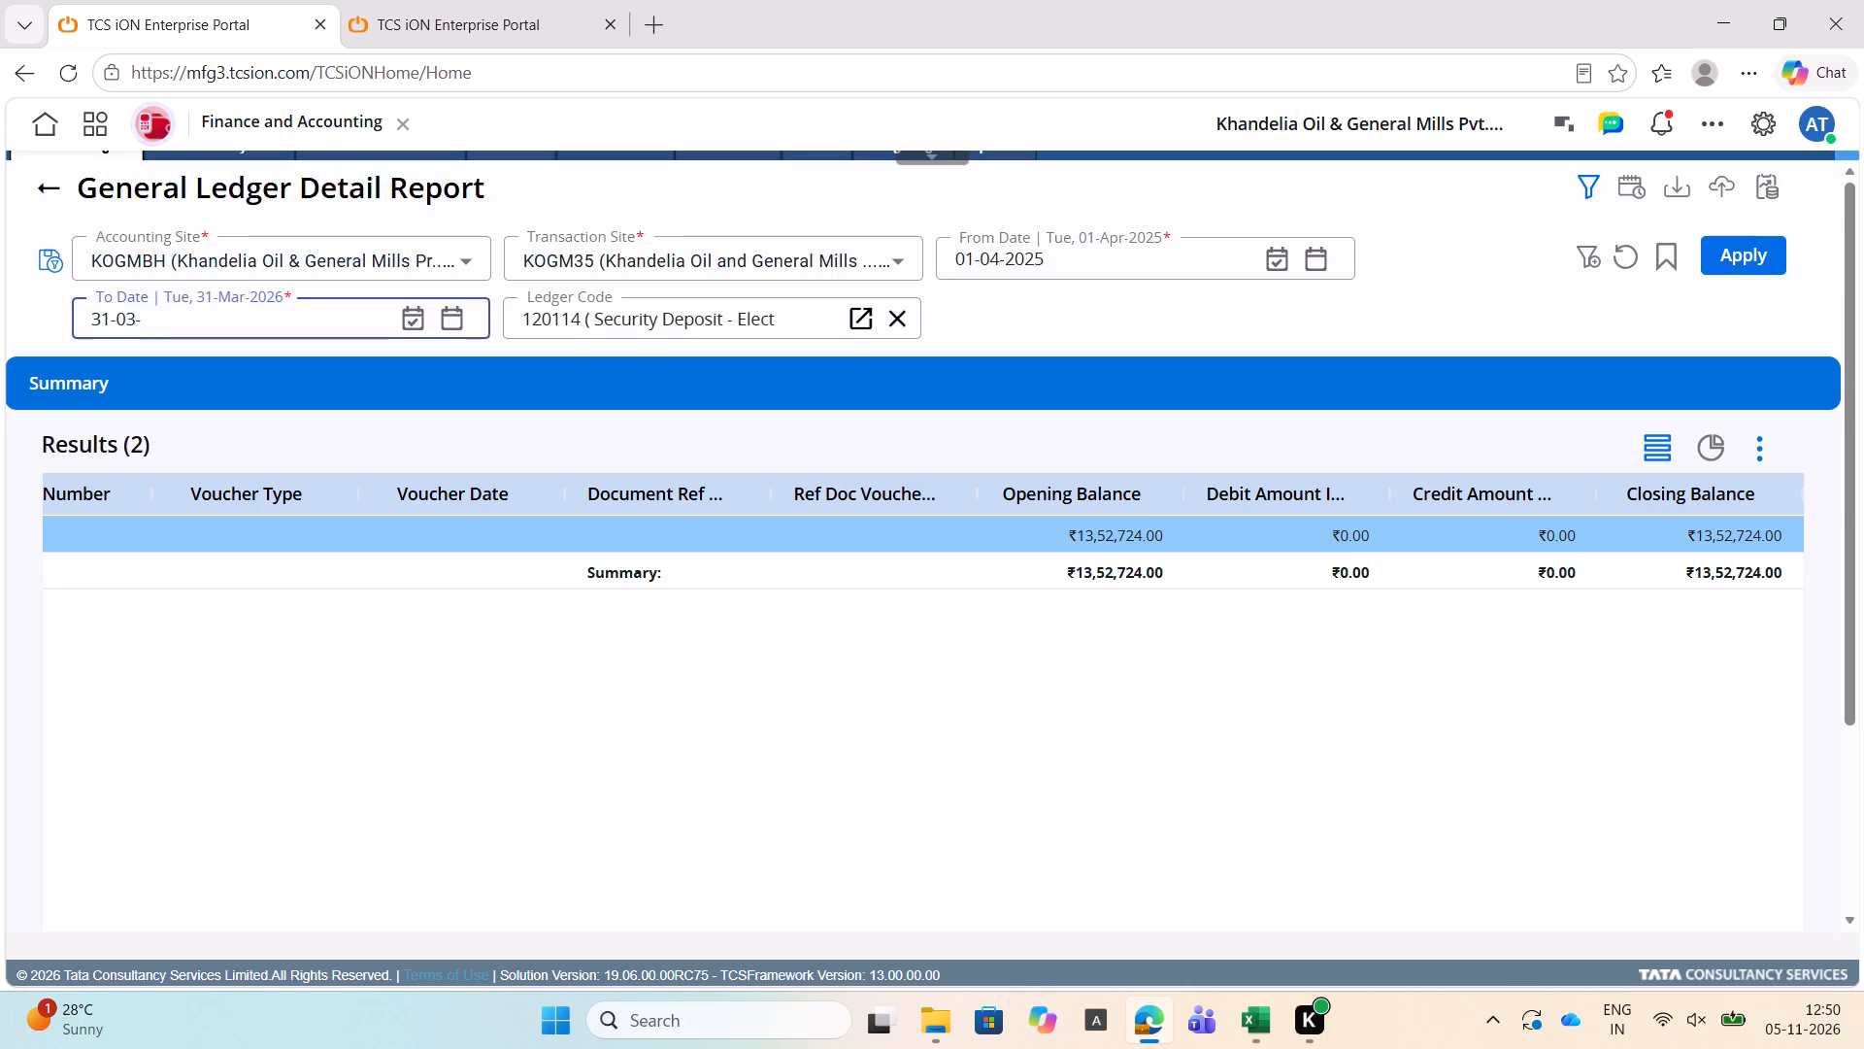
type("2026")
left_click(1746, 254)
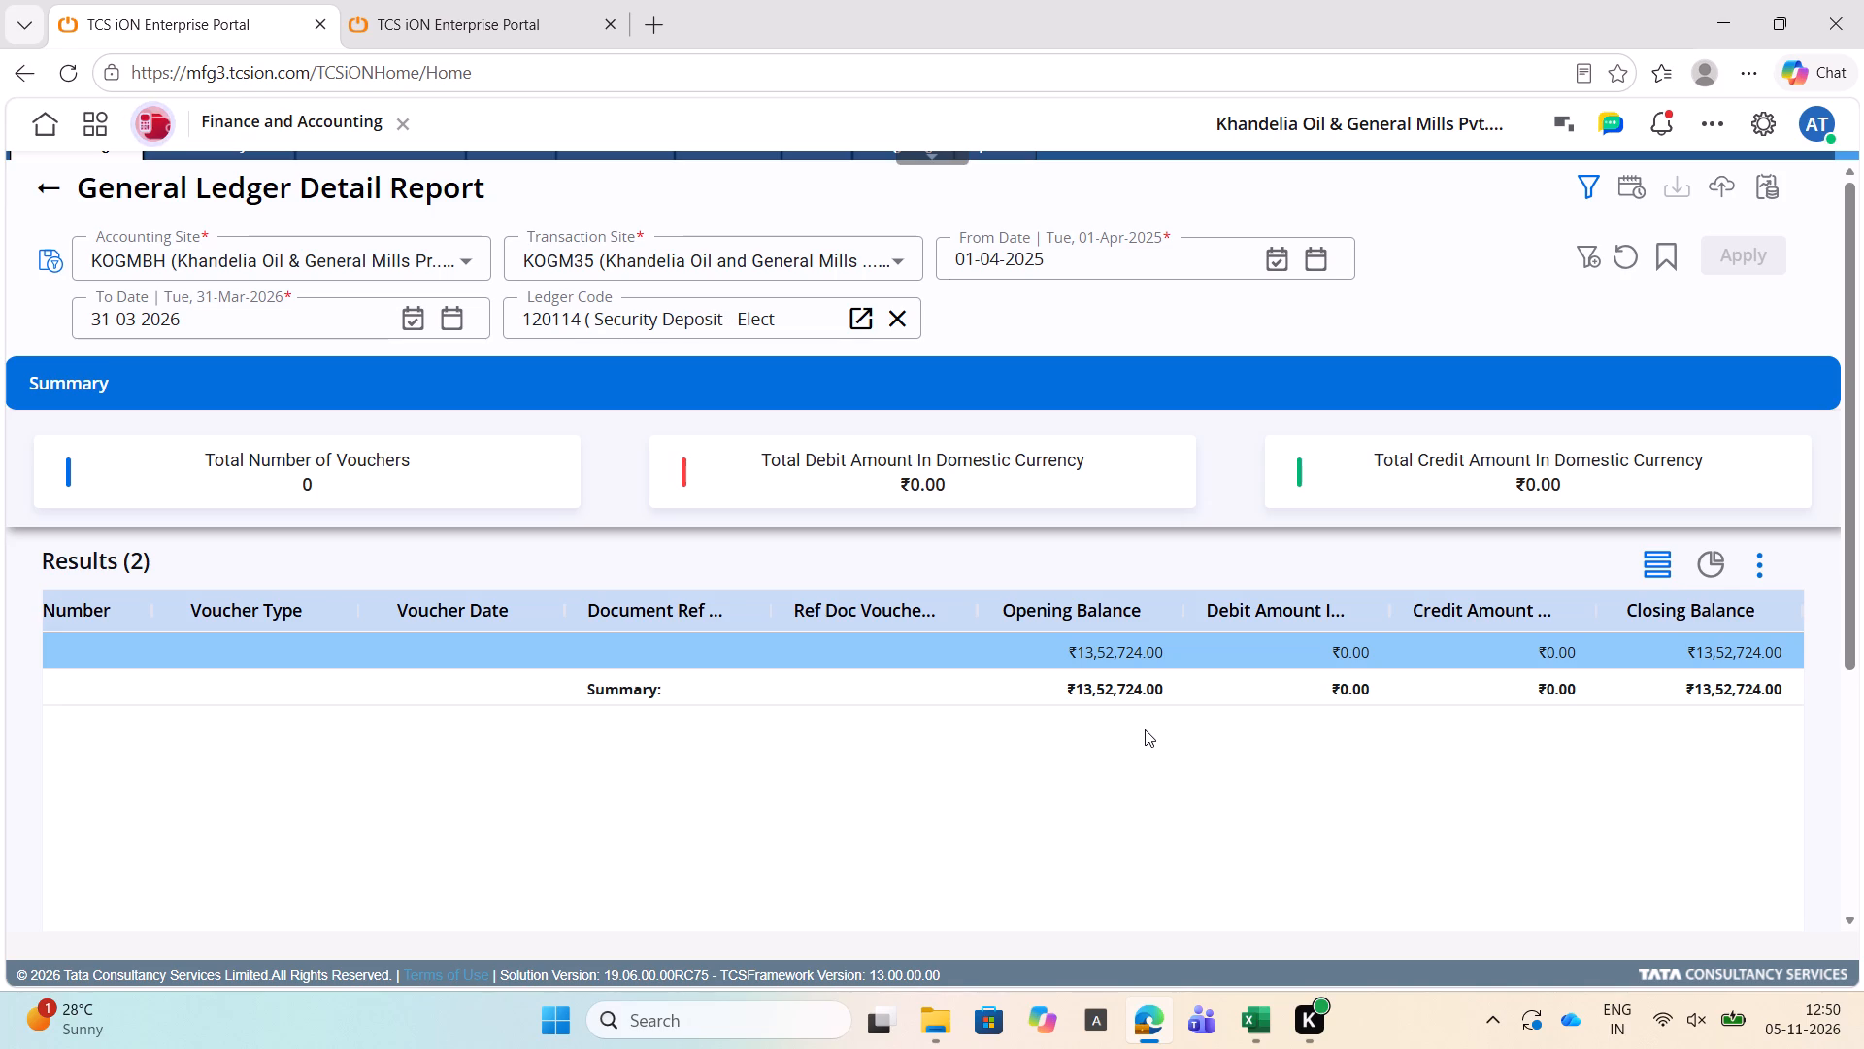
Compare account 120114's ledger report for the period with its row in the Excel trial balance.
scroll(1145, 729, "right", 7)
key("alt+Tab")
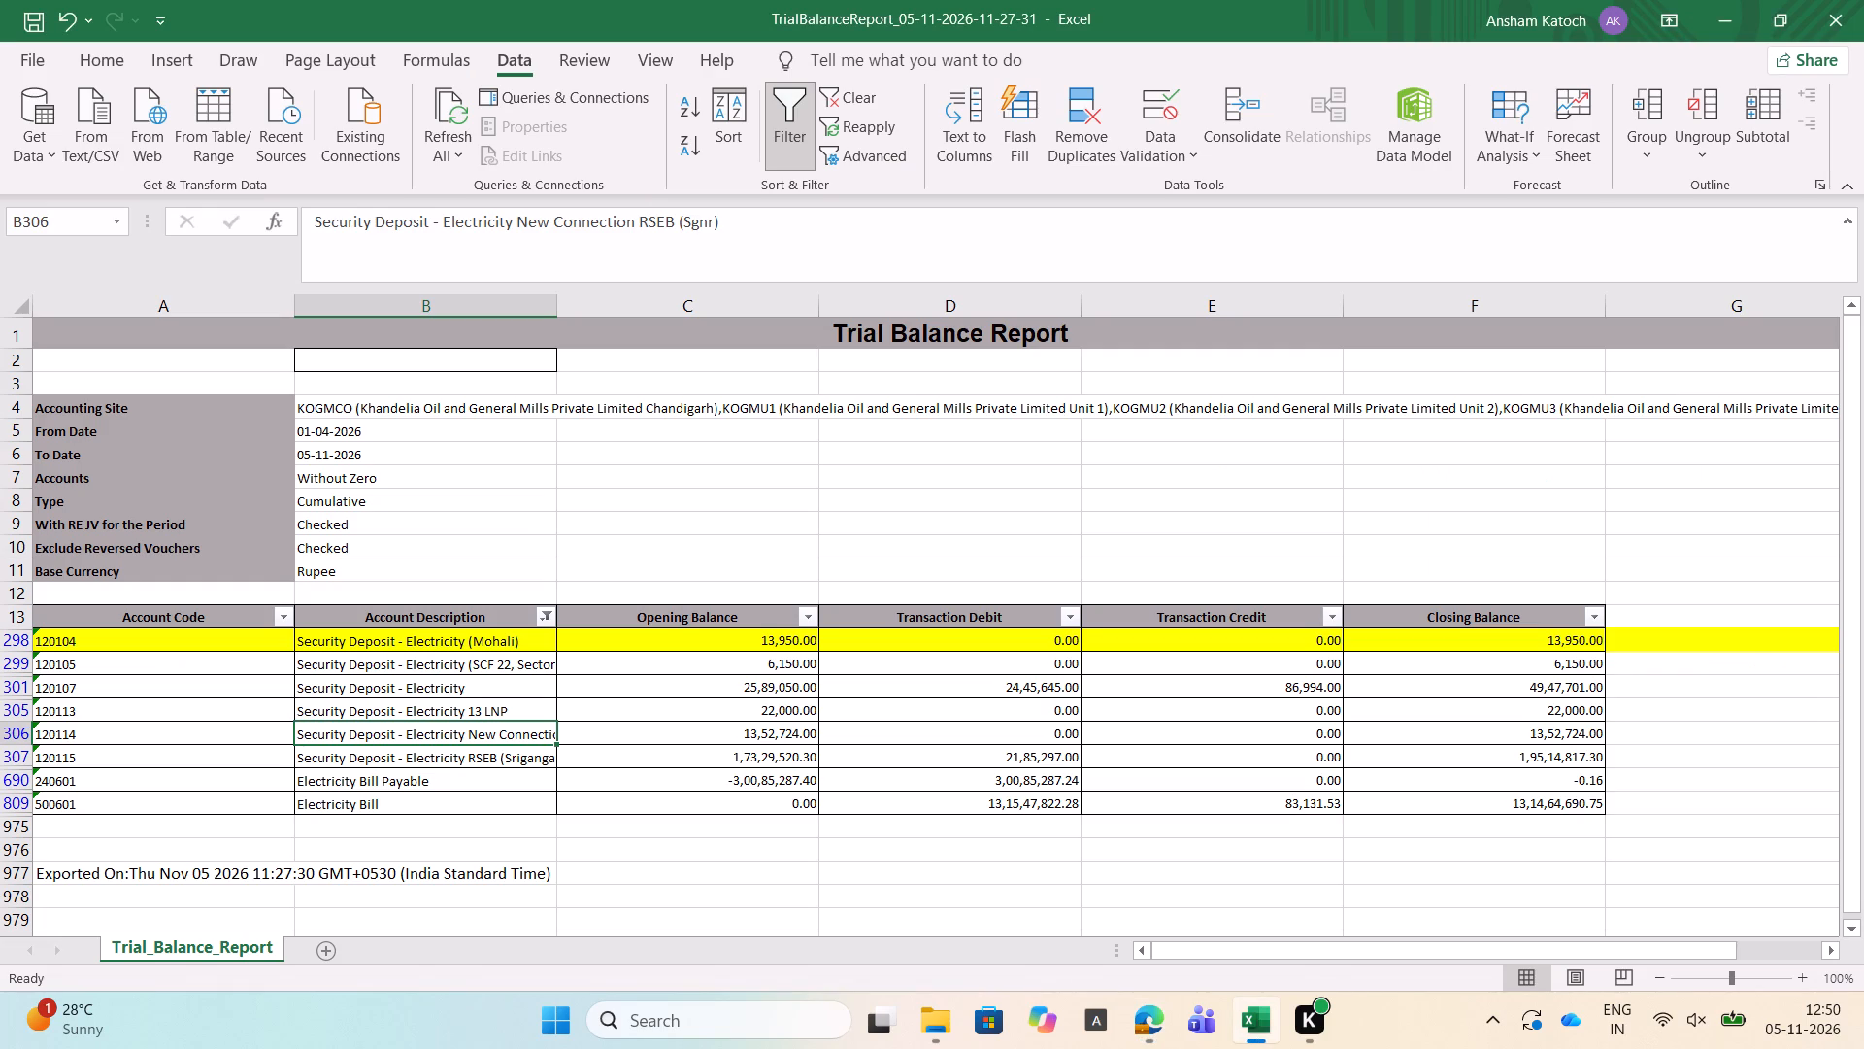
key("alt+Tab")
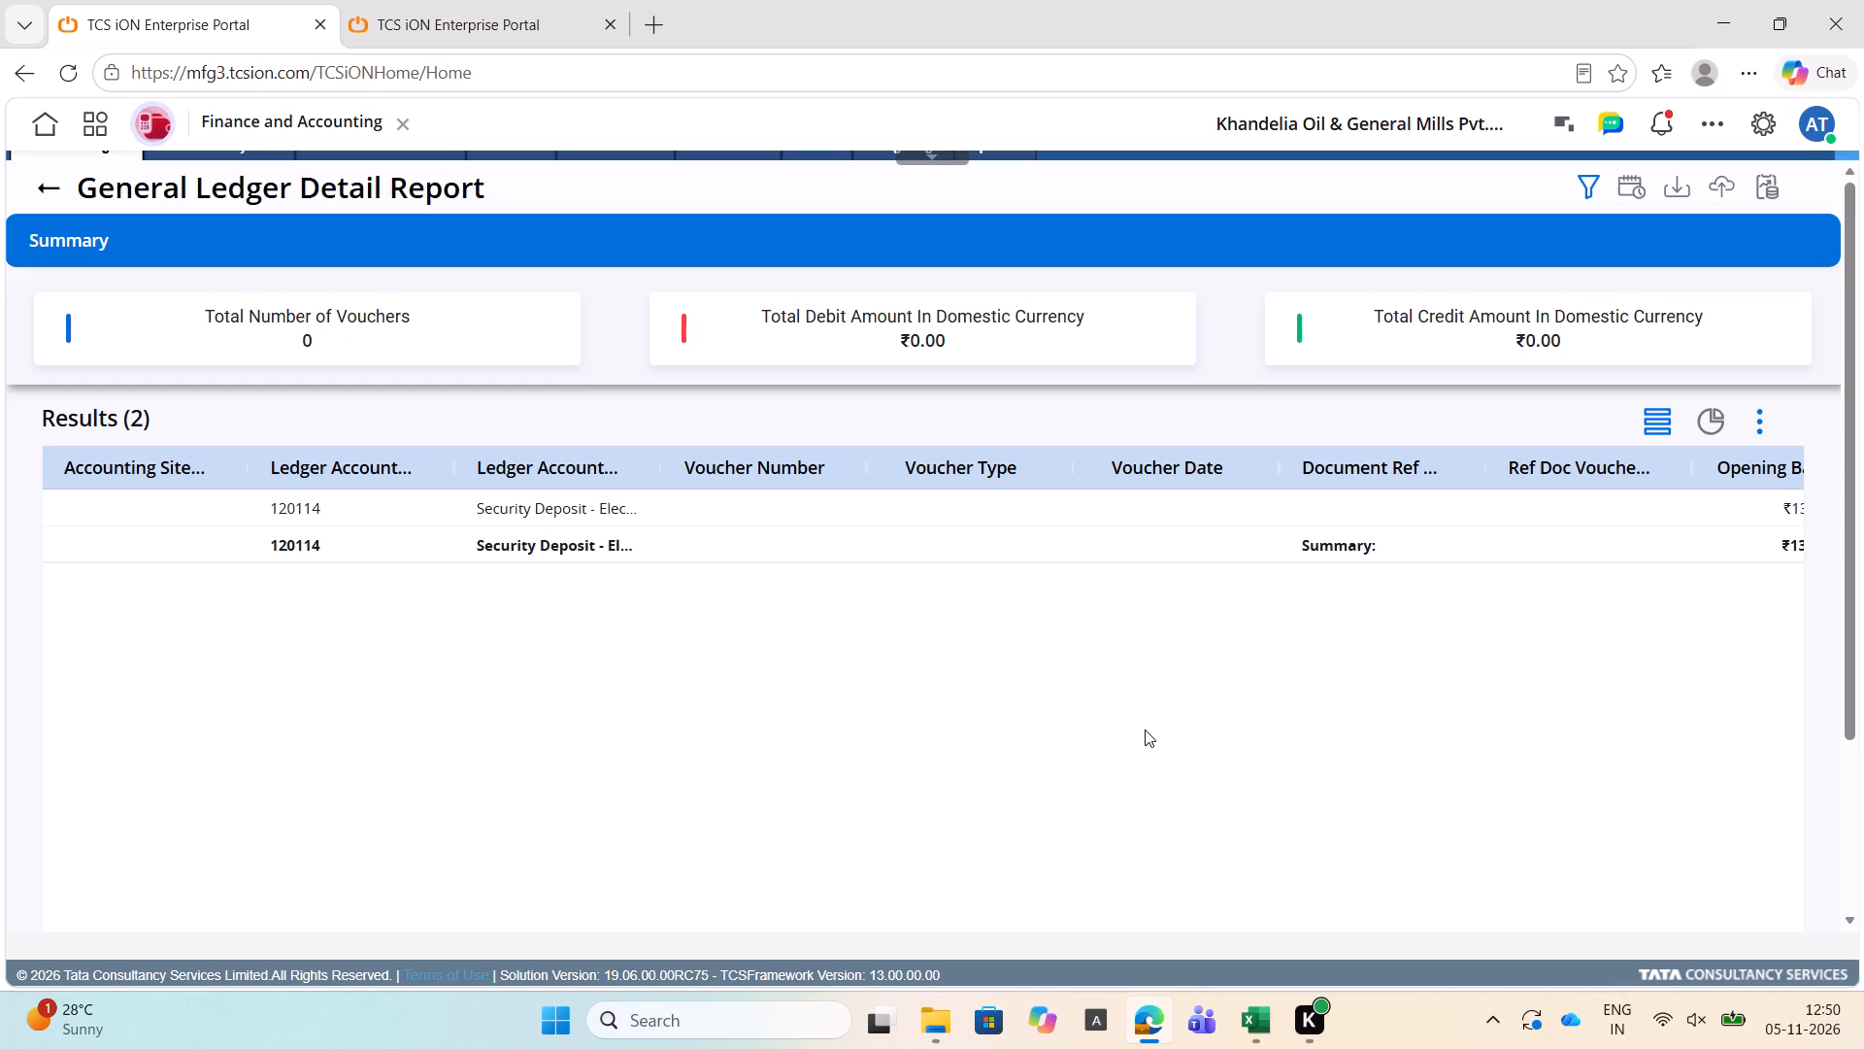
key("alt+Tab")
key("alt+Tab")
Reopen the filter criteria of the General Ledger Detail Report.
scroll(929, 521, "up", 5)
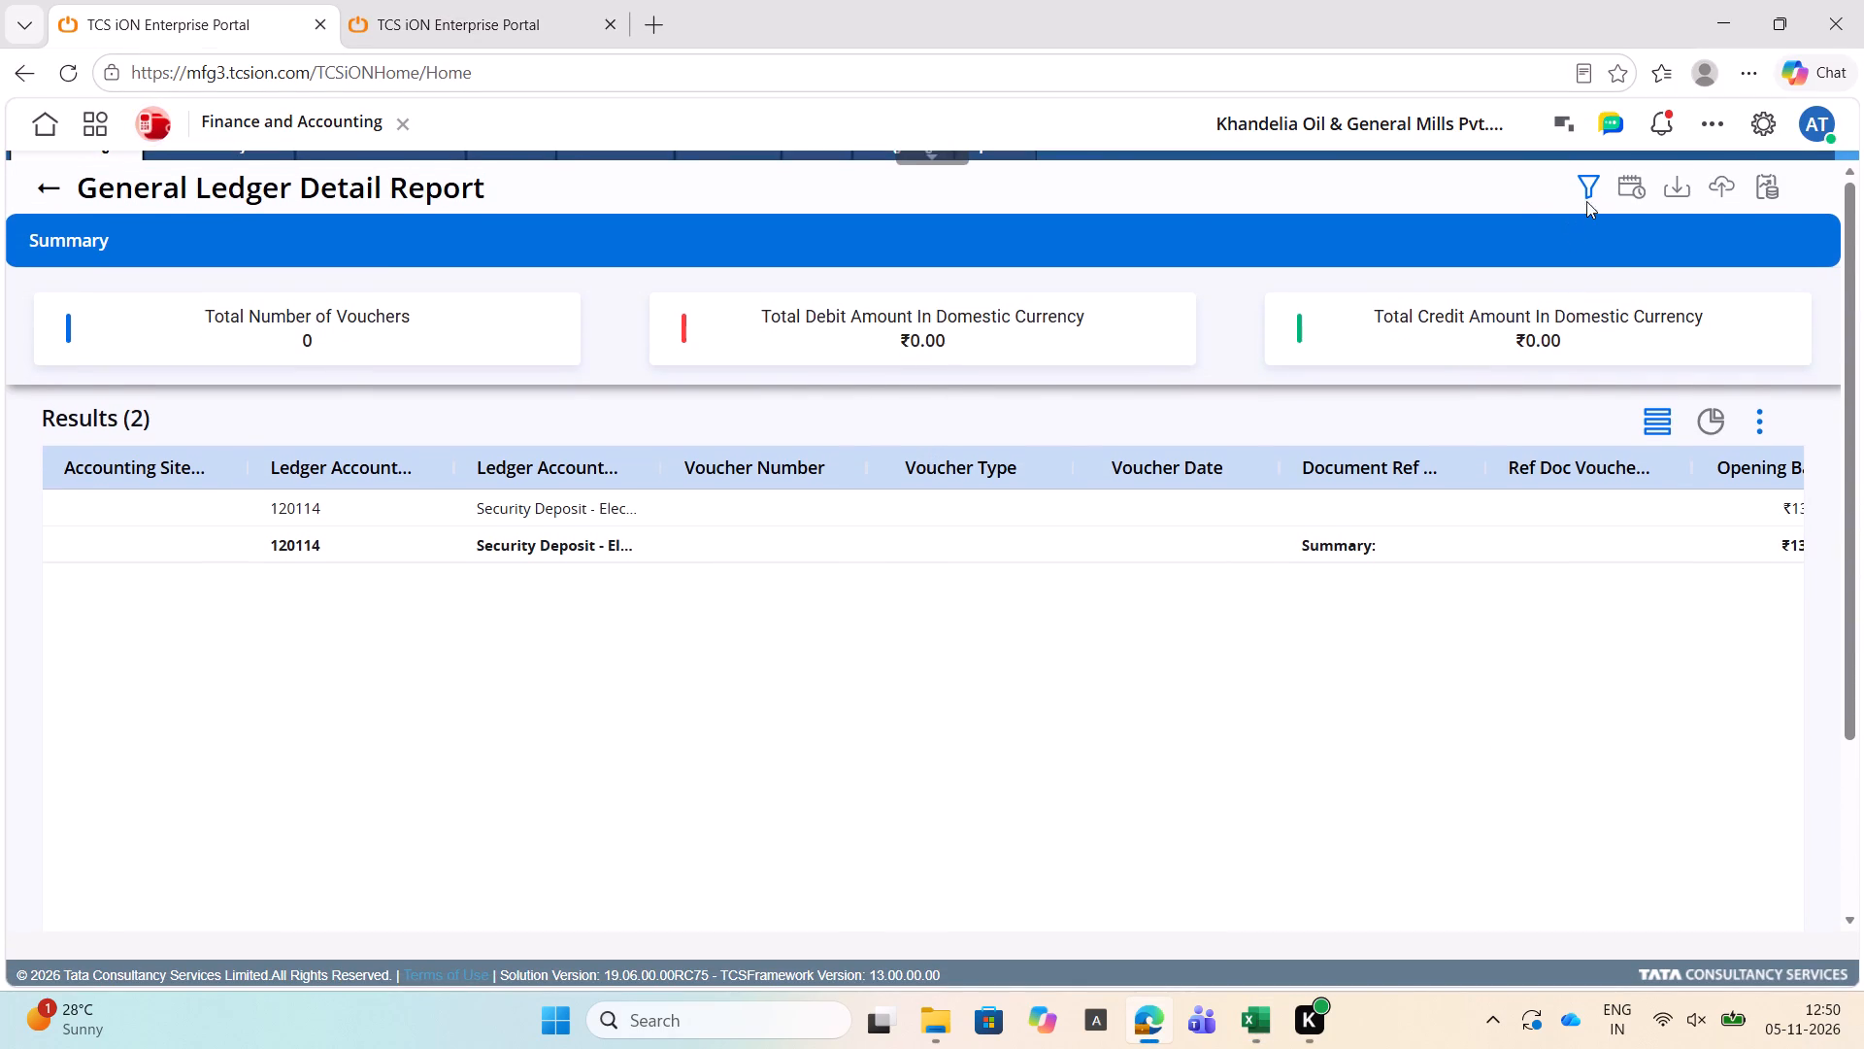
left_click(1591, 193)
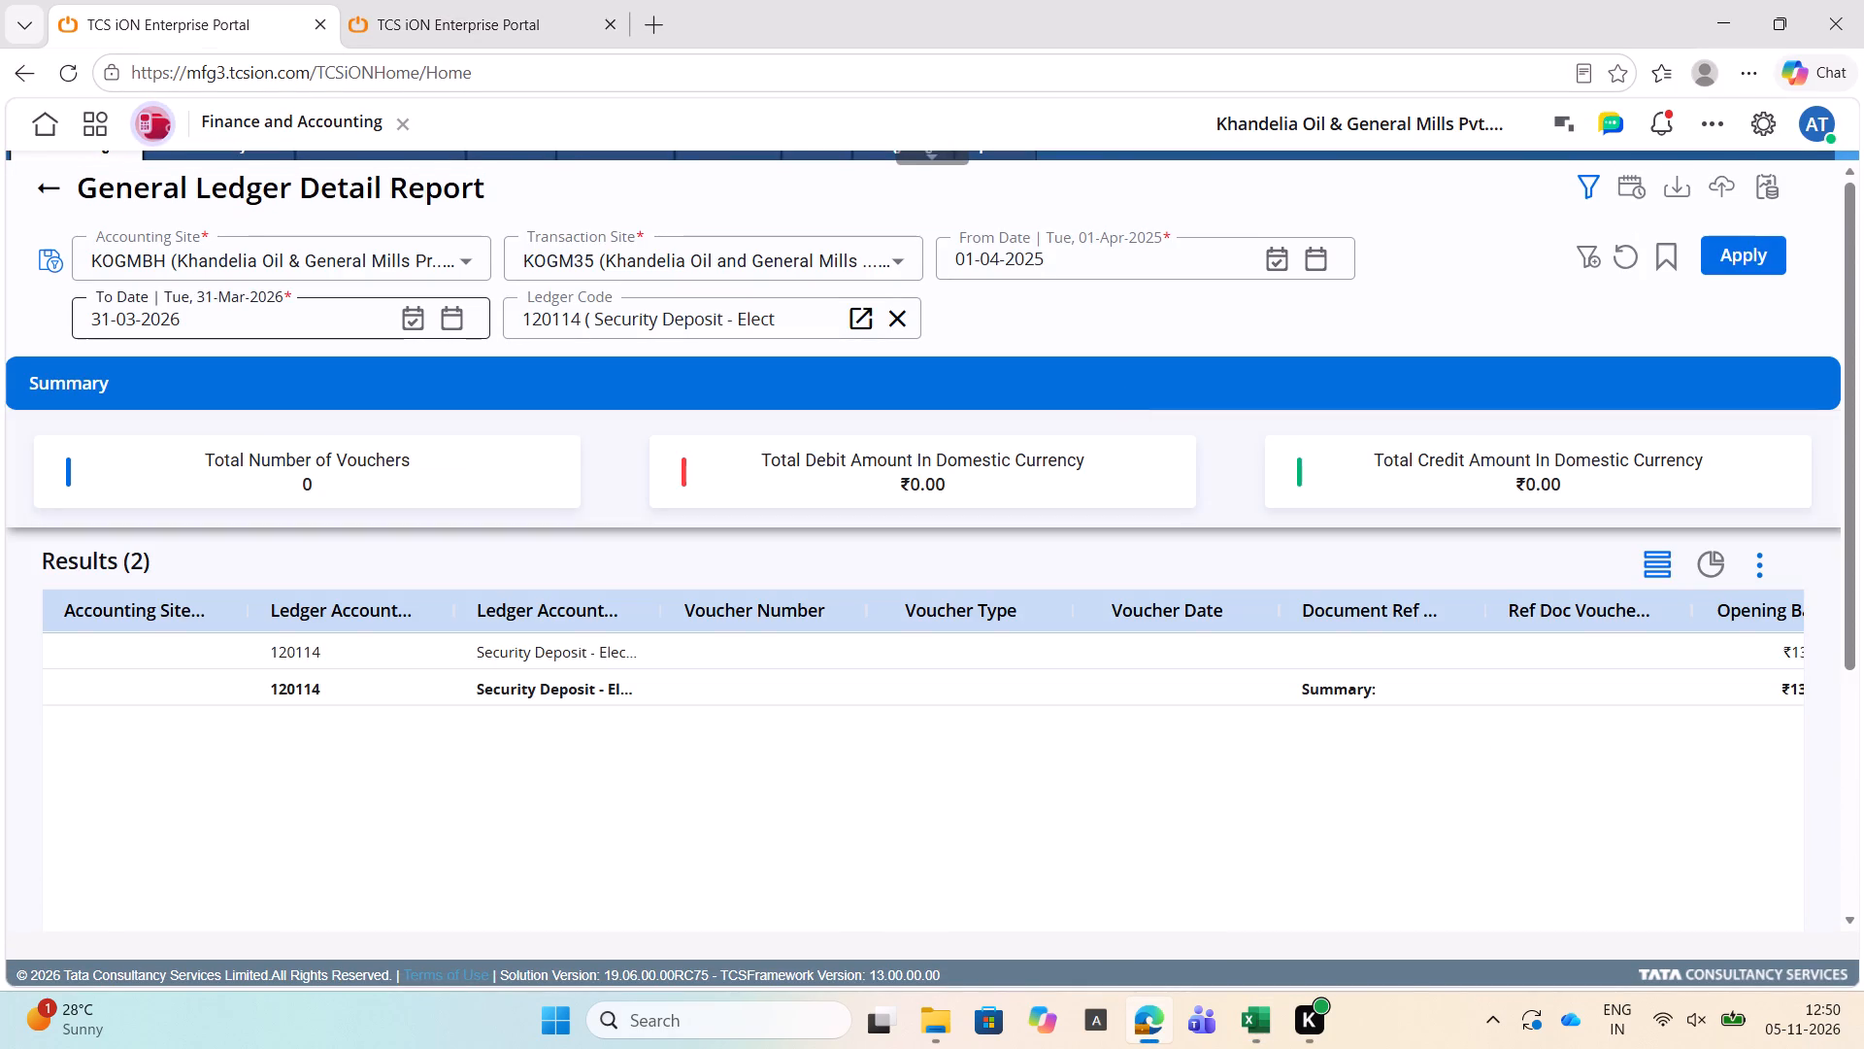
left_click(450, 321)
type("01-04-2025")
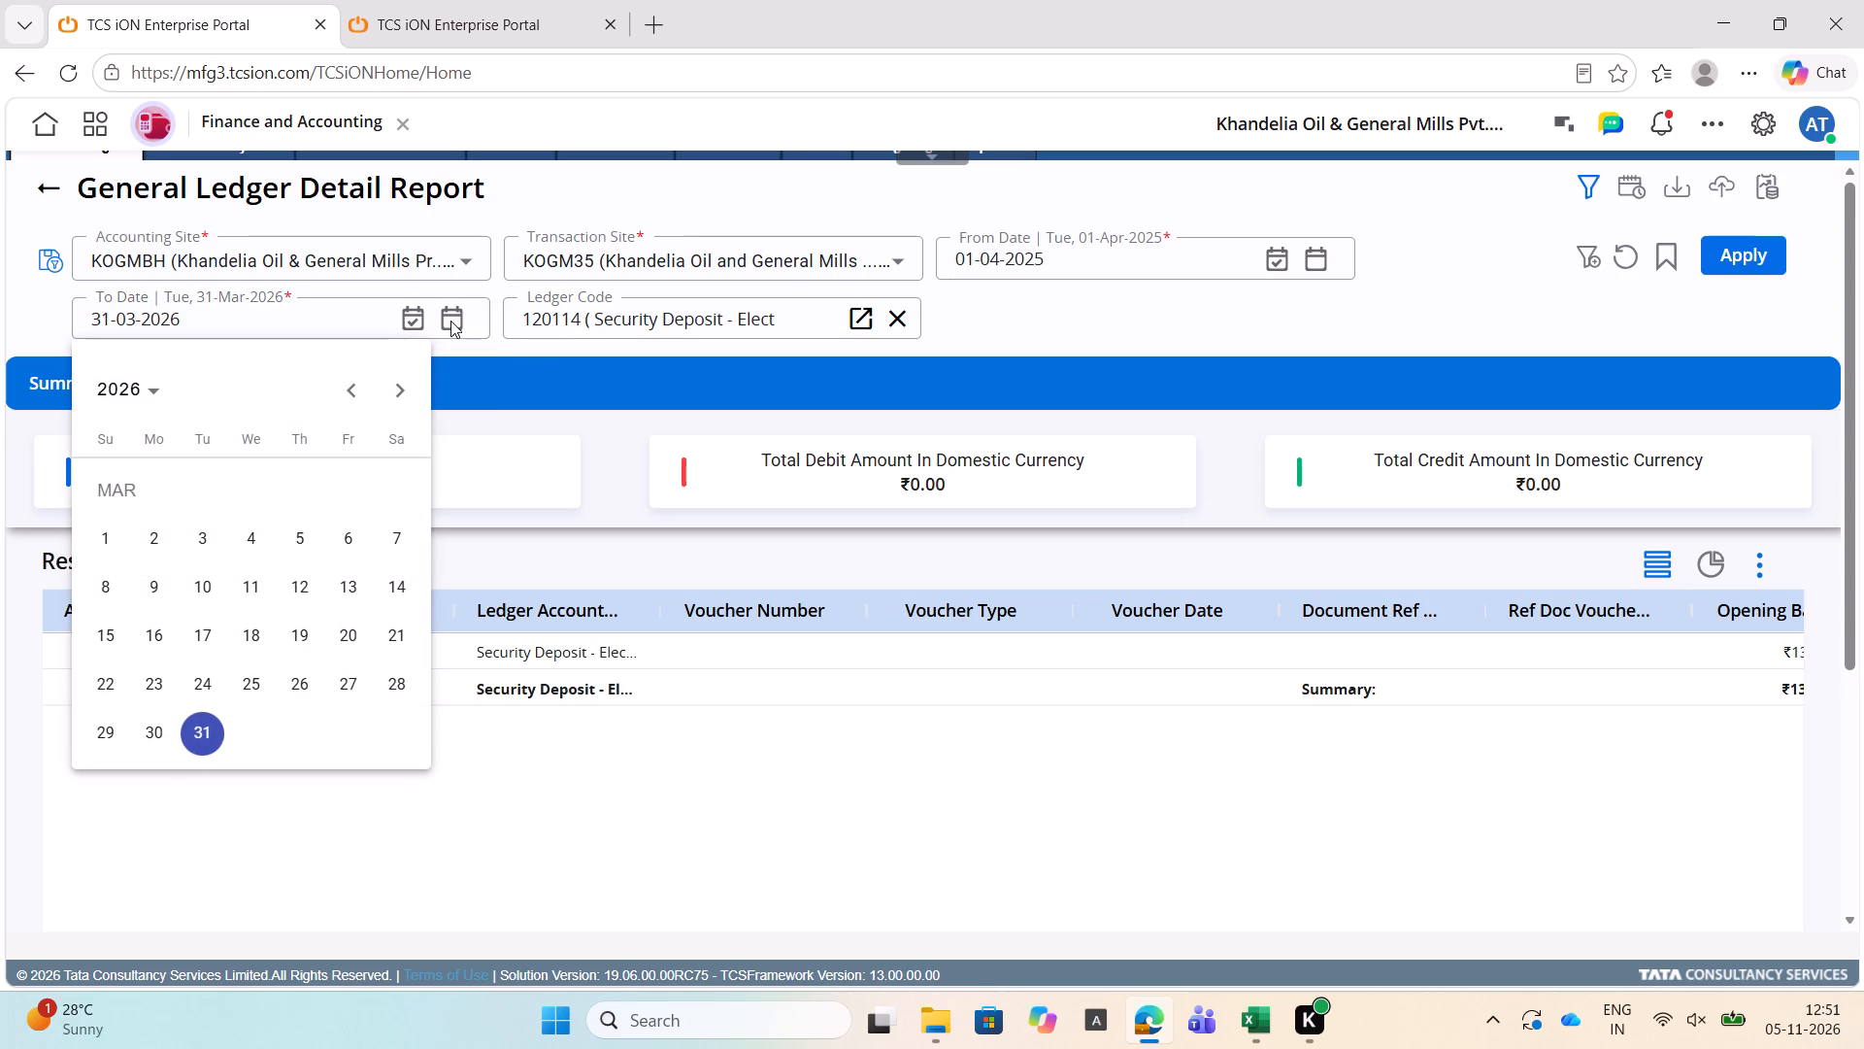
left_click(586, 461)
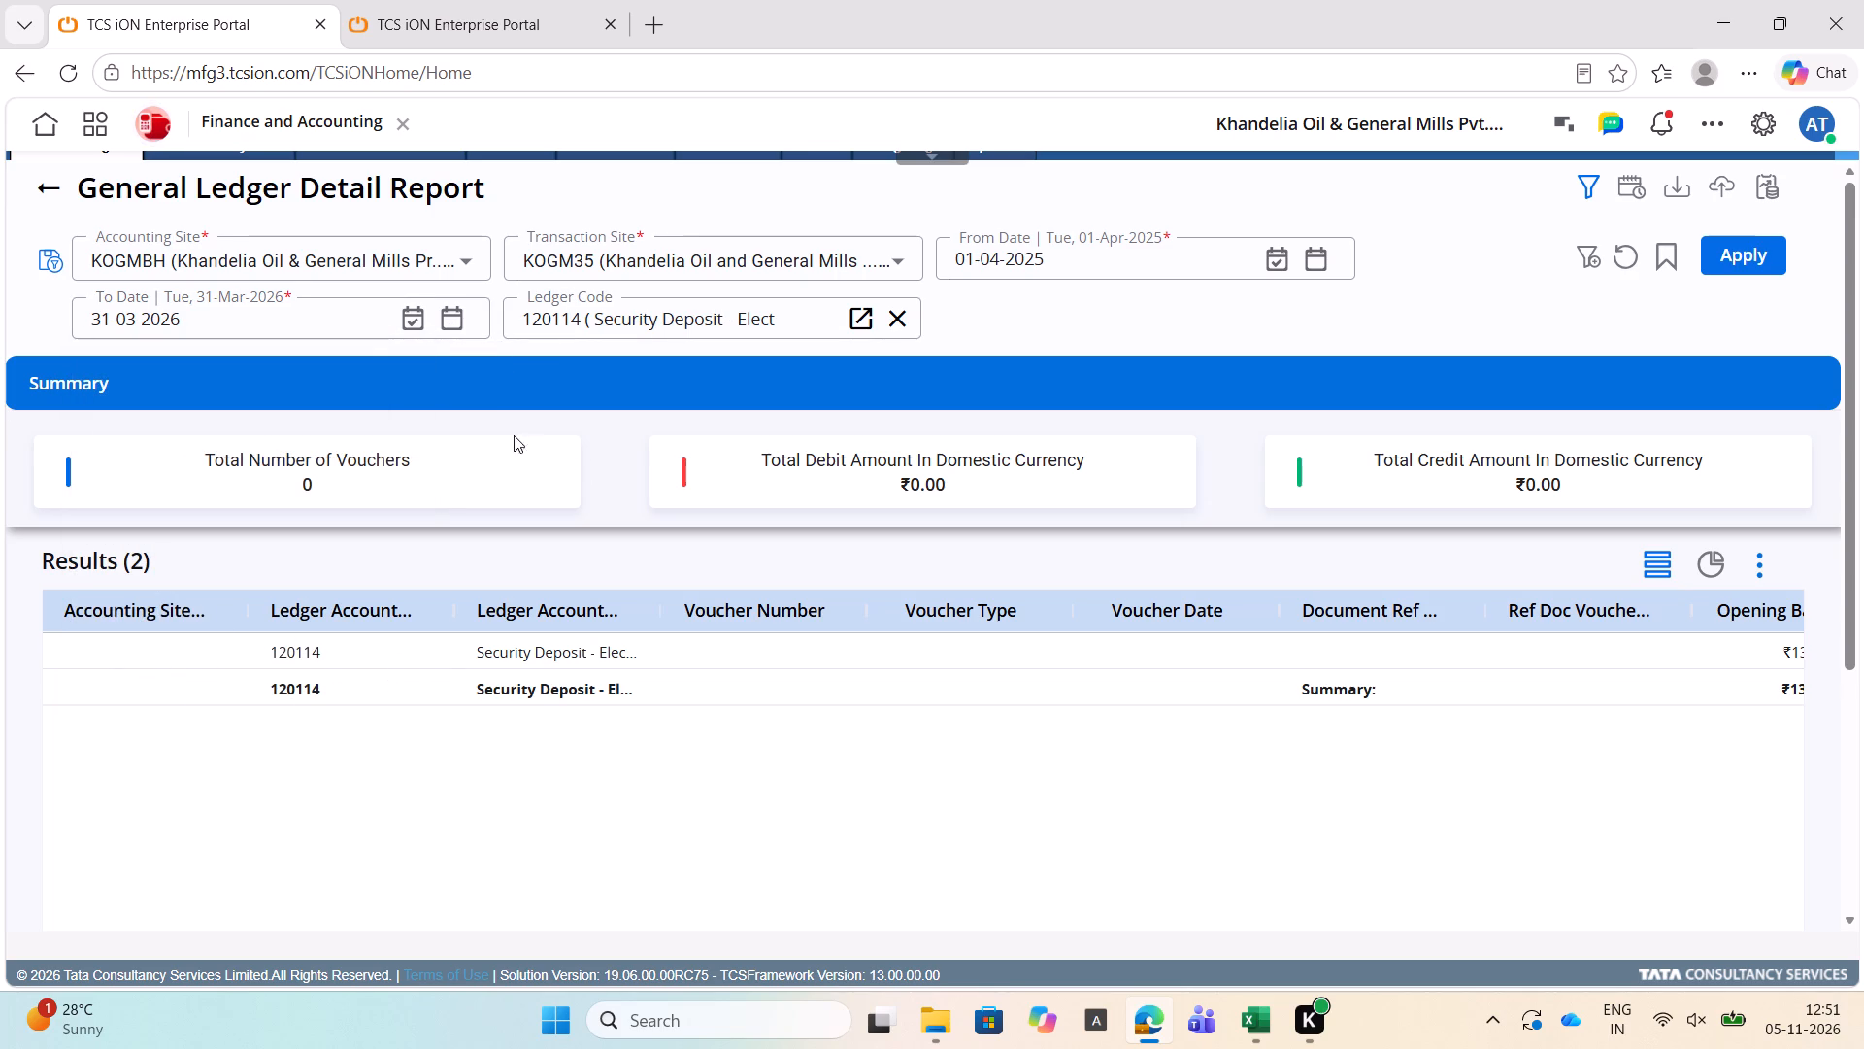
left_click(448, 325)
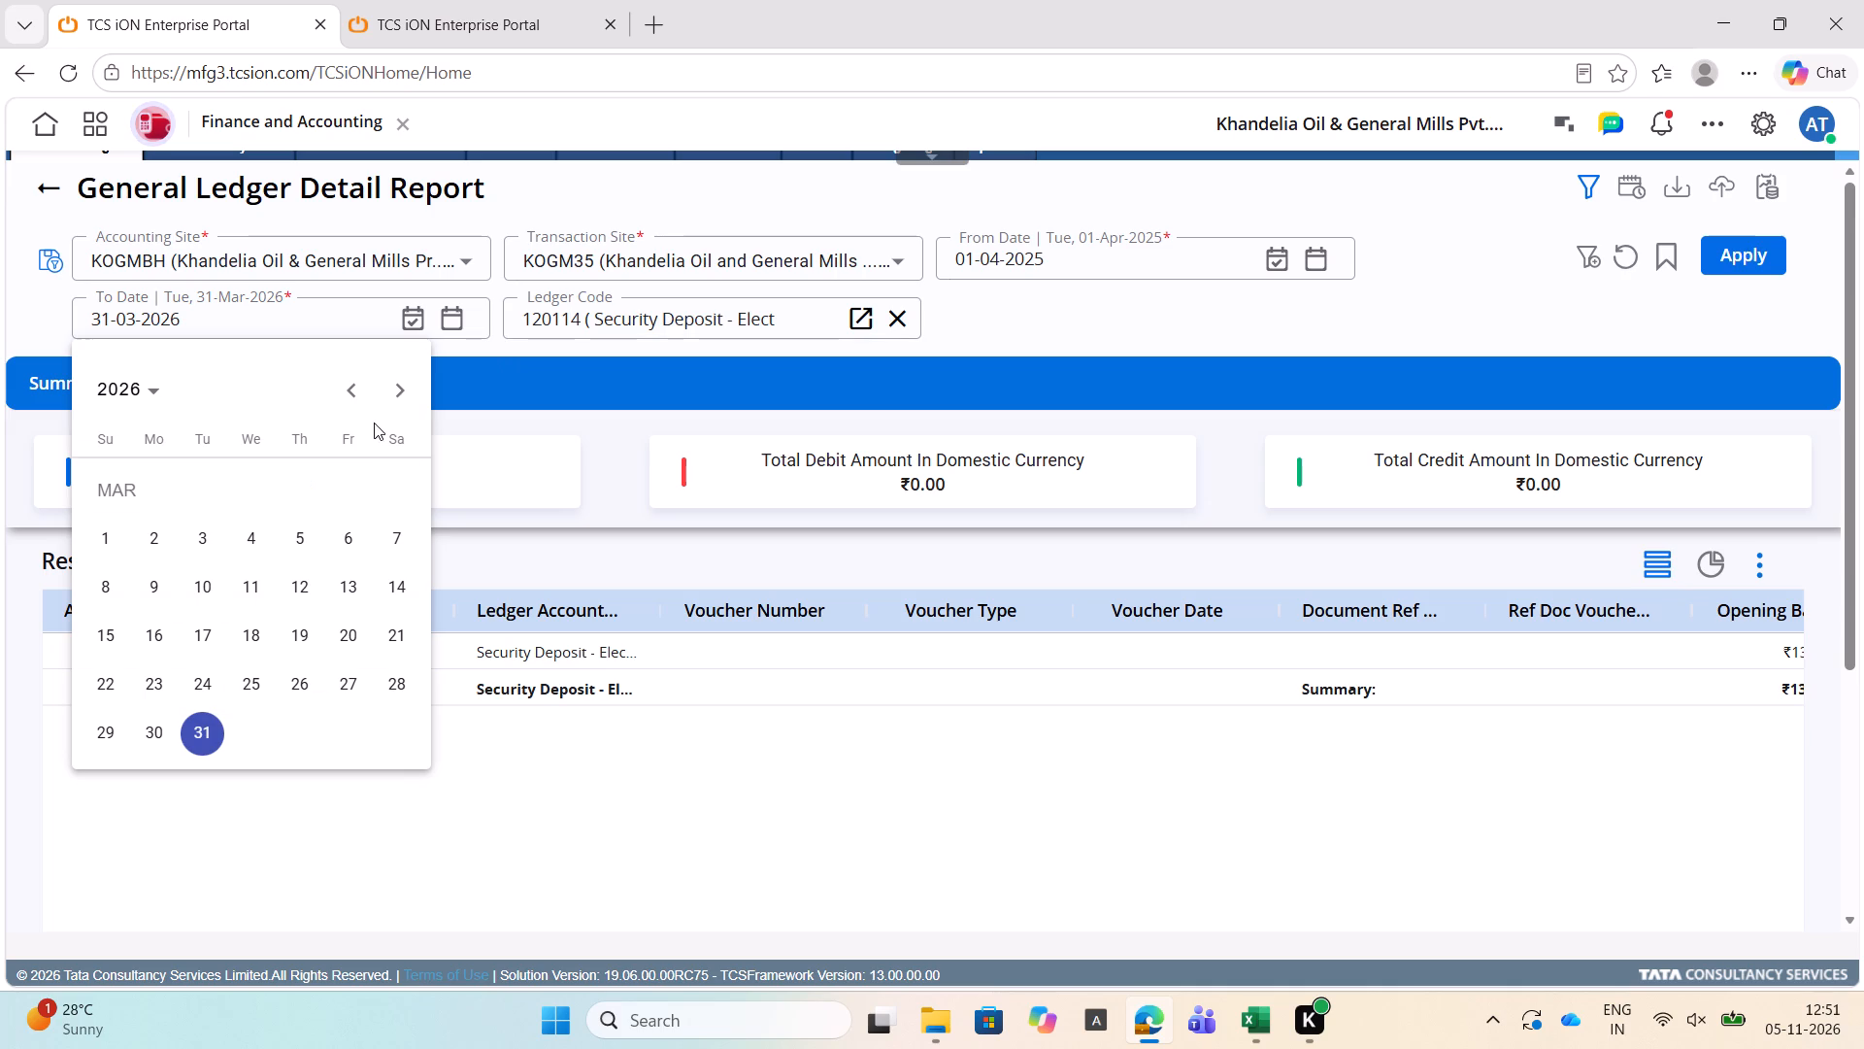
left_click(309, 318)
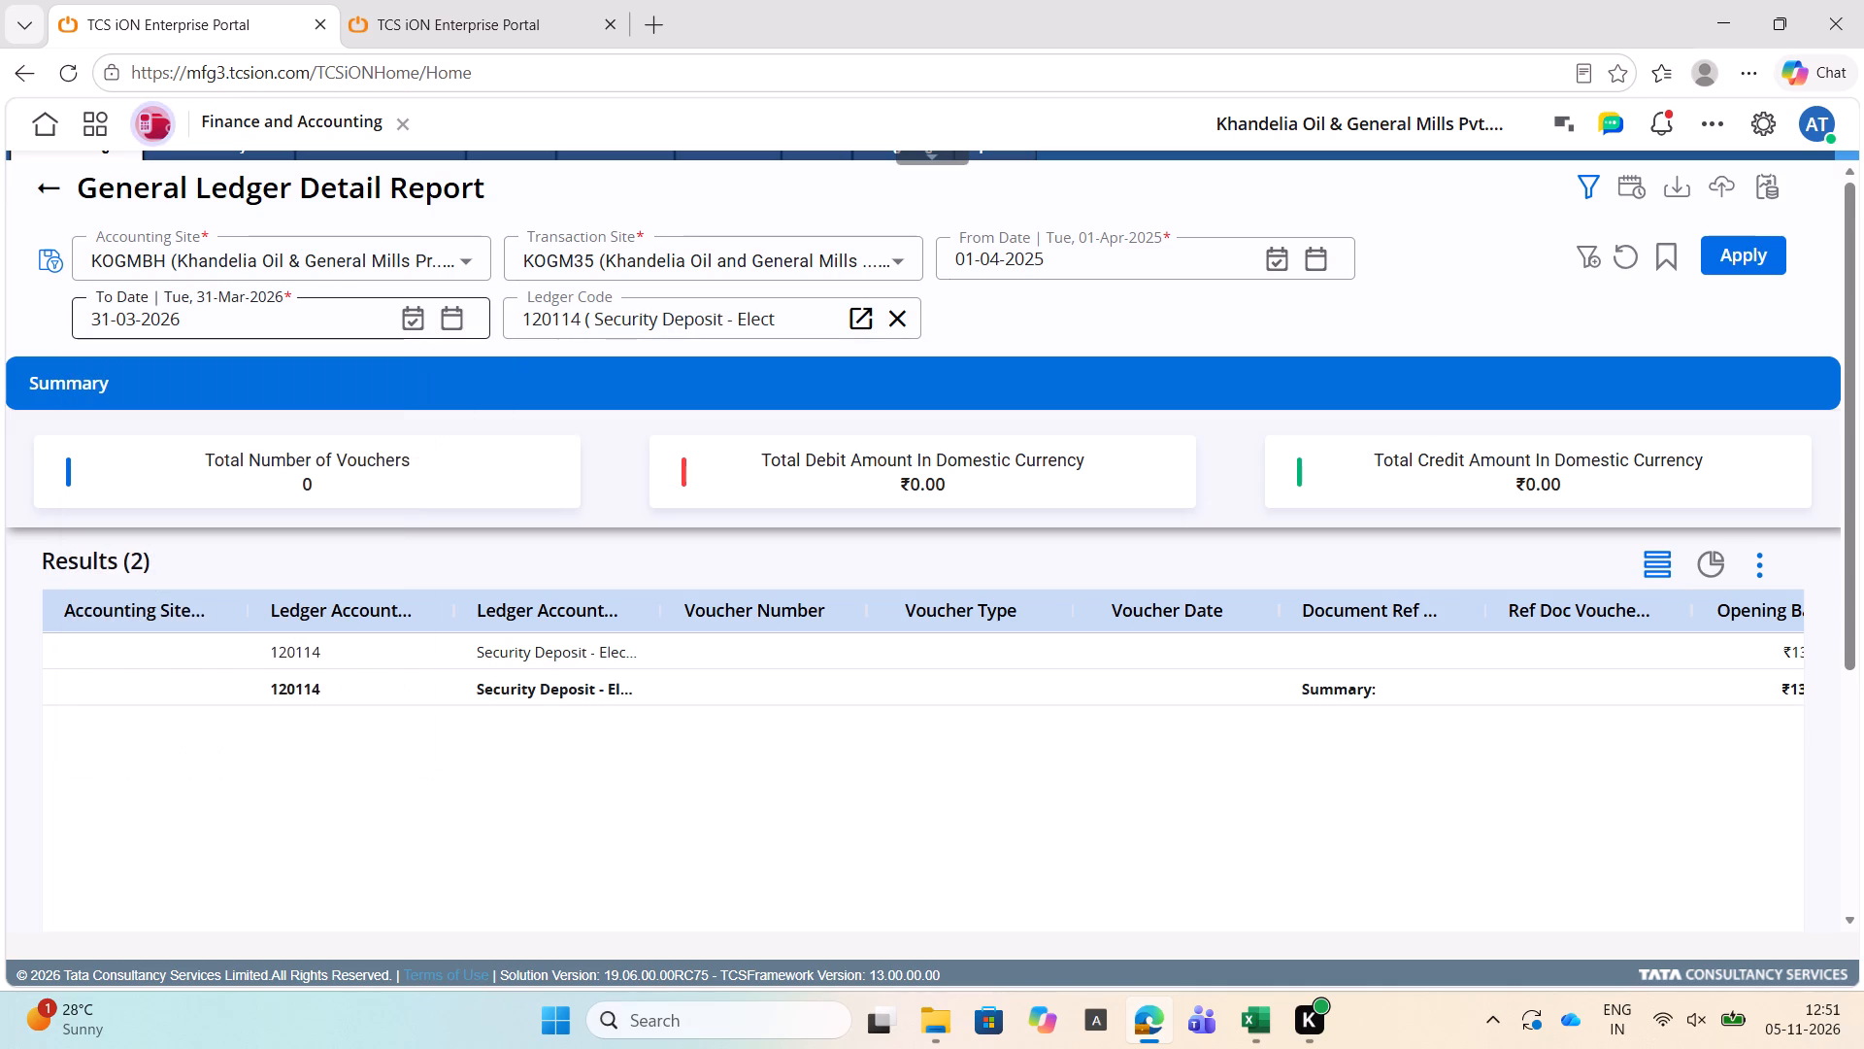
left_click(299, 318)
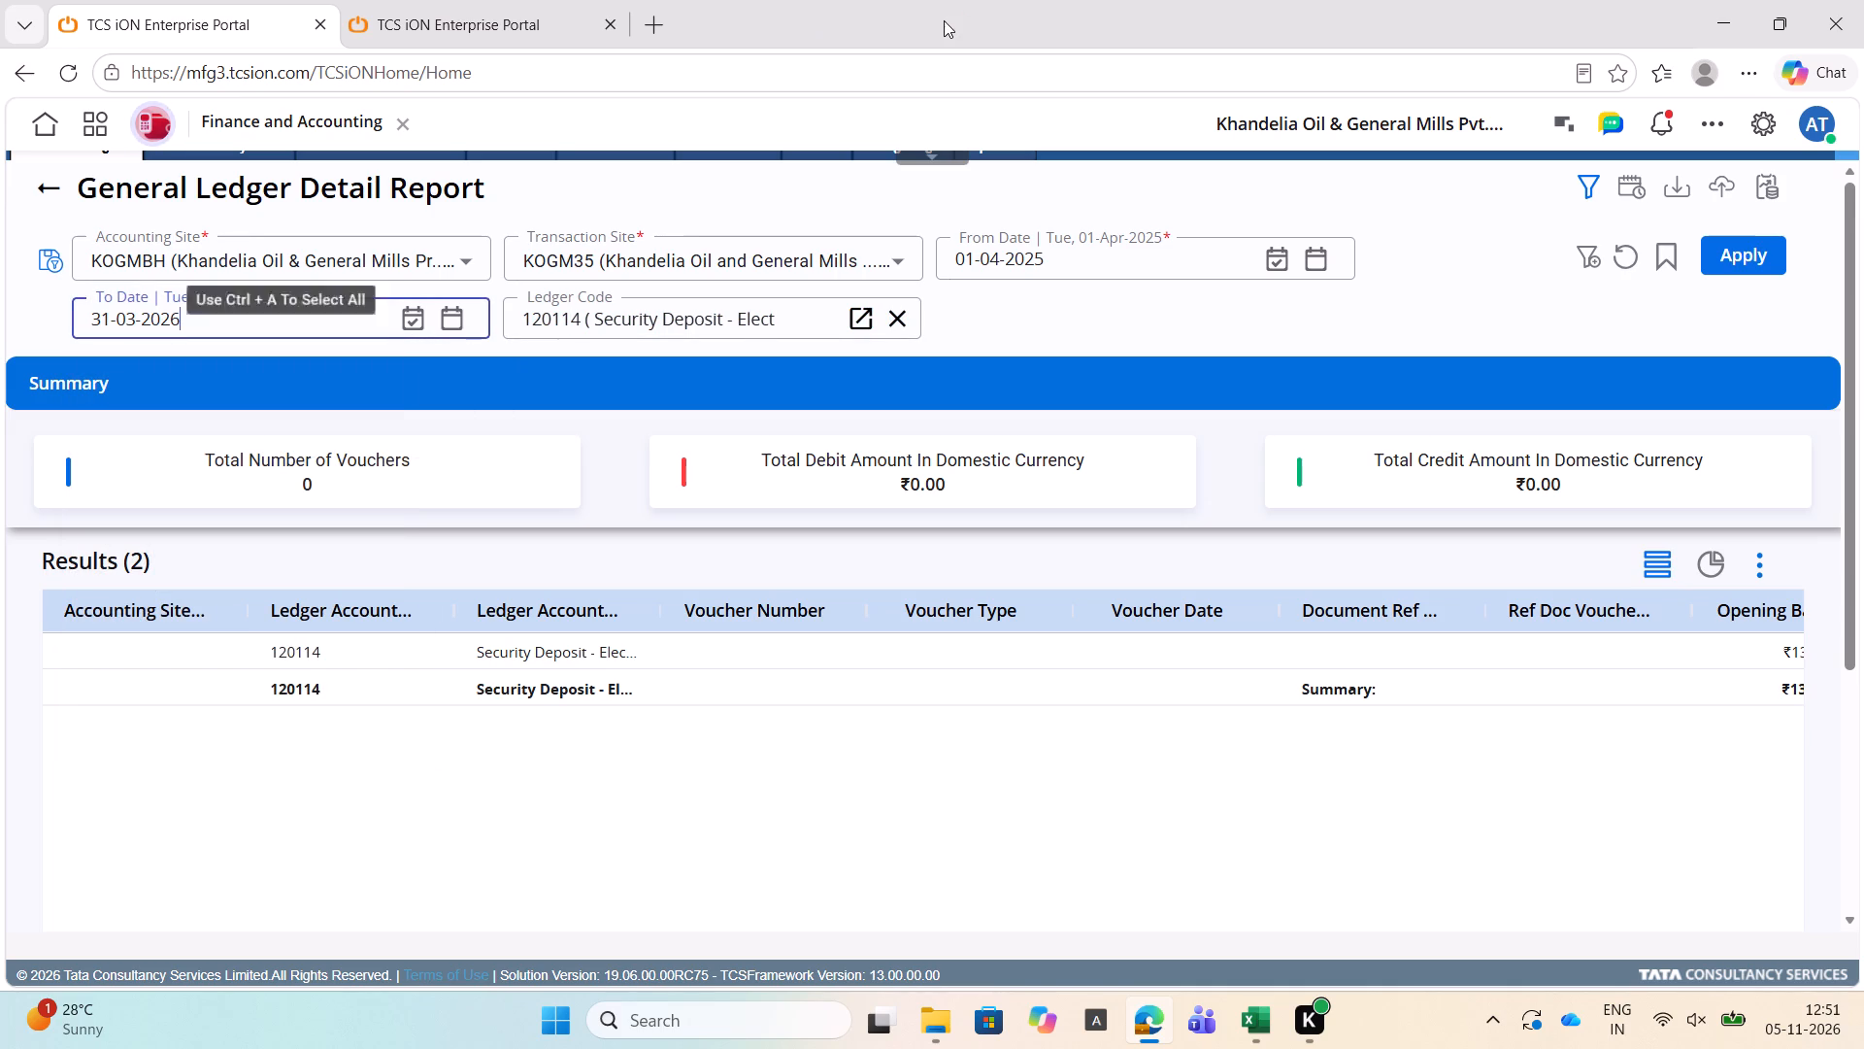
Generate account 120114's ledger detail report for the period 01-04-2024 to 31-03-2025.
left_click(1059, 259)
key("BackSpace")
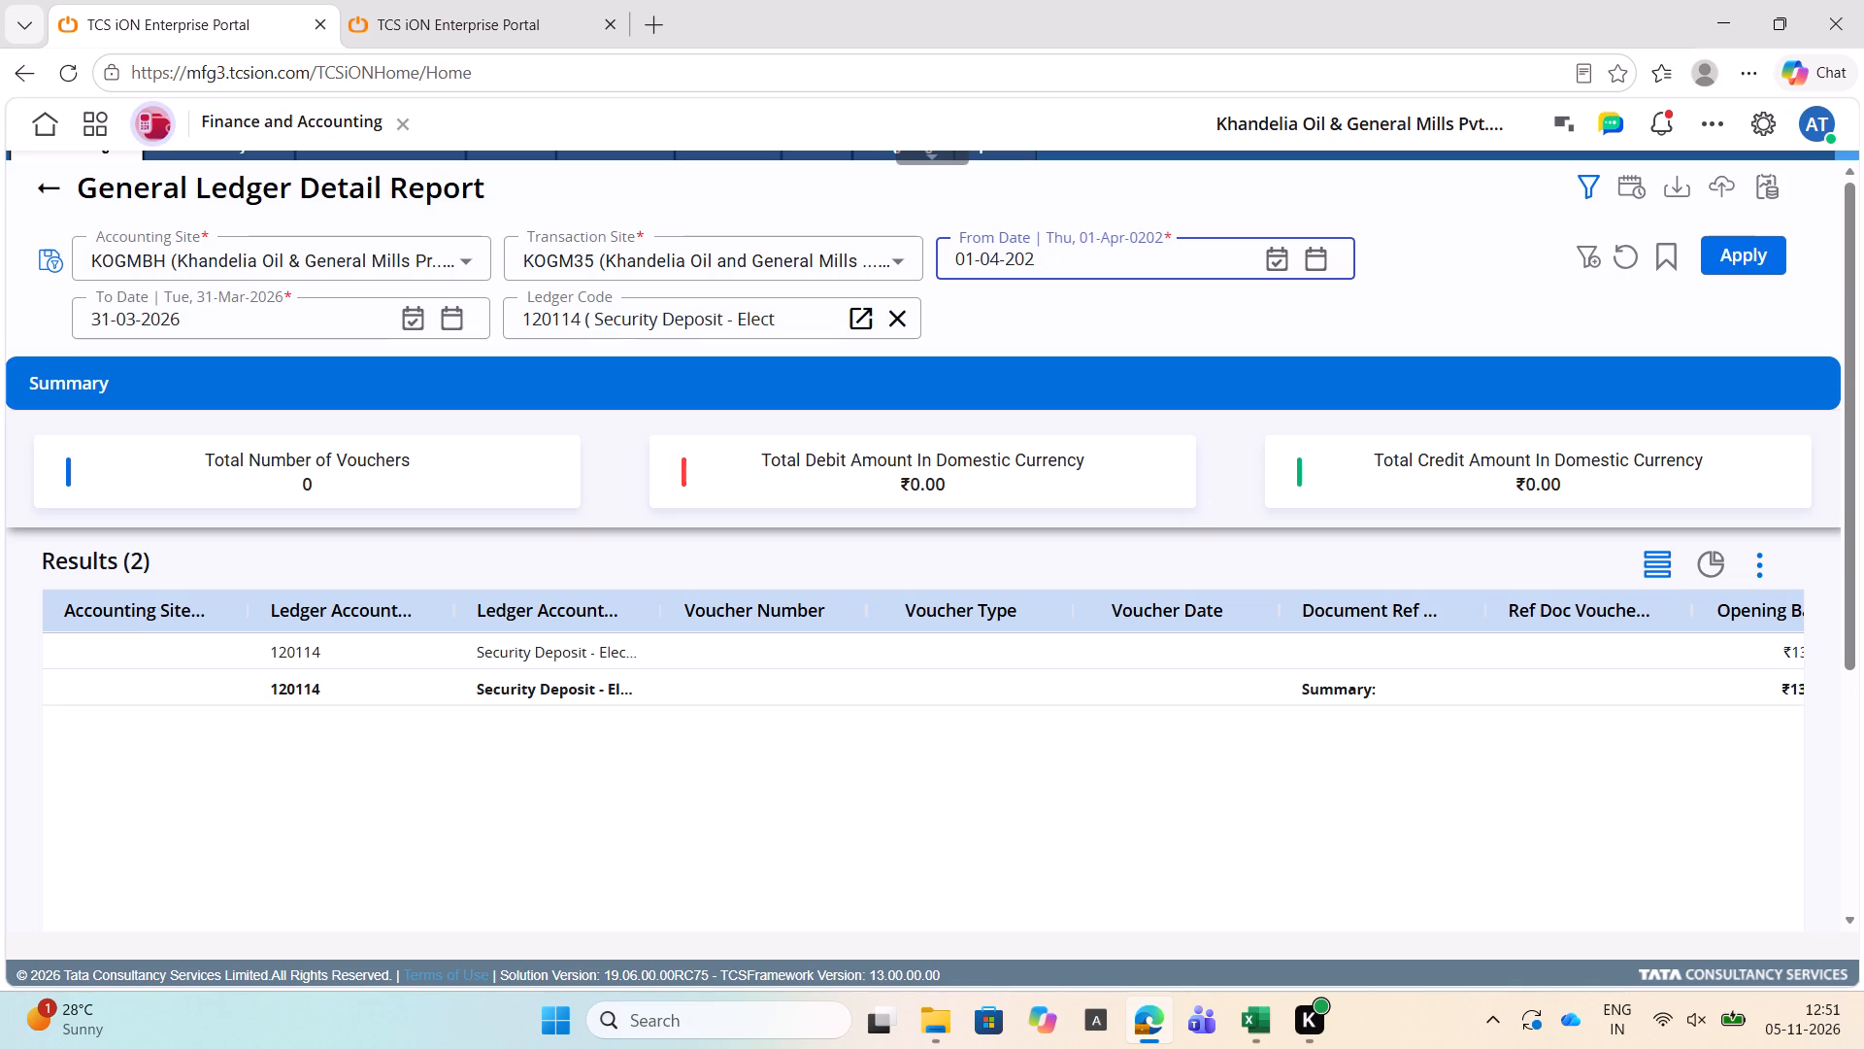
key("4")
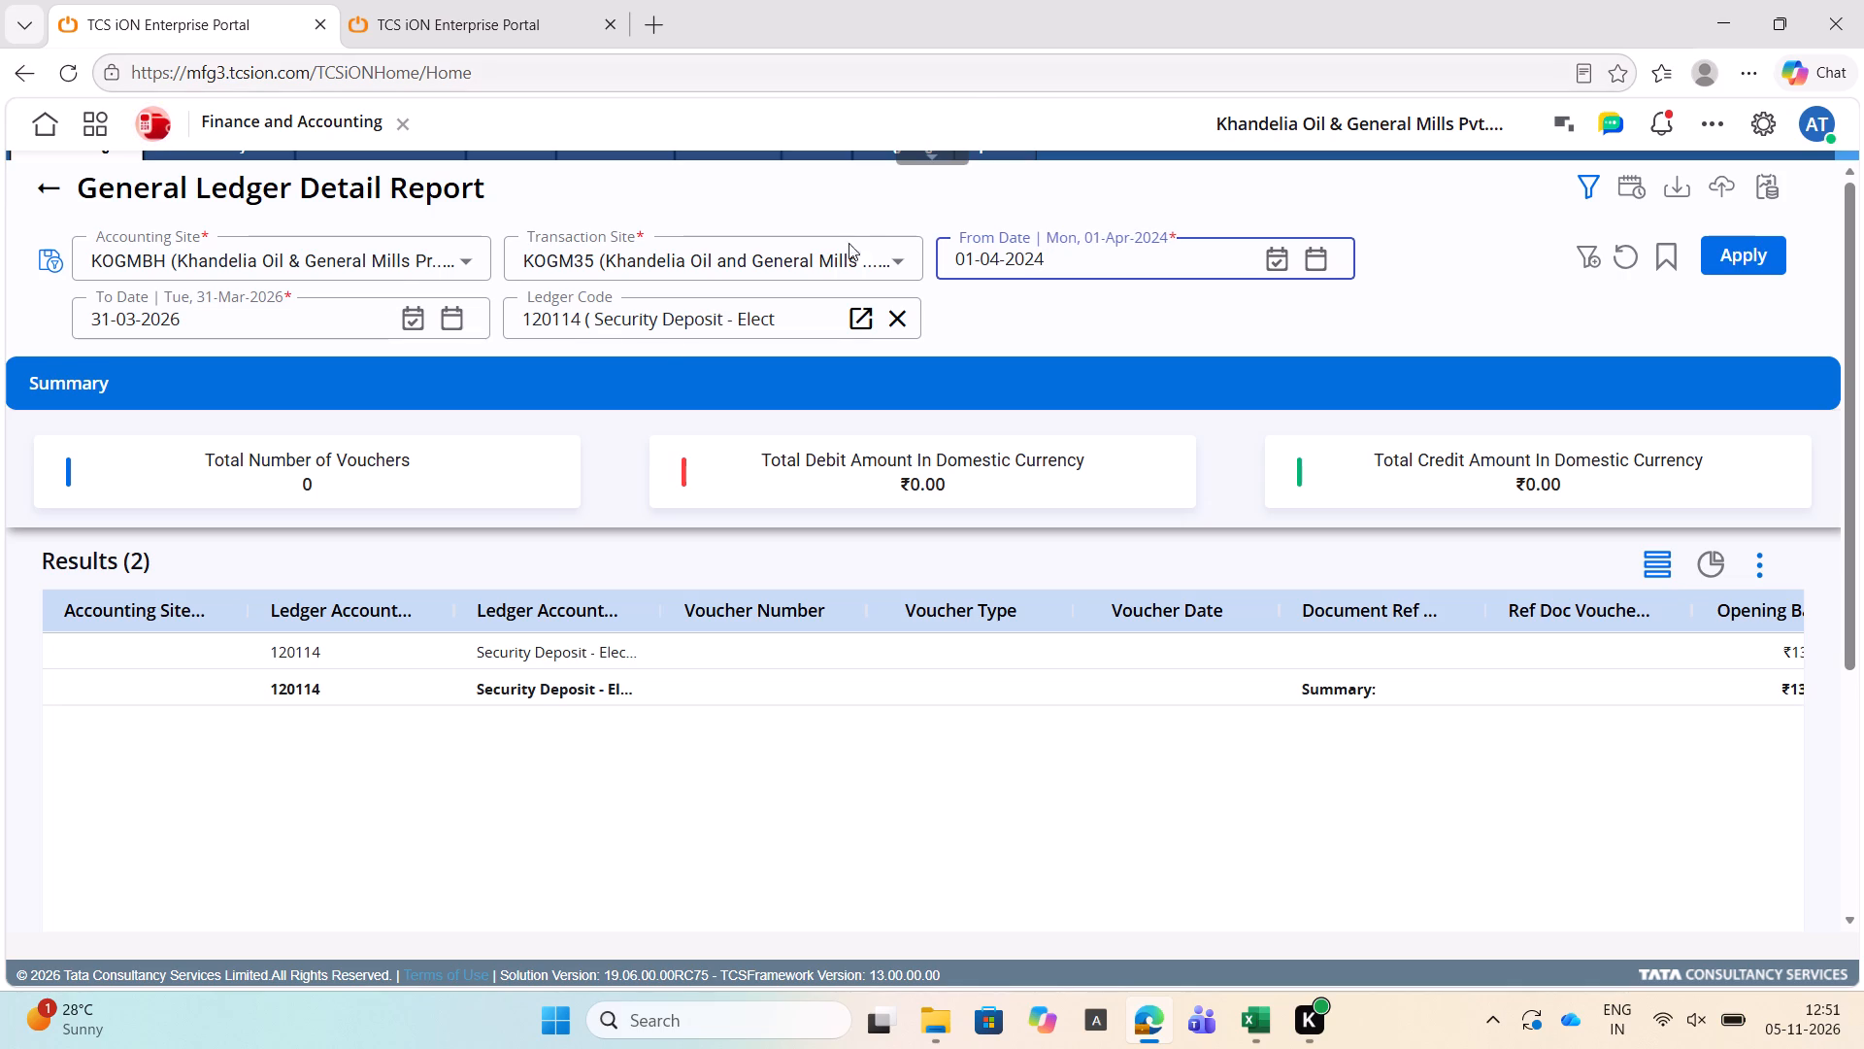
left_click(186, 302)
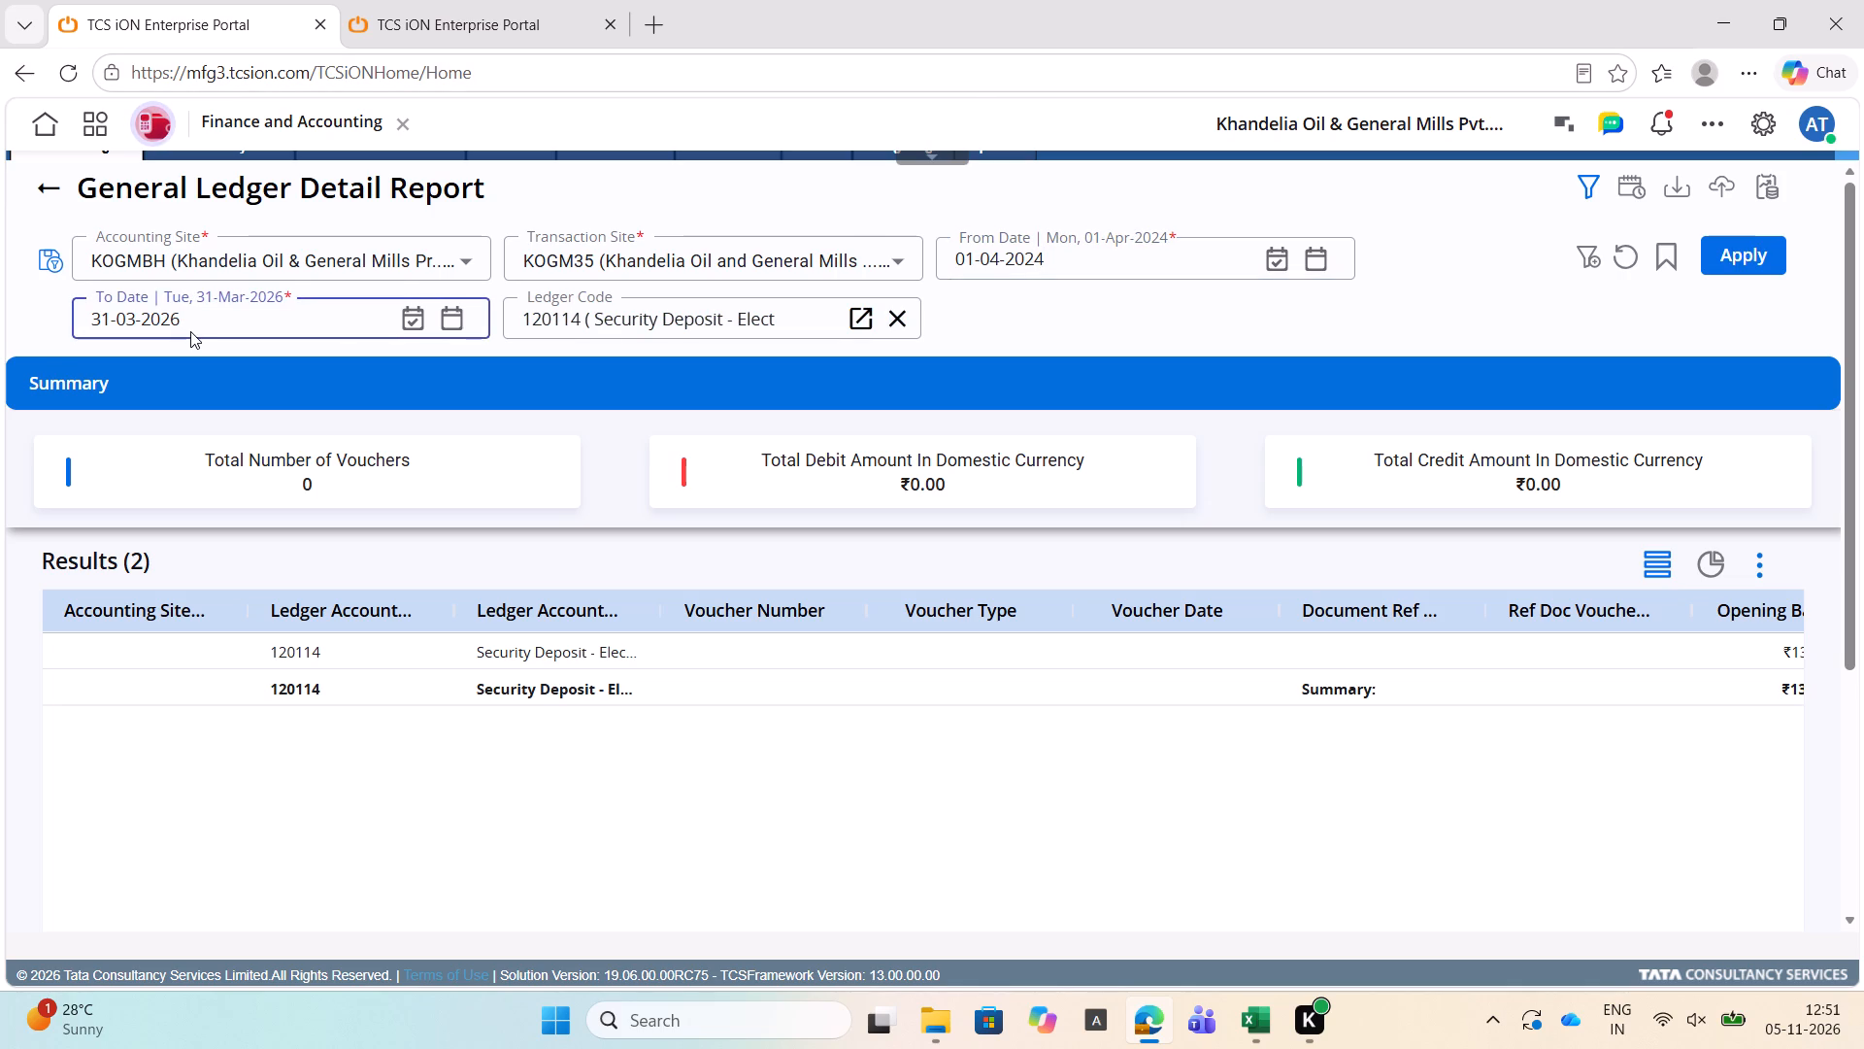
key("BackSpace")
key("g")
type("gggg")
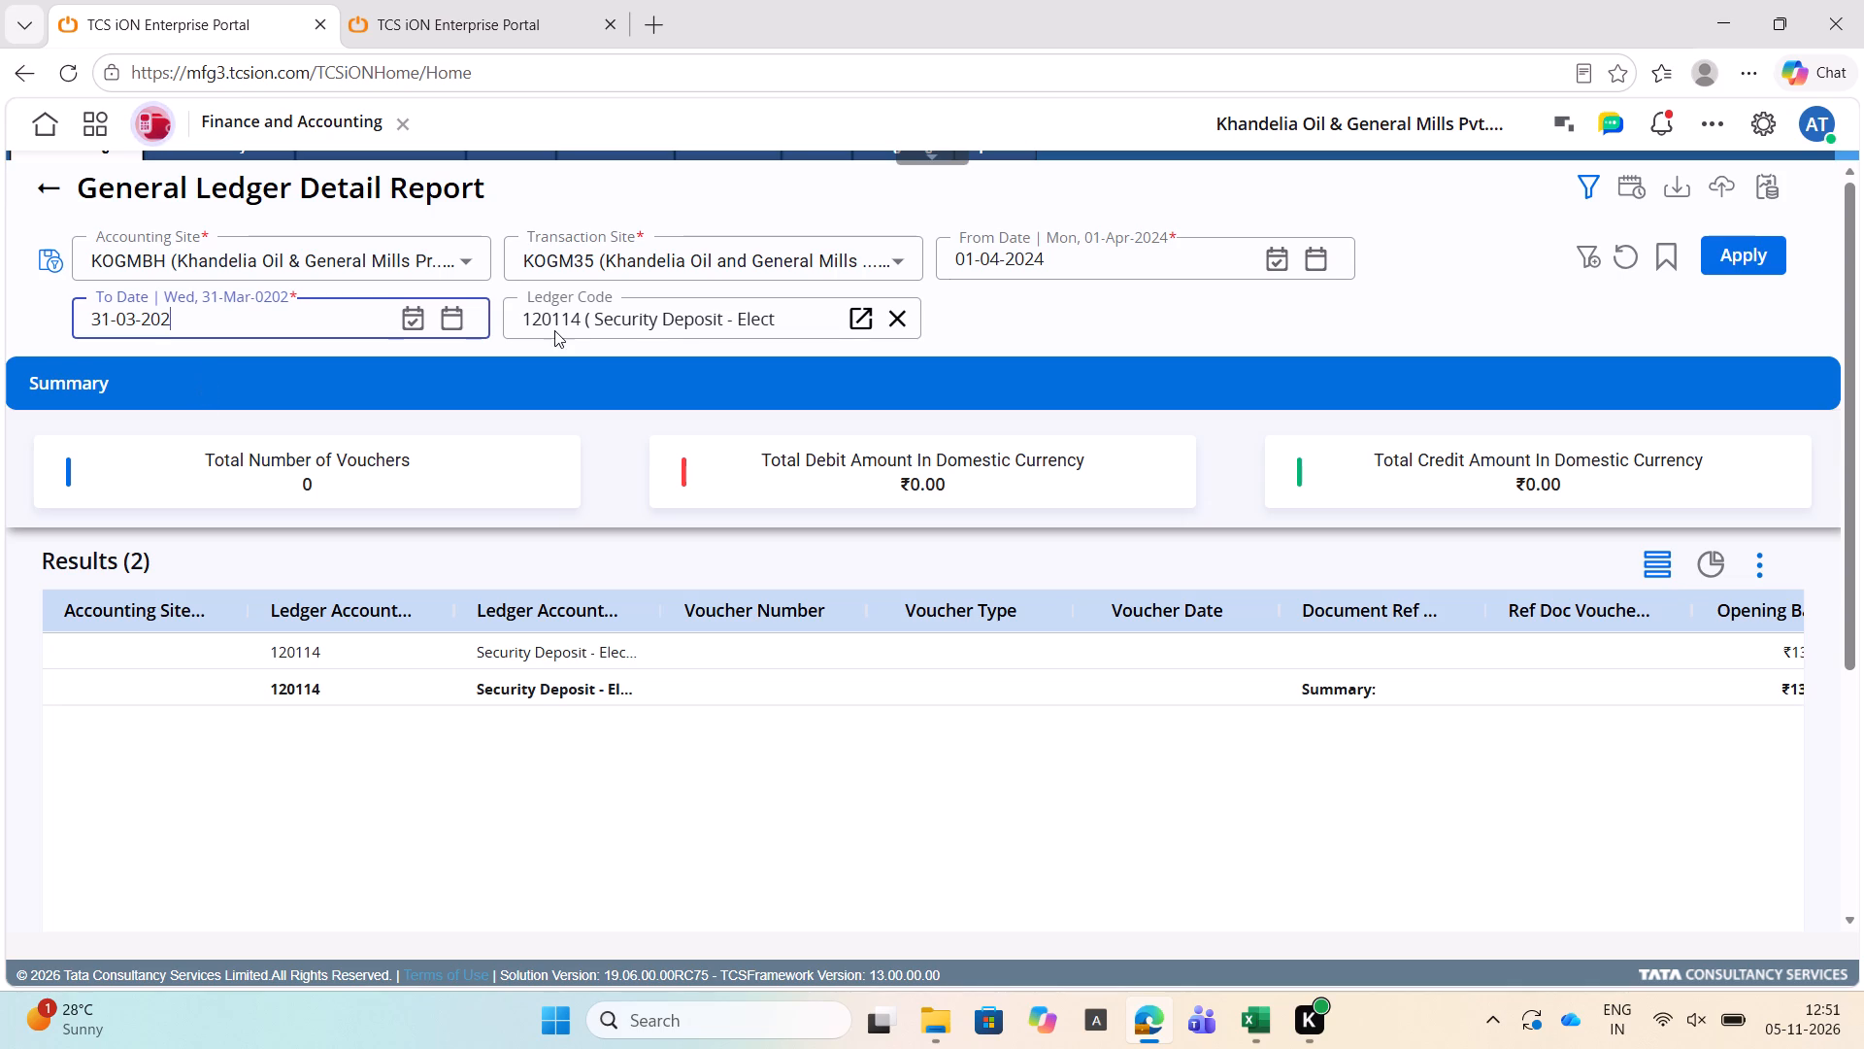
type("ff")
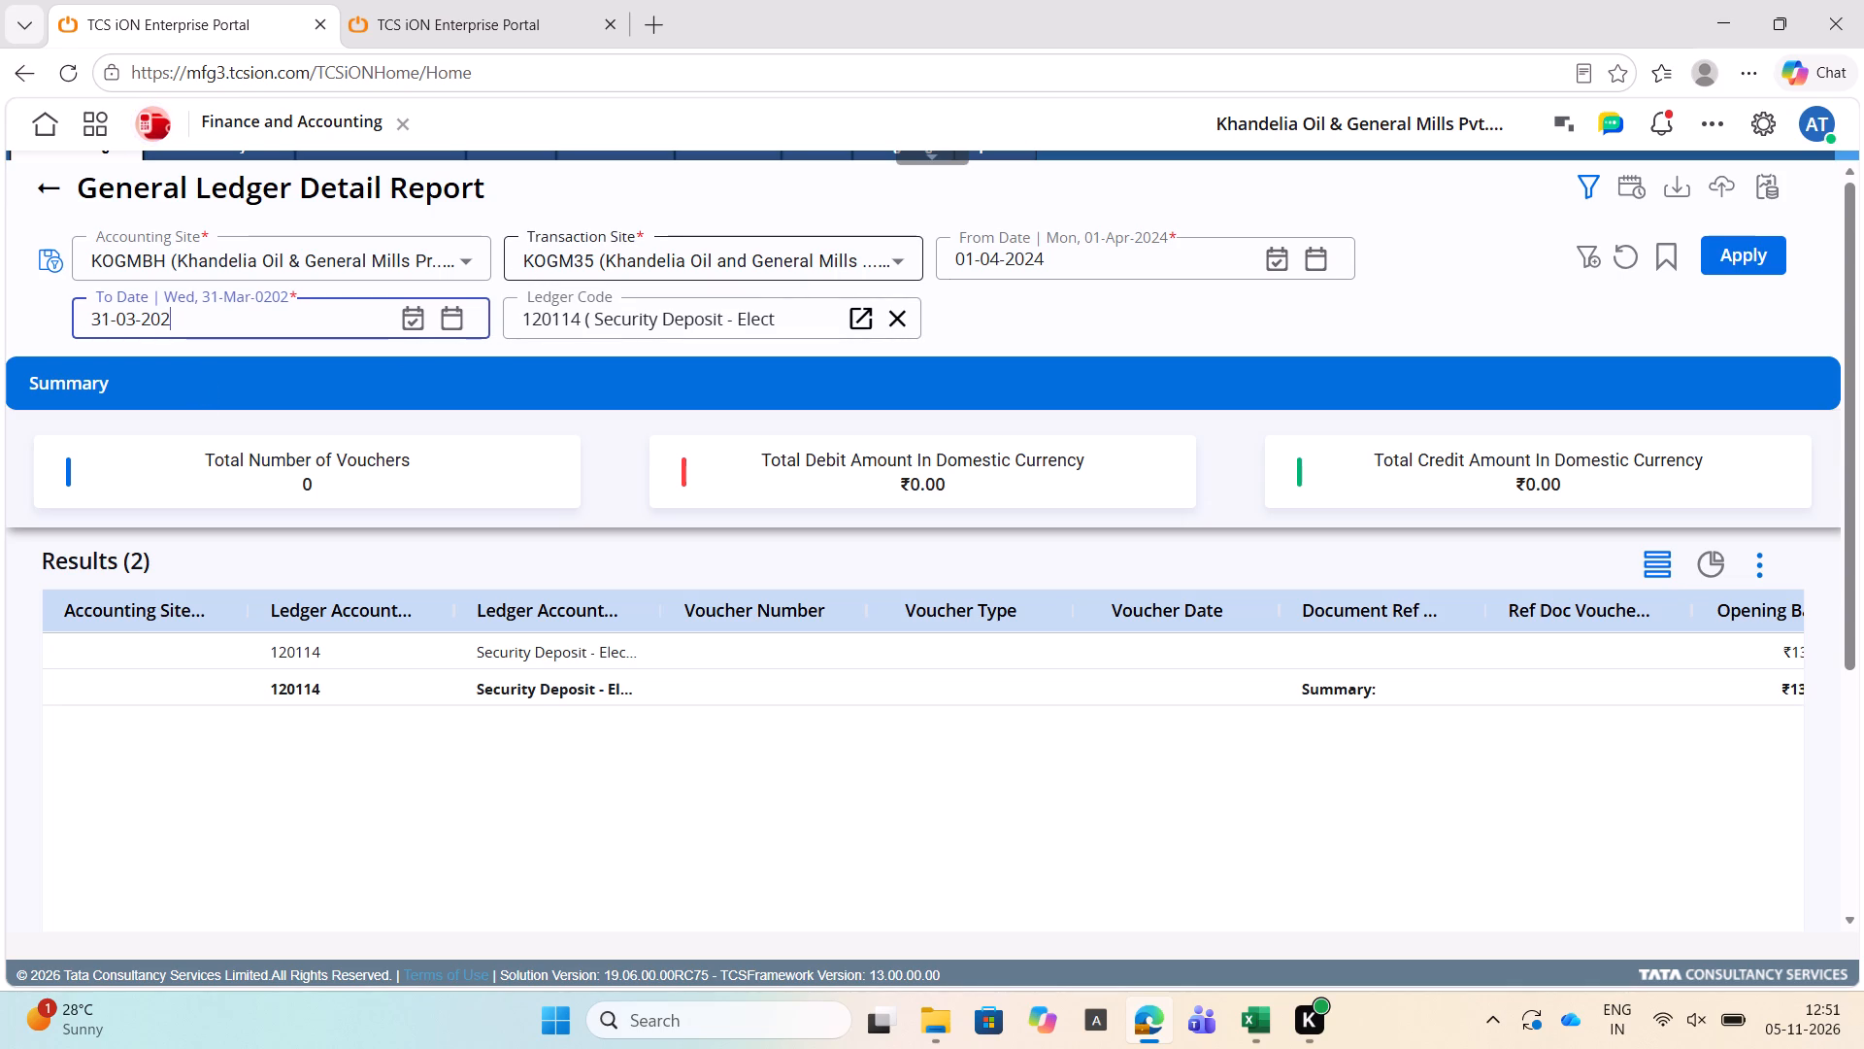
key("5")
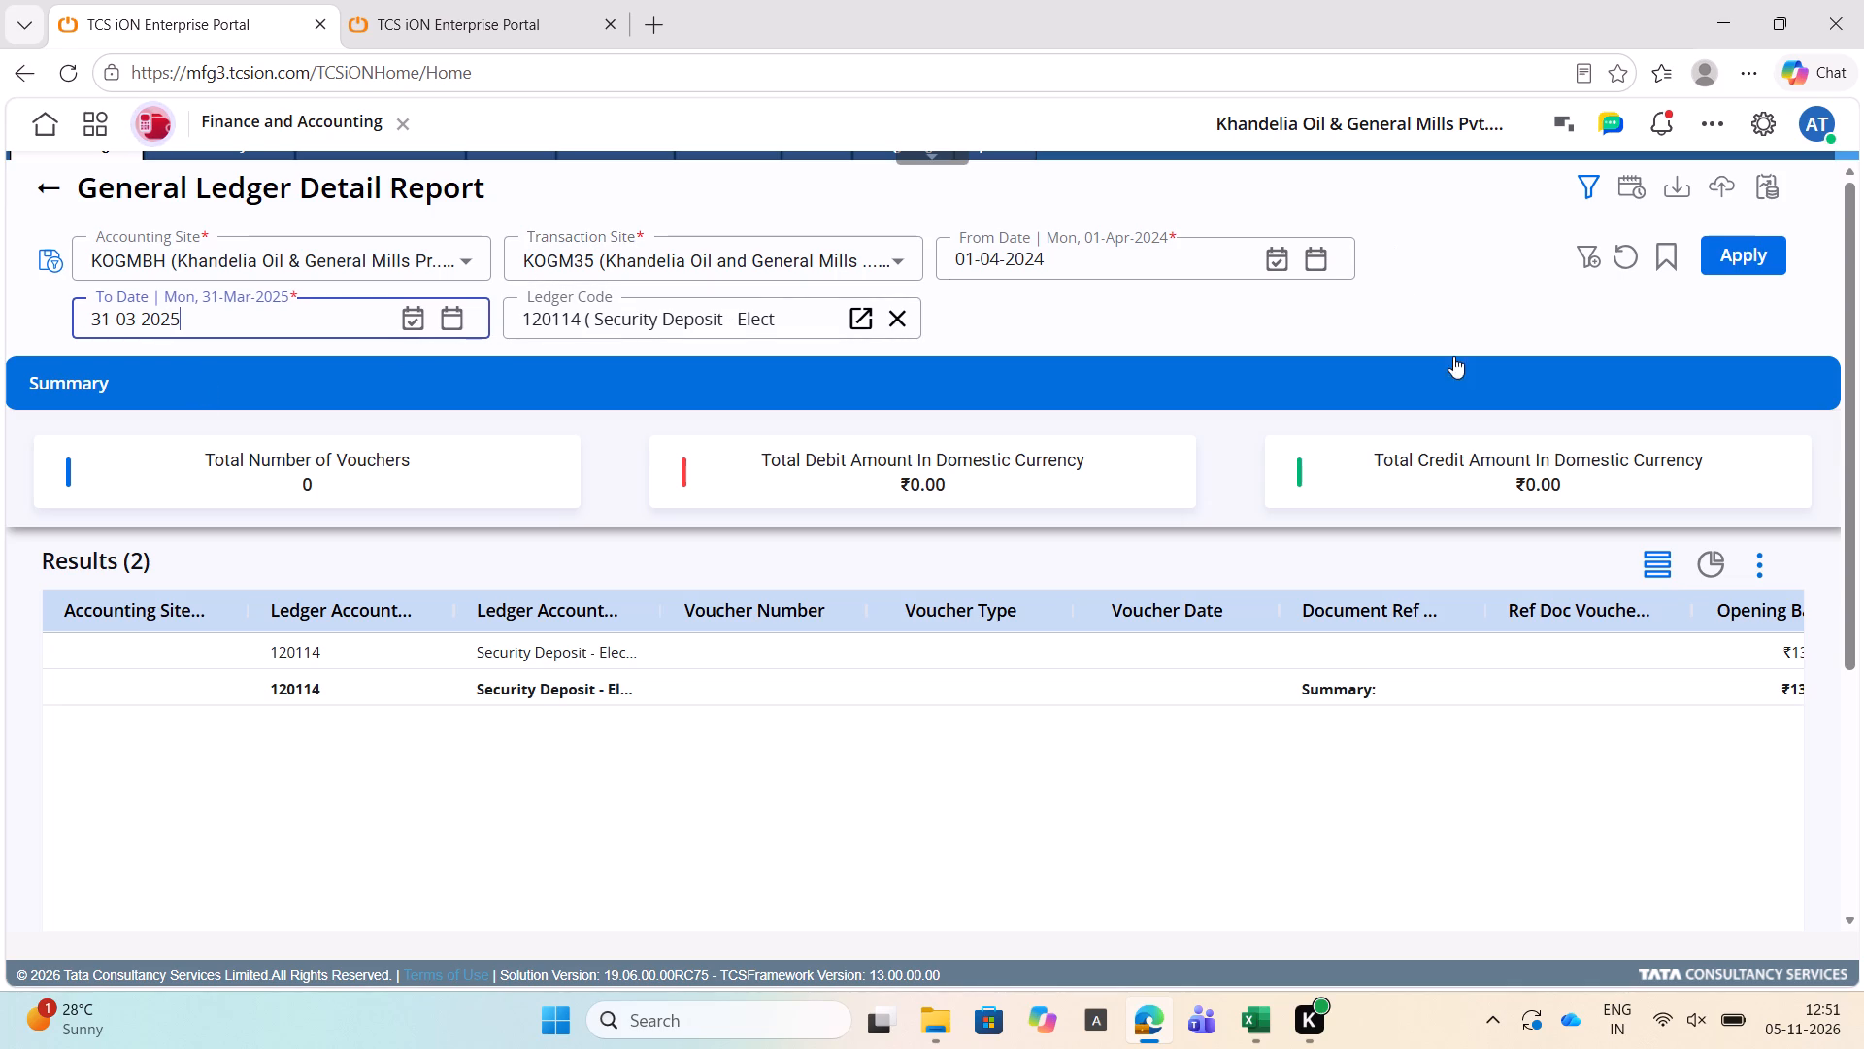
left_click(1735, 247)
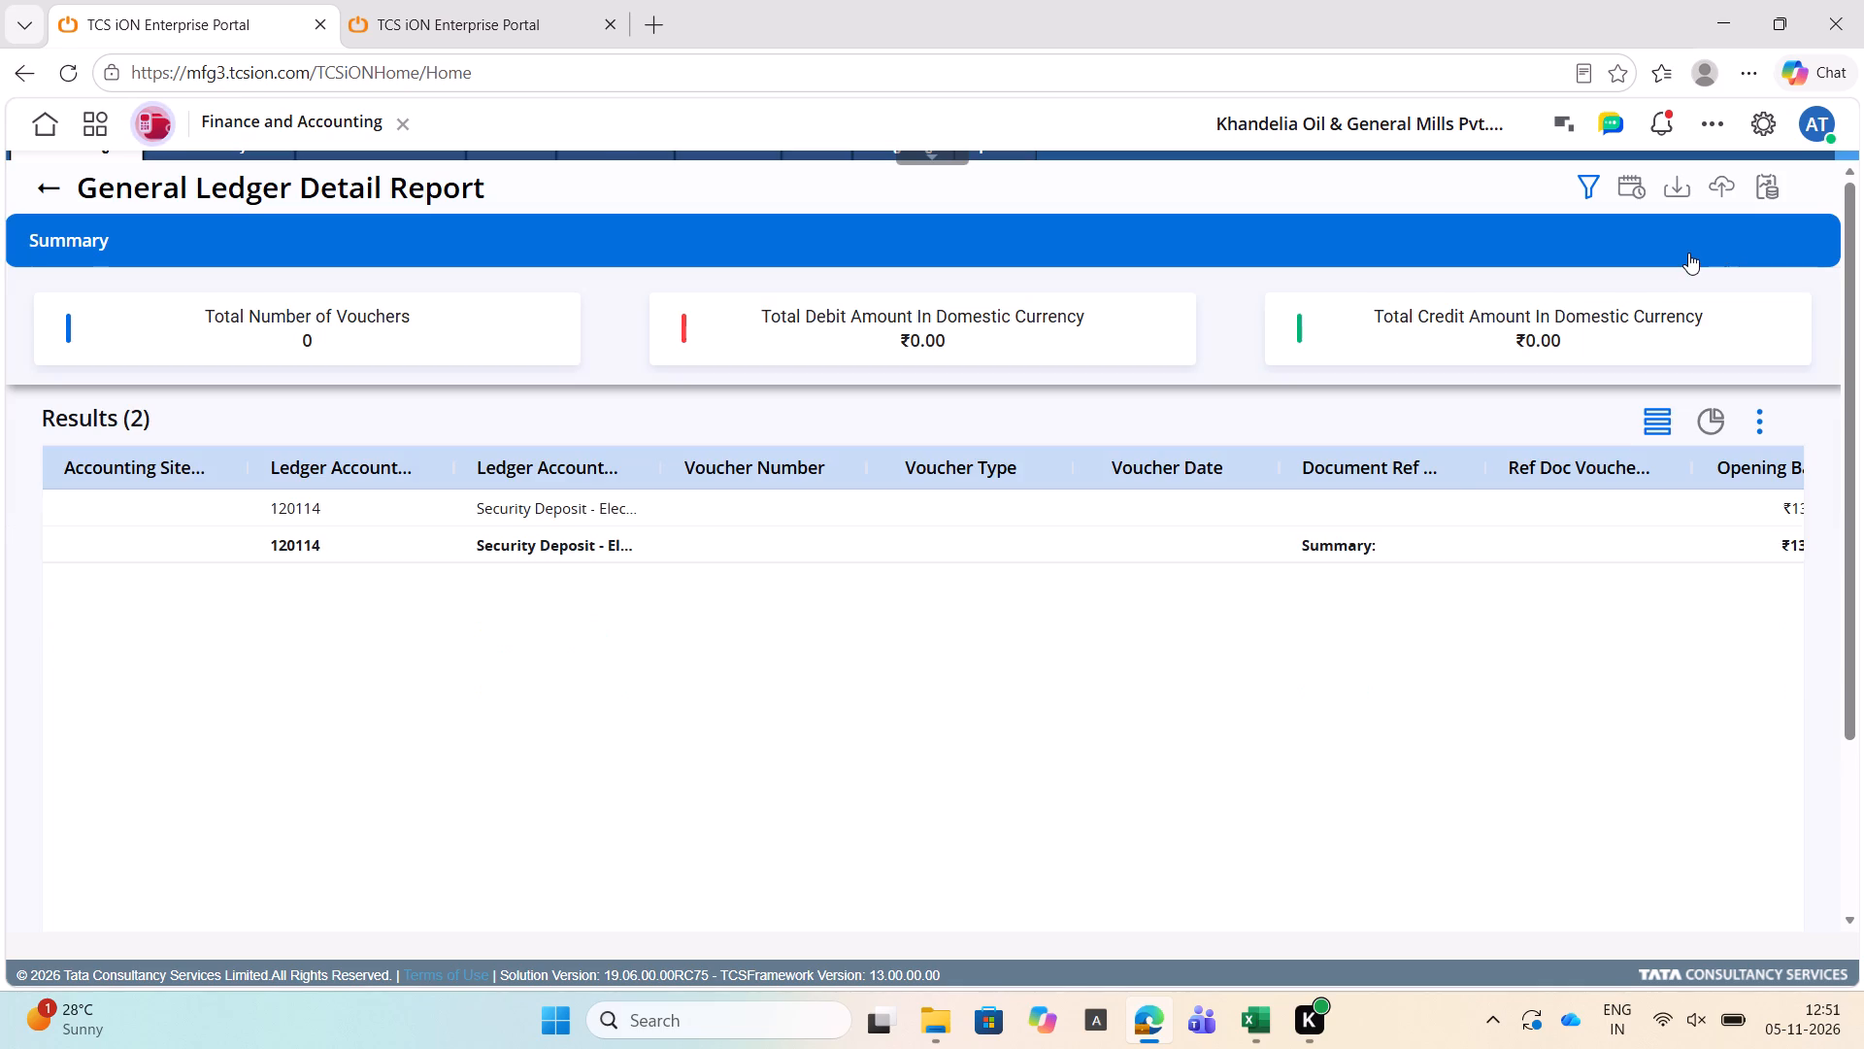
Examine the voucher, debit, credit and balance columns of account 120114's report and check them against the Excel trial balance.
scroll(817, 660, "left", 3)
scroll(817, 660, "right", 2)
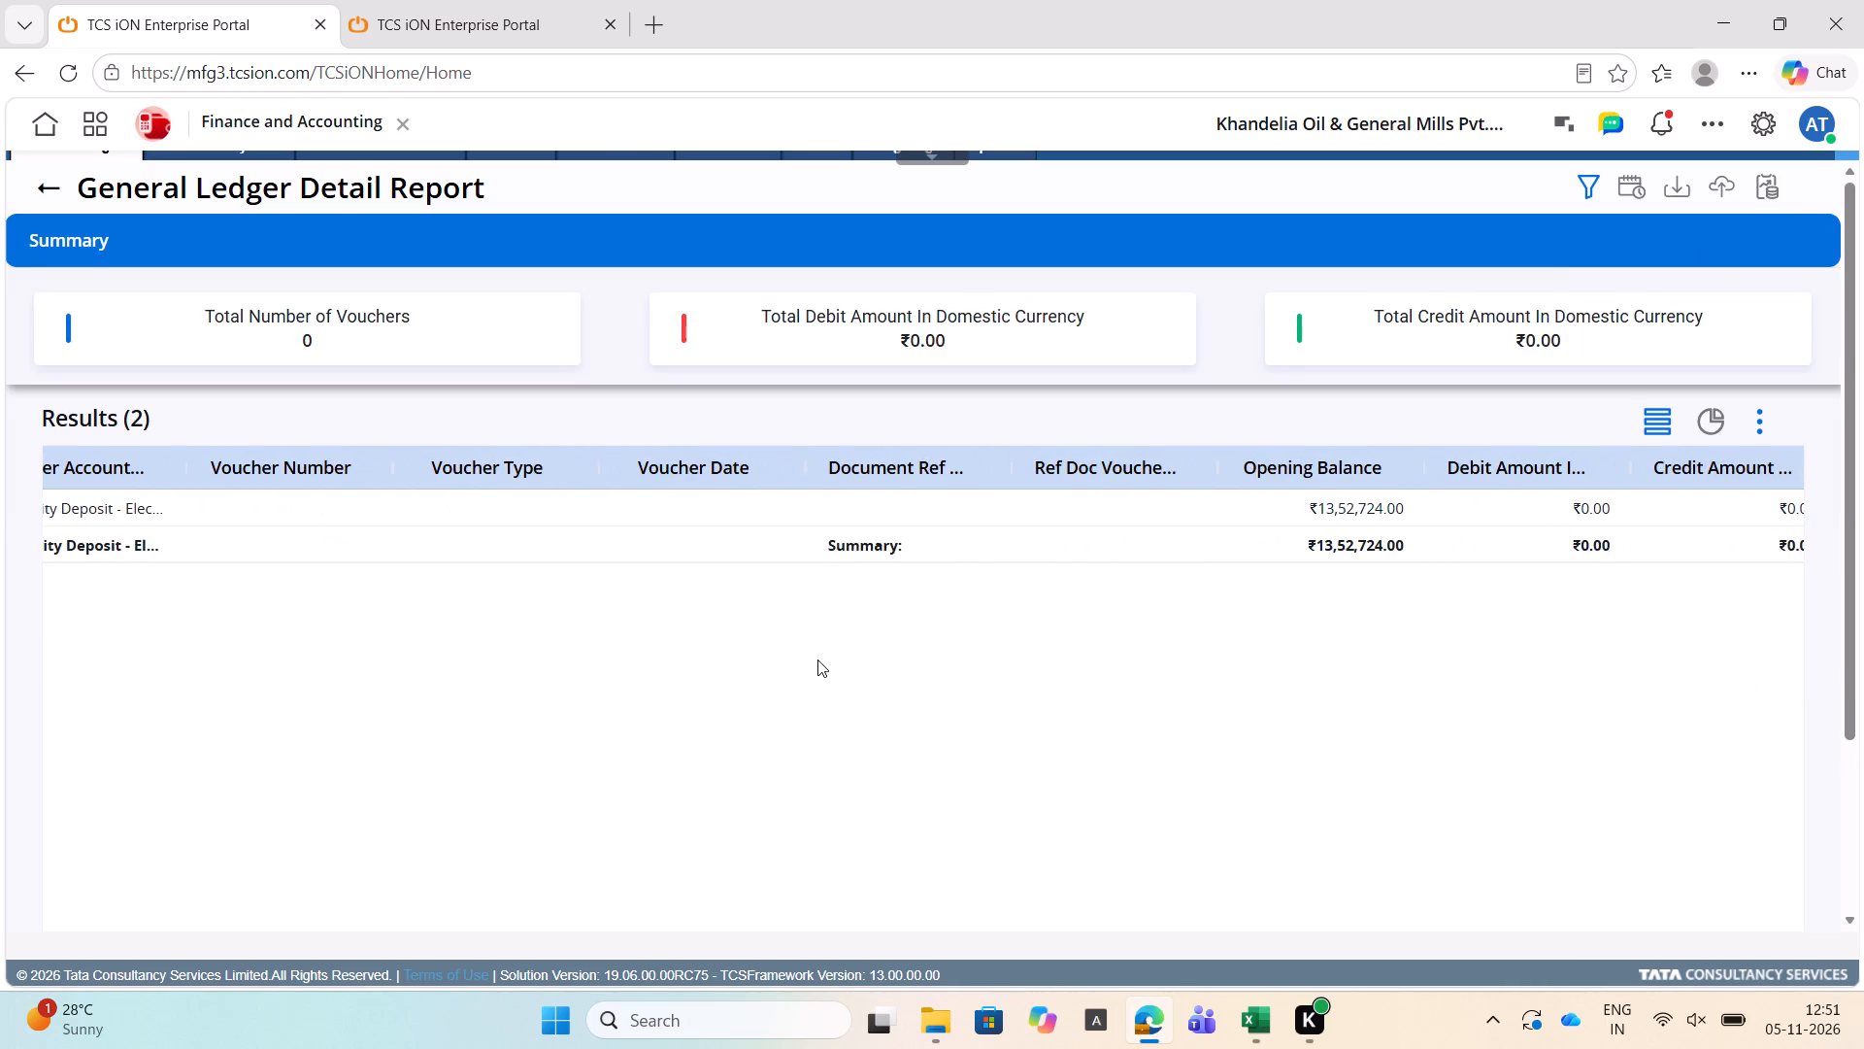
scroll(817, 660, "right", 1)
scroll(817, 660, "left", 5)
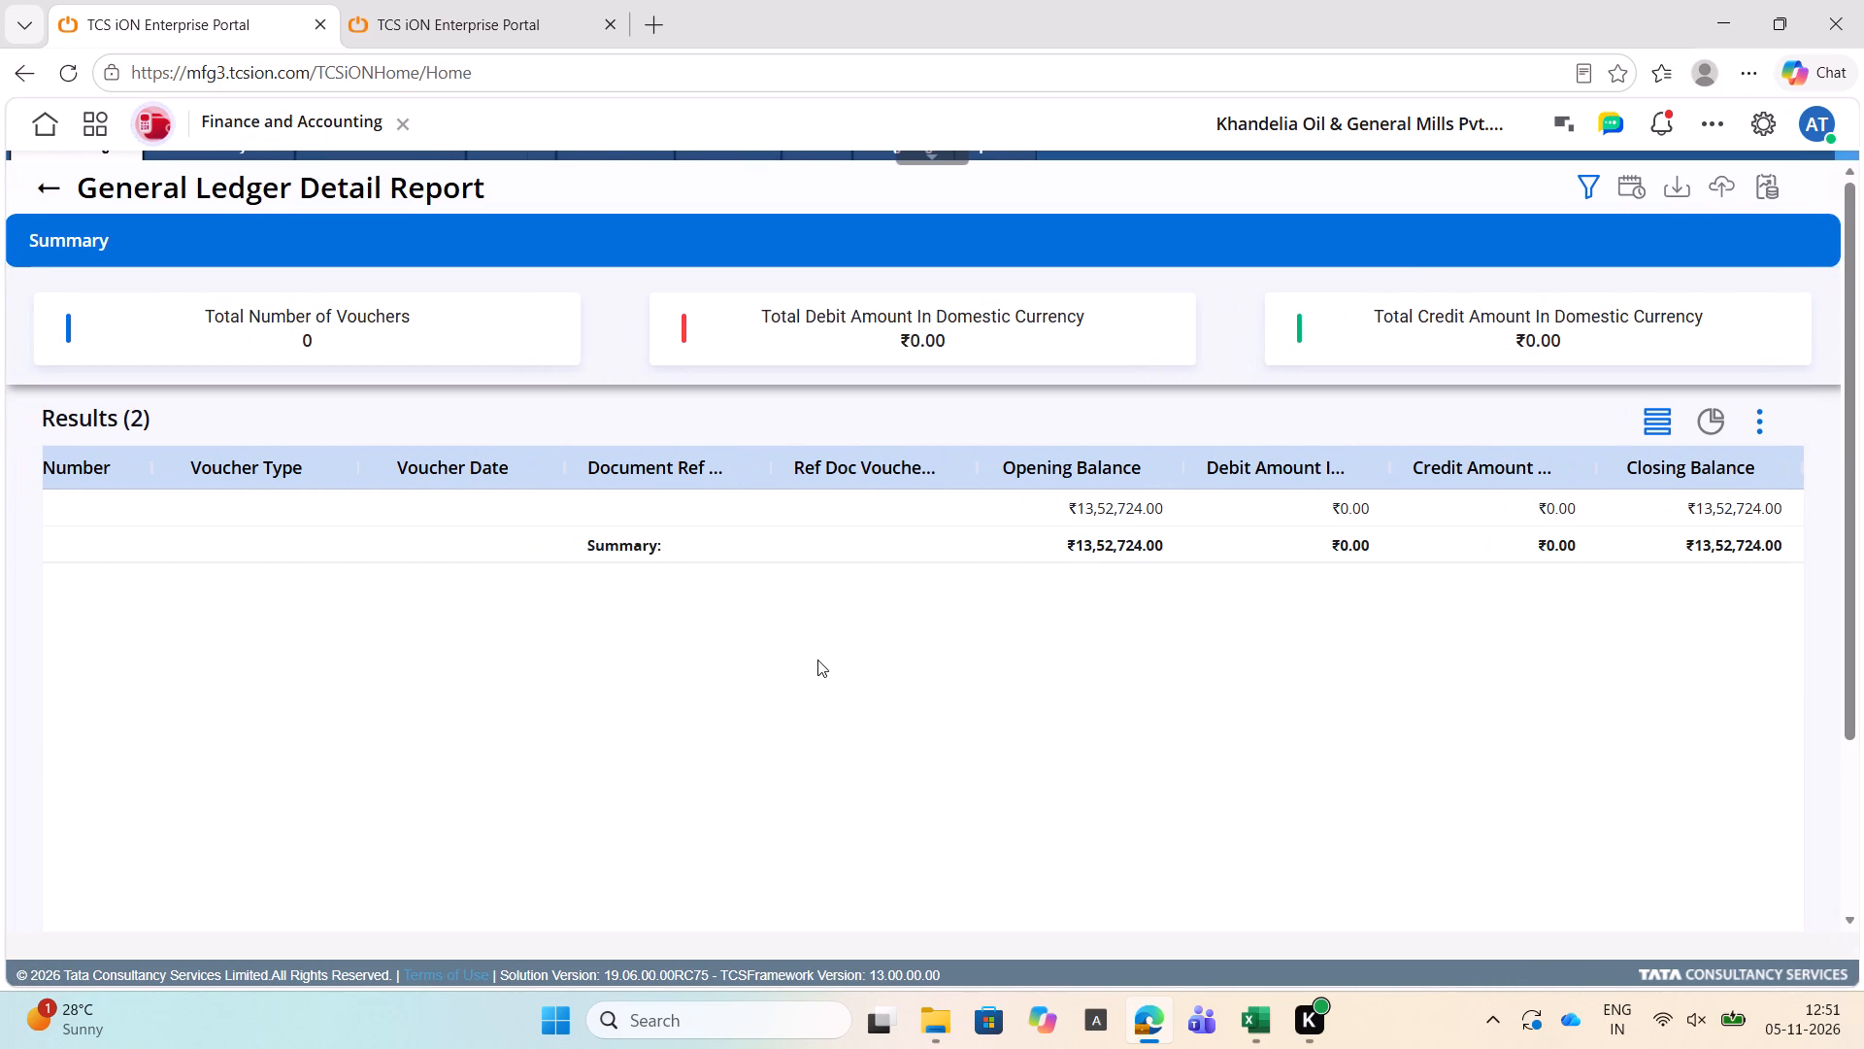
key("alt+Tab")
key("Tab")
key("alt+Tab")
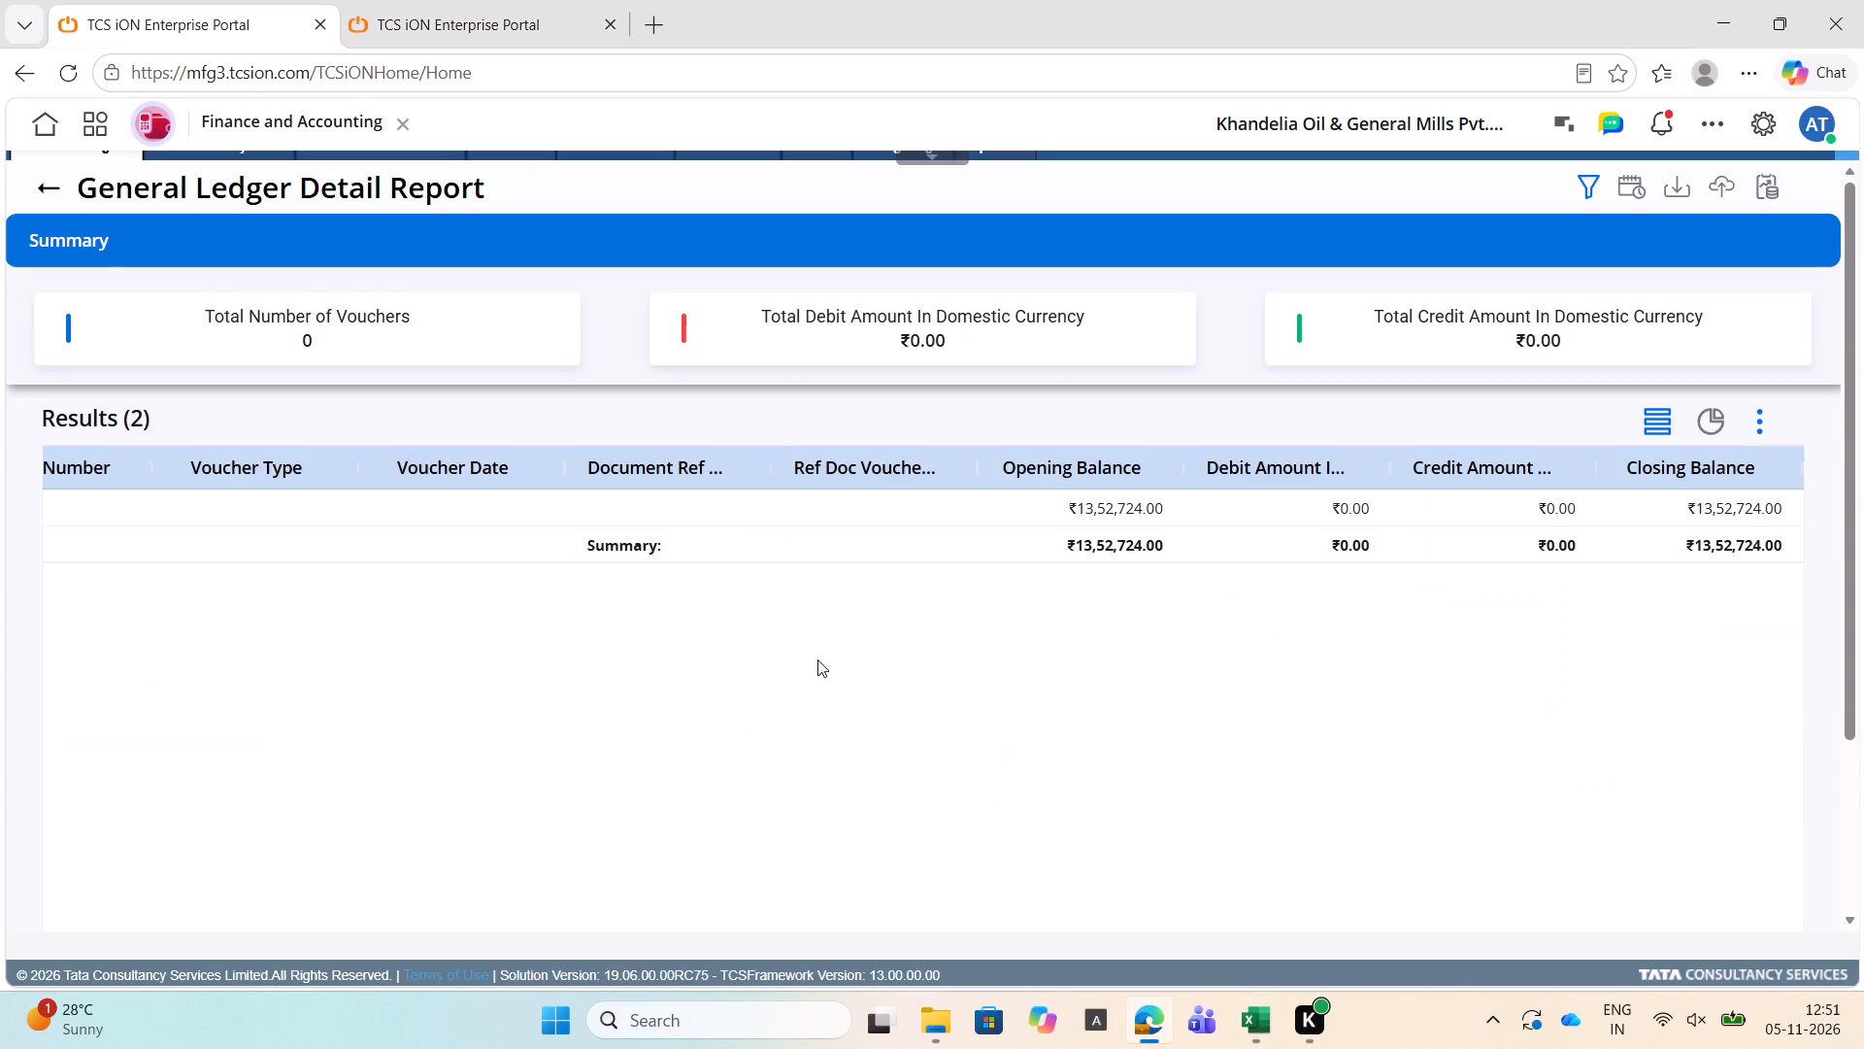
Reopen the report filters and generate account 120114's ledger detail report for 01-04-2023 to 31-03-2024.
scroll(784, 394, "up", 2)
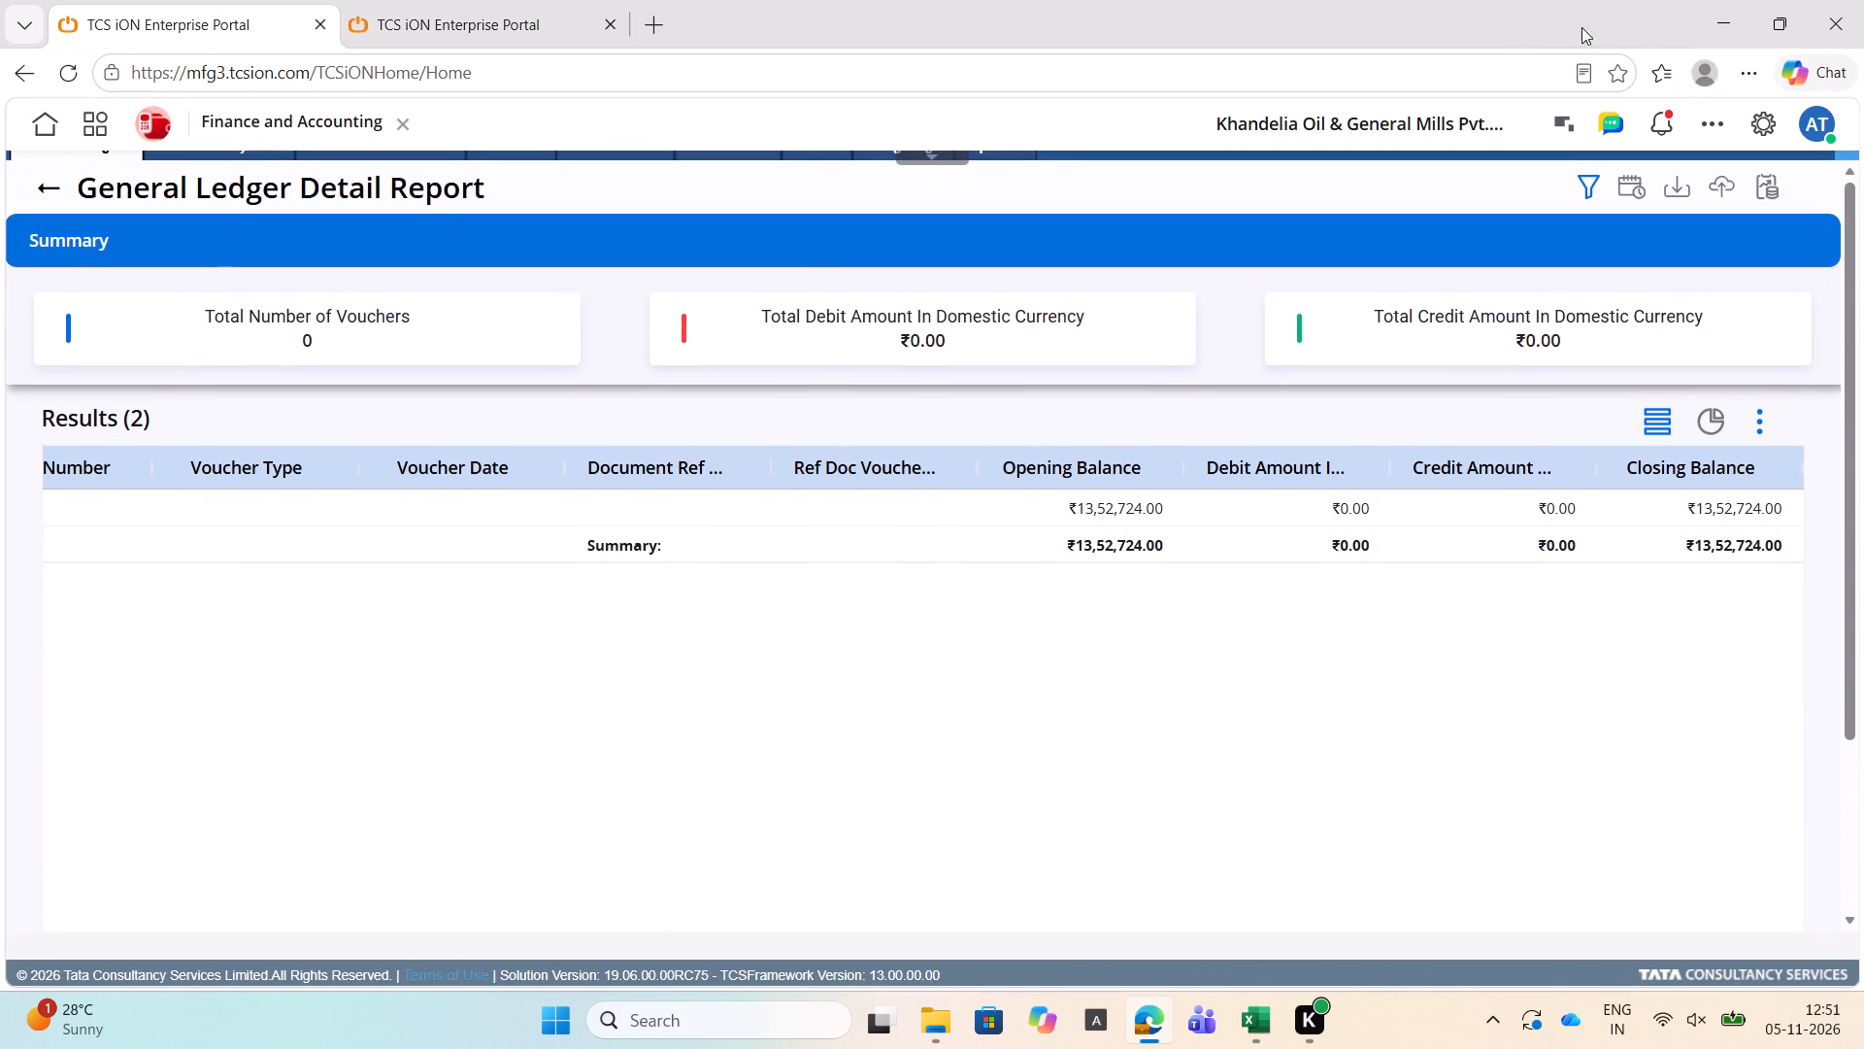
left_click(1567, 188)
left_click(1605, 178)
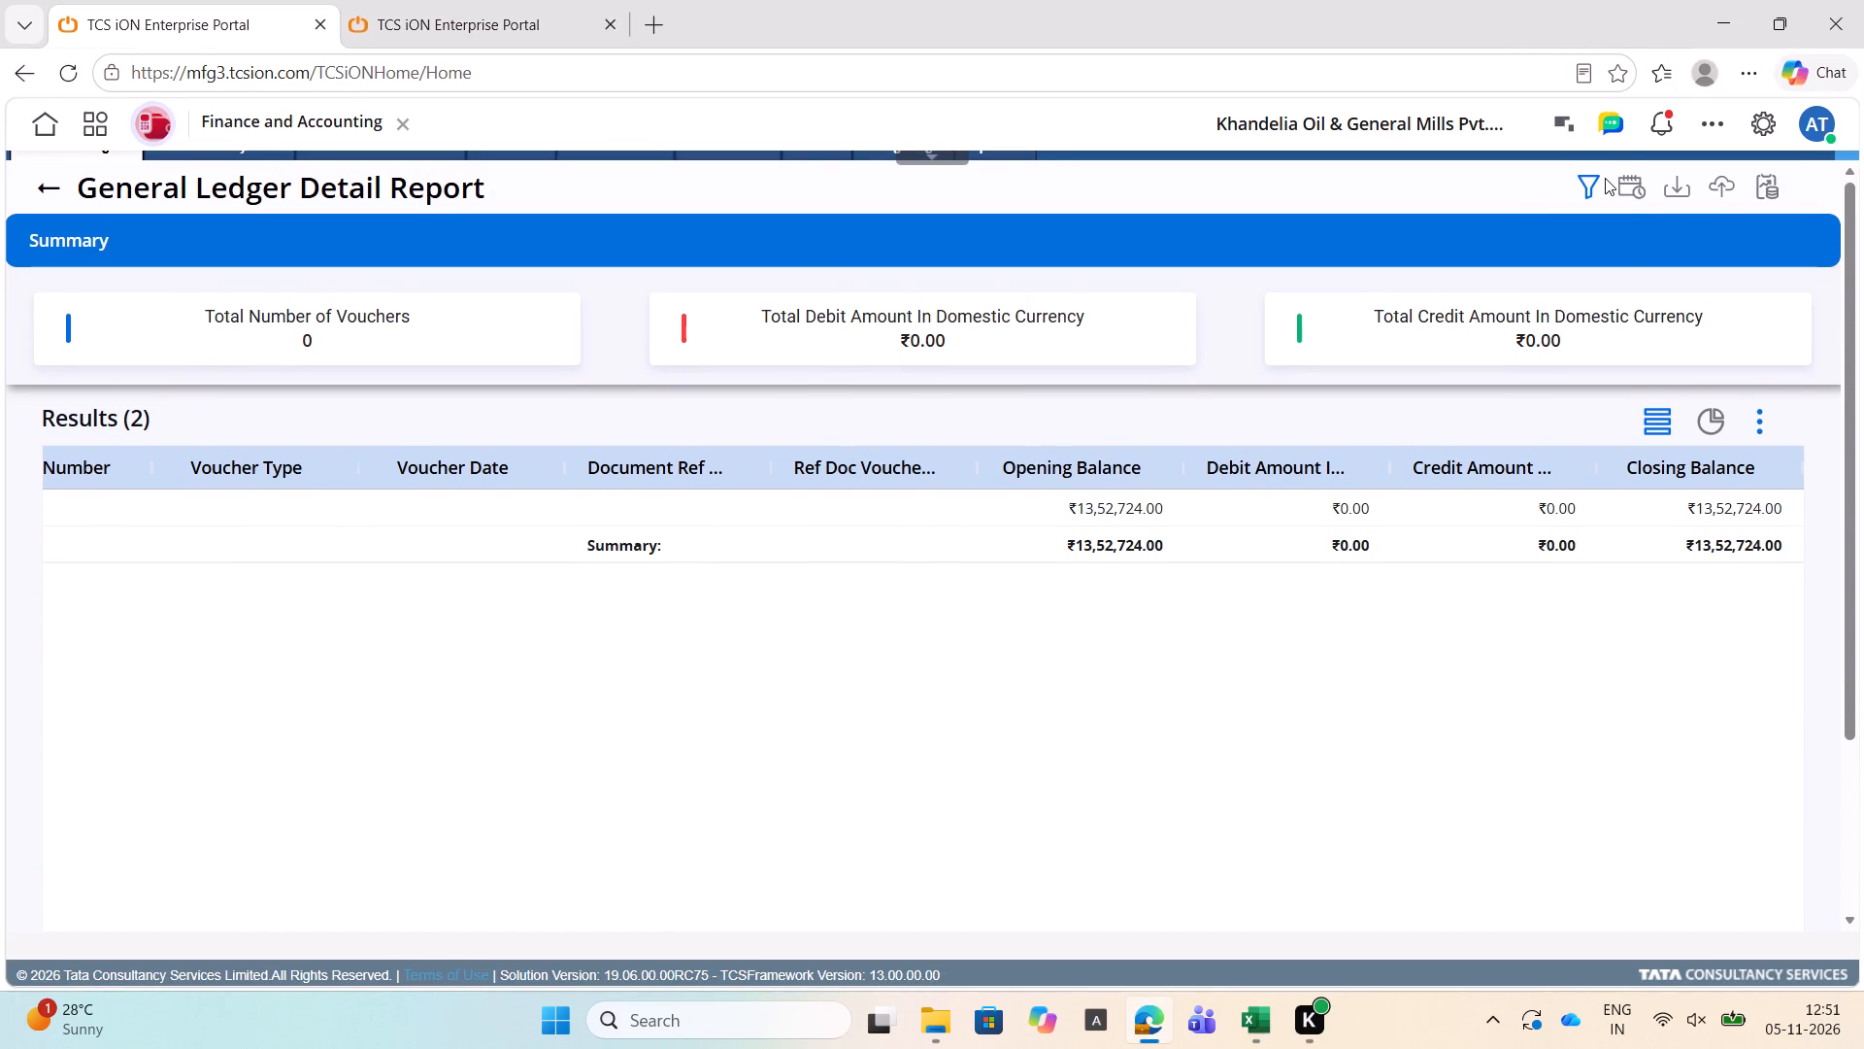
left_click(1601, 178)
left_click(1589, 179)
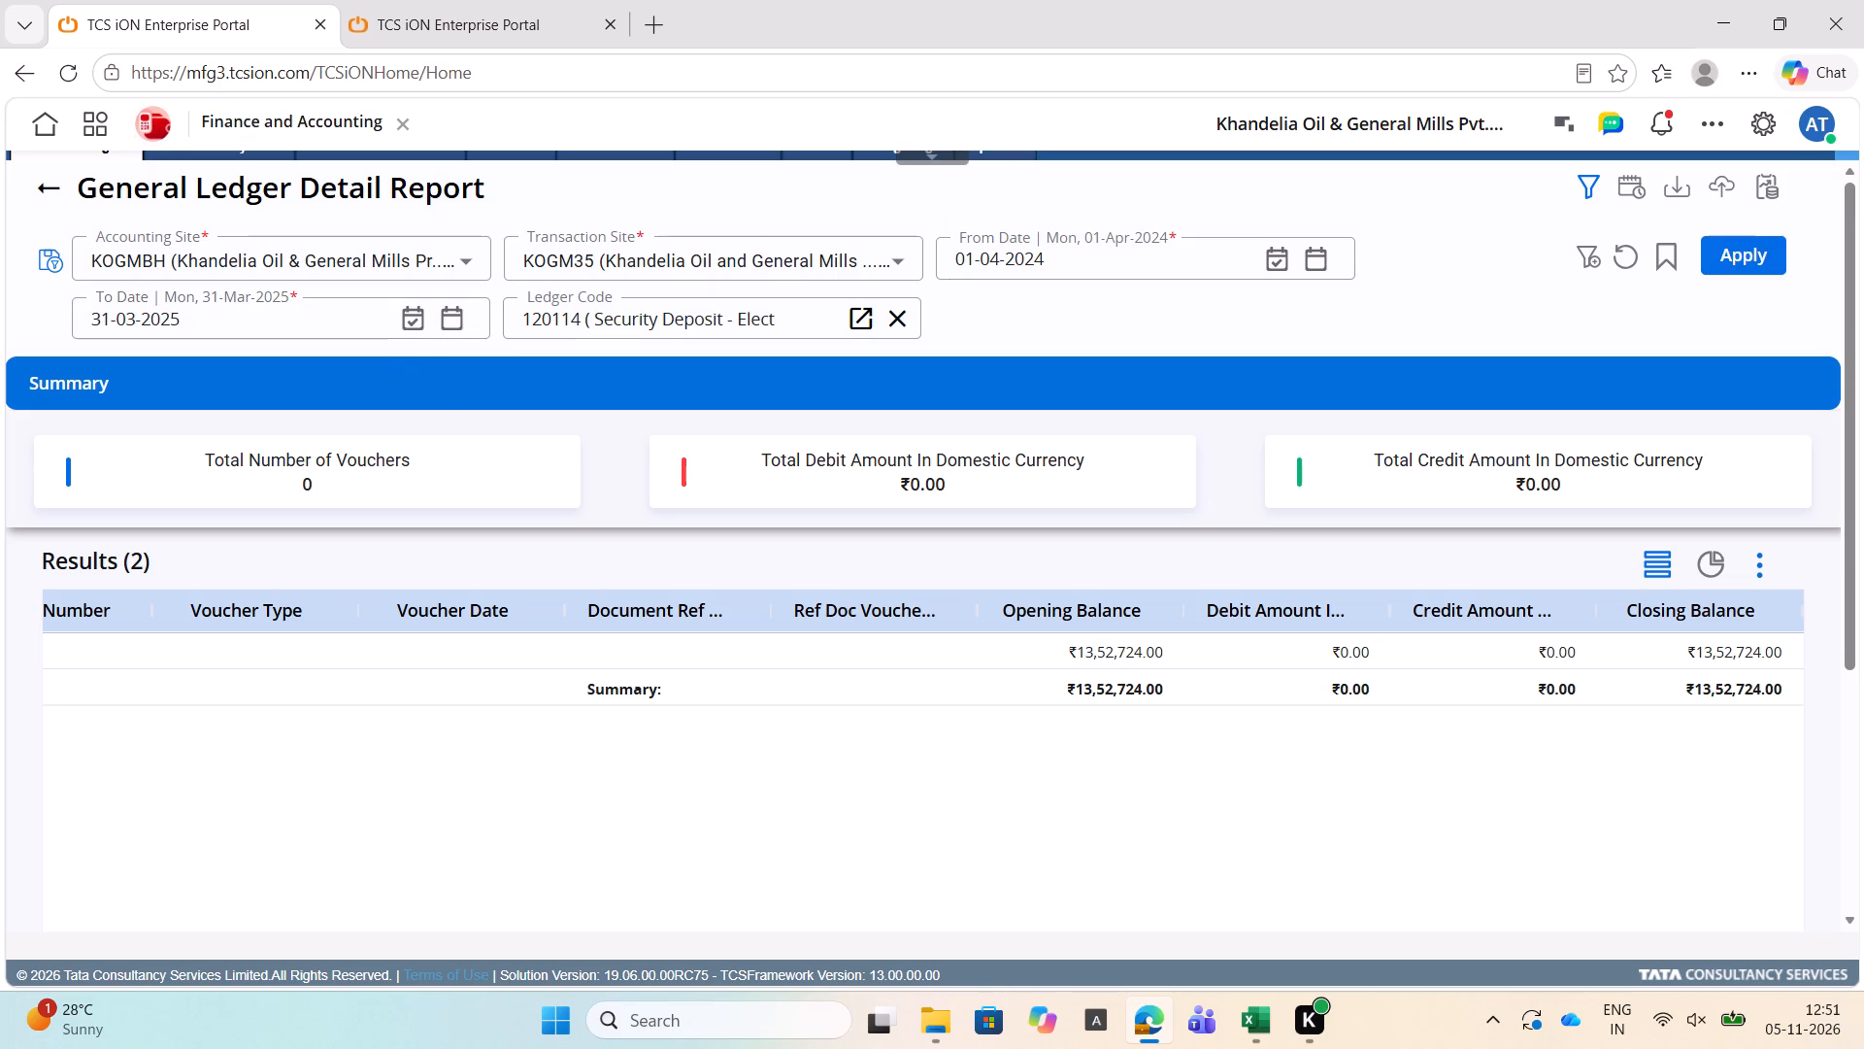
left_click(1088, 248)
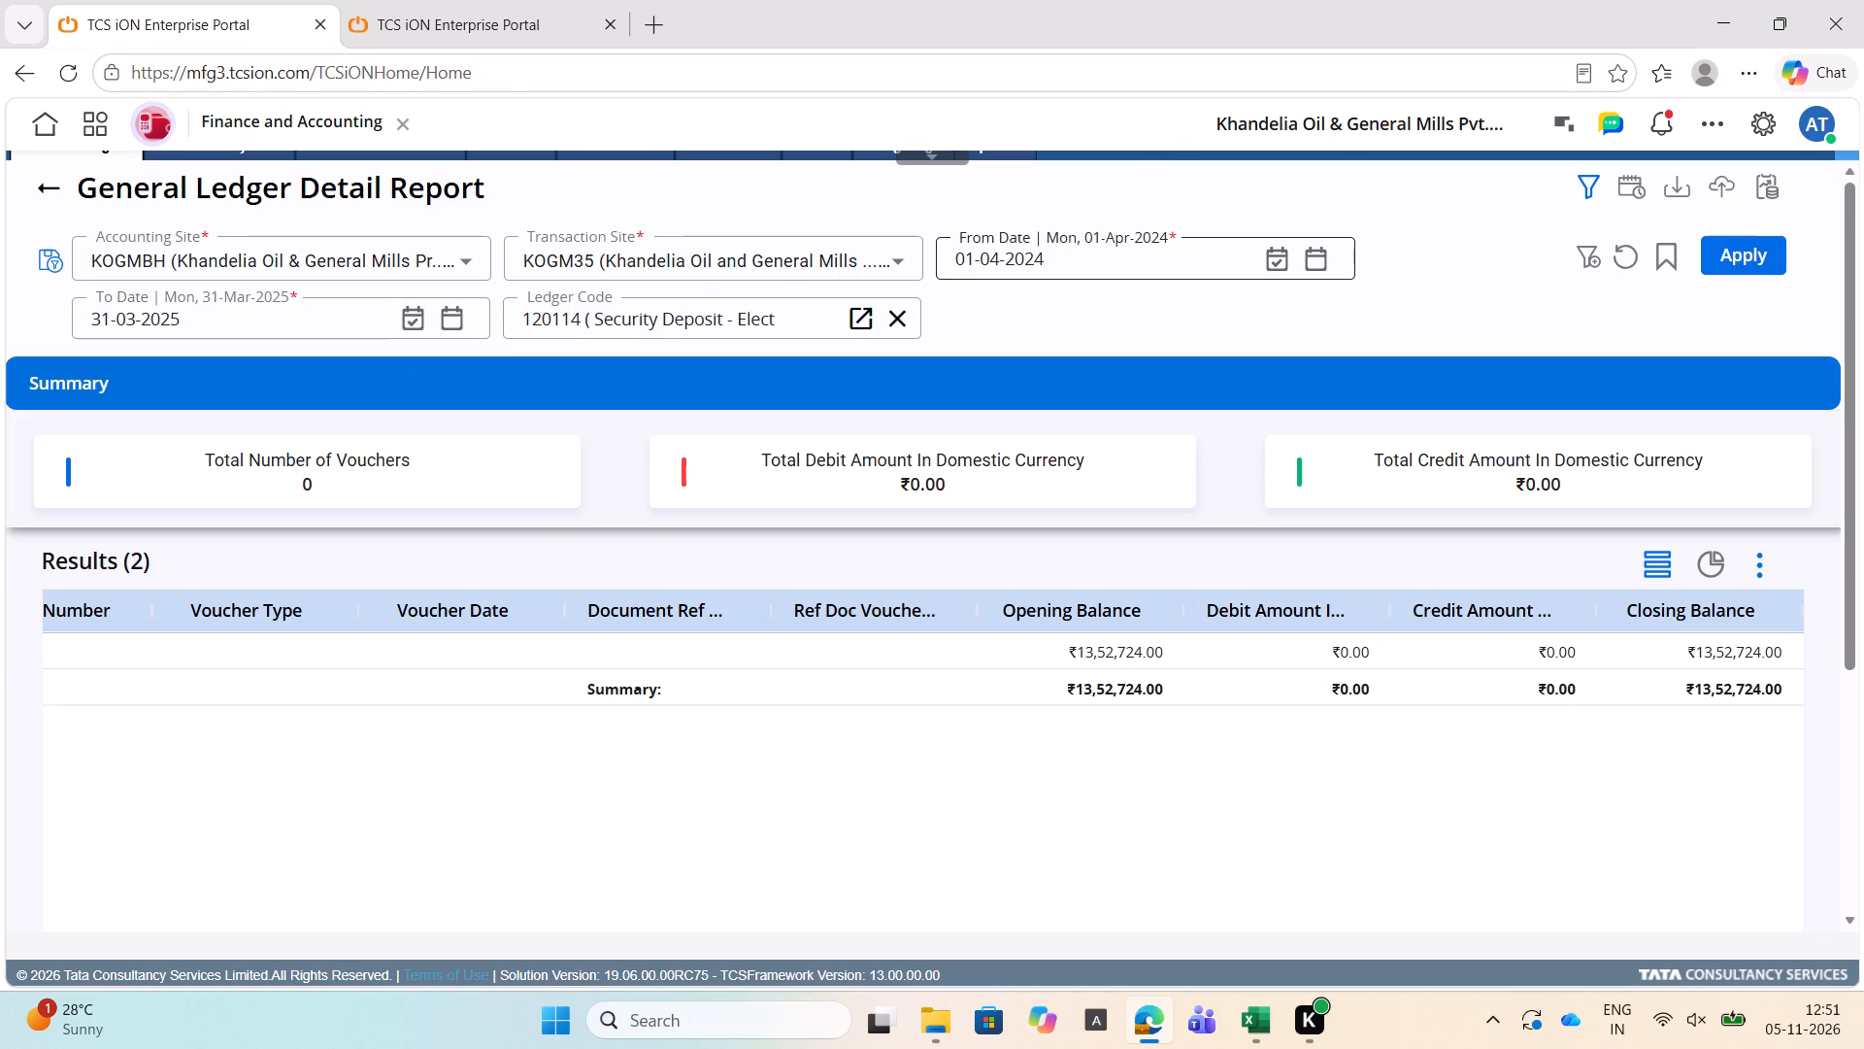
key("BackSpace")
key("3")
key("Return")
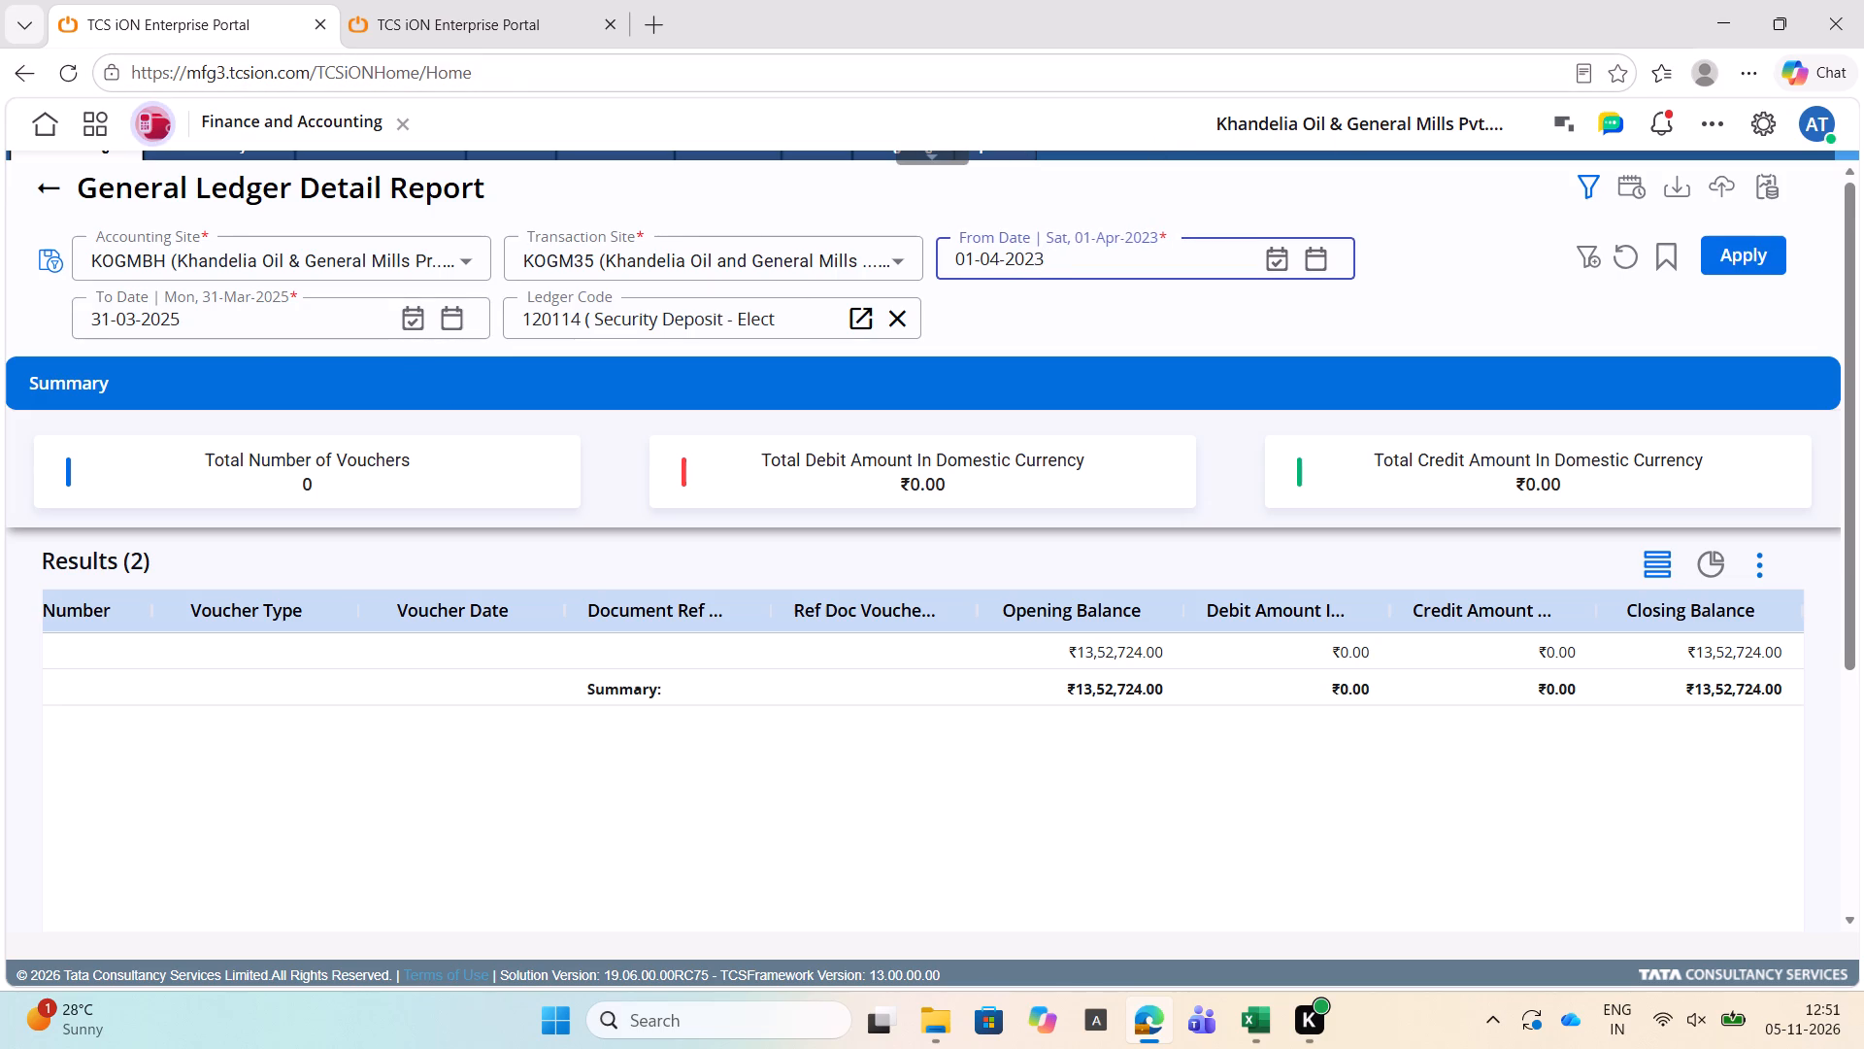
left_click(219, 313)
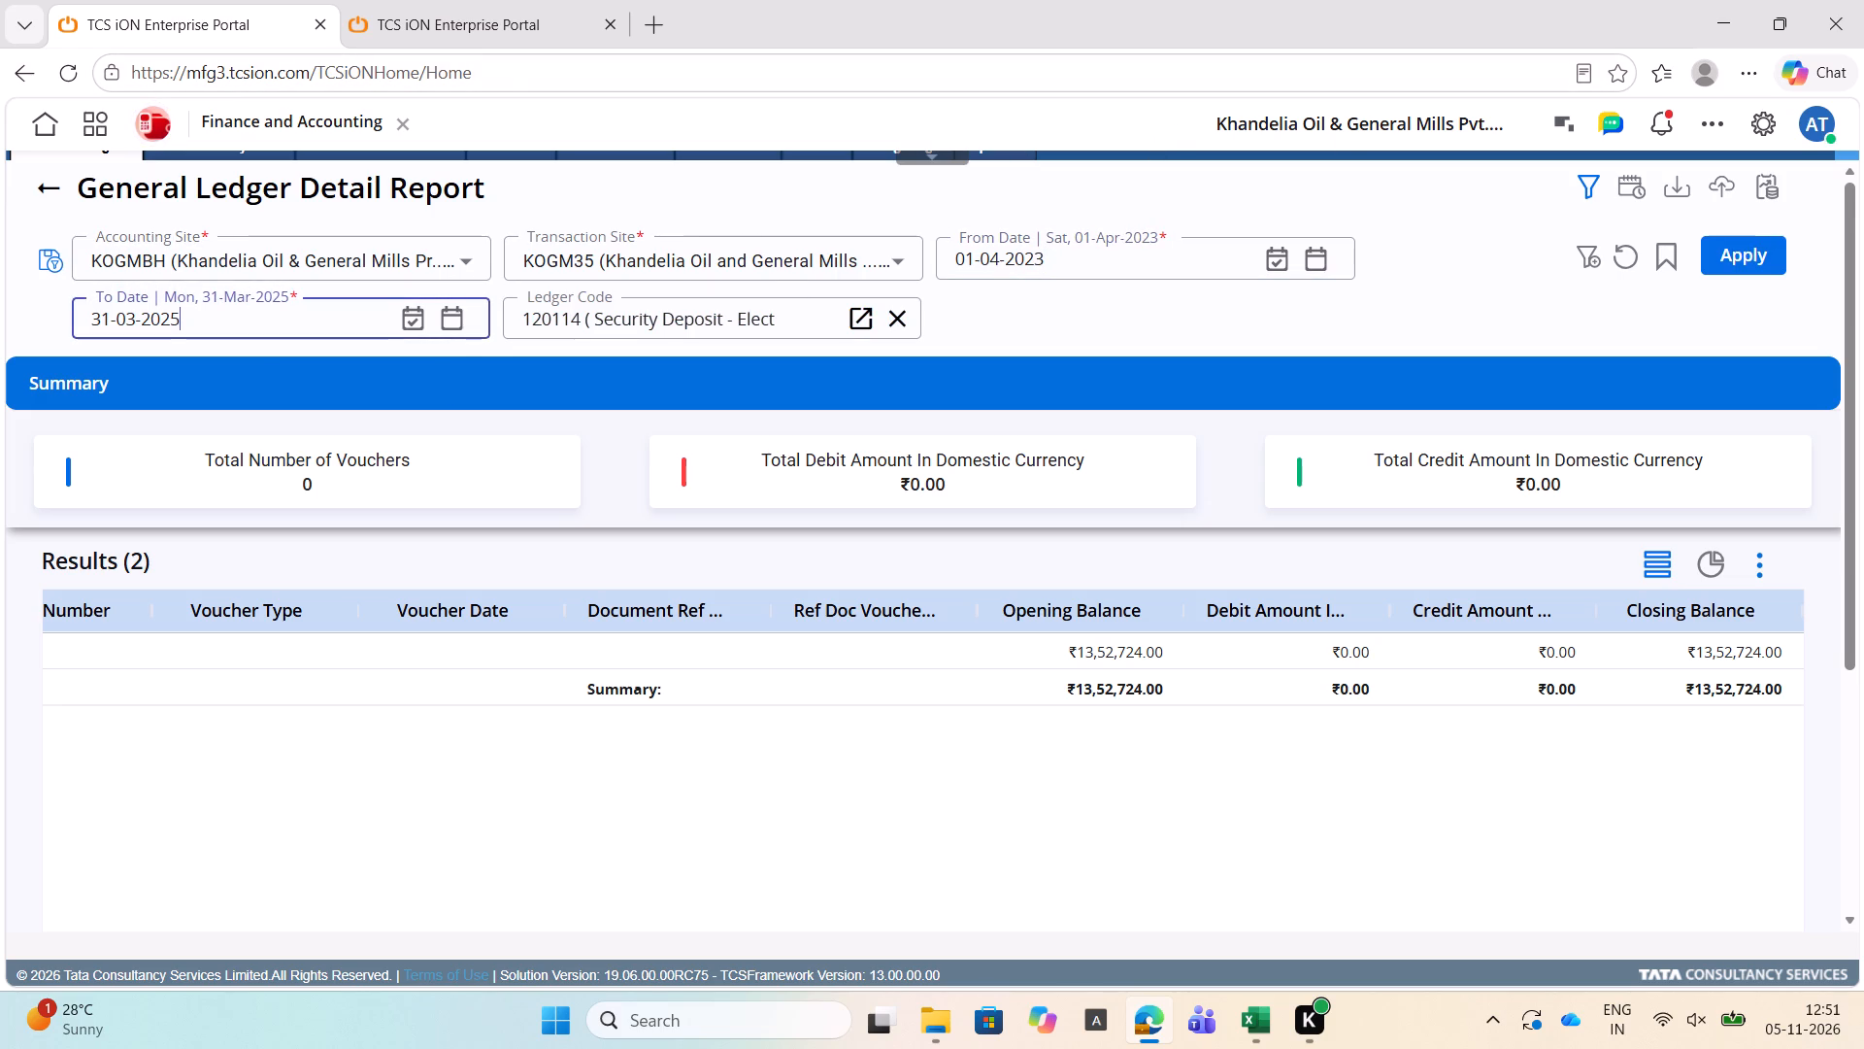
key("BackSpace")
key("4")
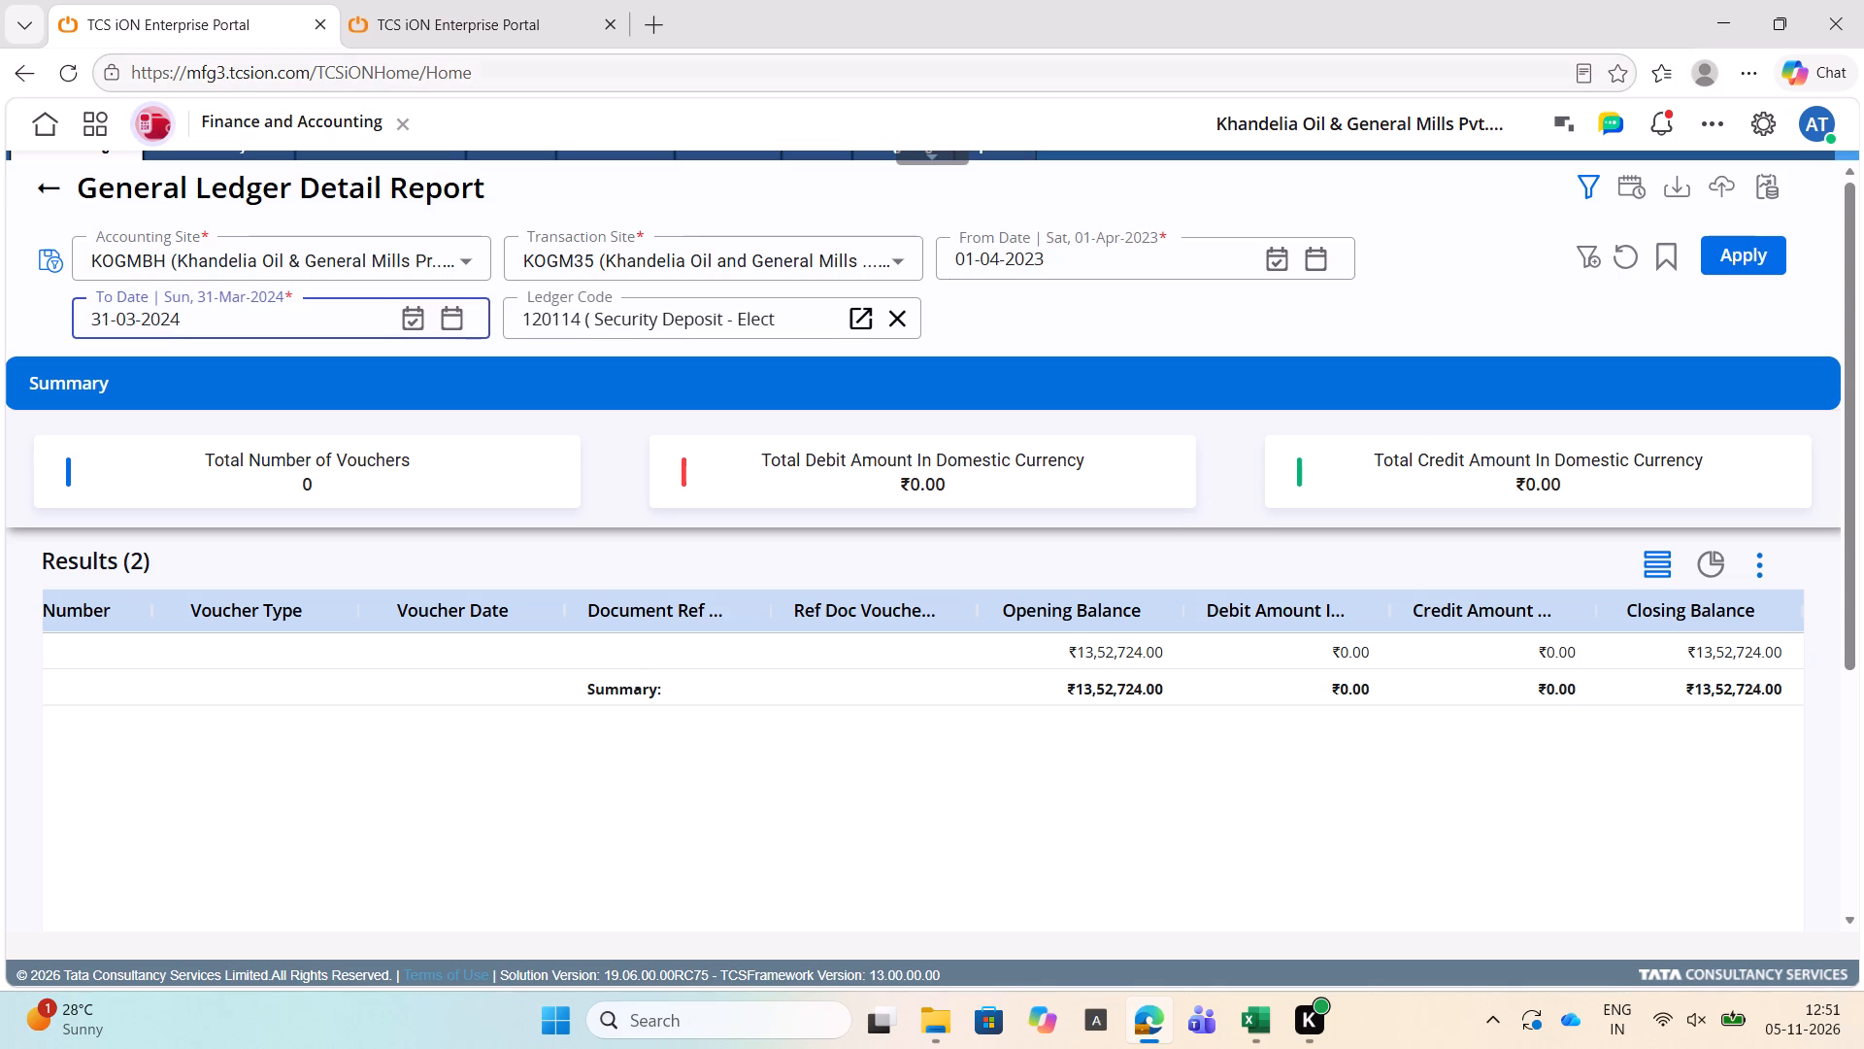
left_click(1718, 258)
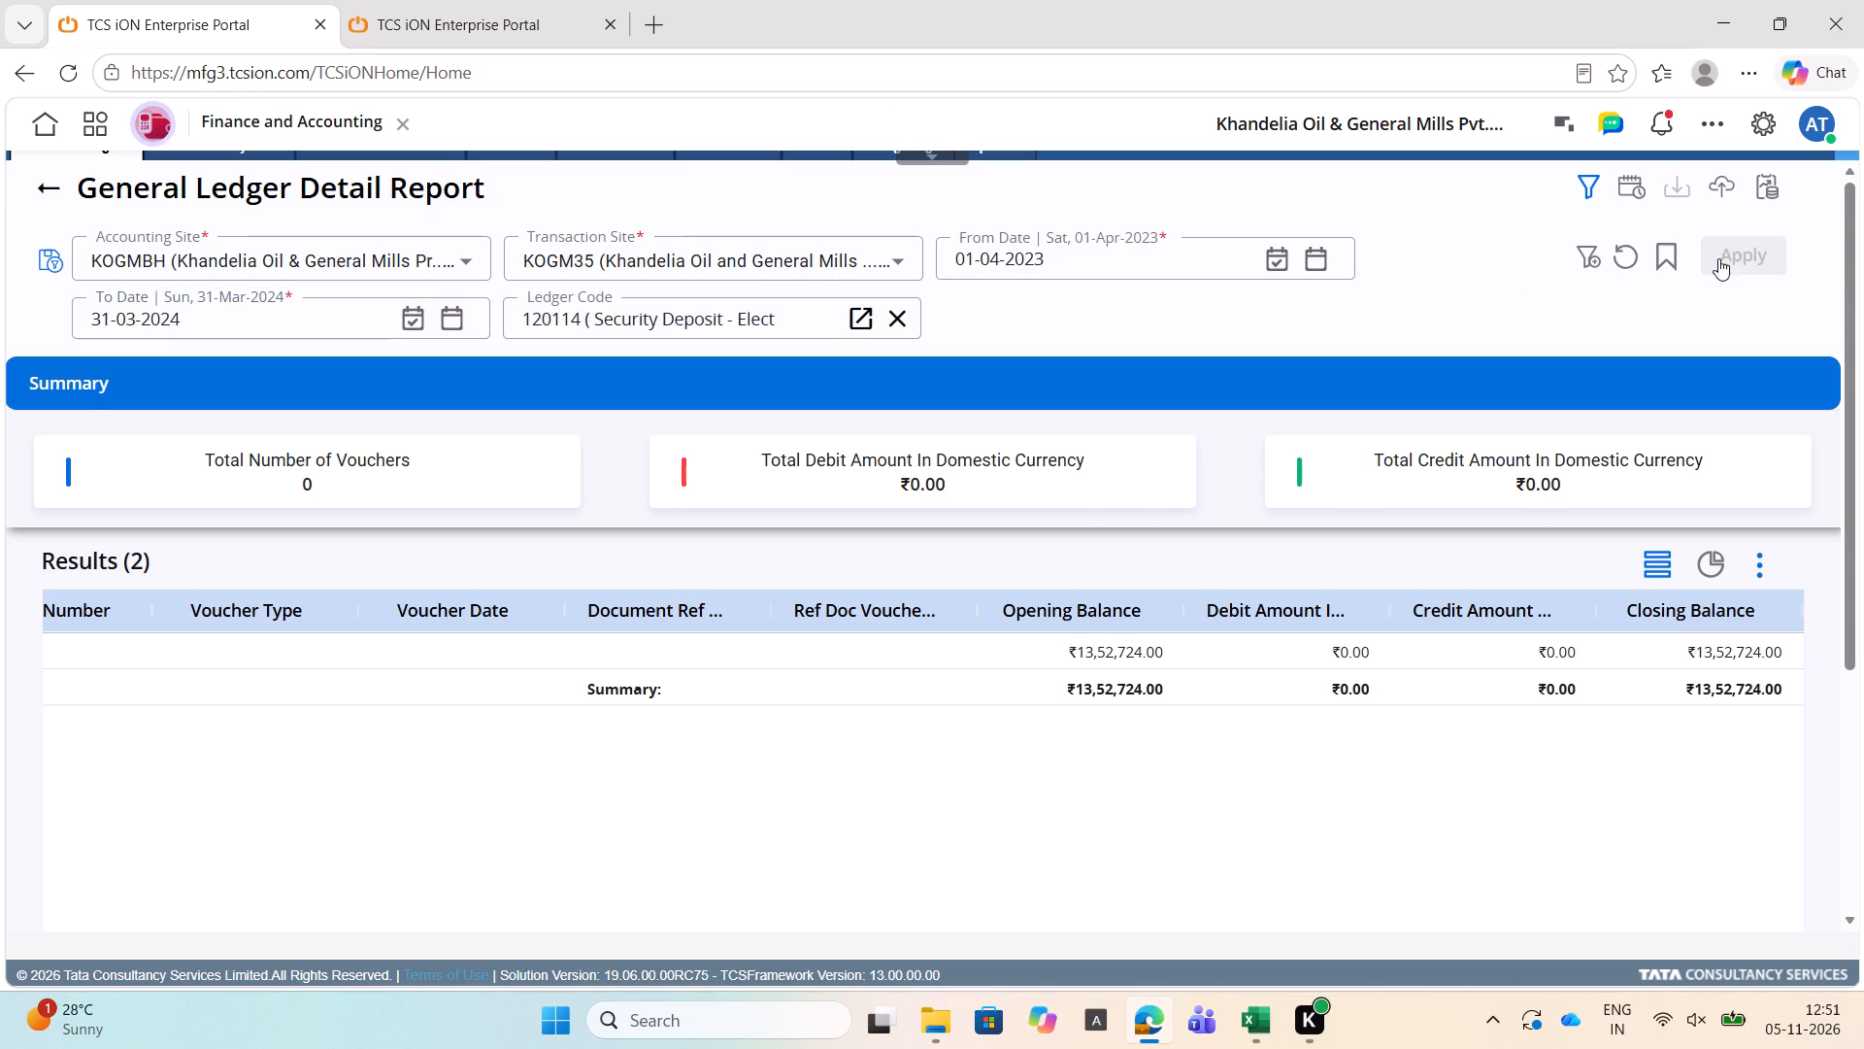
Generate account 120114's General Ledger Detail Report for the period 01-04-2022 to 31-03-2023.
scroll(948, 530, "left", 4)
scroll(948, 530, "right", 2)
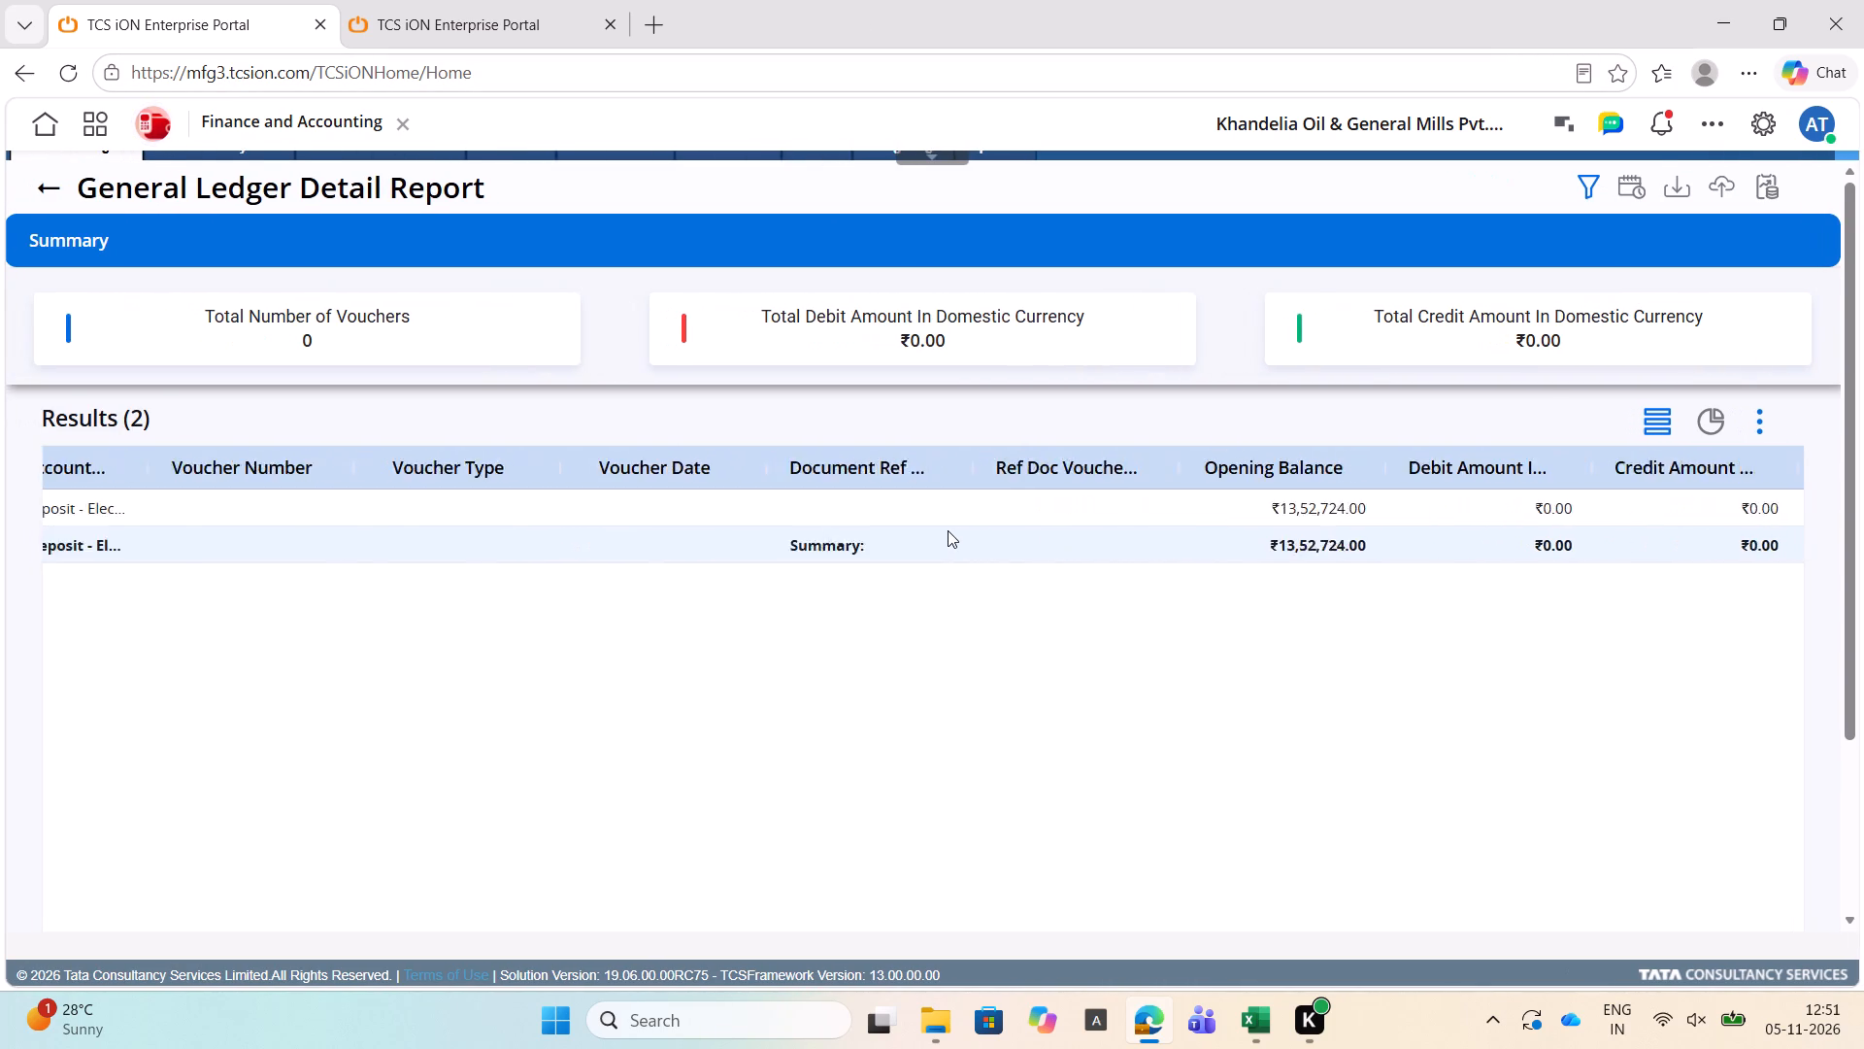
scroll(668, 442, "up", 5)
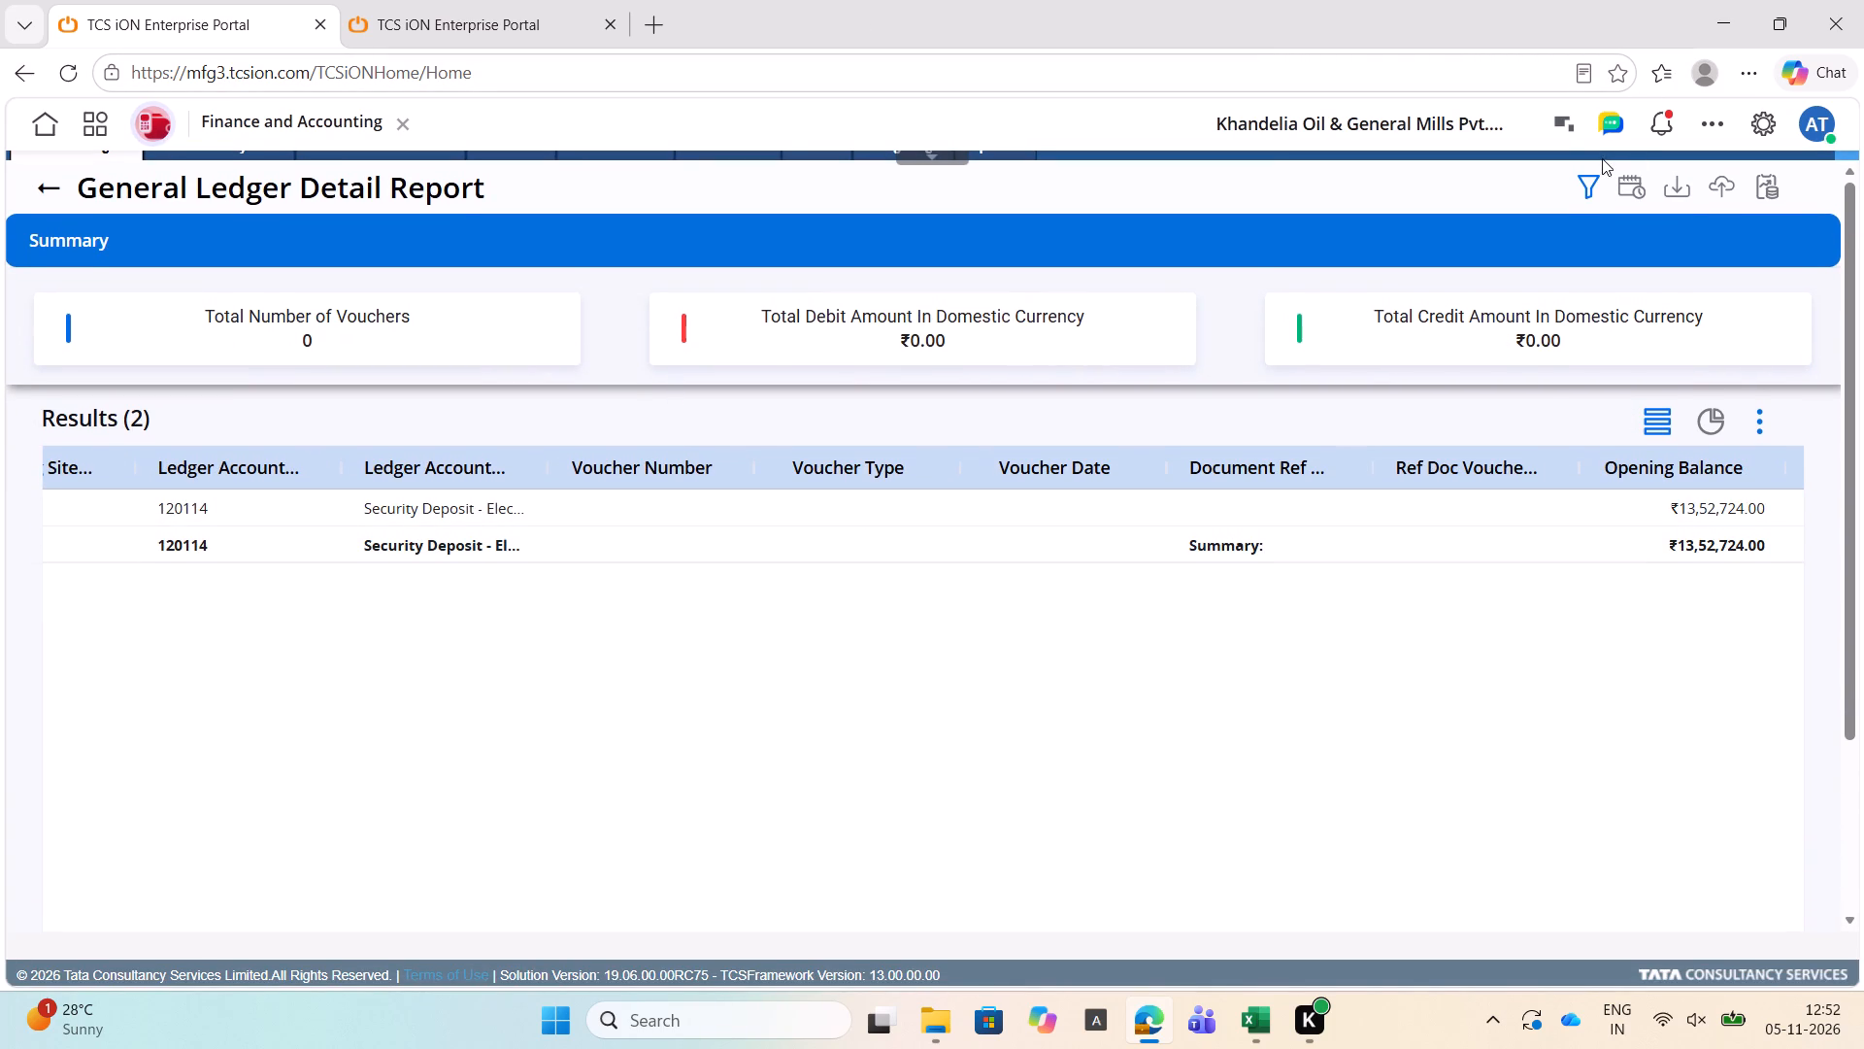
left_click(1591, 173)
left_click(1591, 177)
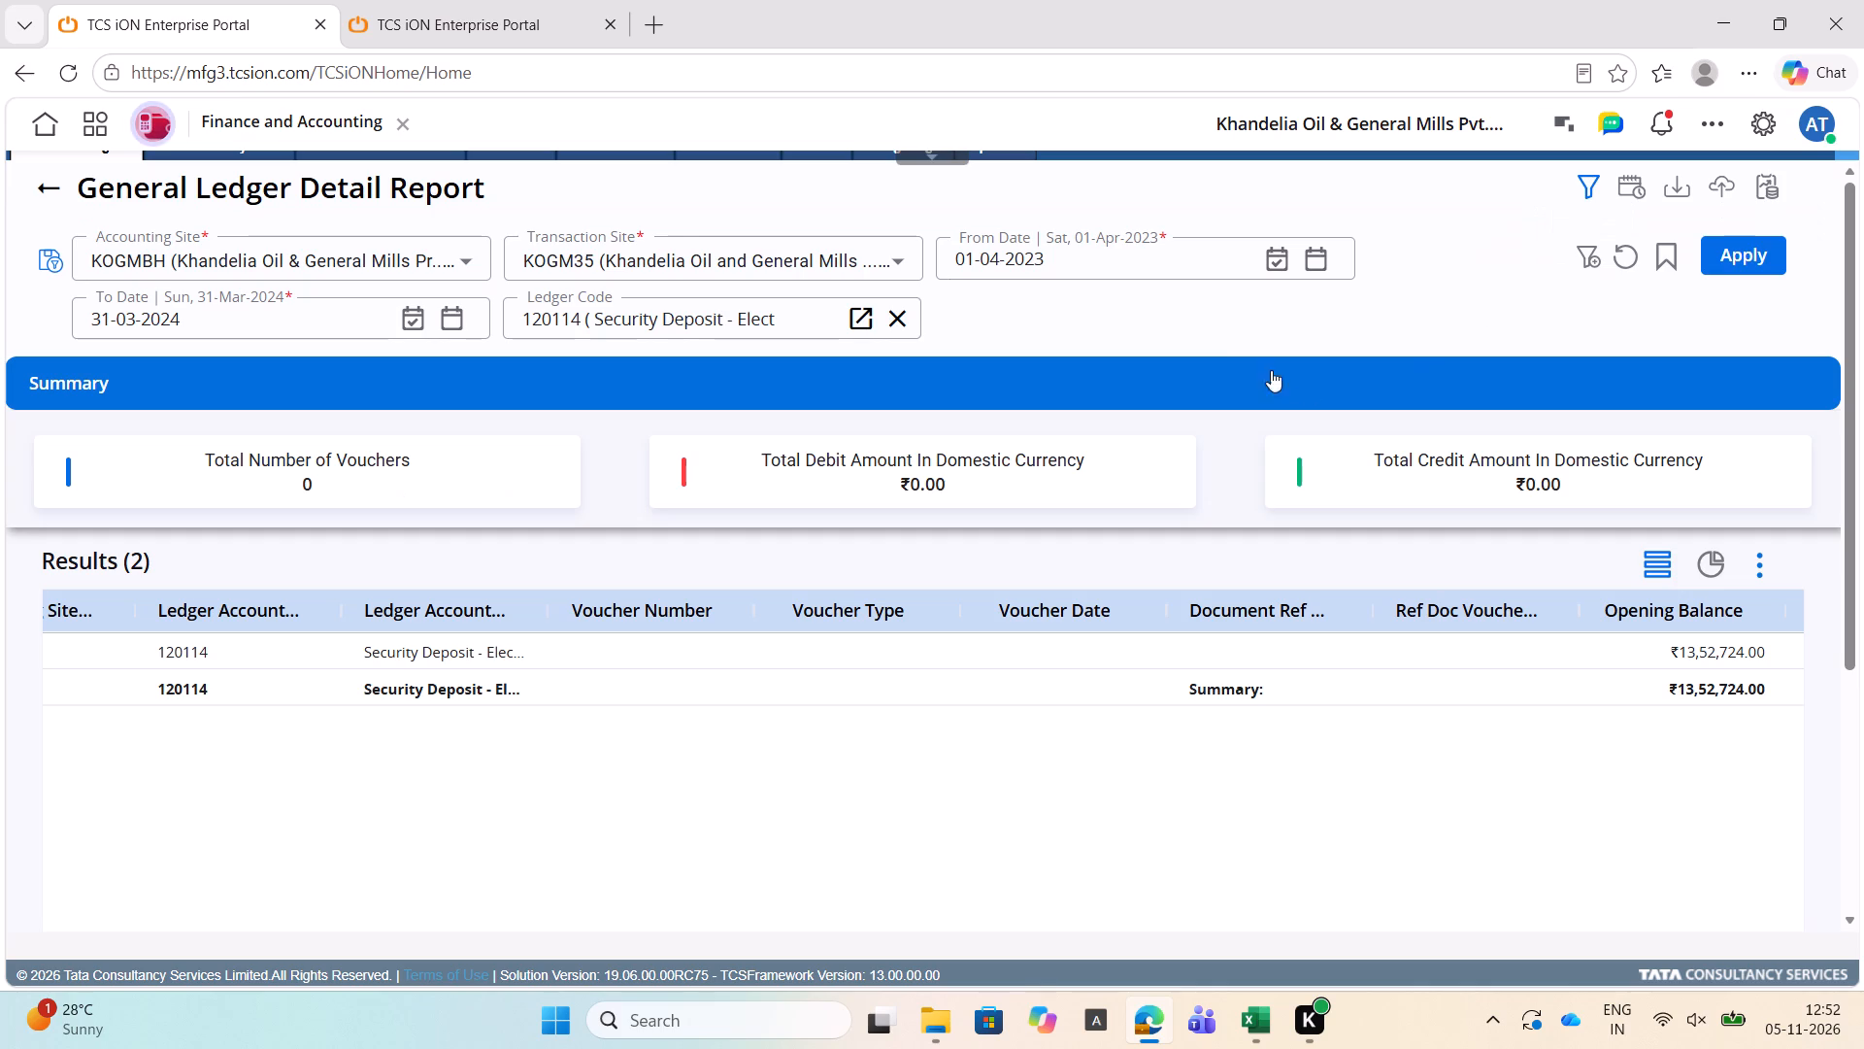
left_click(1067, 266)
key("BackSpace")
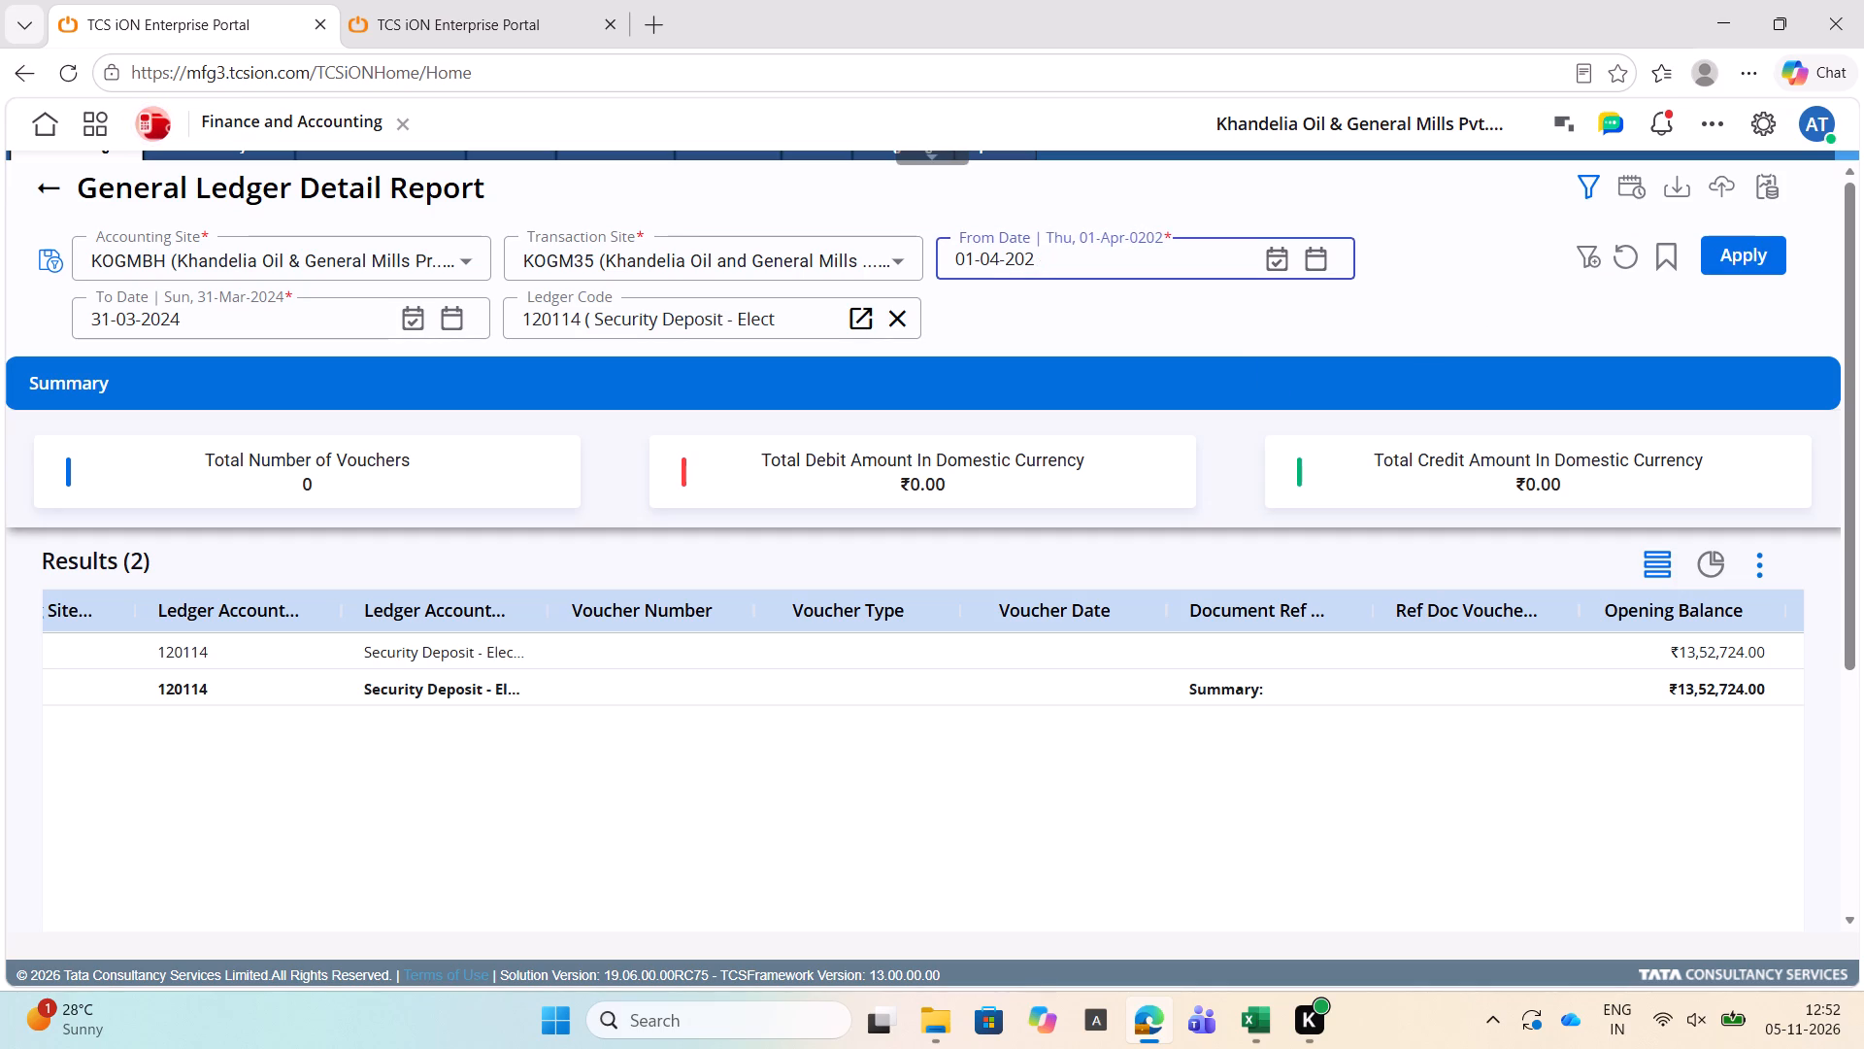
key("2")
left_click(294, 330)
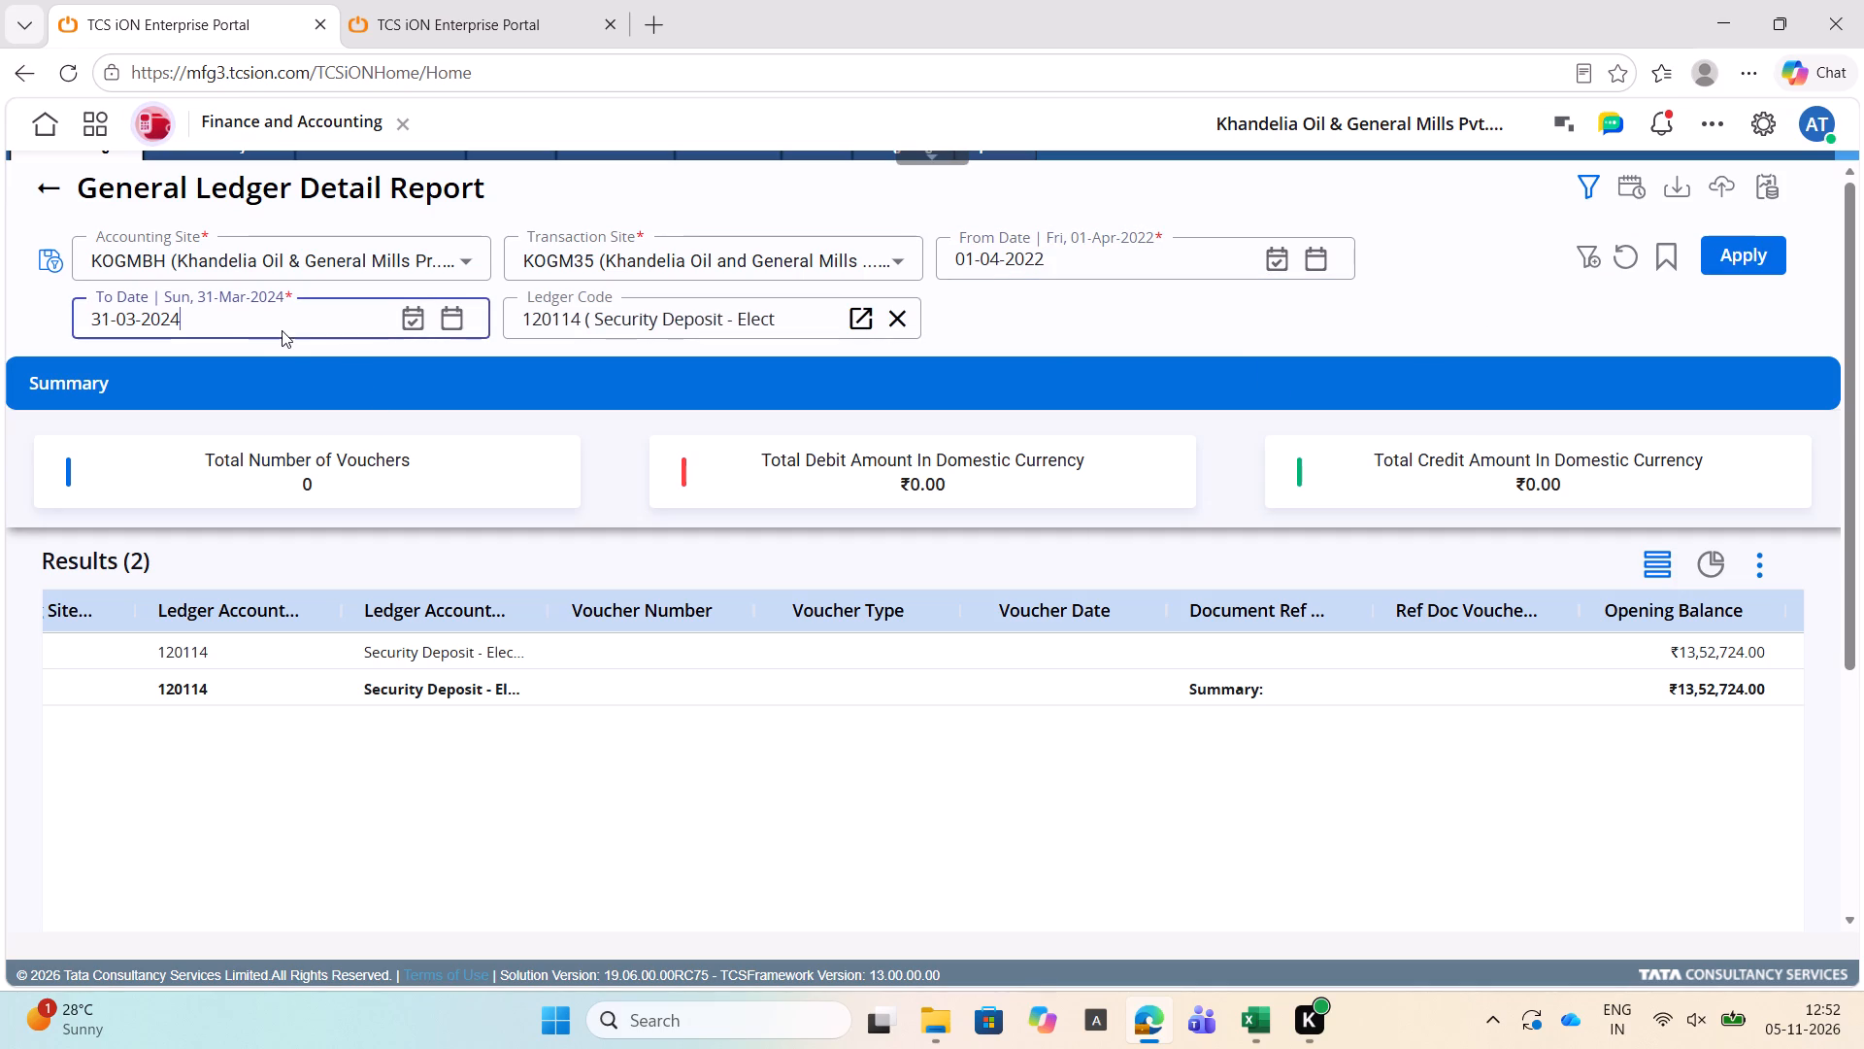
key("BackSpace")
key("3")
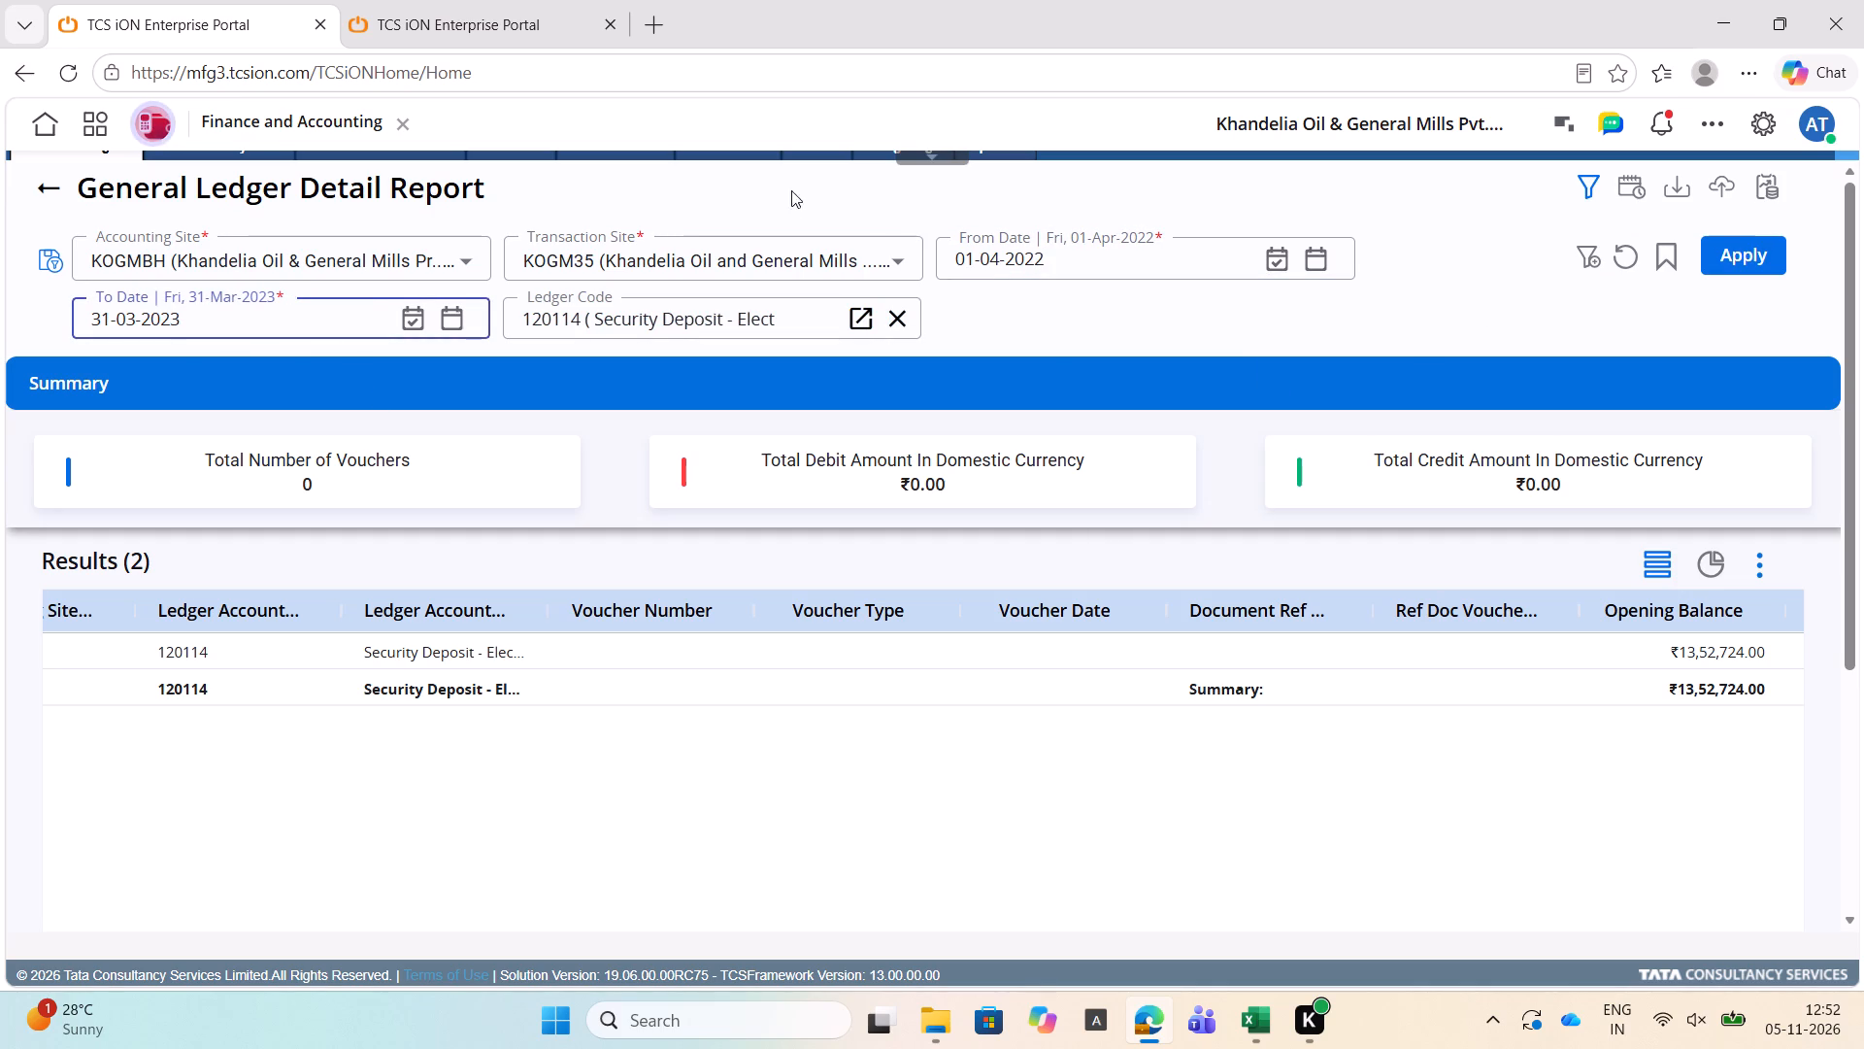
left_click(1707, 256)
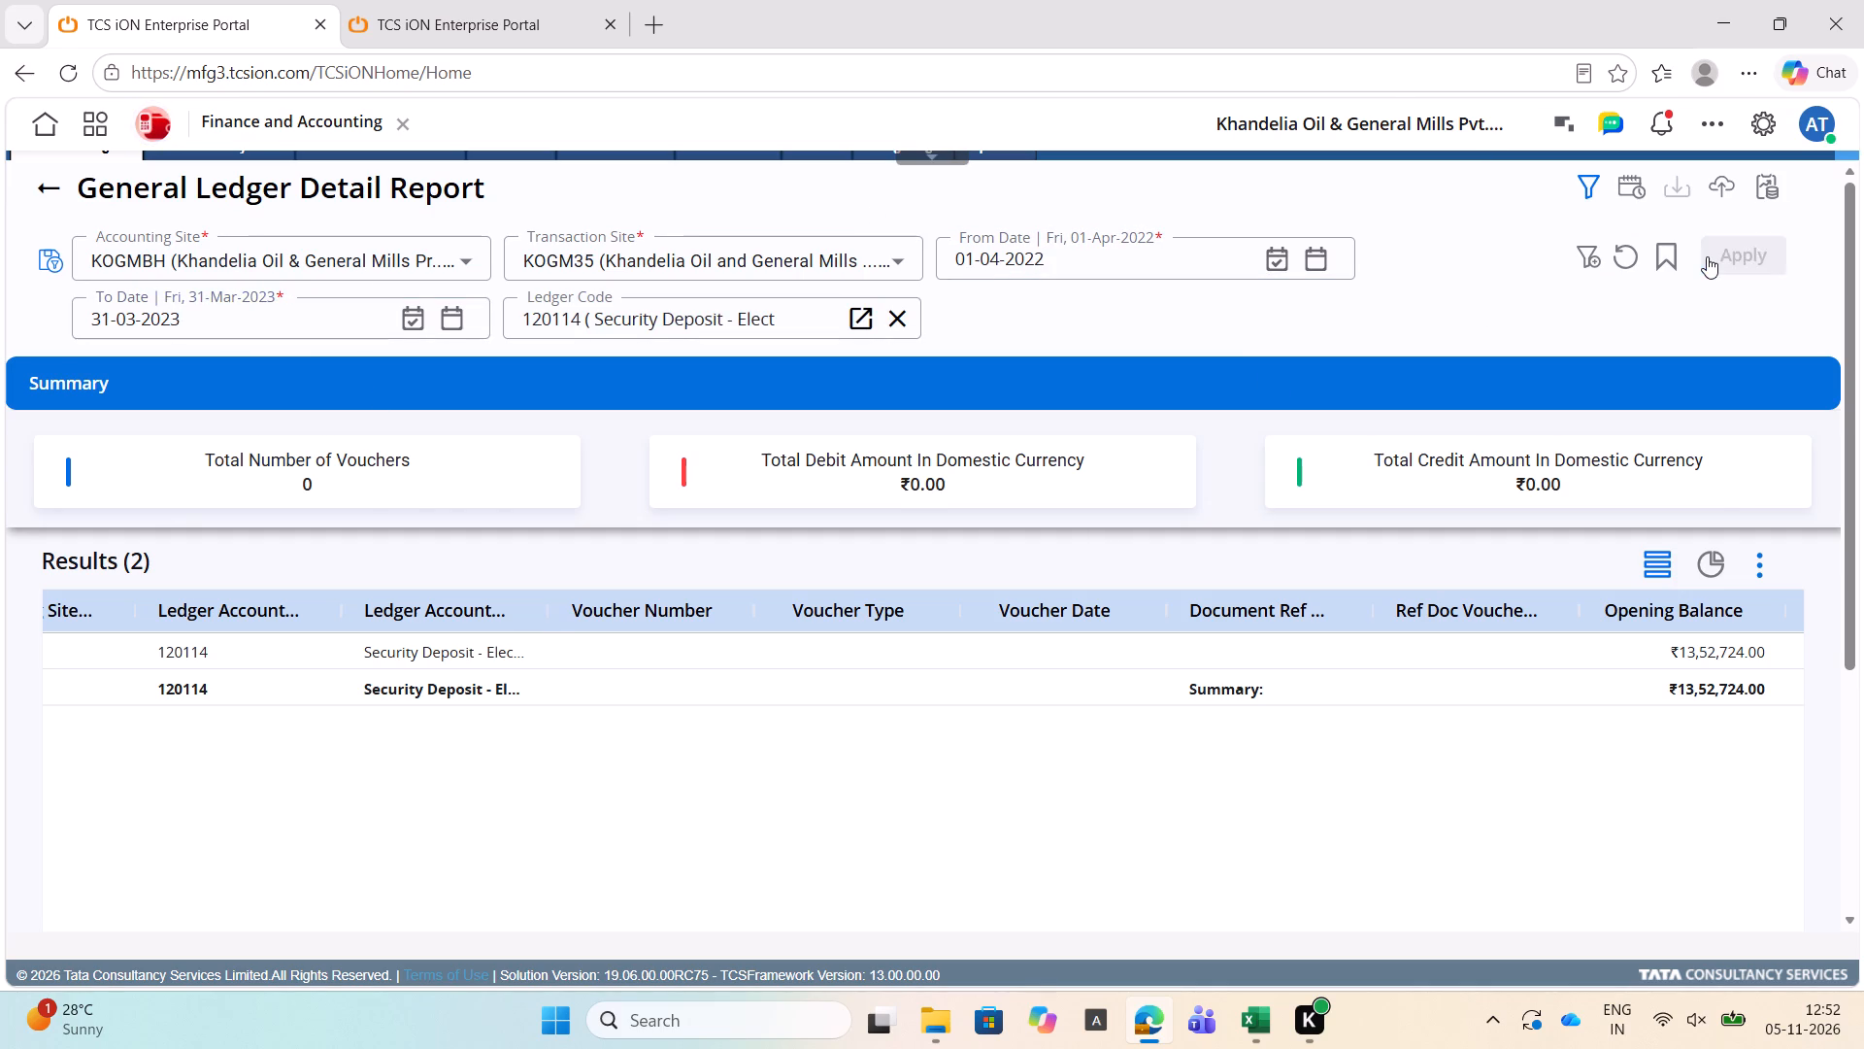
Examine account 120114's debit, credit and balance columns for this period and compare them with the Excel trial balance.
scroll(1381, 511, "left", 3)
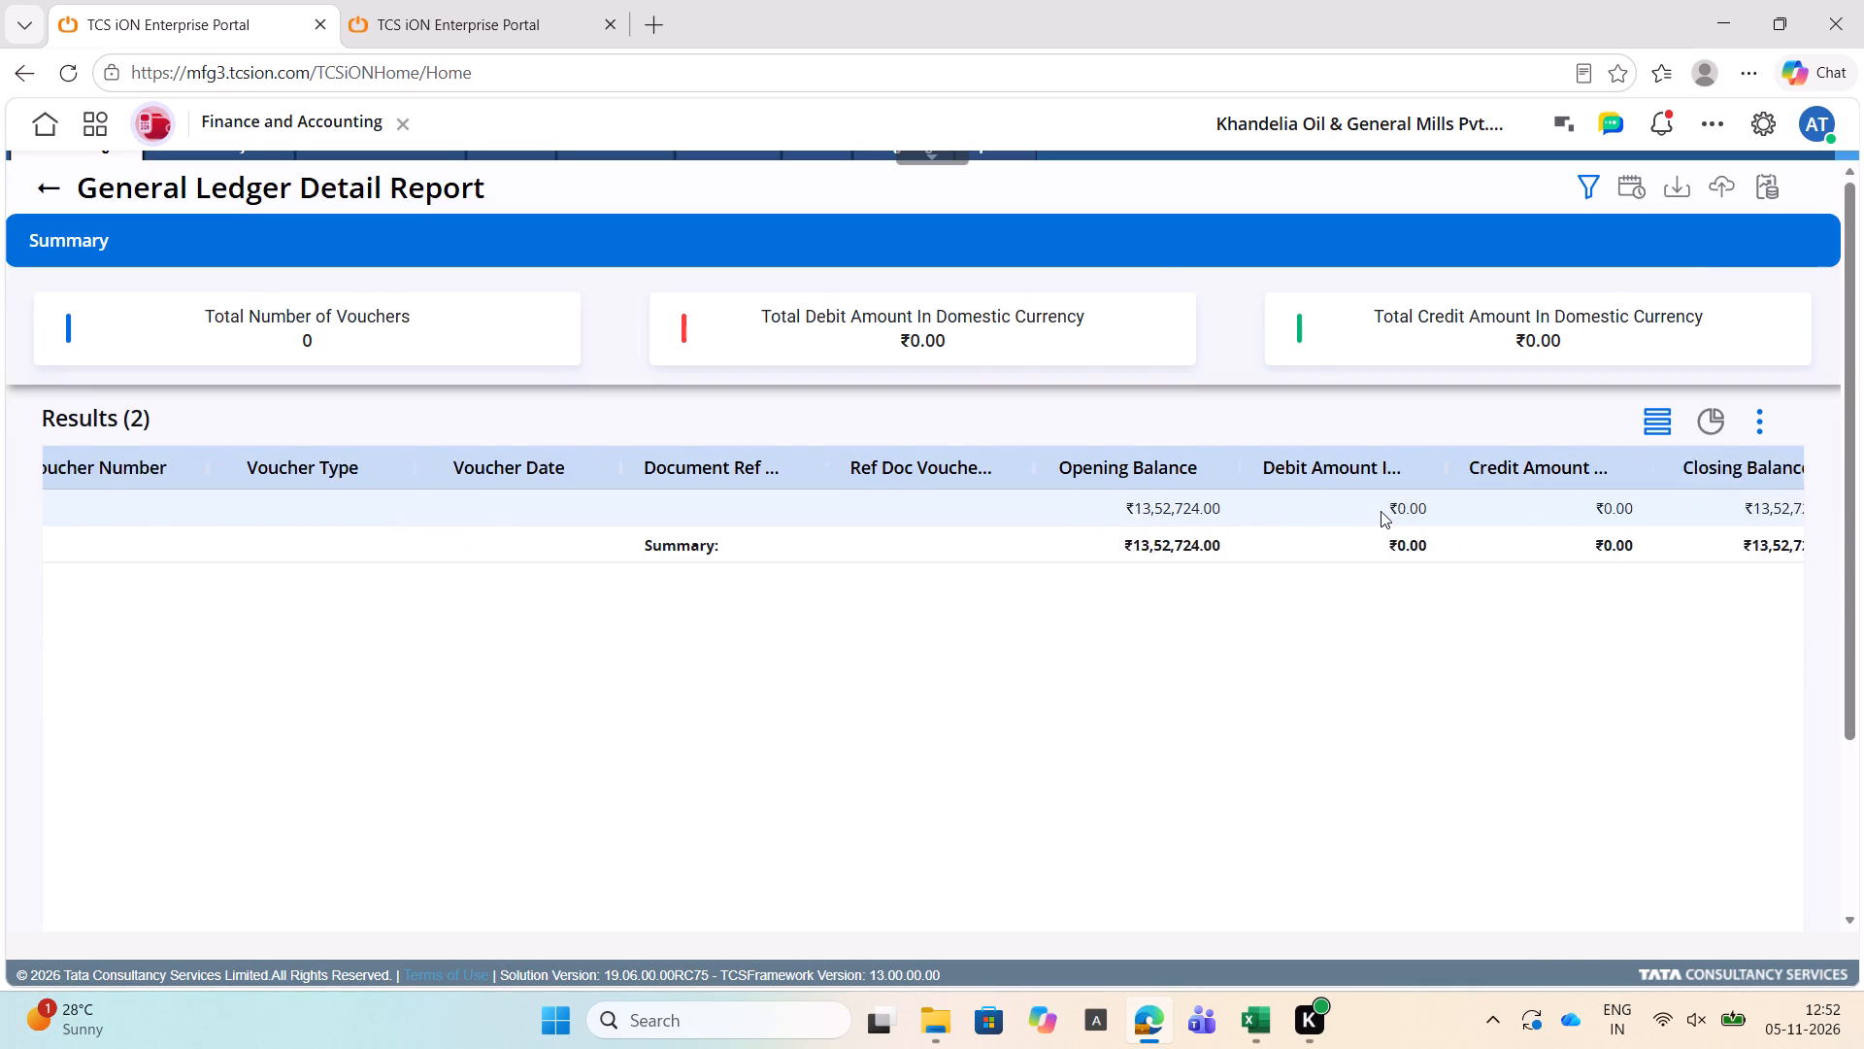
scroll(1381, 511, "left", 3)
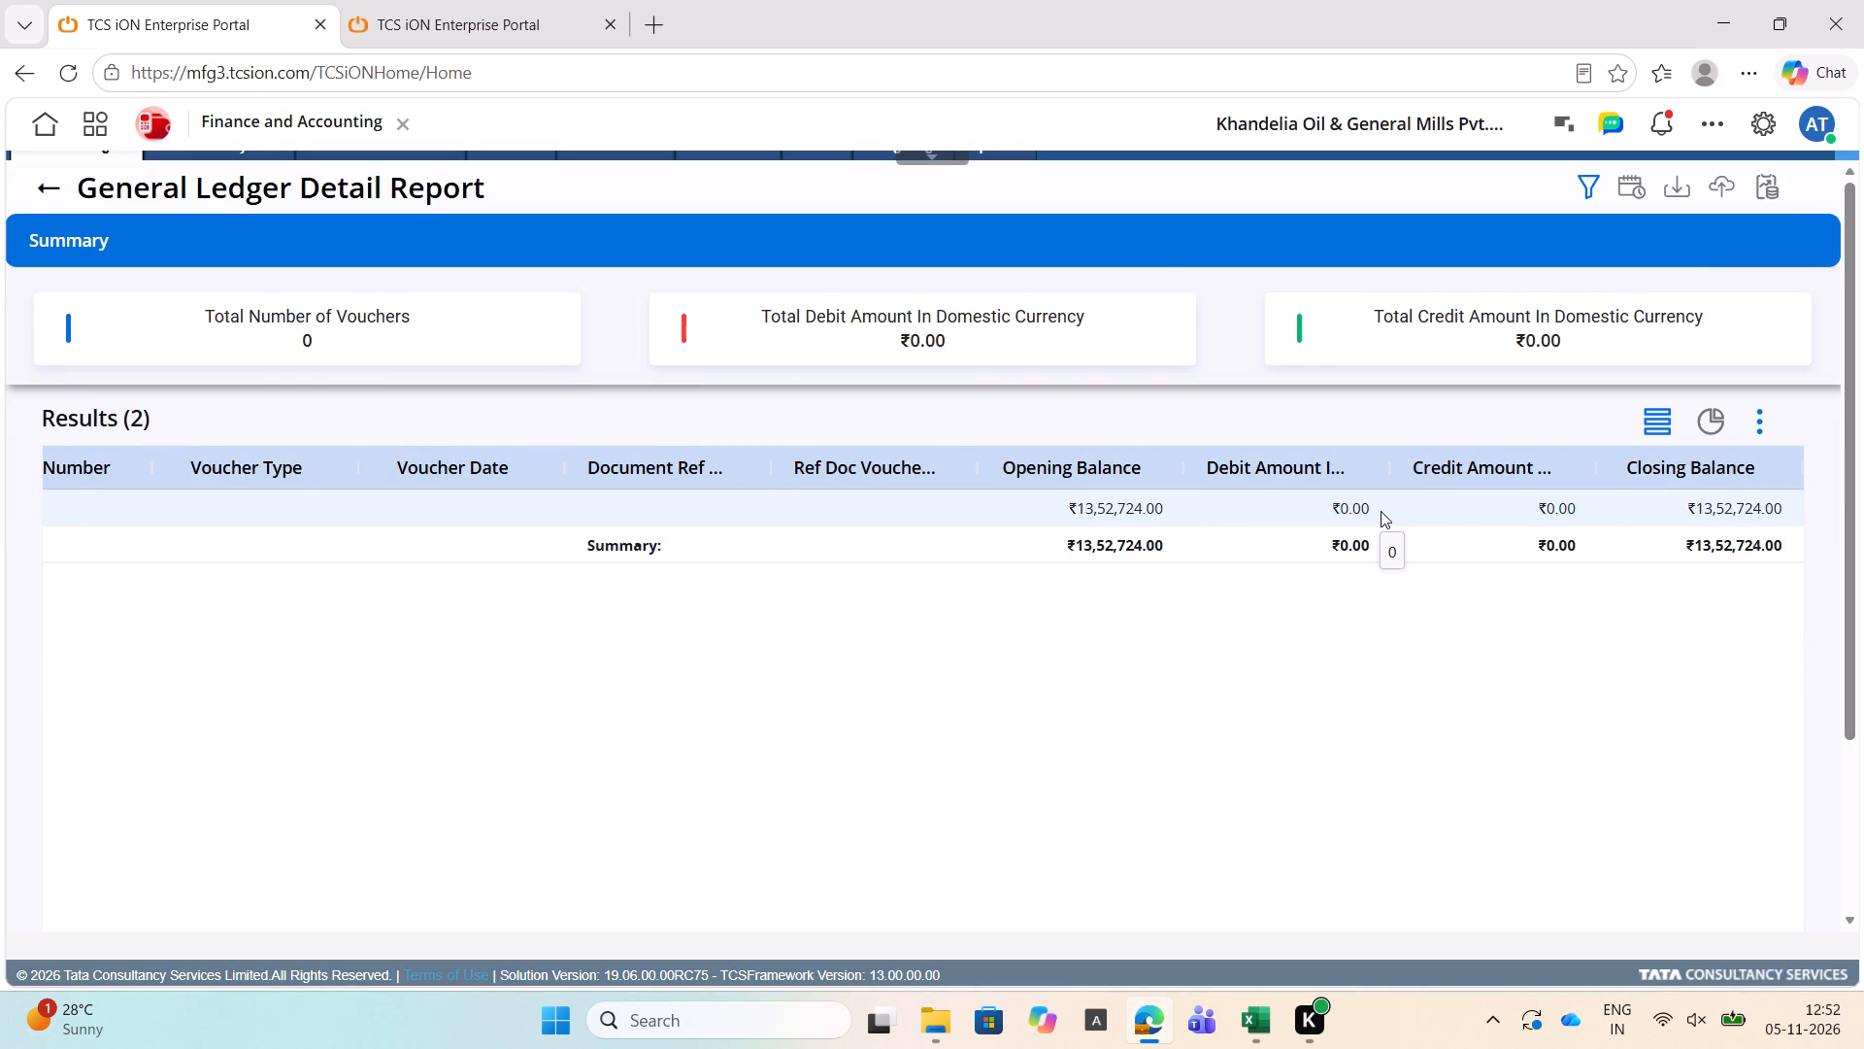
key("alt+Tab")
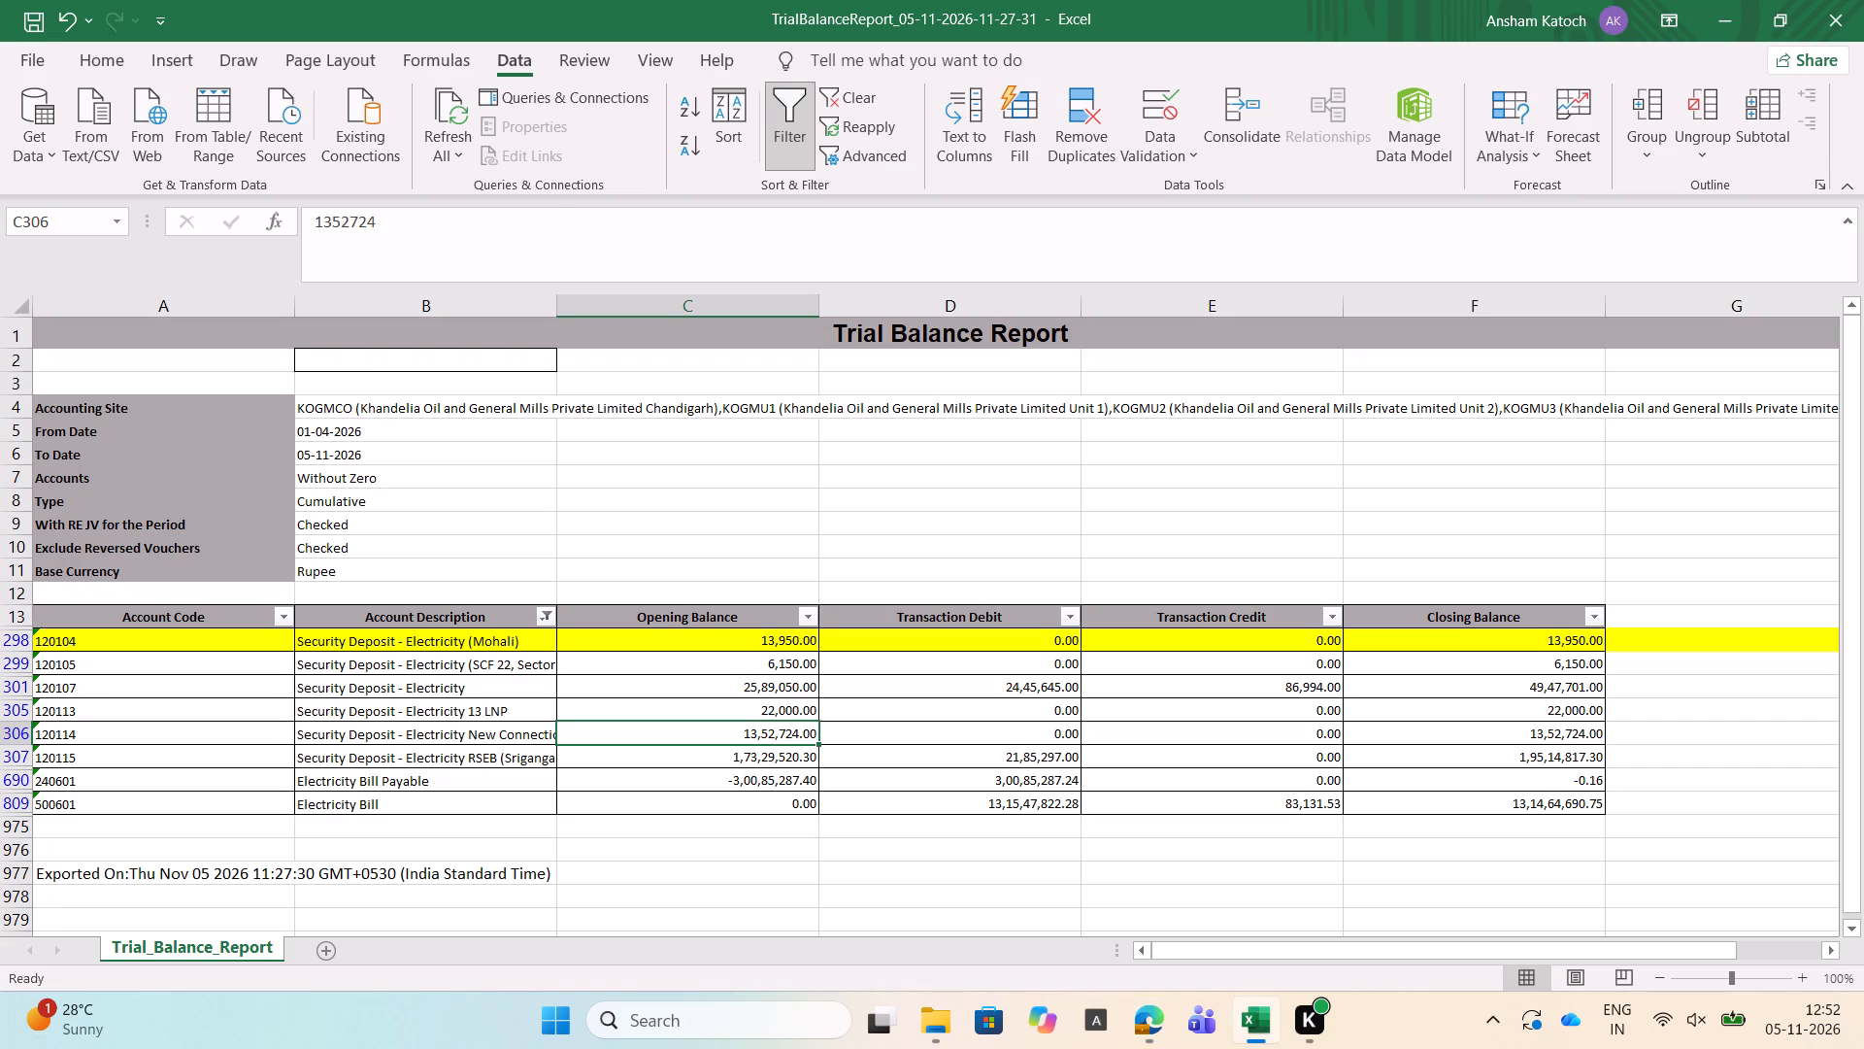
key("Left")
key("Left")
key("Left")
key("Right")
key("Escape")
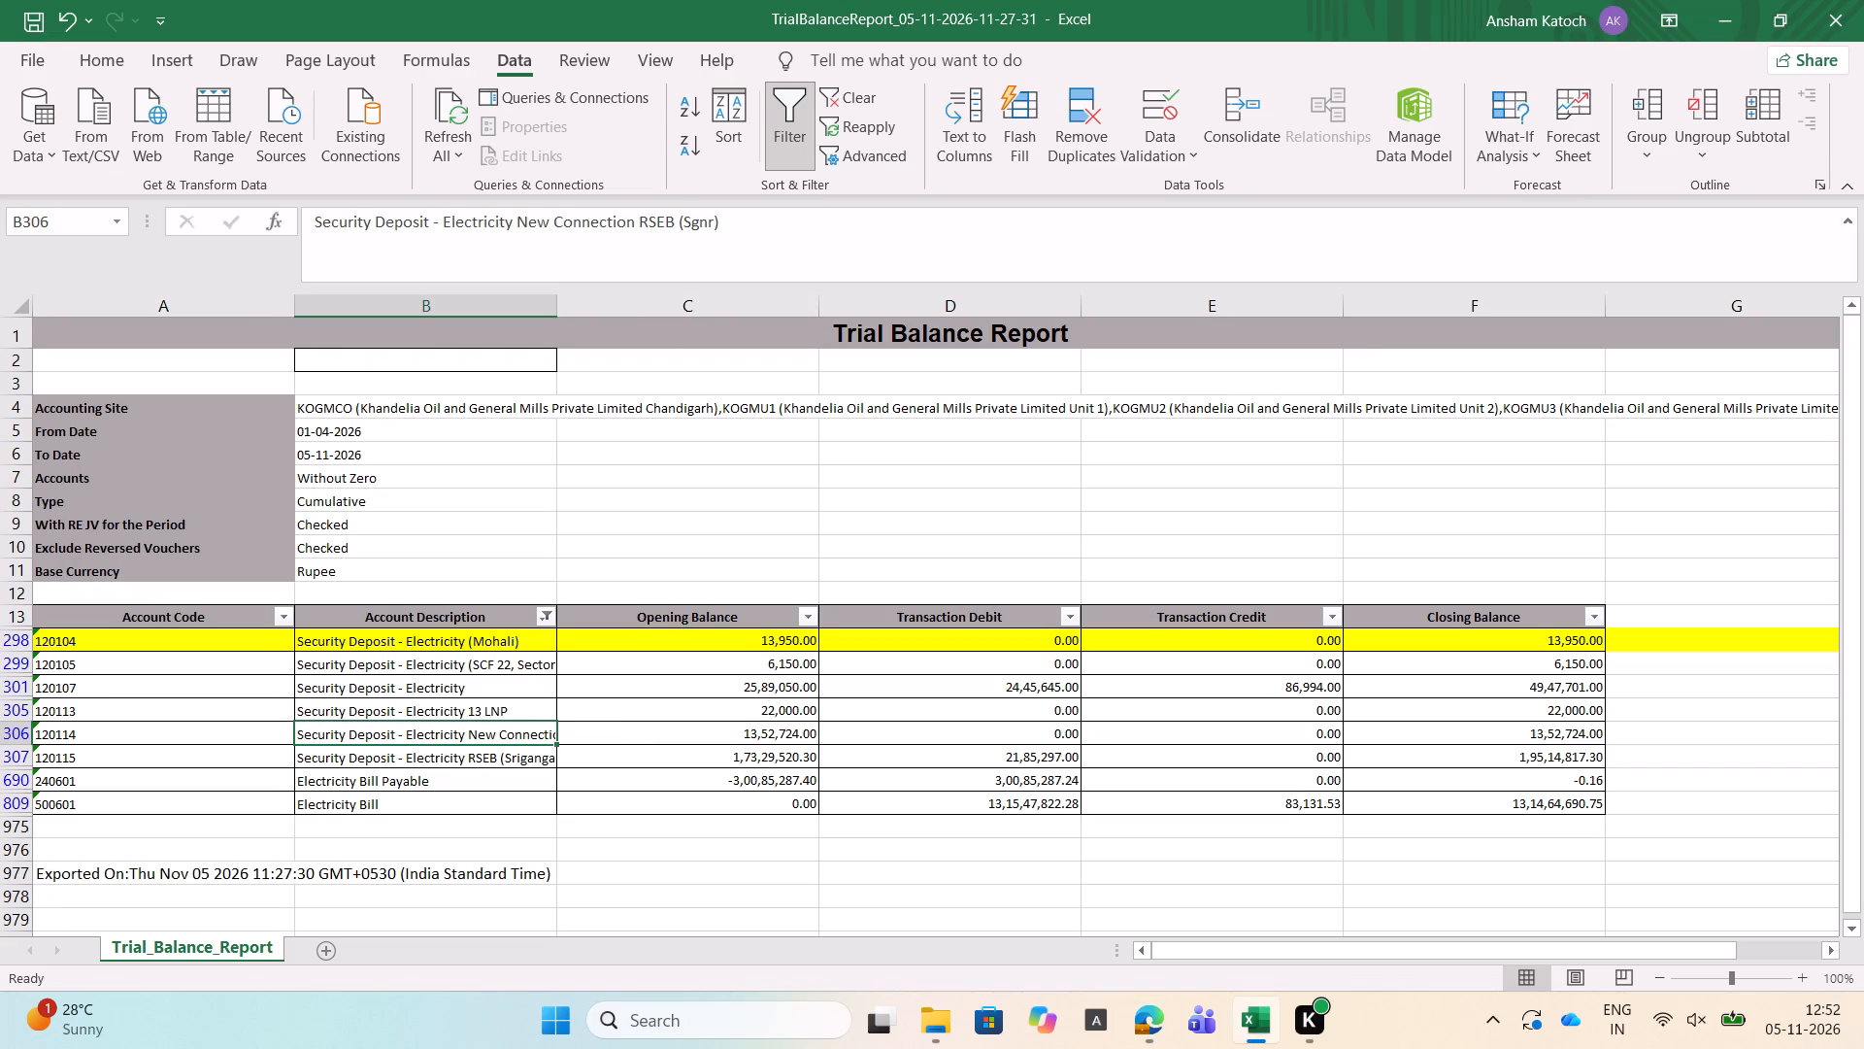
key("Up")
key("Up")
key("Up")
key("Up")
key("Up")
key("Down")
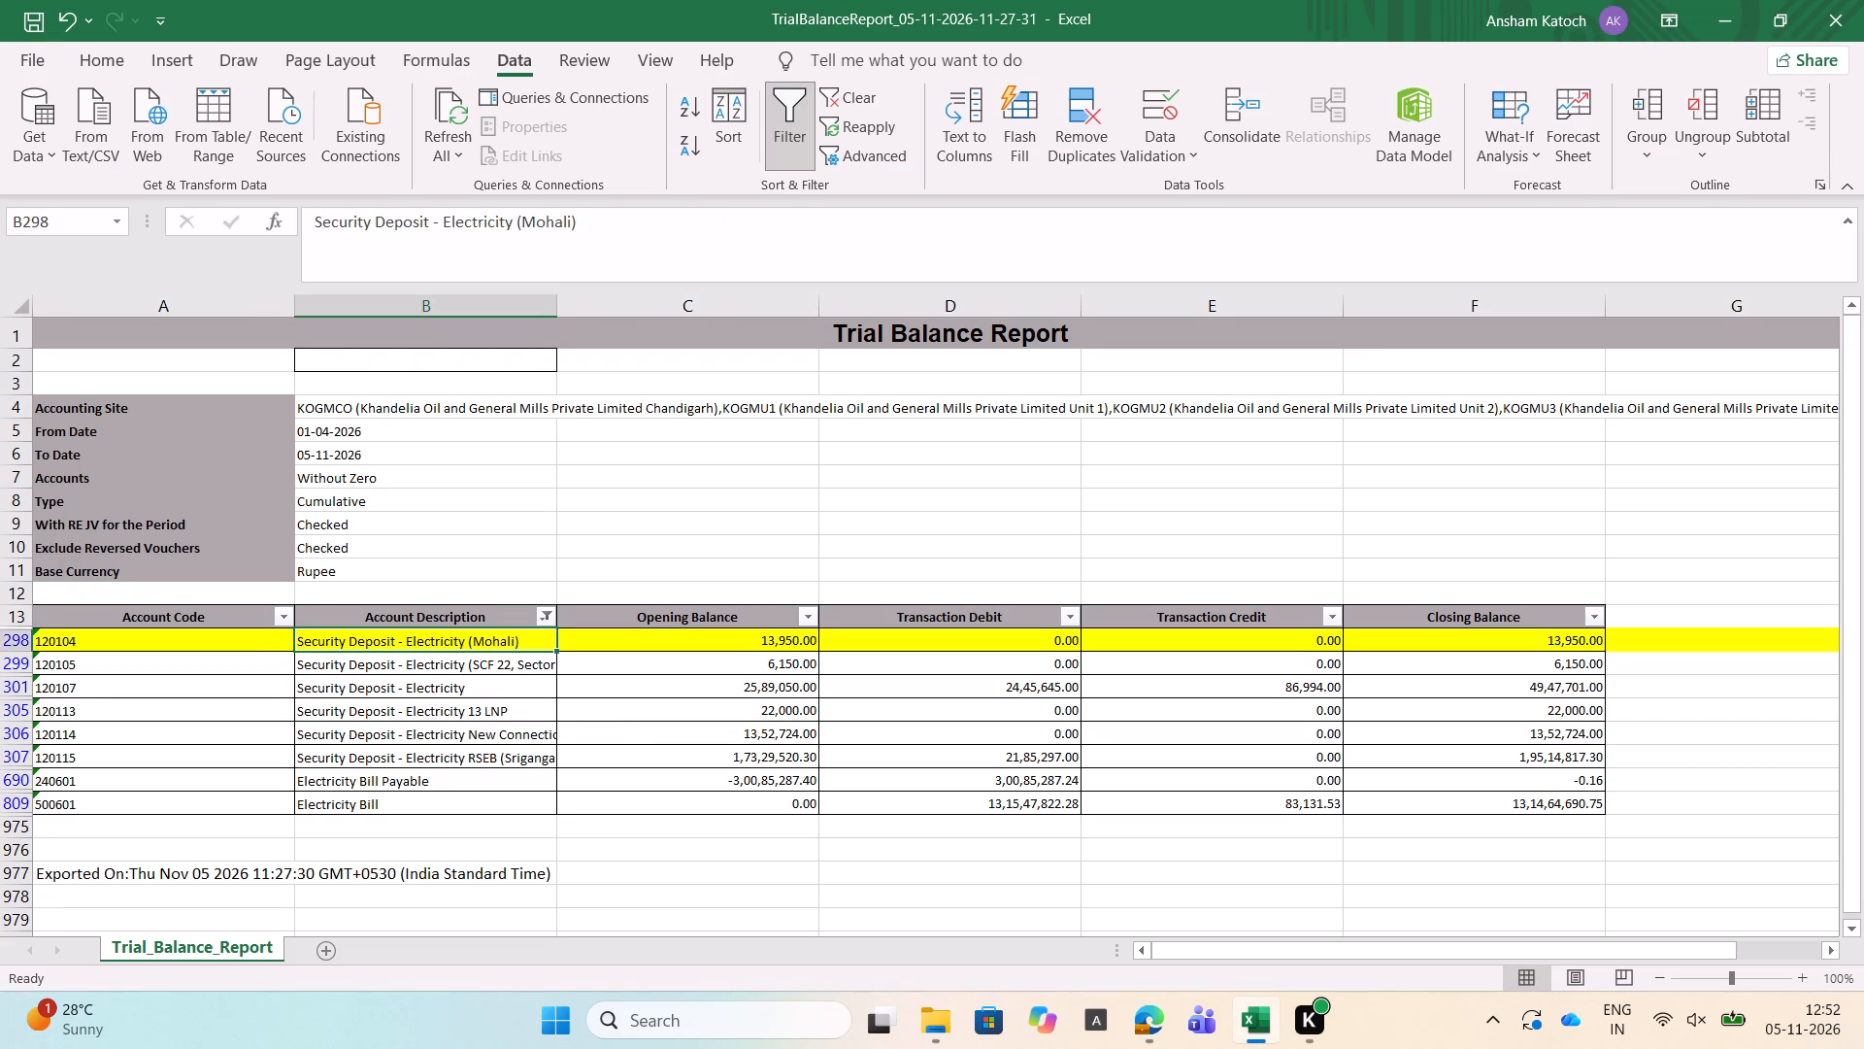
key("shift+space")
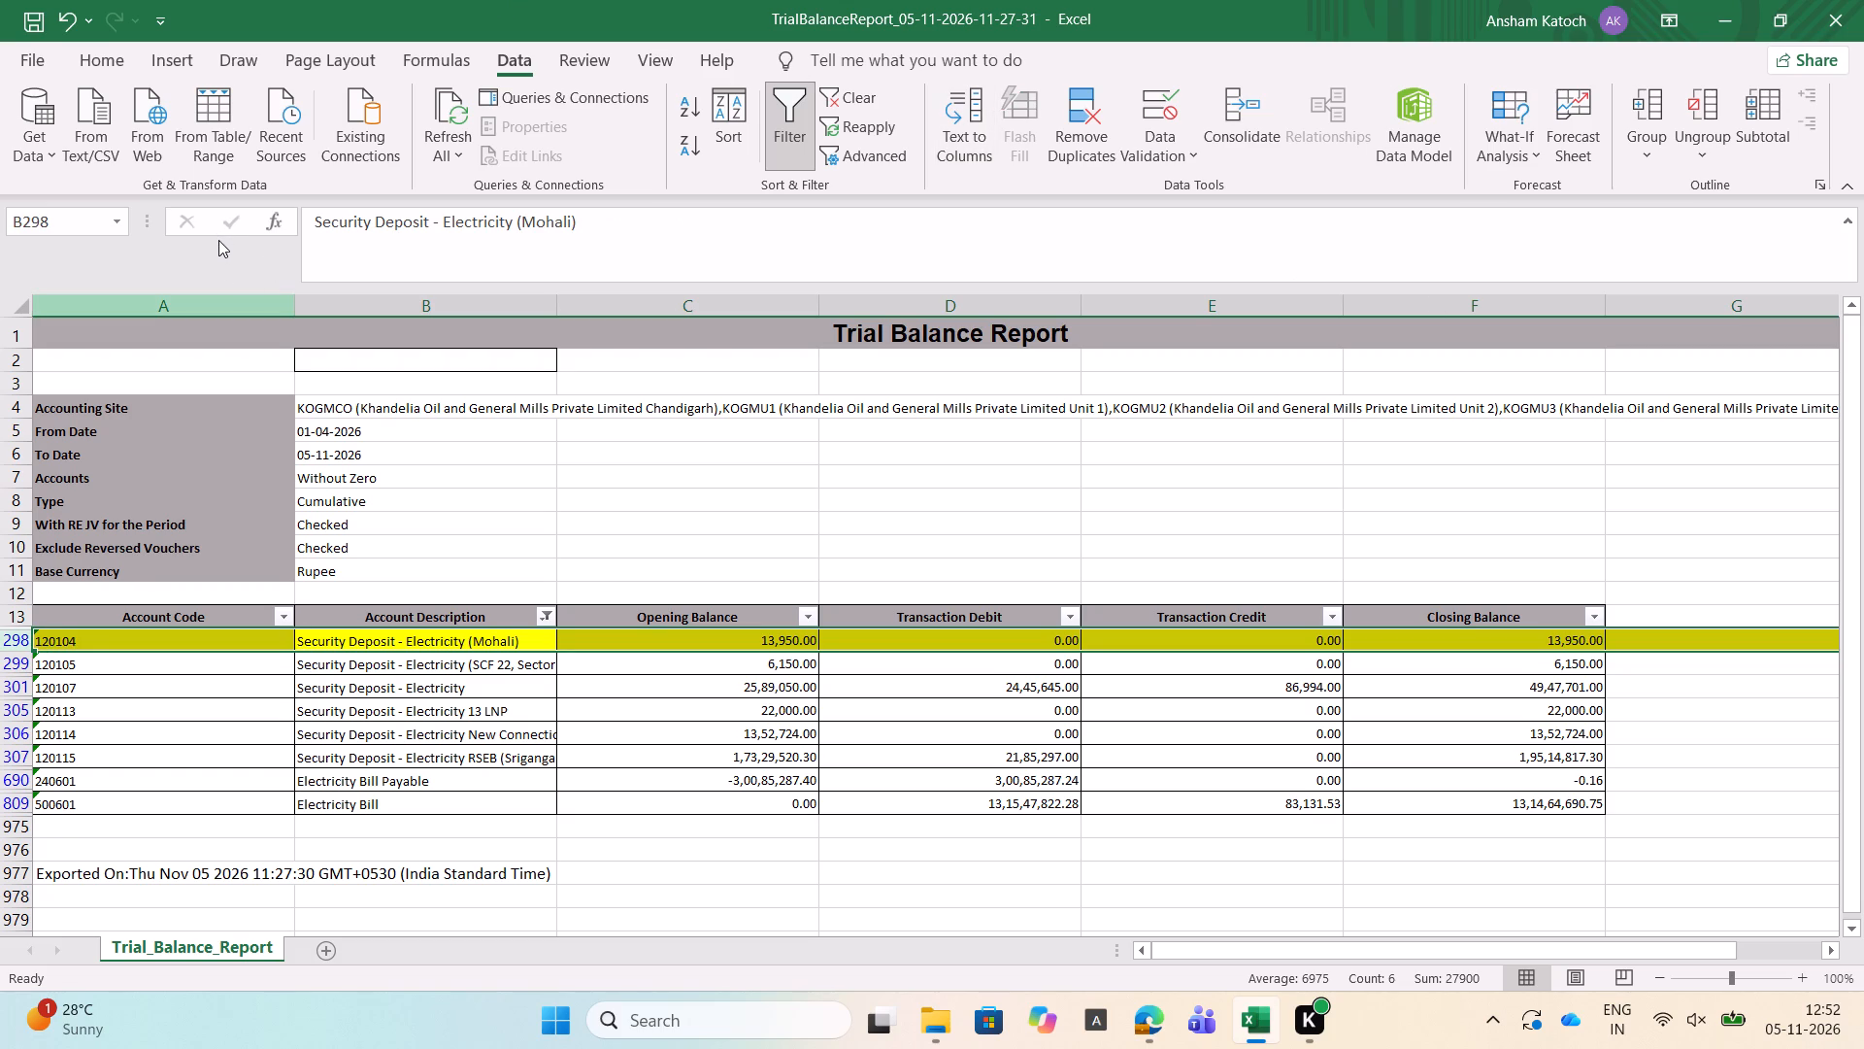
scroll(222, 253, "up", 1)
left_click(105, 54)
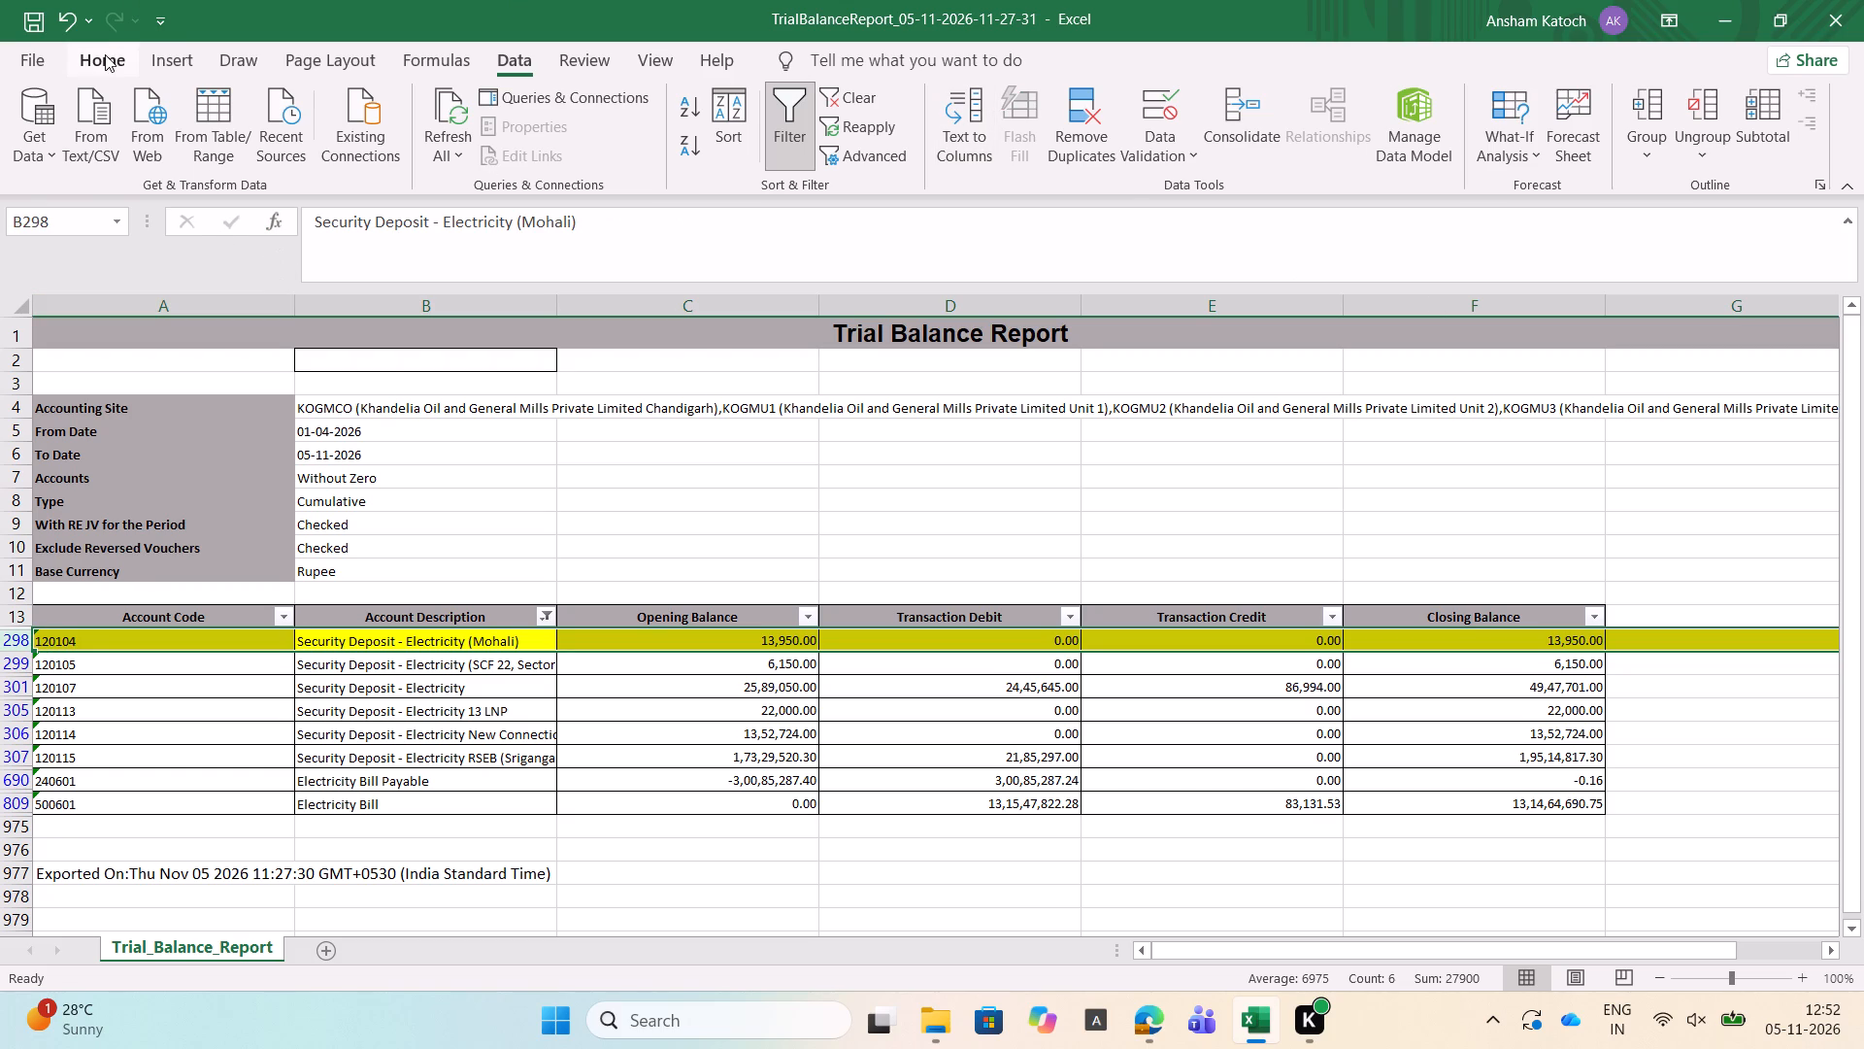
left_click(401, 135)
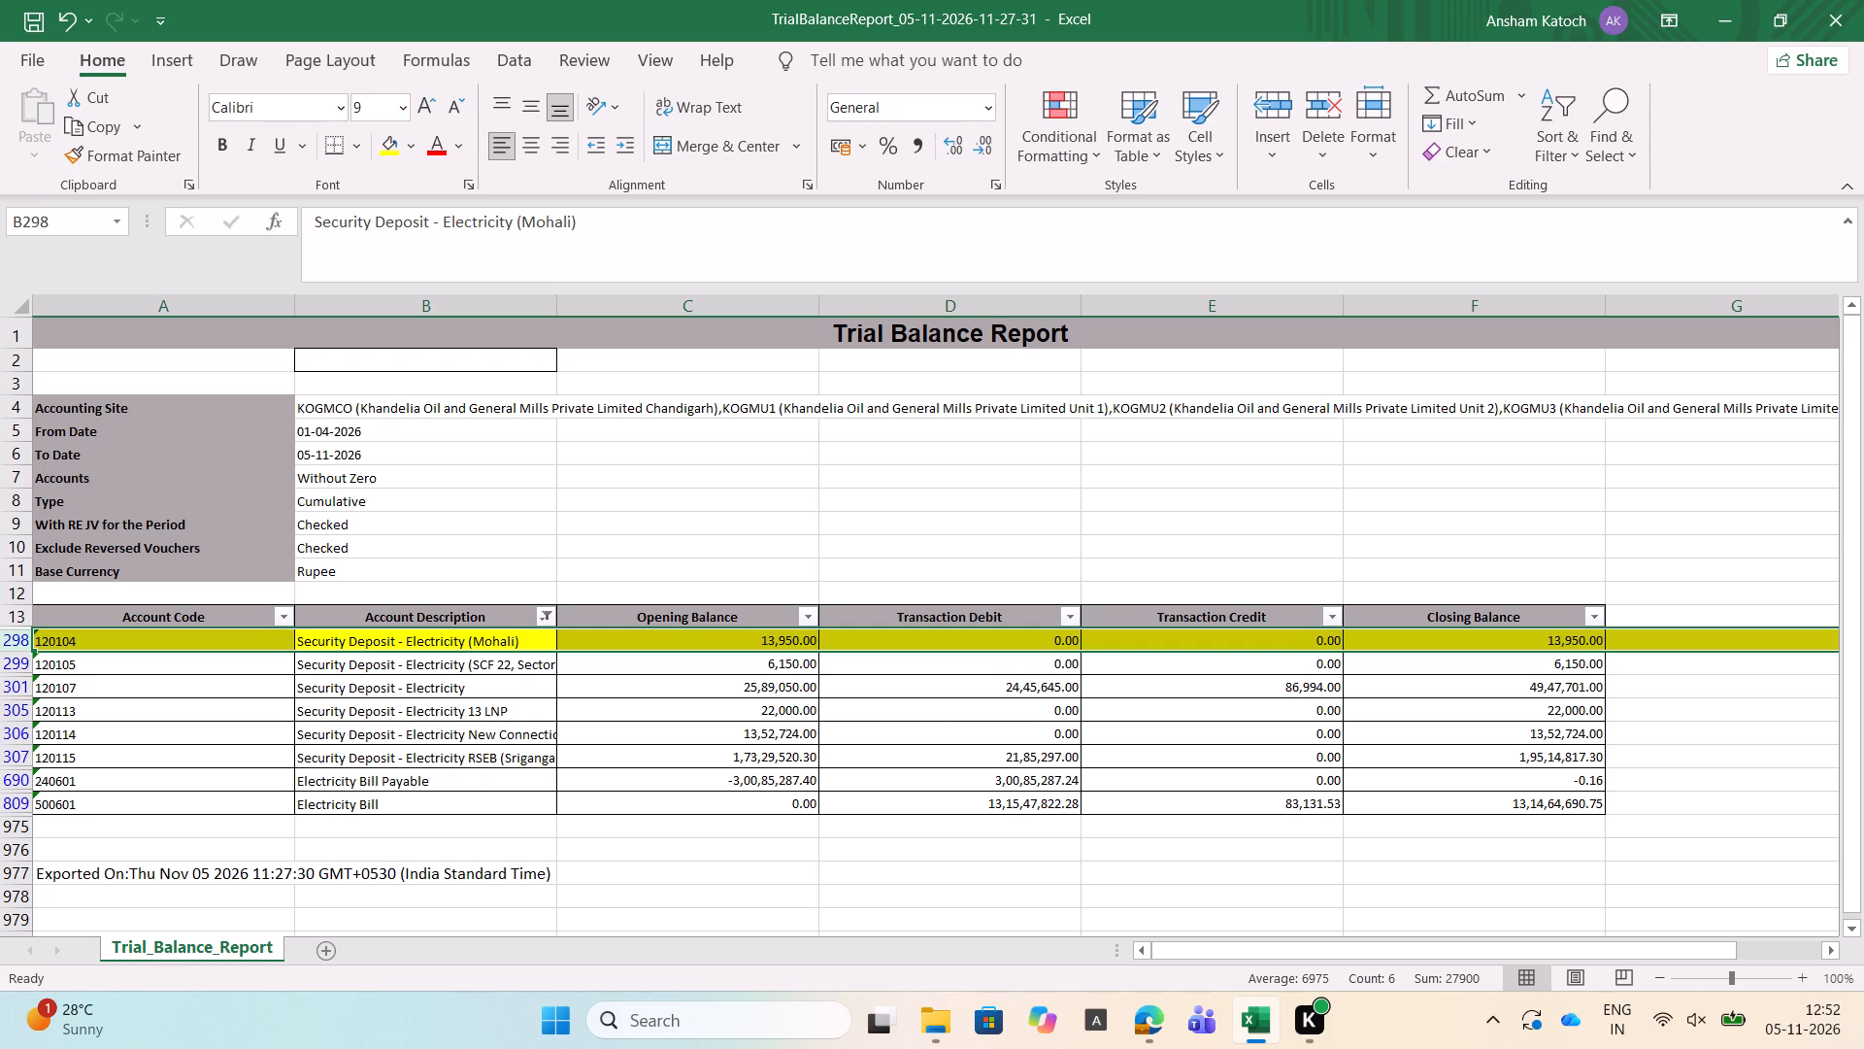
Review the electricity security deposit rows in the Excel trial balance and check account 120114's figures against its ledger report.
key("Down")
key("Down")
key("Down")
key("Down")
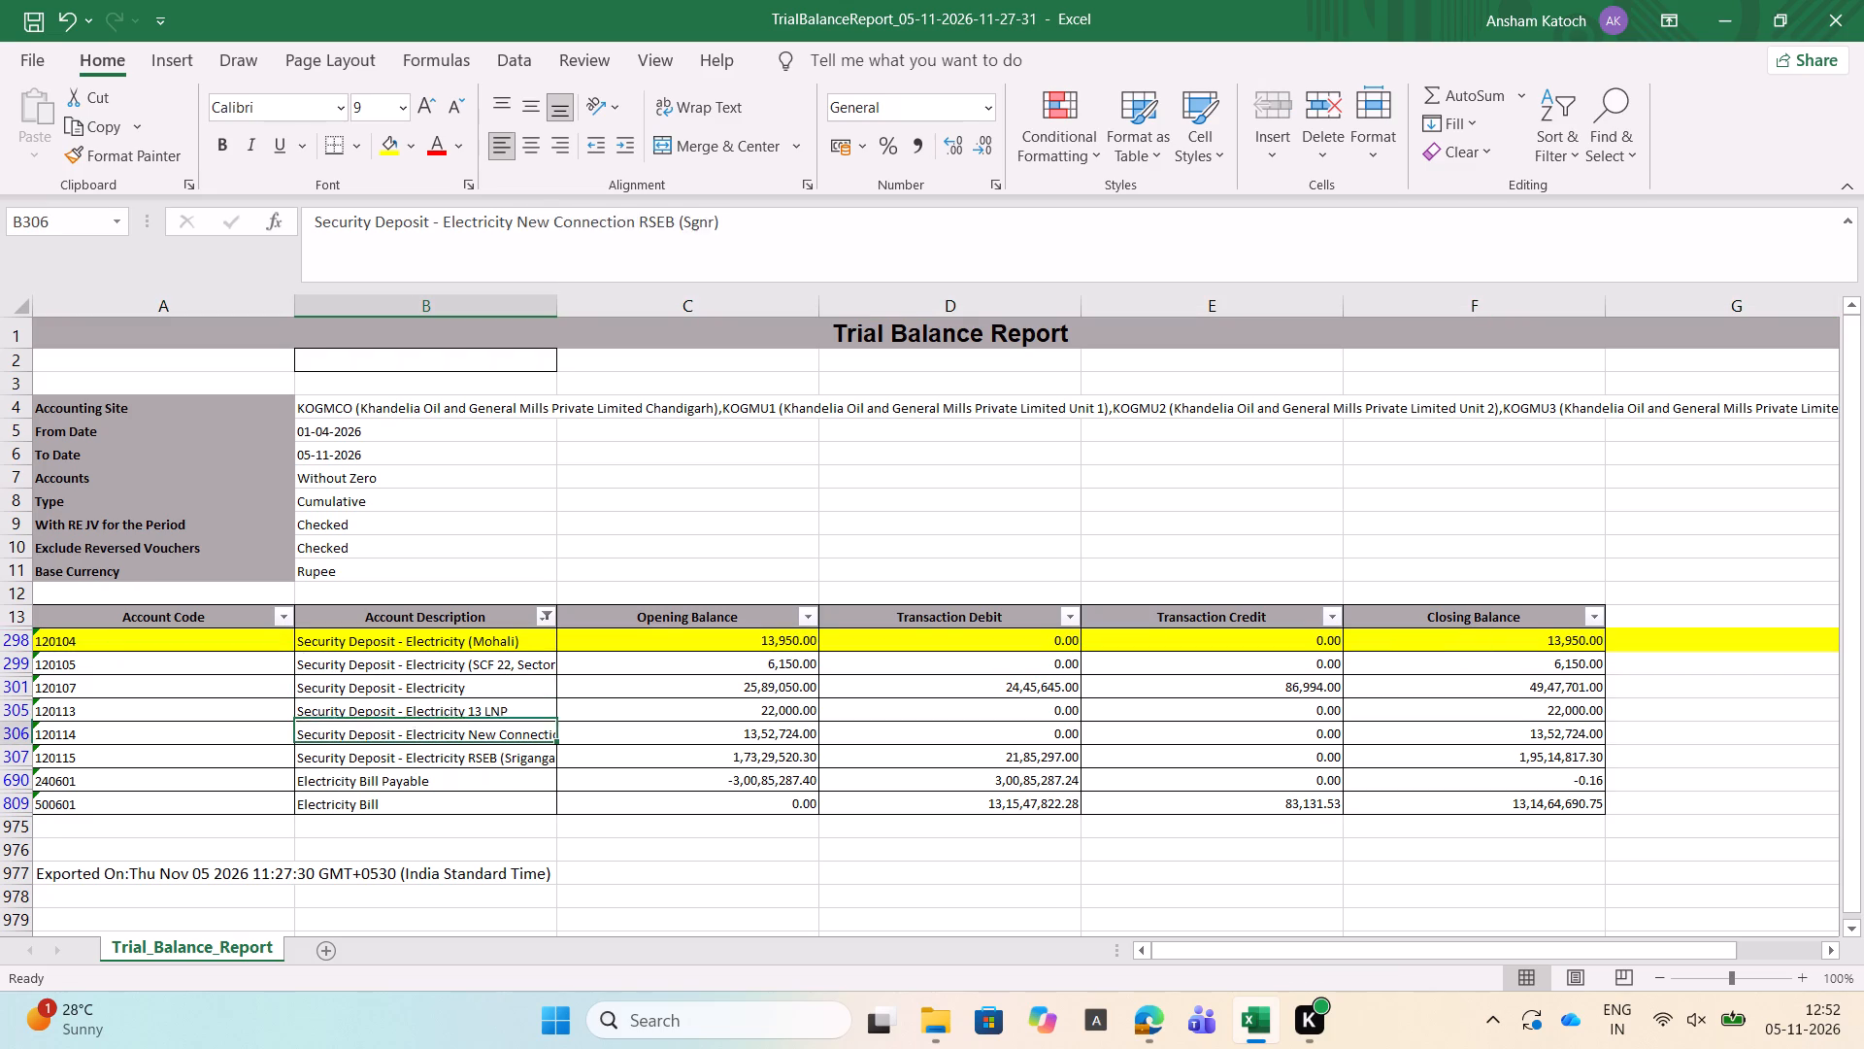
key("Up")
key("Up")
key("Up")
key("Down")
key("Down")
key("Down")
key("Up")
key("Down")
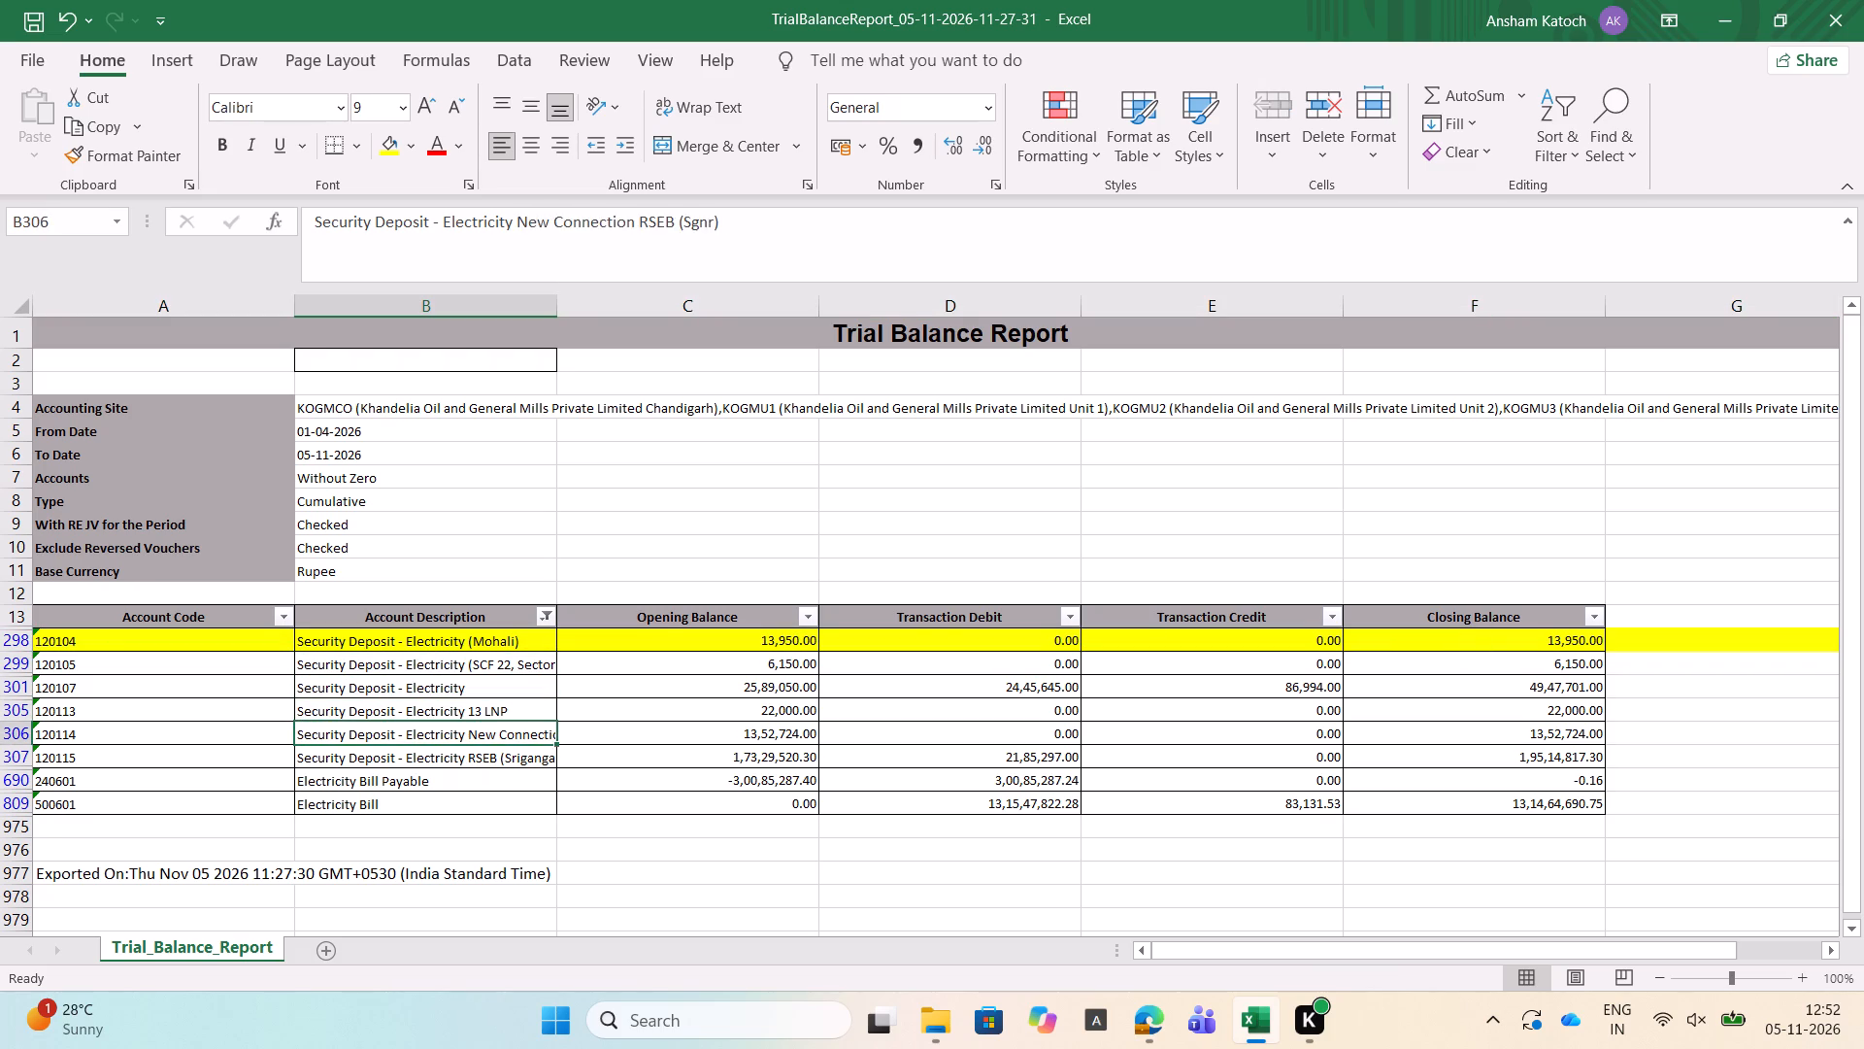
key("Down")
key("Down")
key("Up")
key("Up")
key("Up")
key("Left")
key("Down")
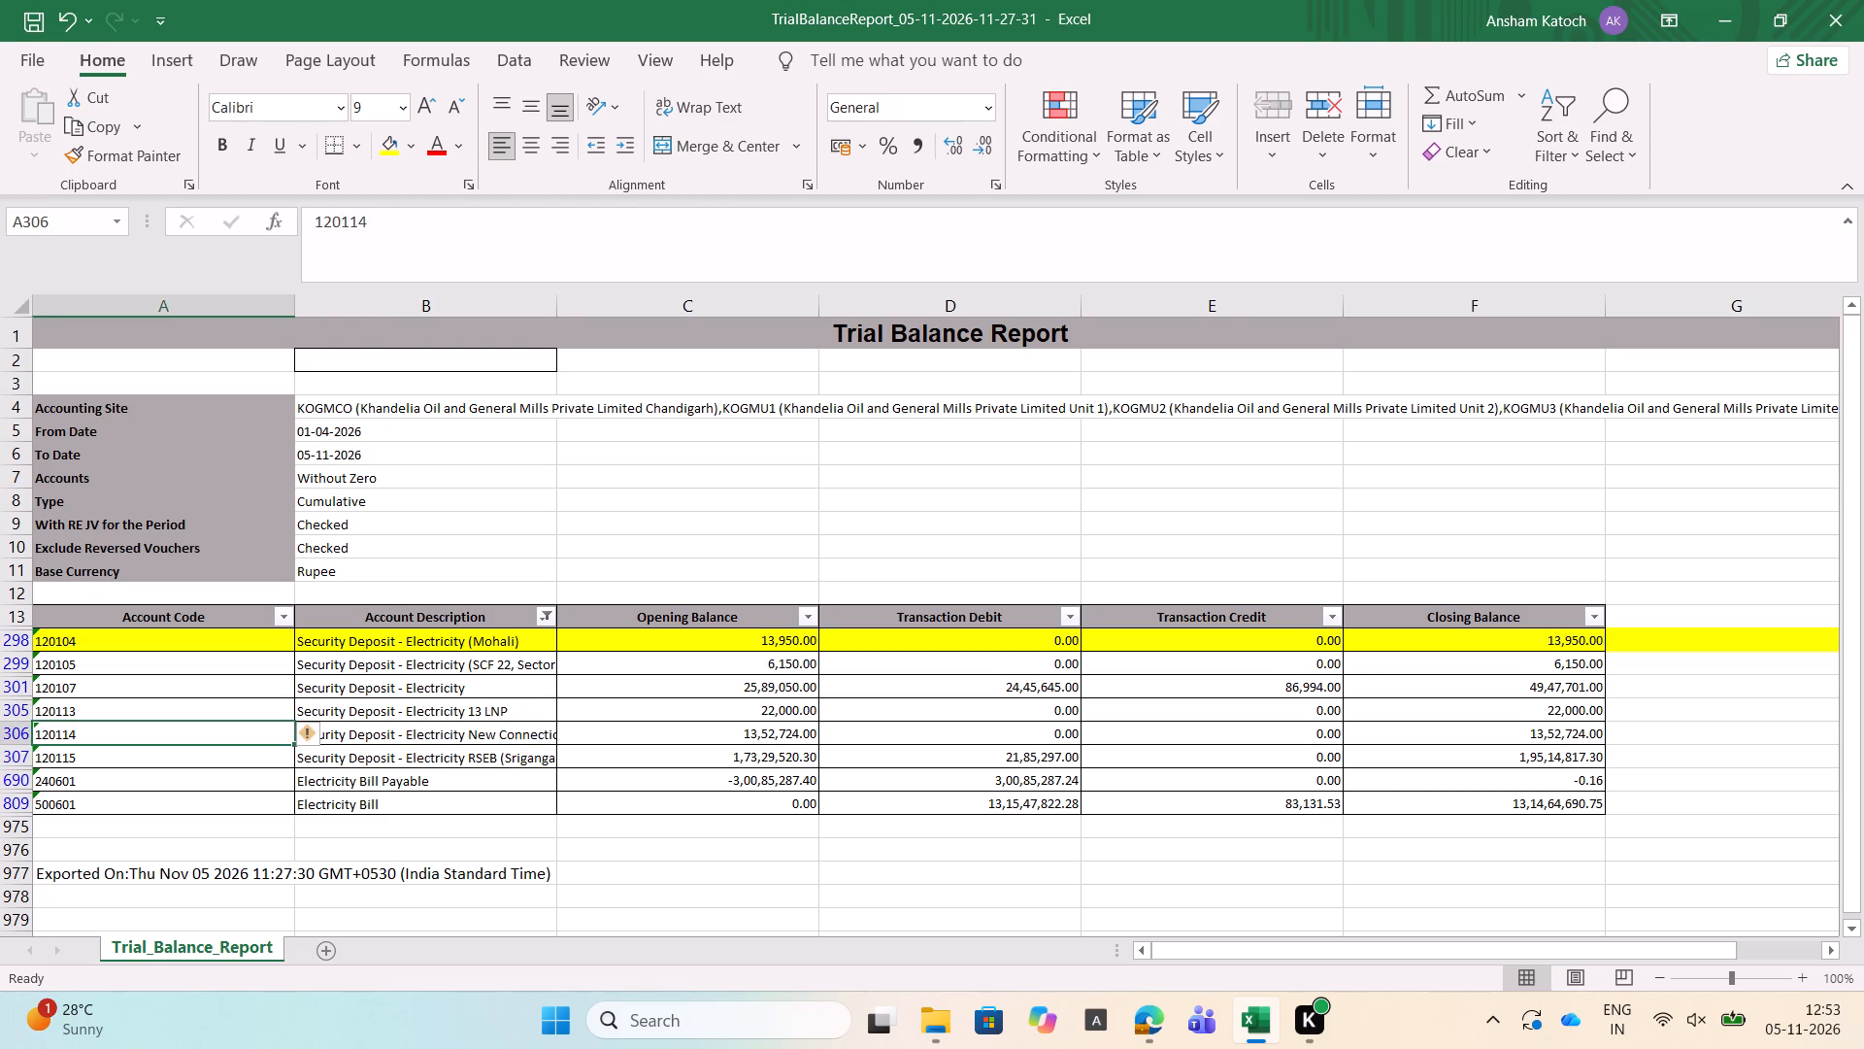
key("Right")
key("Right")
key("Right")
key("Right")
key("alt+Tab")
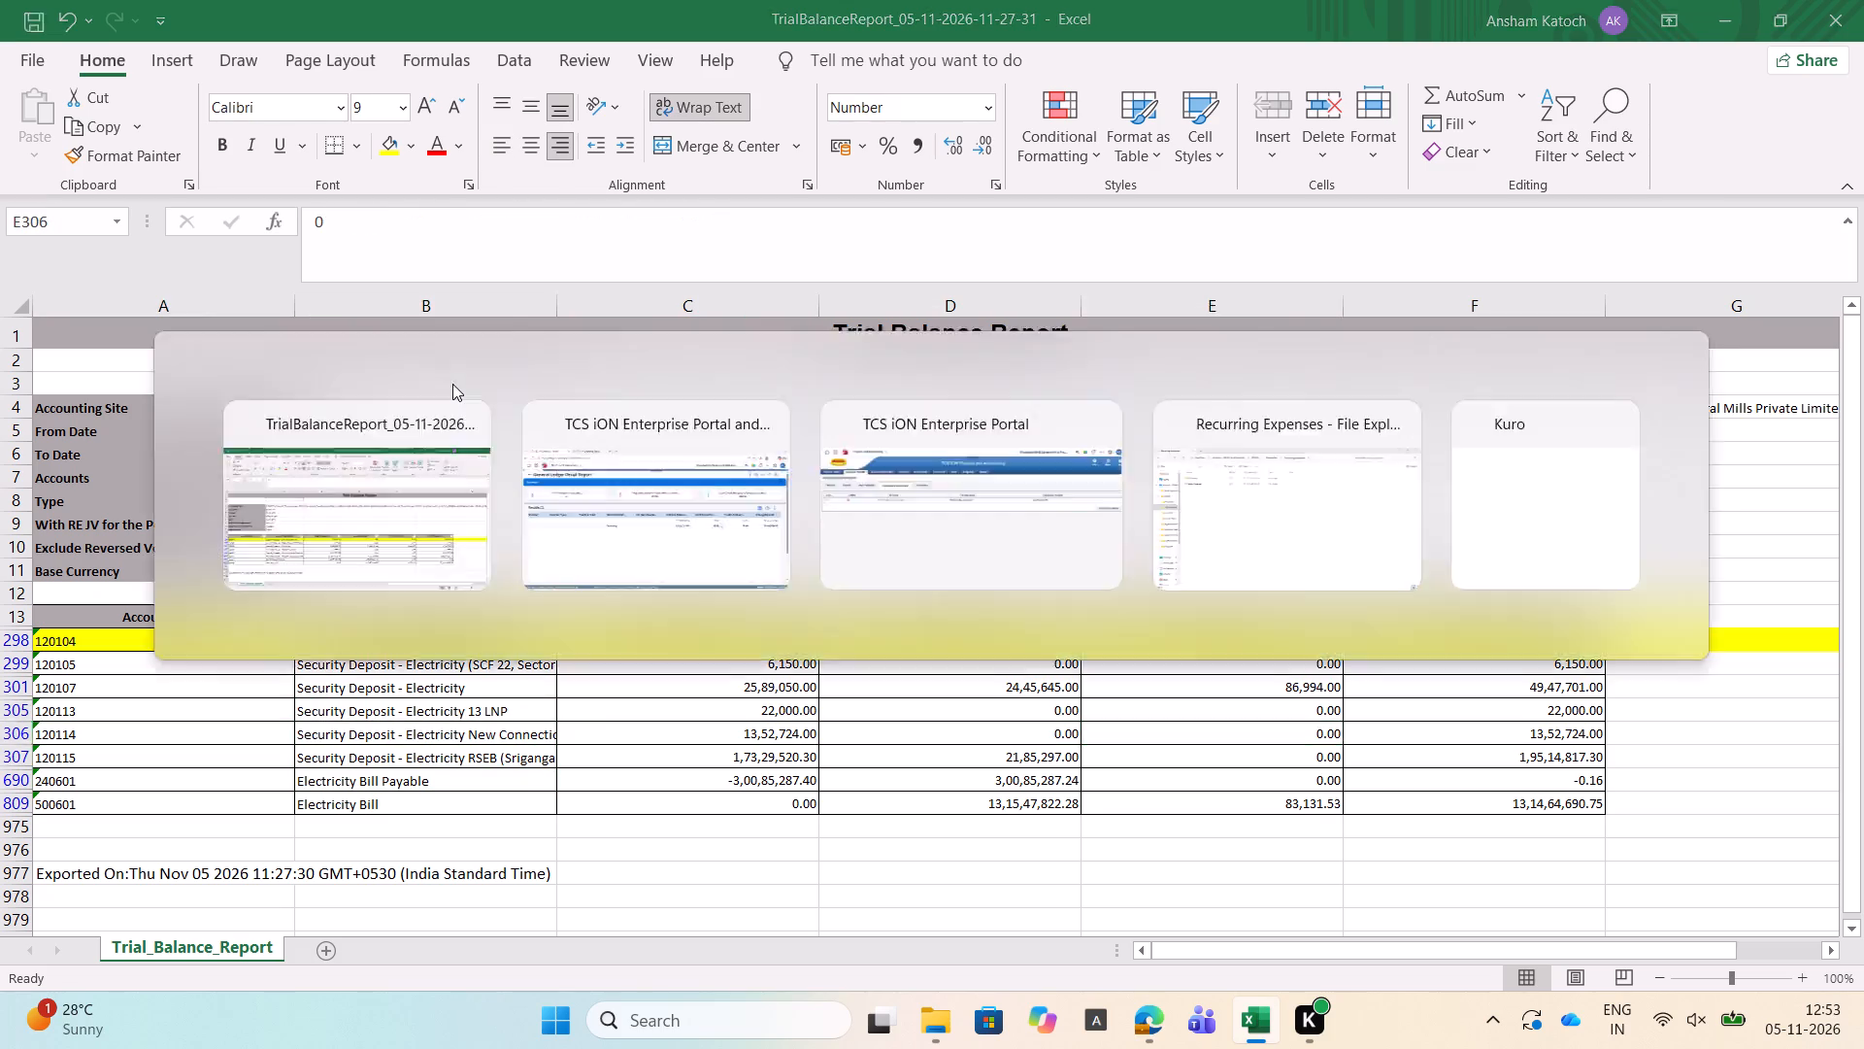
key("Right")
key("Right")
key("Right")
key("Right")
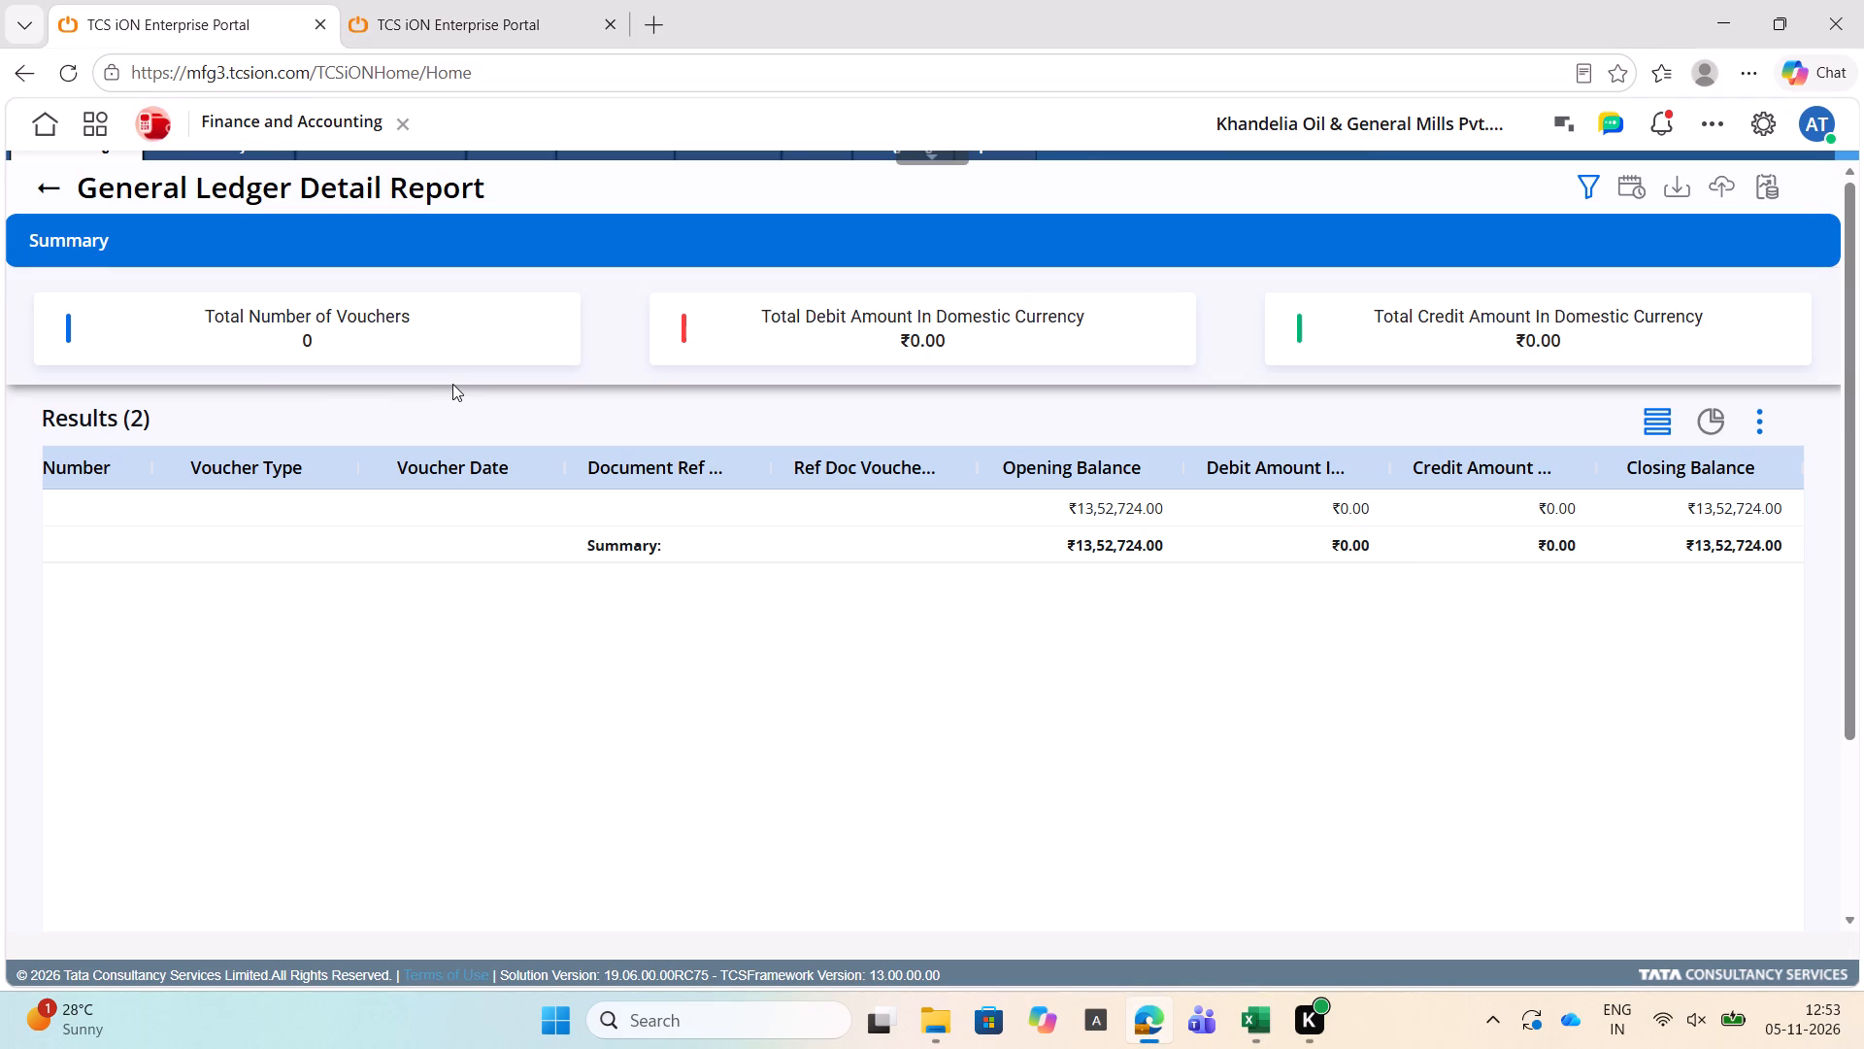
Copy account code 120115 from the Excel trial balance and set the report's ledger code to 120115, Security Deposit - Electricity RSEB (Sriganganagar).
key("alt+Tab")
key("Left")
key("Left")
key("Left")
key("Left")
key("Down")
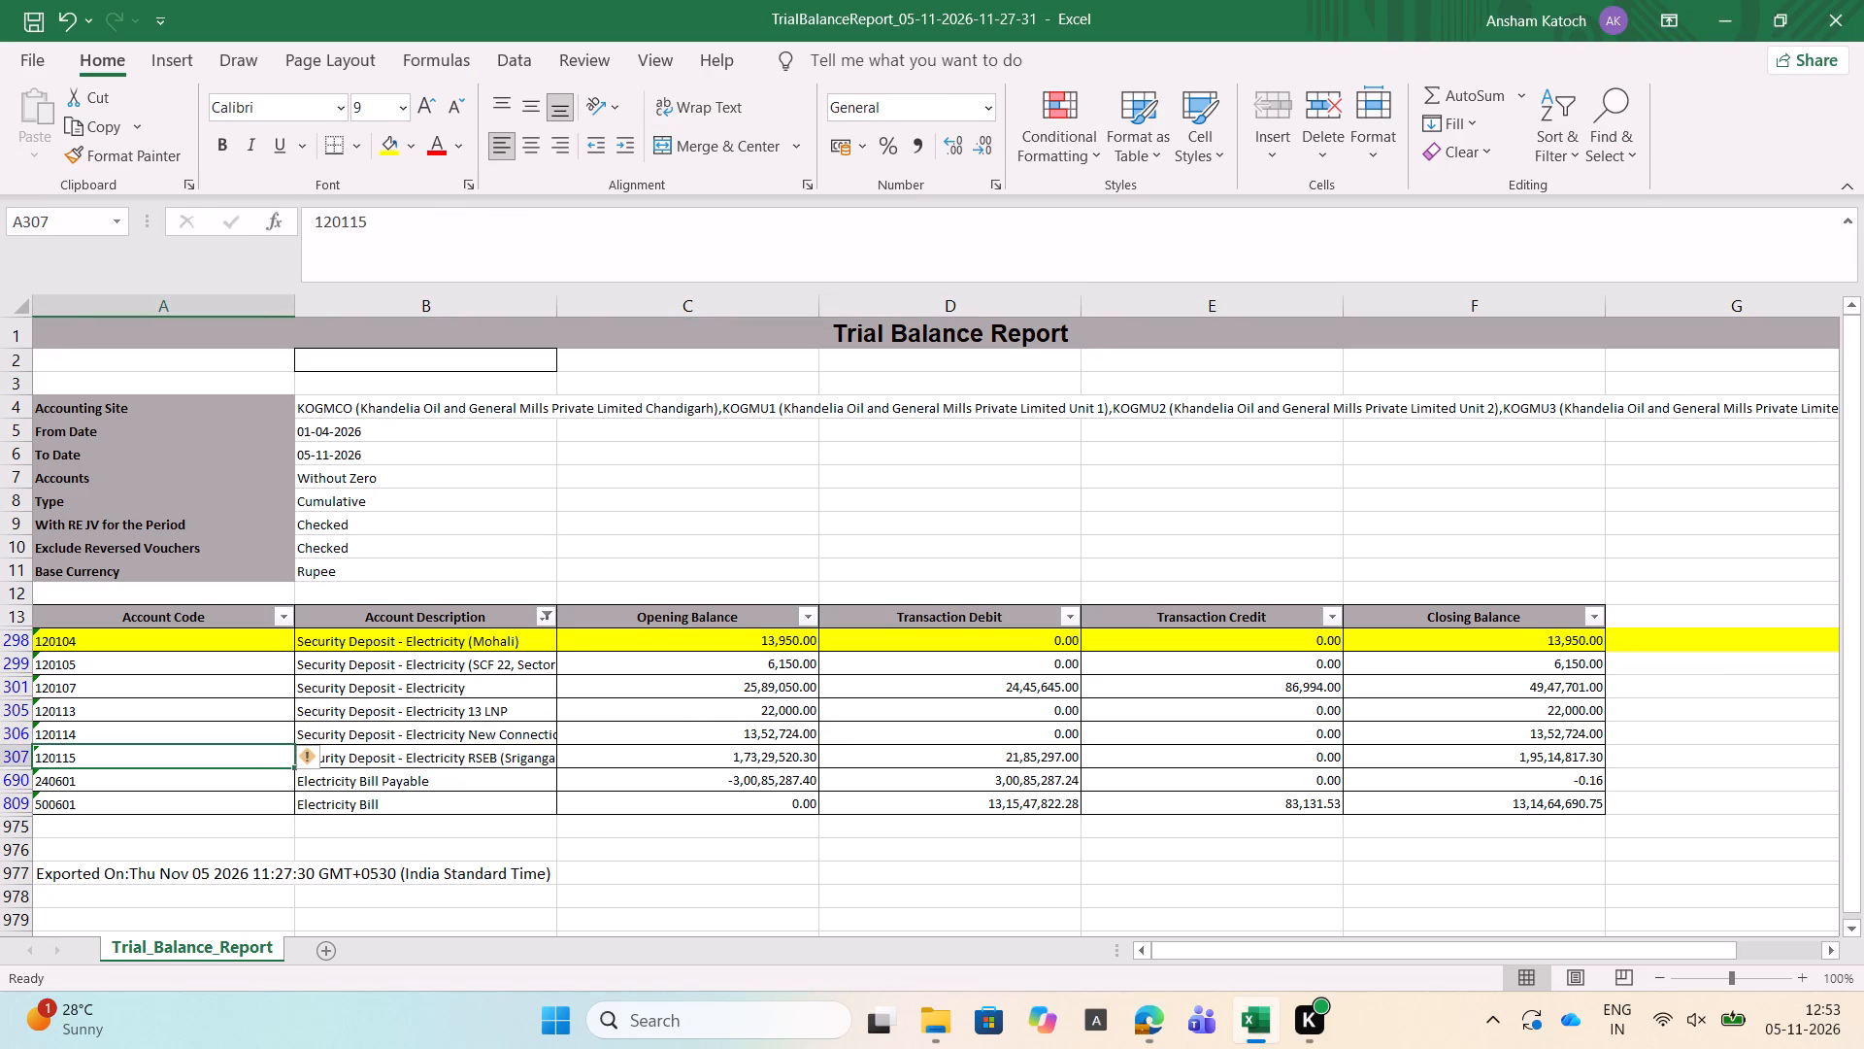
key("ctrl+c")
key("alt+Tab")
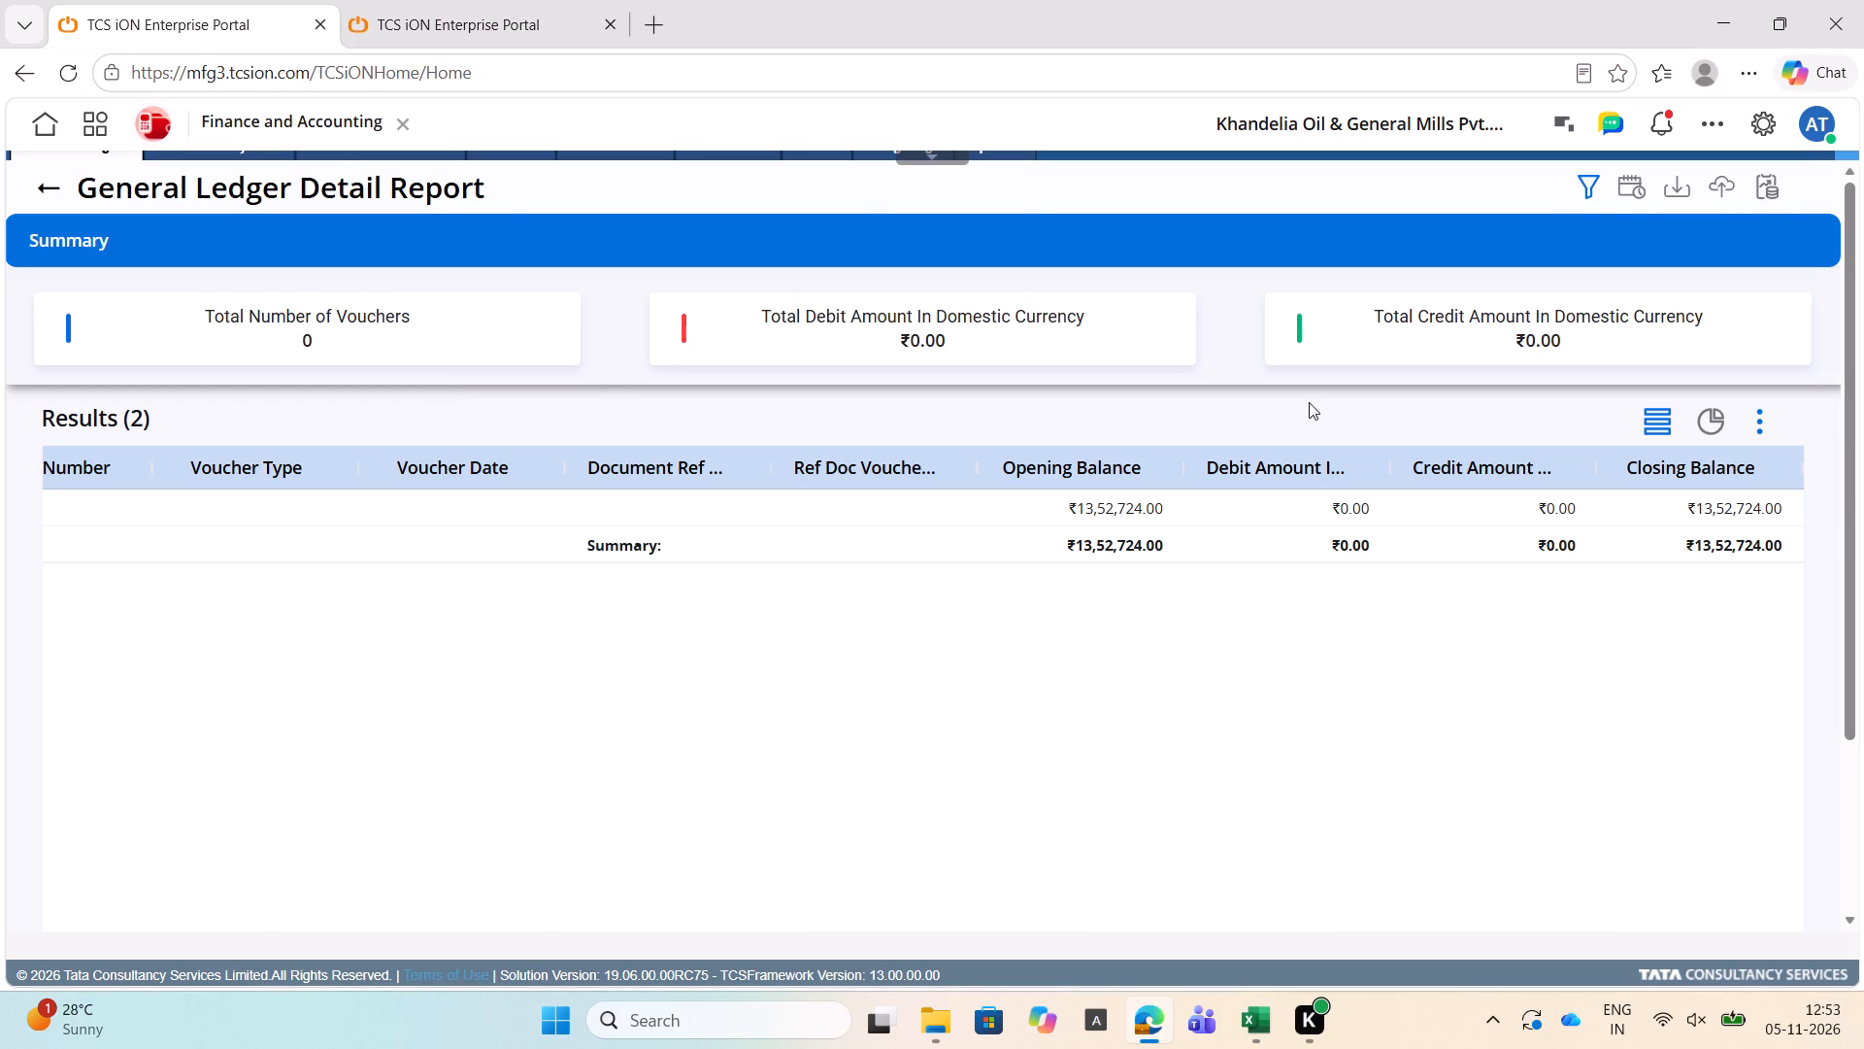
left_click(1579, 178)
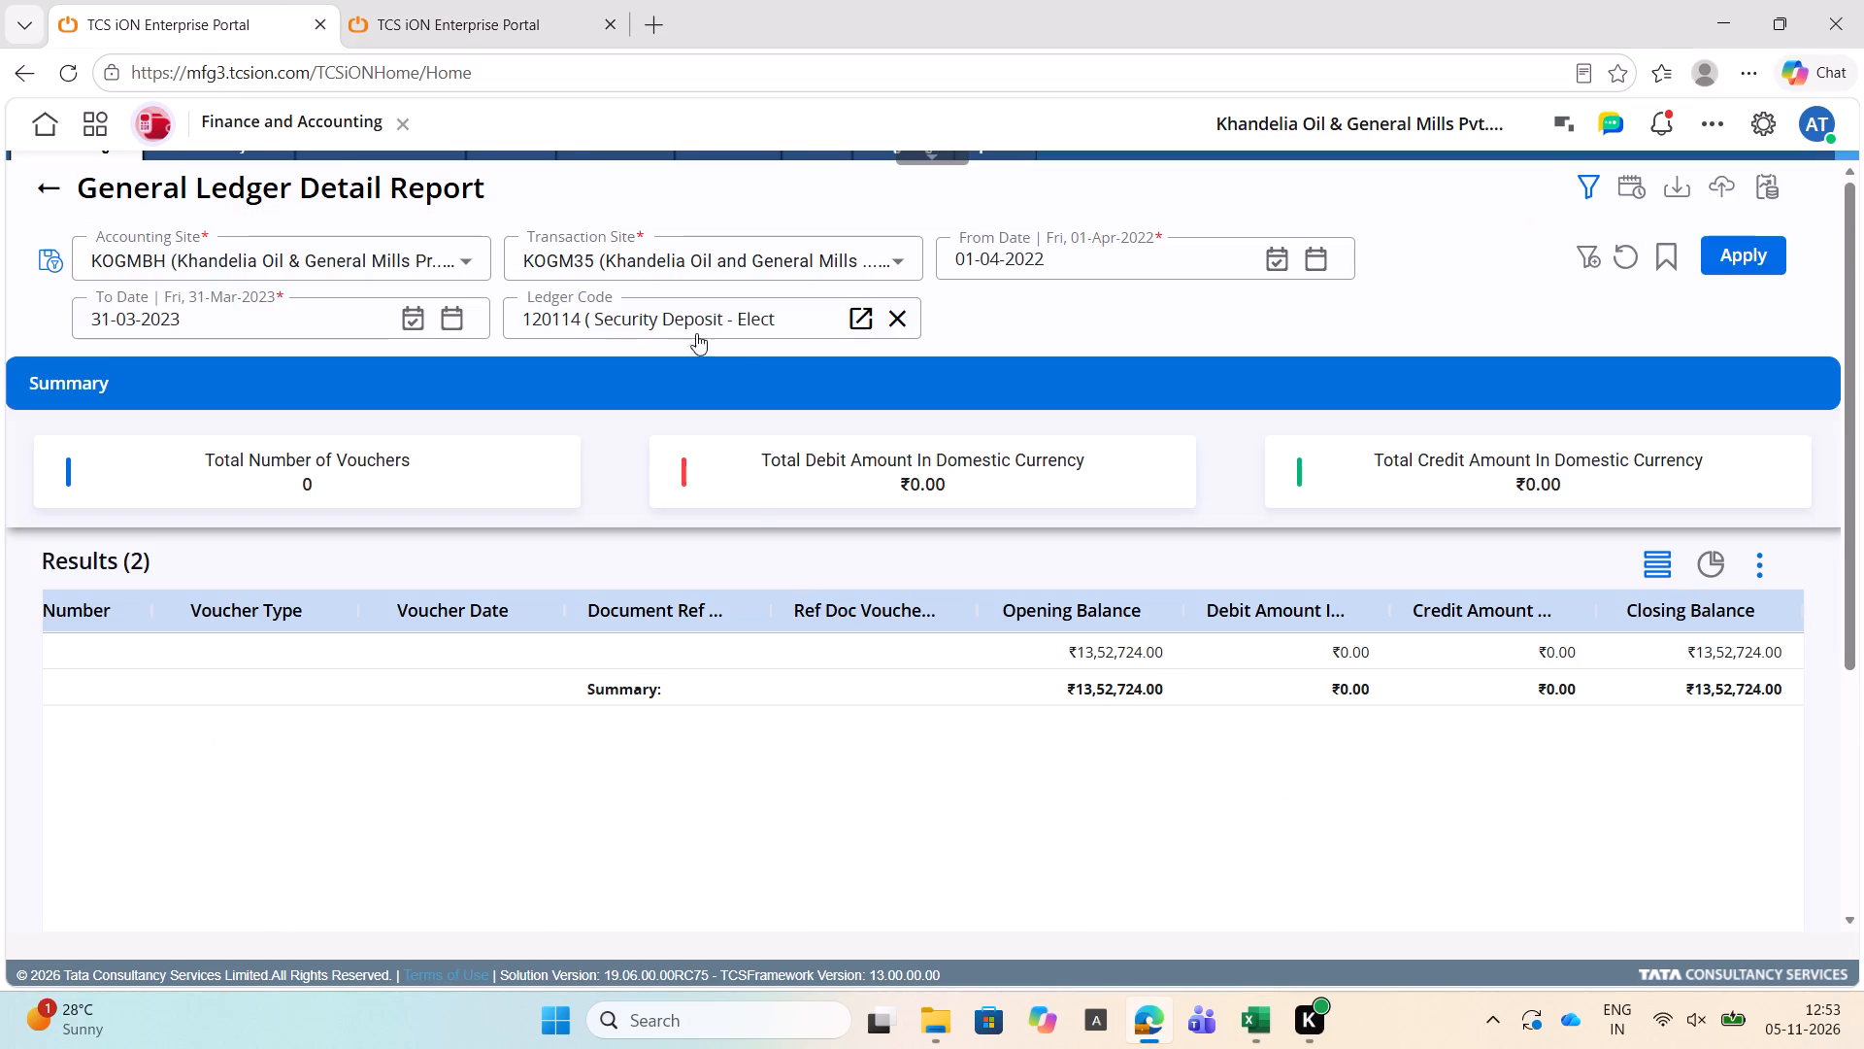
left_click(892, 320)
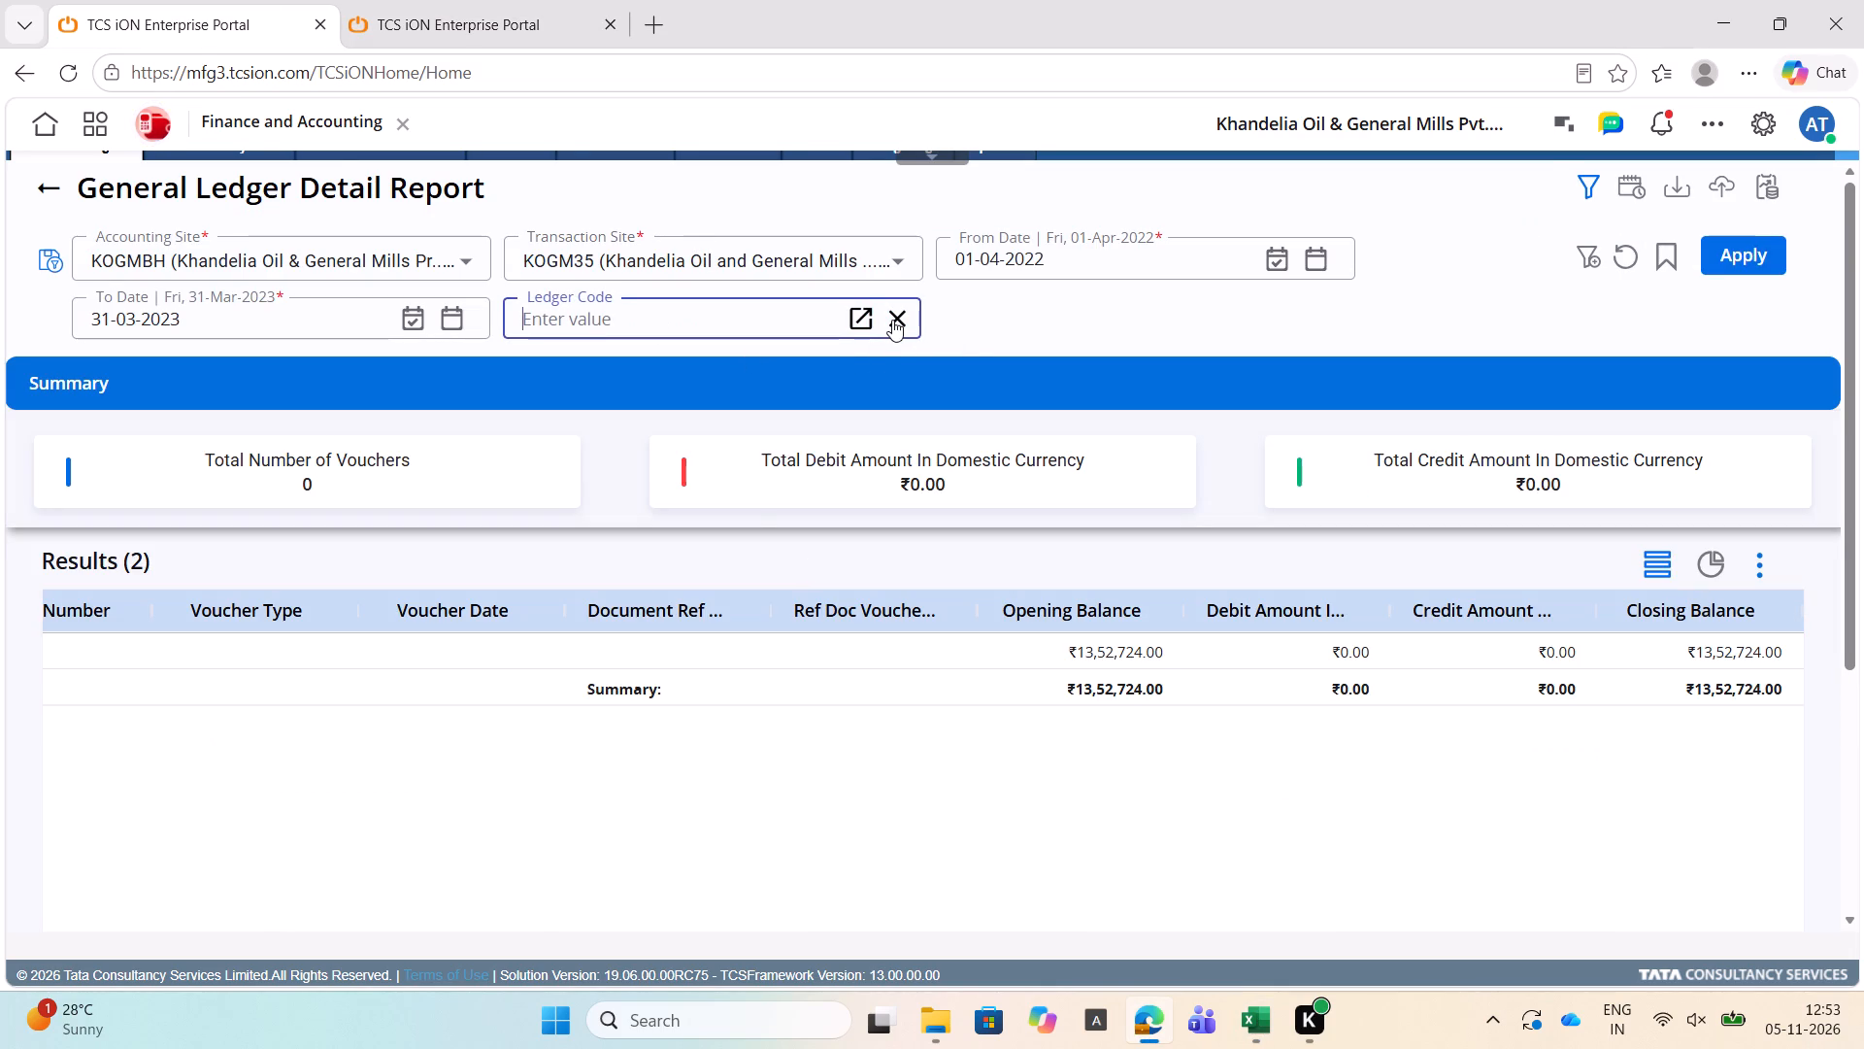
key("ctrl+v")
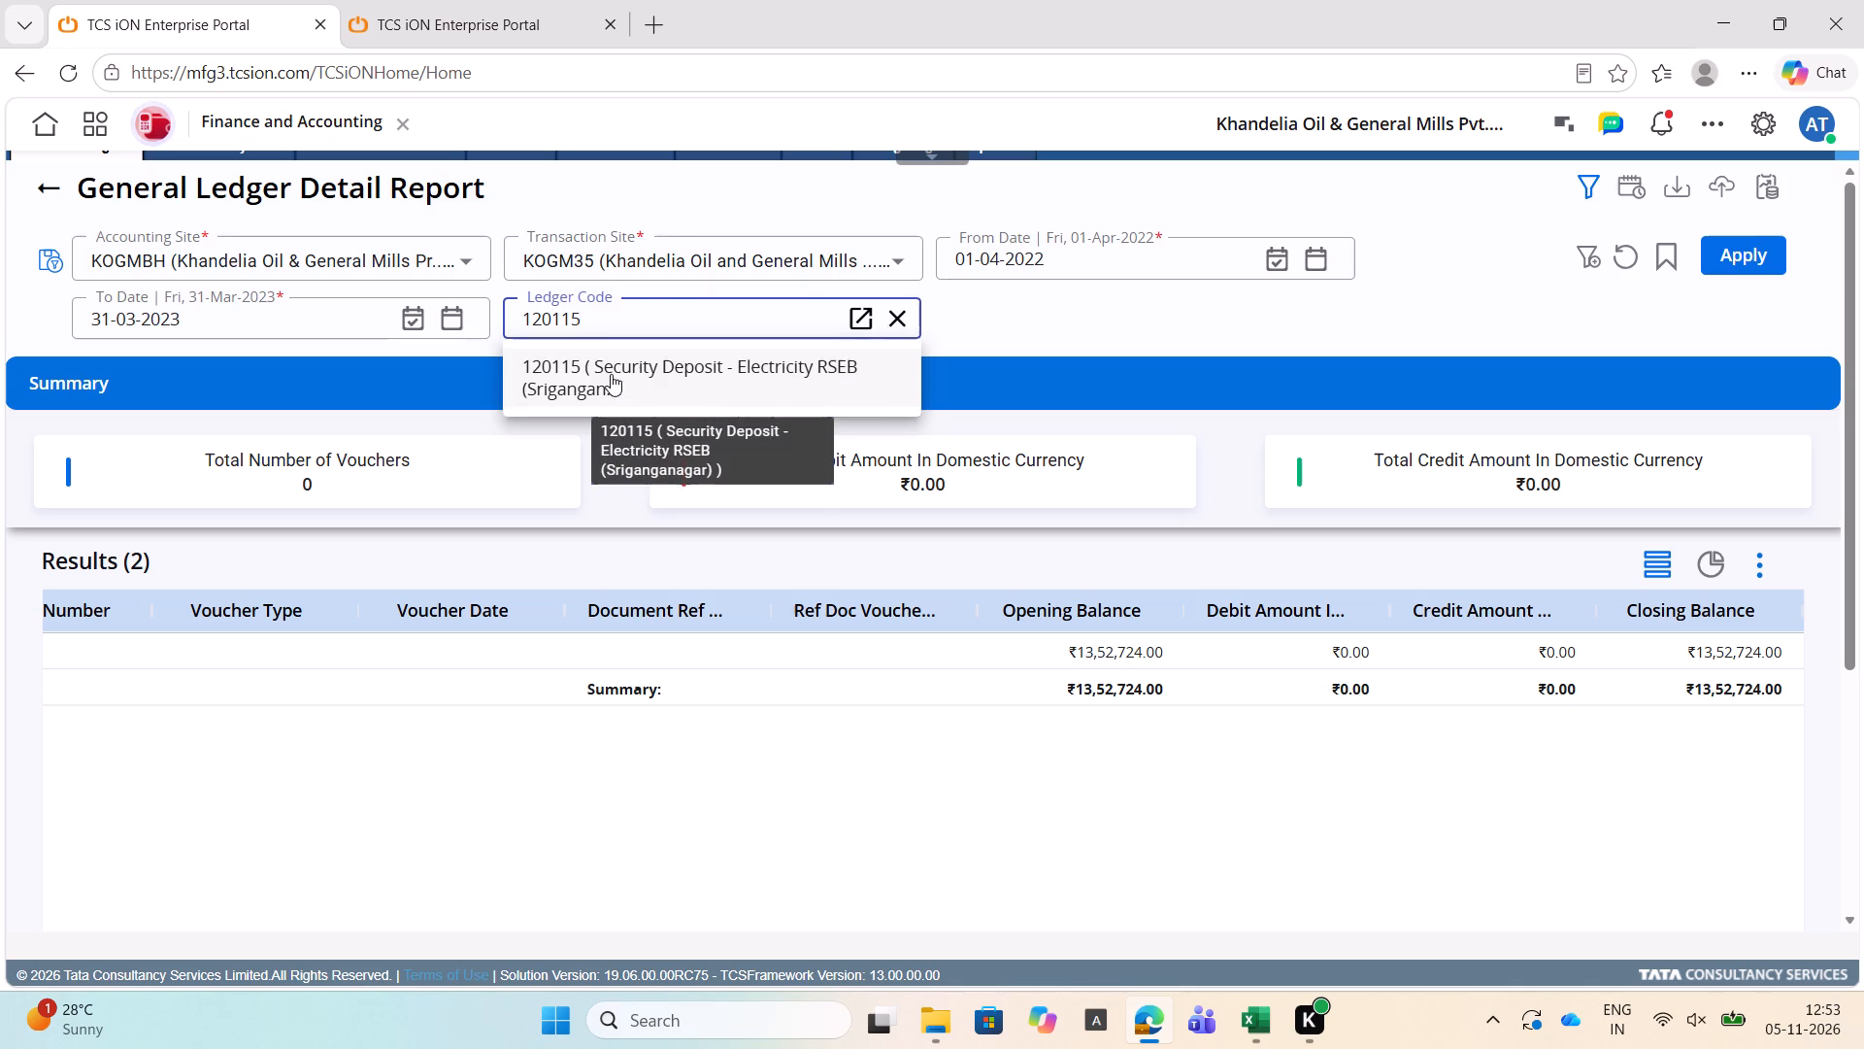
left_click(611, 374)
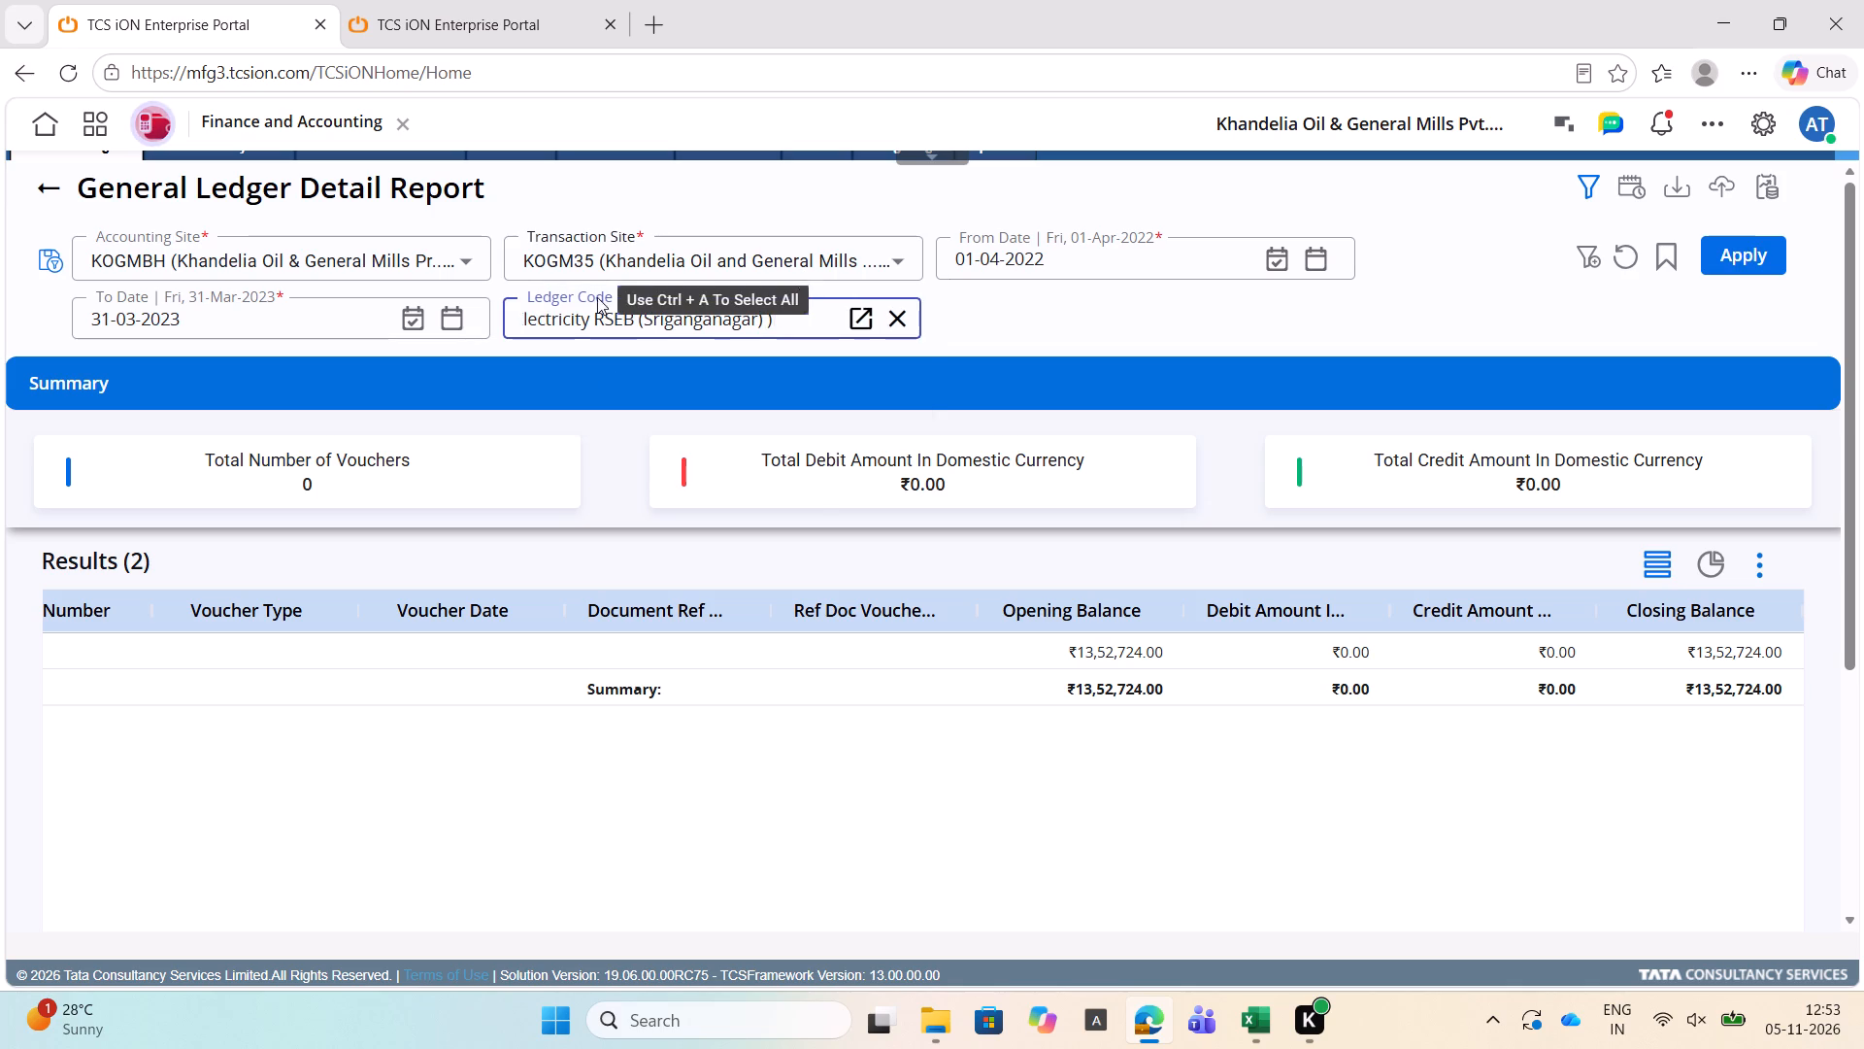
key("alt+Tab")
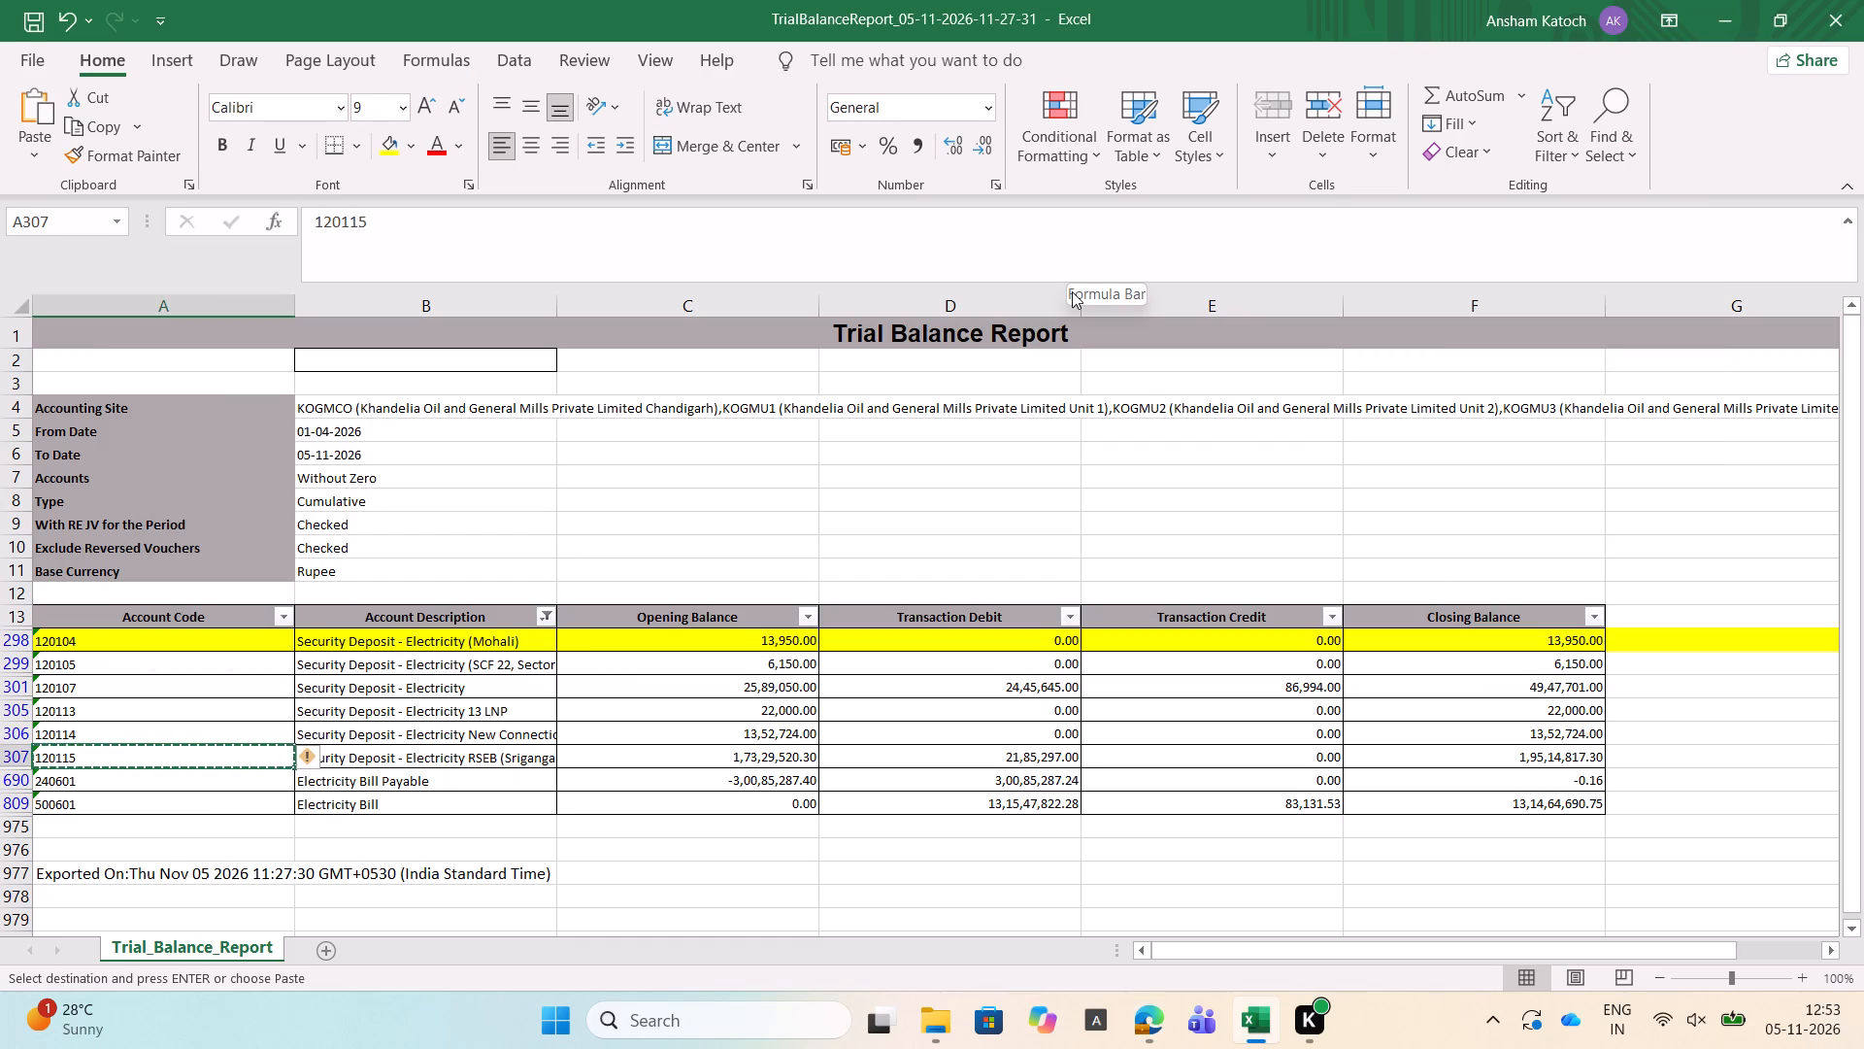
key("Escape")
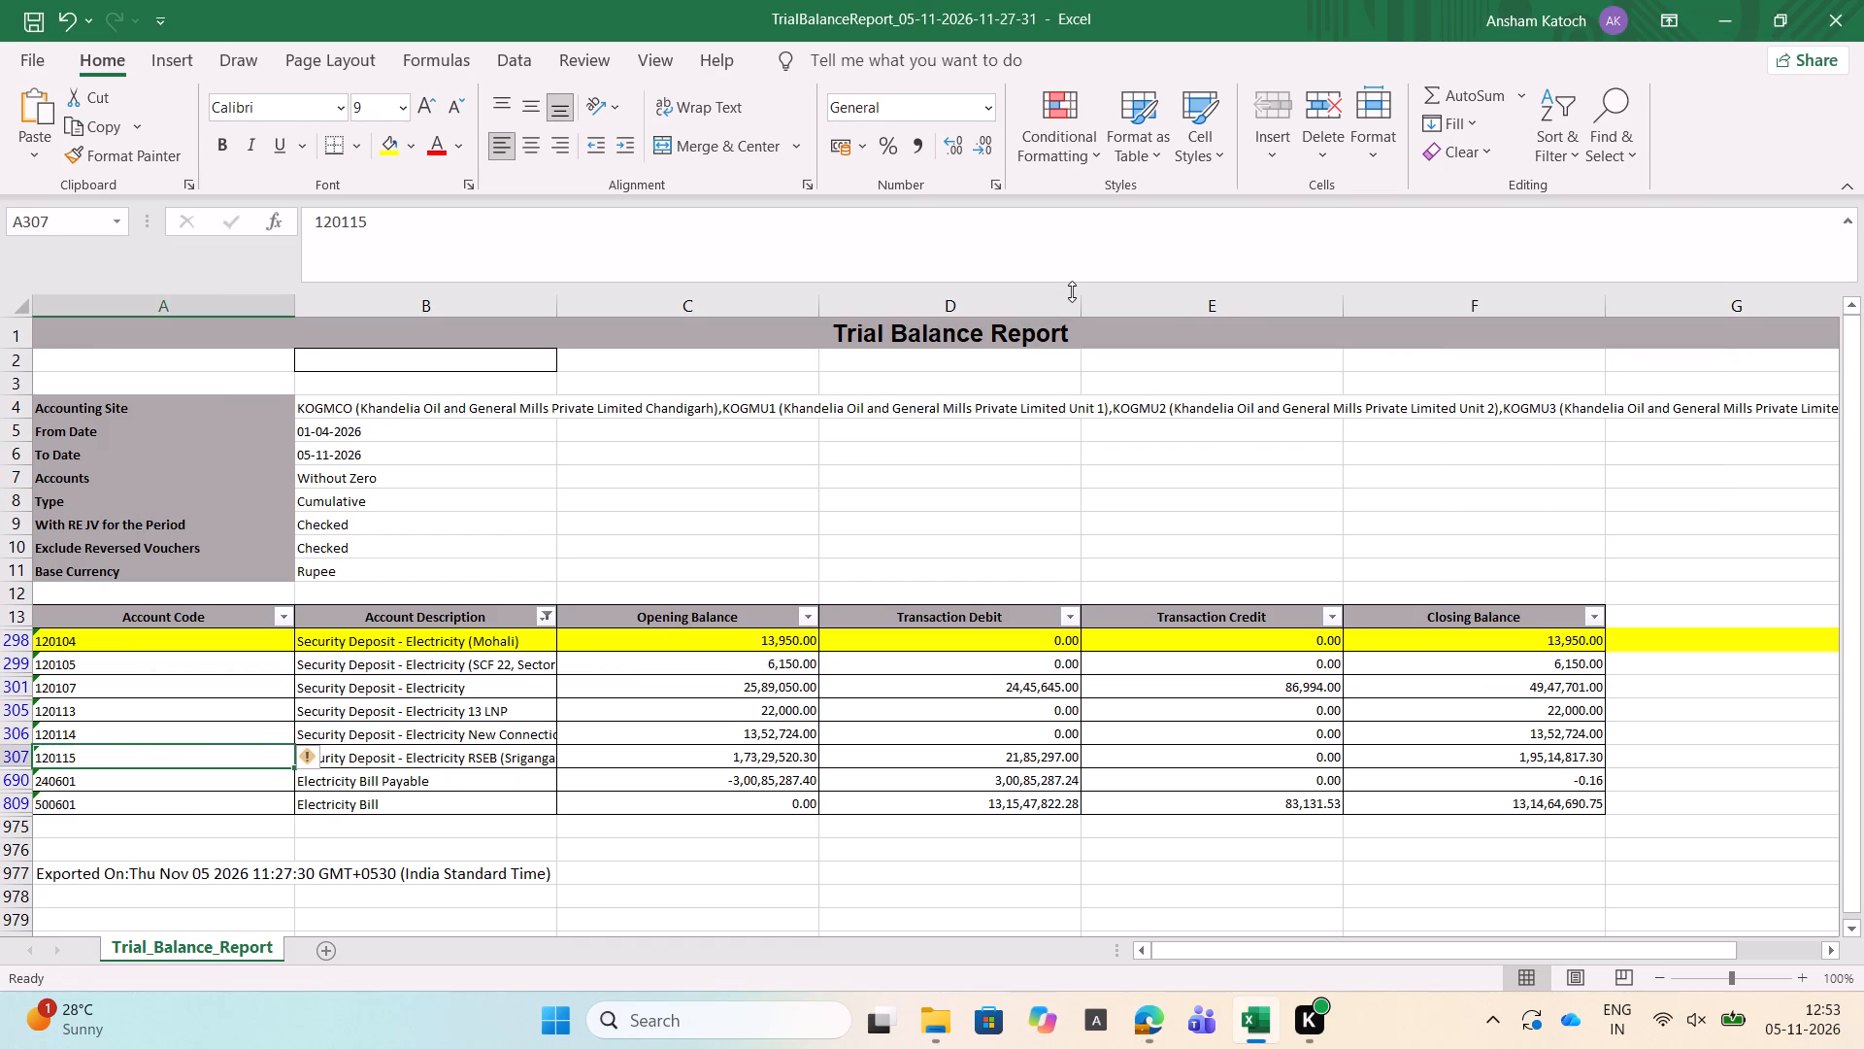
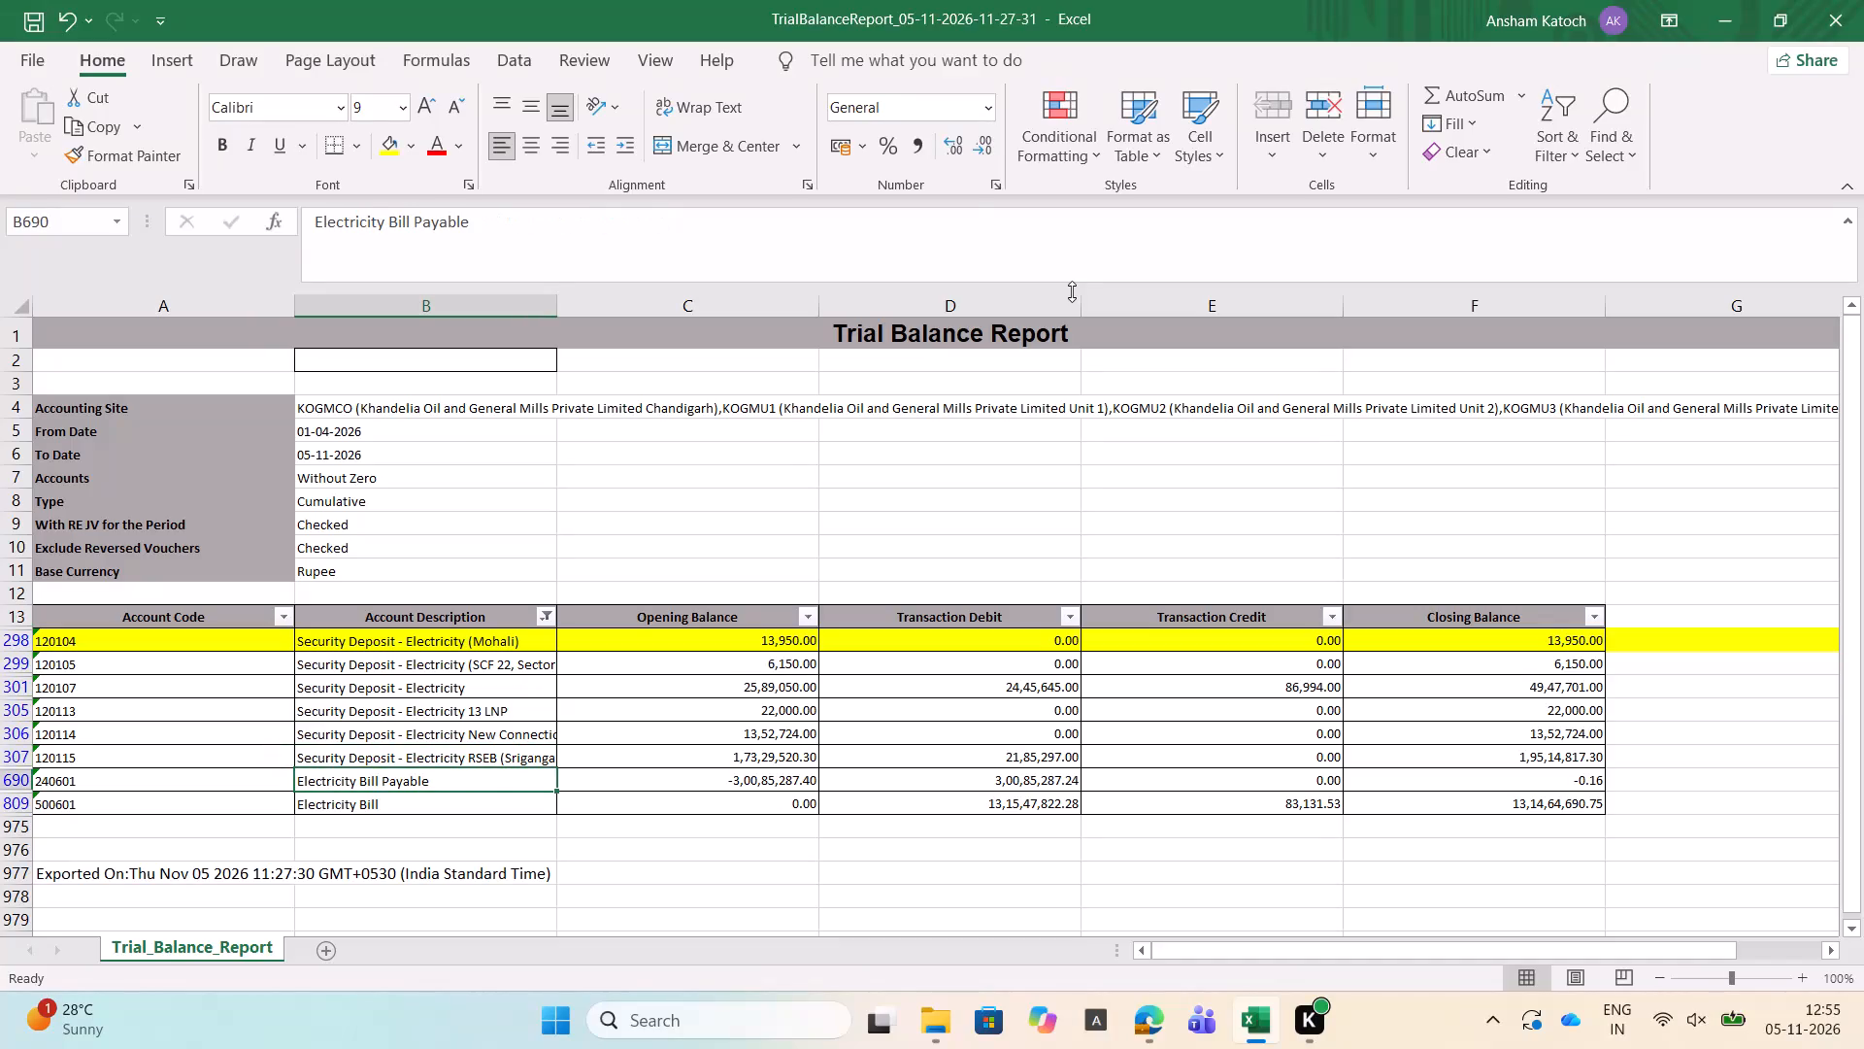
Copy account code 240601, Electricity Bill Payable, from the Excel trial balance and return to the TCS iON portal.
key("Left")
key("Left")
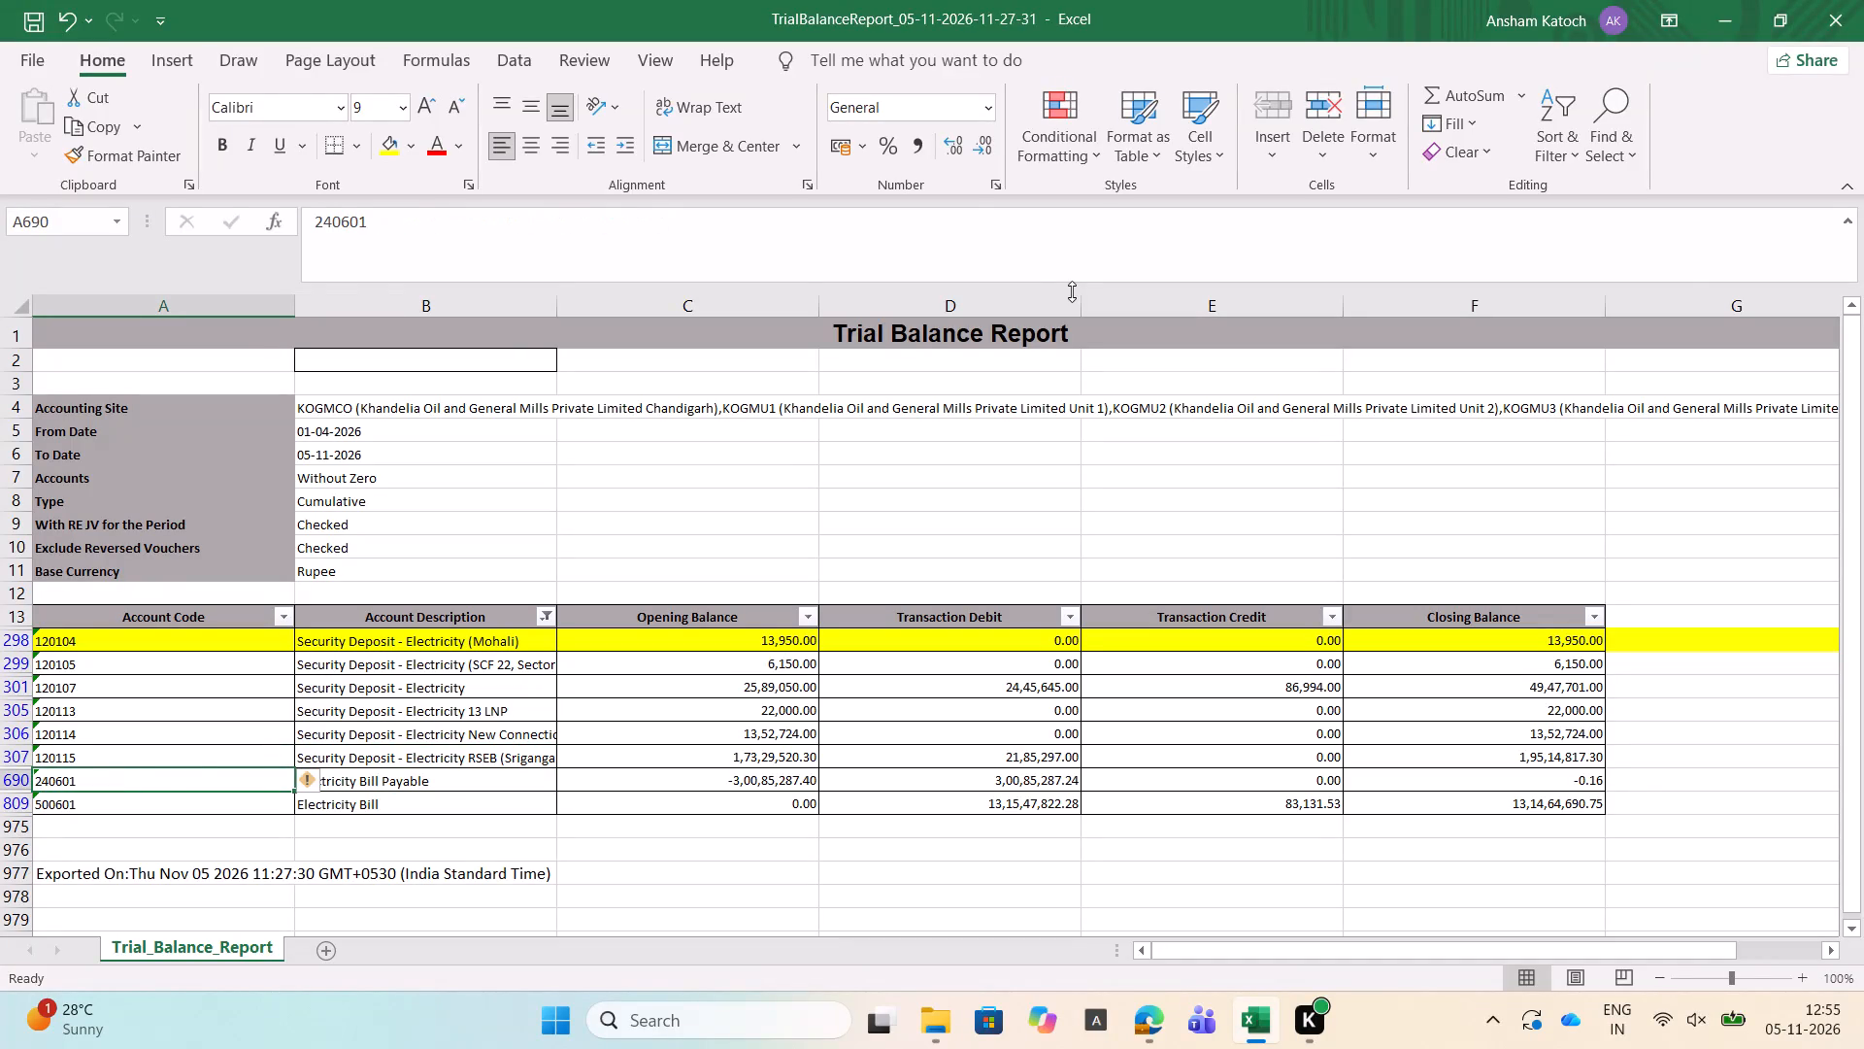
key("ctrl+c")
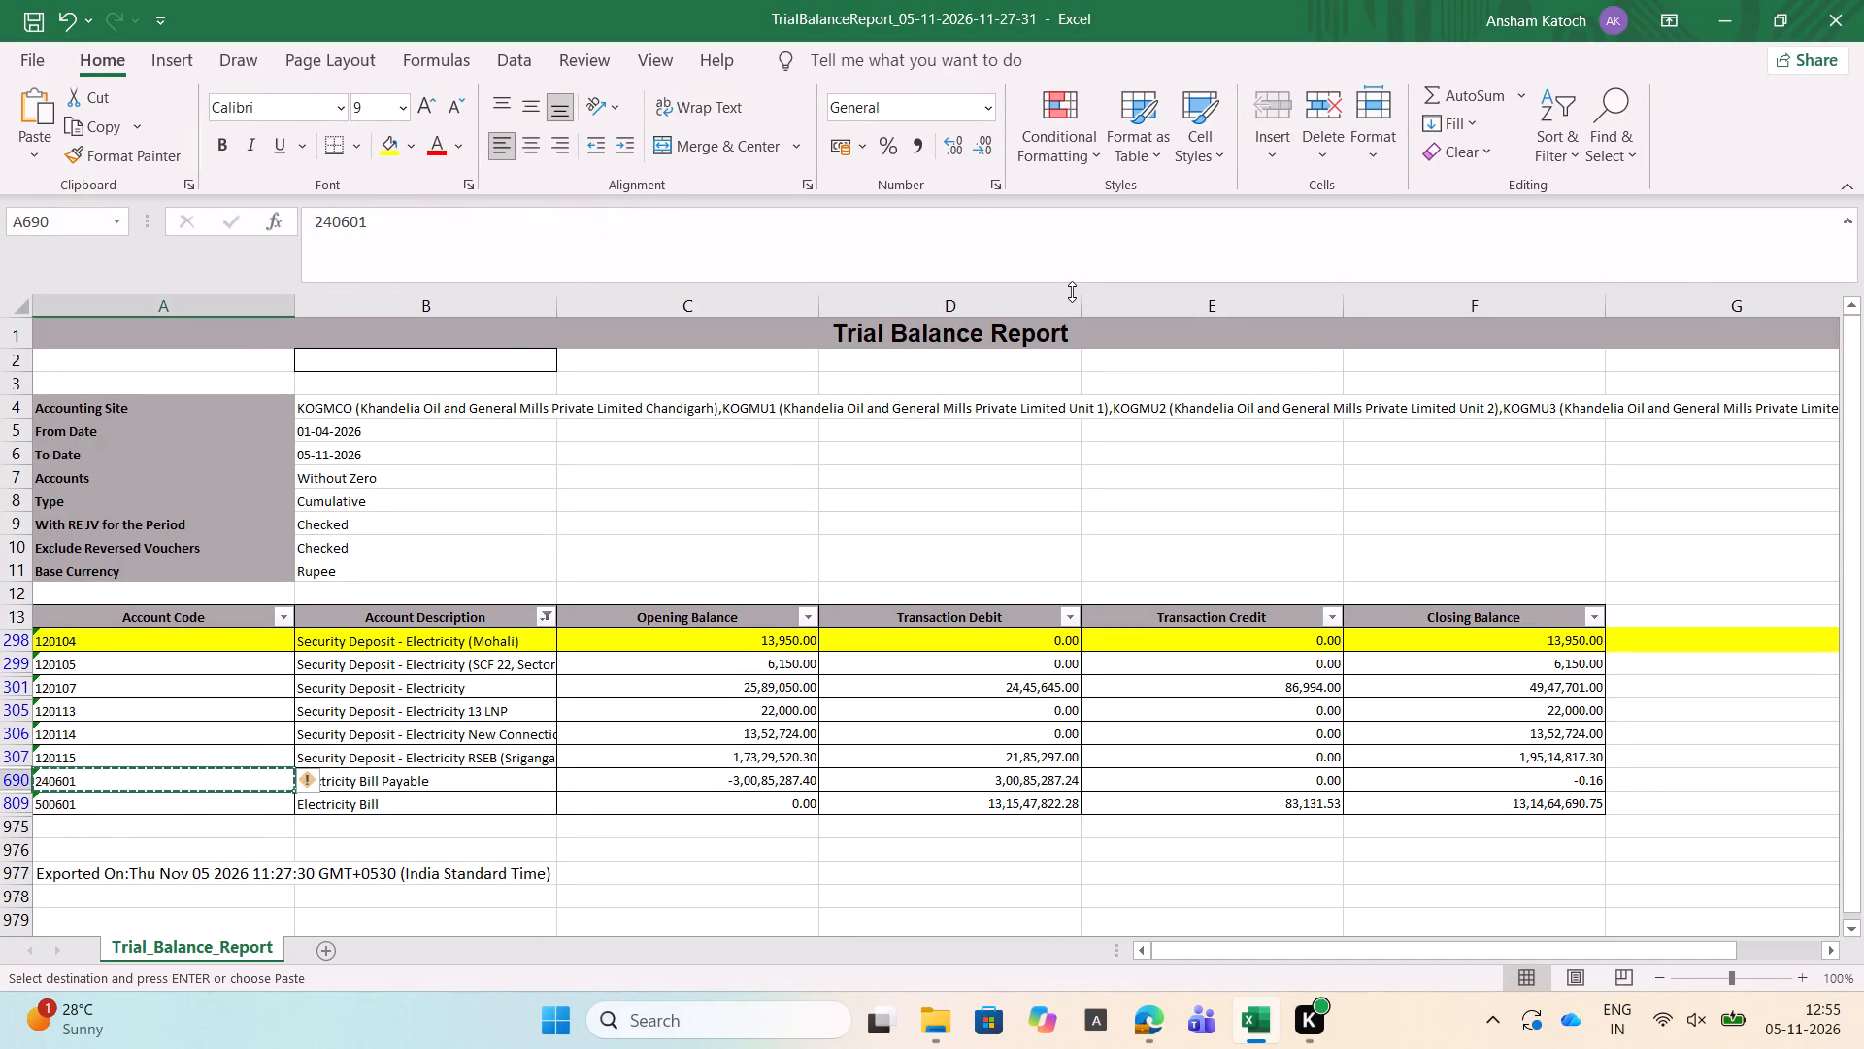
key("Right")
key("Right")
key("Right")
key("Left")
key("Left")
key("Left")
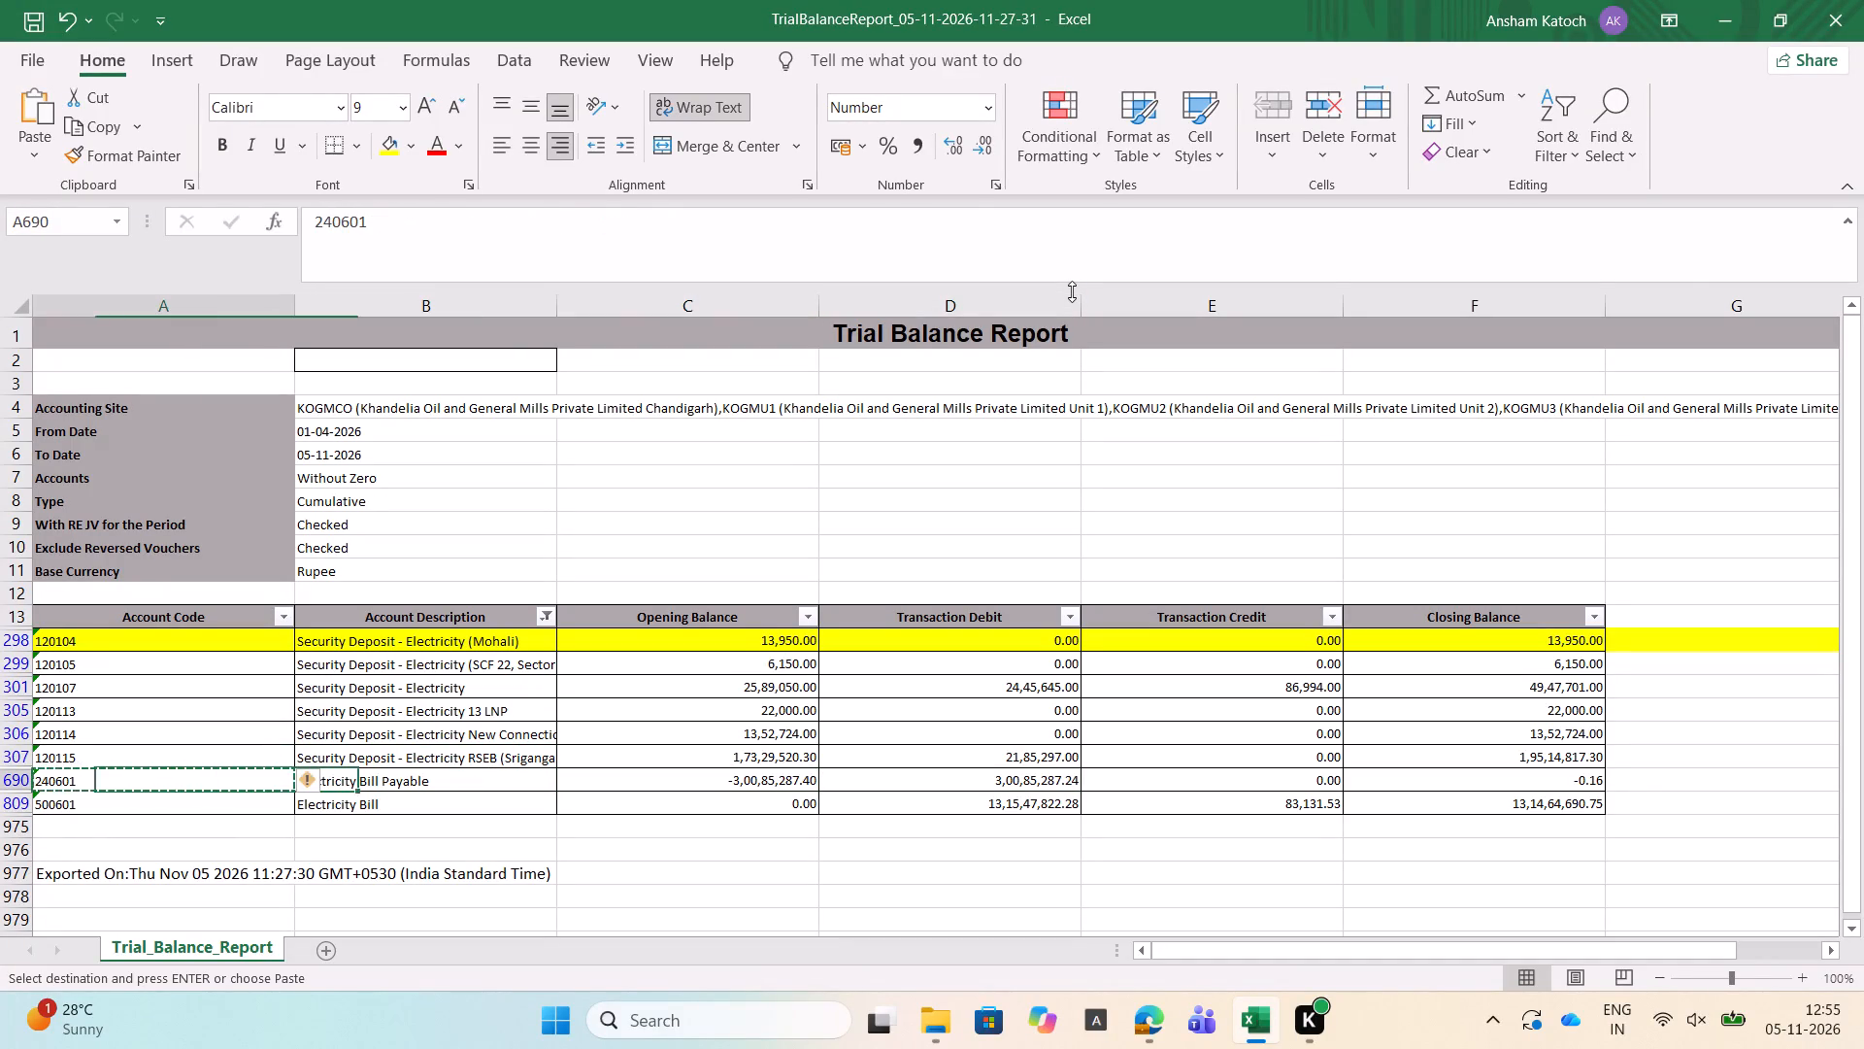
key("Left")
key("Left")
key("Right")
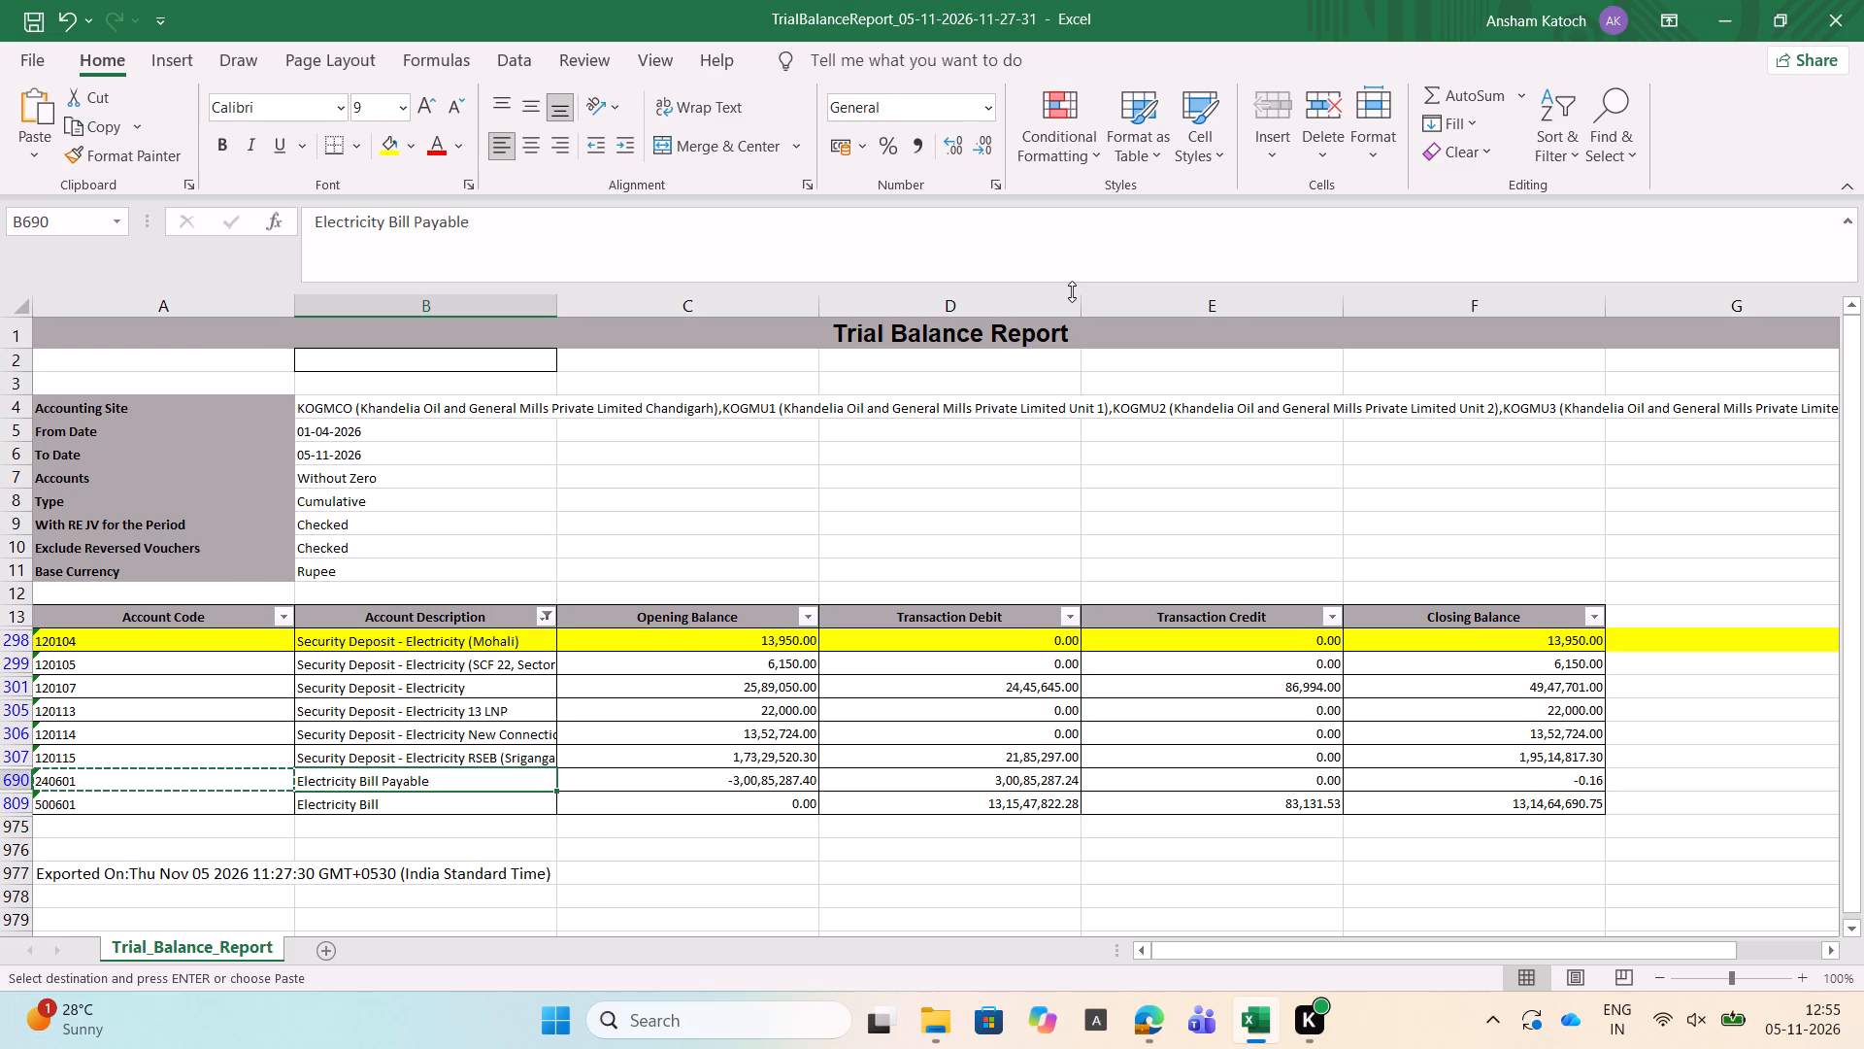
key("Down")
key("alt+Tab")
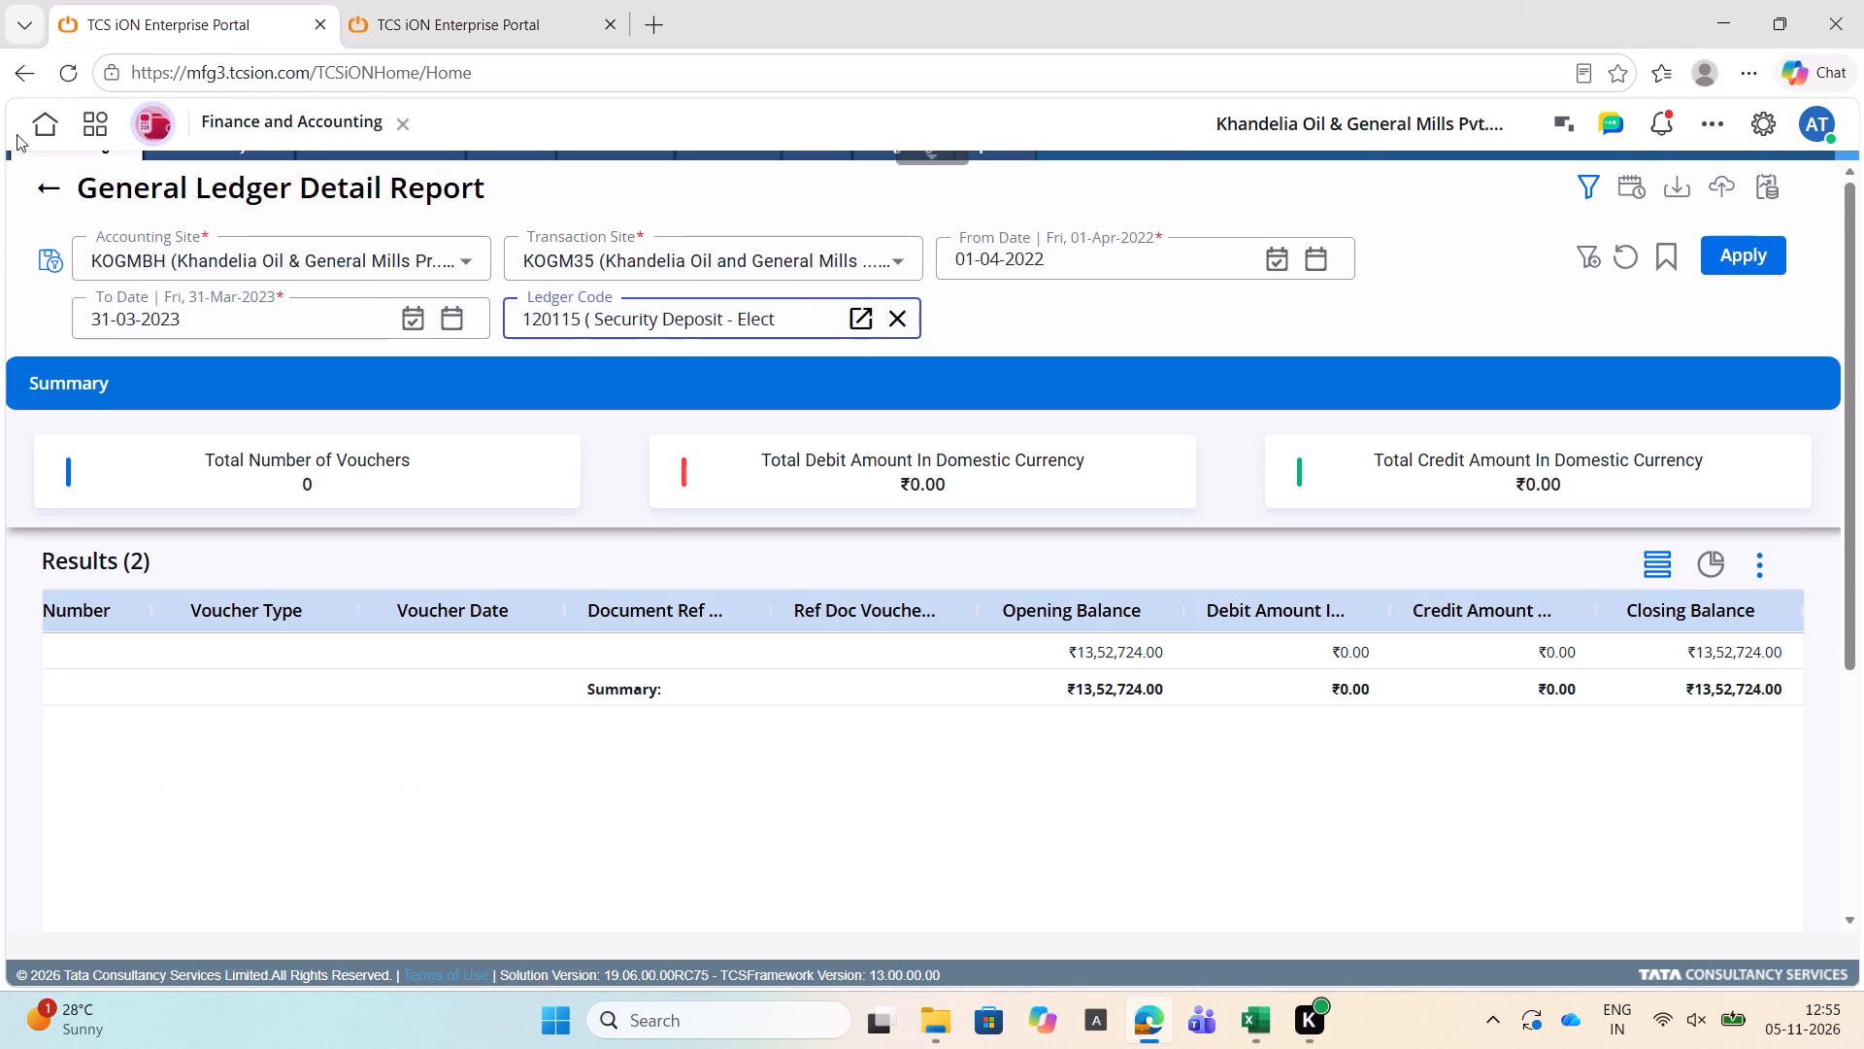
Reload the portal and reopen the General Ledger Detail Report from the Finance and Accounting application.
left_click(65, 69)
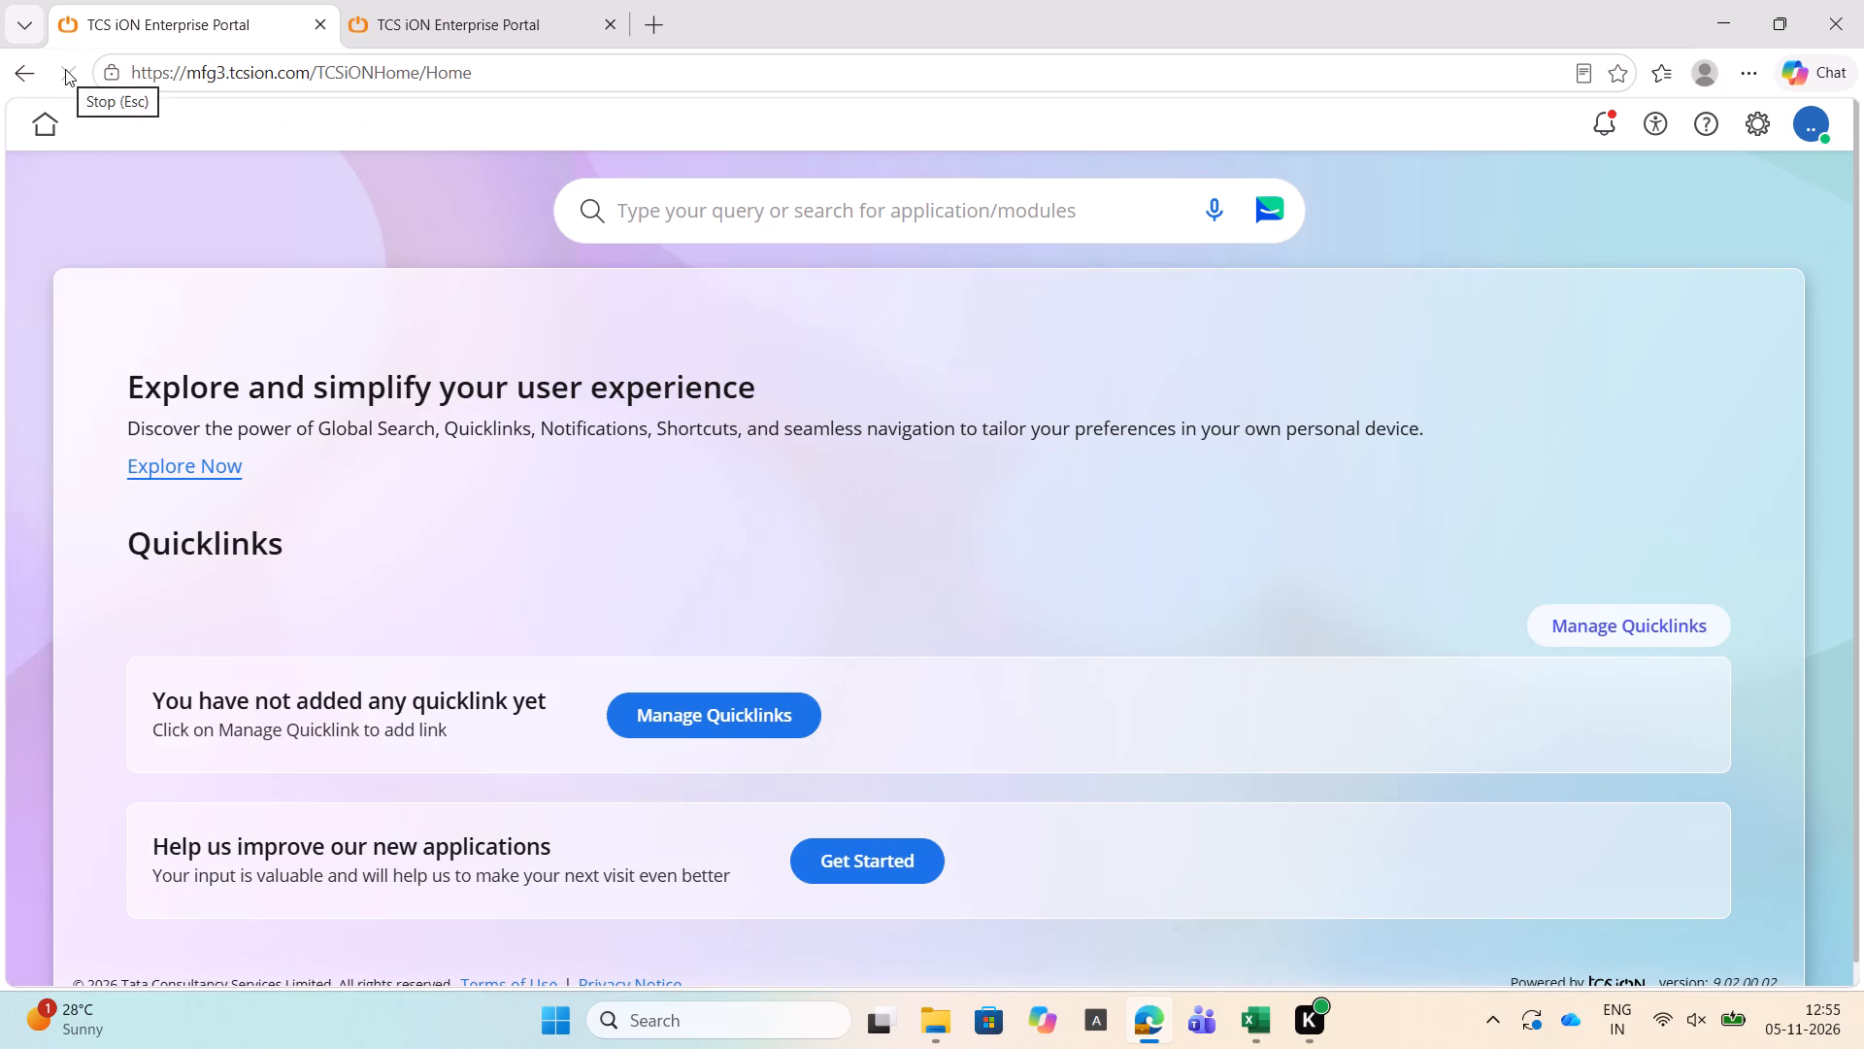
double_click(52, 136)
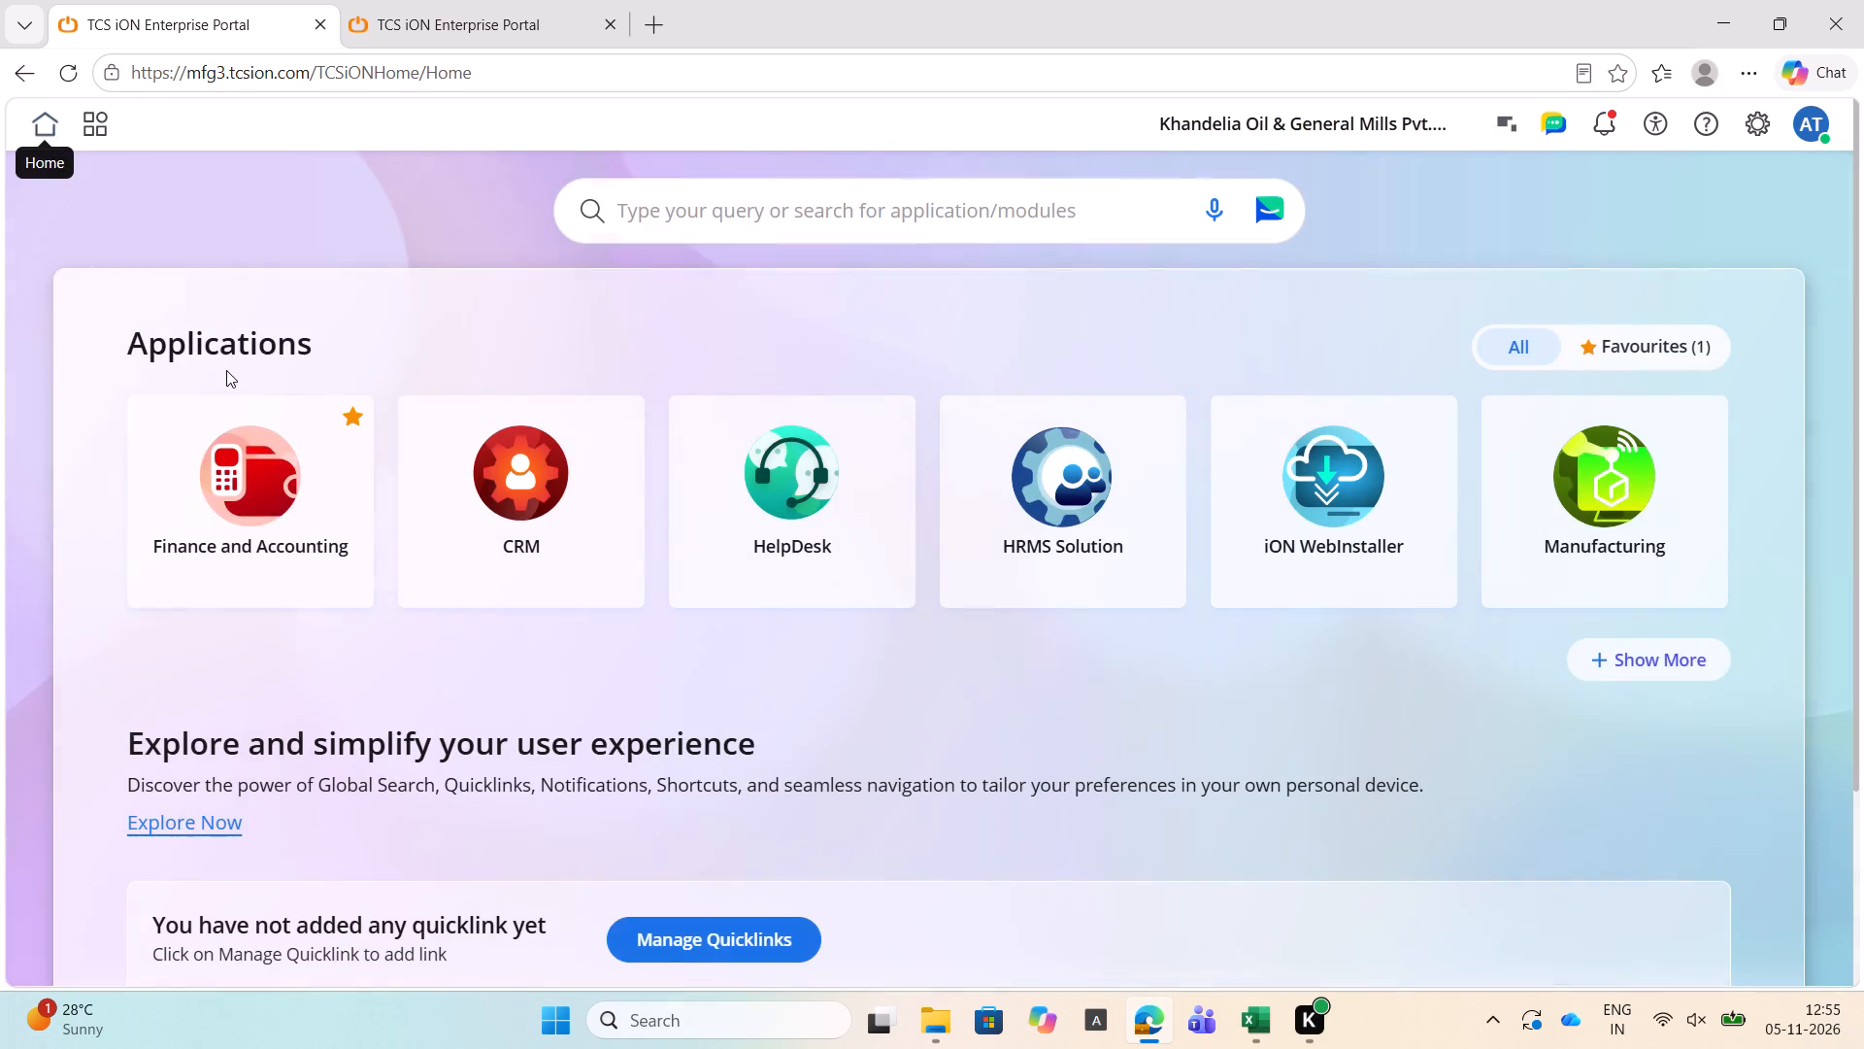
left_click(253, 451)
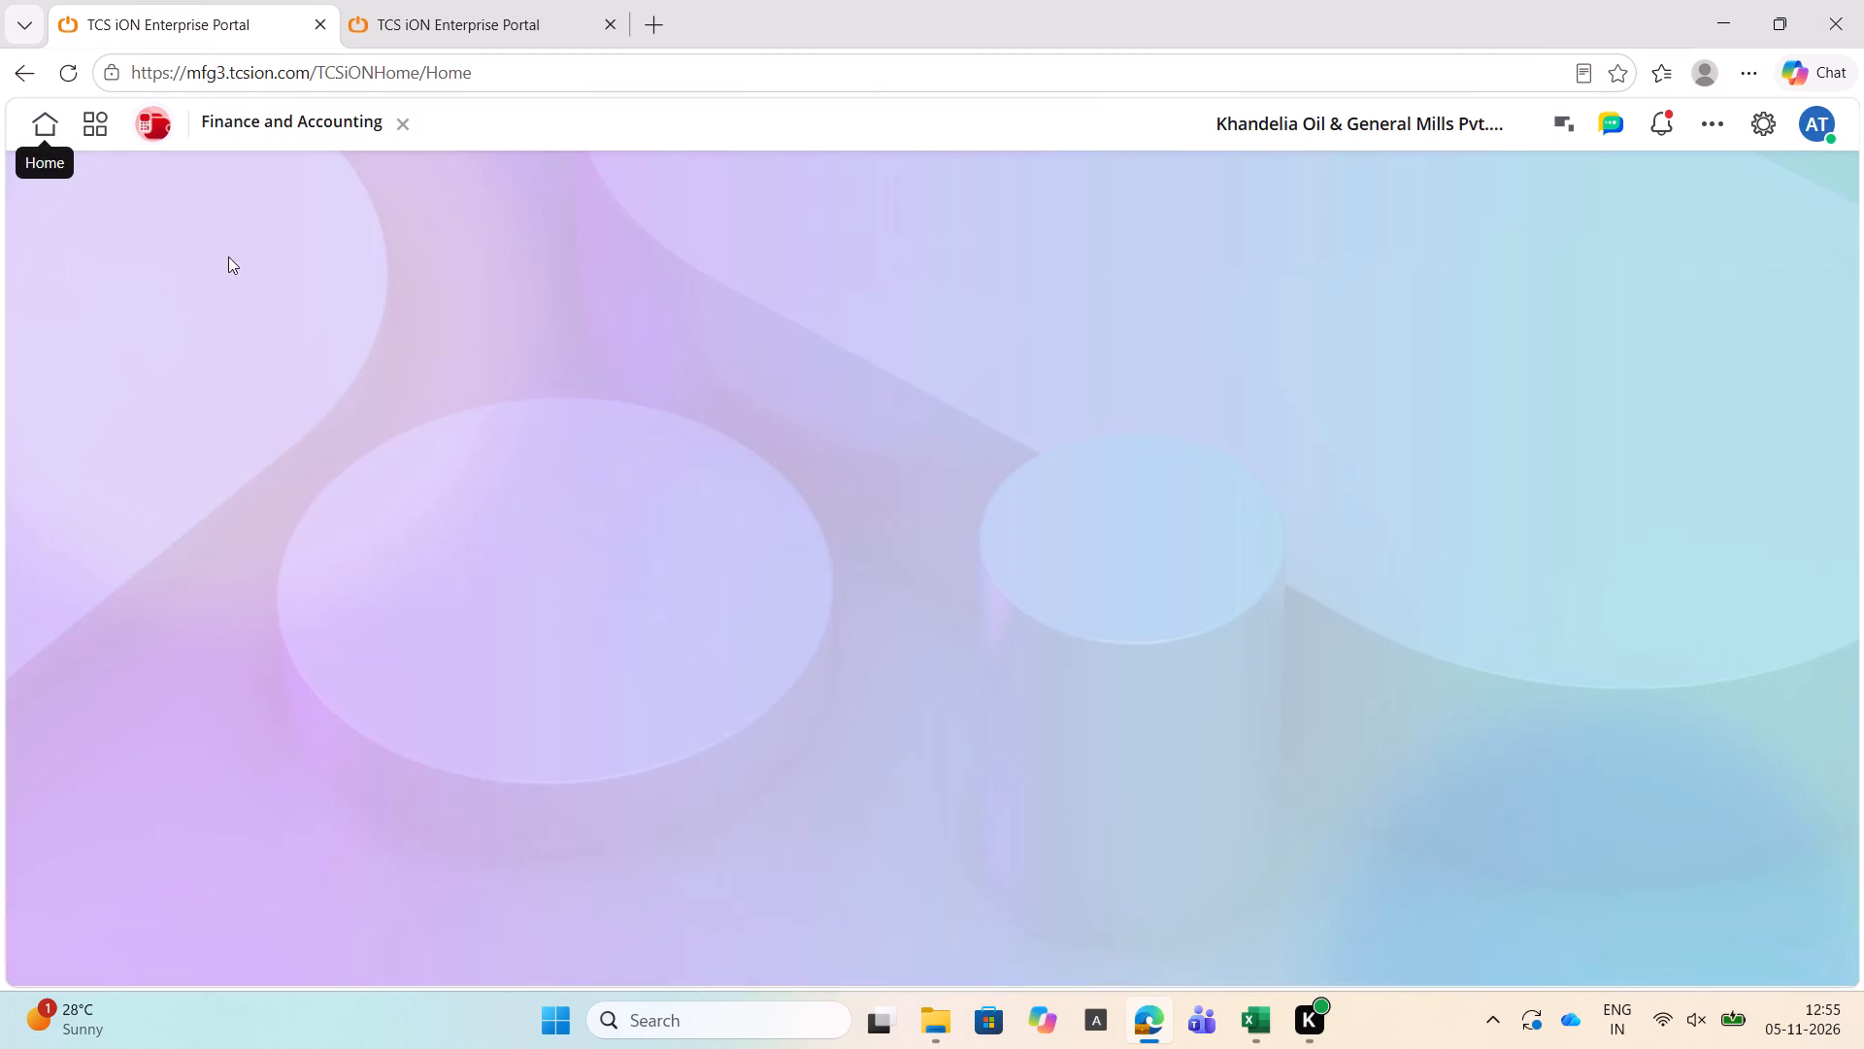
left_click(133, 247)
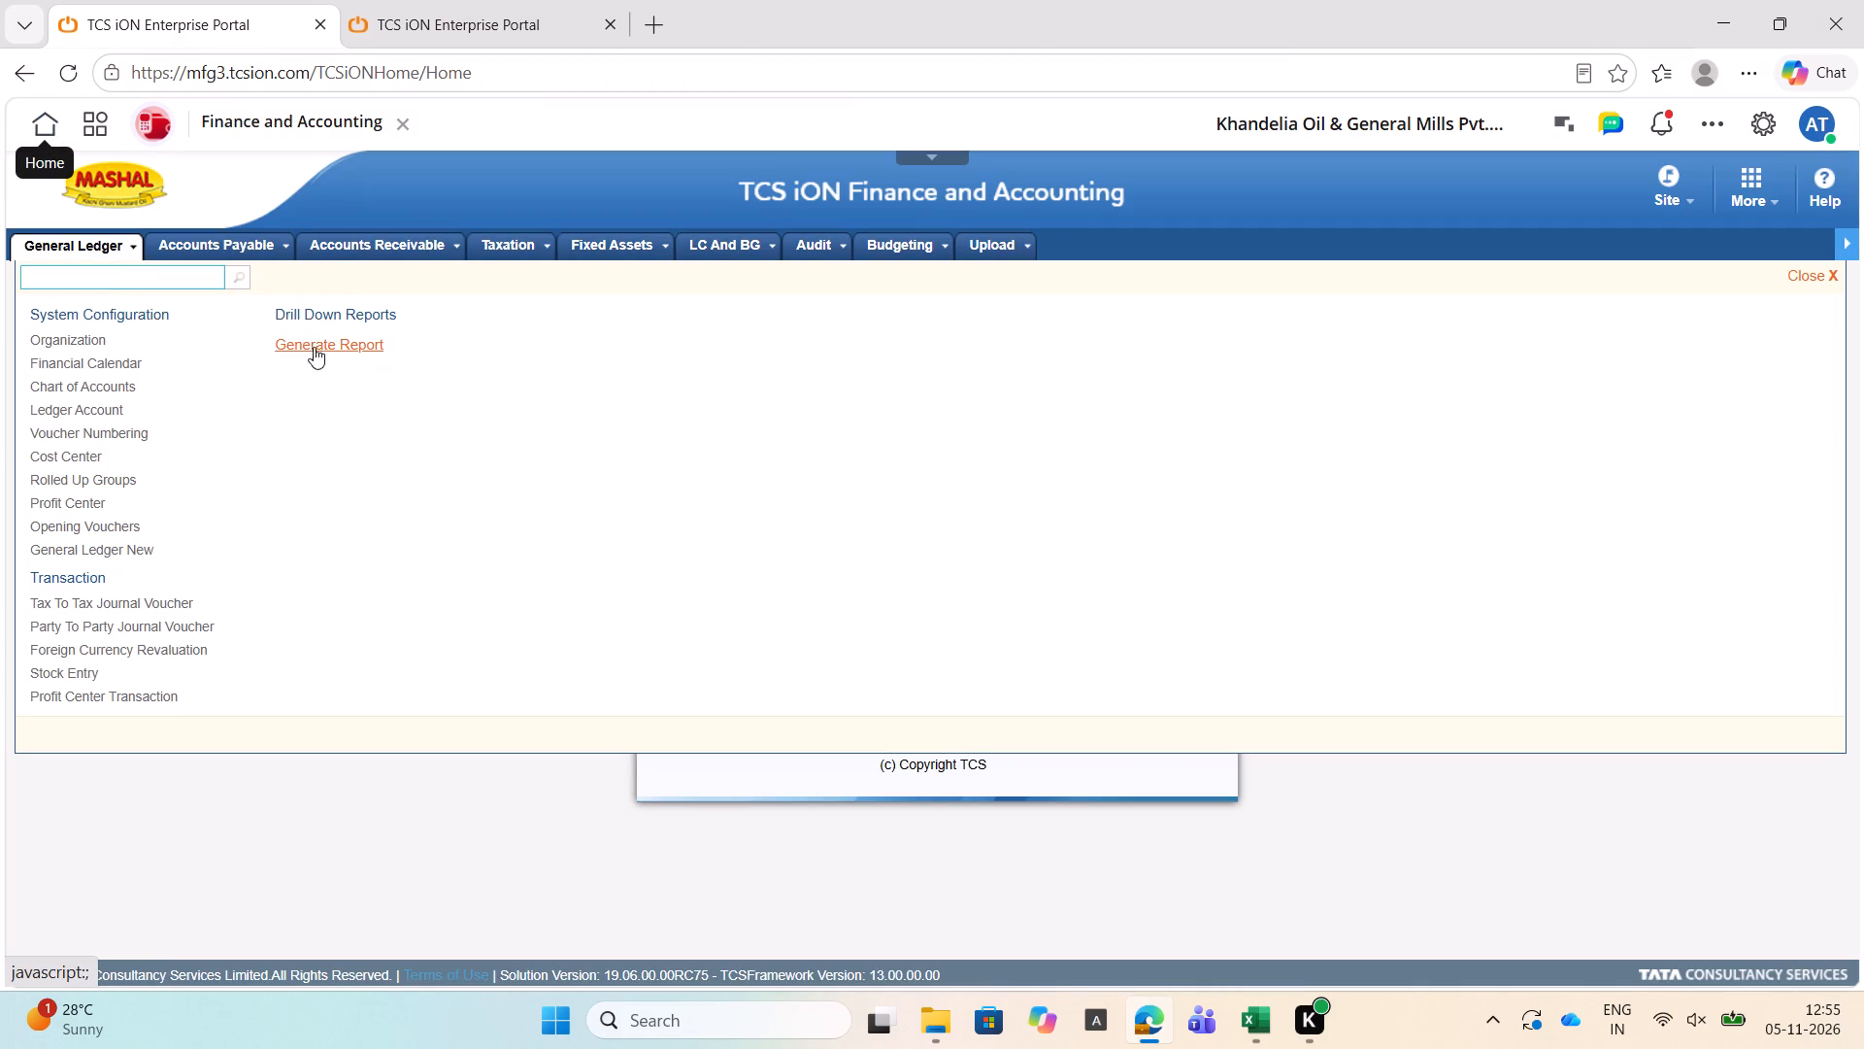
left_click(323, 309)
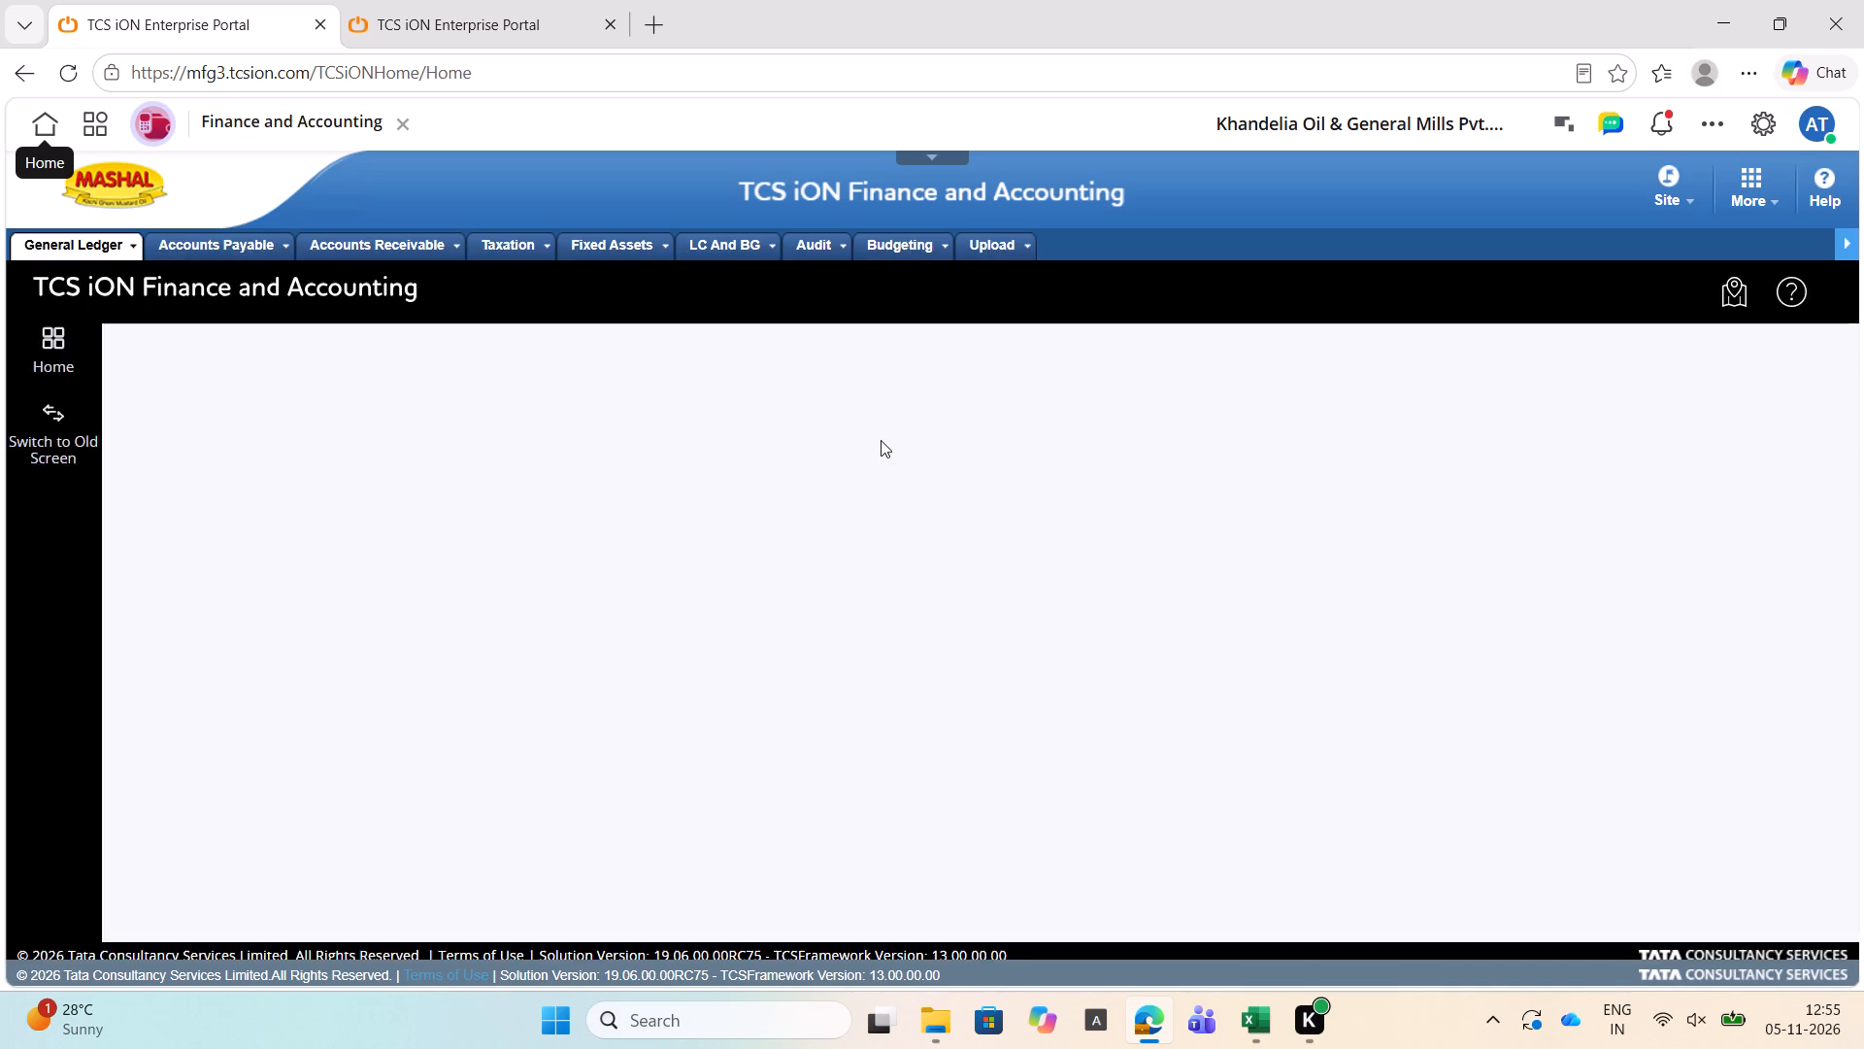
left_click(1017, 380)
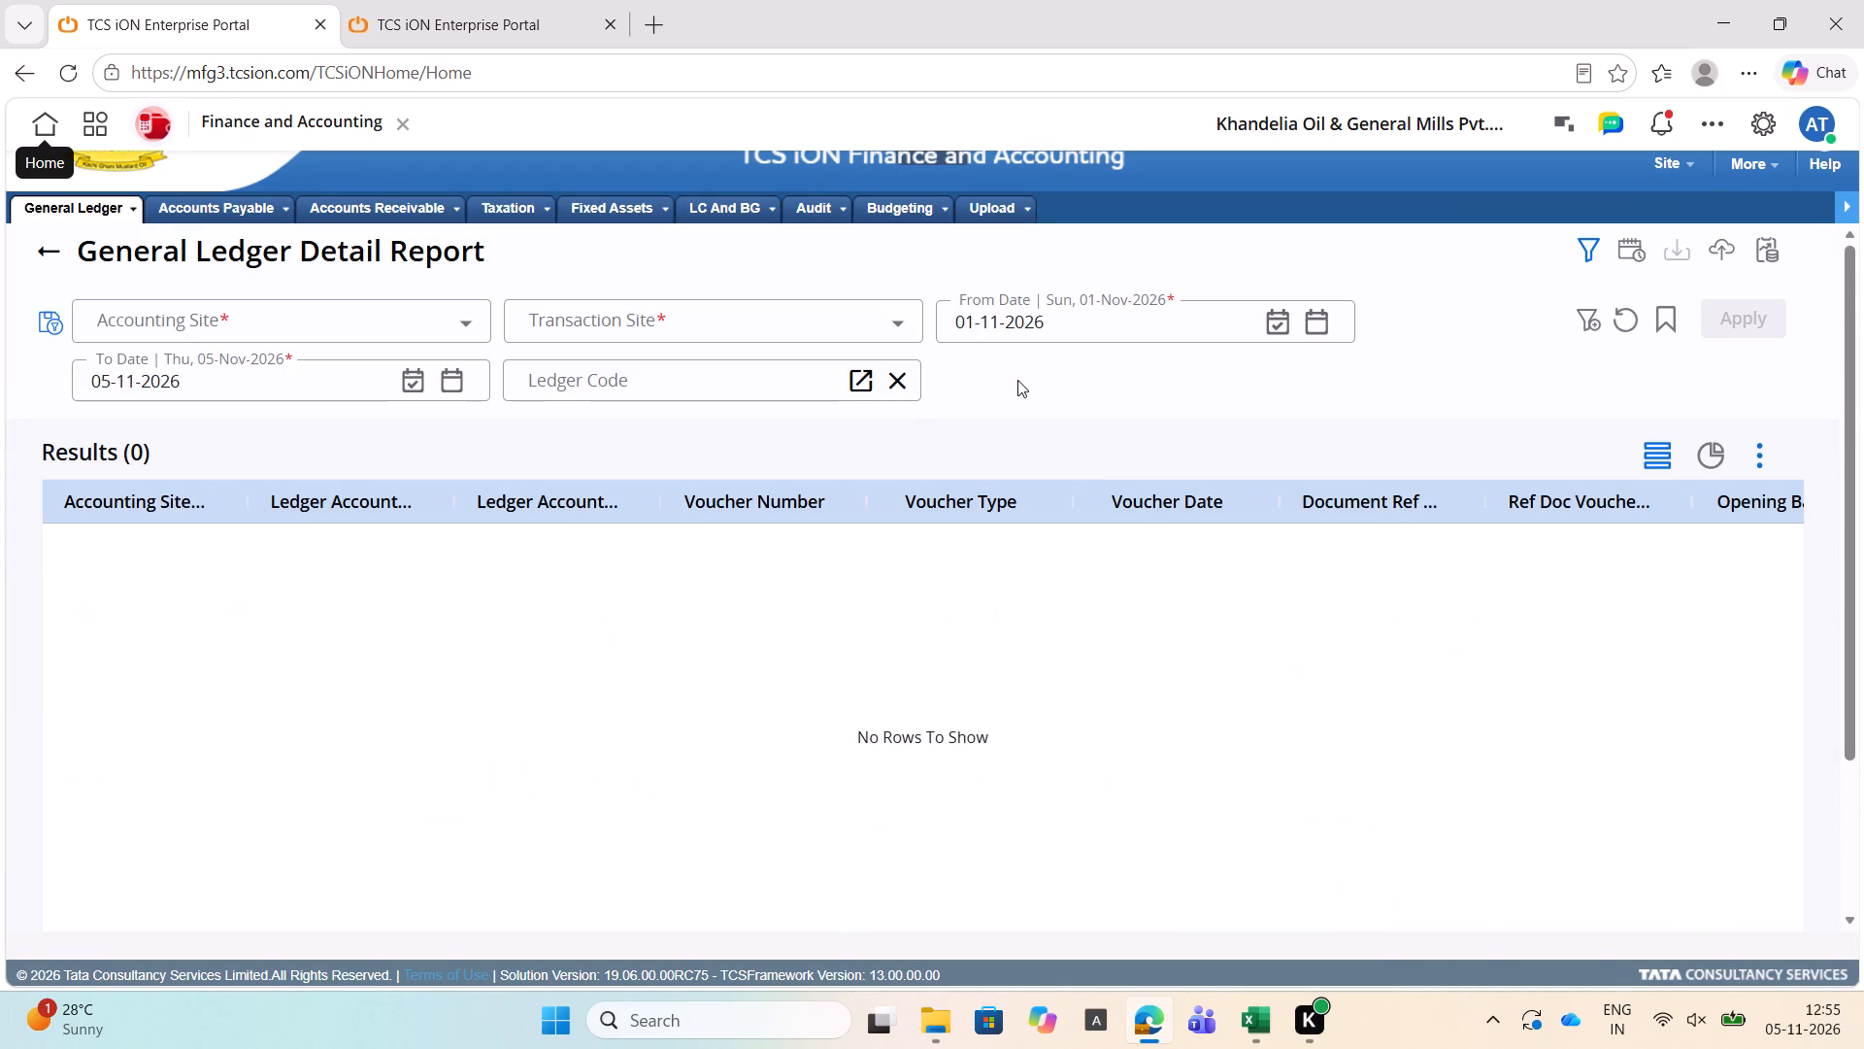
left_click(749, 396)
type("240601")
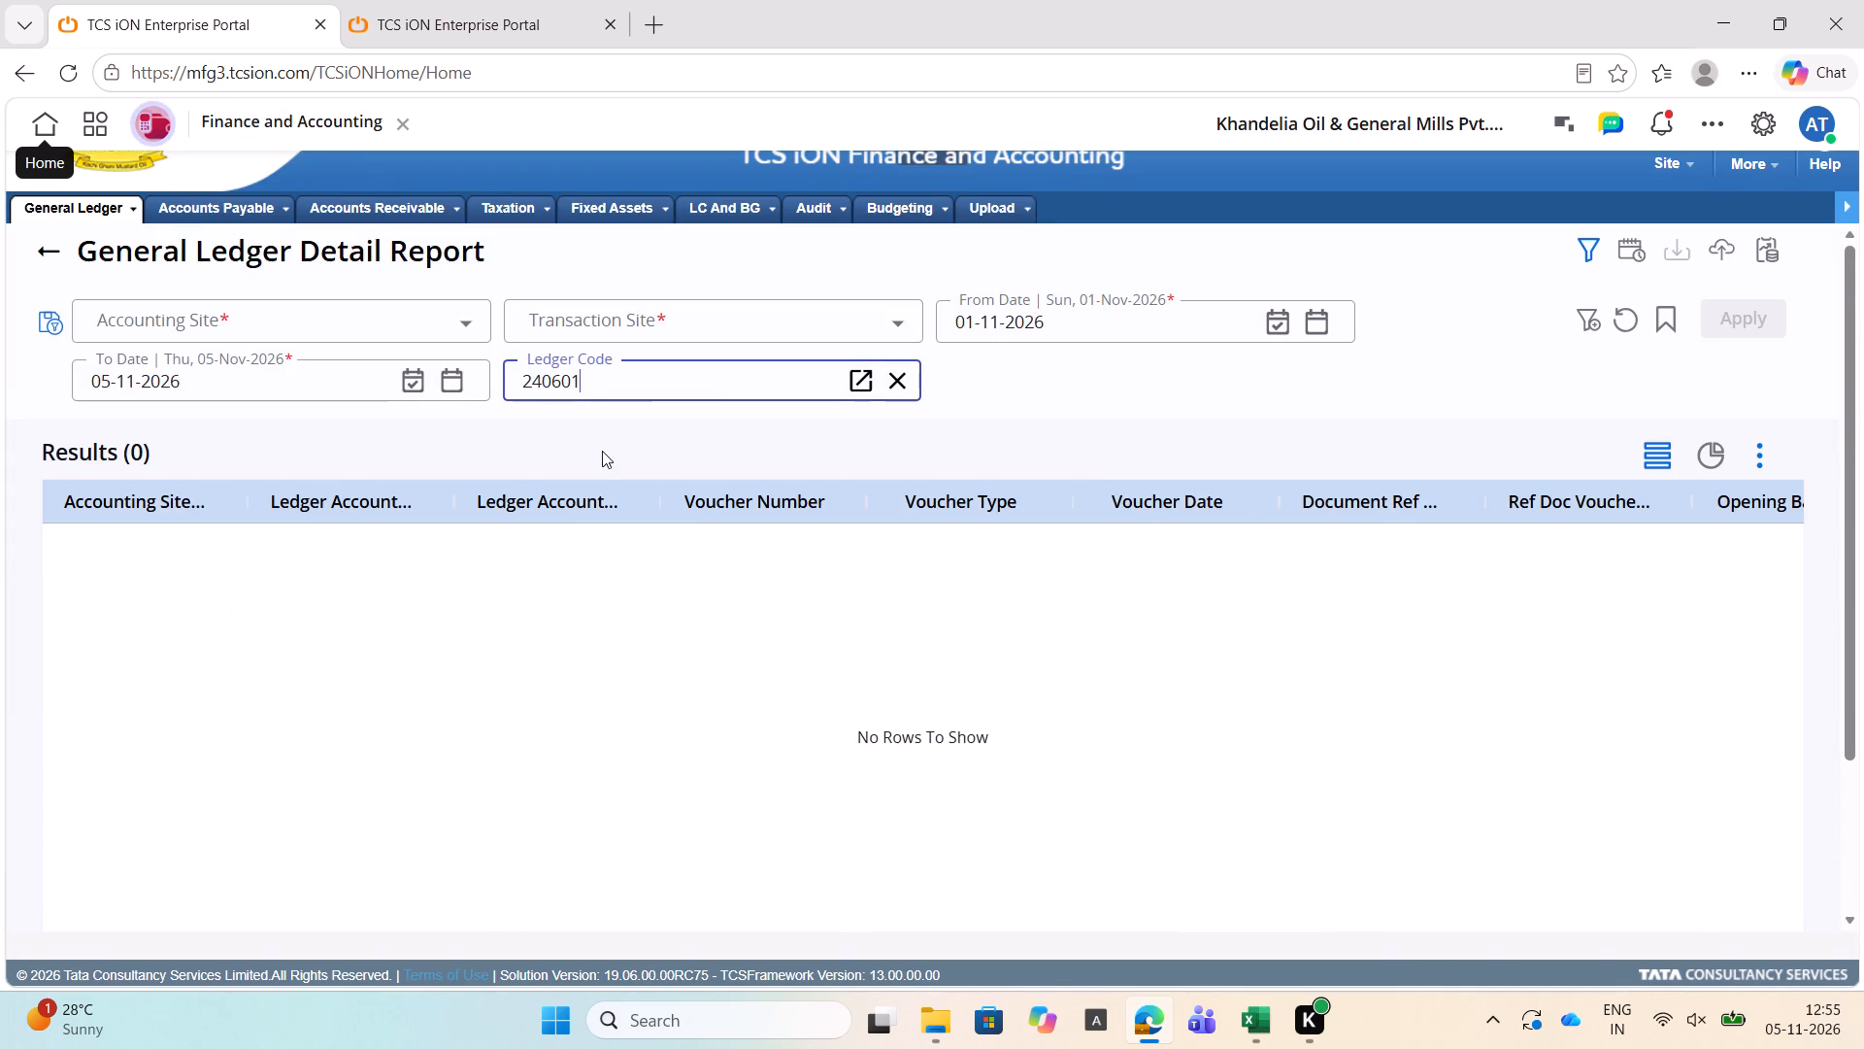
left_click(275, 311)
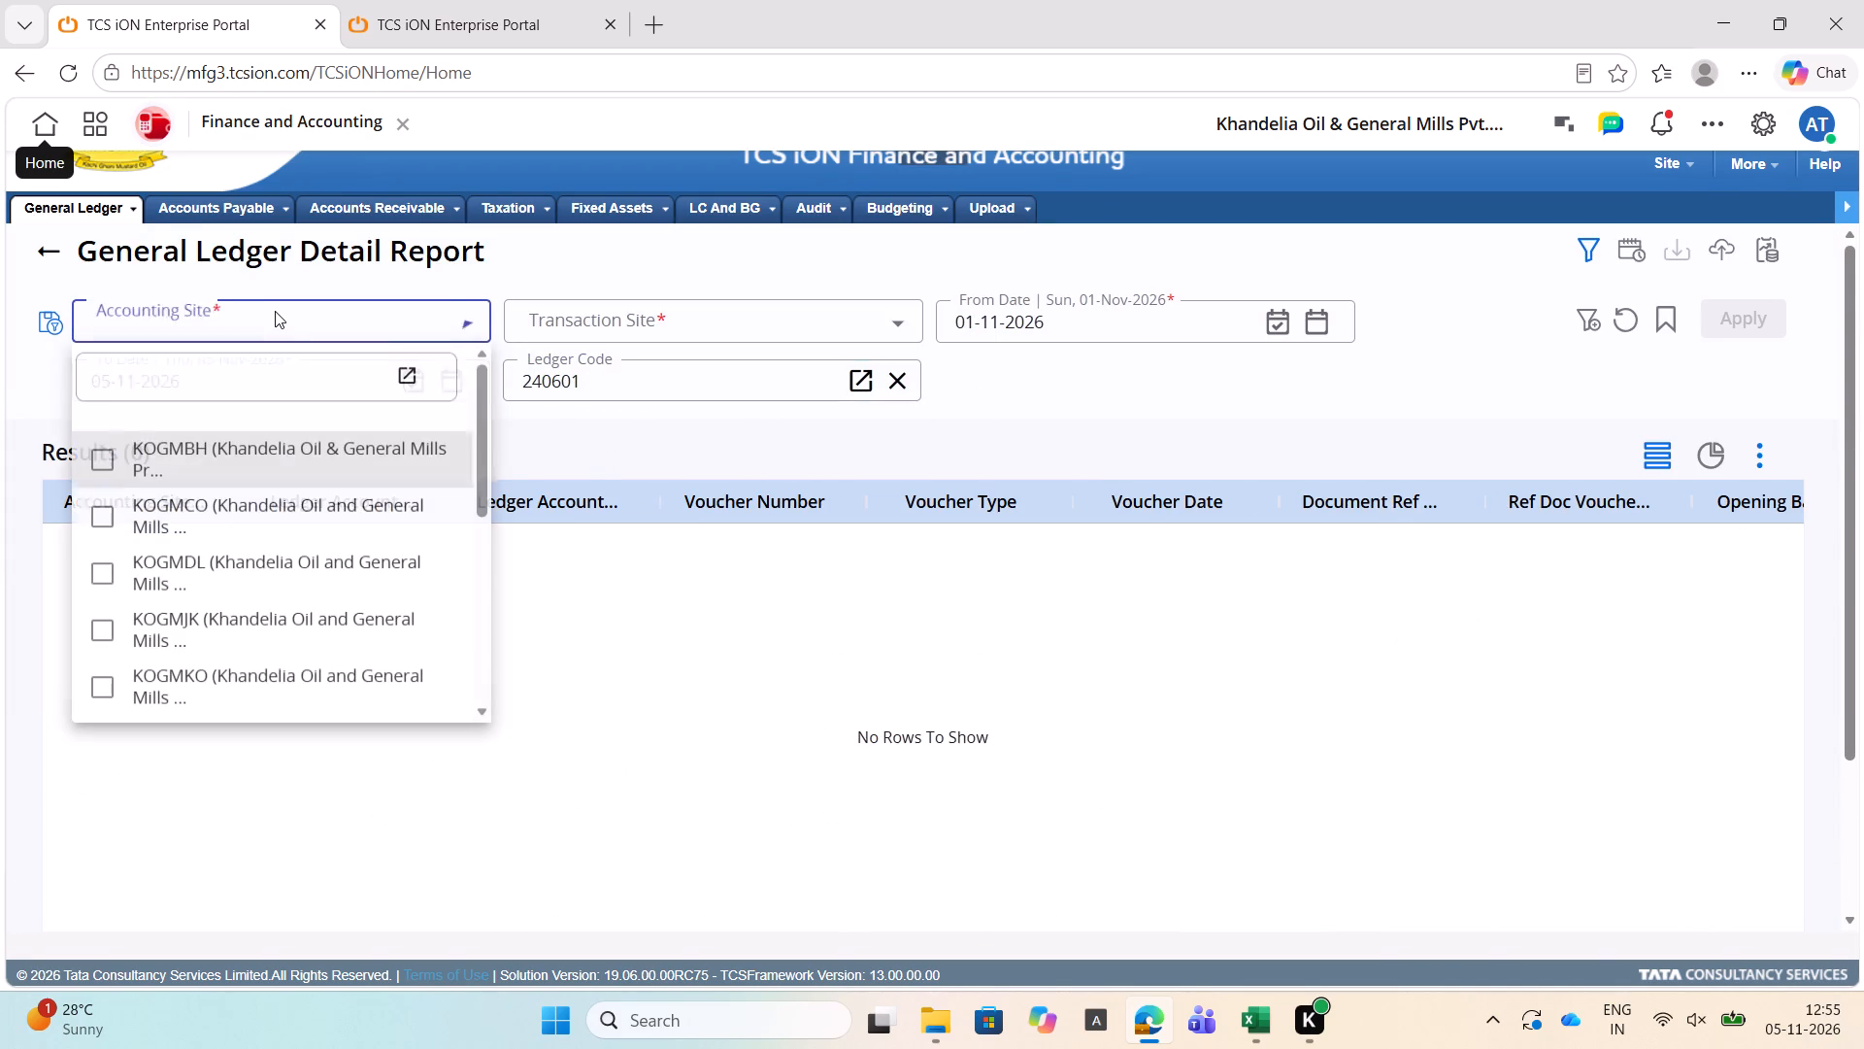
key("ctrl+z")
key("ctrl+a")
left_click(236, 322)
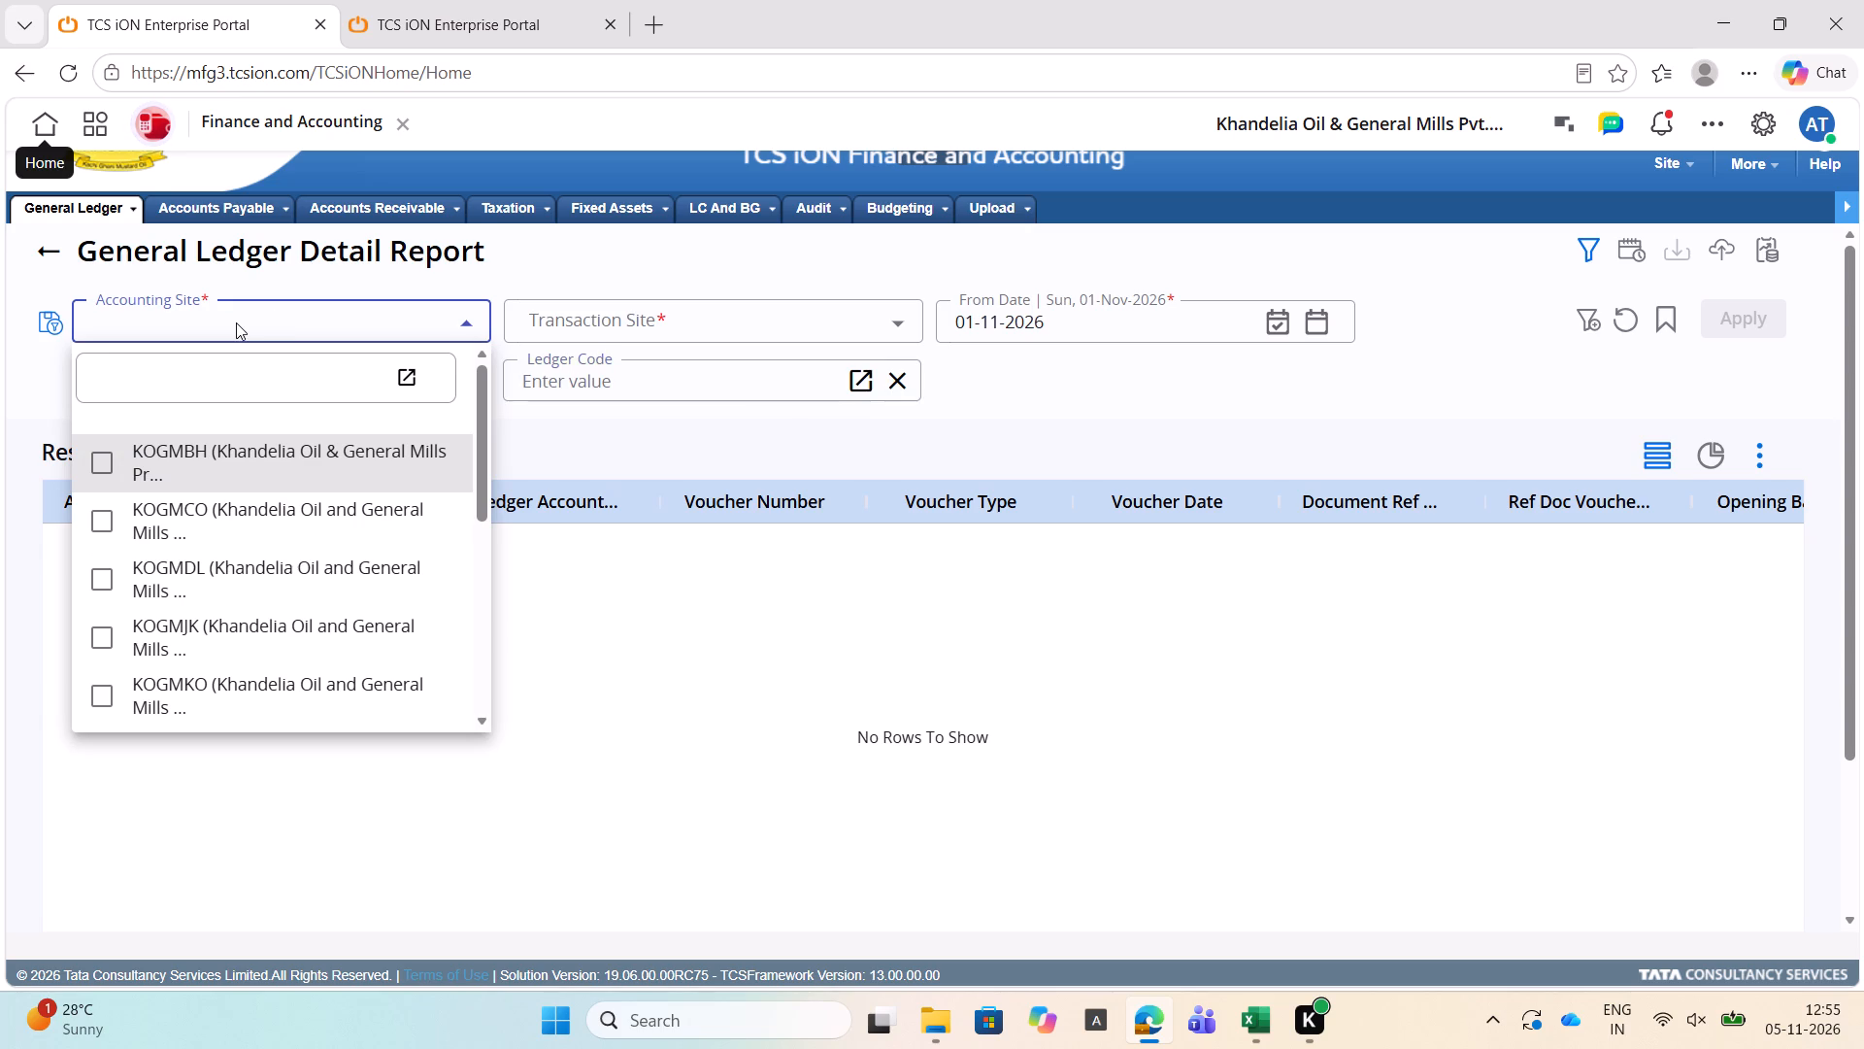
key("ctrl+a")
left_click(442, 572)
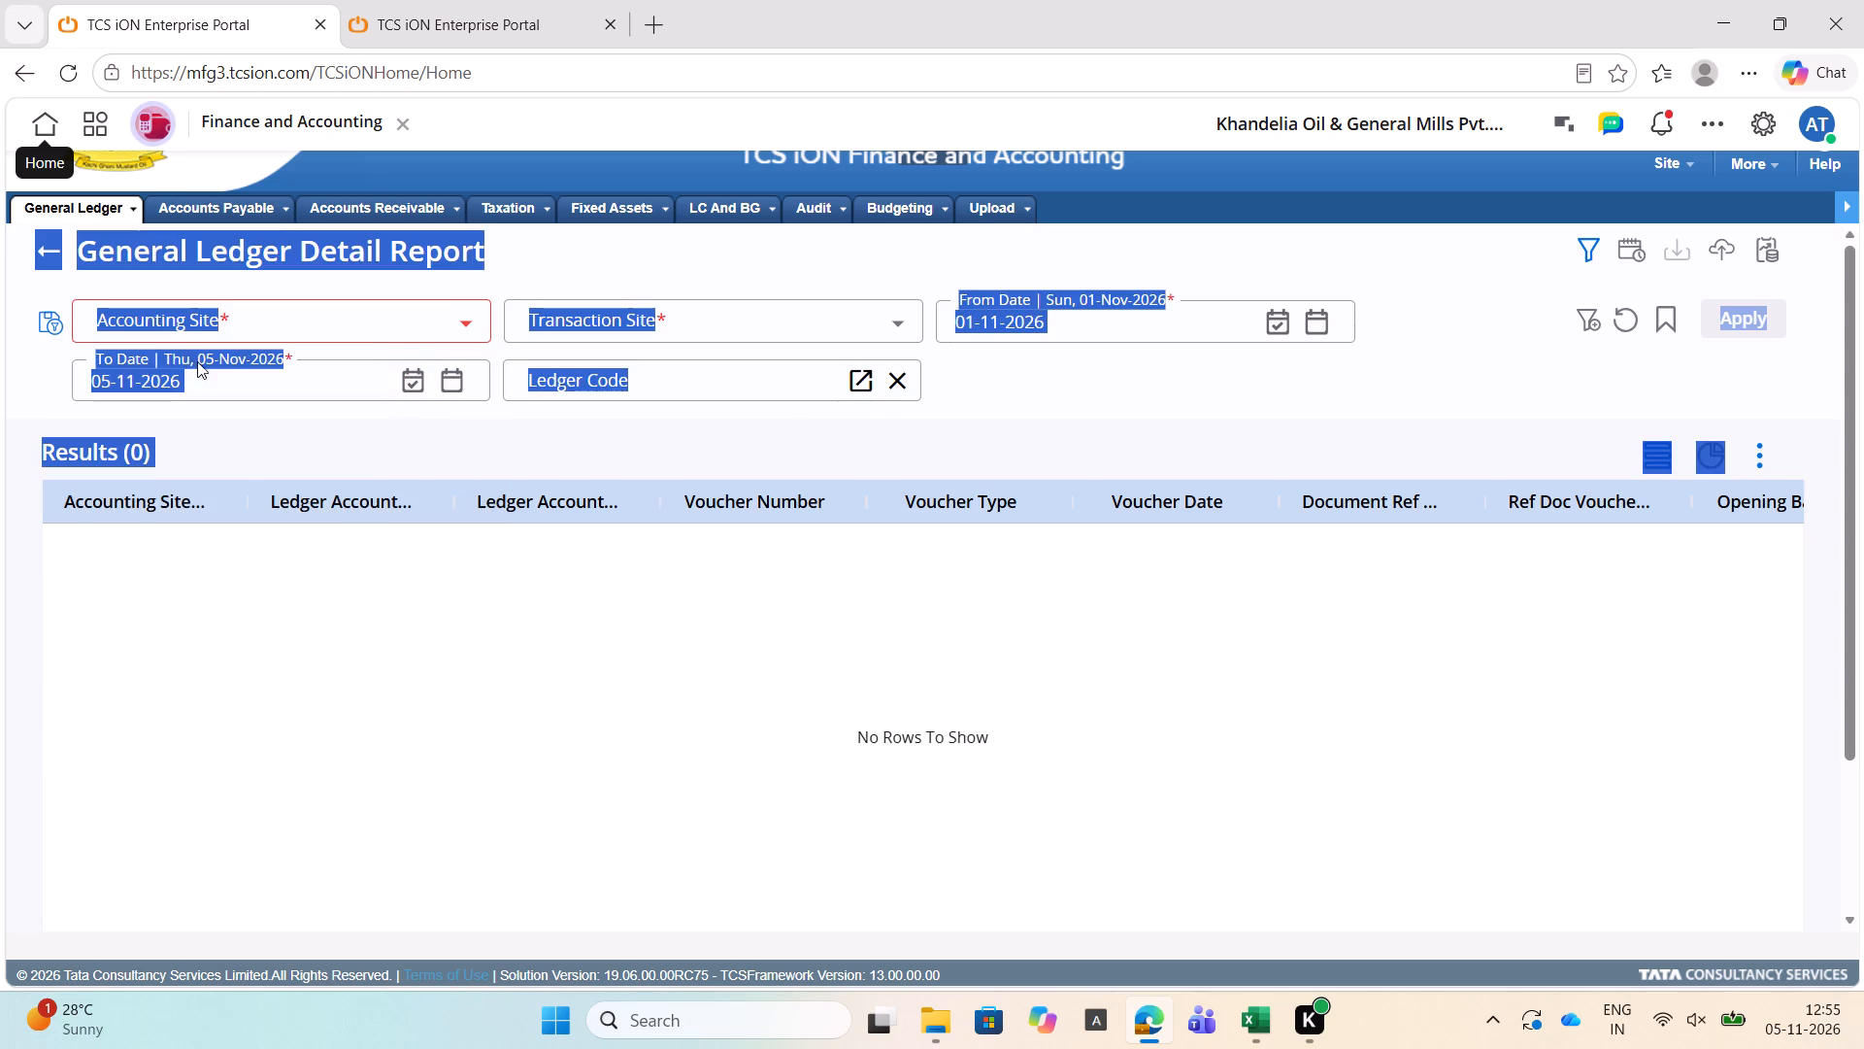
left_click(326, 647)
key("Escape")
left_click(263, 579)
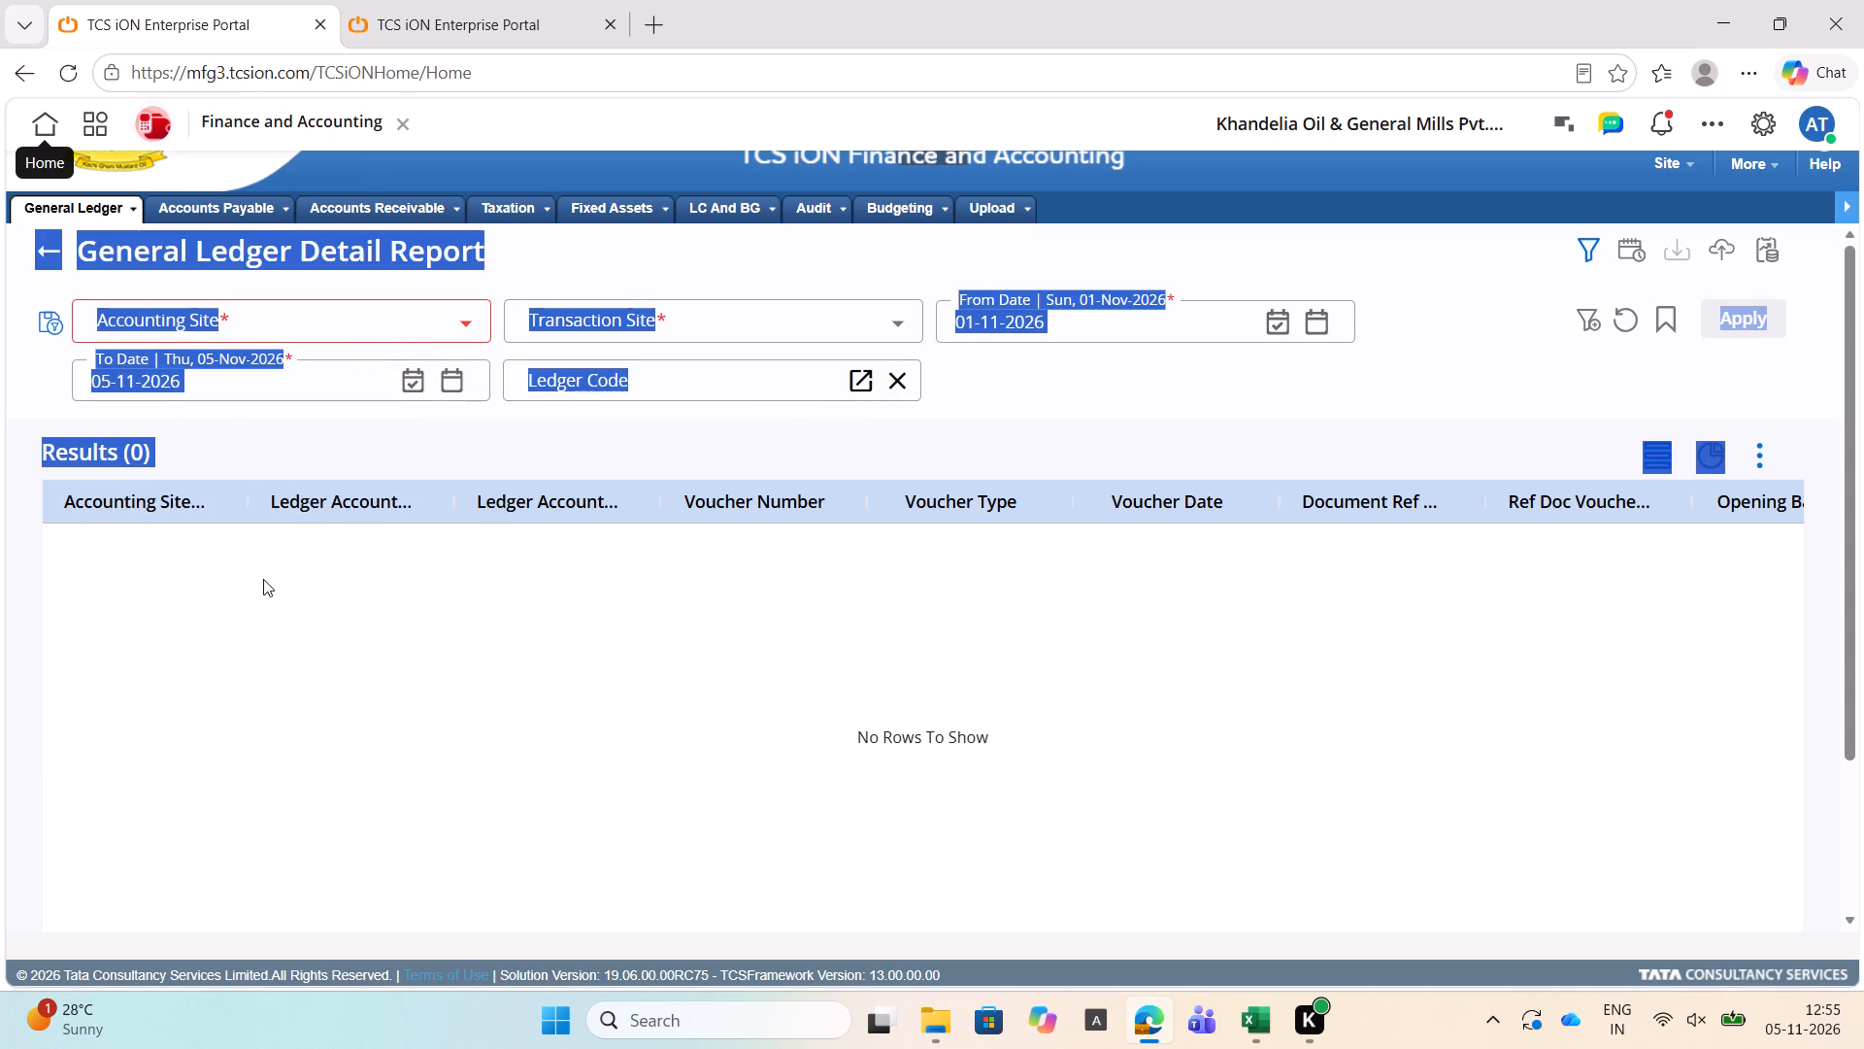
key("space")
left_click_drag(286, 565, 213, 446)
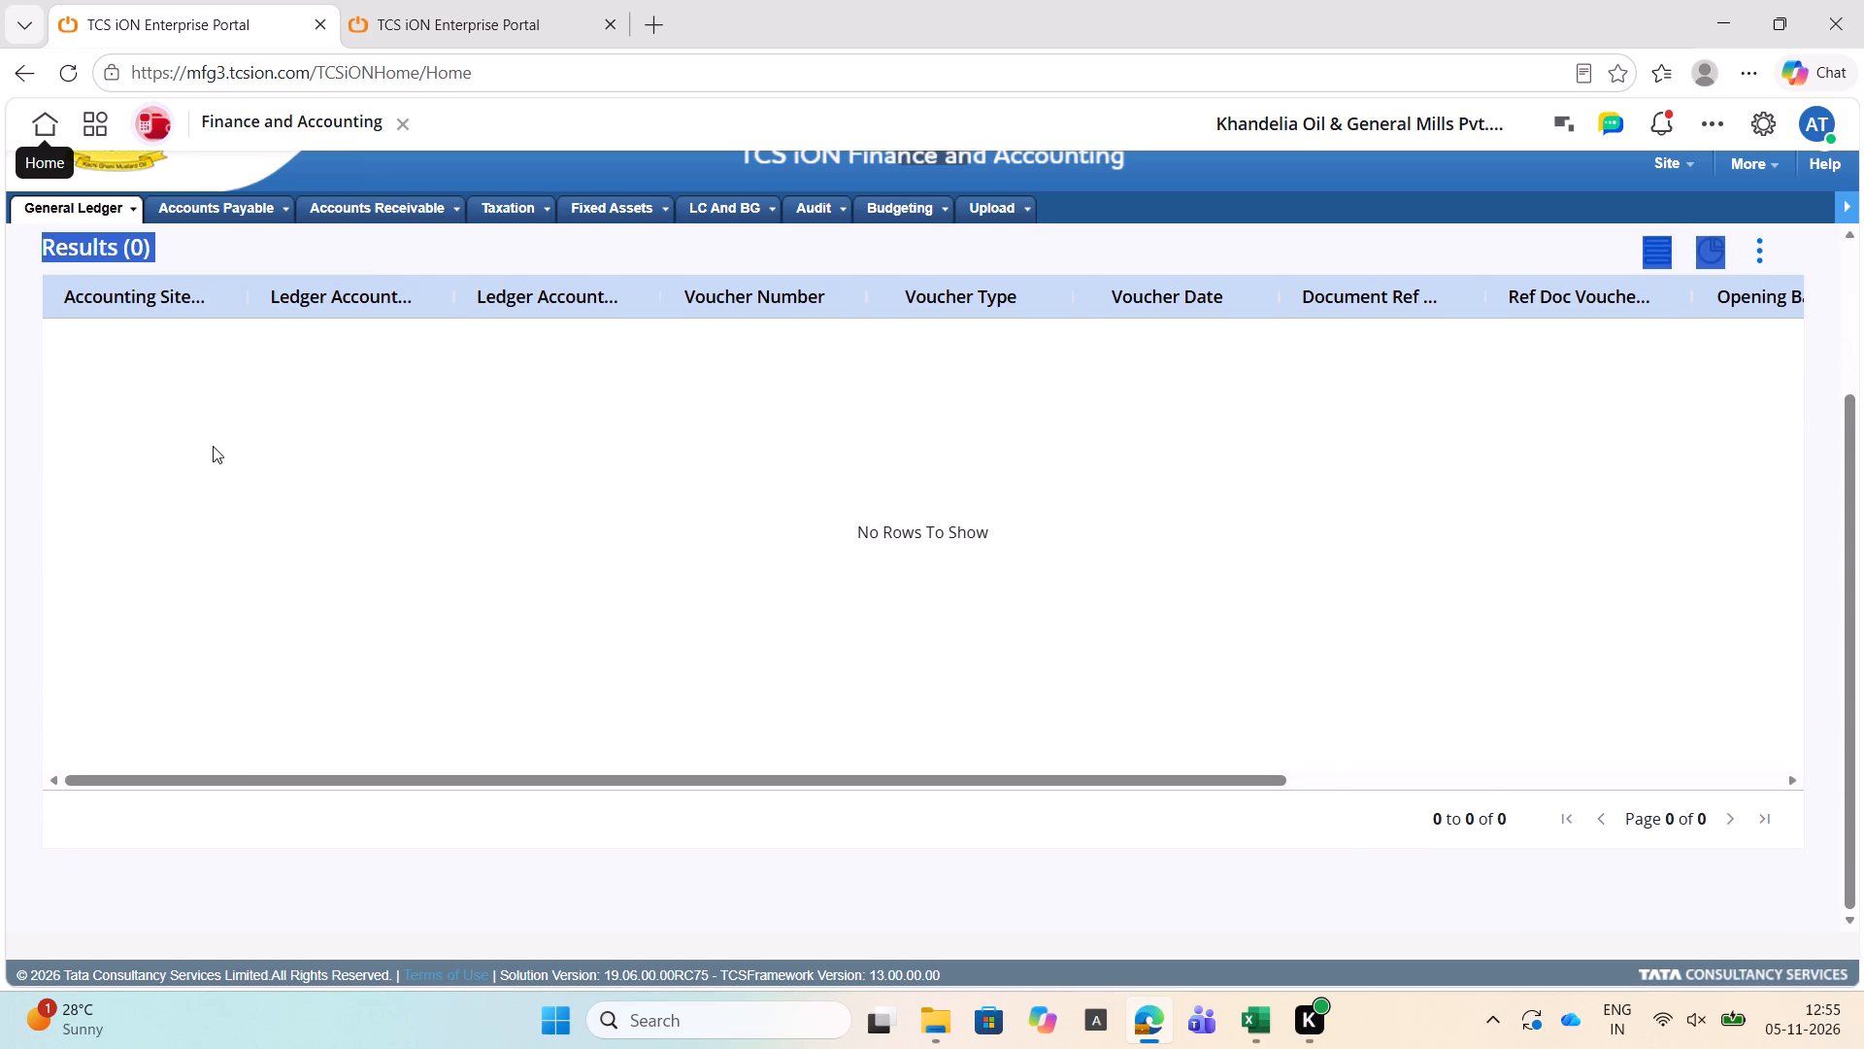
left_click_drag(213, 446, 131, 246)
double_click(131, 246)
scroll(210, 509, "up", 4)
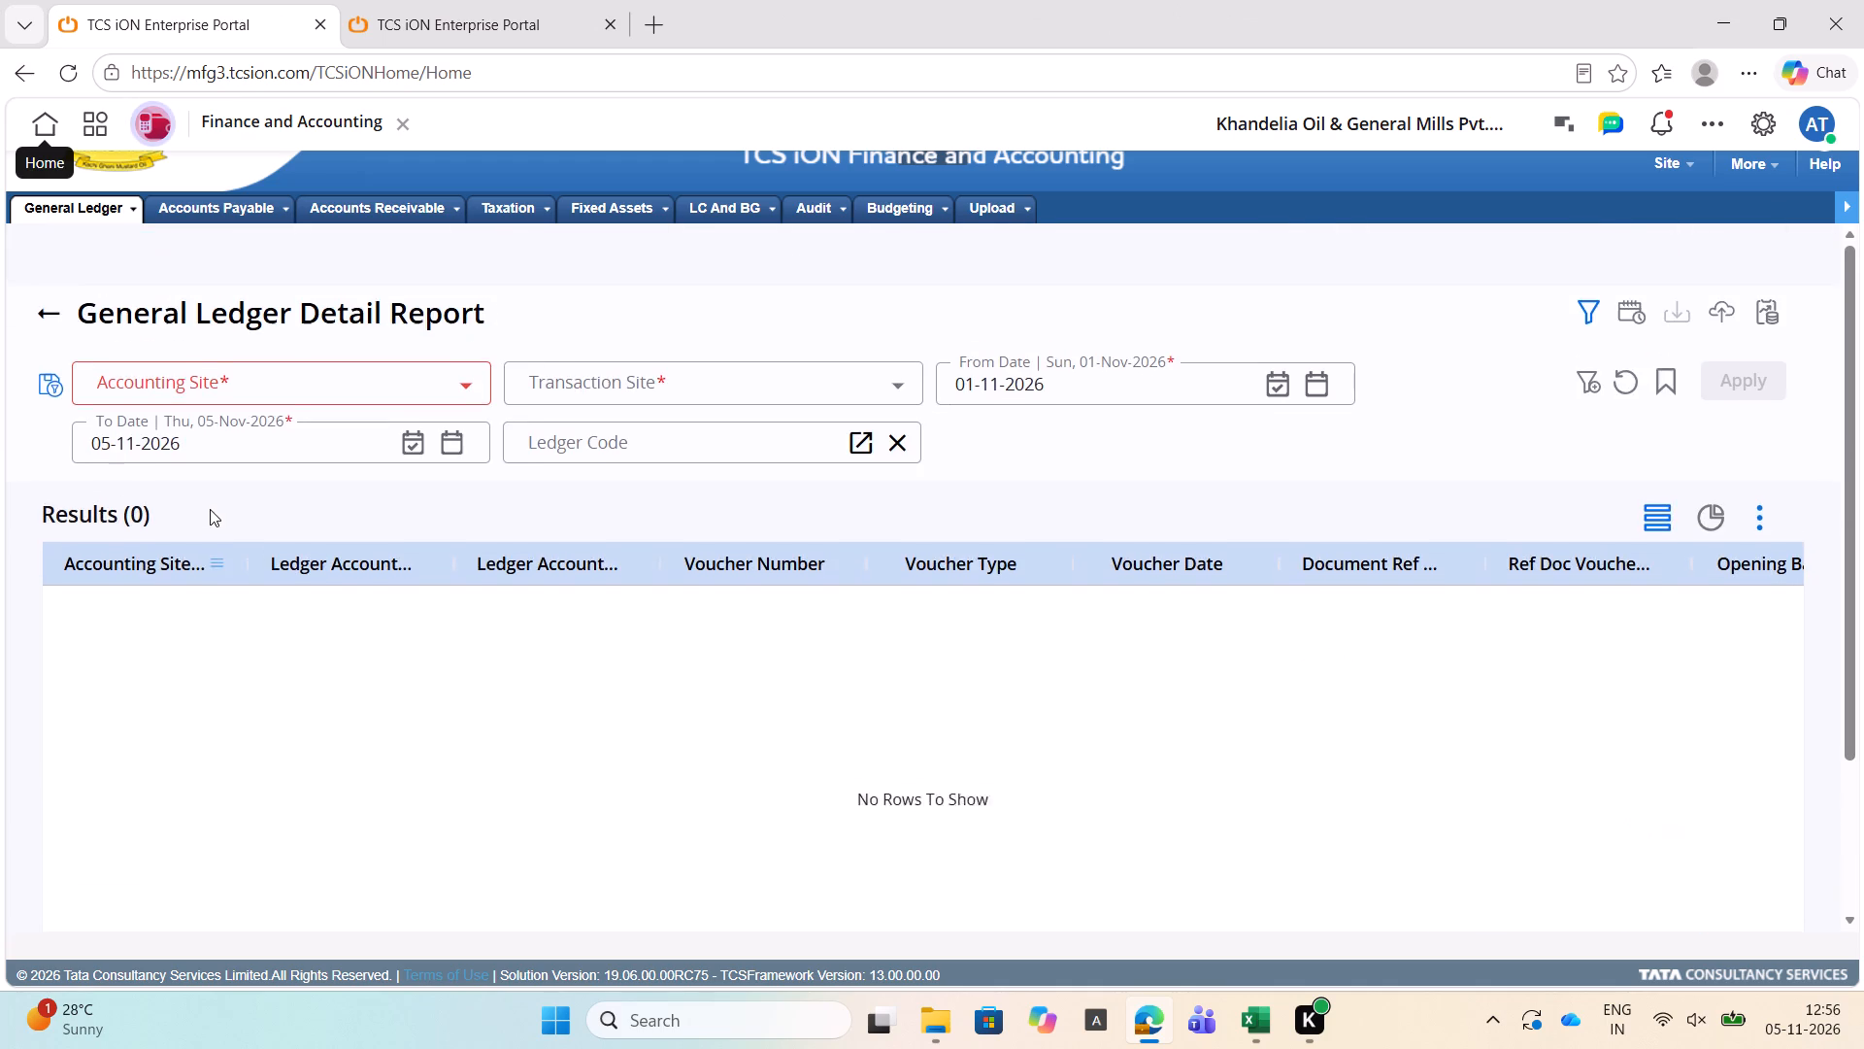
Select all accounting sites and all transaction sites for the General Ledger Detail Report.
left_click(203, 334)
key("ctrl+a")
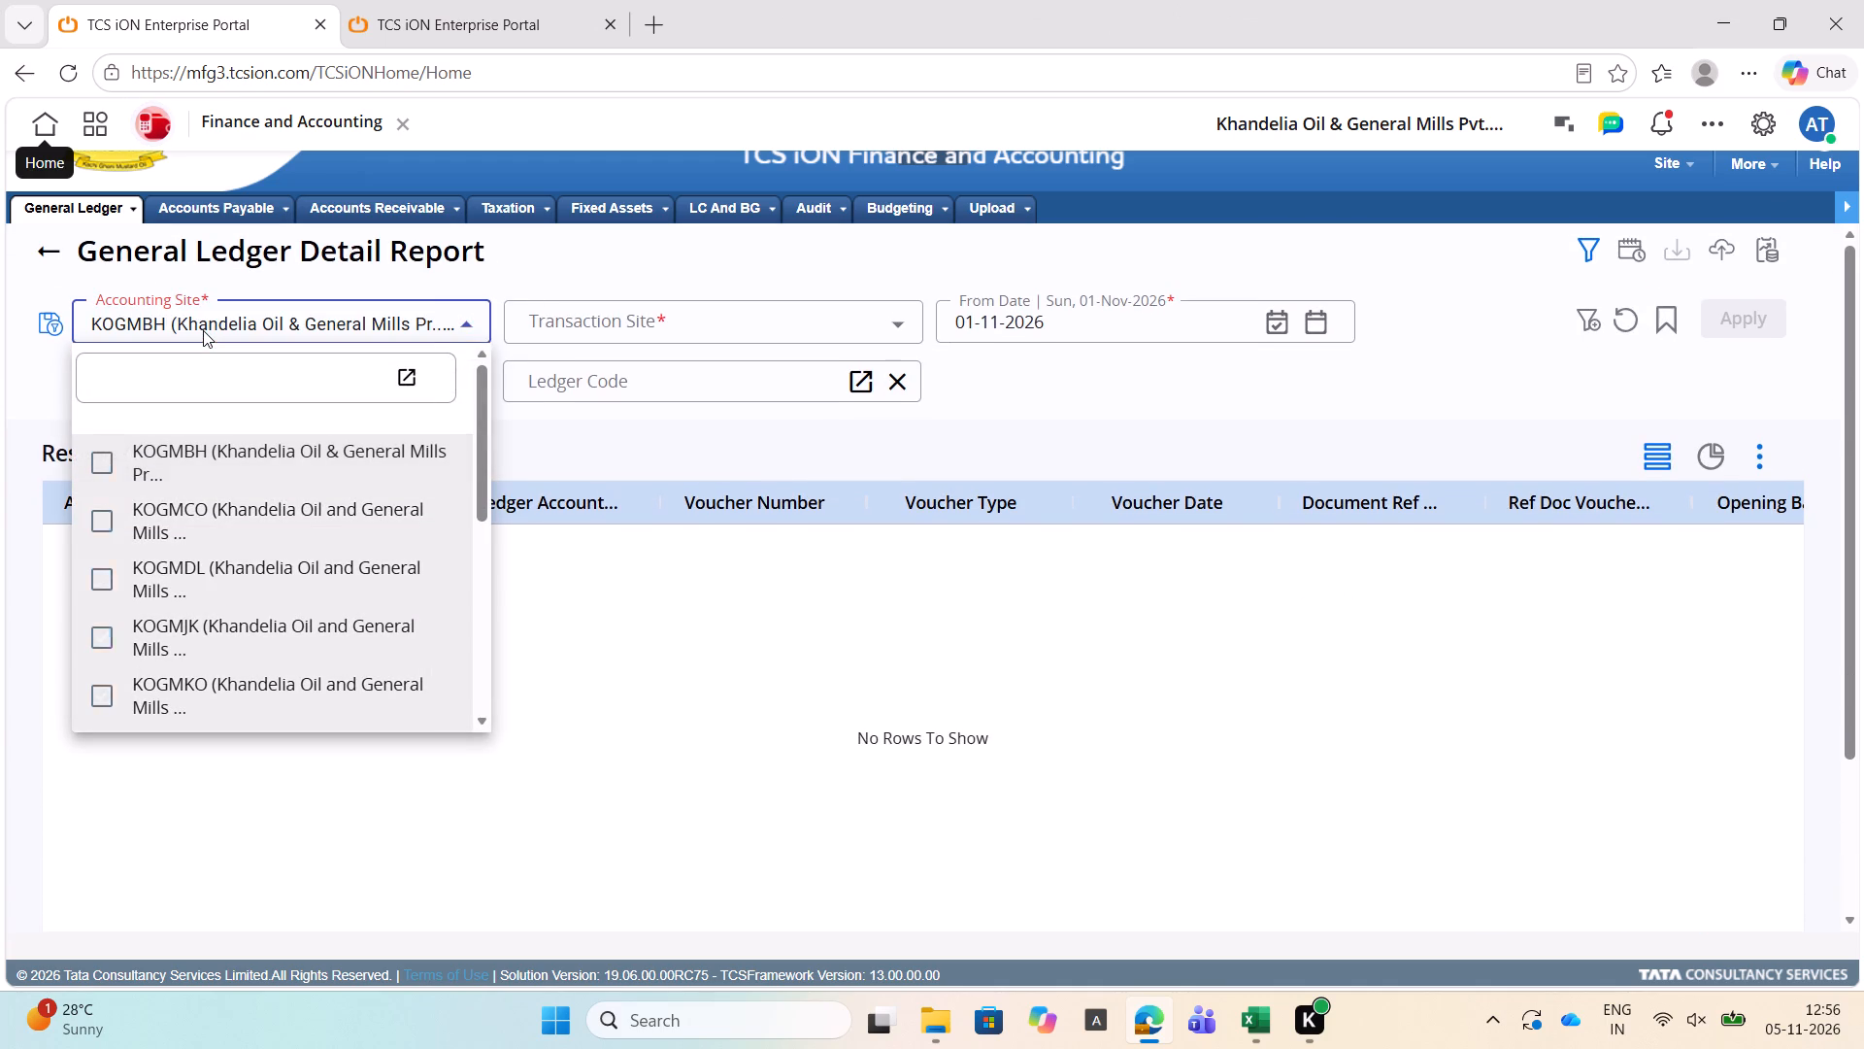
left_click(510, 324)
left_click(558, 321)
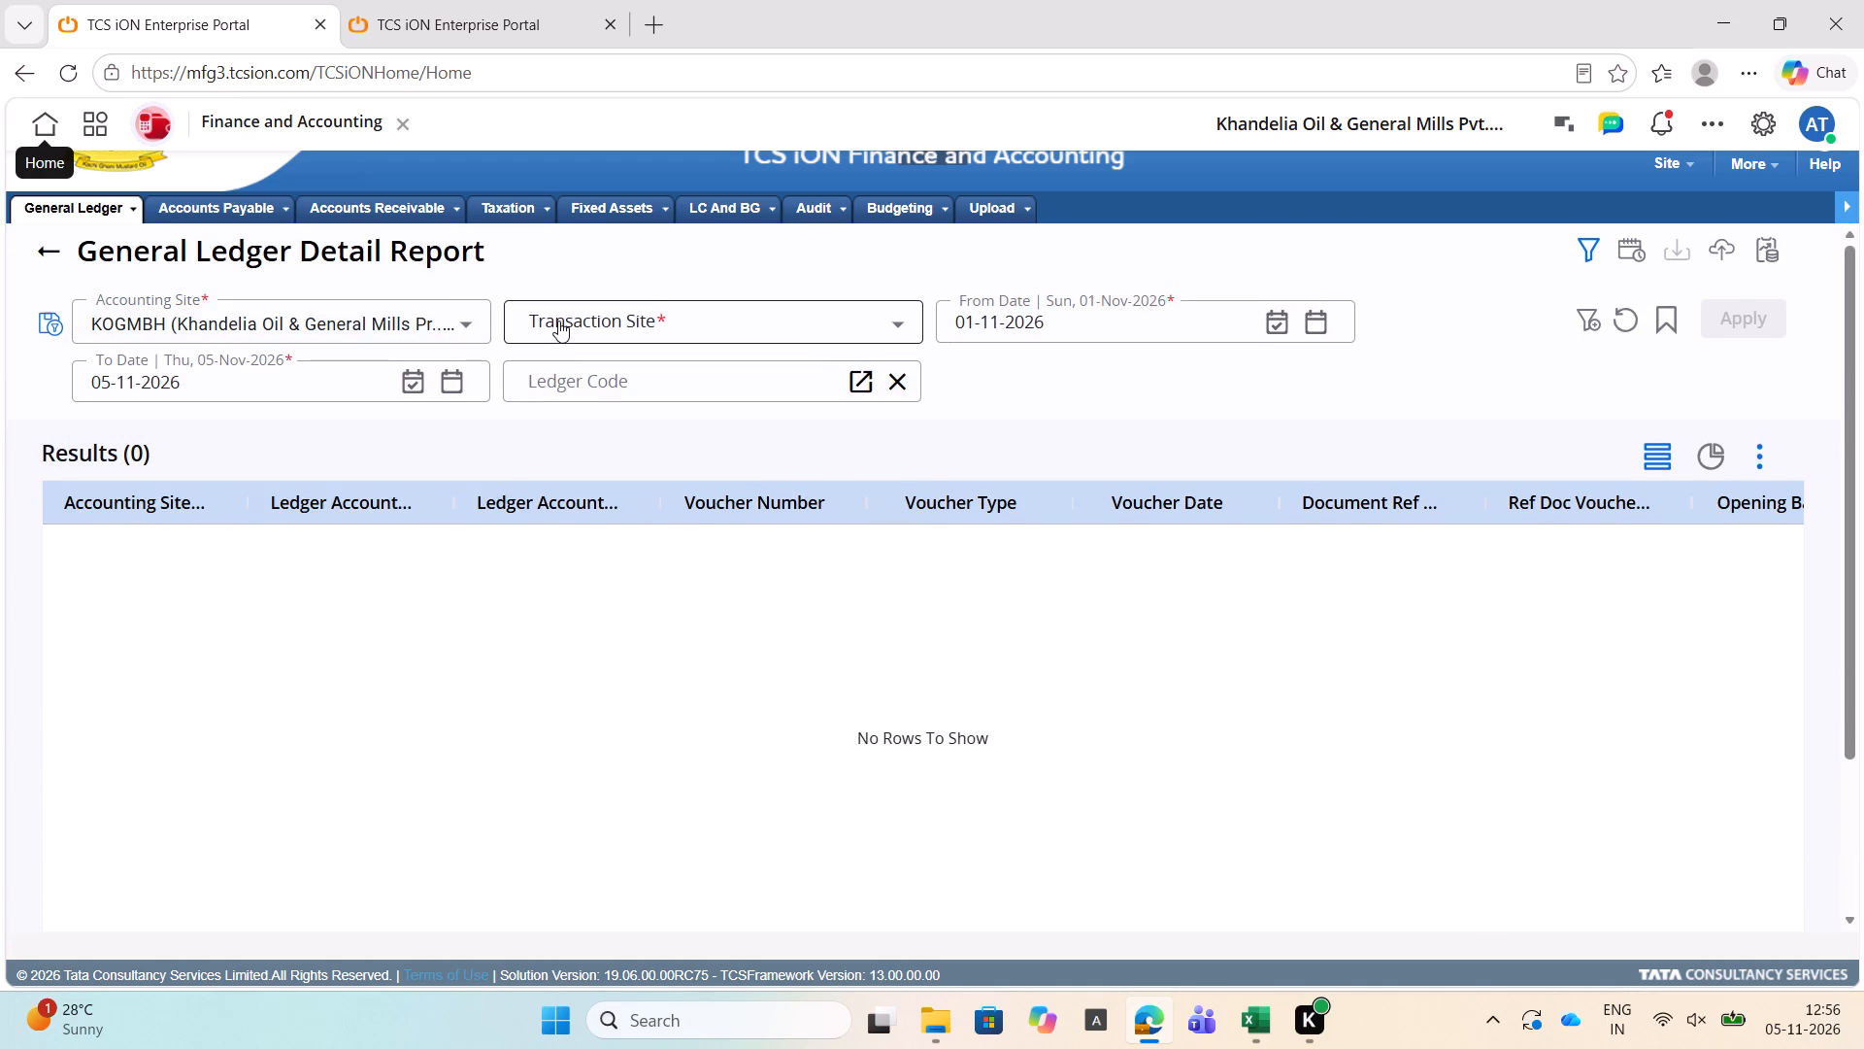
key("ctrl+a")
double_click(1059, 402)
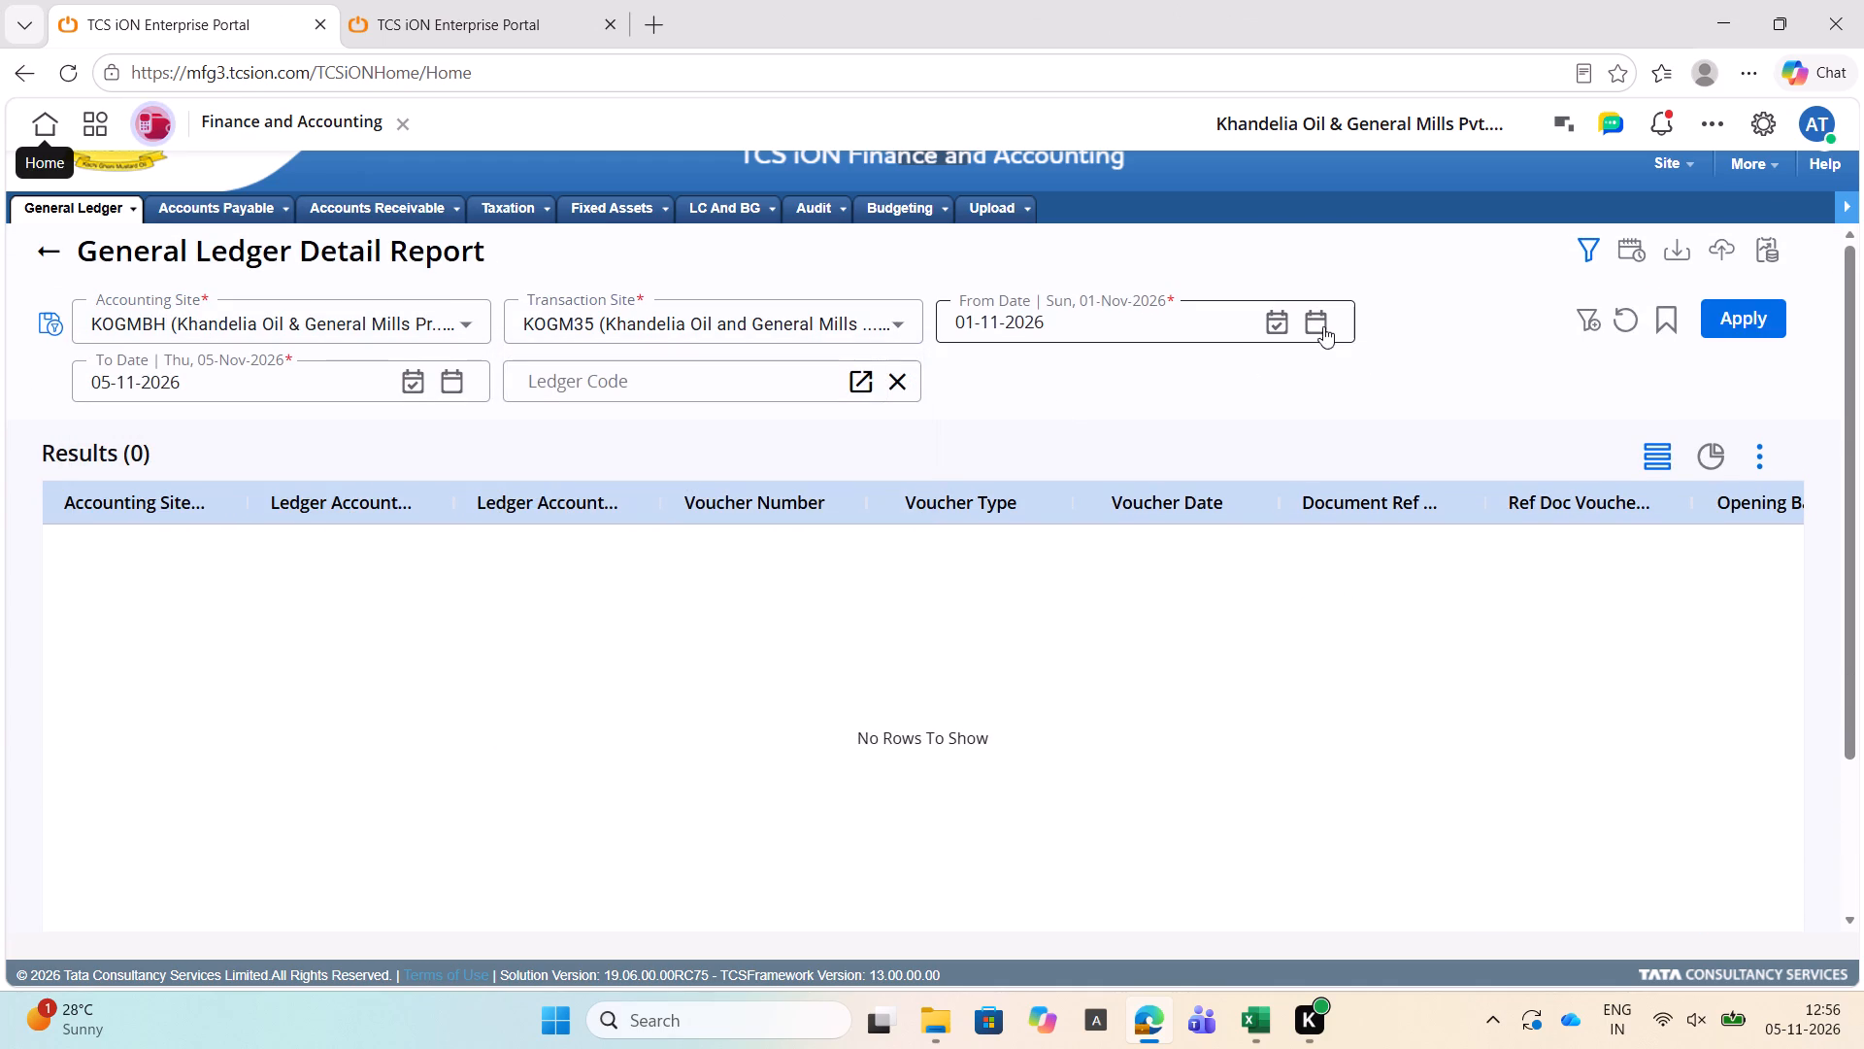
Set the report's From Date to 01-04-2026.
left_click(1325, 325)
triple_click(1209, 389)
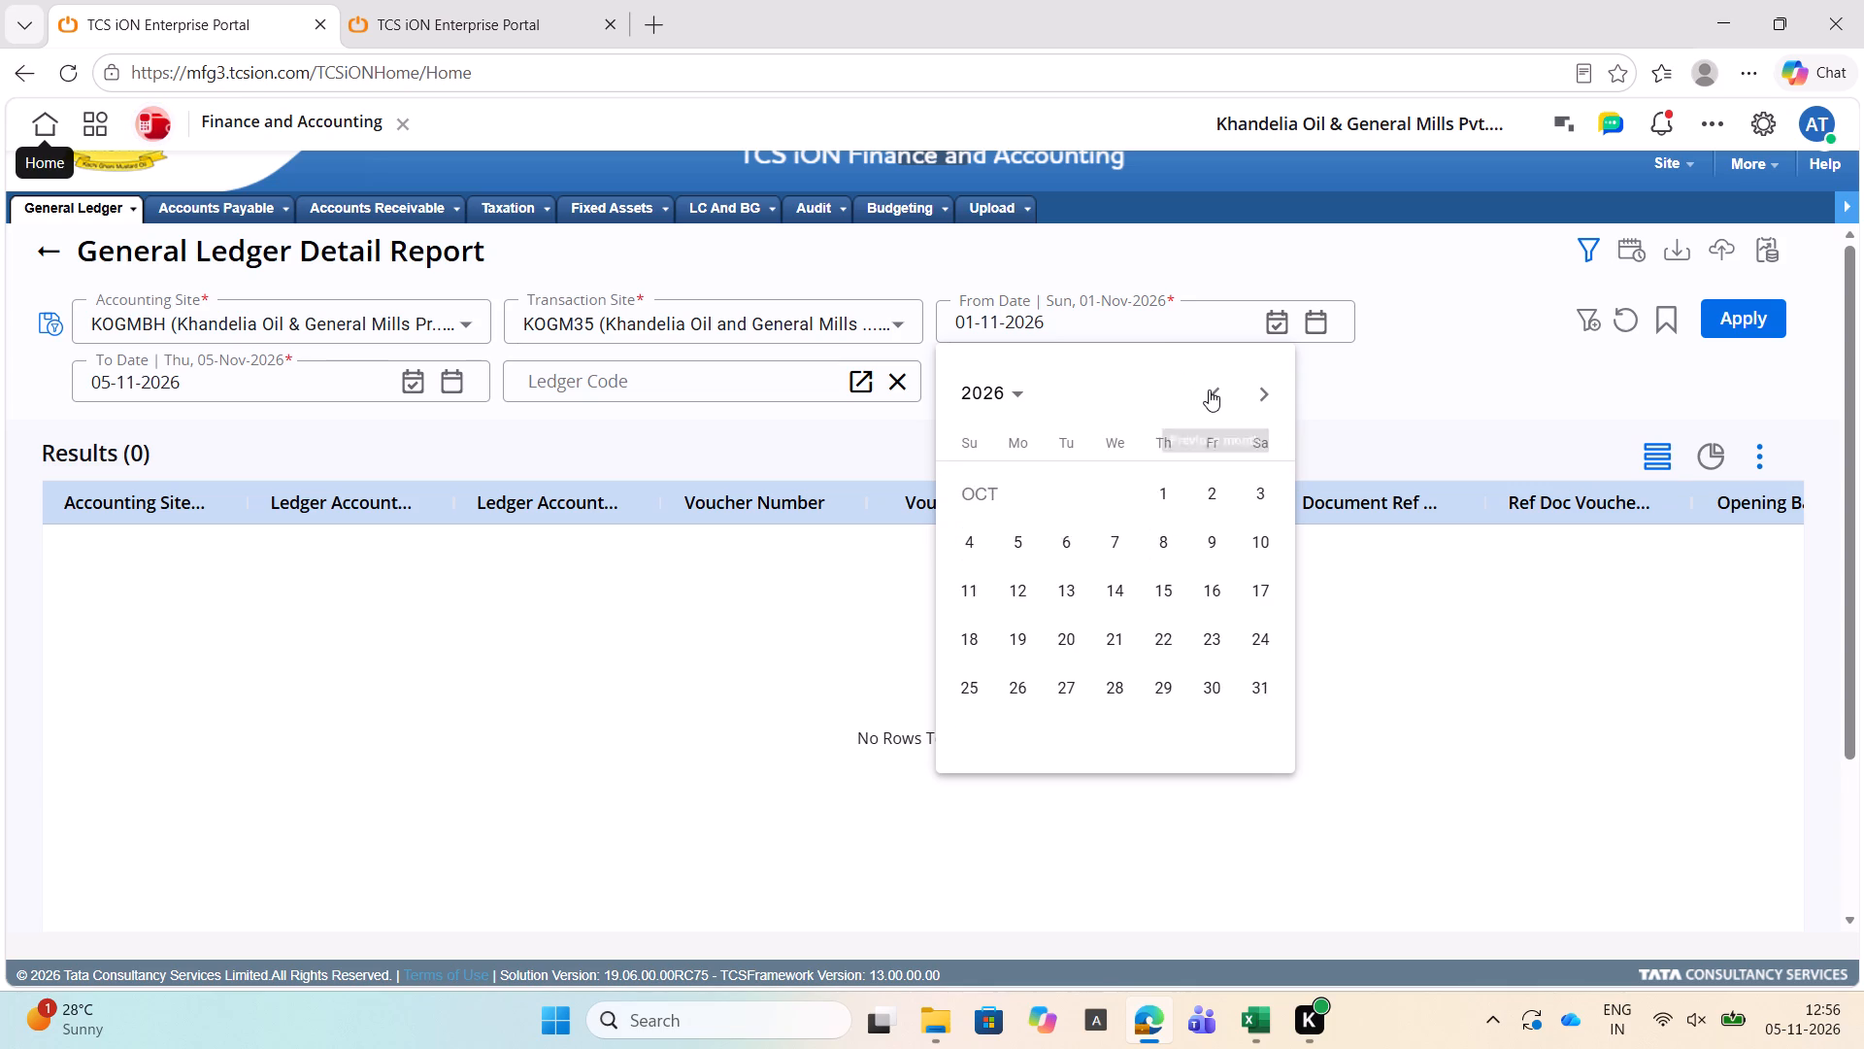
triple_click(1209, 389)
left_click(1209, 389)
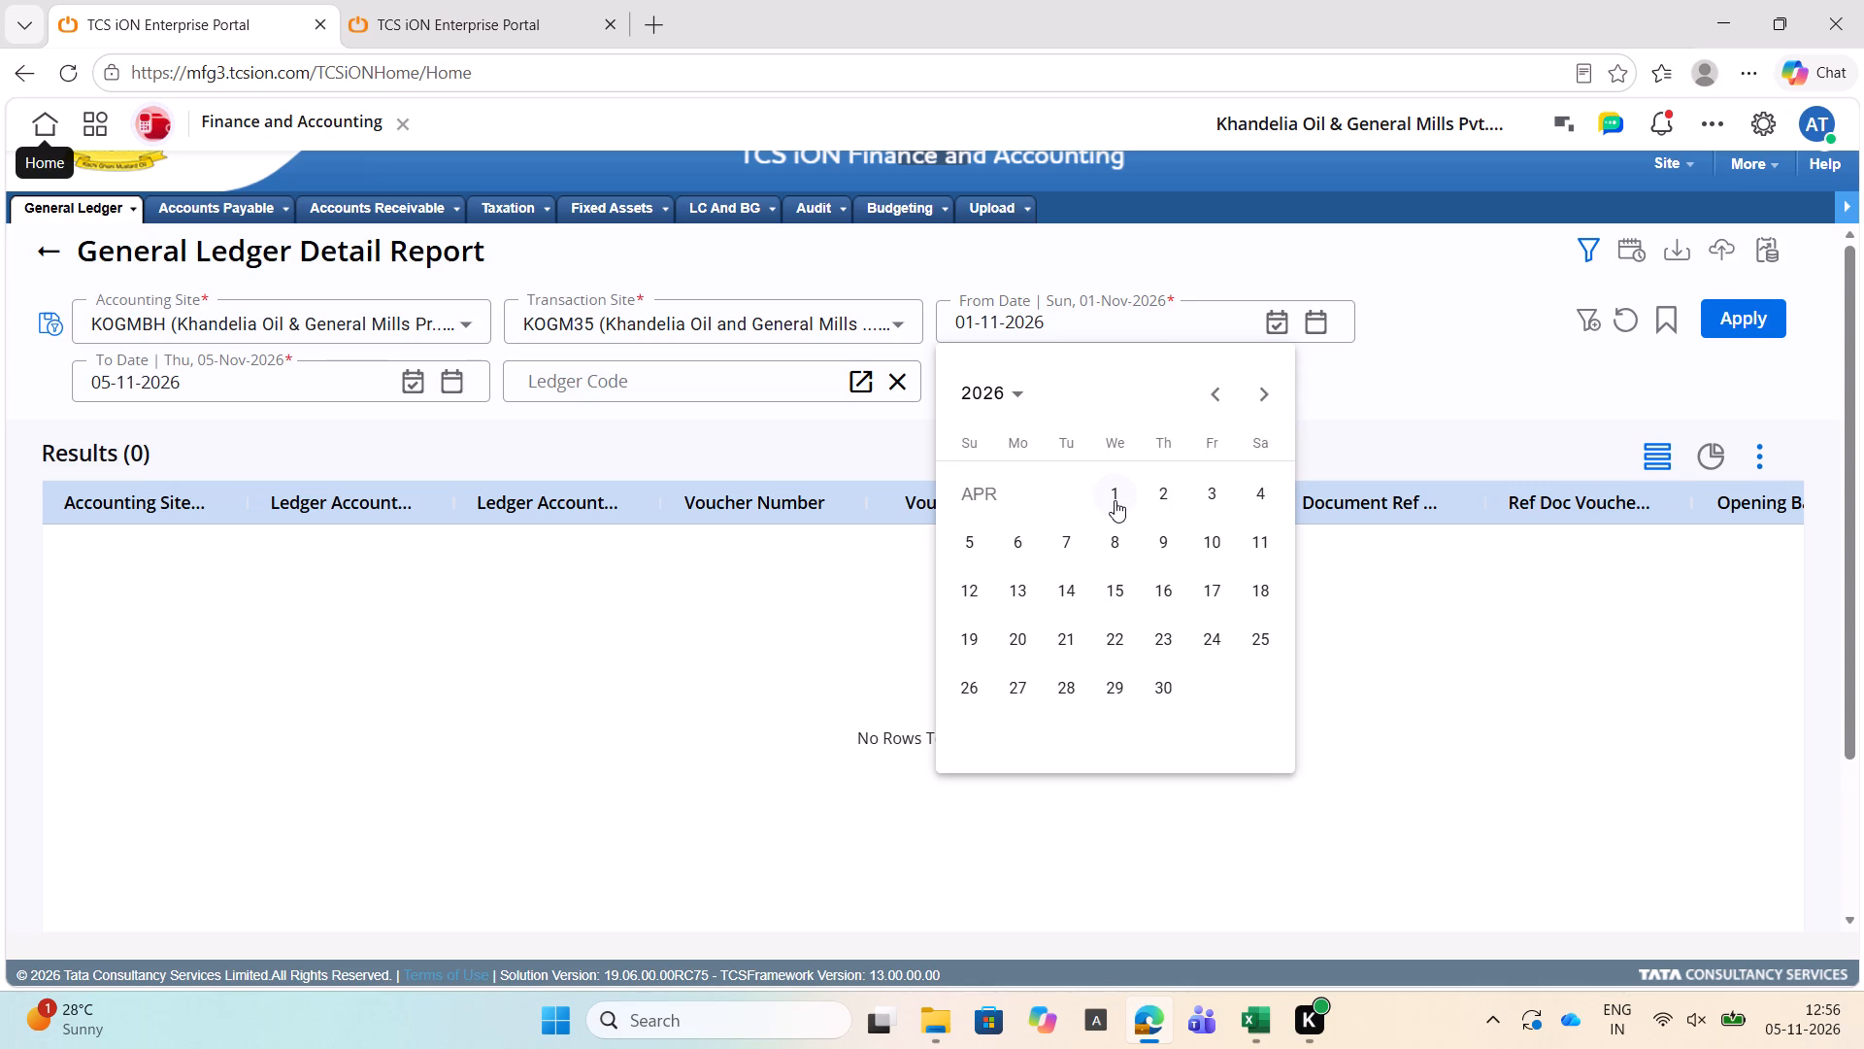
left_click(1115, 500)
Set the ledger code to 240601, Electricity Bill Payable, and generate the report.
left_click(598, 378)
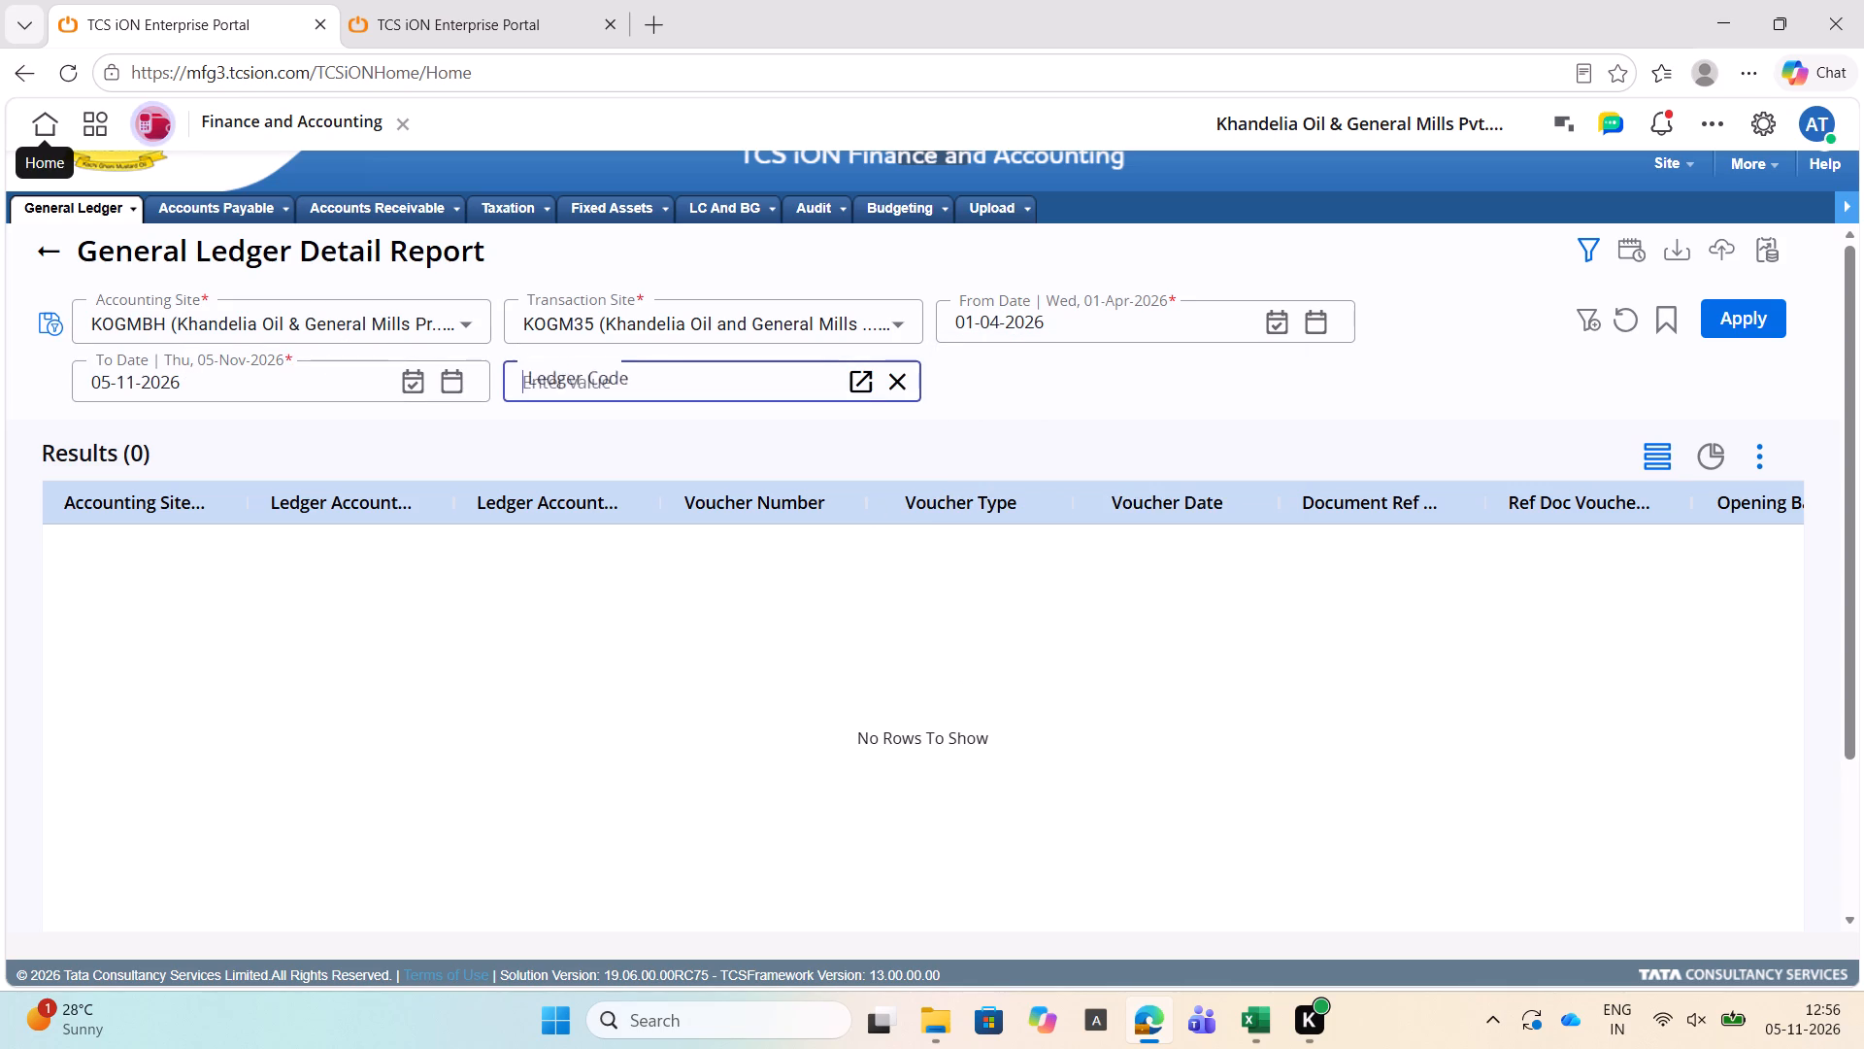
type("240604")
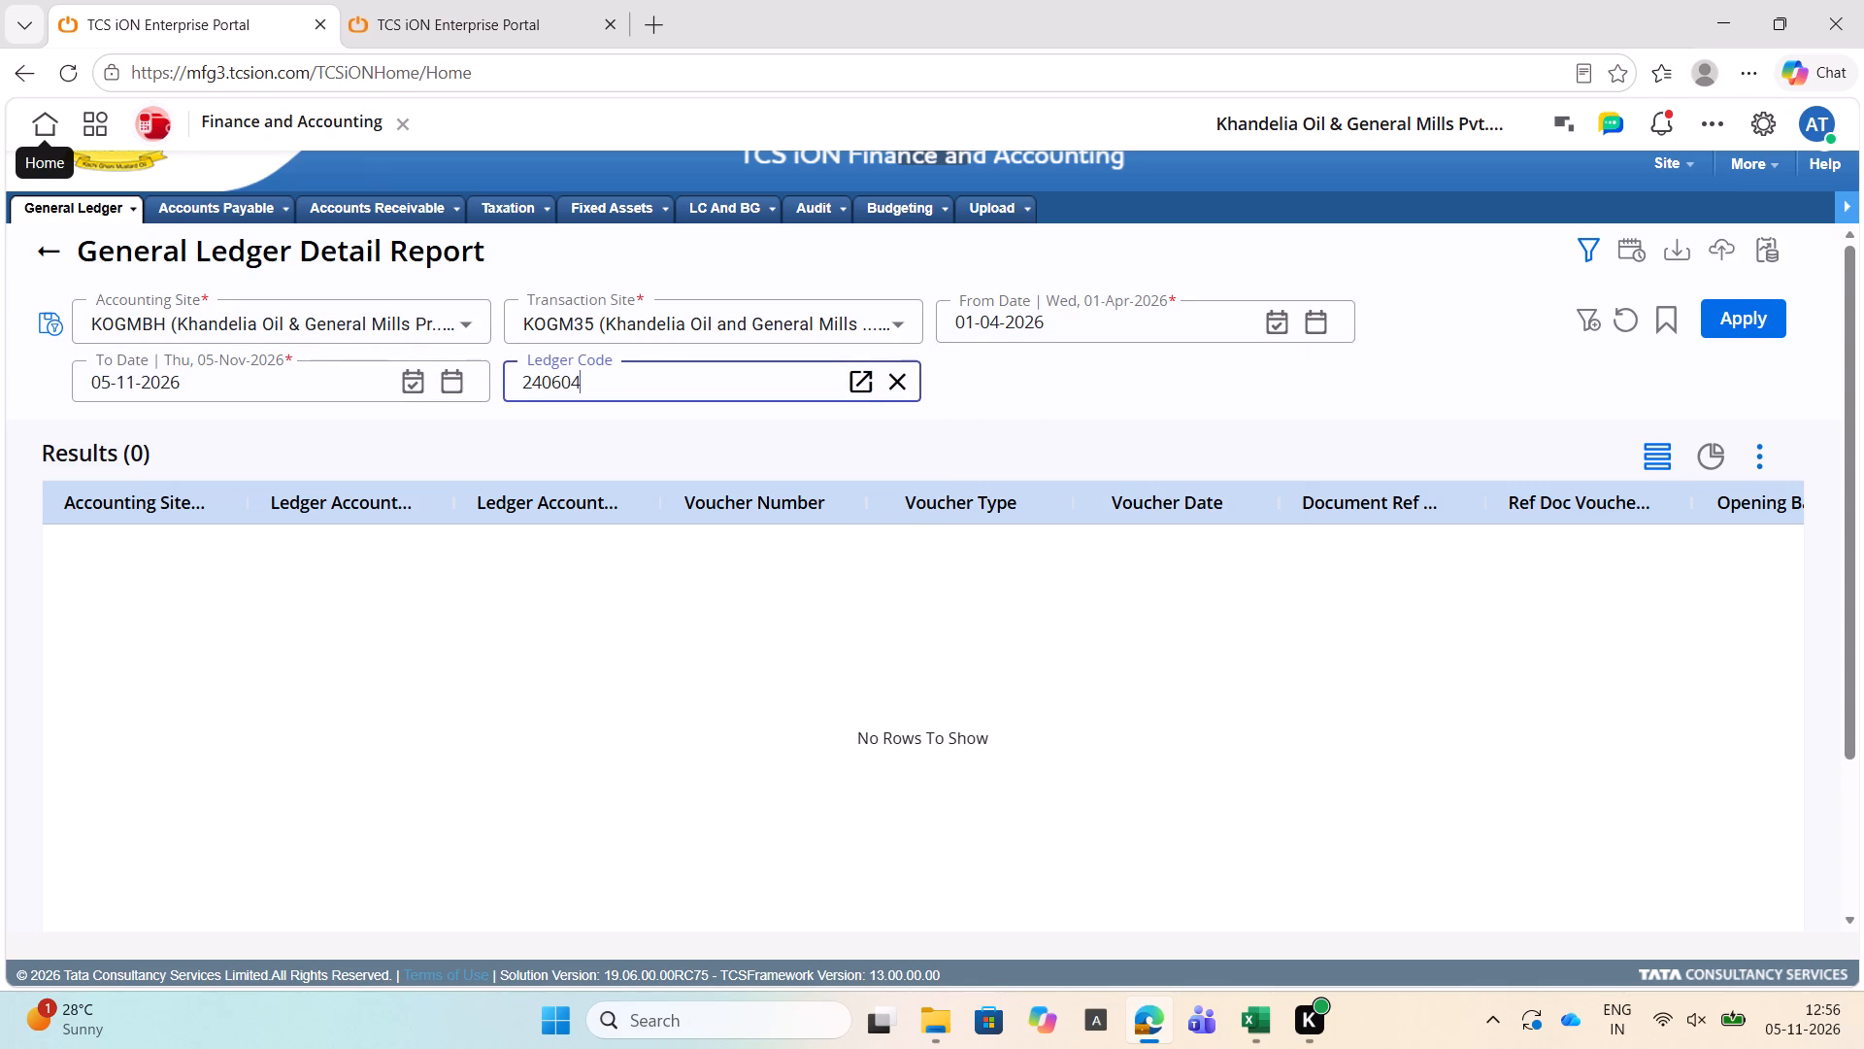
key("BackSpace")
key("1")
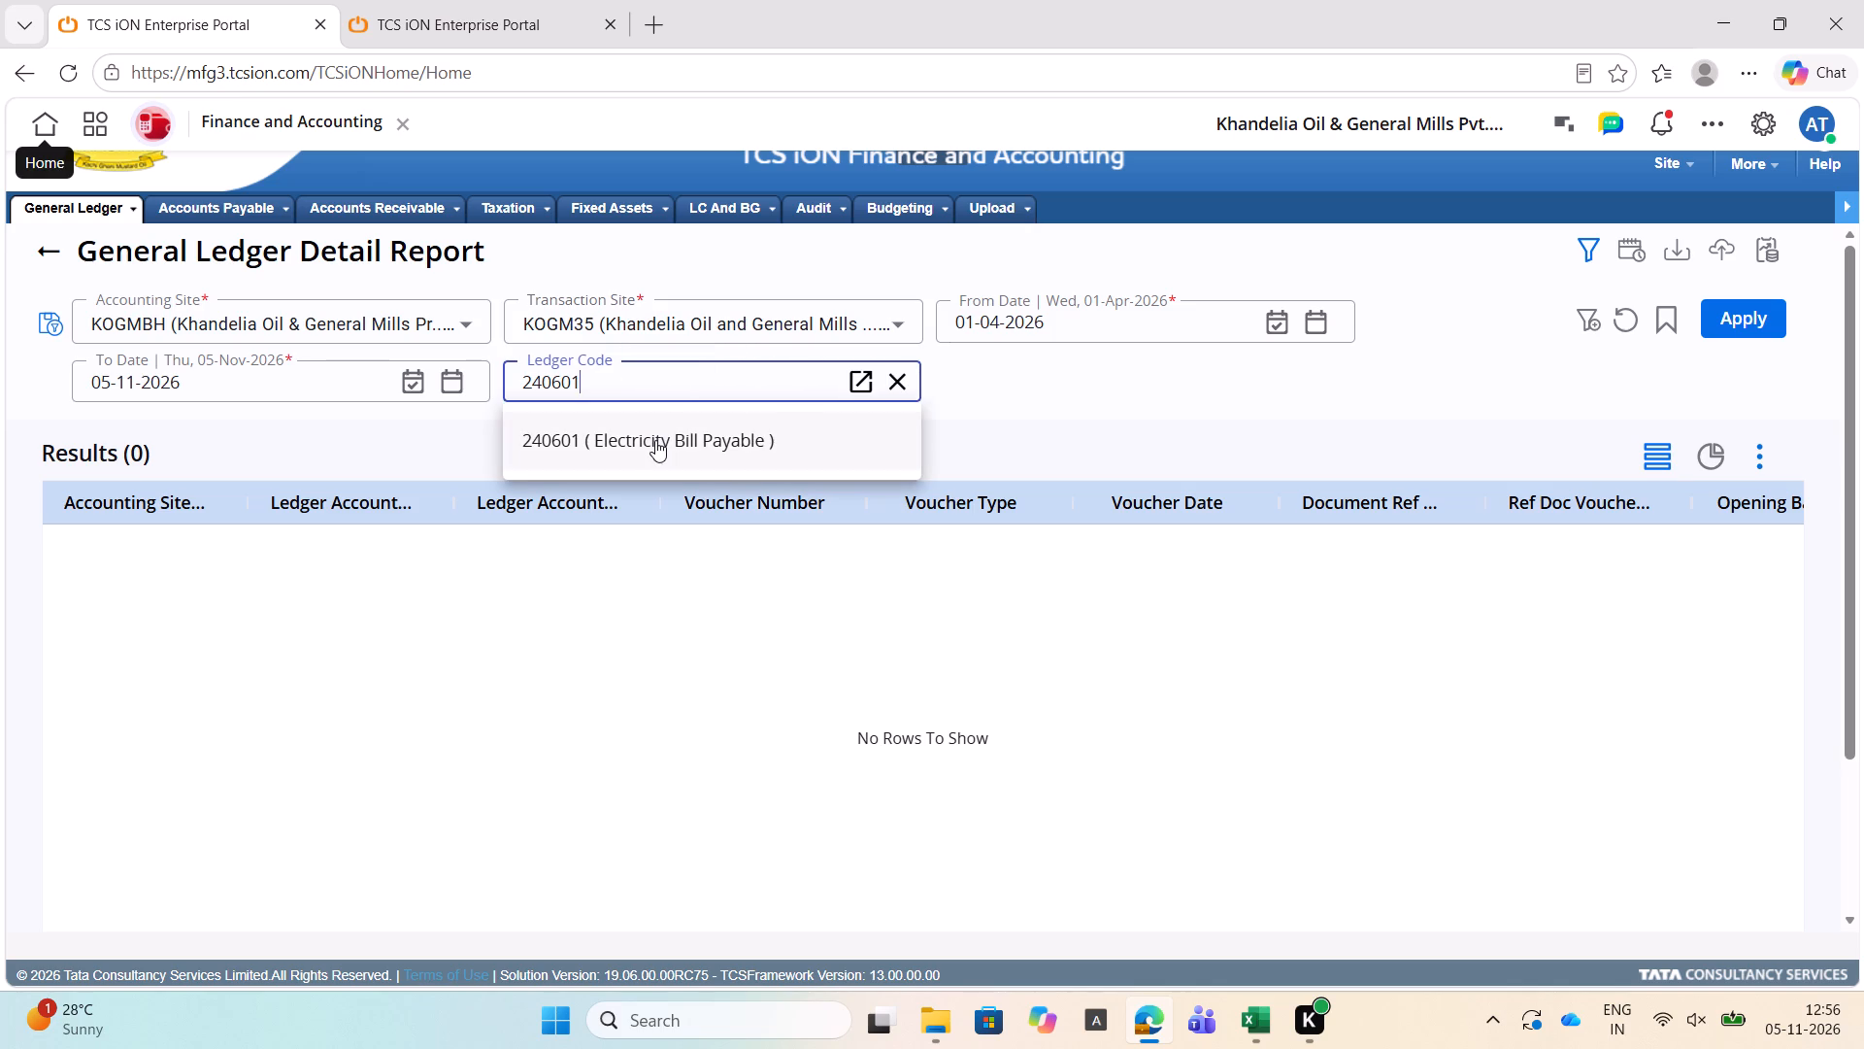
left_click(655, 440)
left_click(1747, 335)
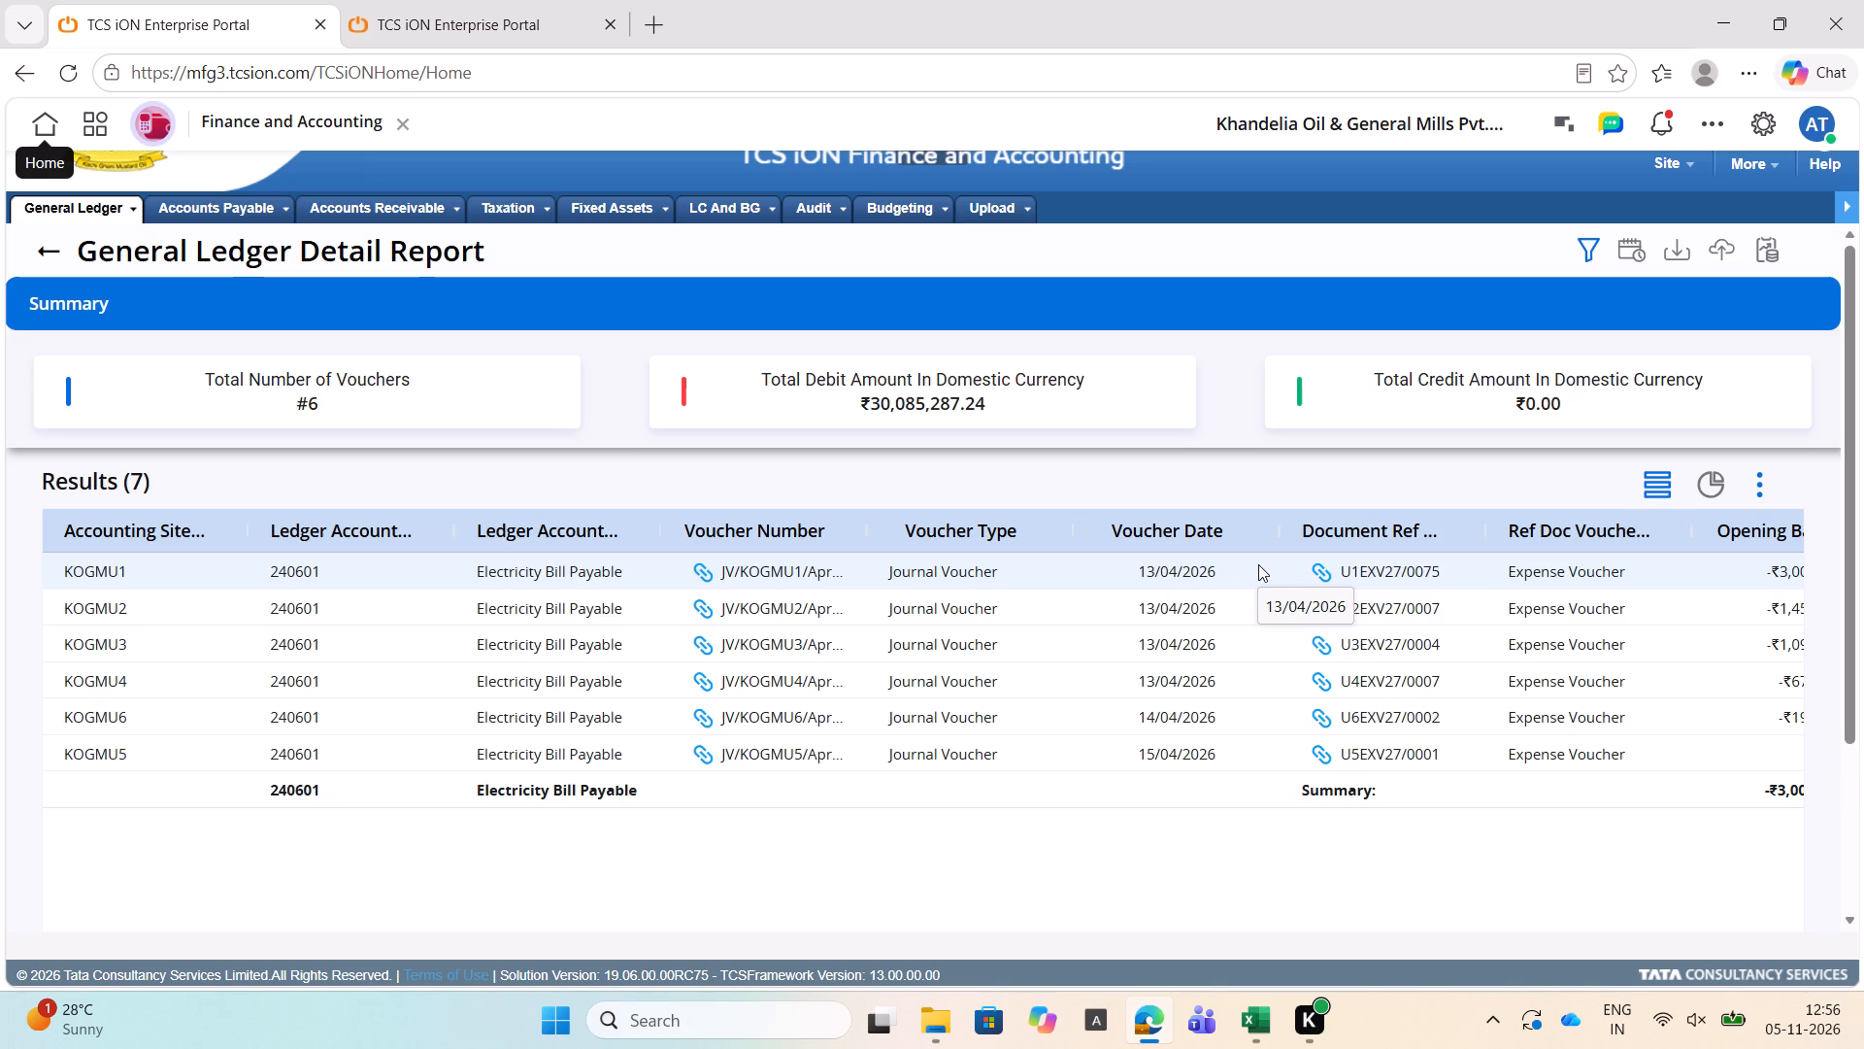
Examine account 240601's voucher rows, opening balance, debit, credit and closing balance, and compare them with the Excel trial balance.
scroll(1258, 564, "left", 2)
scroll(1258, 564, "right", 2)
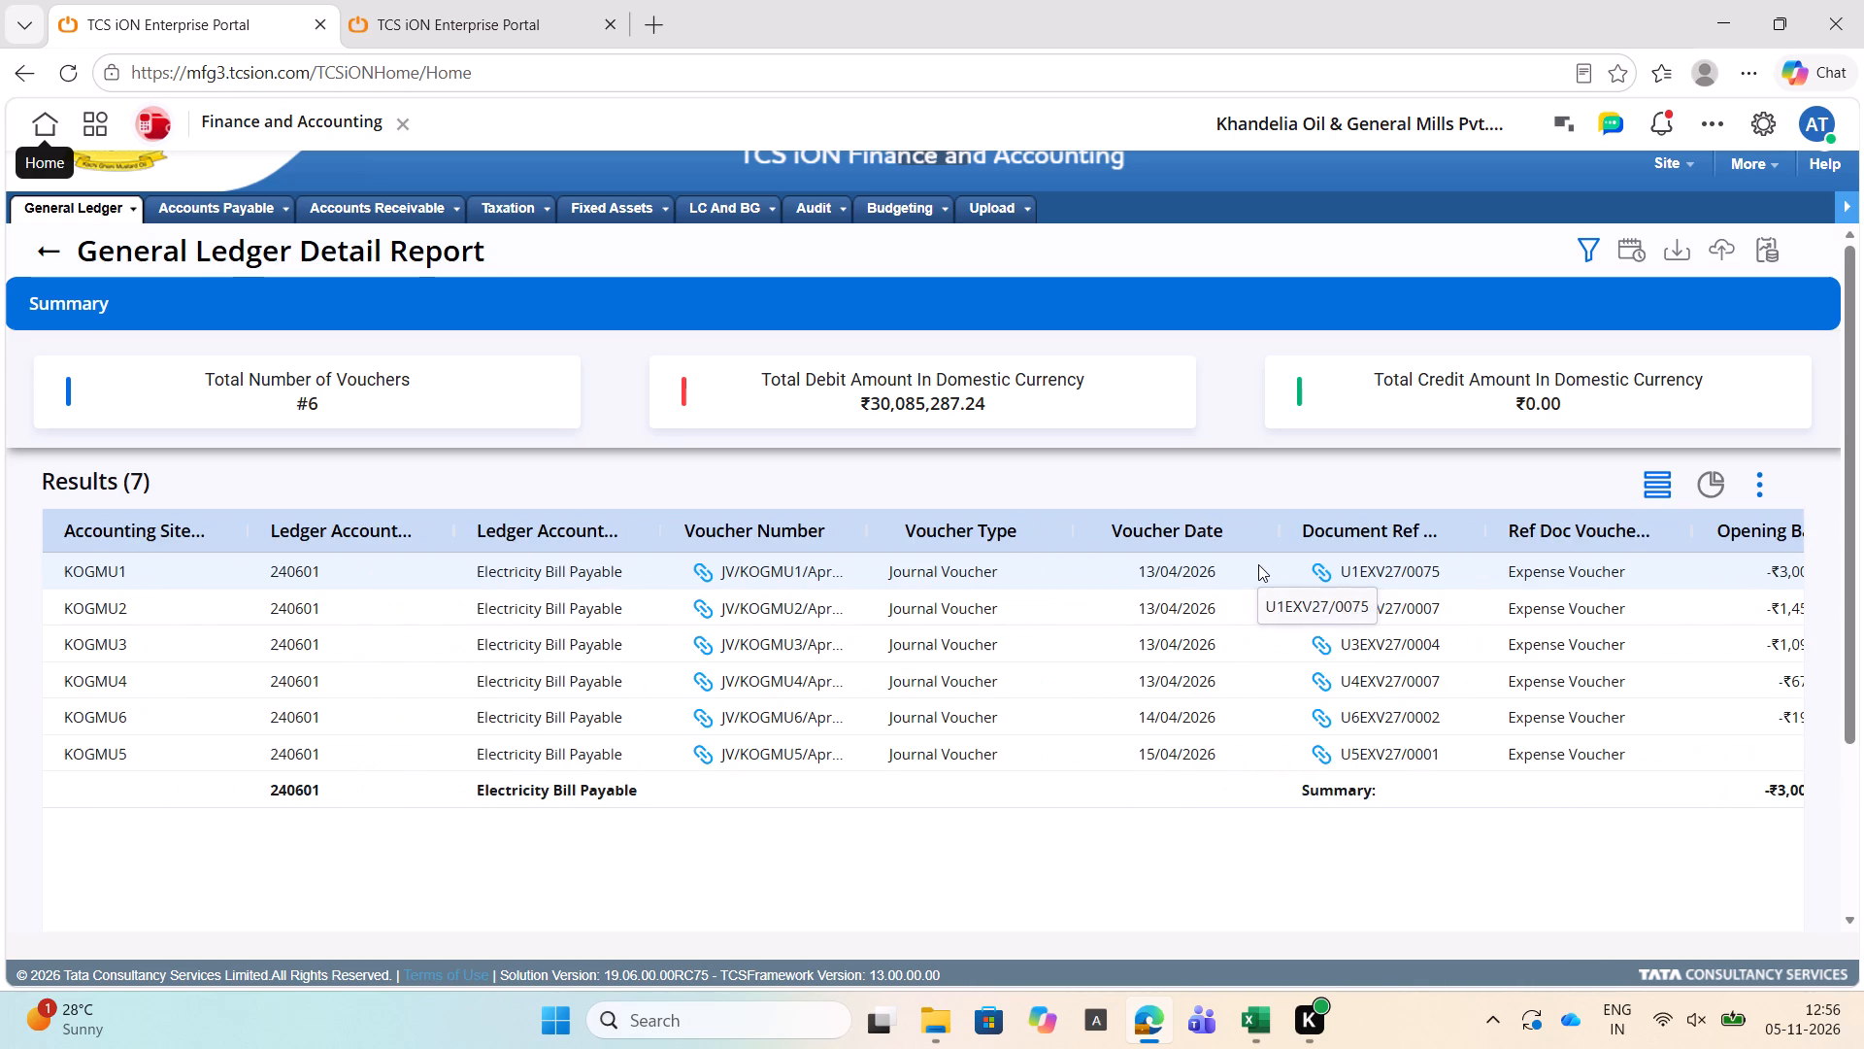
key("alt+Tab")
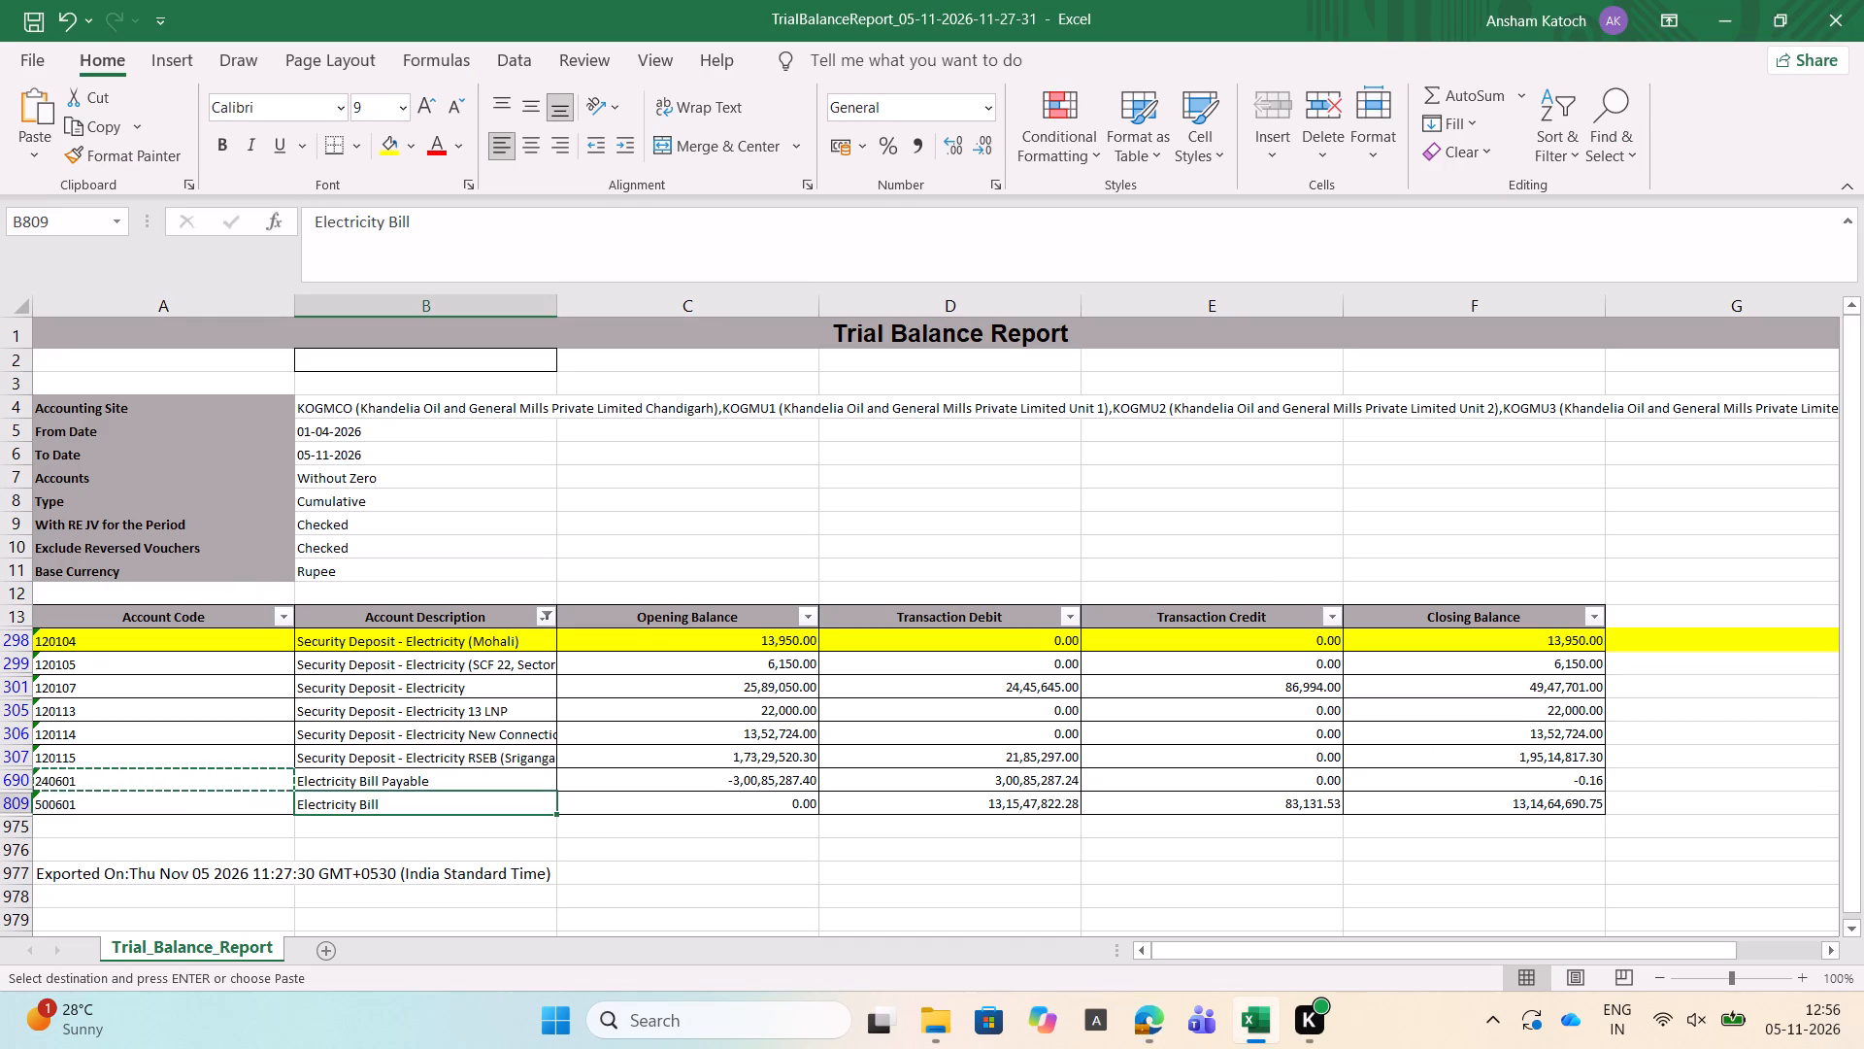
key("alt+Tab")
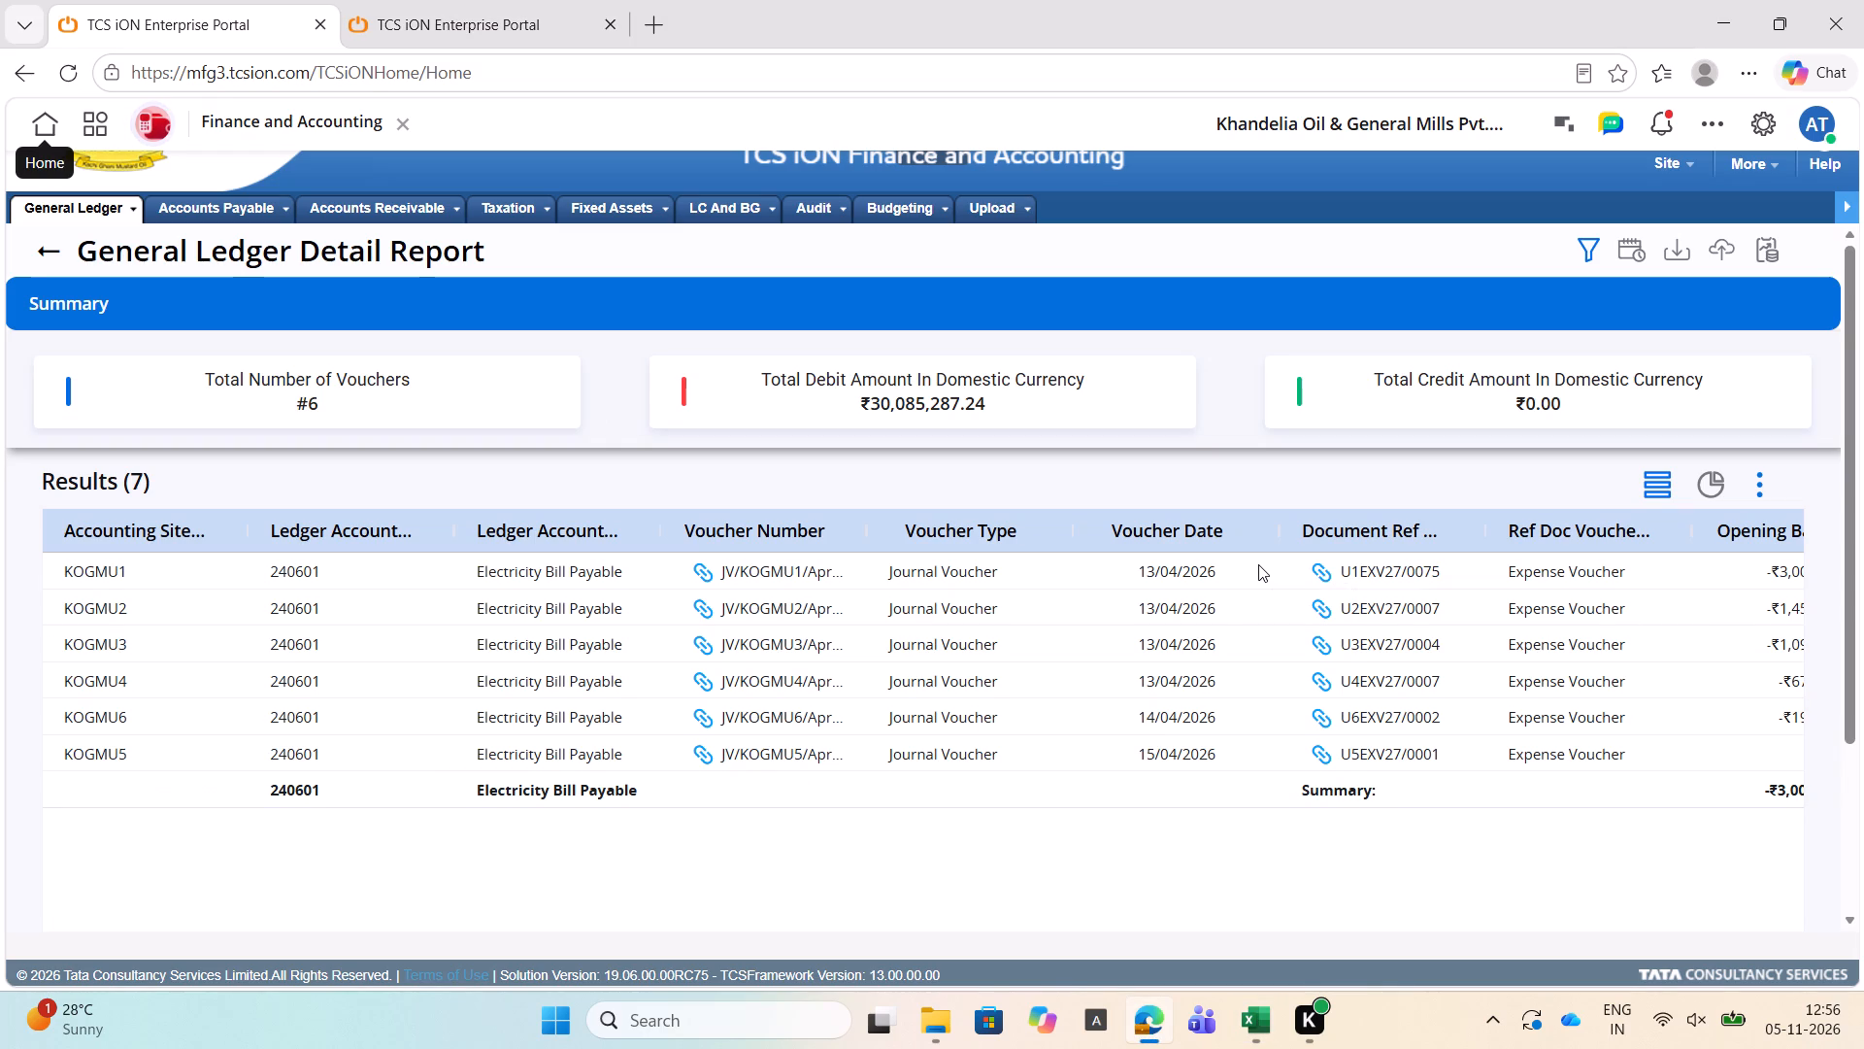
key("Left")
key("Left")
key("Right")
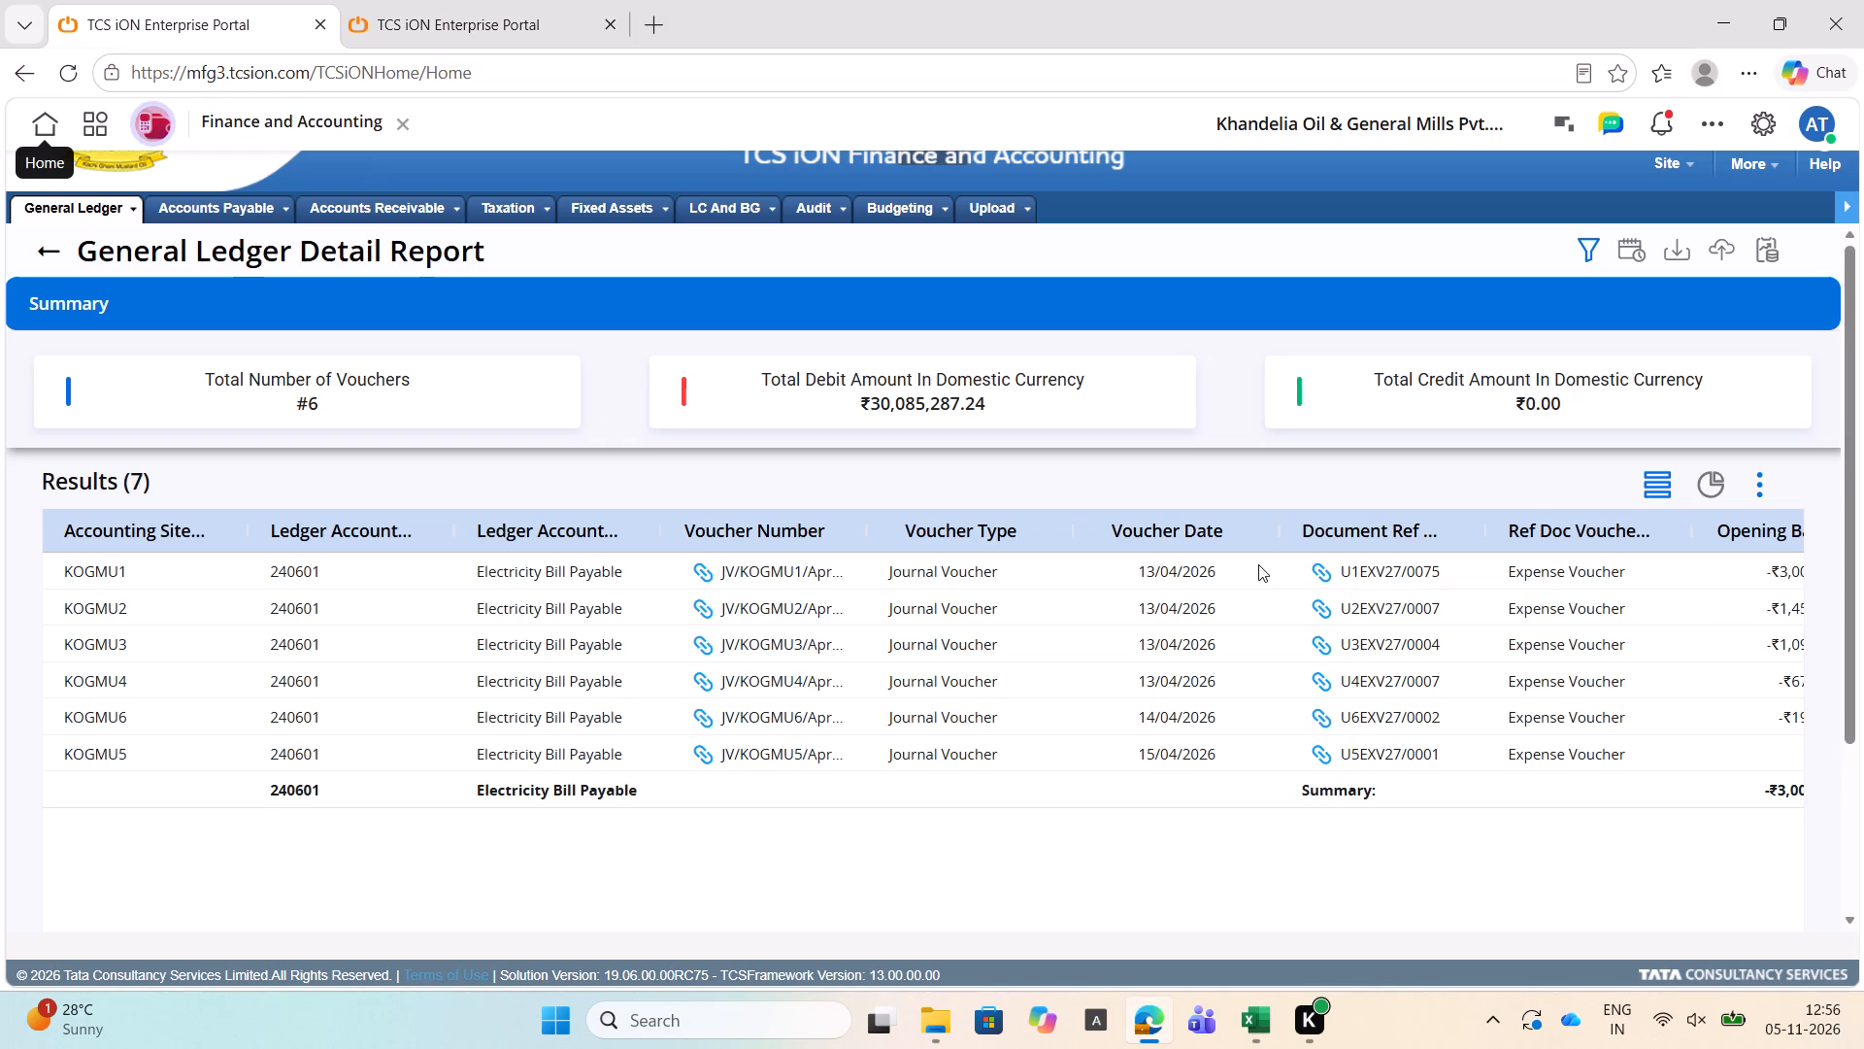
key("Right")
scroll(1258, 564, "left", 6)
scroll(1258, 564, "right", 1)
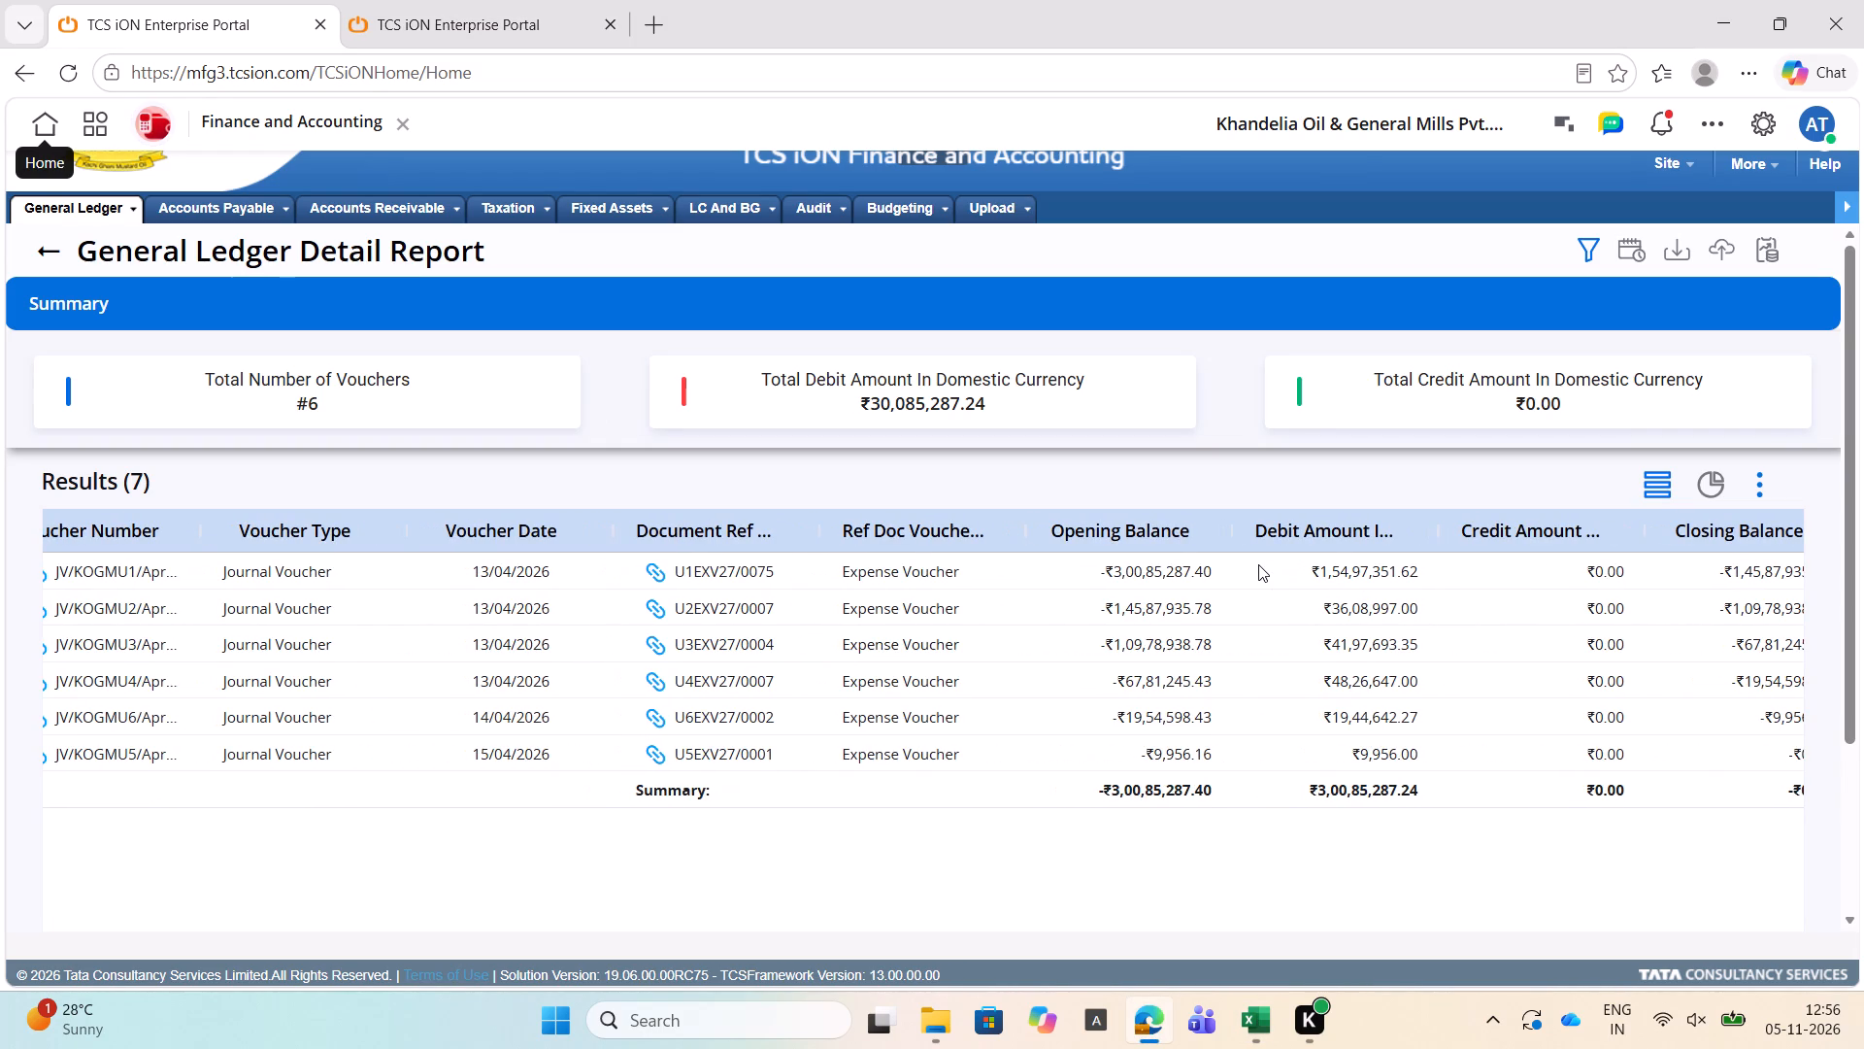
scroll(1258, 564, "right", 4)
scroll(1258, 564, "left", 3)
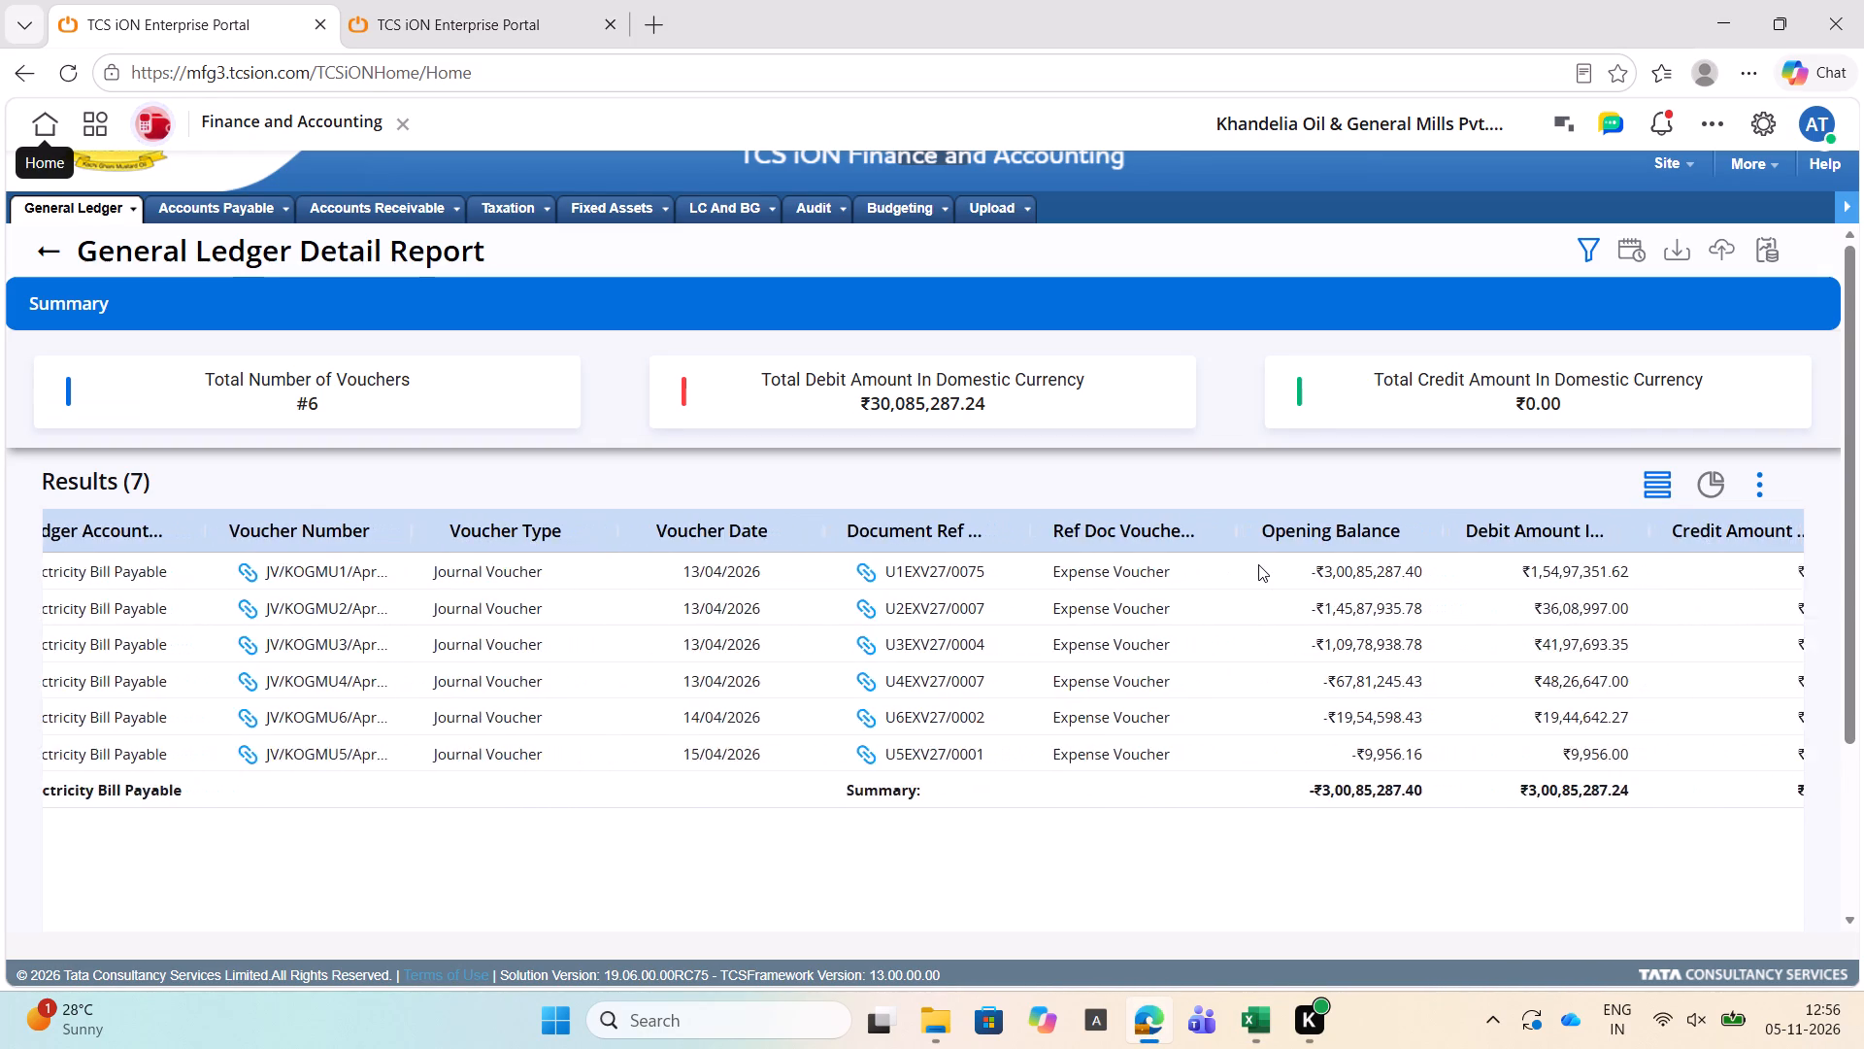
scroll(1258, 564, "left", 1)
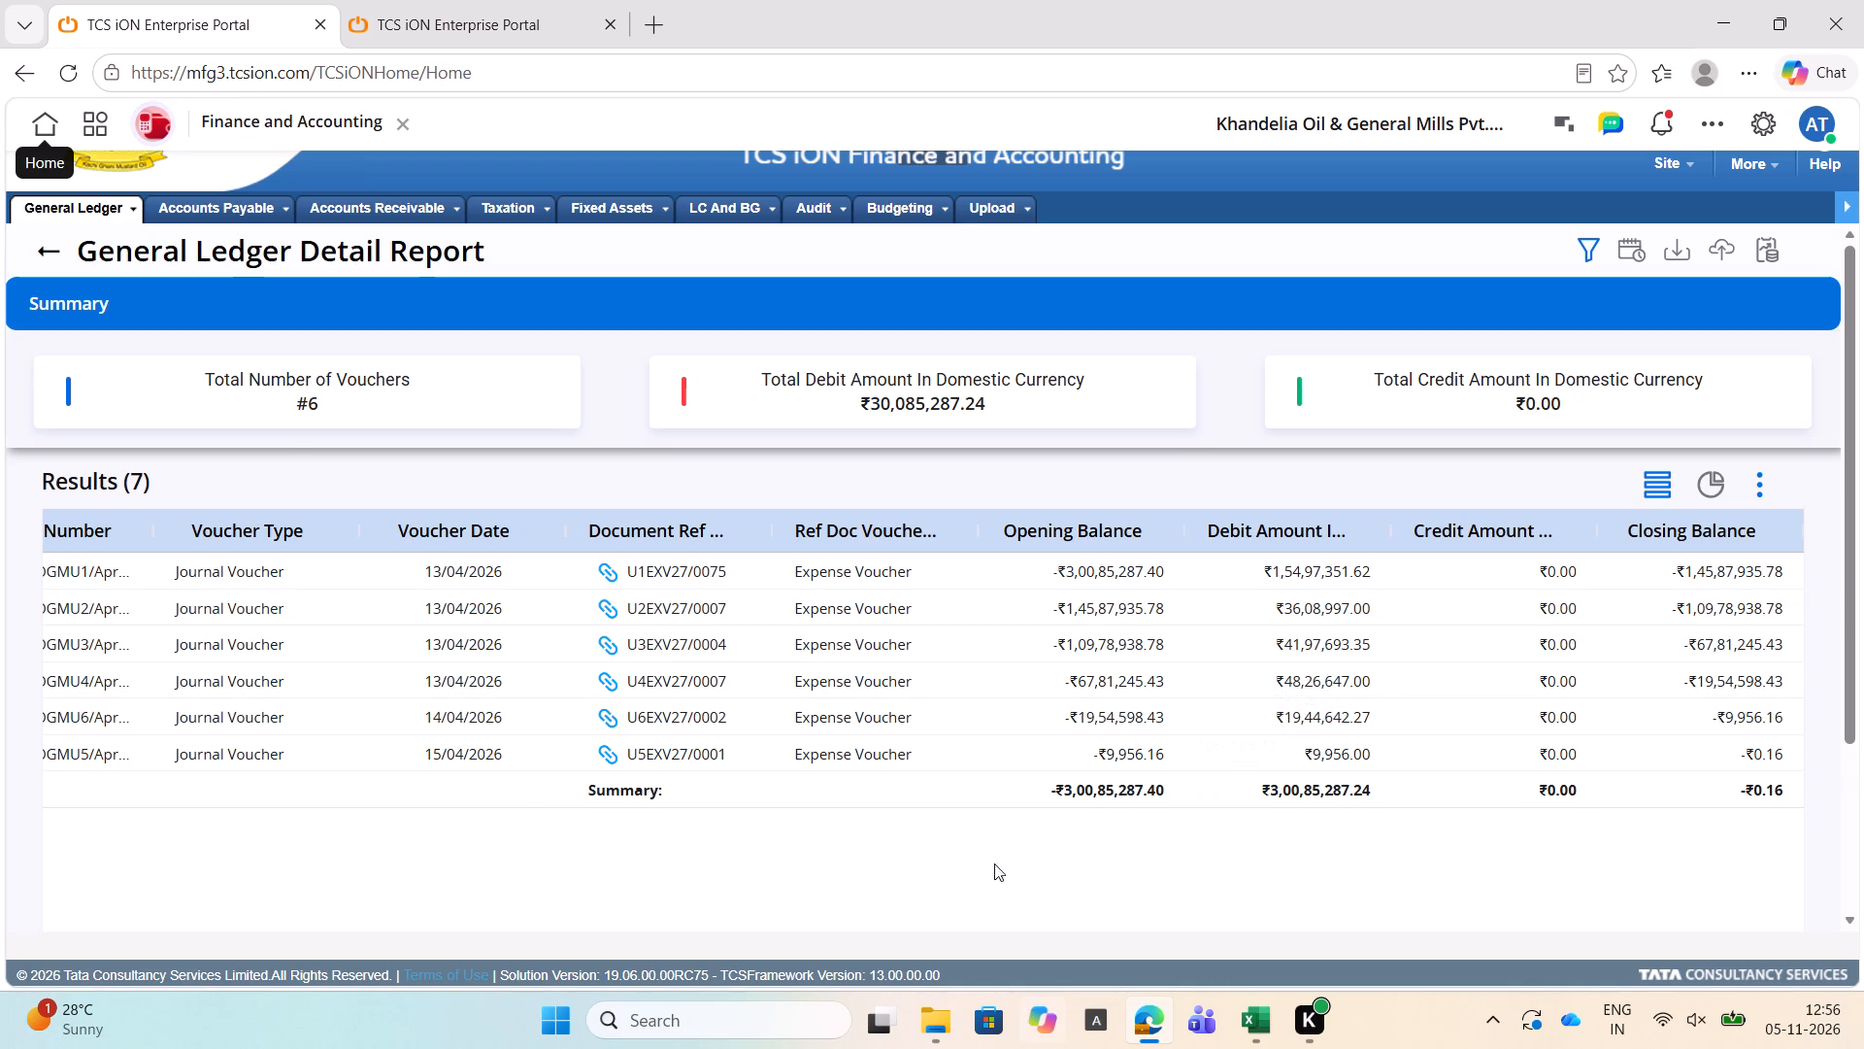
key("alt+Tab")
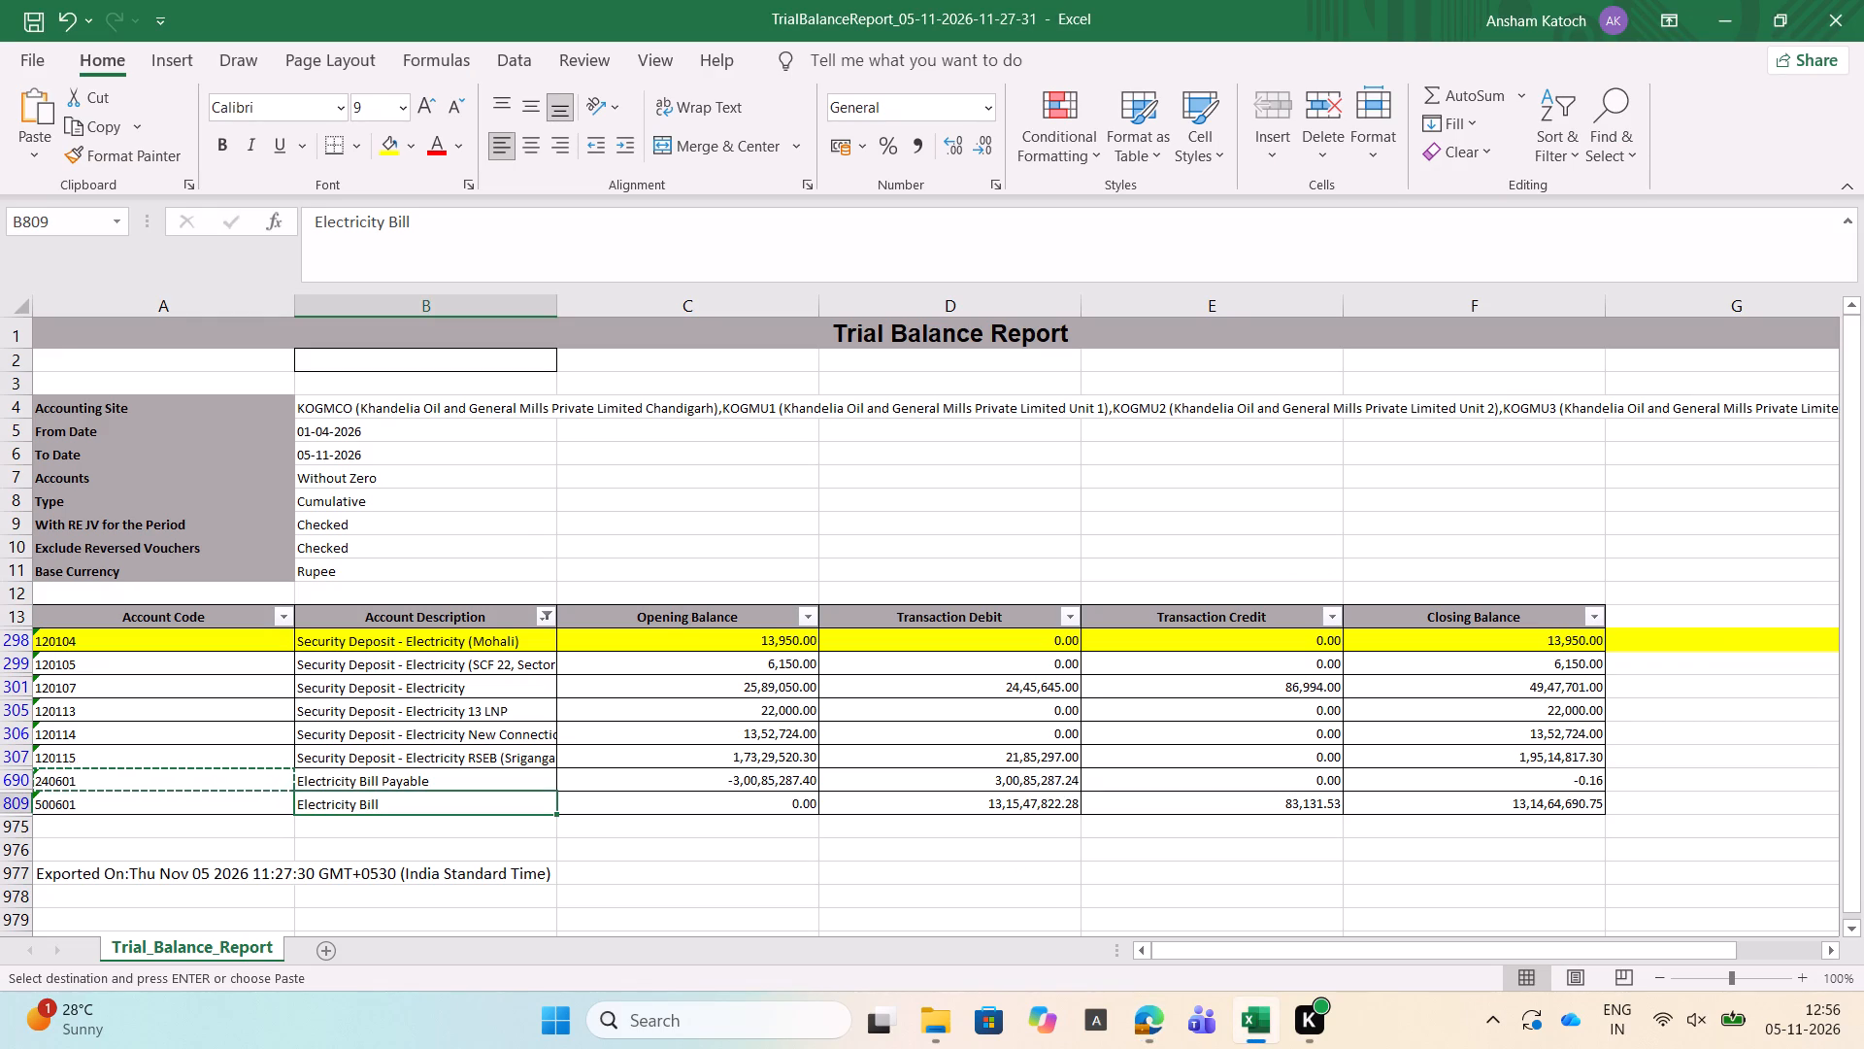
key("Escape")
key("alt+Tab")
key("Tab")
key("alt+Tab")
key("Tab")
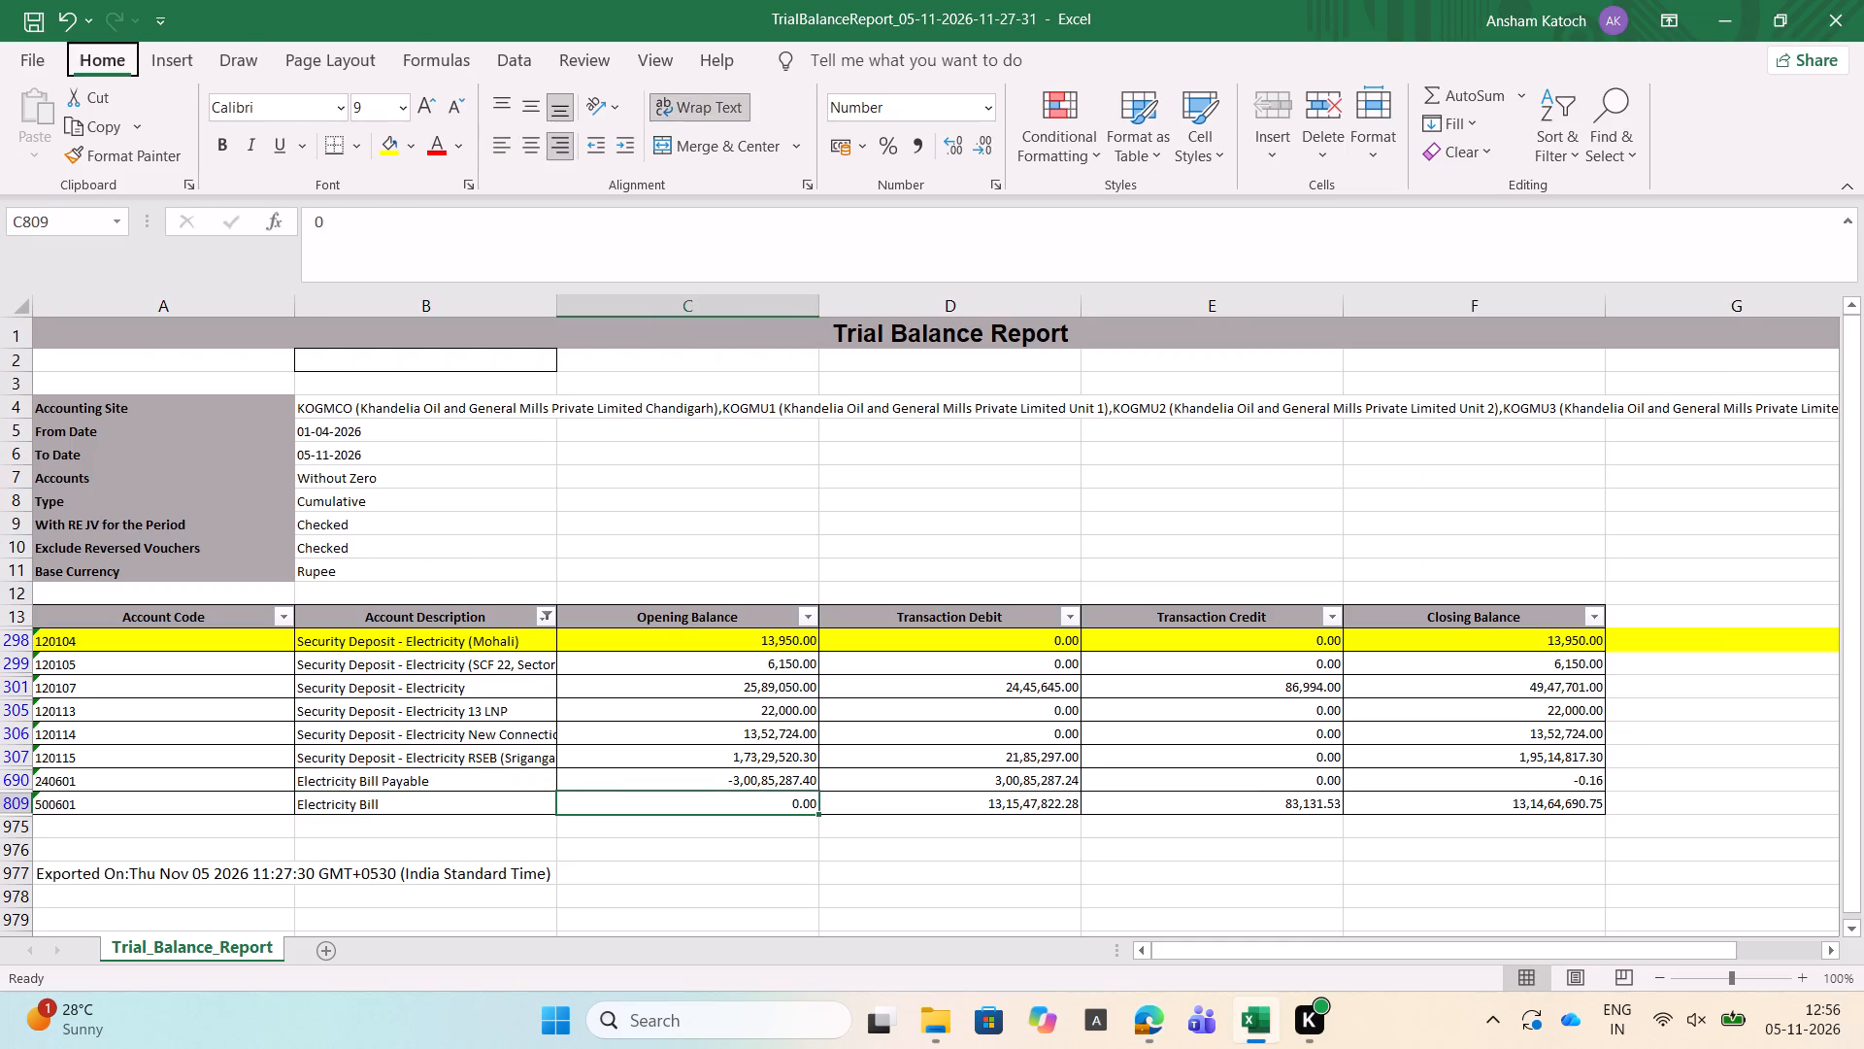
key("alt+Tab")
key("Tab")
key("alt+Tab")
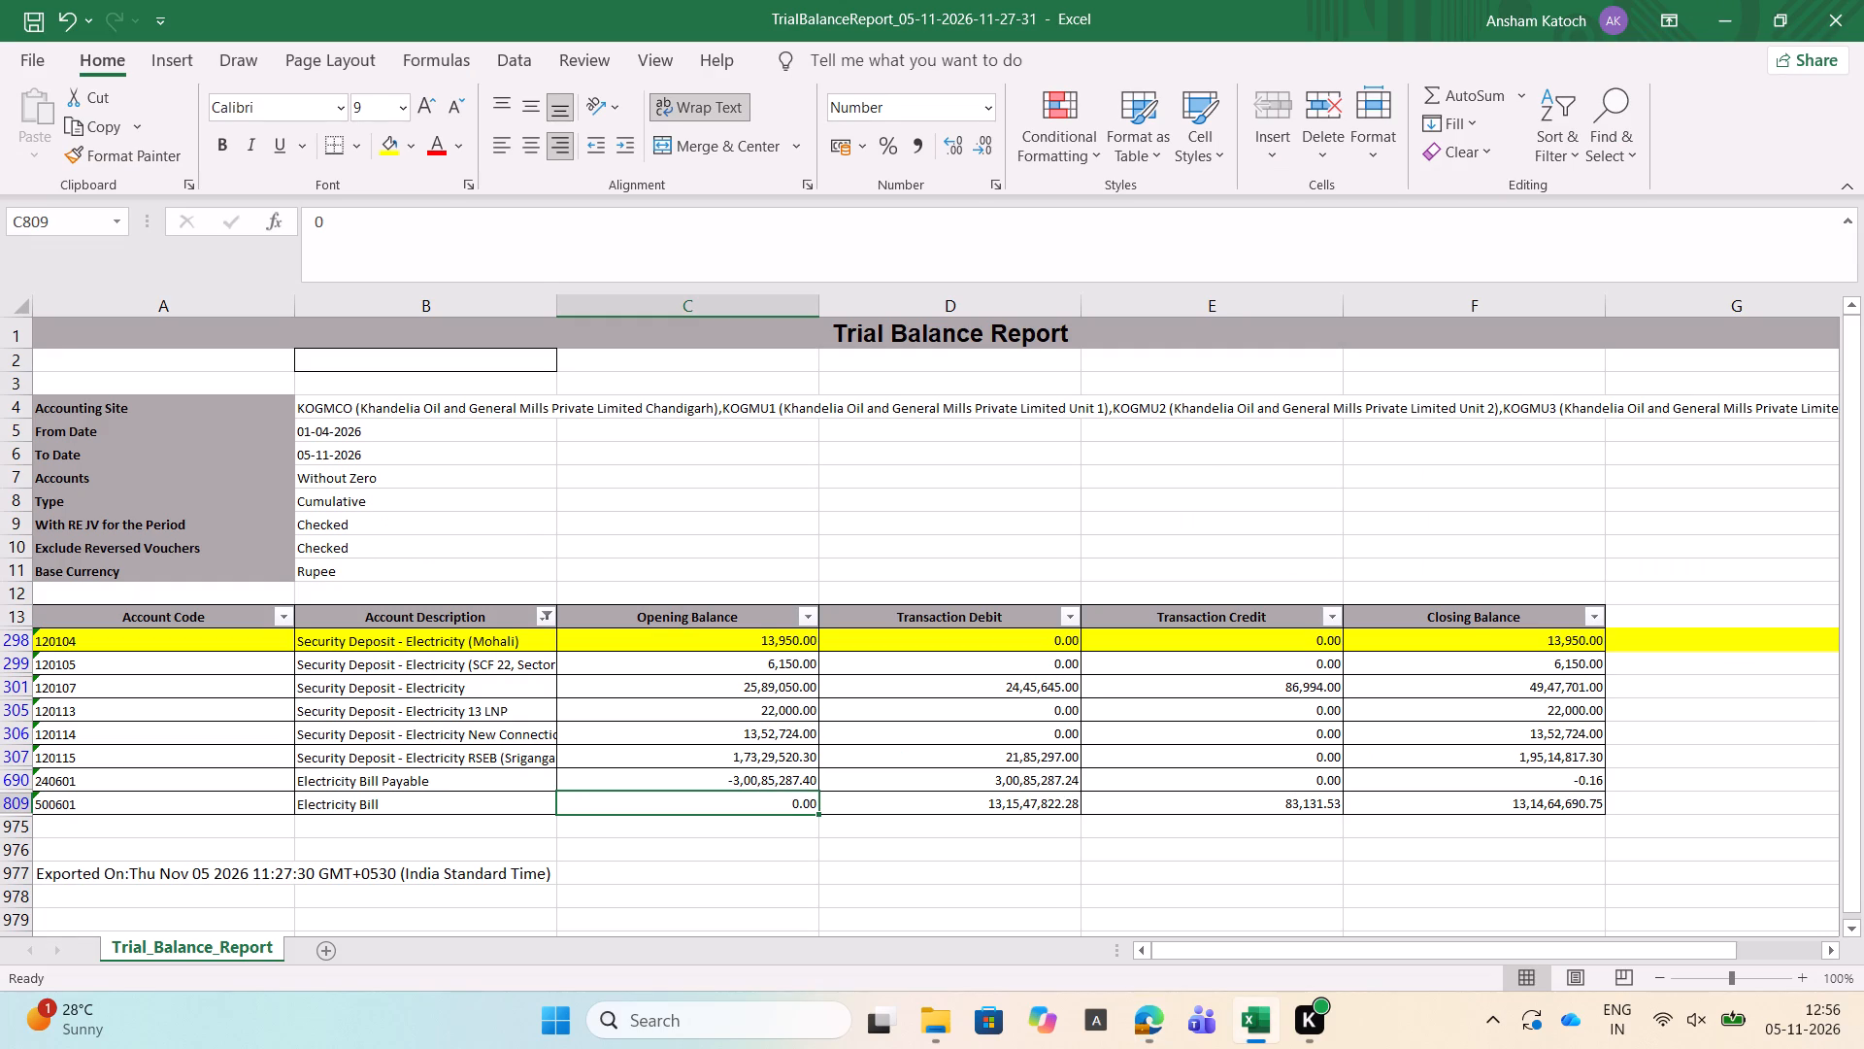
Copy the Electricity Bill account code 500601 from the Excel trial balance and set it as the ledger code in the browser report.
key("Left")
key("Left")
key("Left")
key("Left")
key("ctrl+c")
key("alt+Tab")
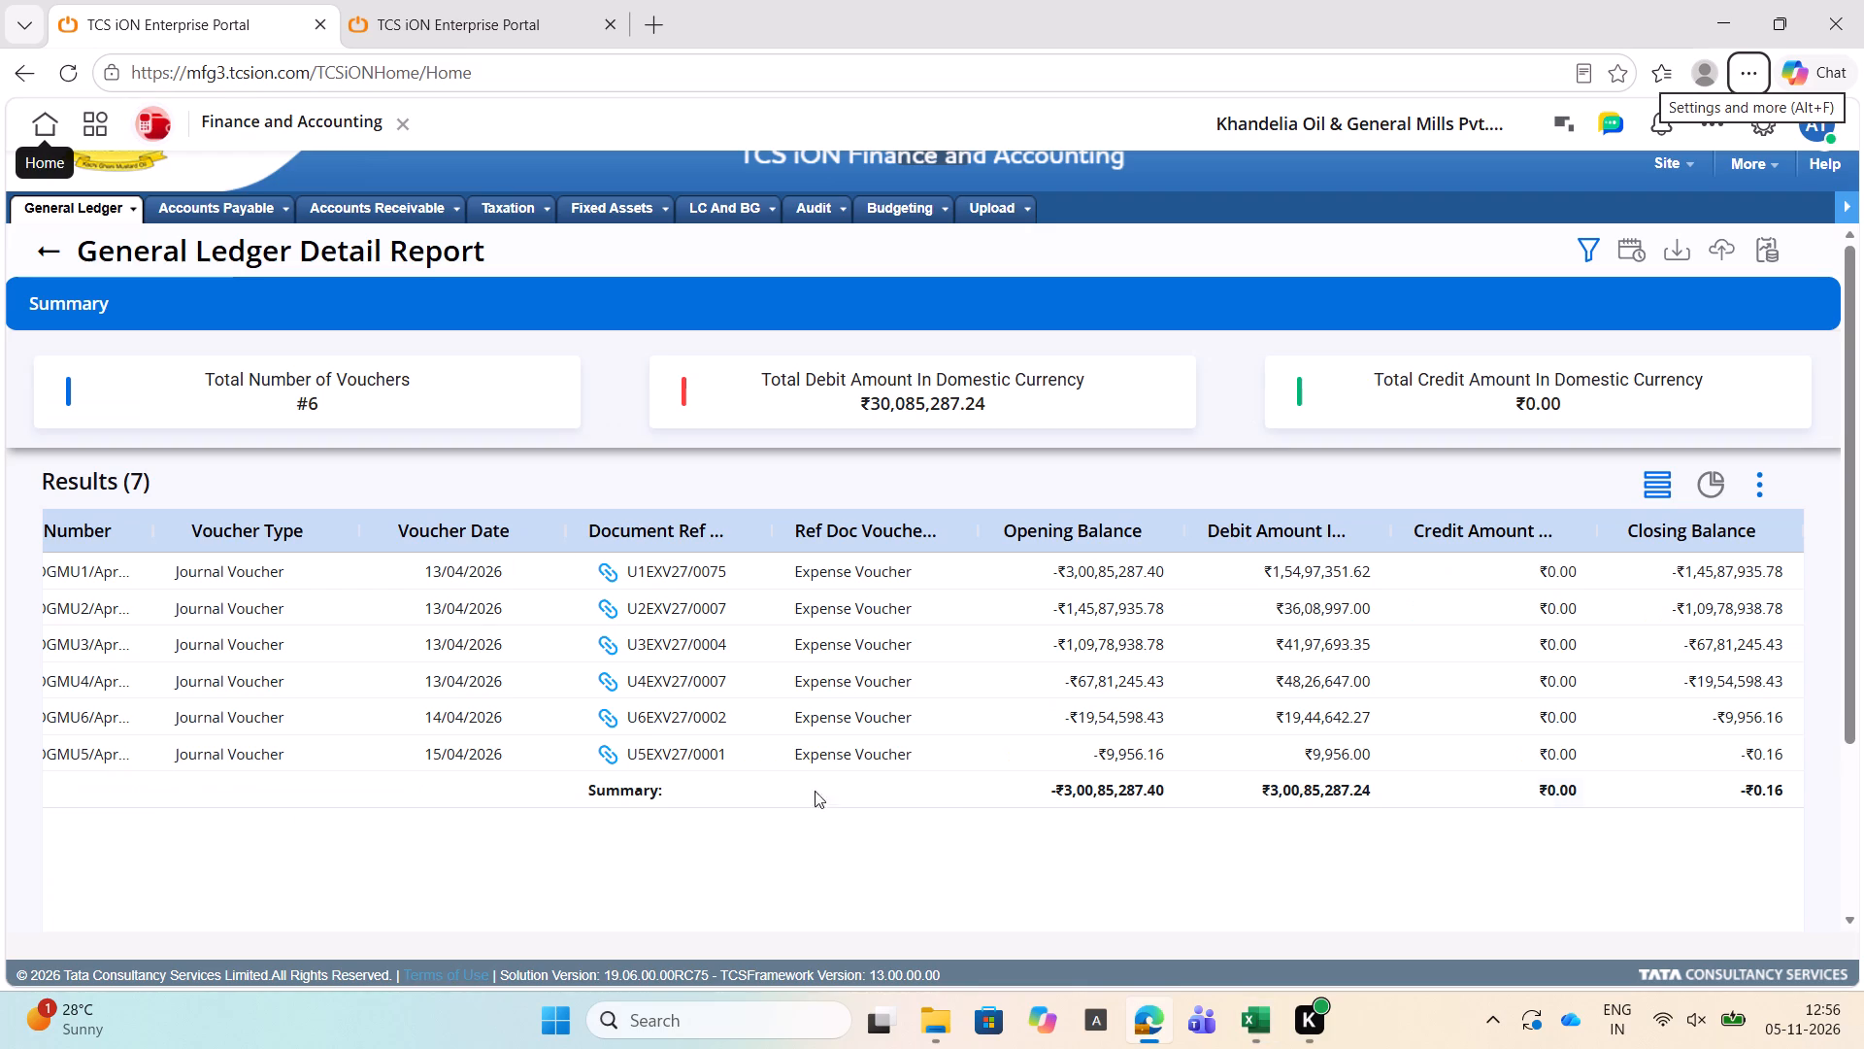
scroll(544, 496, "right", 3)
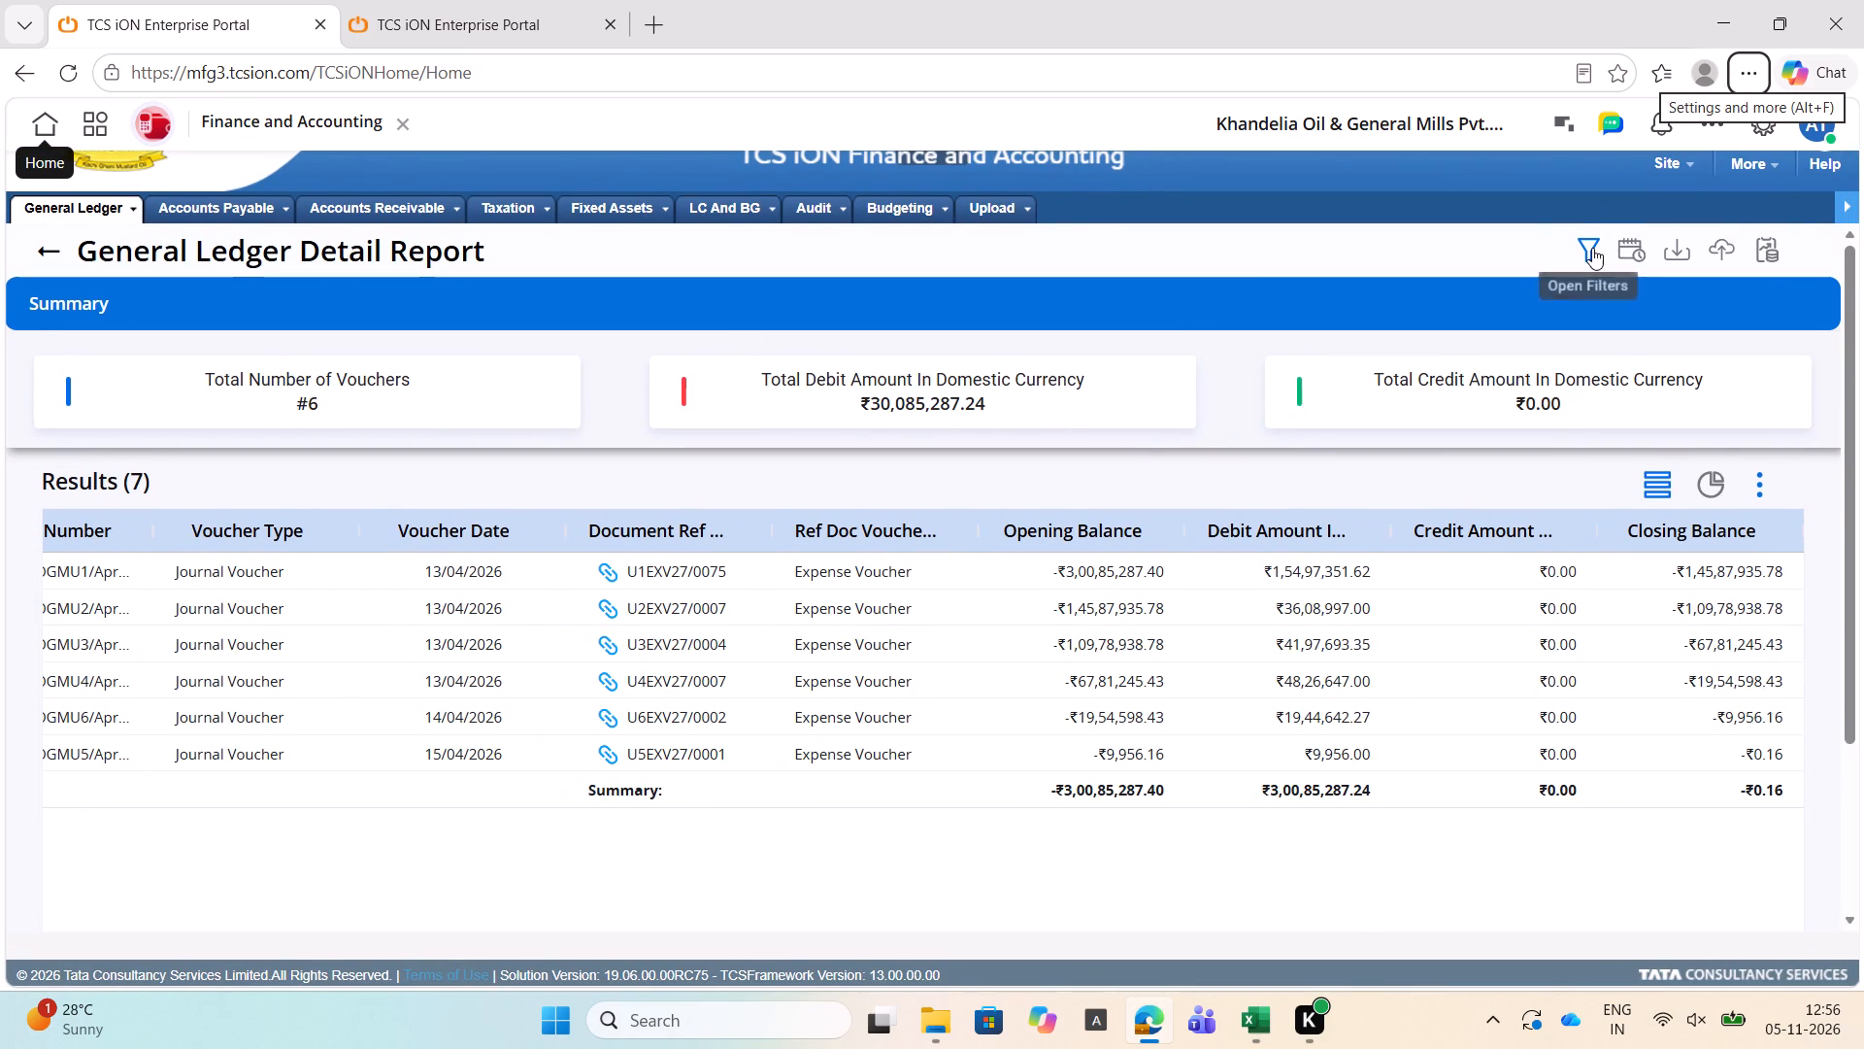
left_click(1592, 248)
left_click(890, 386)
key("ctrl+v")
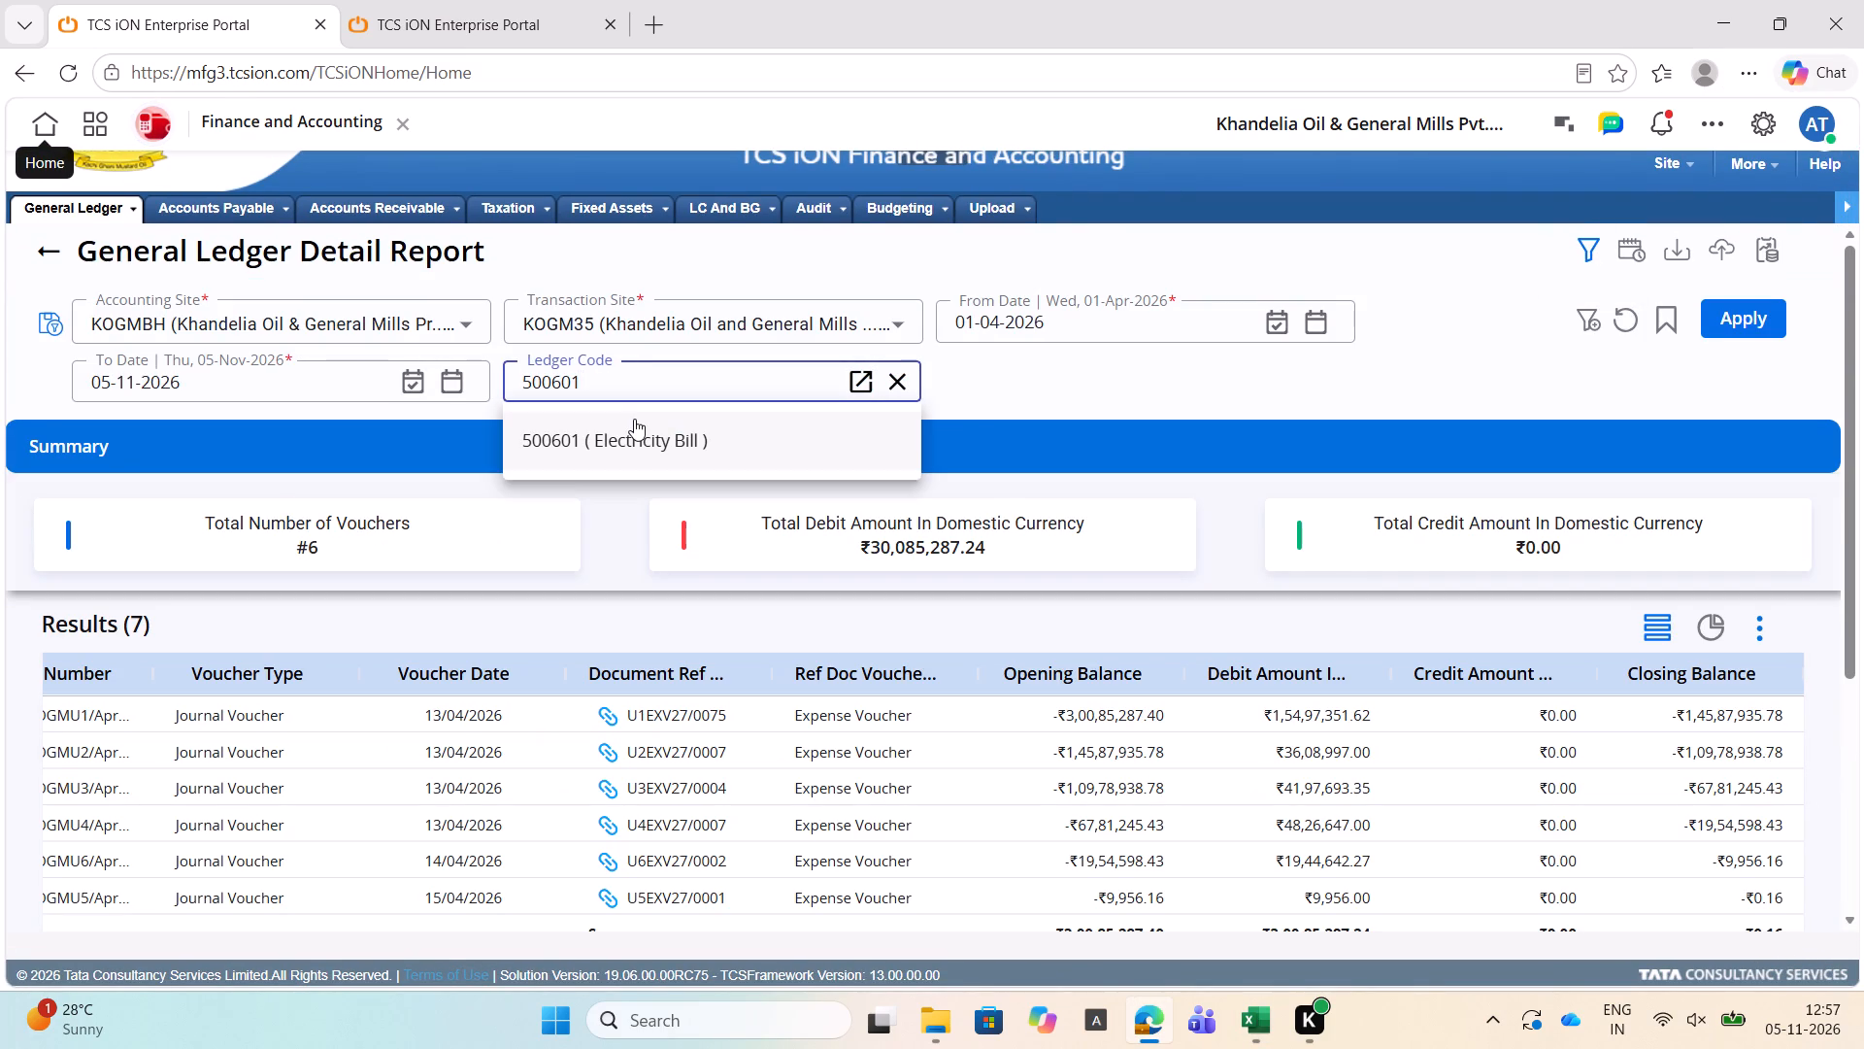
left_click(634, 419)
Set the report's From Date to 01-04-2025 and try to generate the report on screen.
left_click(1084, 322)
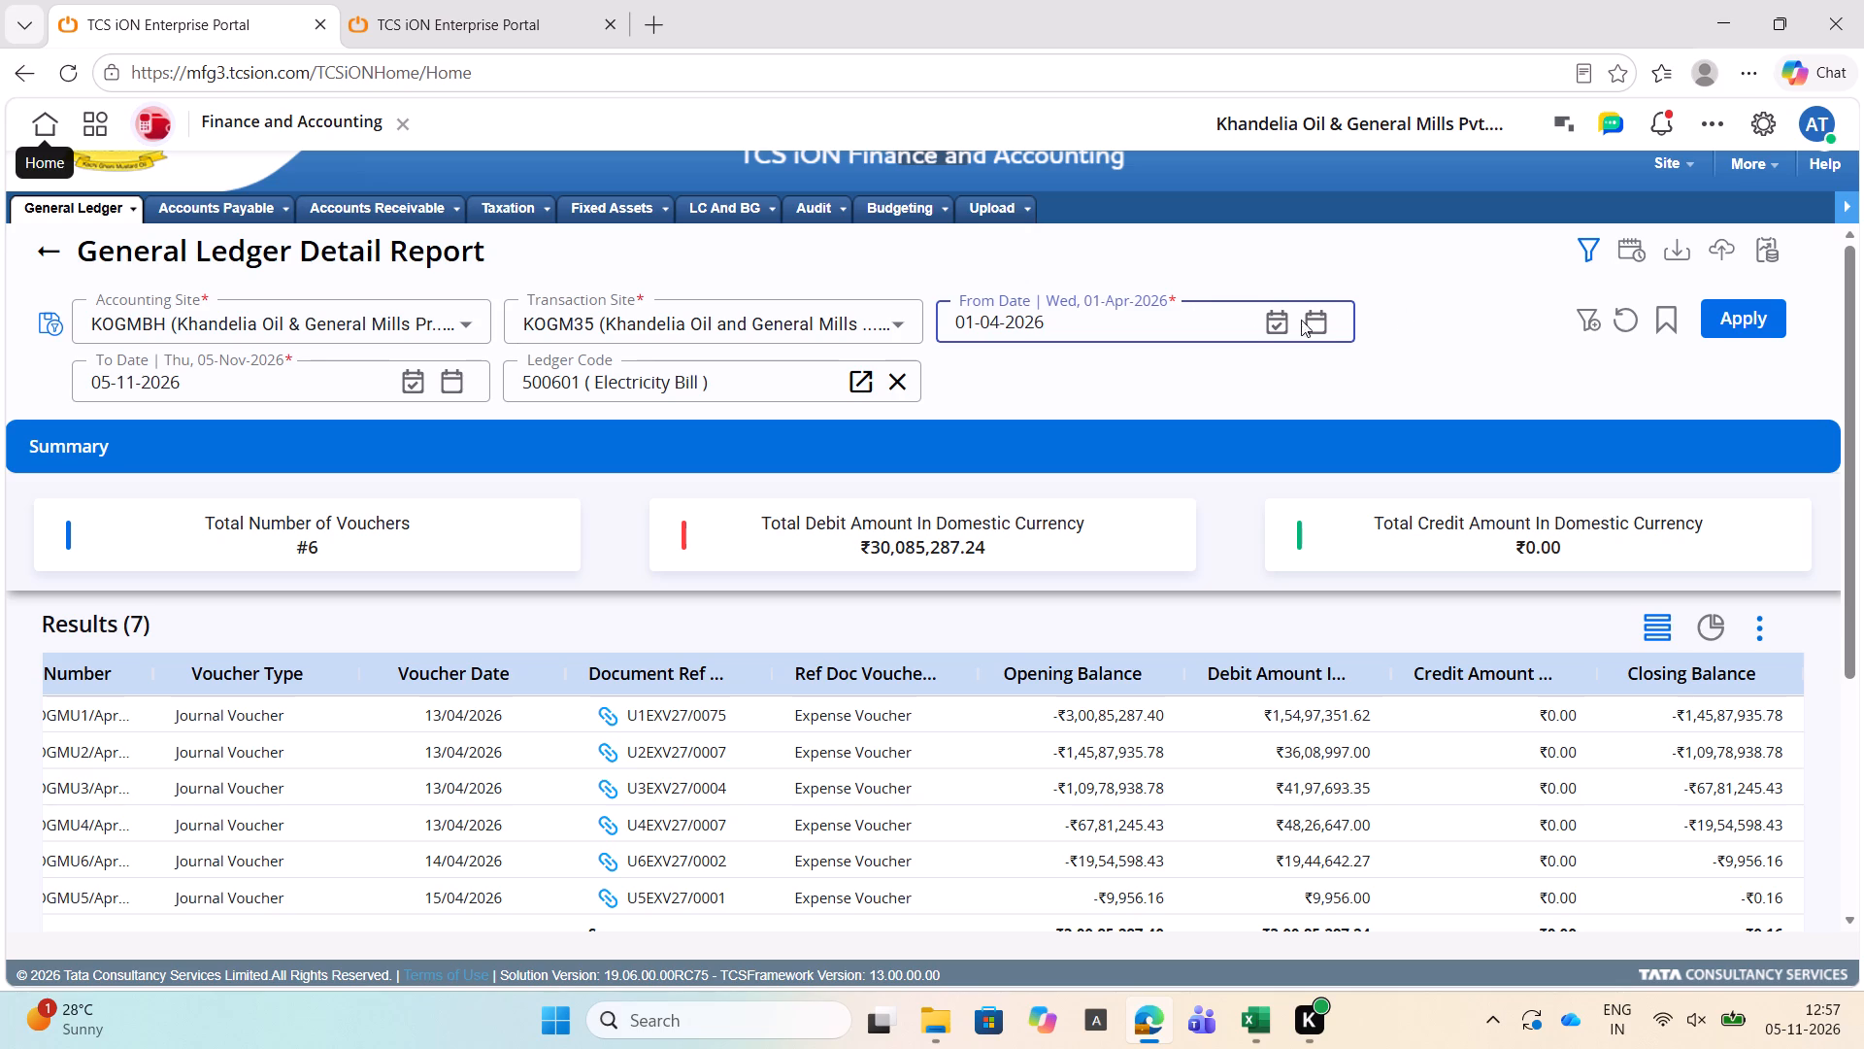
key("BackSpace")
key("5")
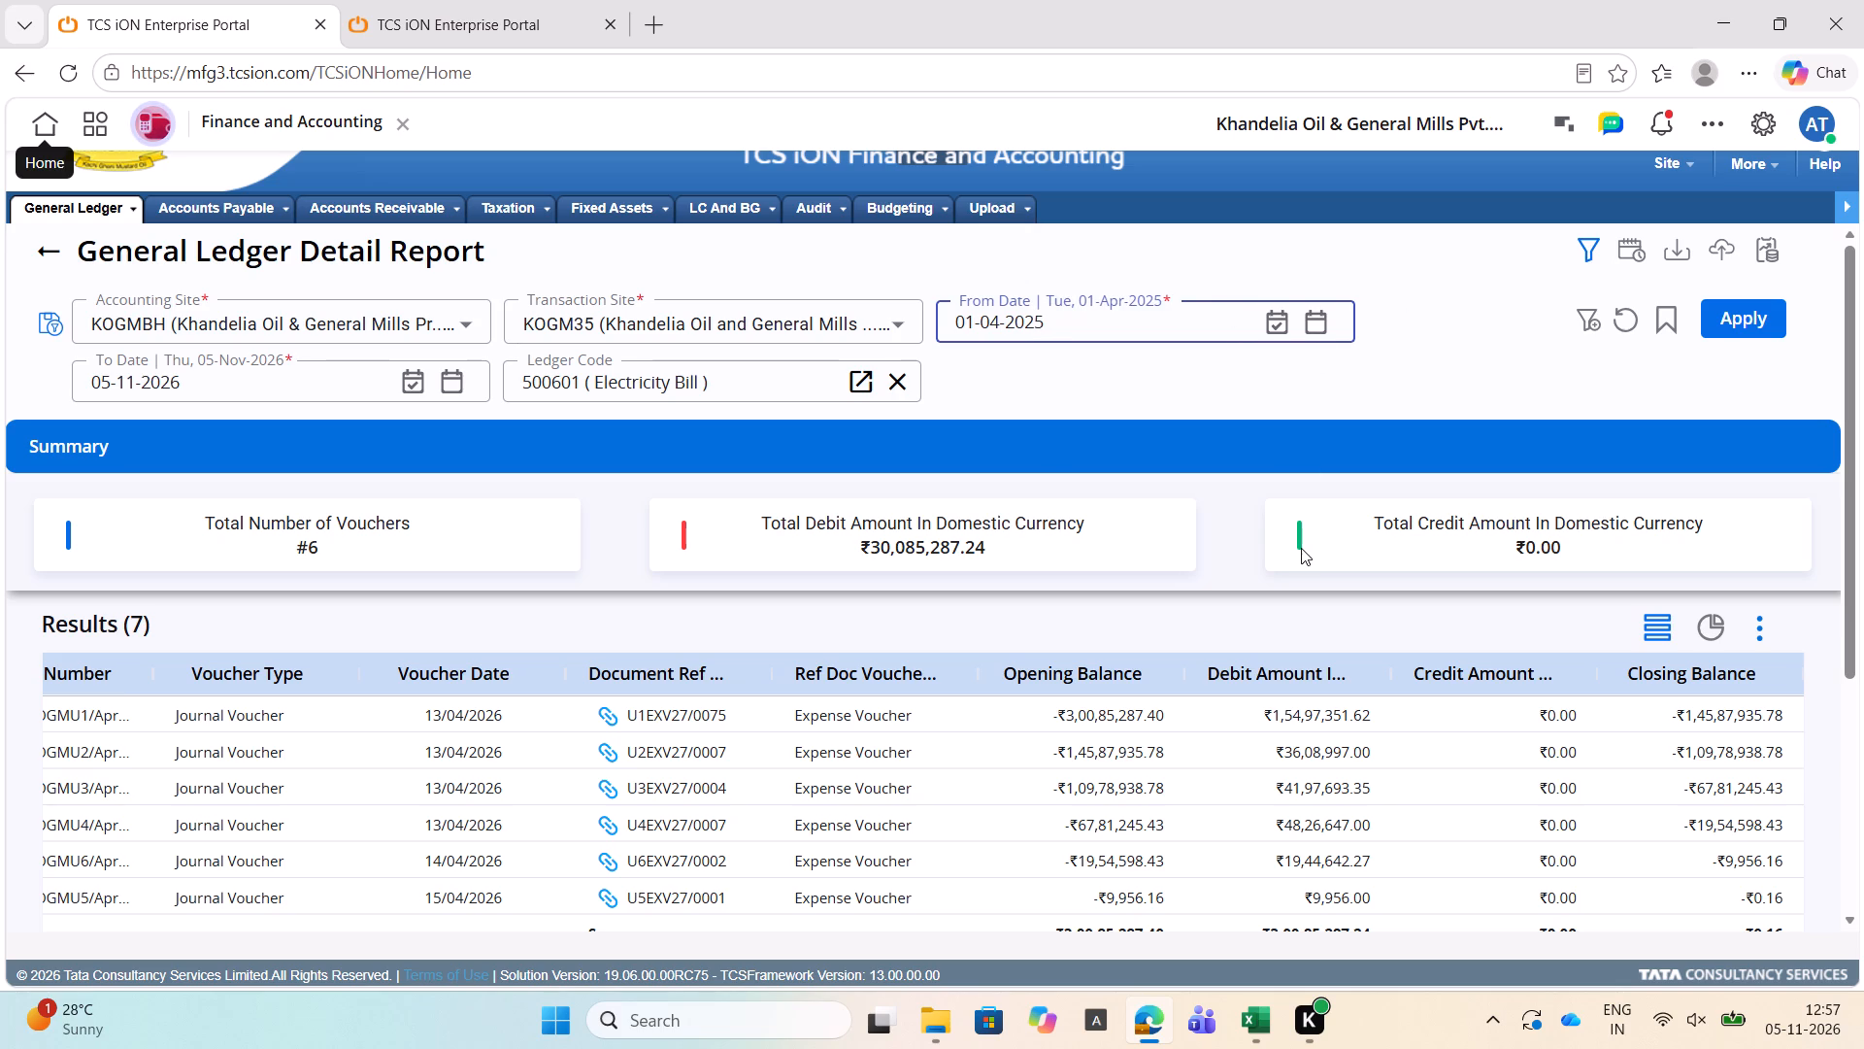
left_click(1731, 324)
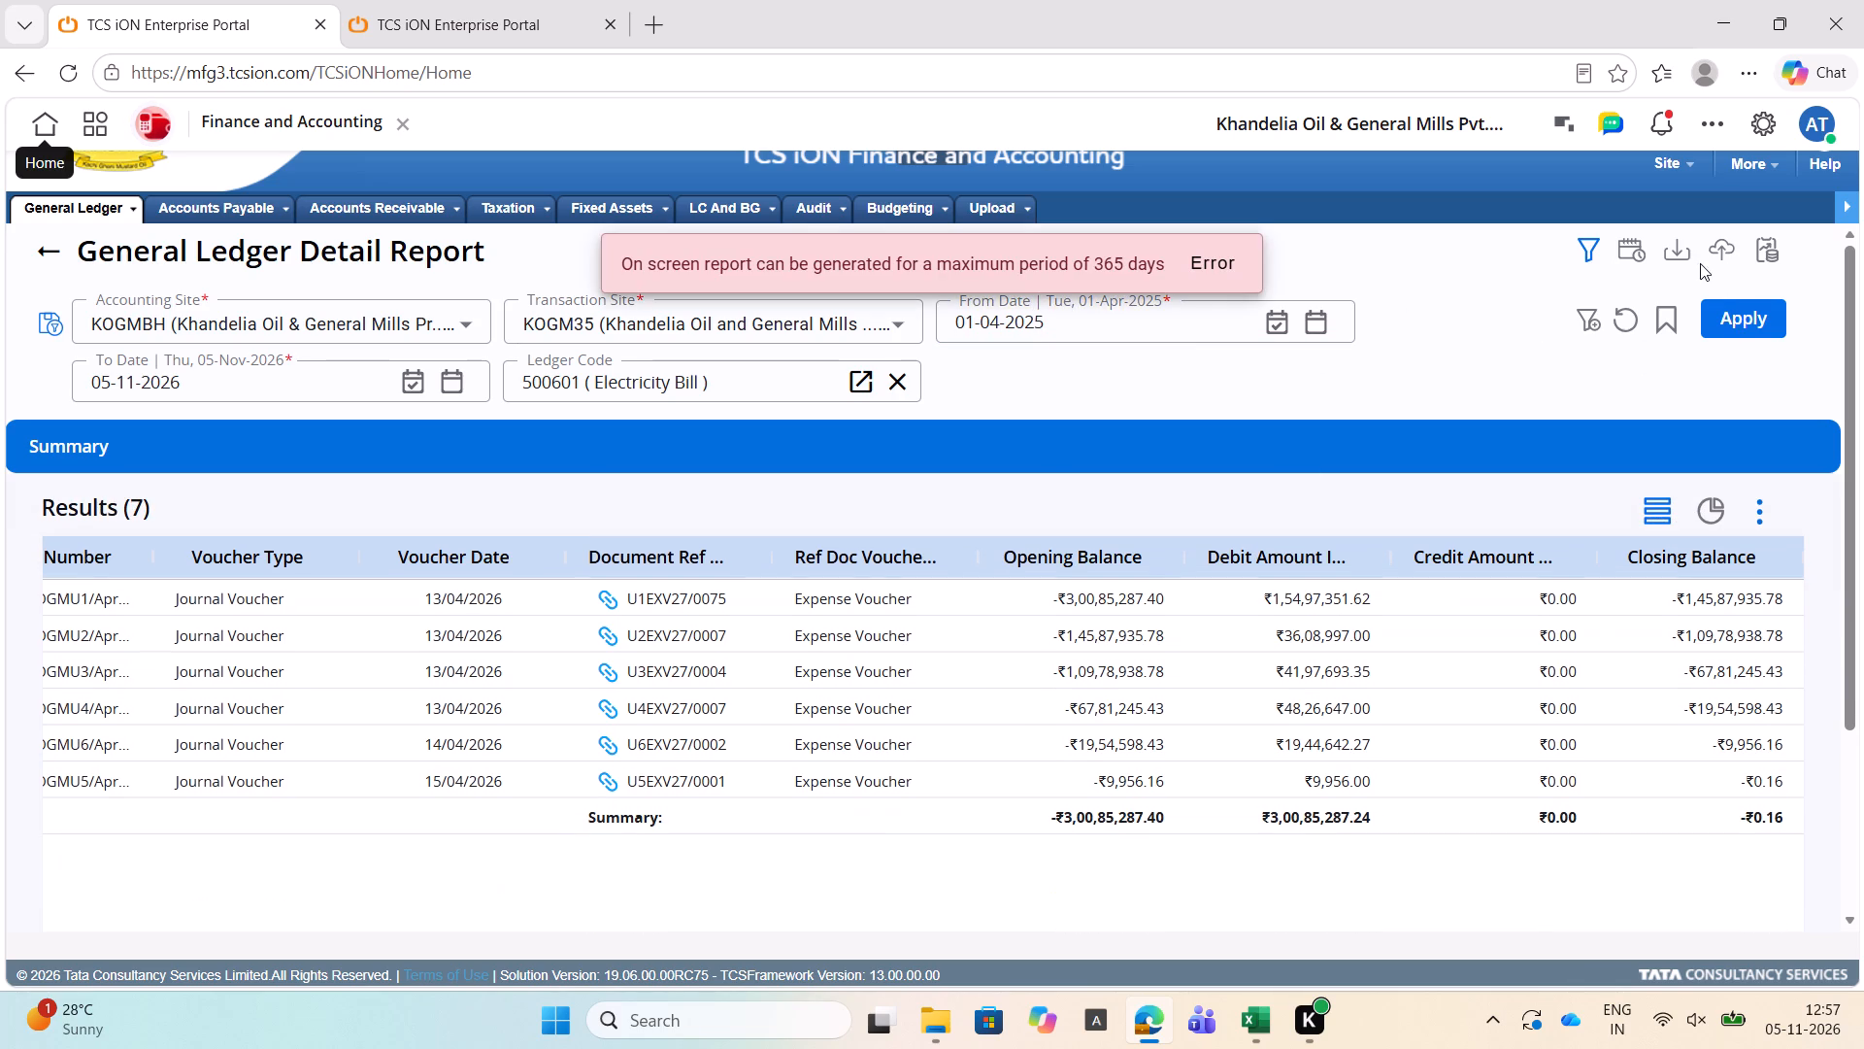
Export the General Ledger Detail Report as XLS using the All Columns Template.
left_click(1688, 254)
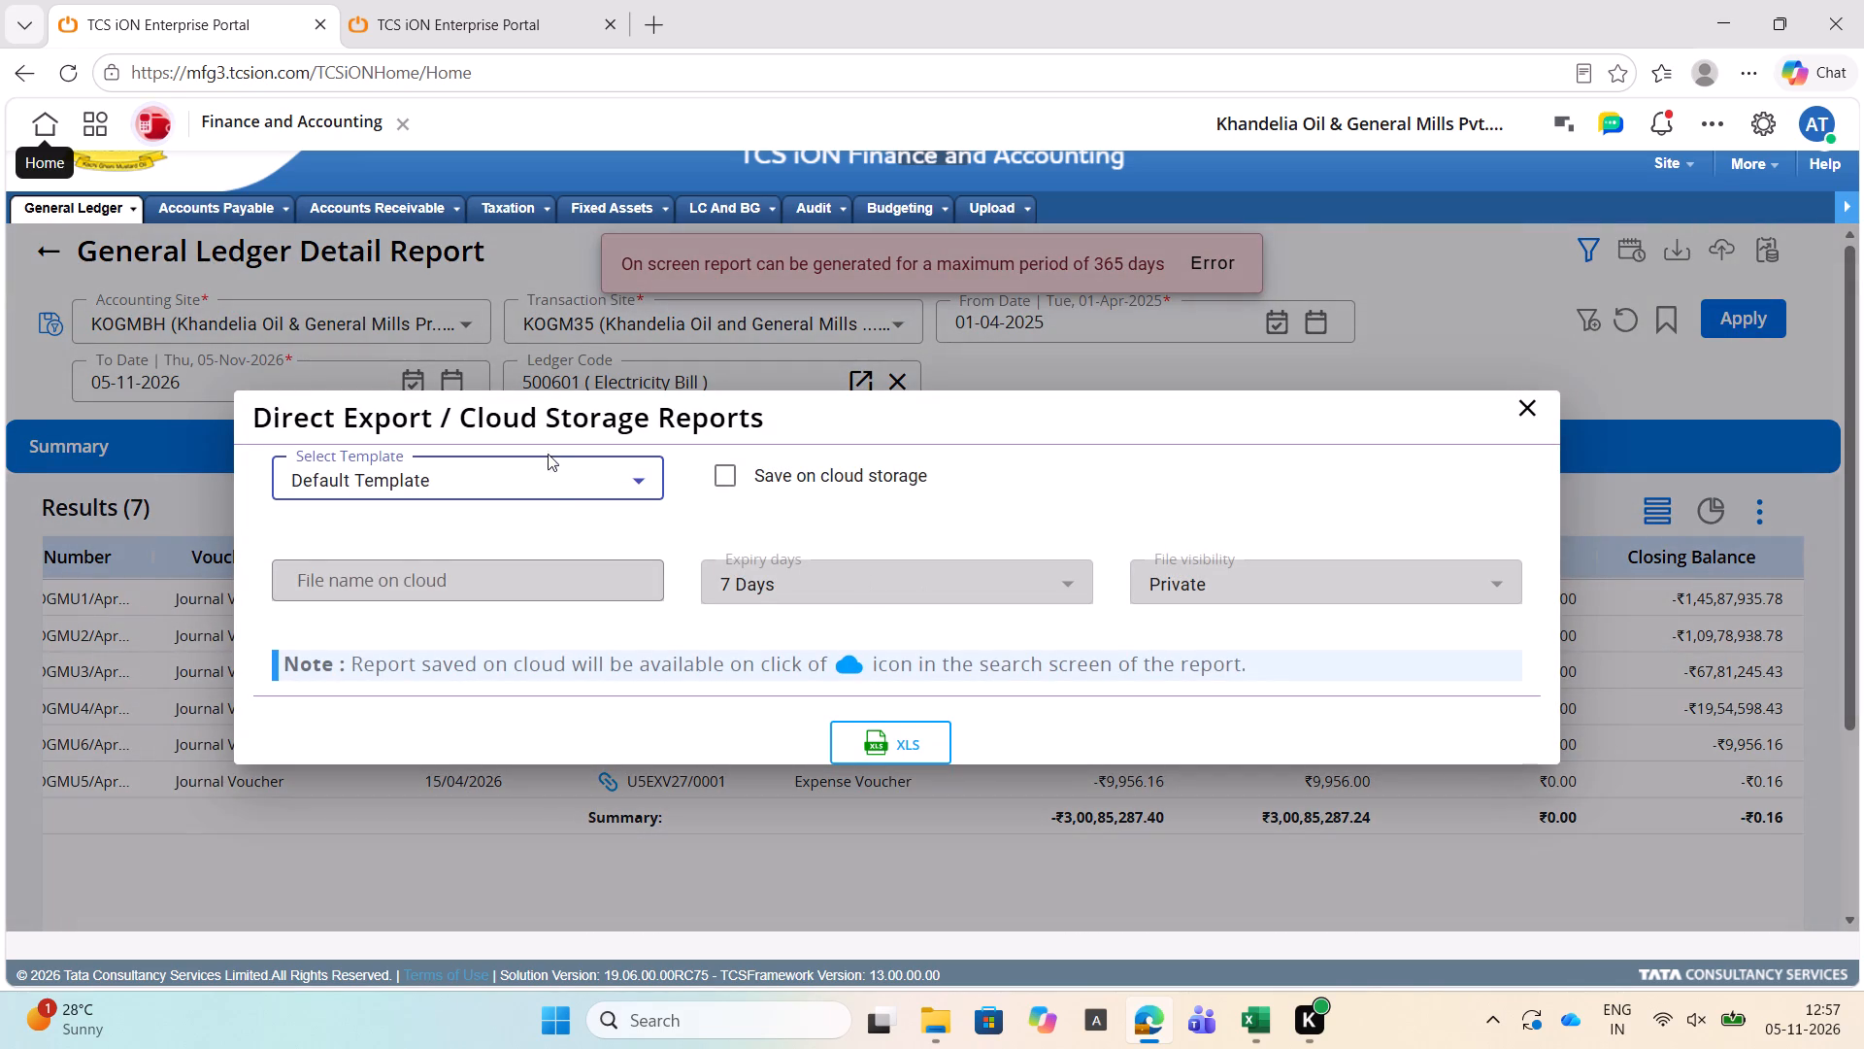
left_click(526, 480)
left_click(395, 680)
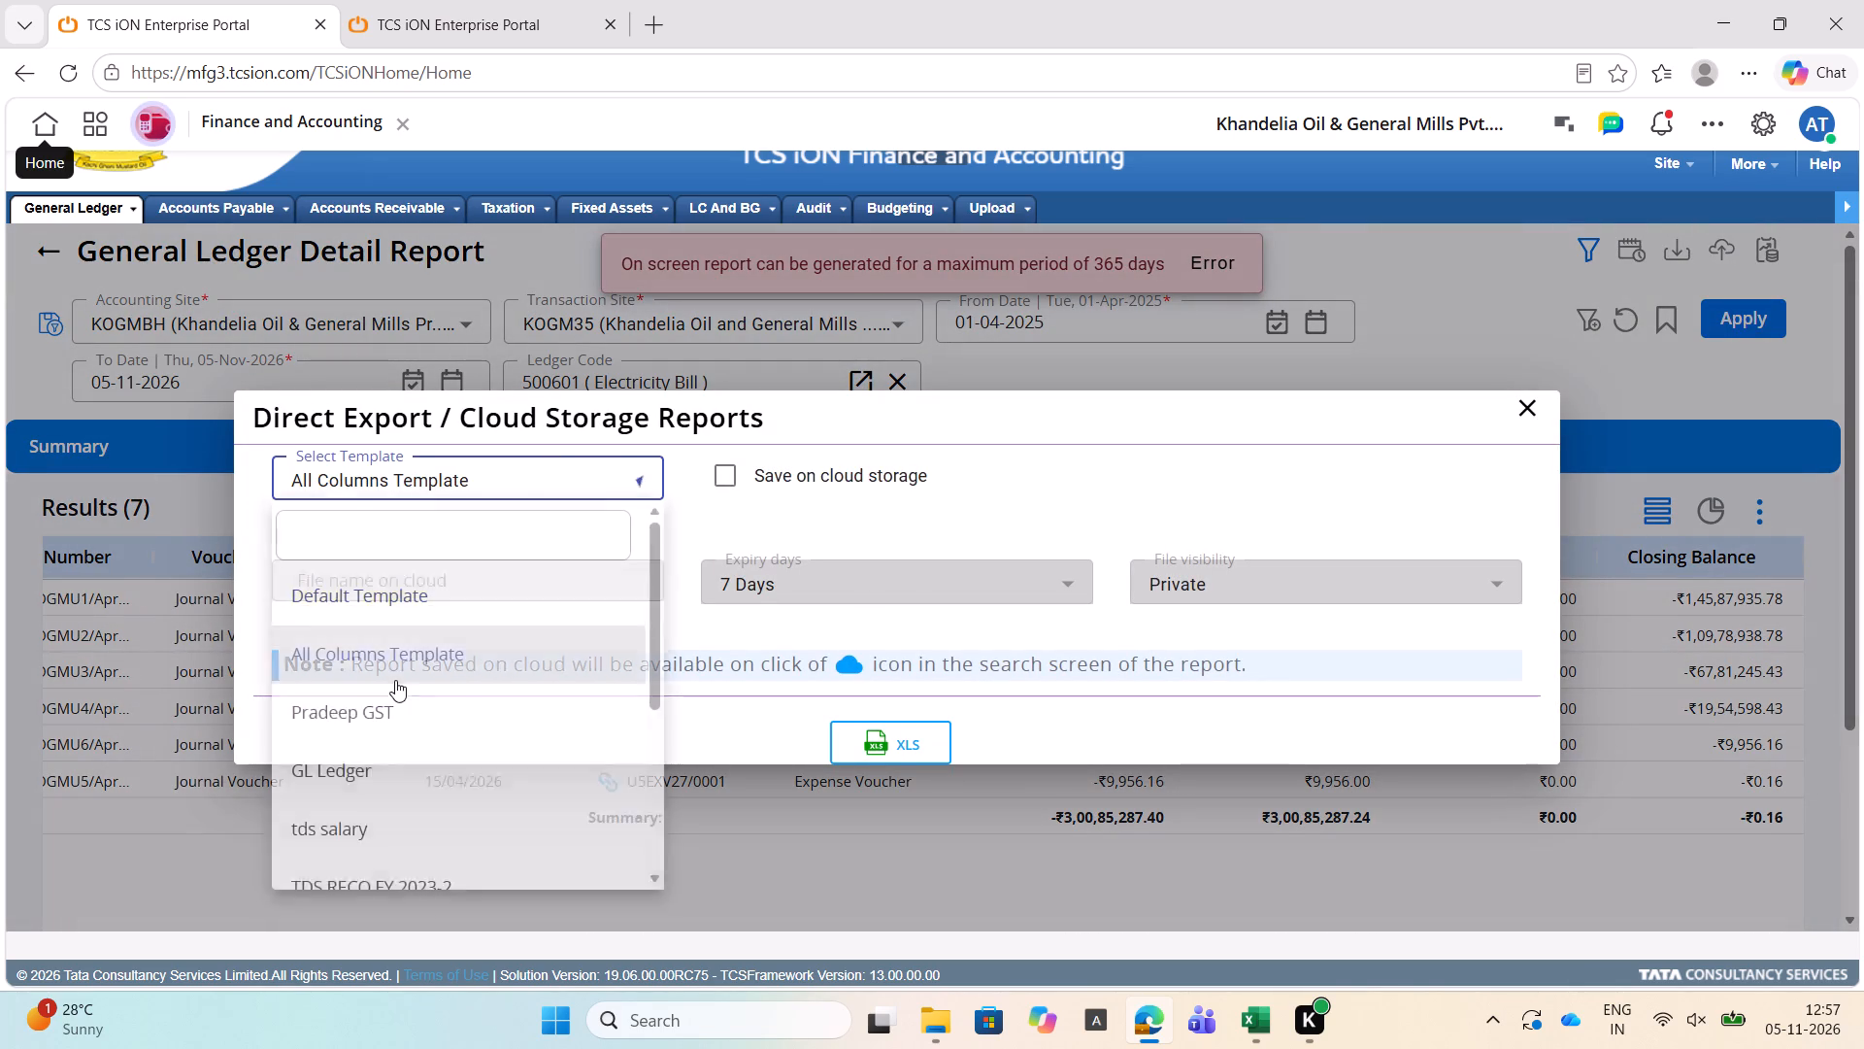
left_click(897, 756)
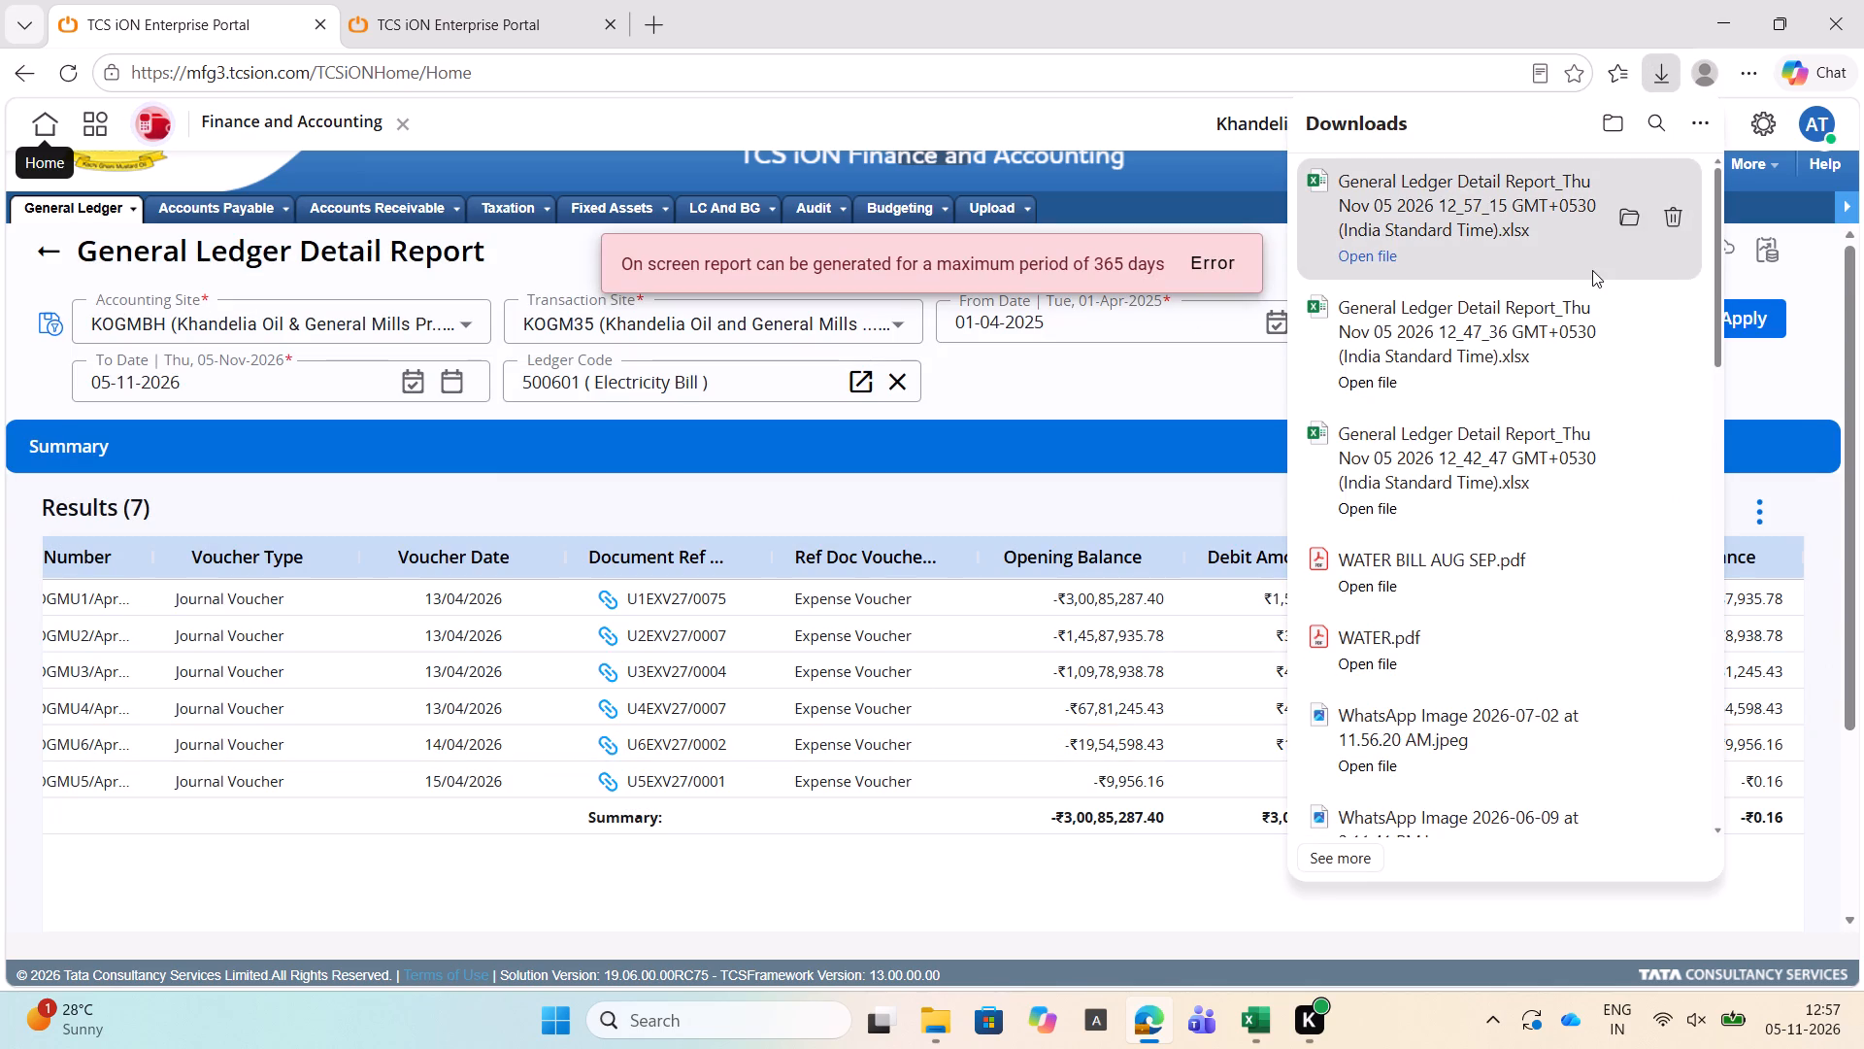
Open the downloaded report in Excel, show its General Ledger Detail Report sheet and enable editing.
left_click(1354, 258)
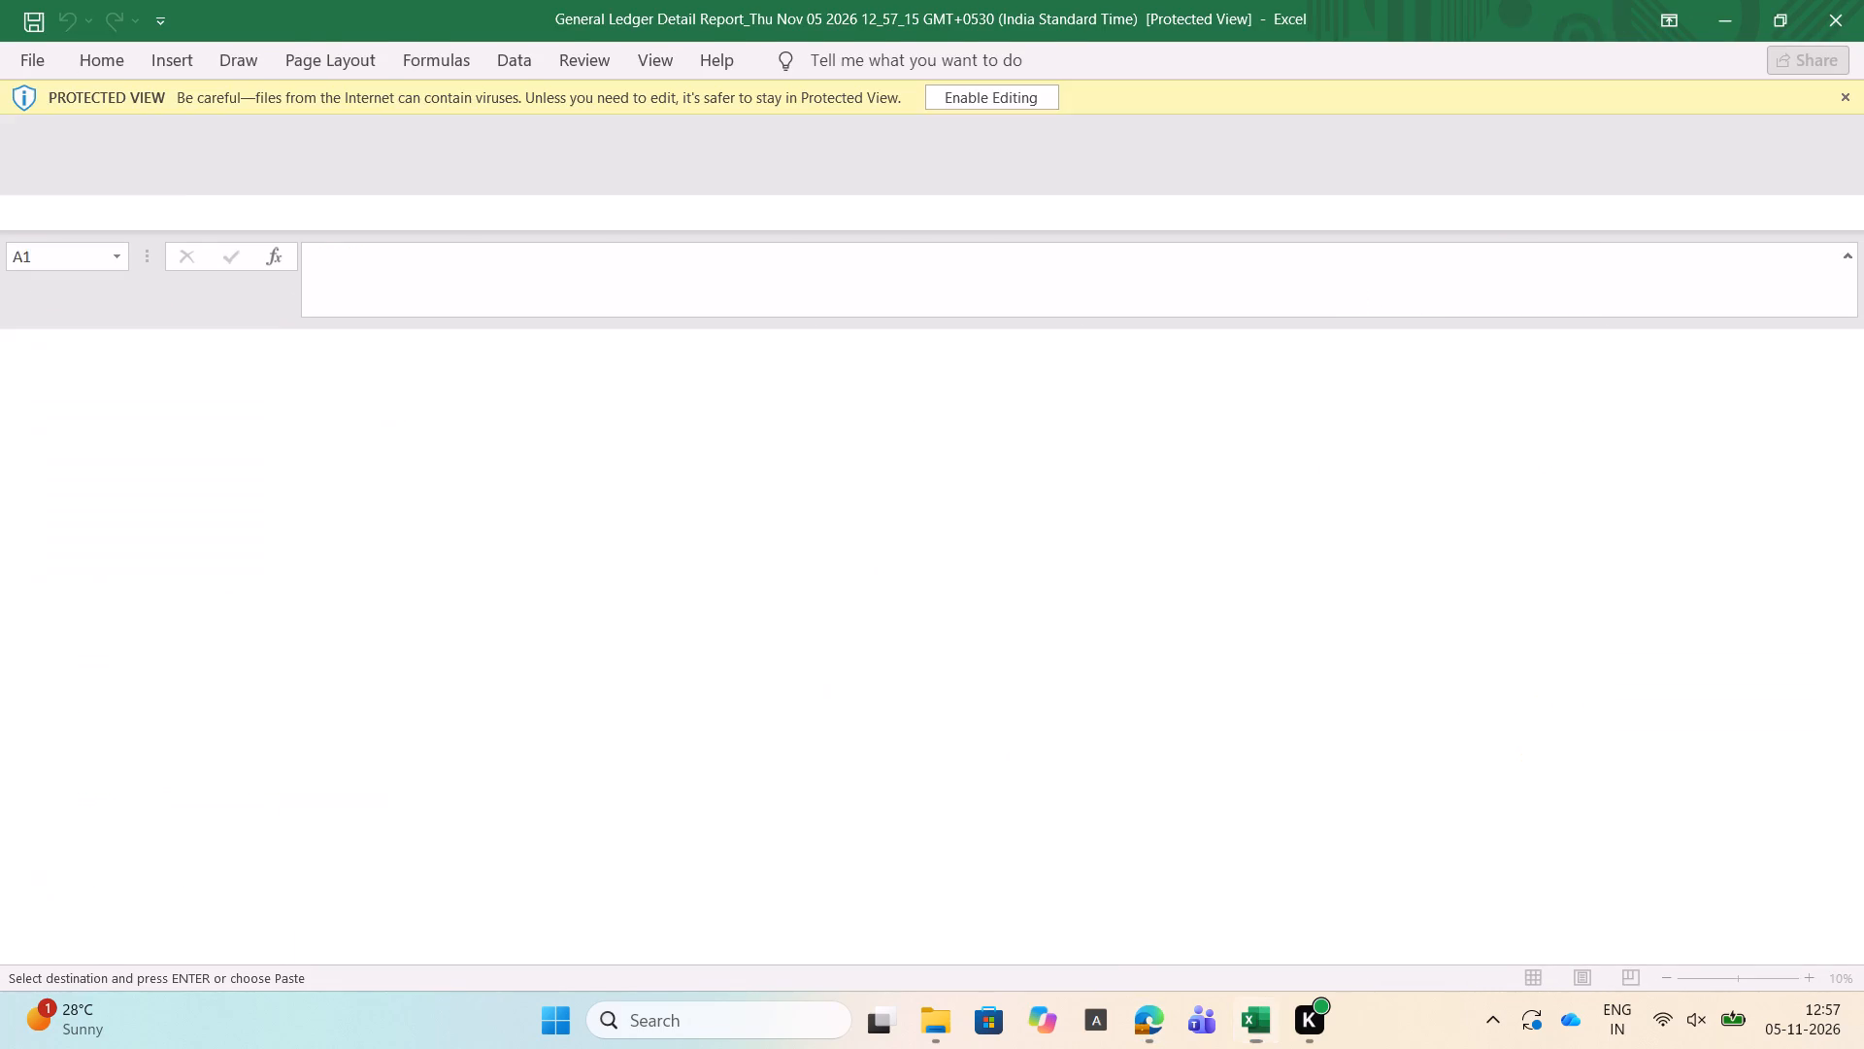
left_click(432, 941)
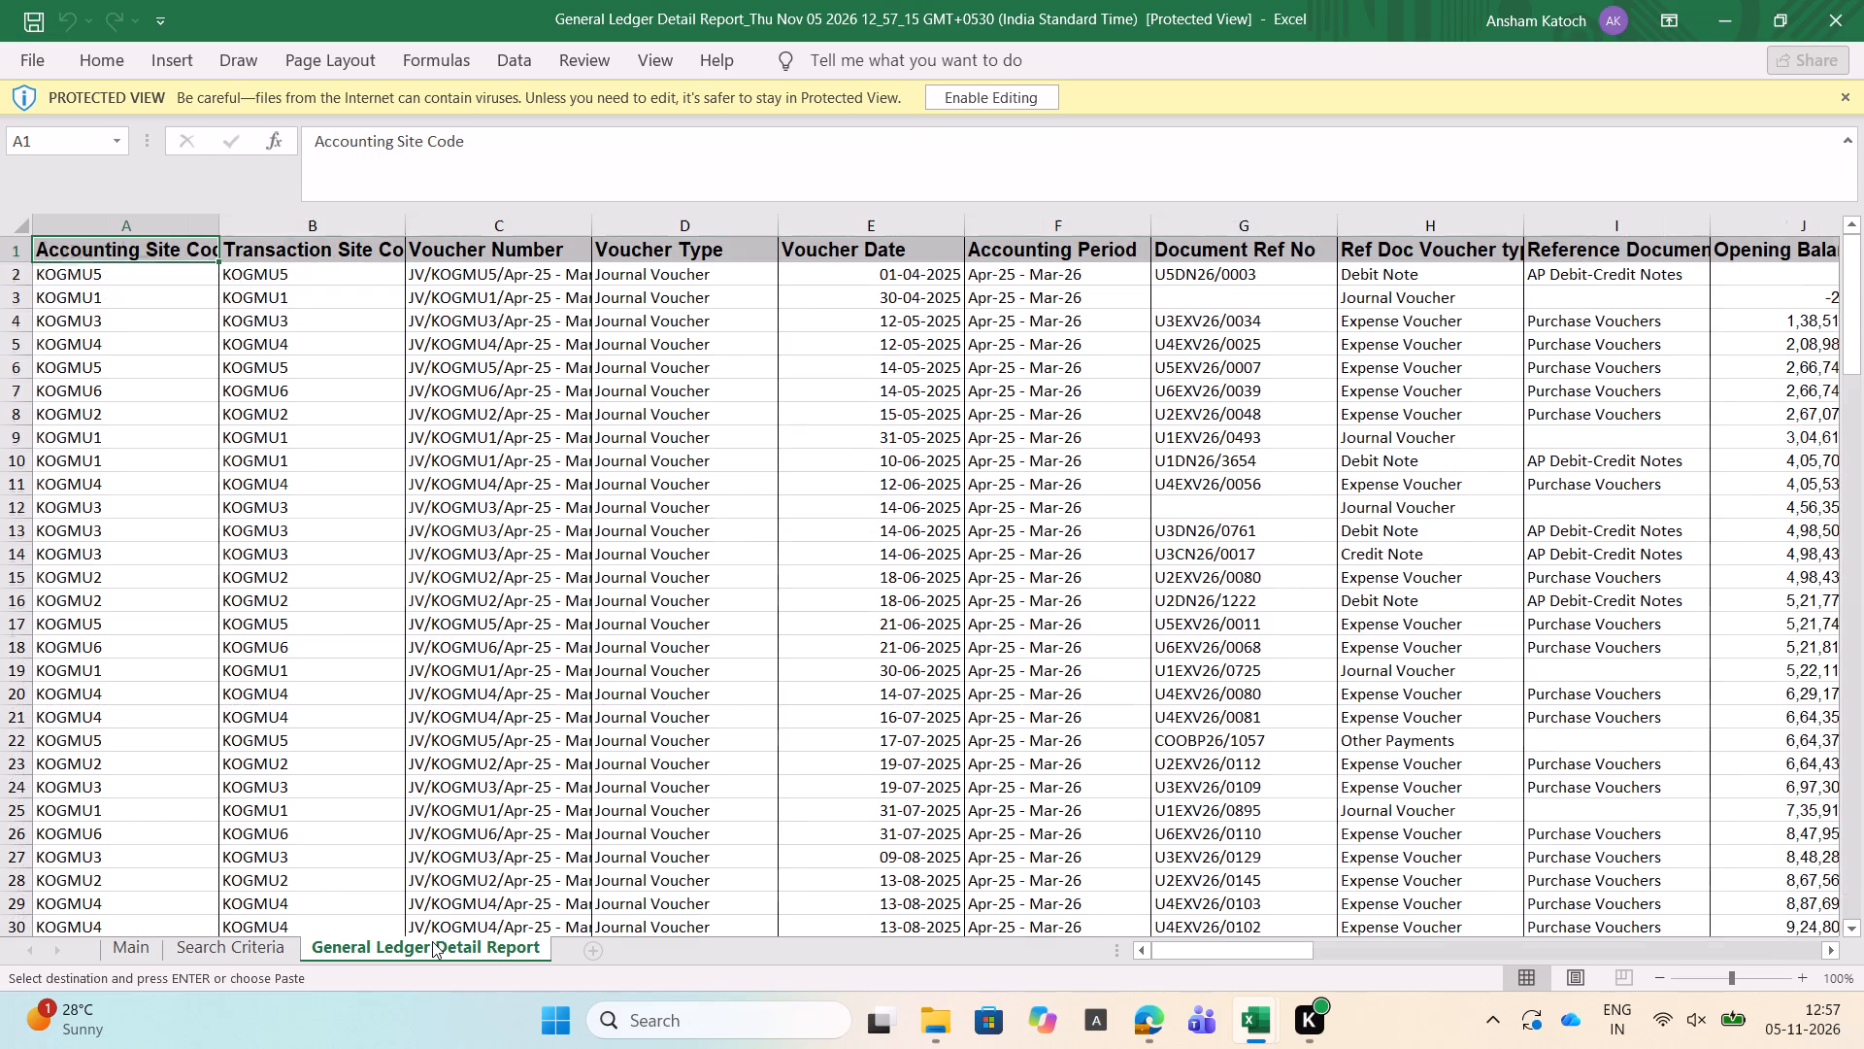
scroll(600, 568, "up", 7)
left_click(982, 91)
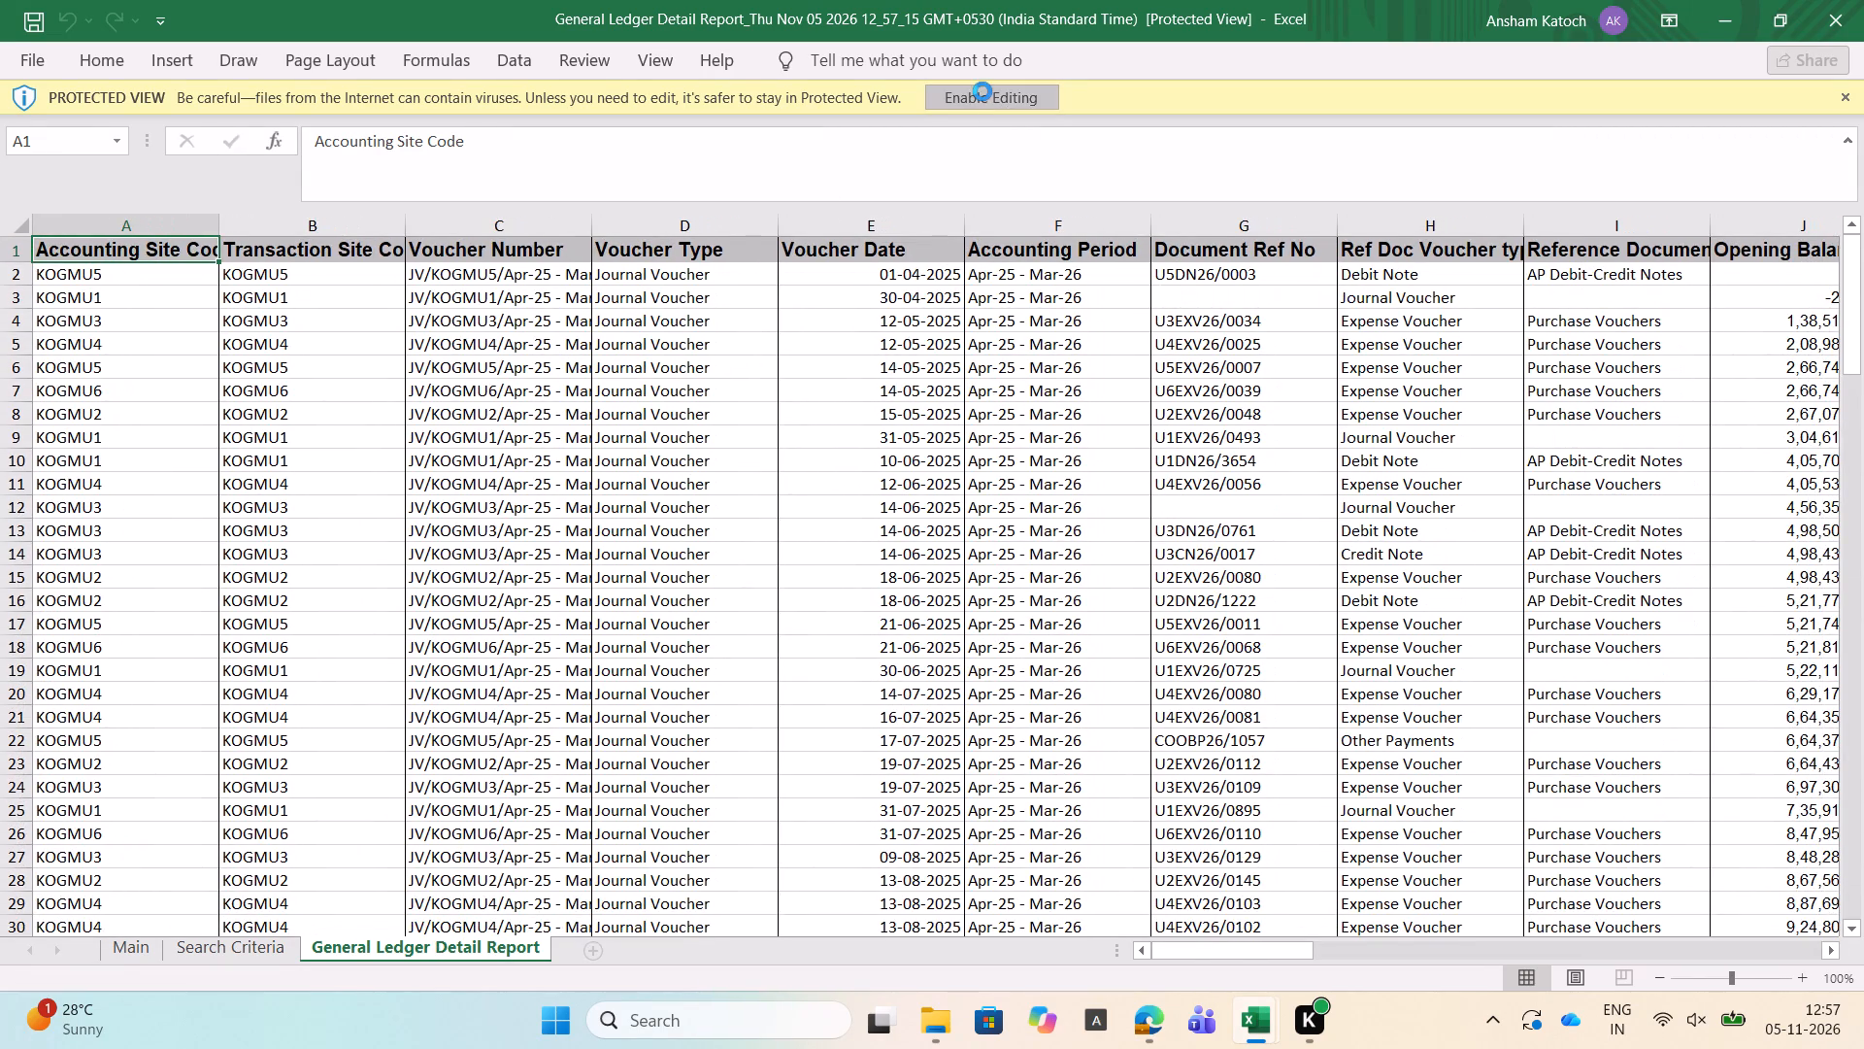
Examine account 500601's voucher rows, dates, periods and amounts across both financial years and look for the March 2026 year-end entries.
scroll(755, 578, "up", 5)
scroll(755, 578, "down", 1)
scroll(755, 578, "up", 16)
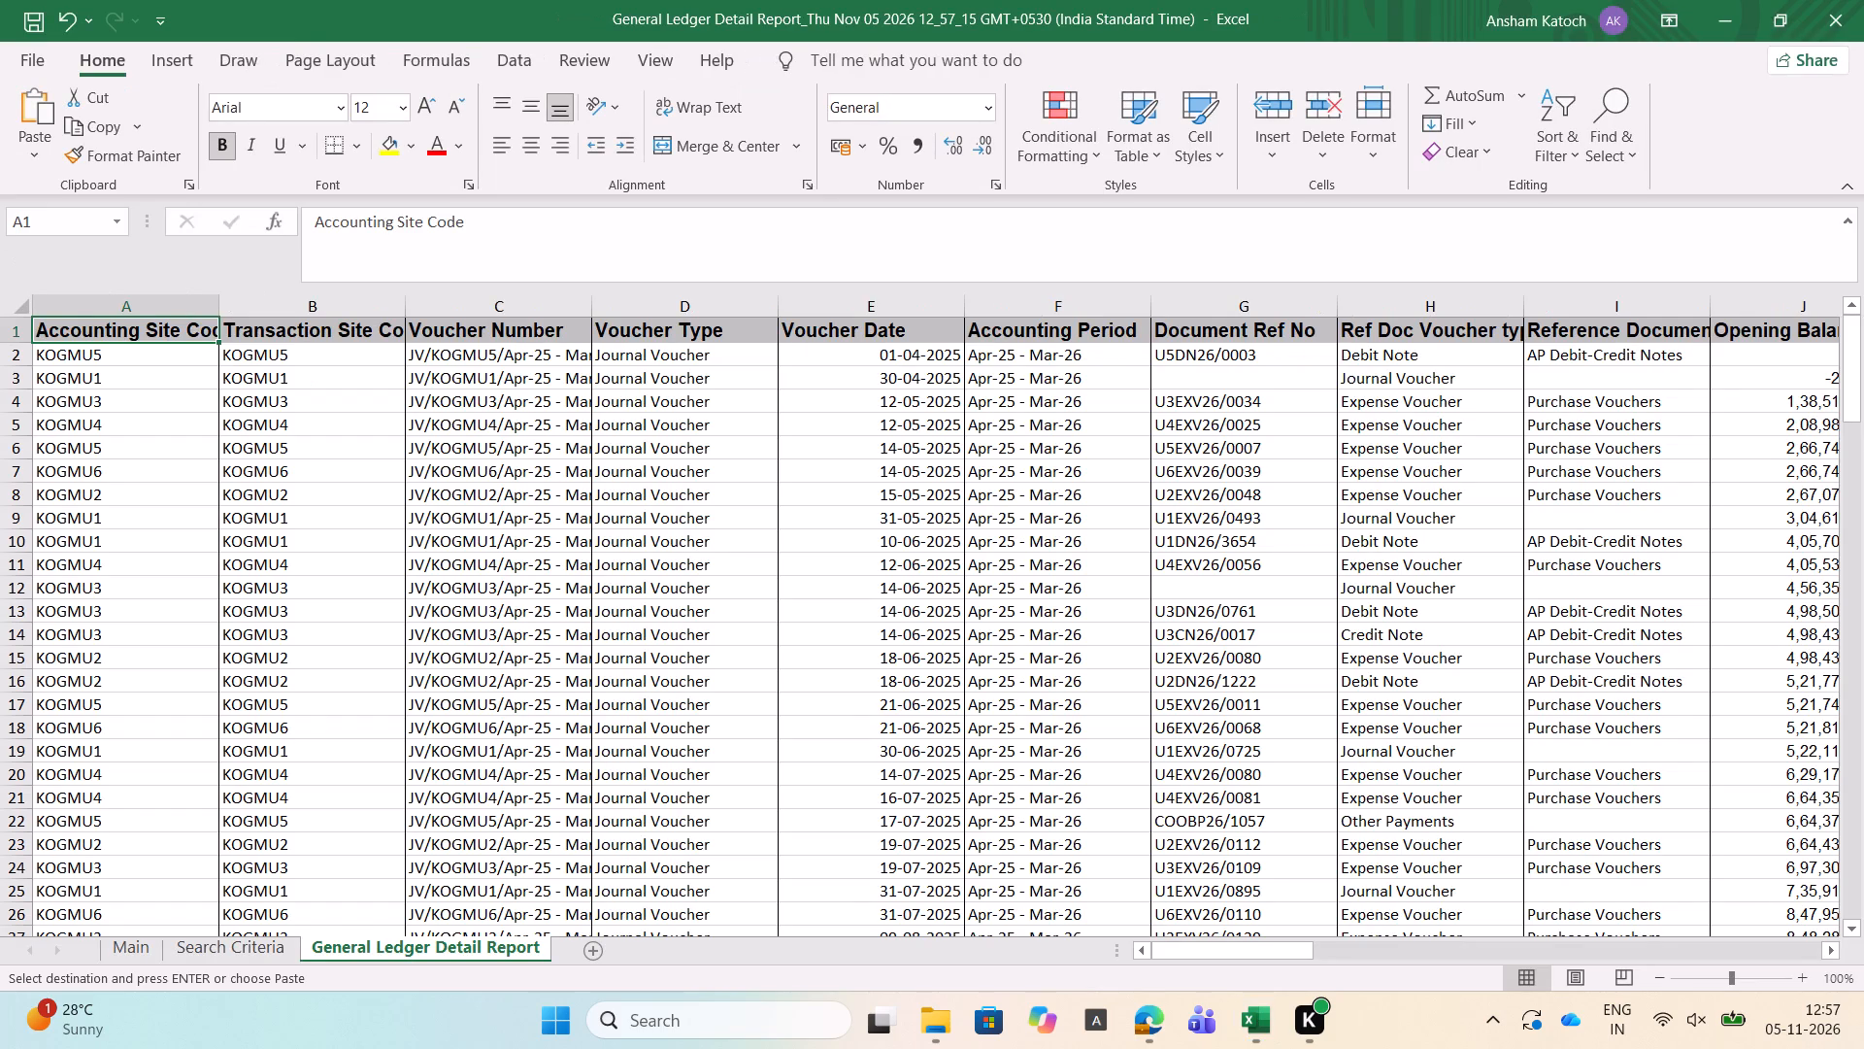
scroll(755, 578, "up", 7)
scroll(573, 575, "right", 3)
scroll(573, 575, "left", 4)
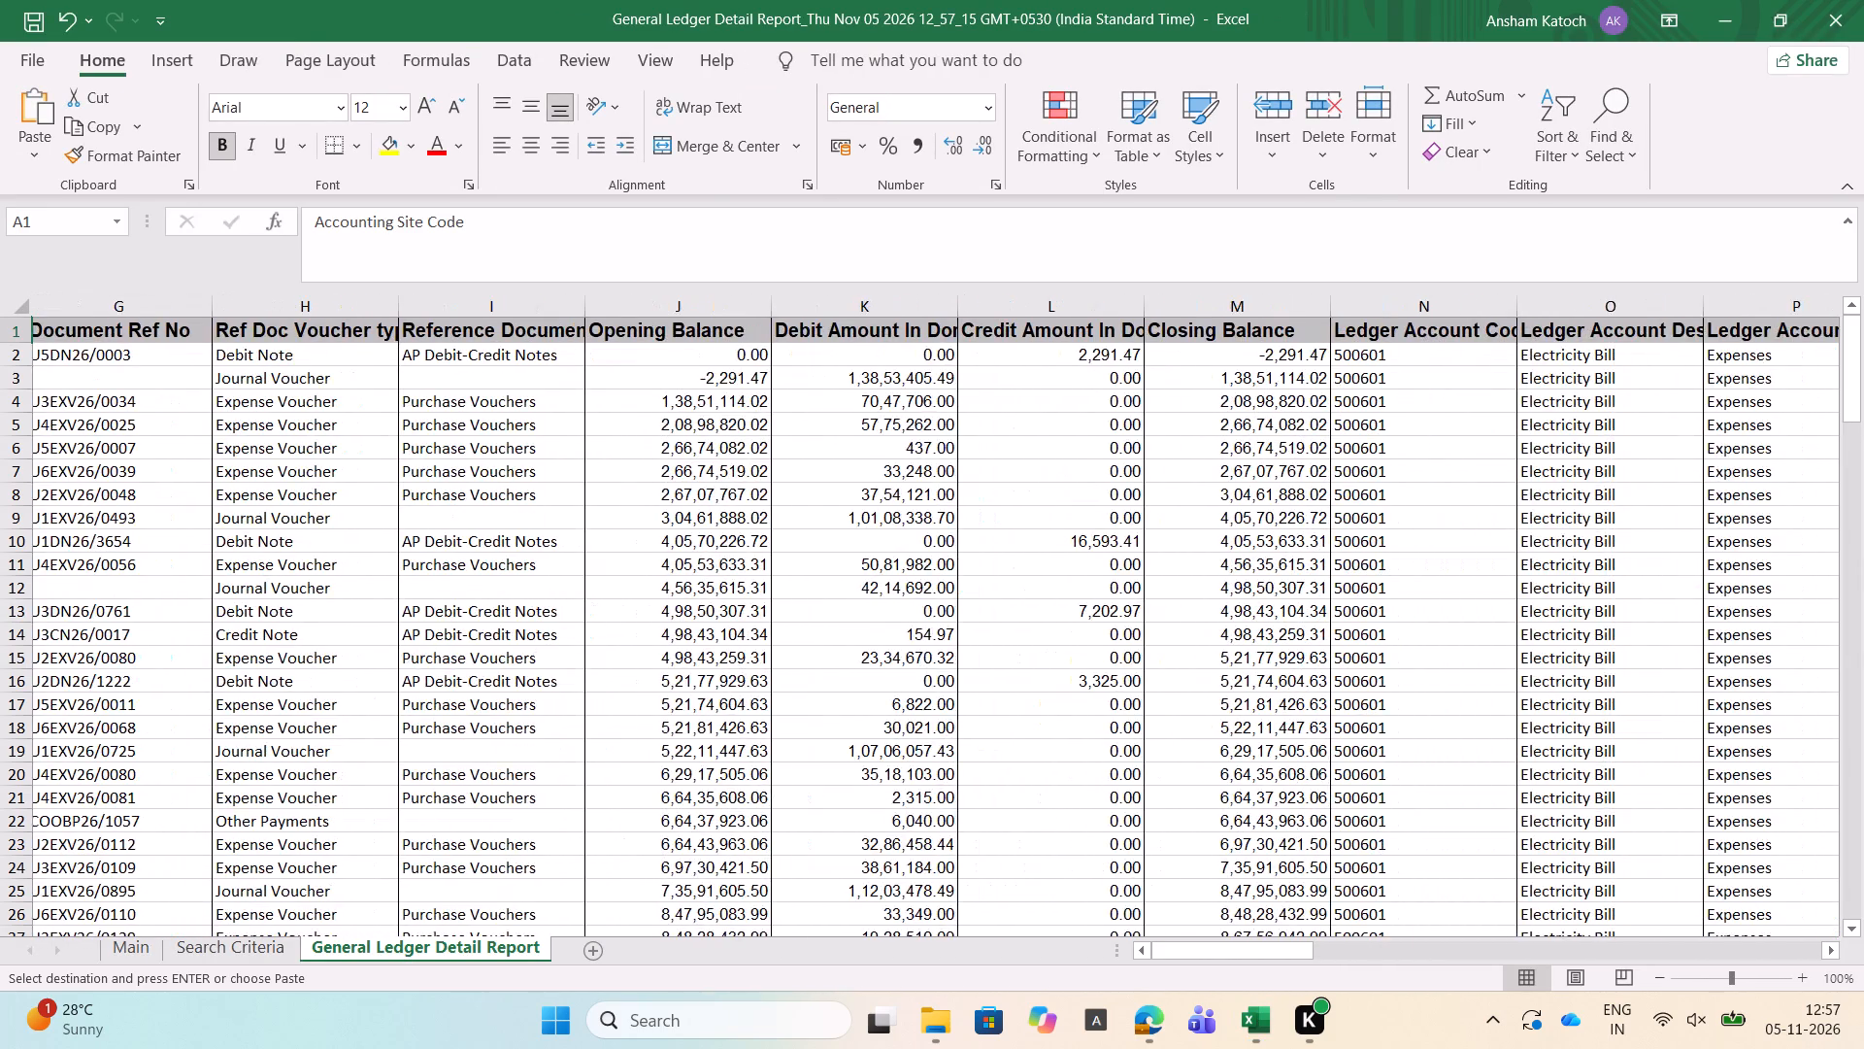
scroll(573, 575, "right", 4)
scroll(573, 575, "down", 17)
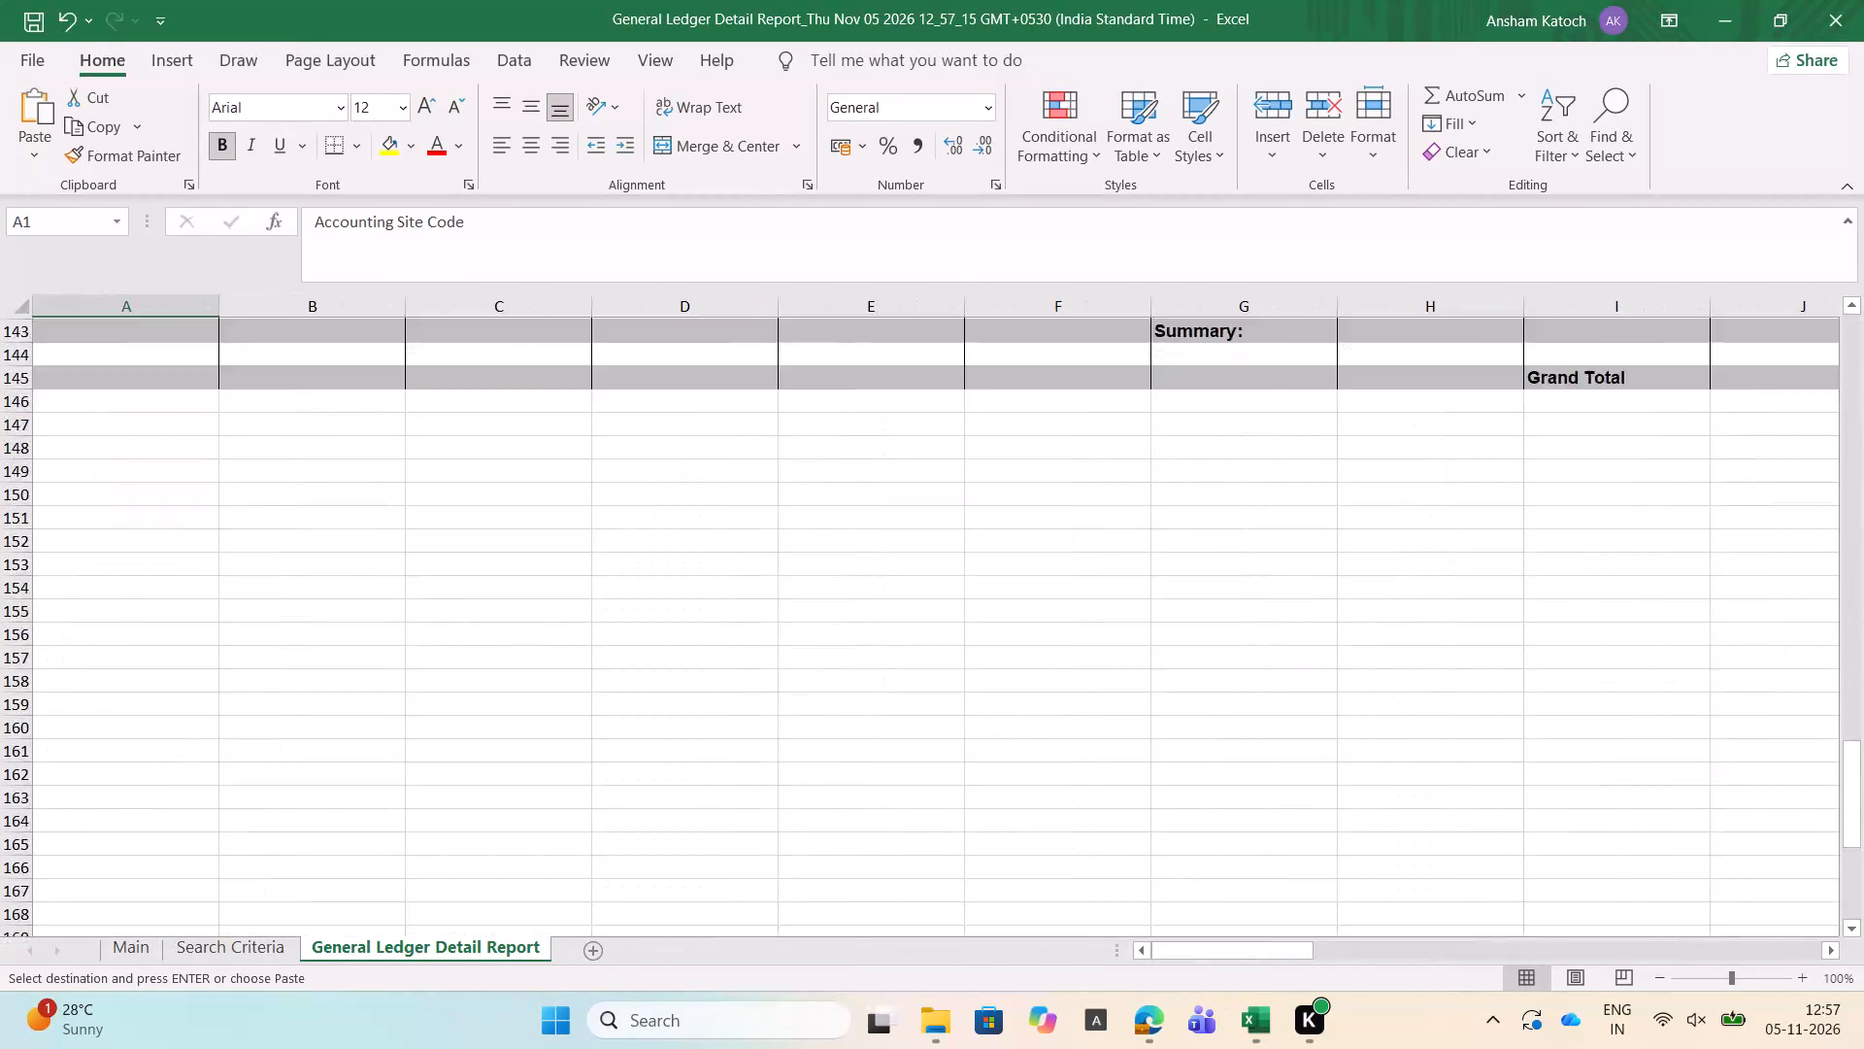
scroll(573, 575, "up", 2)
scroll(573, 575, "left", 2)
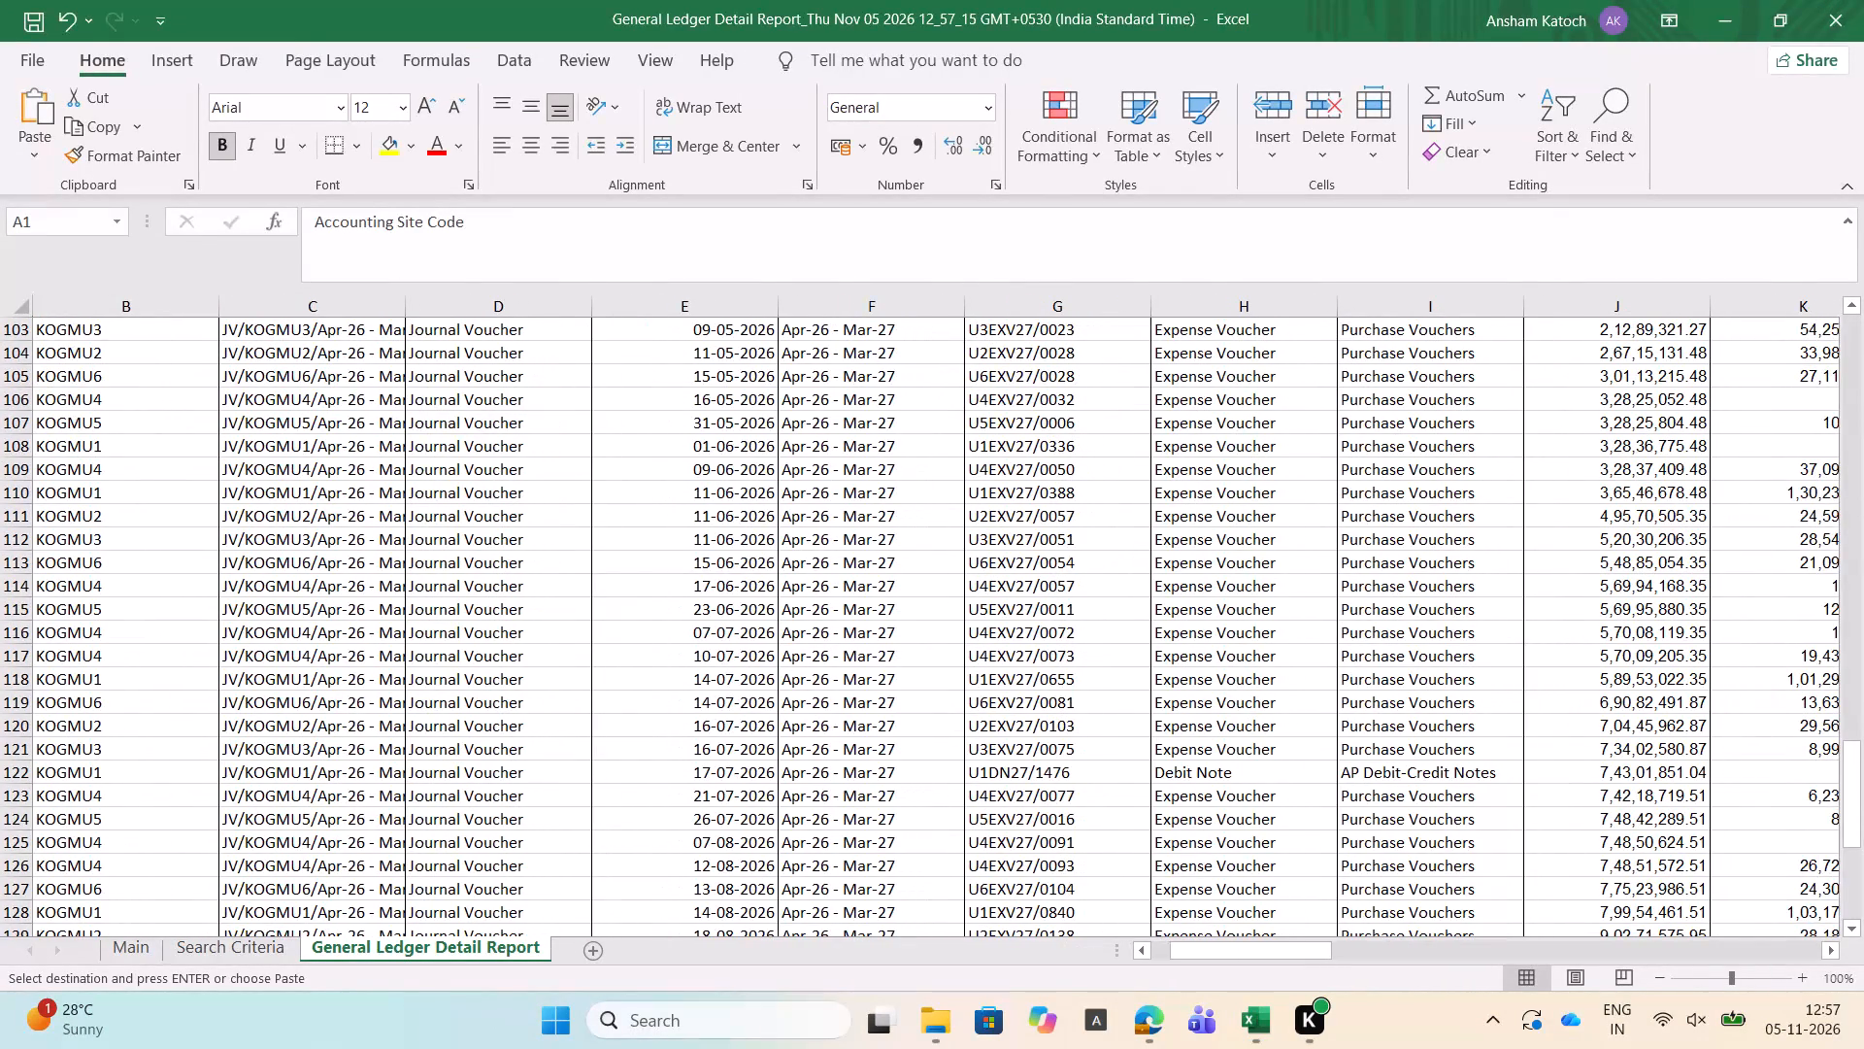
scroll(573, 575, "up", 7)
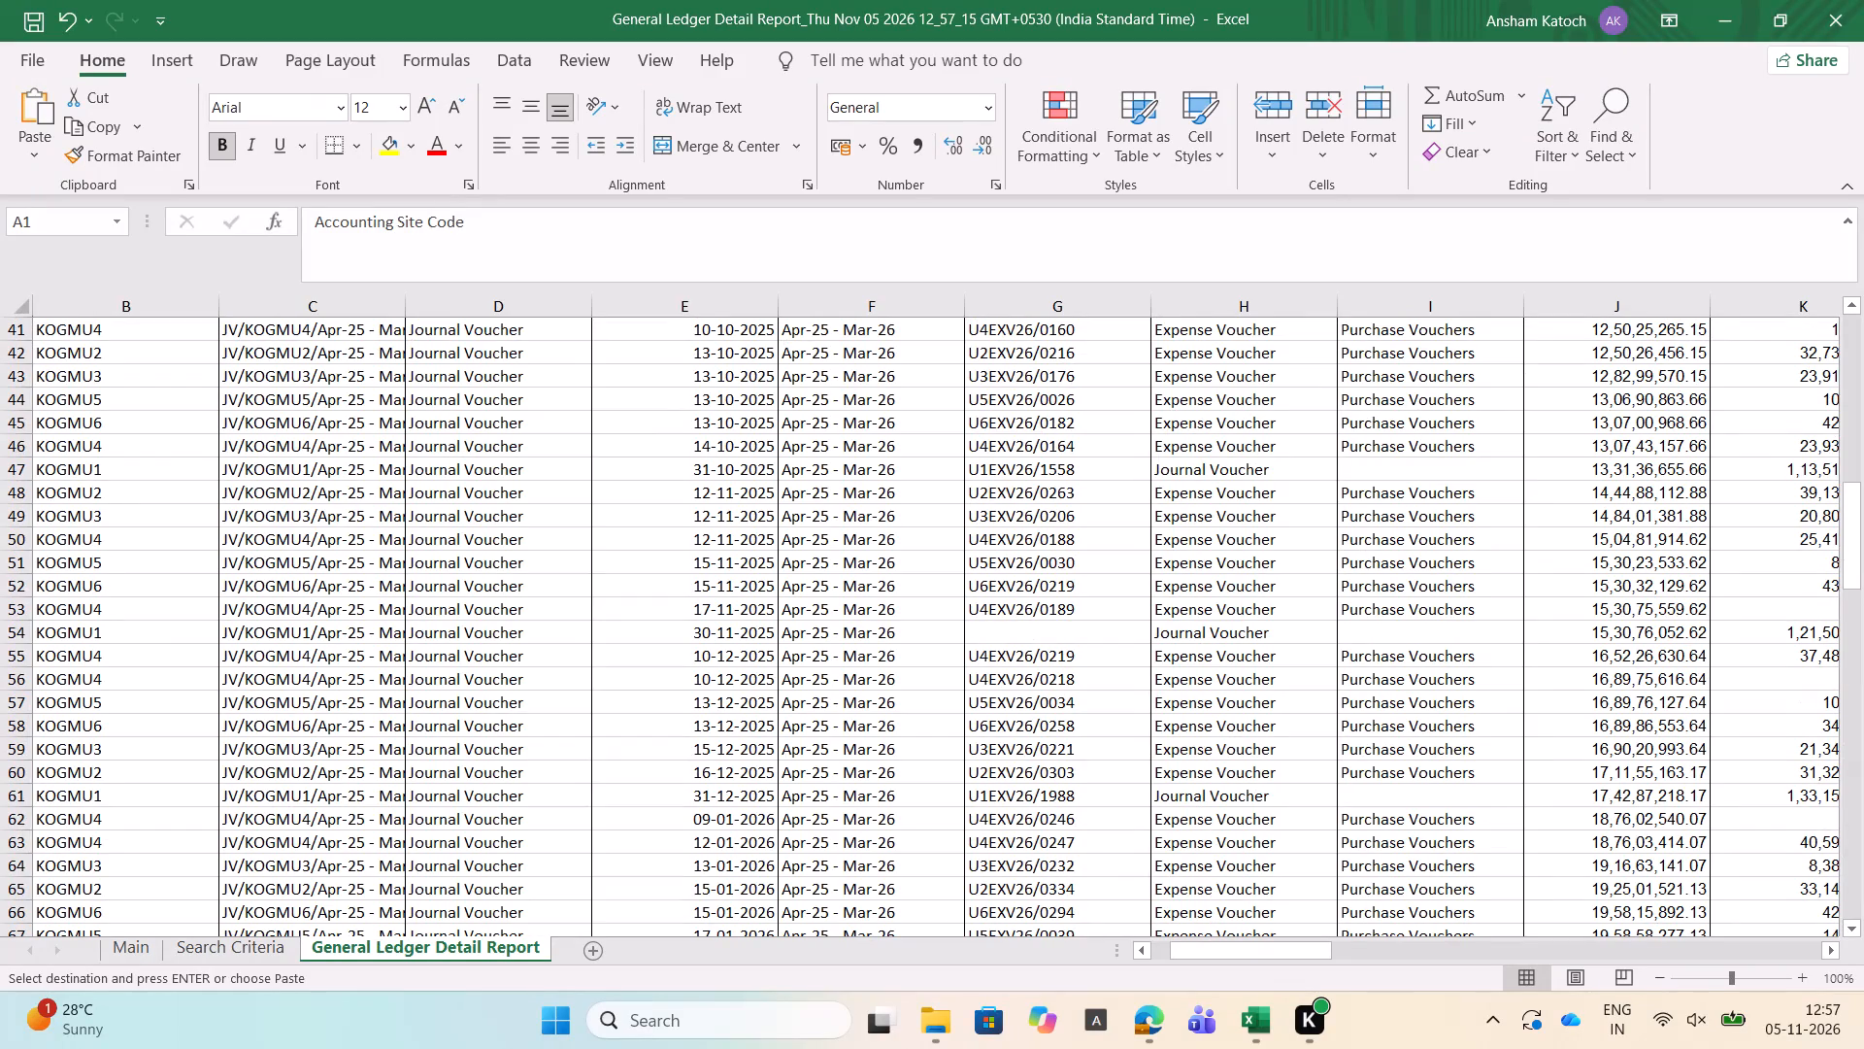
scroll(604, 654, "down", 4)
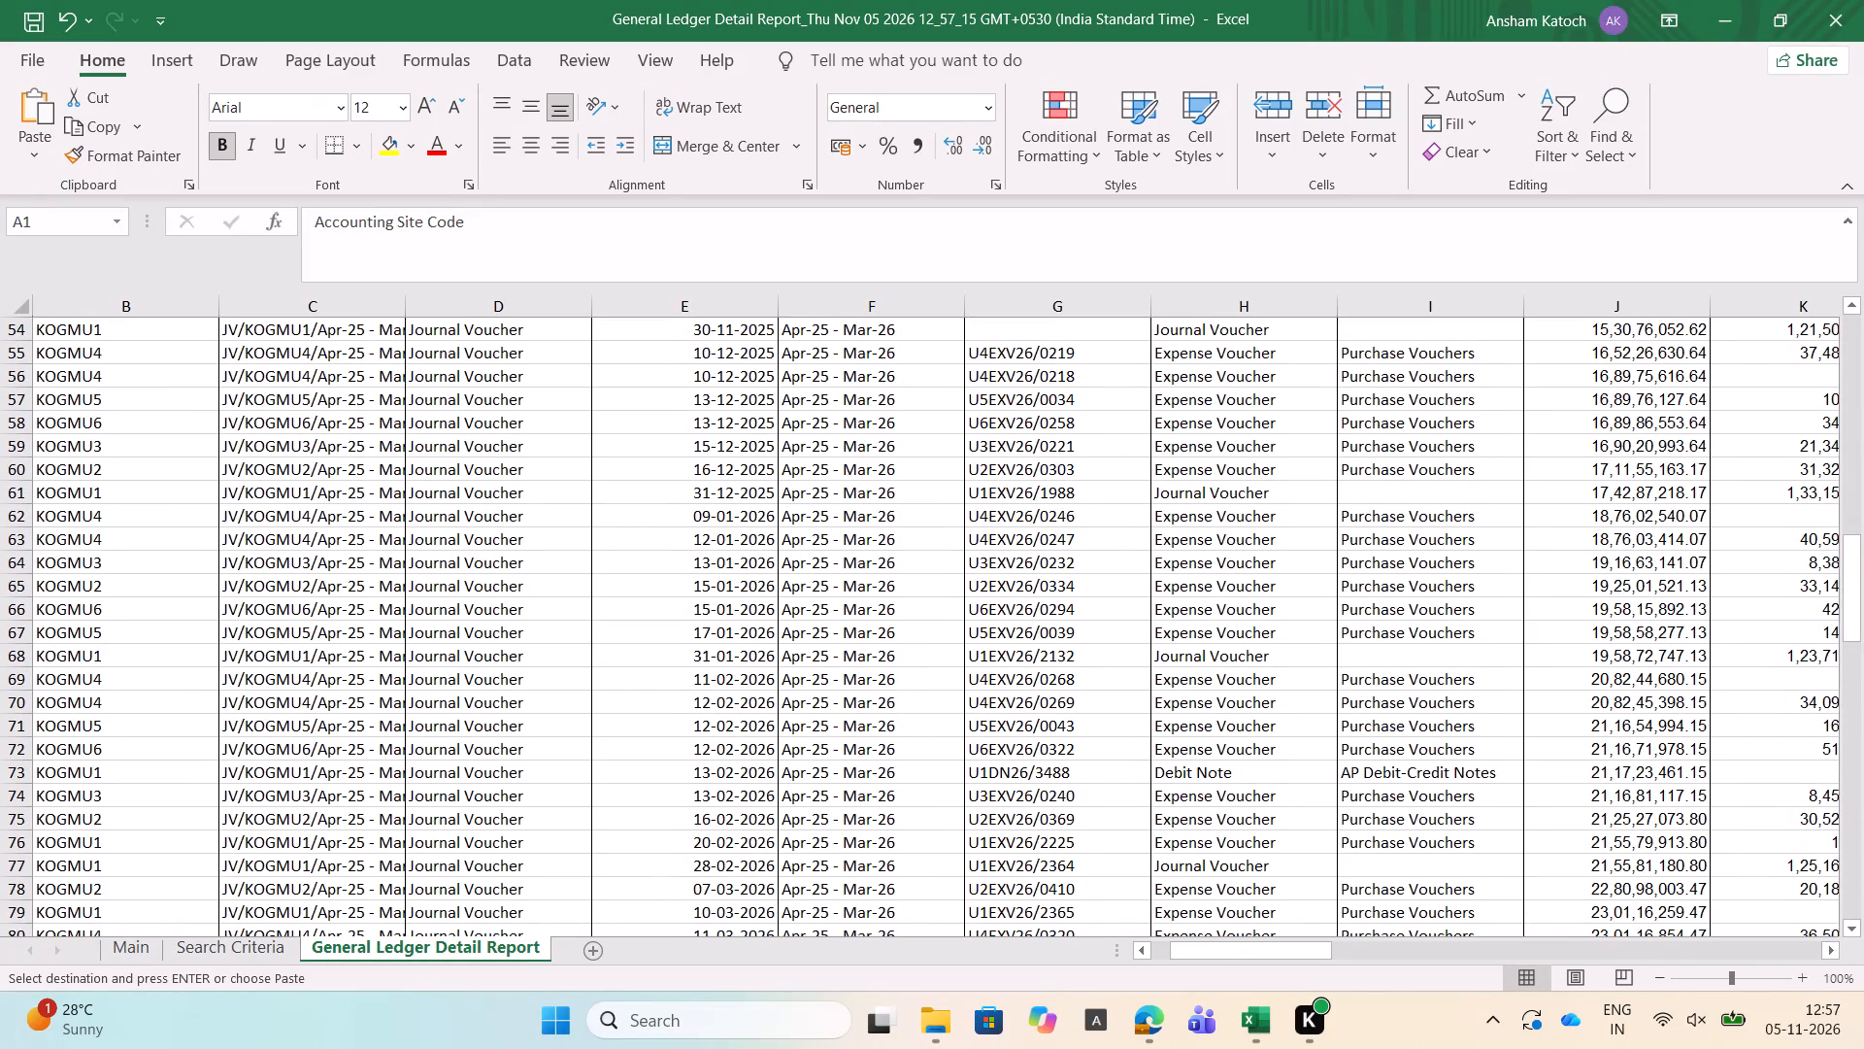
scroll(681, 741, "down", 4)
scroll(776, 827, "down", 1)
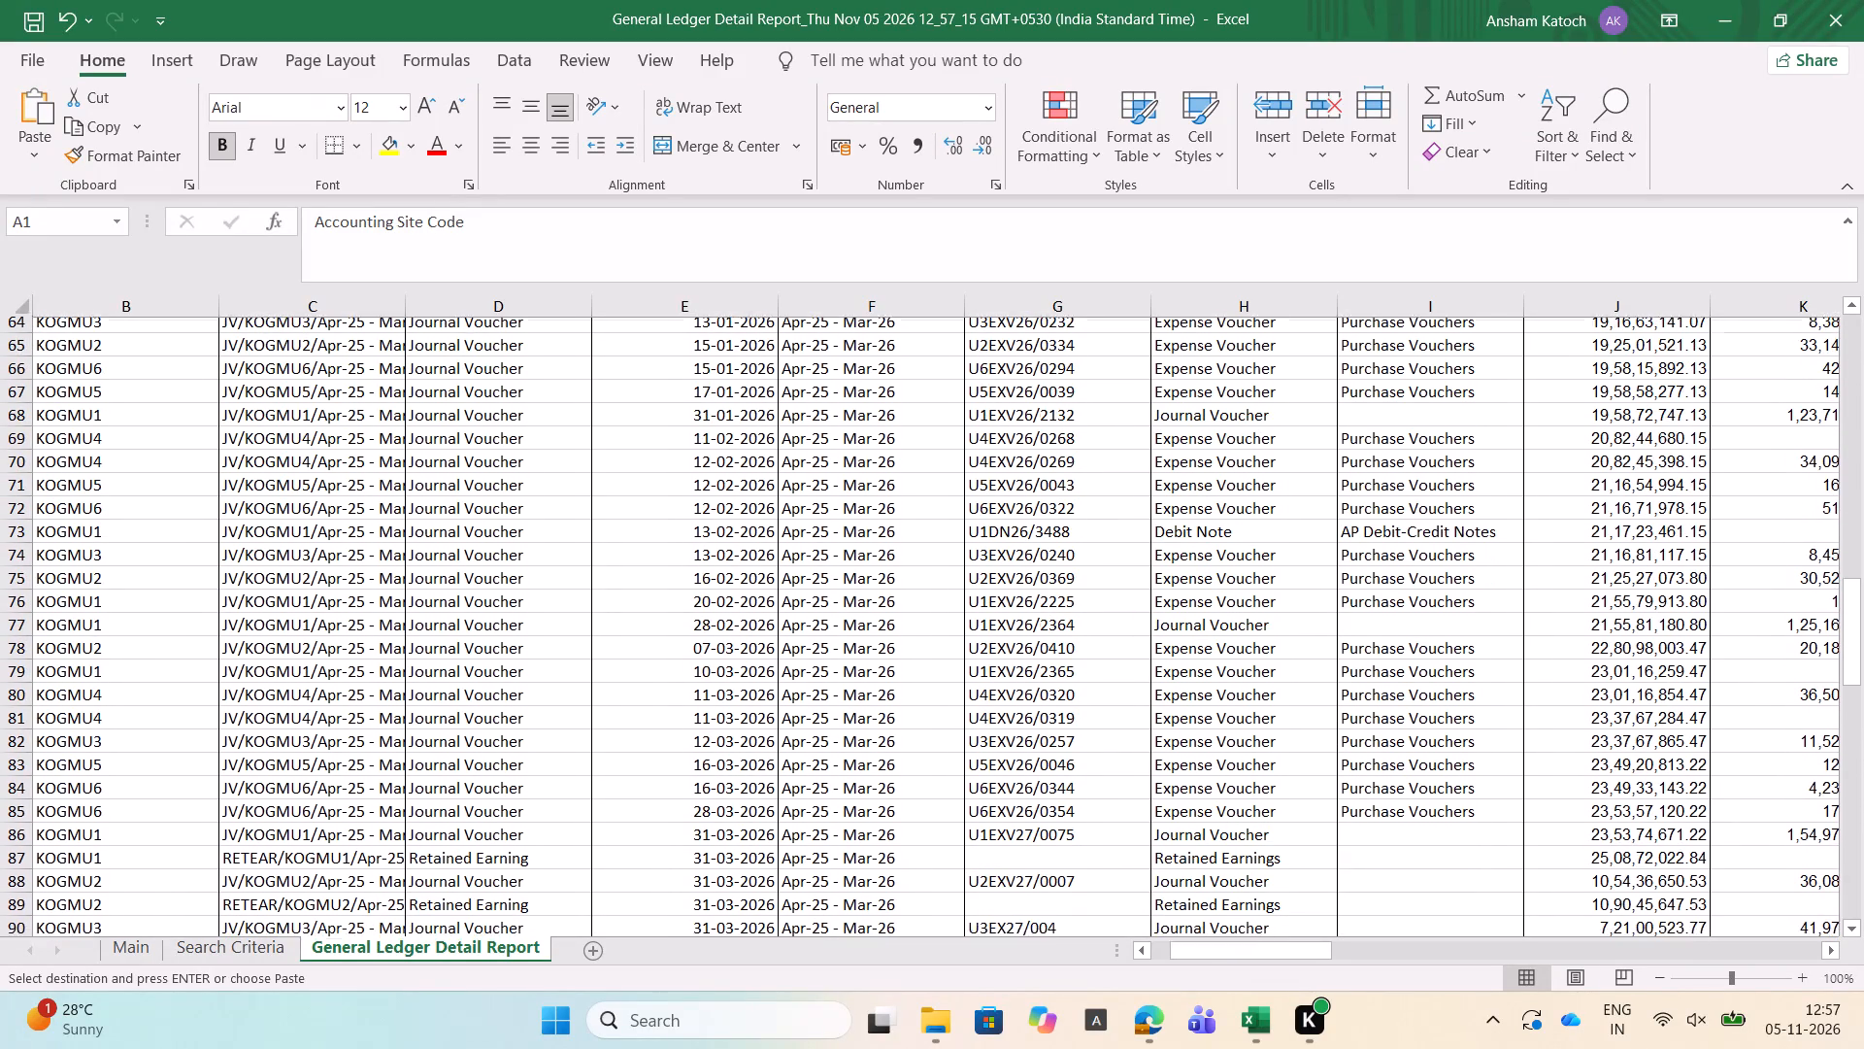
scroll(776, 827, "down", 1)
Examine KOGMU1's 31-03-2026 journal voucher with document reference U1EXV27/0075, including its debit, credit, closing balance and ledger account.
left_click(730, 745)
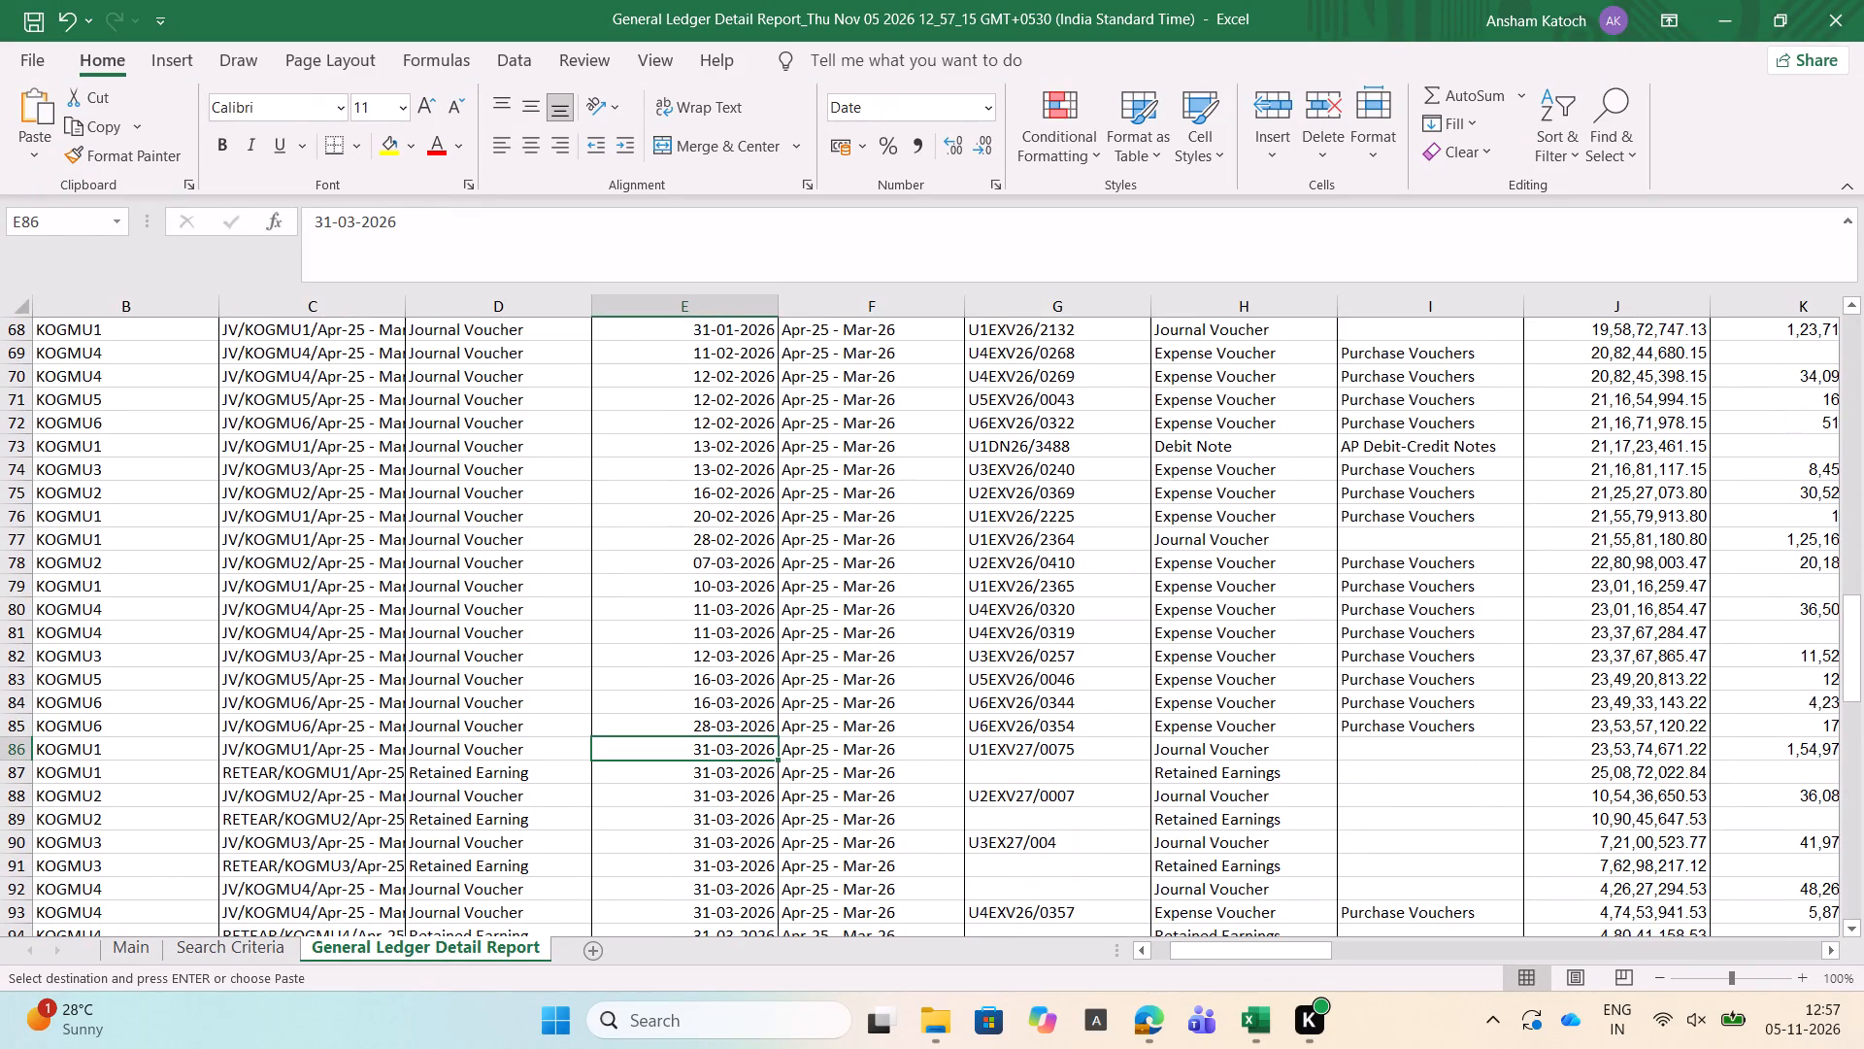
key("Right")
key("Right")
key("Right")
key("Right")
key("Right")
key("Right")
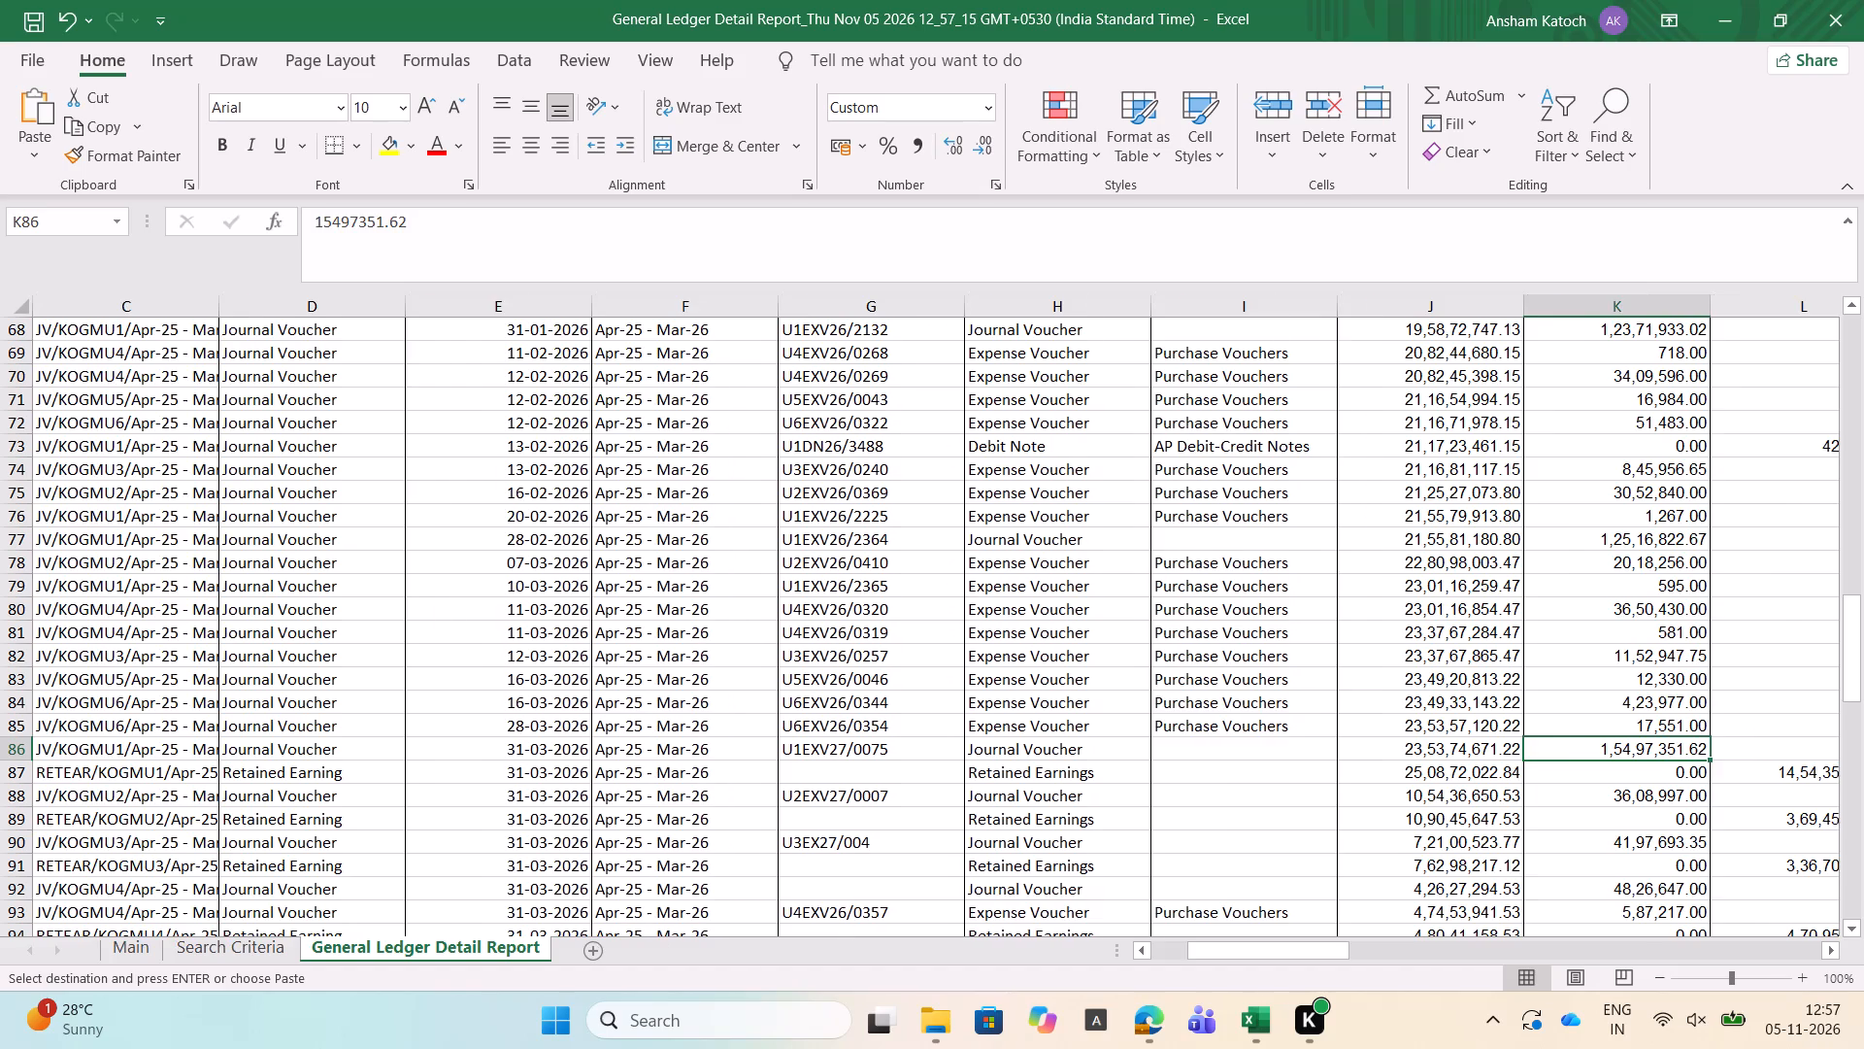
key("Right")
key("Right")
key("Right")
key("Right")
key("Left")
key("Left")
key("Left")
key("Left")
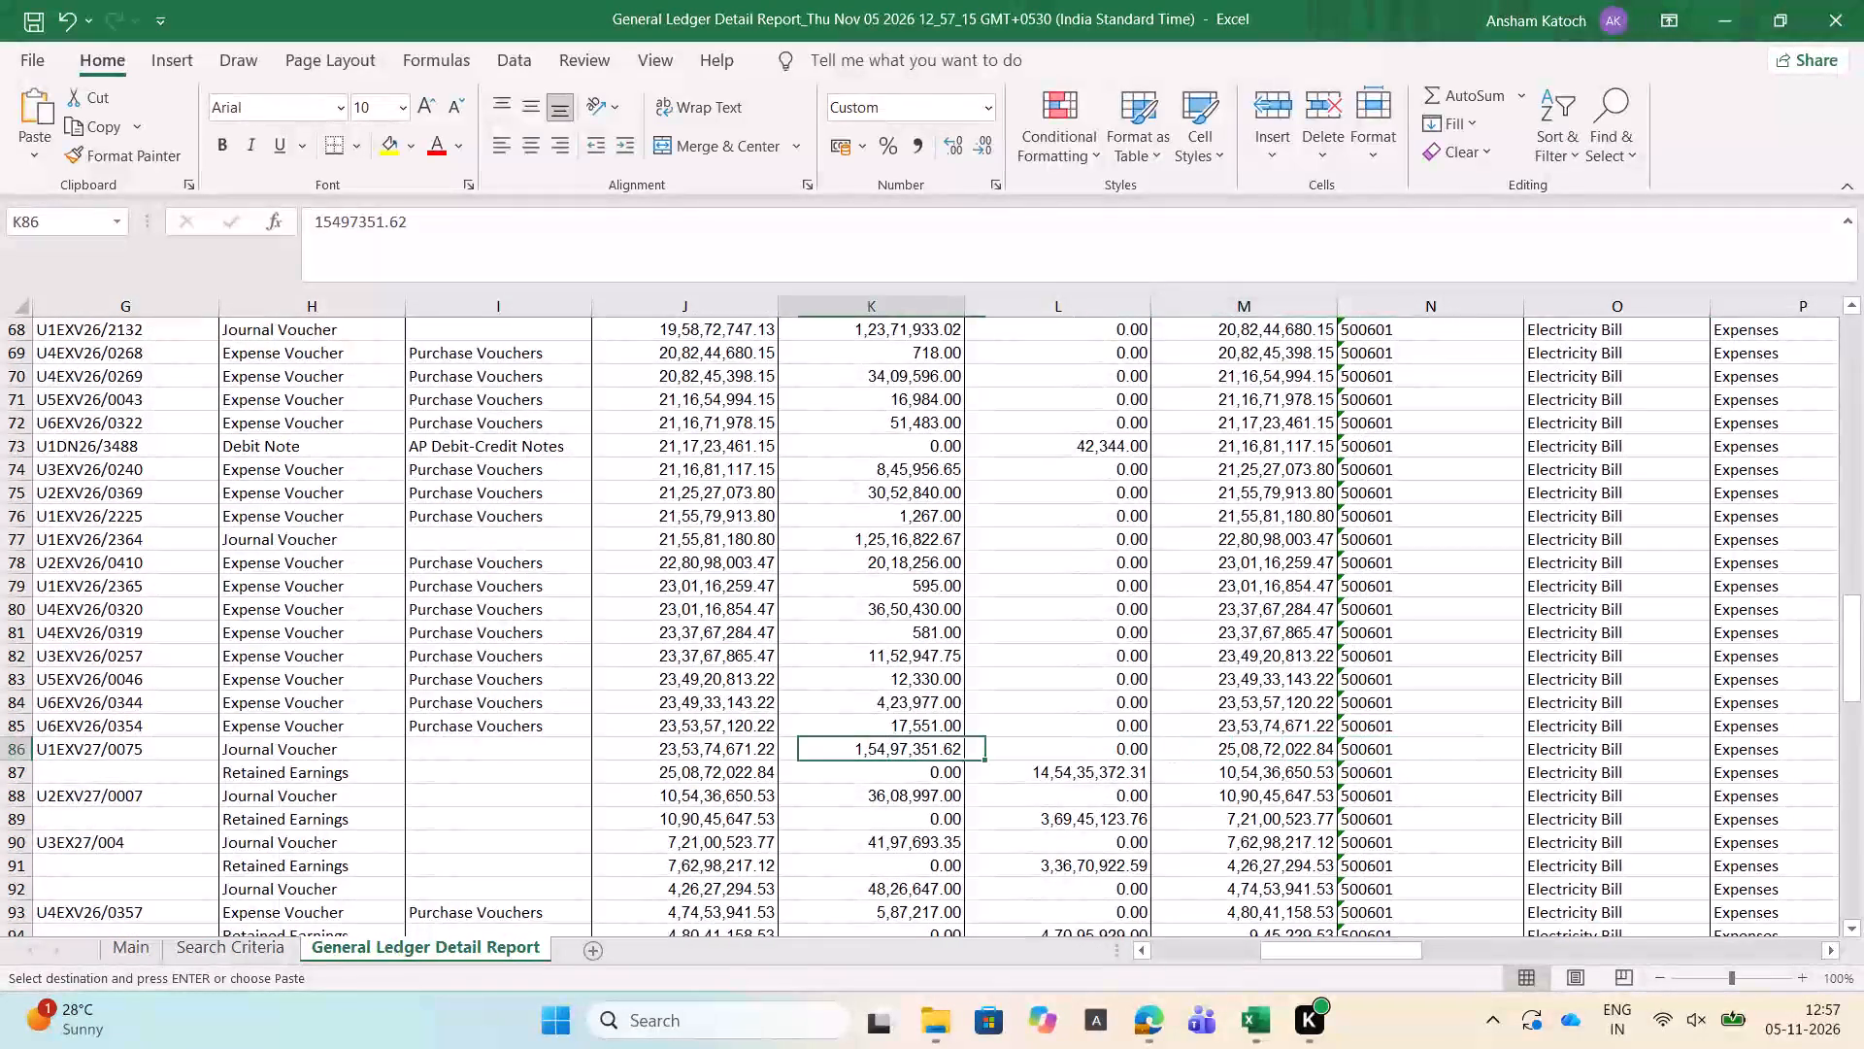
key("Left")
key("Left")
key("Left")
key("Left")
key("Left")
key("Left")
key("Left")
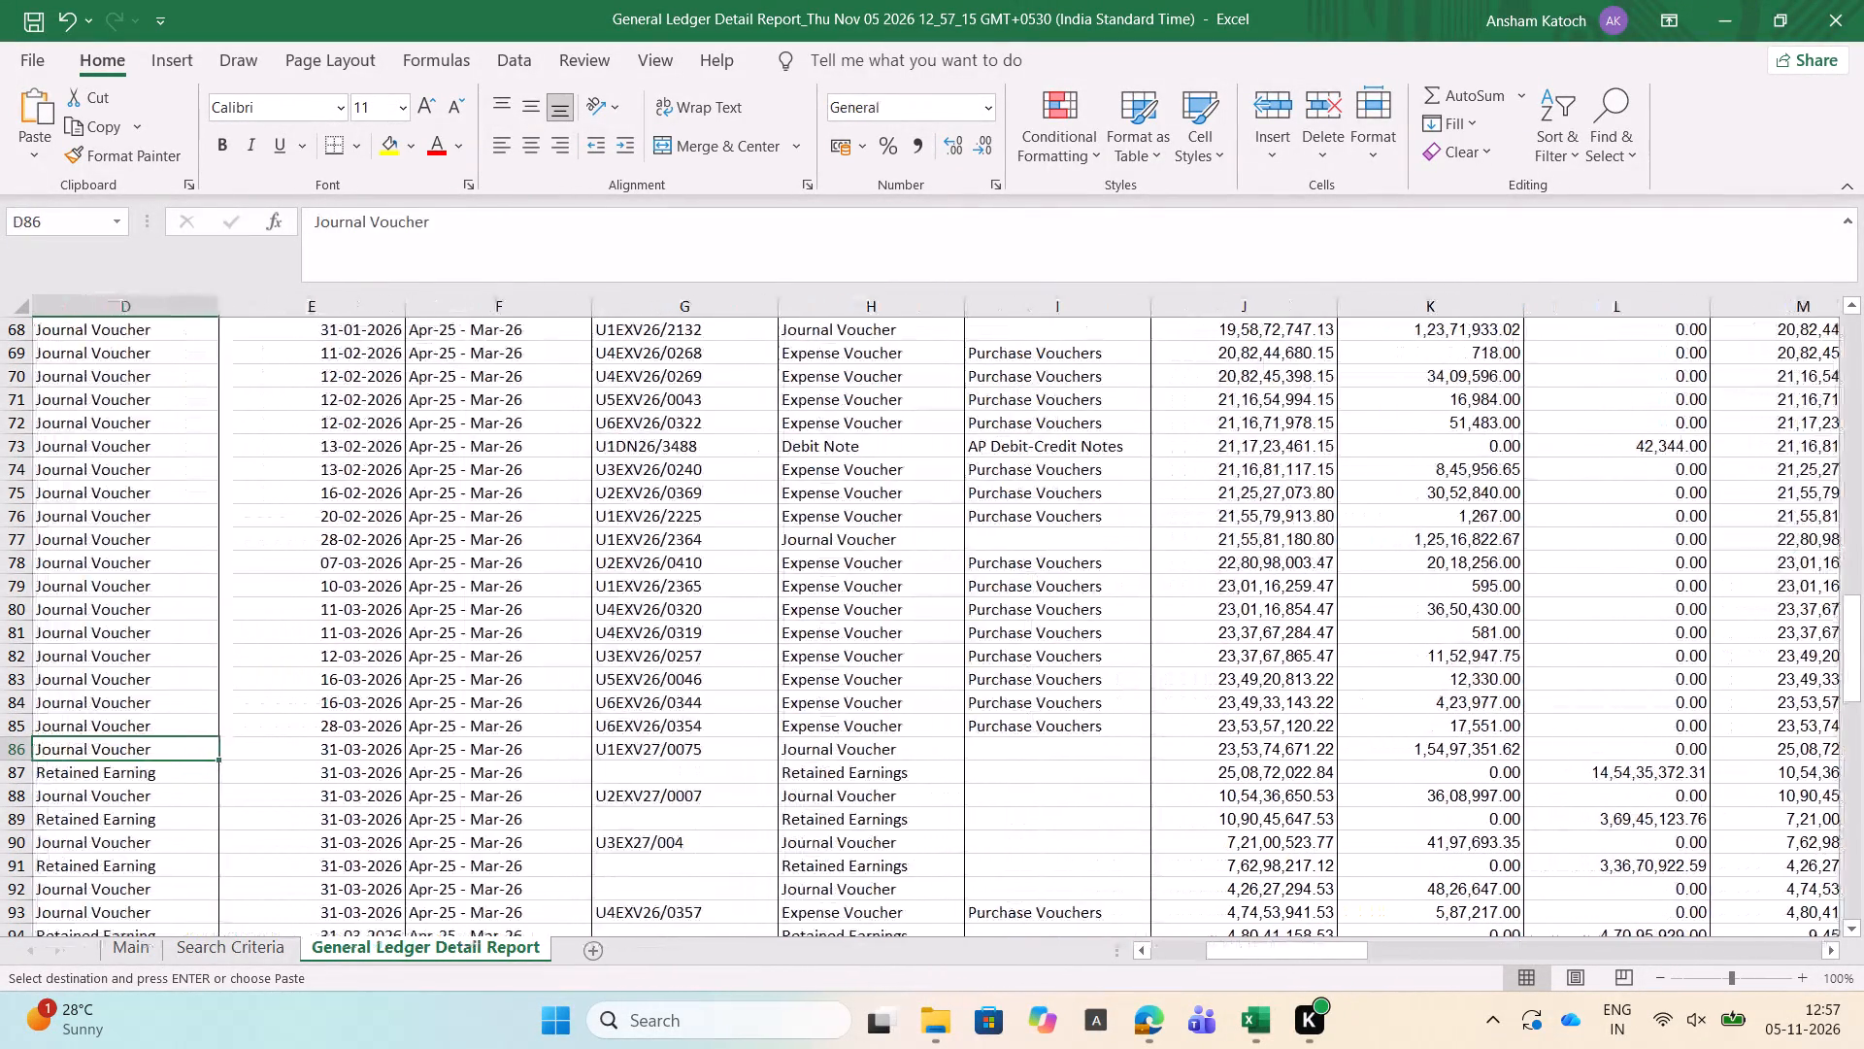
Examine KOGMU1's 31-03-2026 Retained Earnings entry and compare its balances and credit amount with the journal voucher above it.
key("Down")
key("Right")
key("Right")
key("Right")
key("Right")
key("Right")
key("Right")
key("Right")
key("Right")
key("Right")
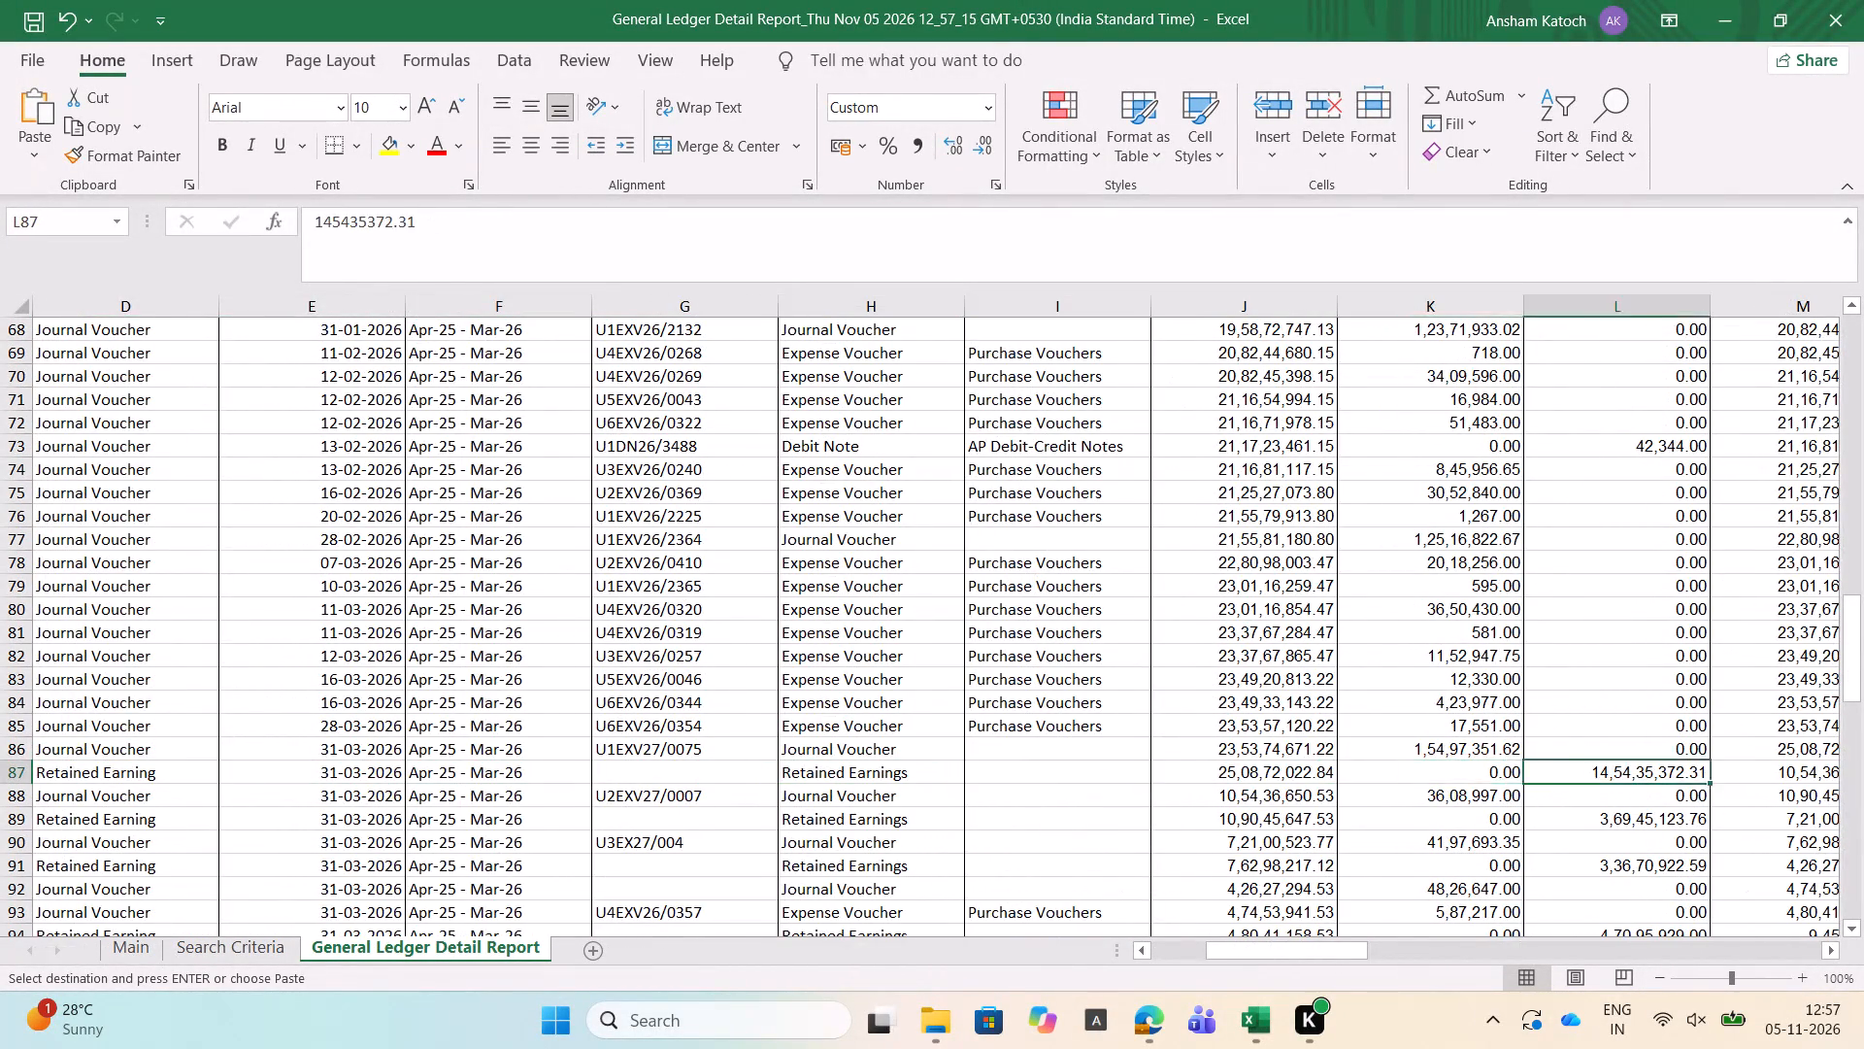
key("Right")
key("Right")
key("Right")
key("Left")
key("Left")
key("Left")
key("Left")
key("Left")
key("Left")
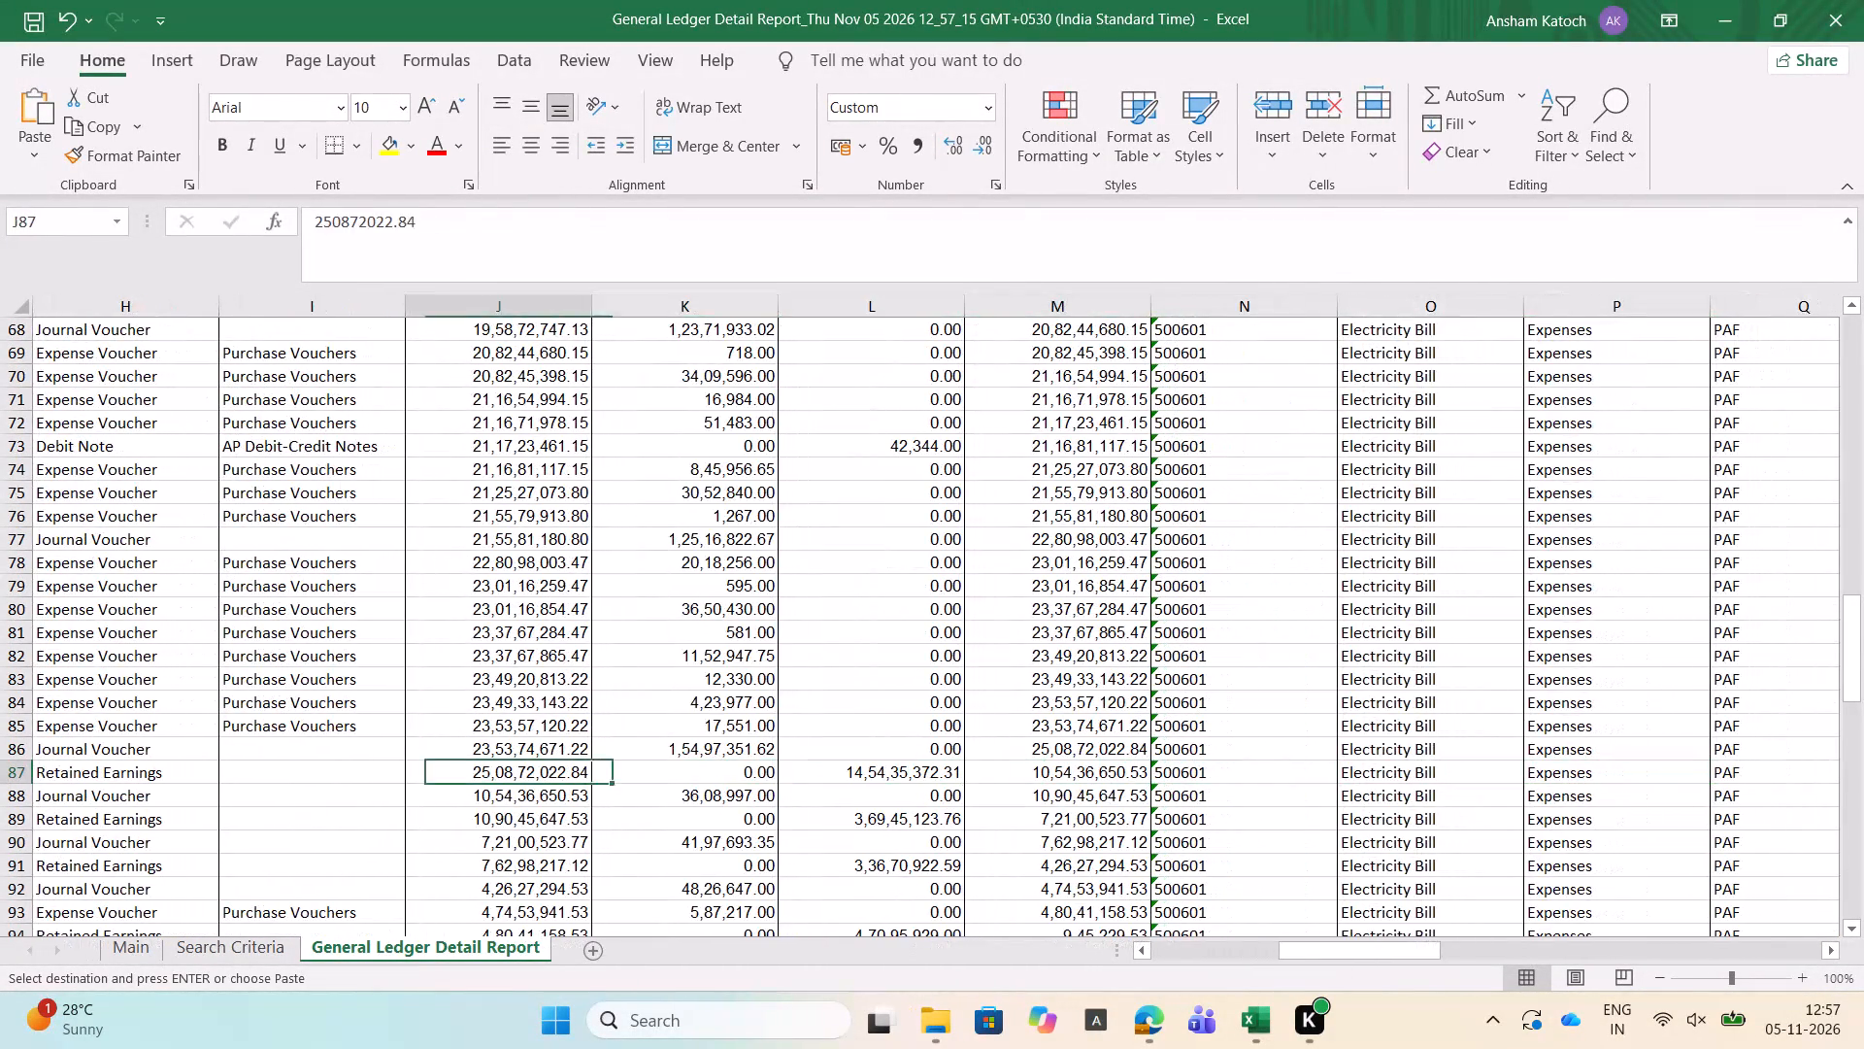
key("Right")
key("Right")
key("Right")
key("Up")
key("Left")
key("Right")
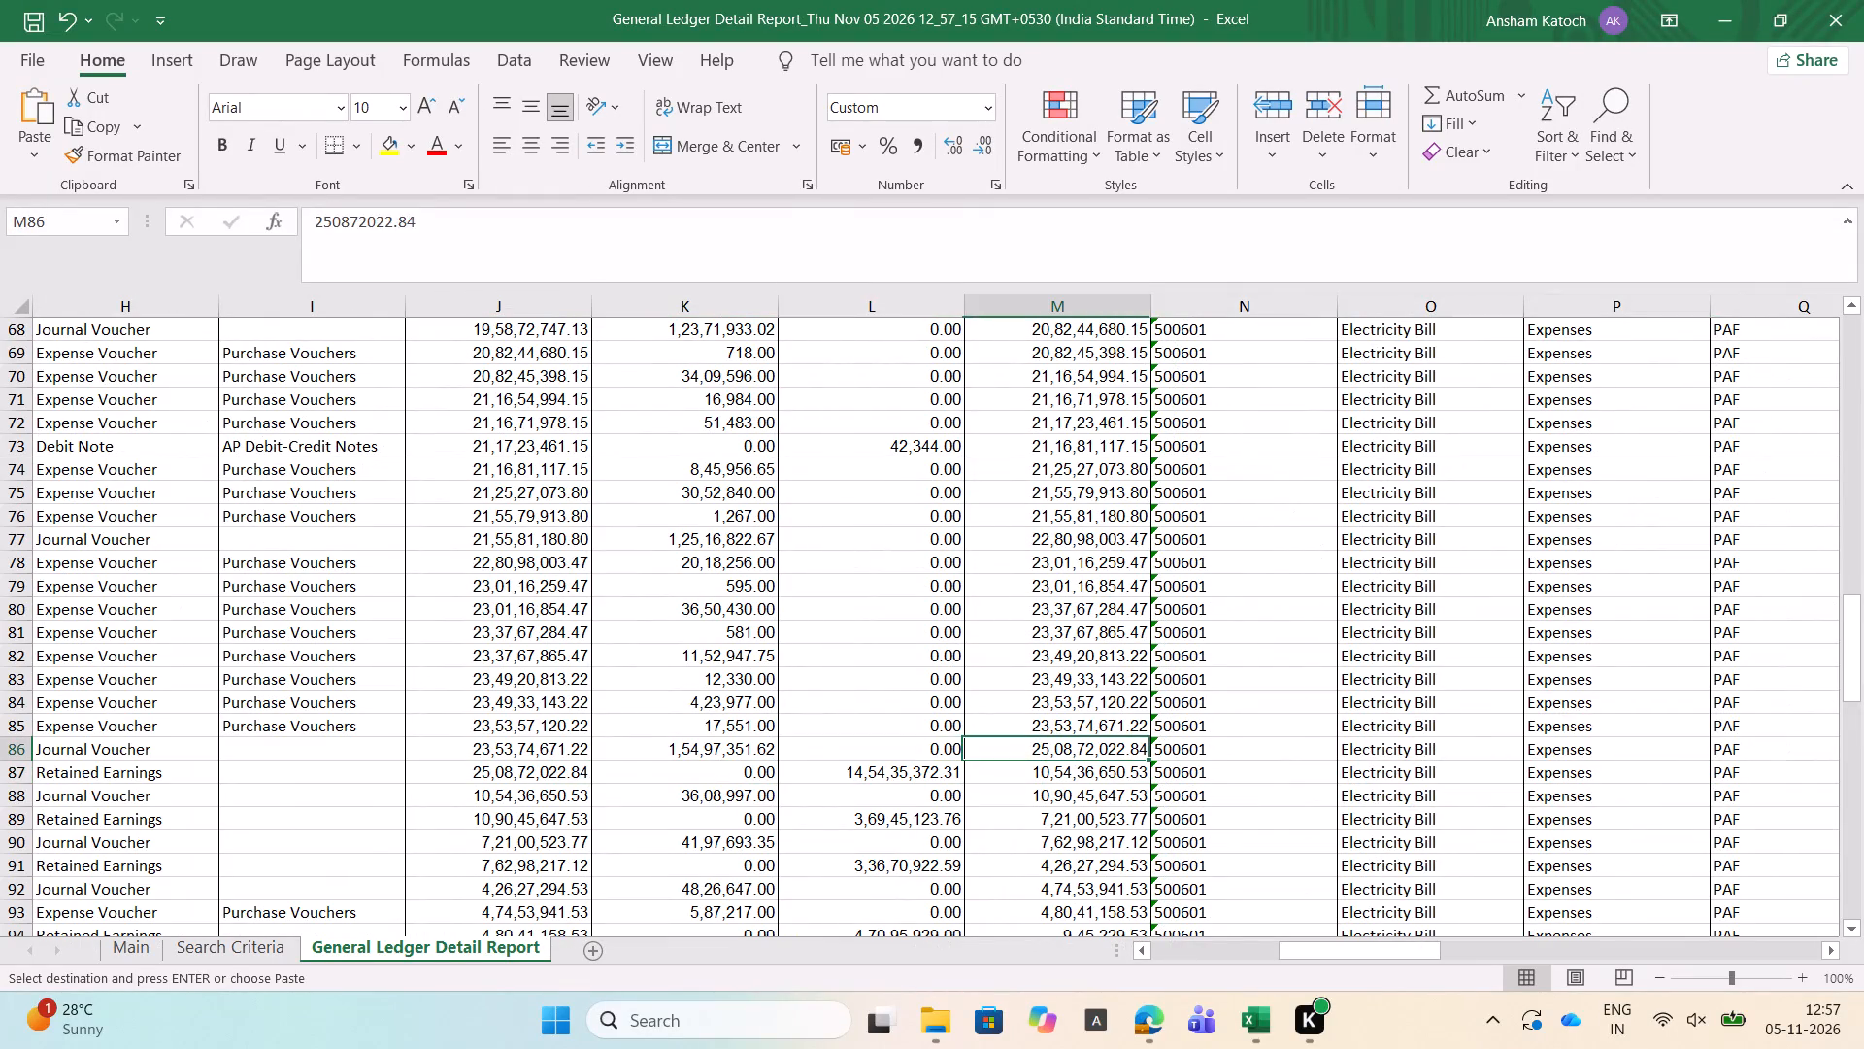
Recheck journal voucher U1EXV27/0075's accounting period, reference, debit and closing balance against KOGMU1's retained earnings credit.
key("Left")
key("Left")
key("Left")
key("Left")
key("Left")
key("Left")
key("Left")
key("Left")
key("Right")
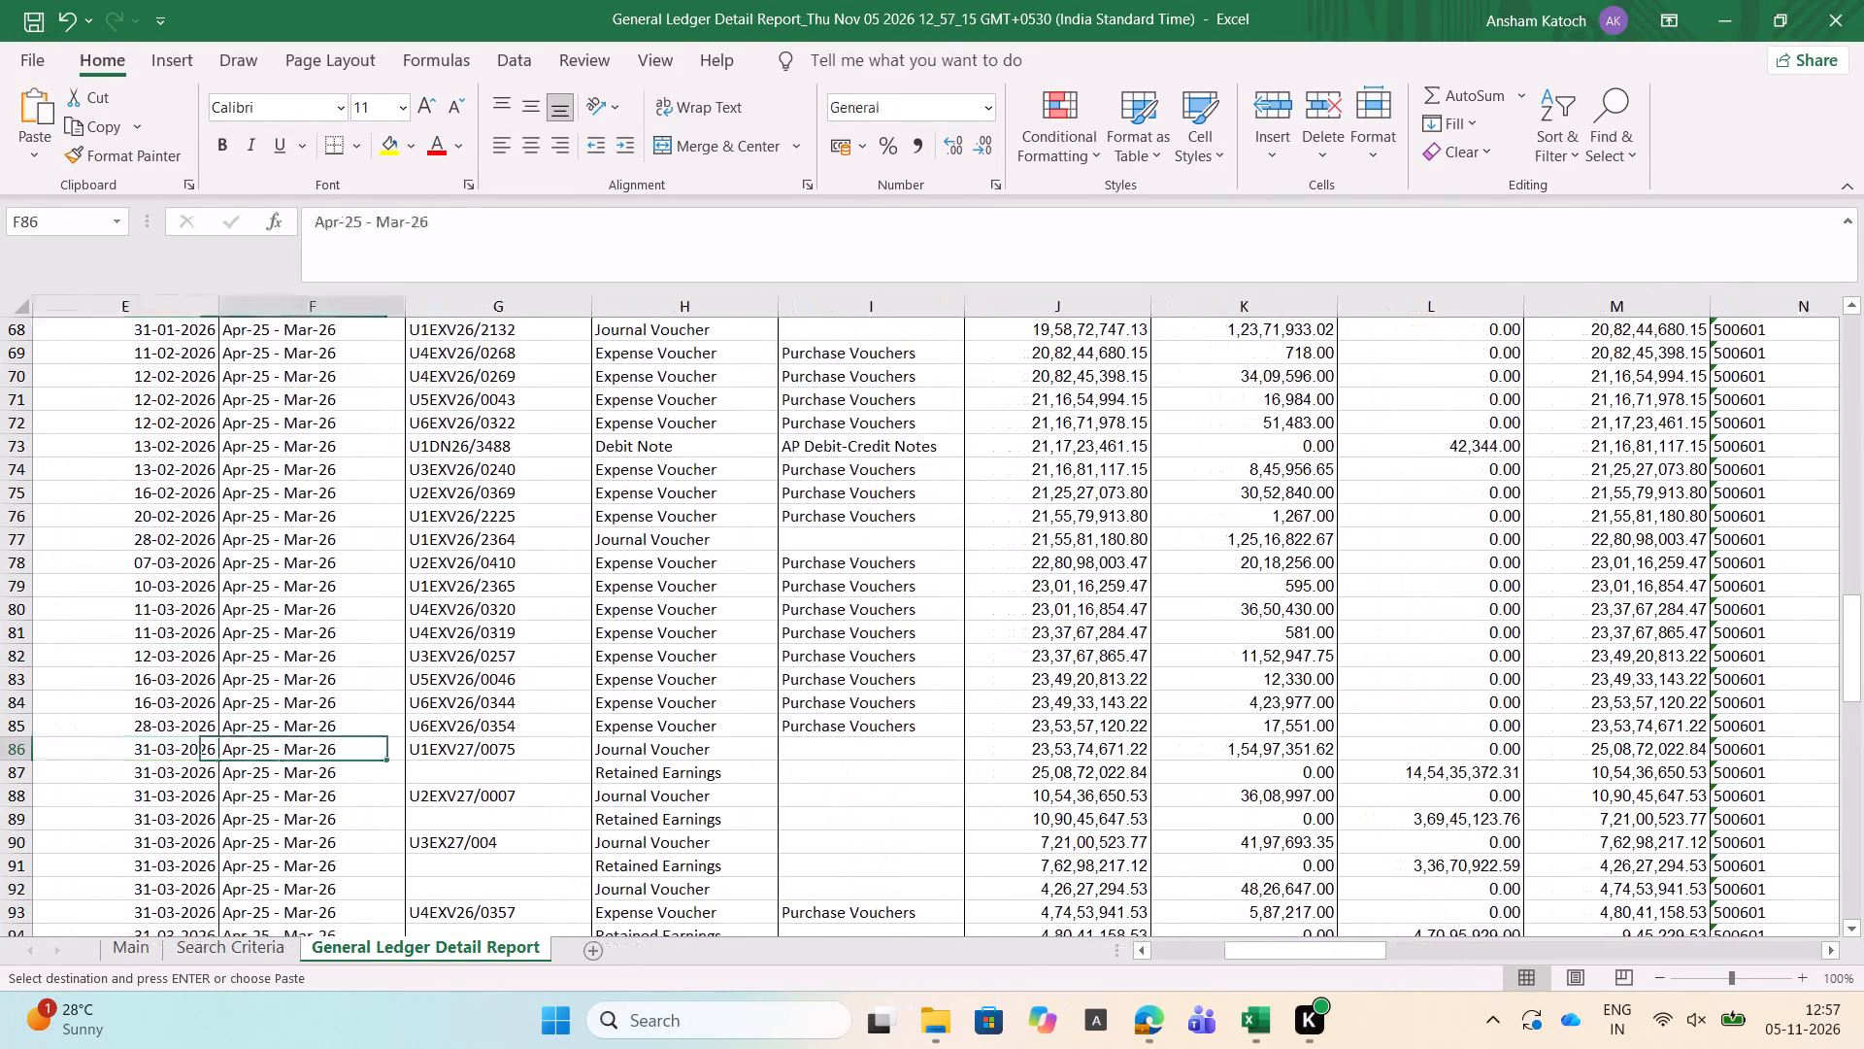
key("Right")
key("Right")
key("Right")
key("Right")
key("Right")
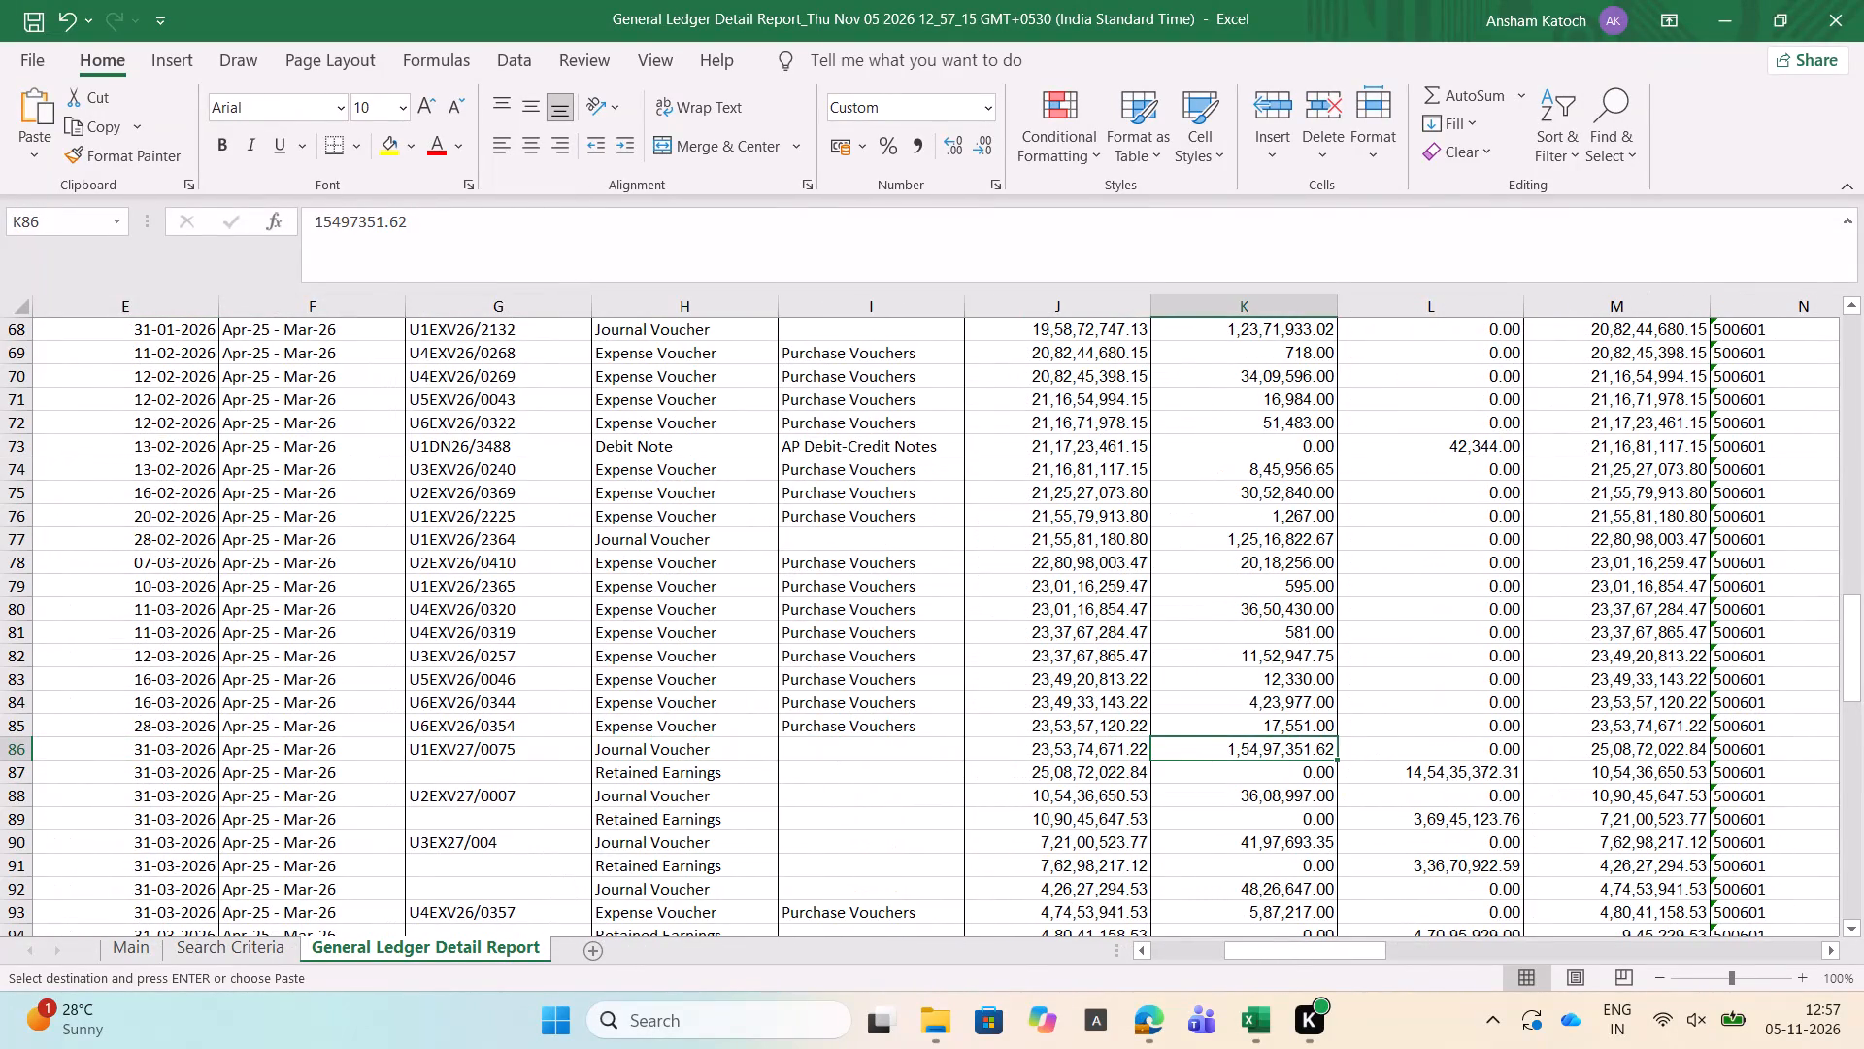
key("Right")
key("Left")
key("Left")
key("Left")
key("Left")
key("Left")
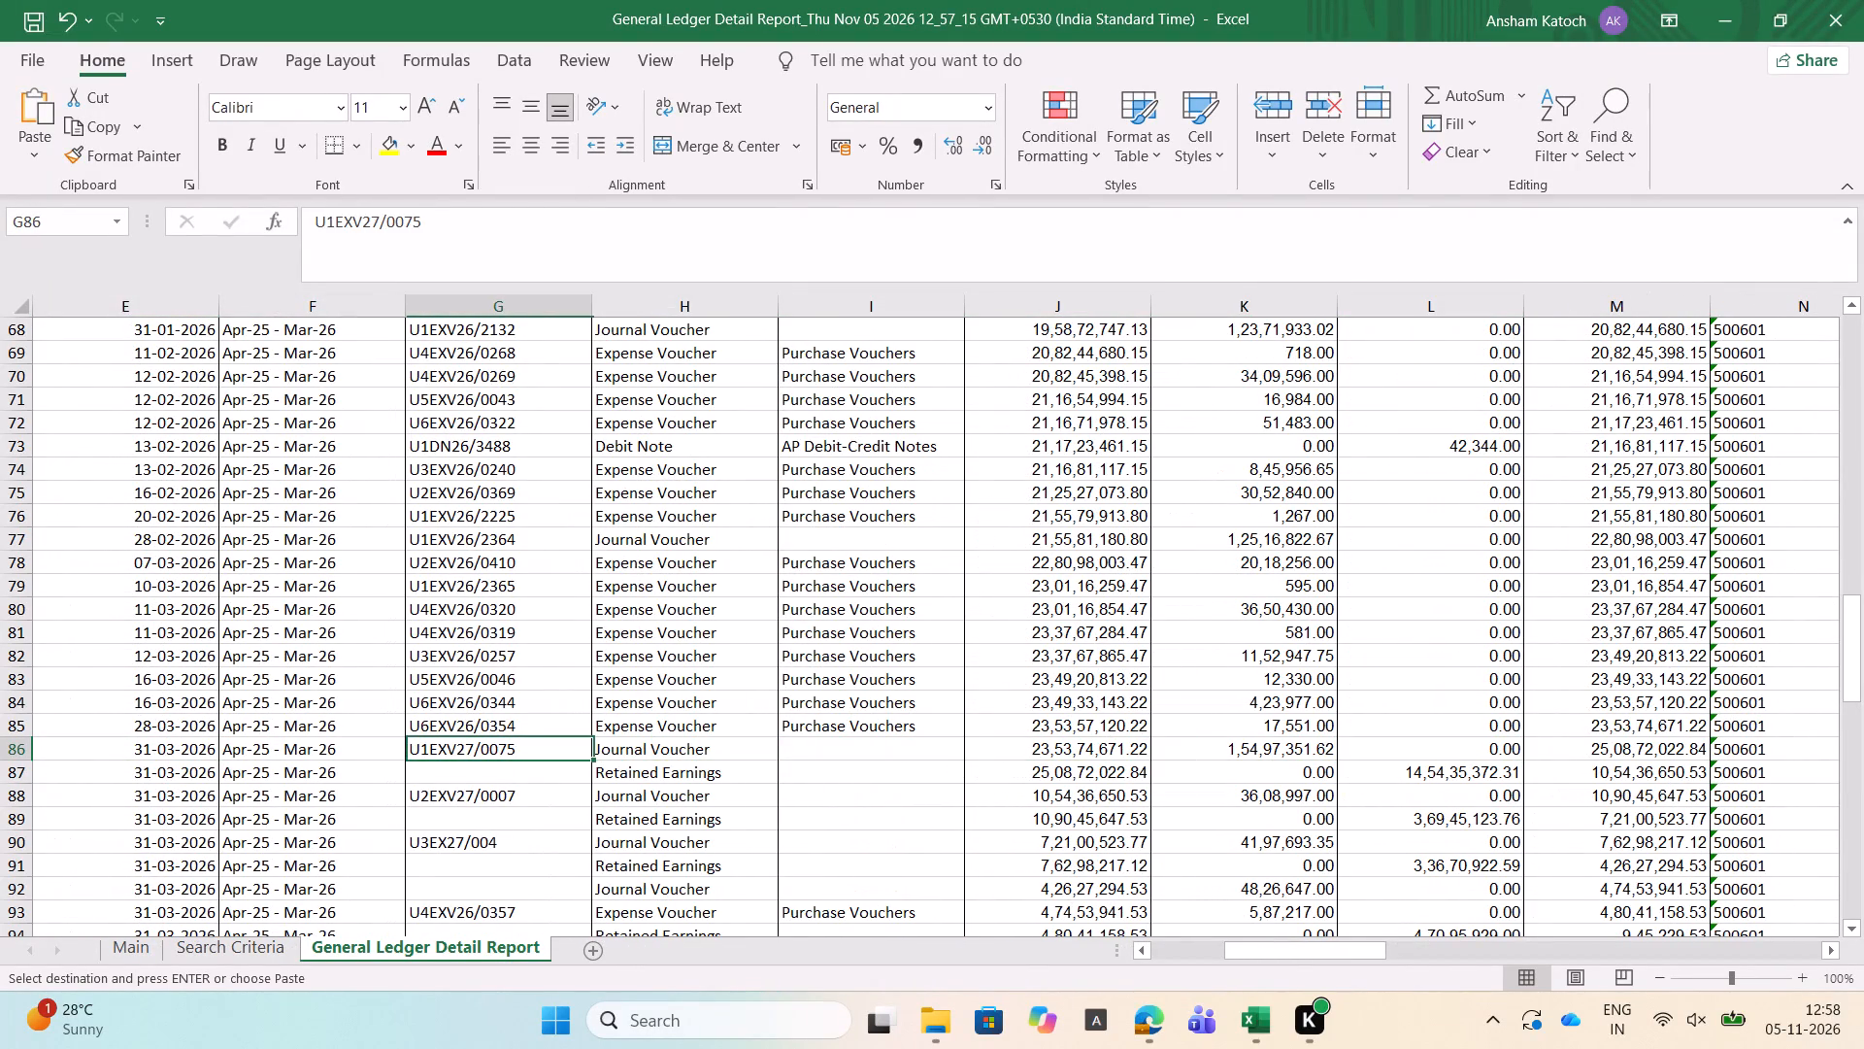
key("Right")
key("Right")
key("Right")
key("Right")
key("Right")
key("Down")
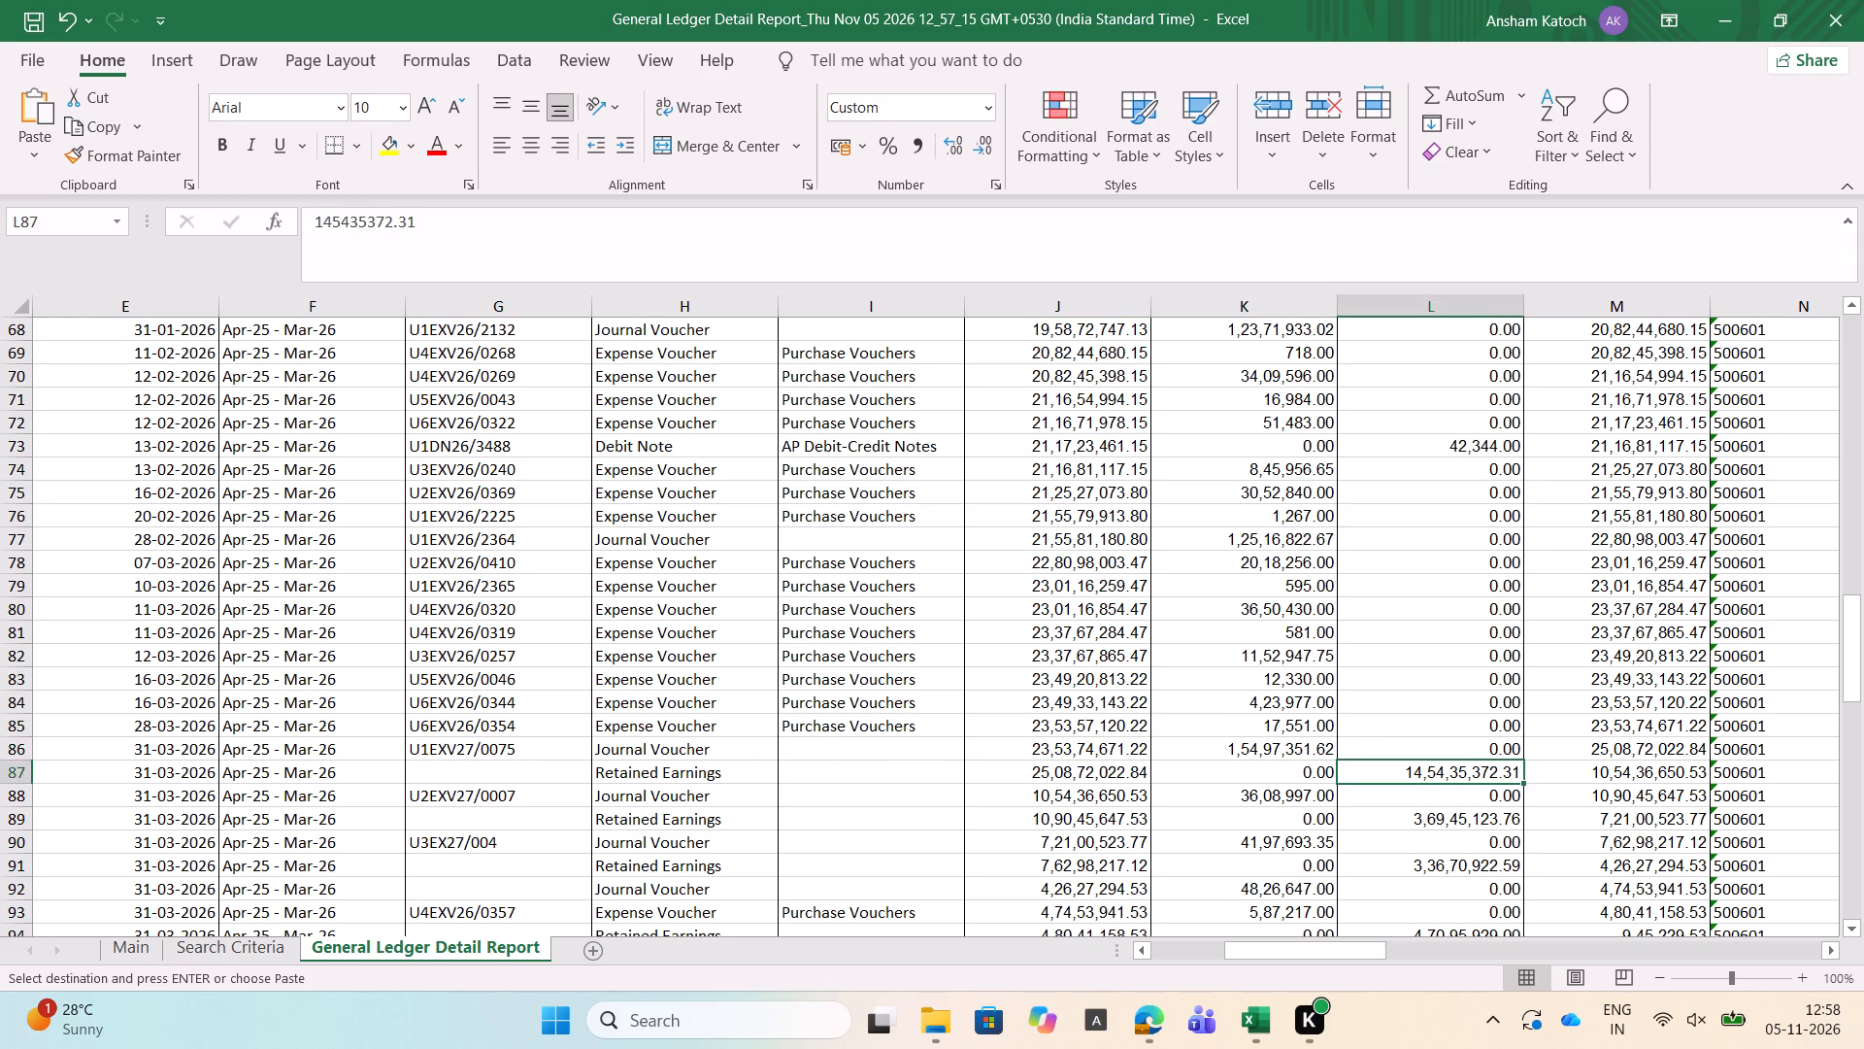
key("Up")
key("Left")
key("Right")
key("Down")
key("Up")
key("Right")
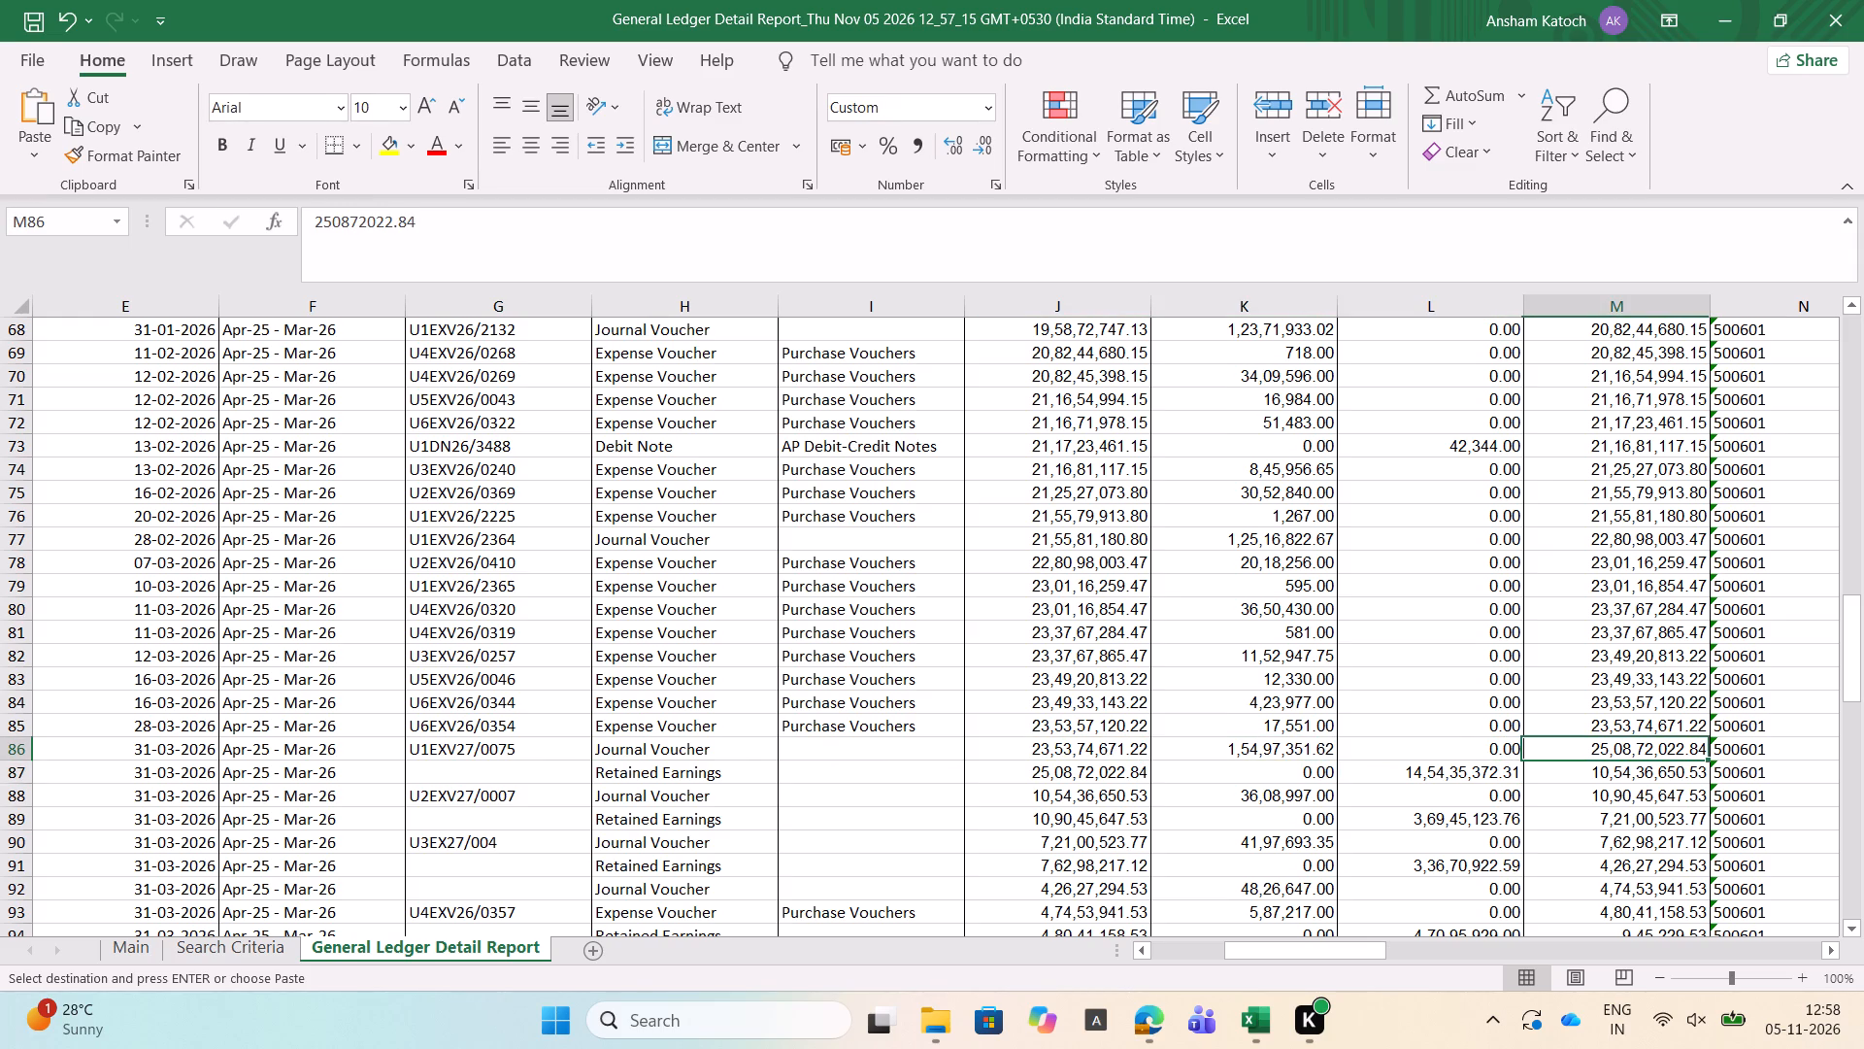
key("Left")
key("Left")
key("Left")
key("Right")
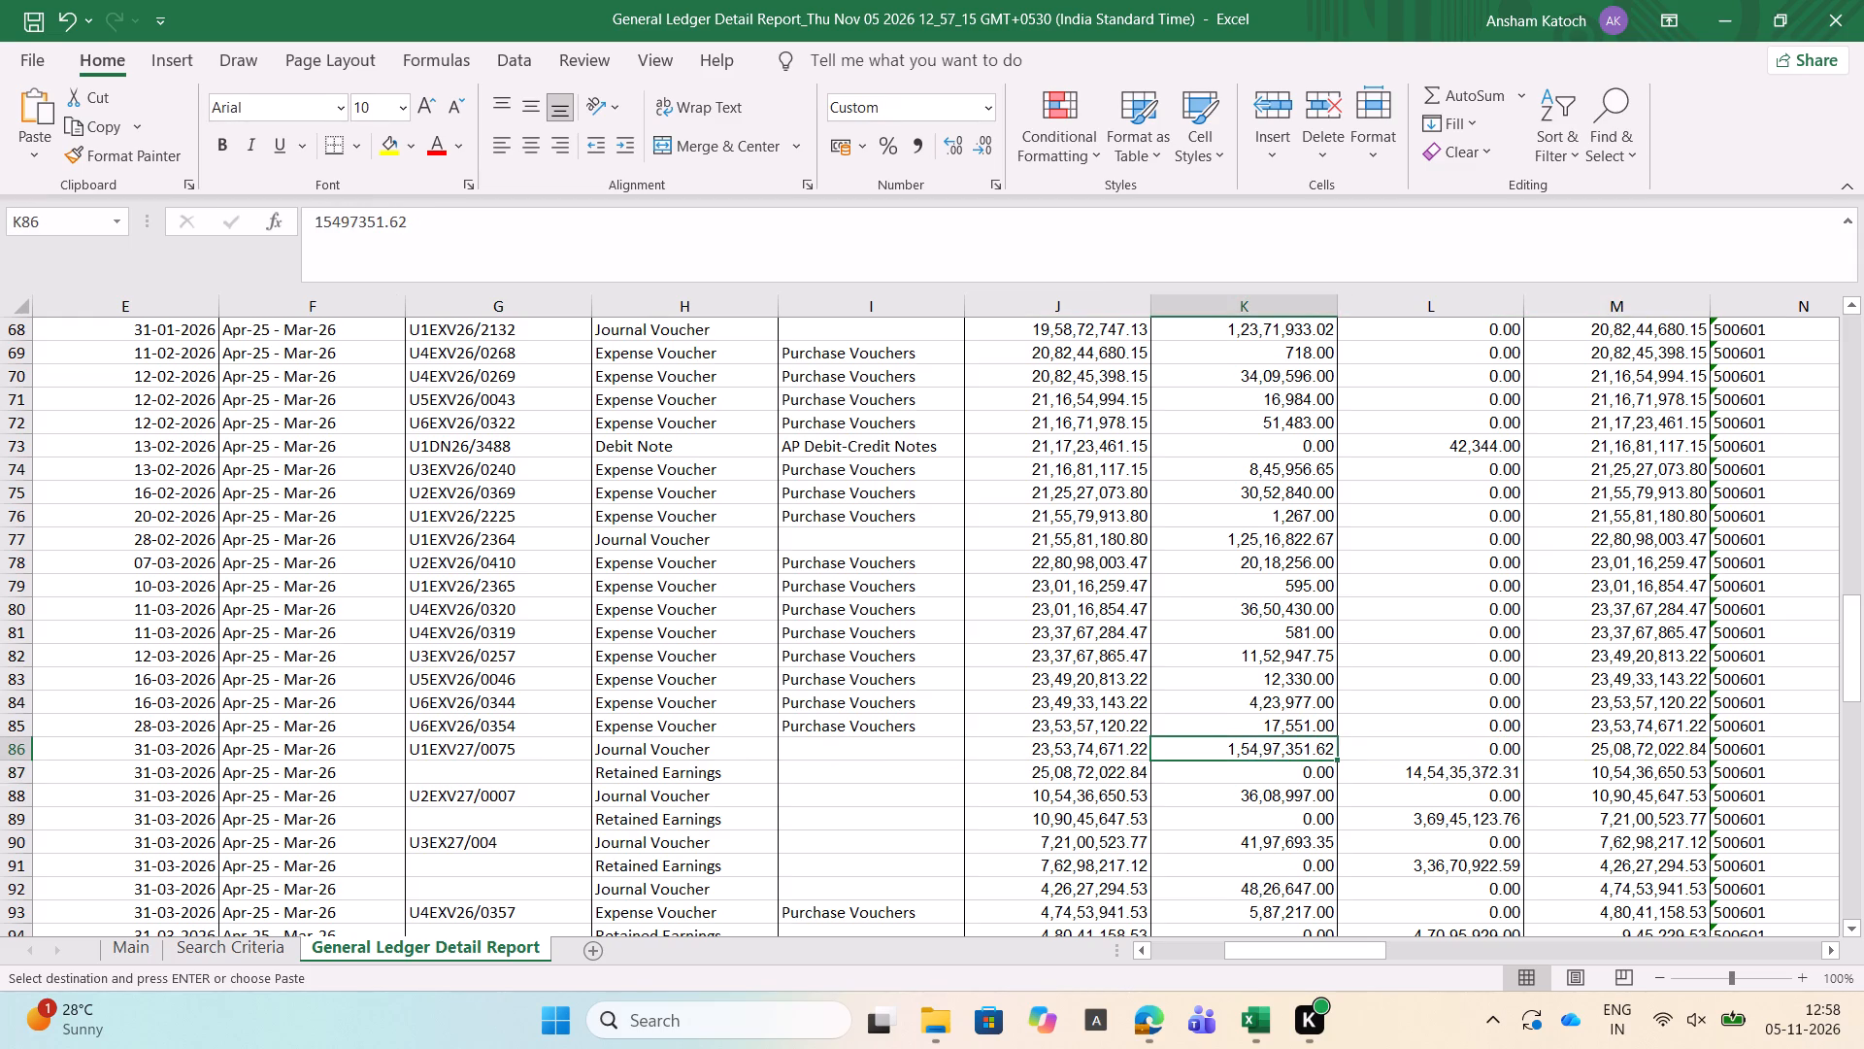
Recheck the opening balance, debit, credit and closing balance of 31-03-2026 journal voucher U1EXV27/0075.
key("Left")
key("Left")
key("Left")
key("Right")
key("Right")
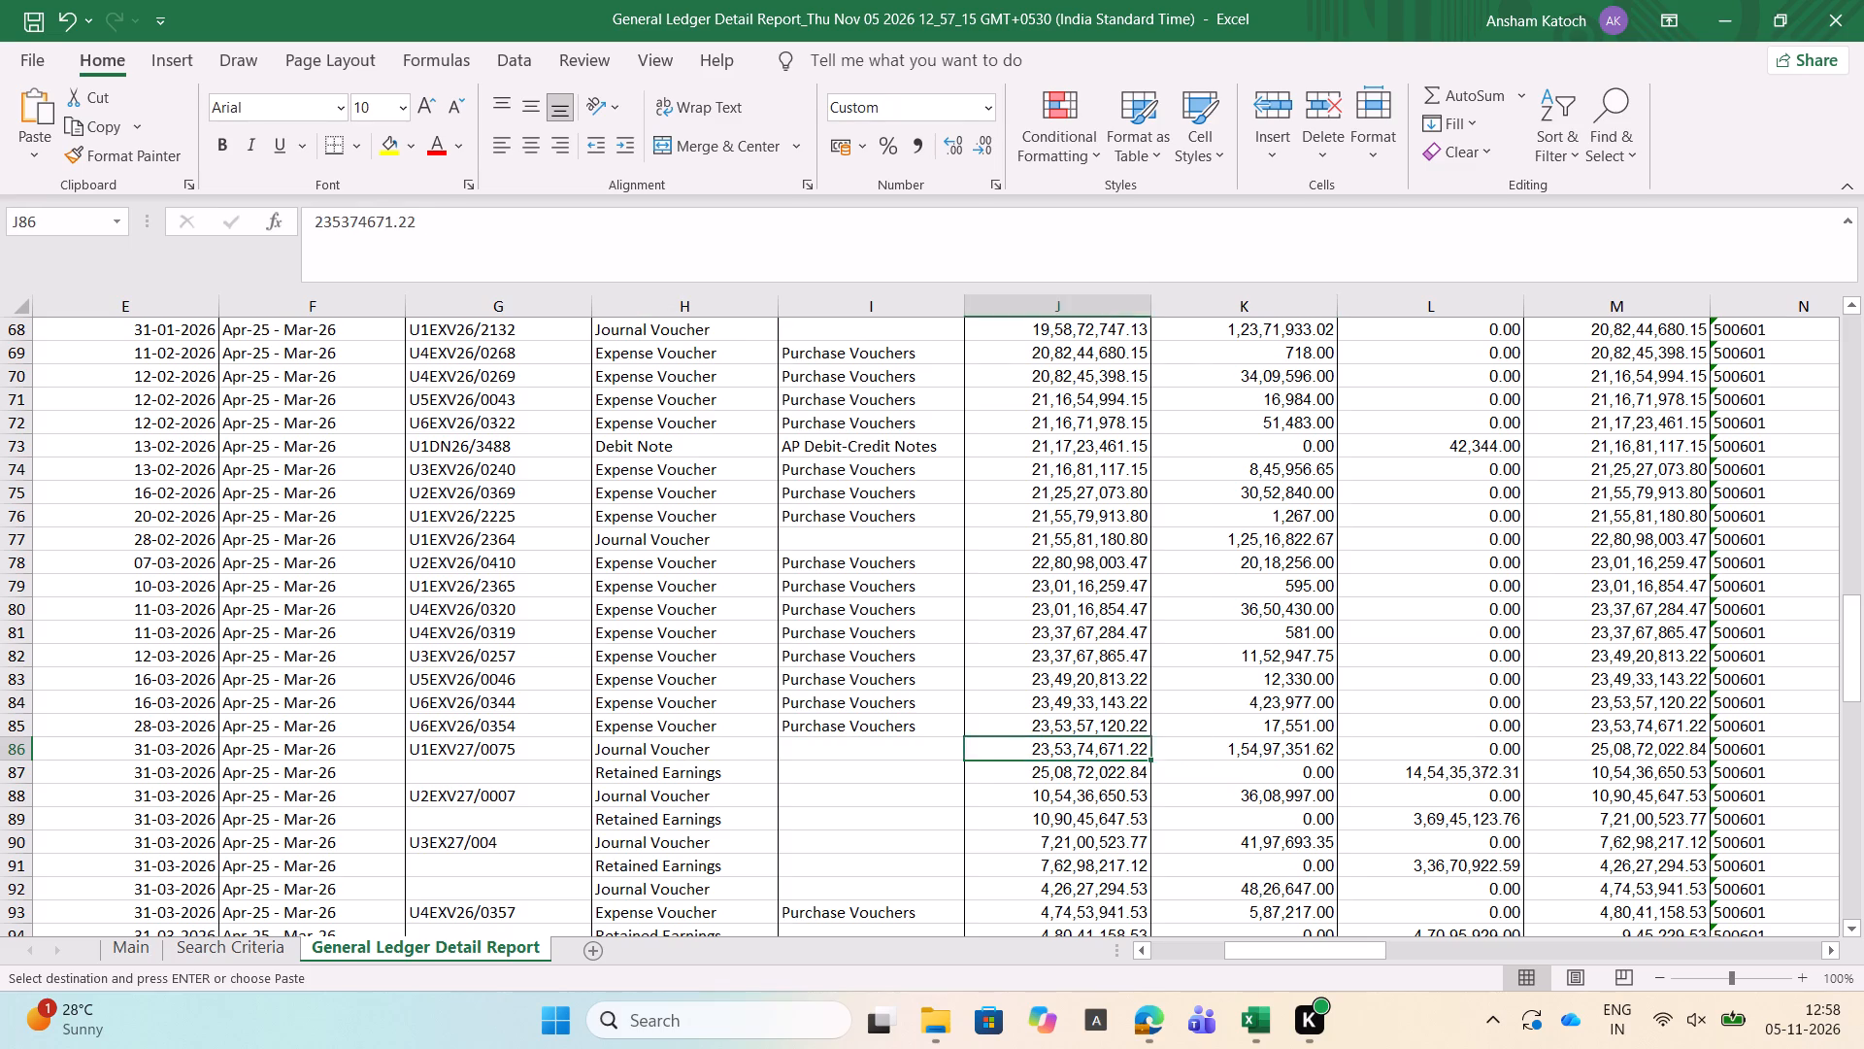
key("Right")
key("Right")
key("Left")
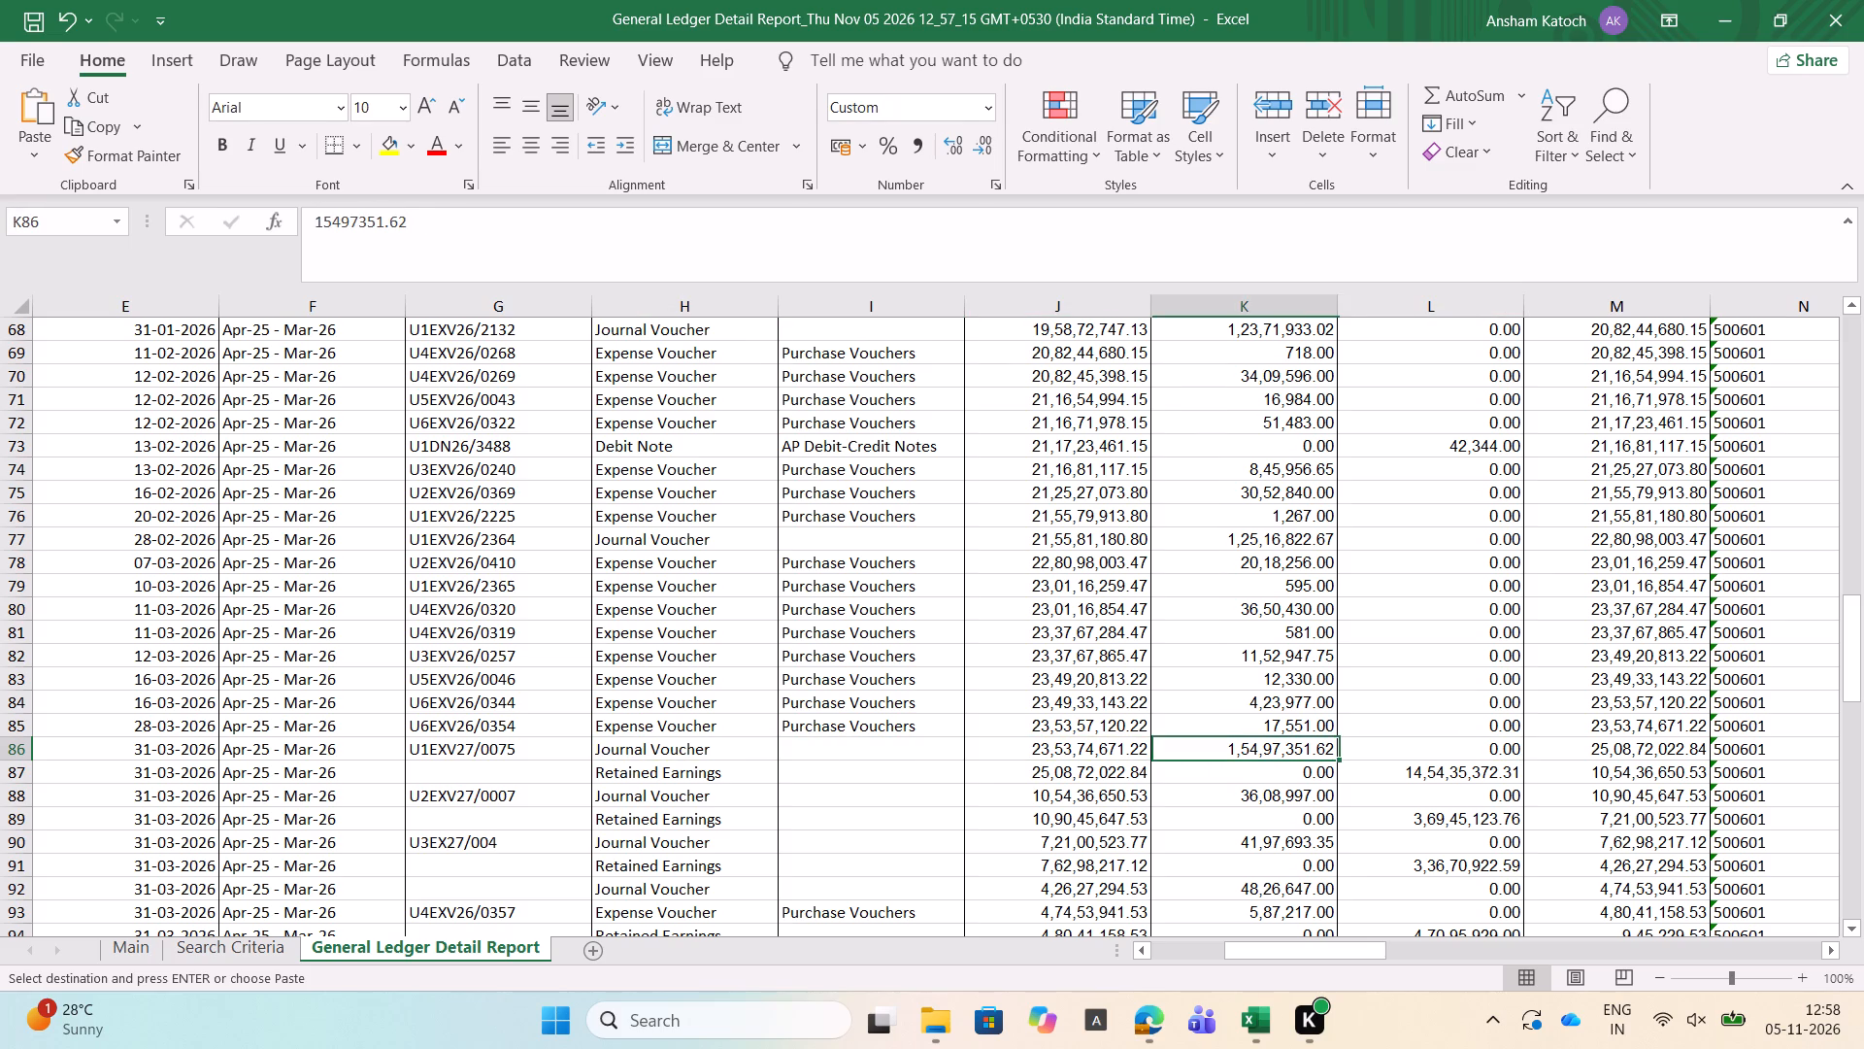
key("Left")
key("Right")
key("Right")
key("Right")
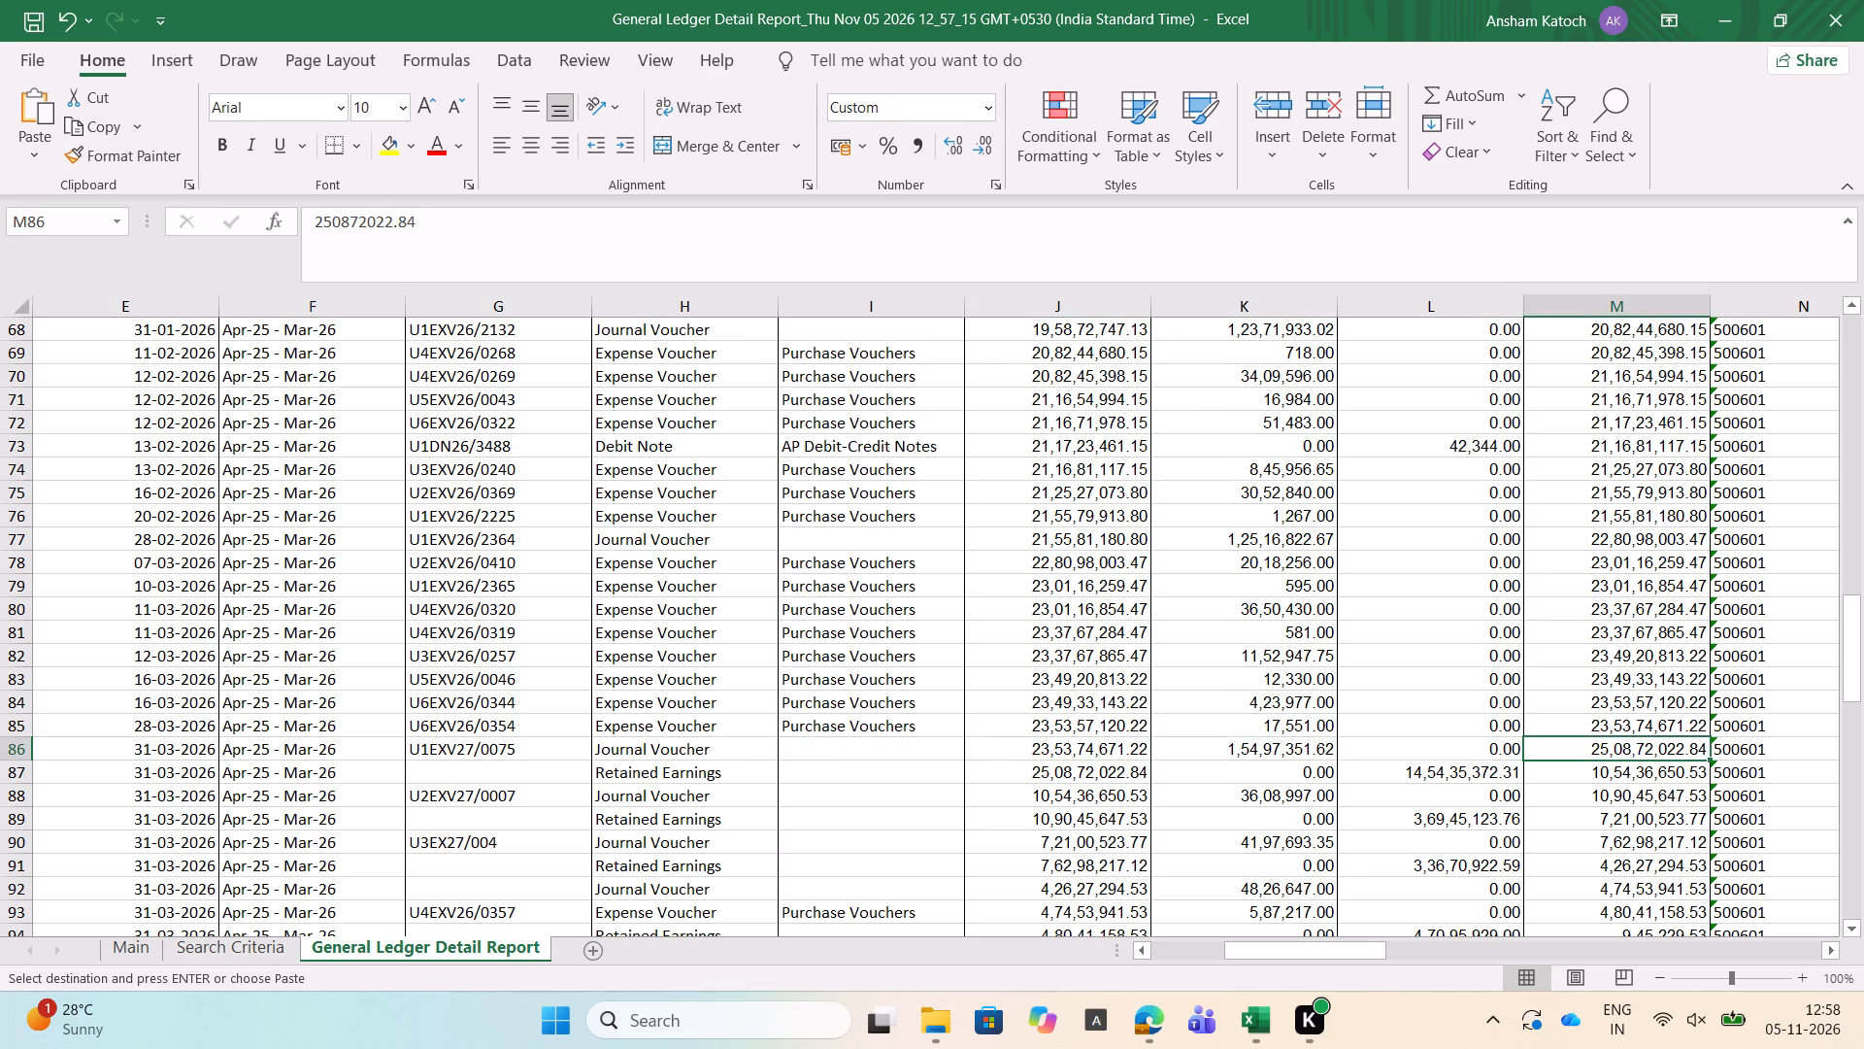
Check the credit and closing balance of the Retained Earnings entry directly below voucher U1EXV27/0075 against that voucher's closing balance.
key("Down")
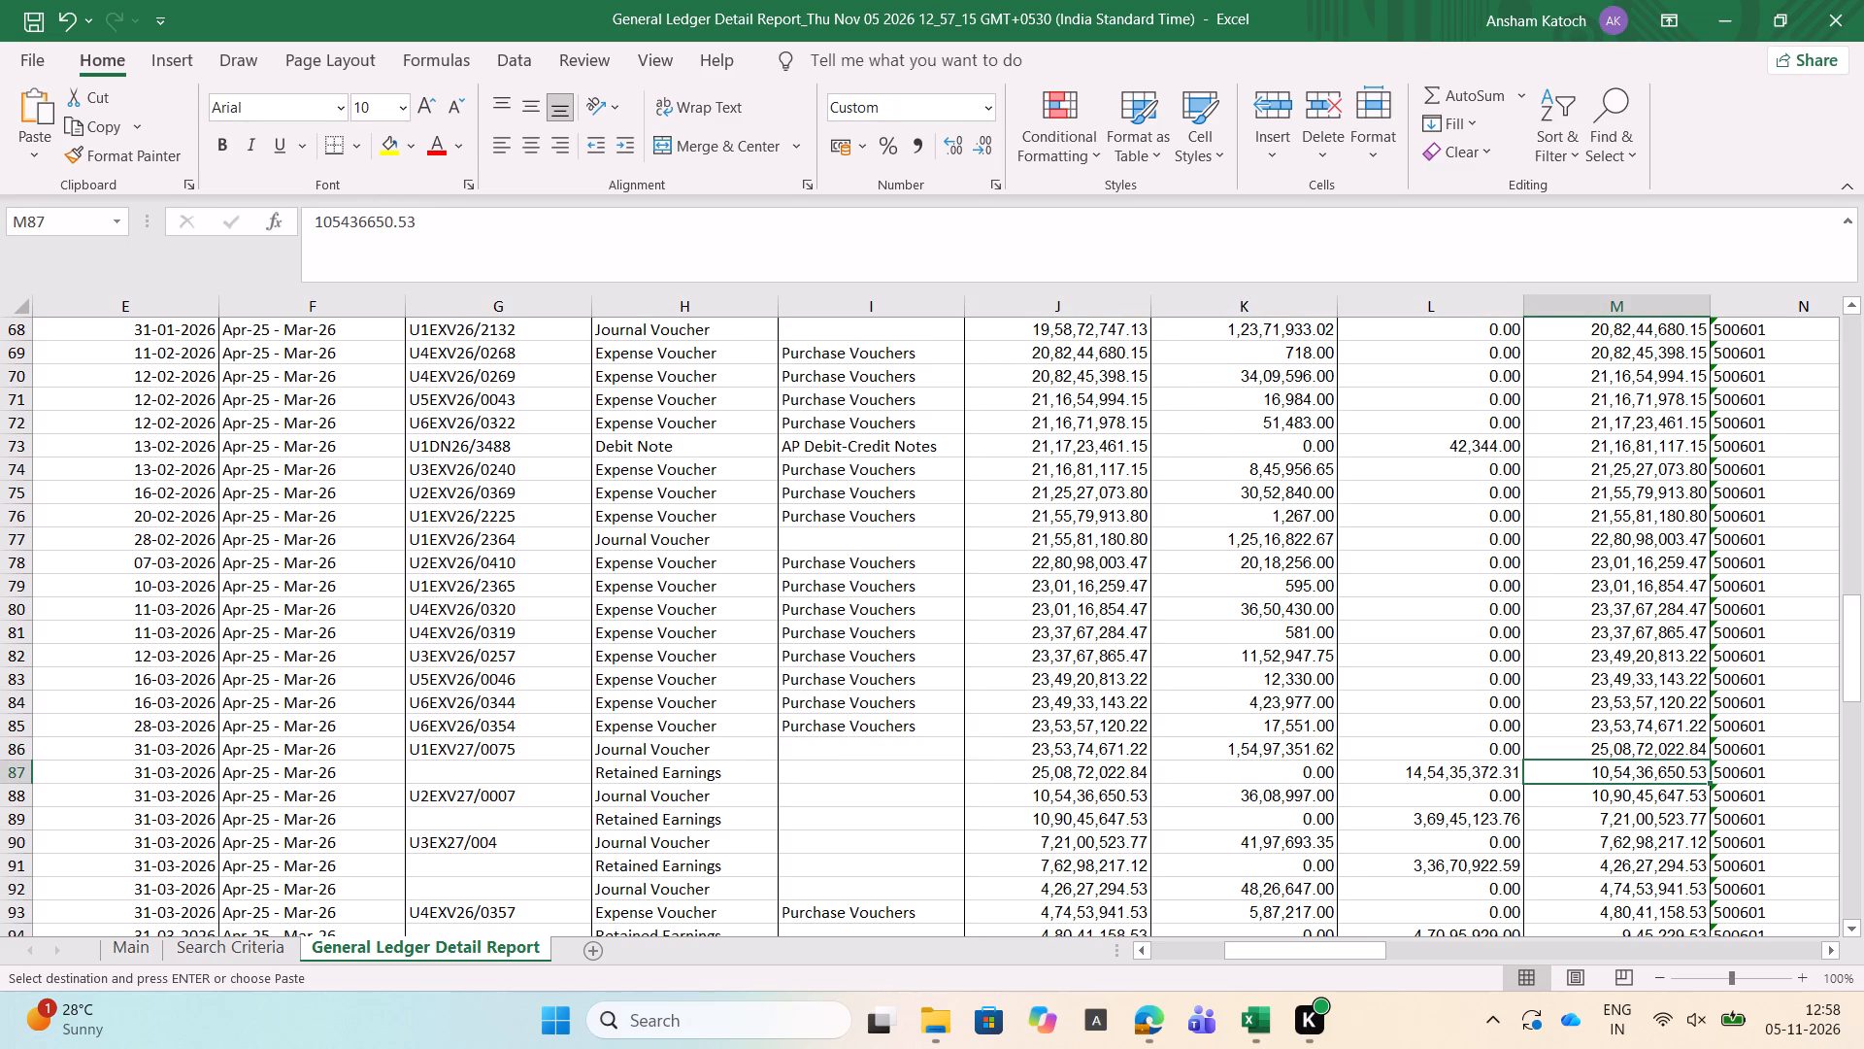
key("Up")
key("Down")
key("Left")
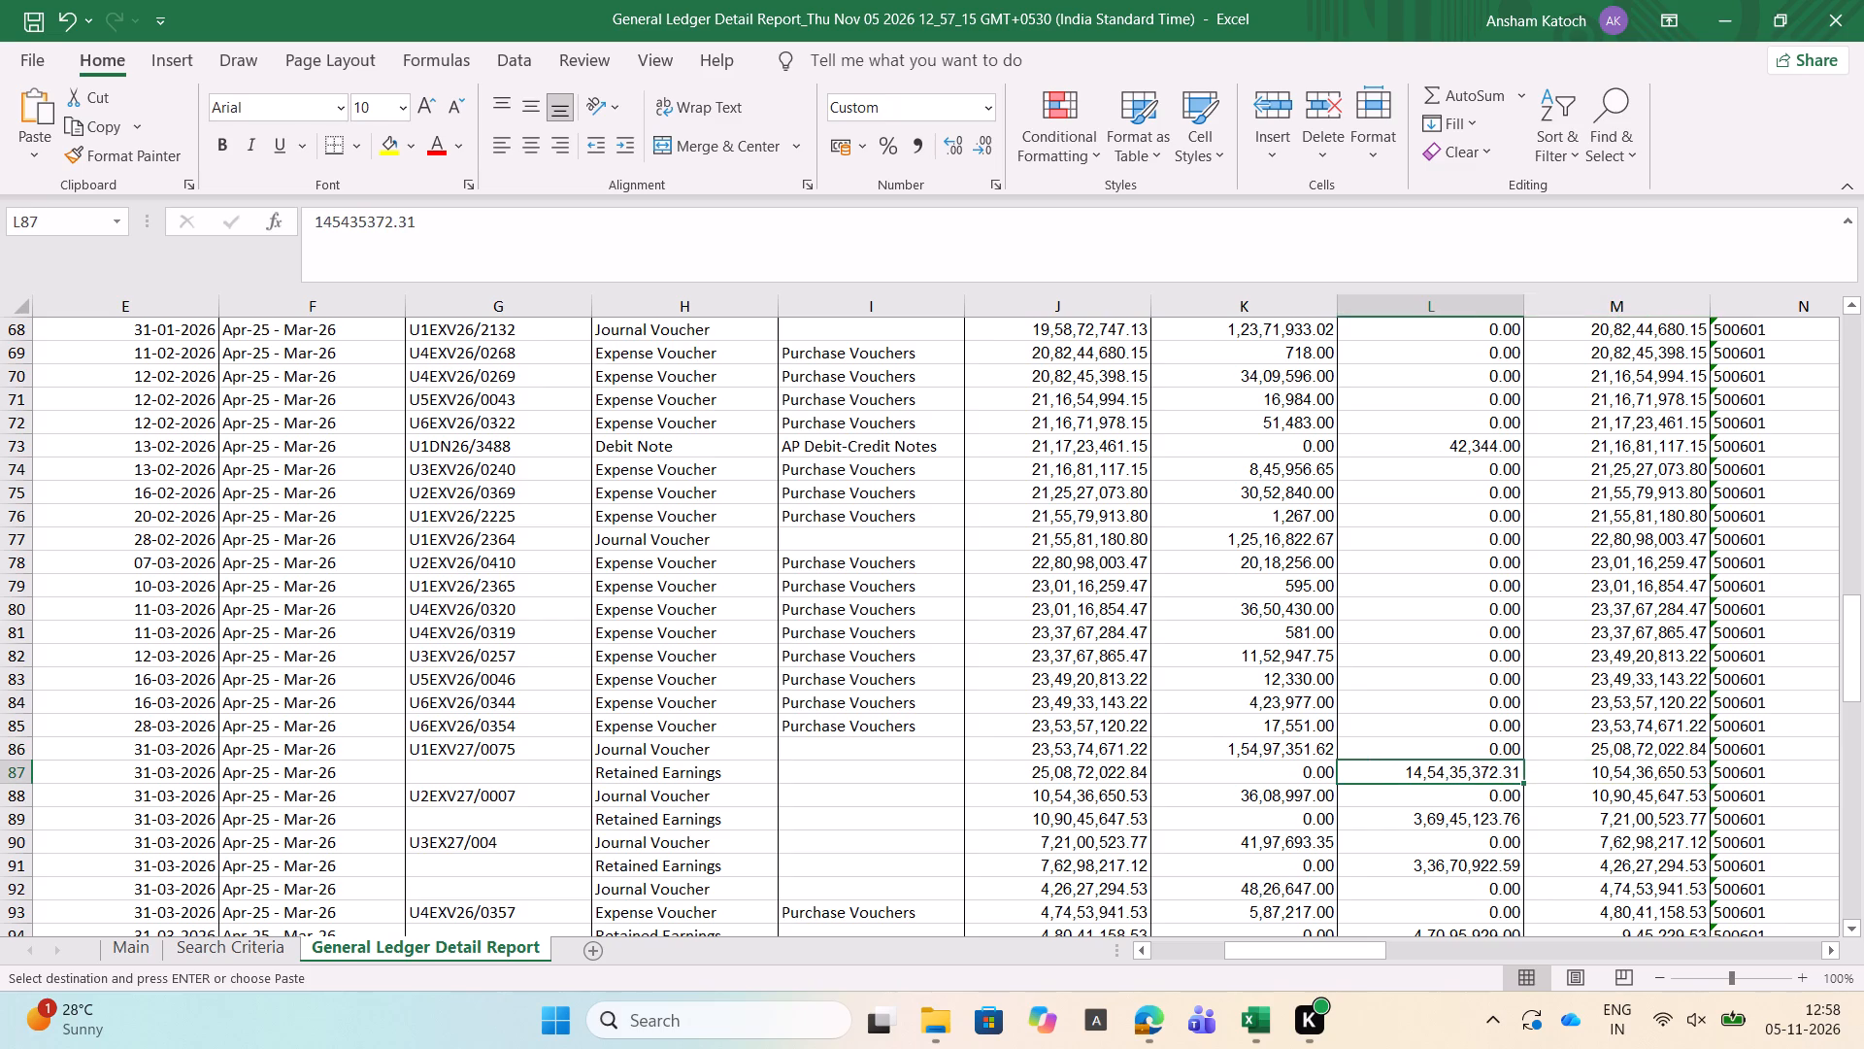
key("Right")
key("Right")
key("Right")
key("Left")
key("Left")
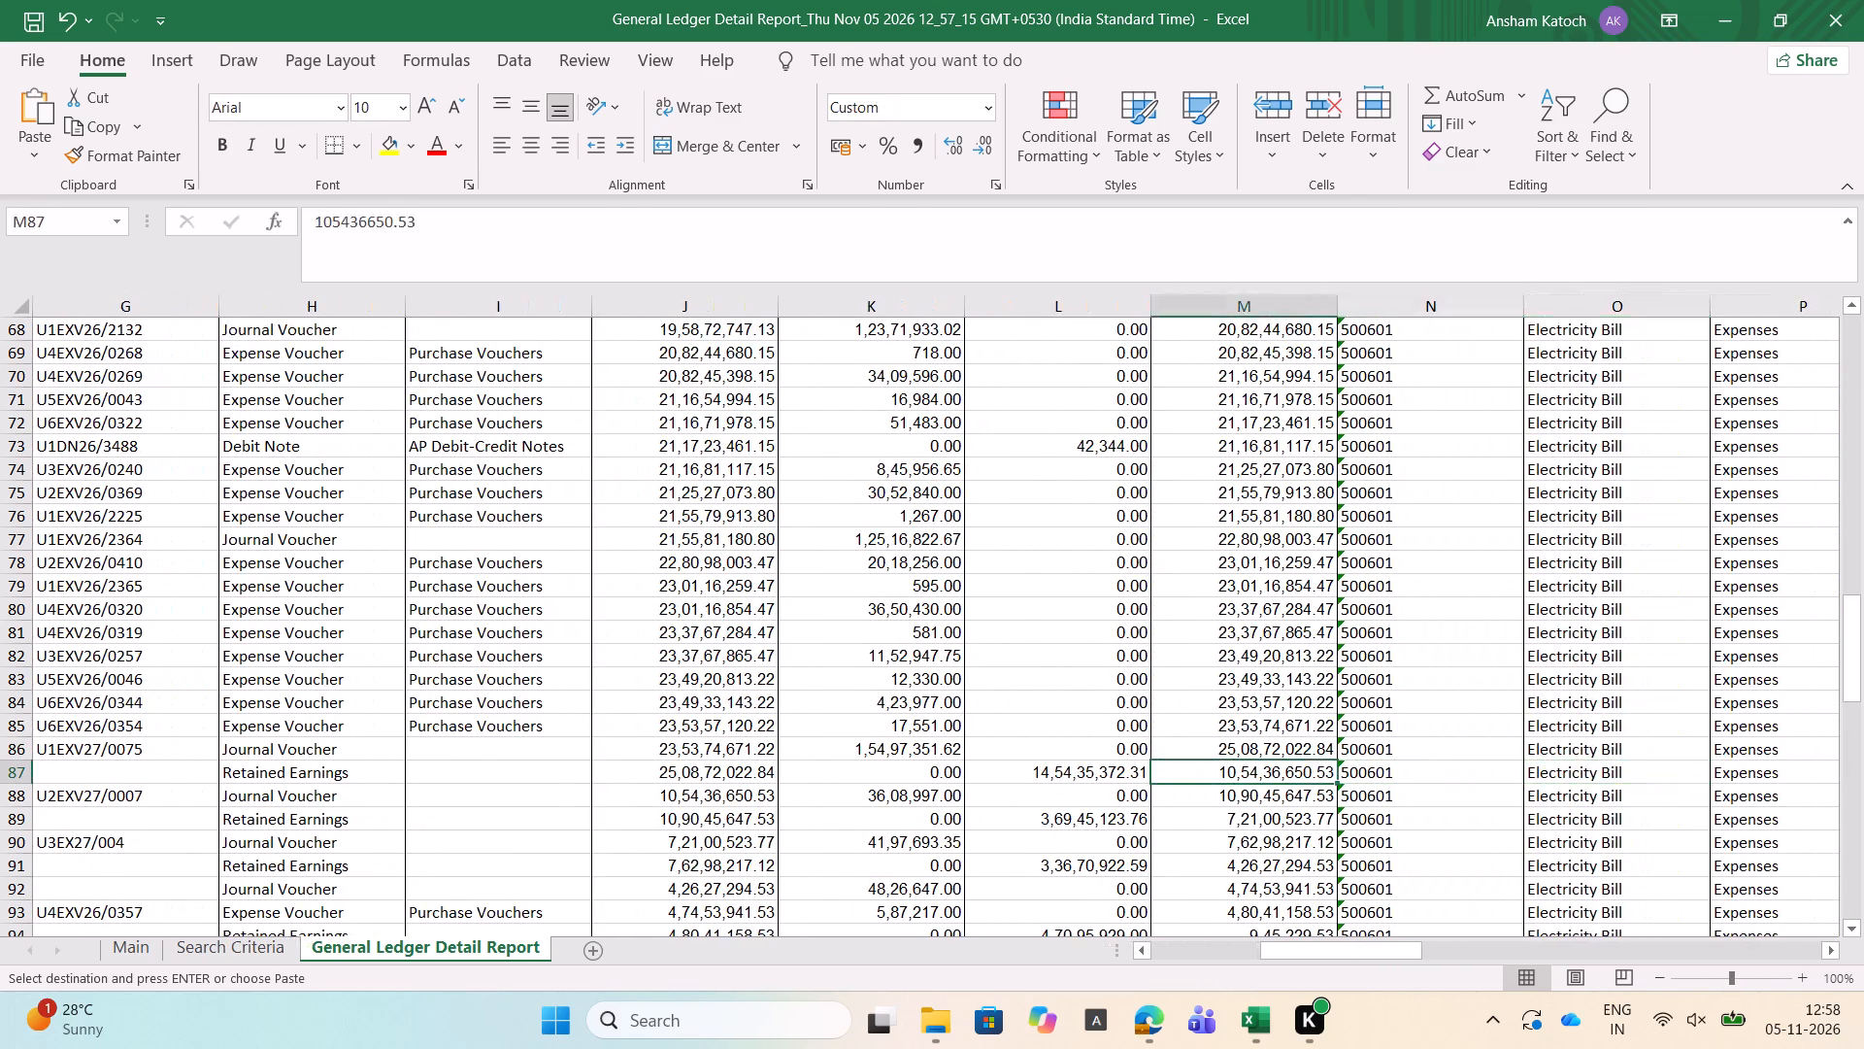
key("Left")
key("Down")
key("Up")
key("Right")
Examine 31-03-2026 journal voucher U2EXV27/0007, including its type, opening balance, debit, credit and closing balance.
key("Down")
key("Left")
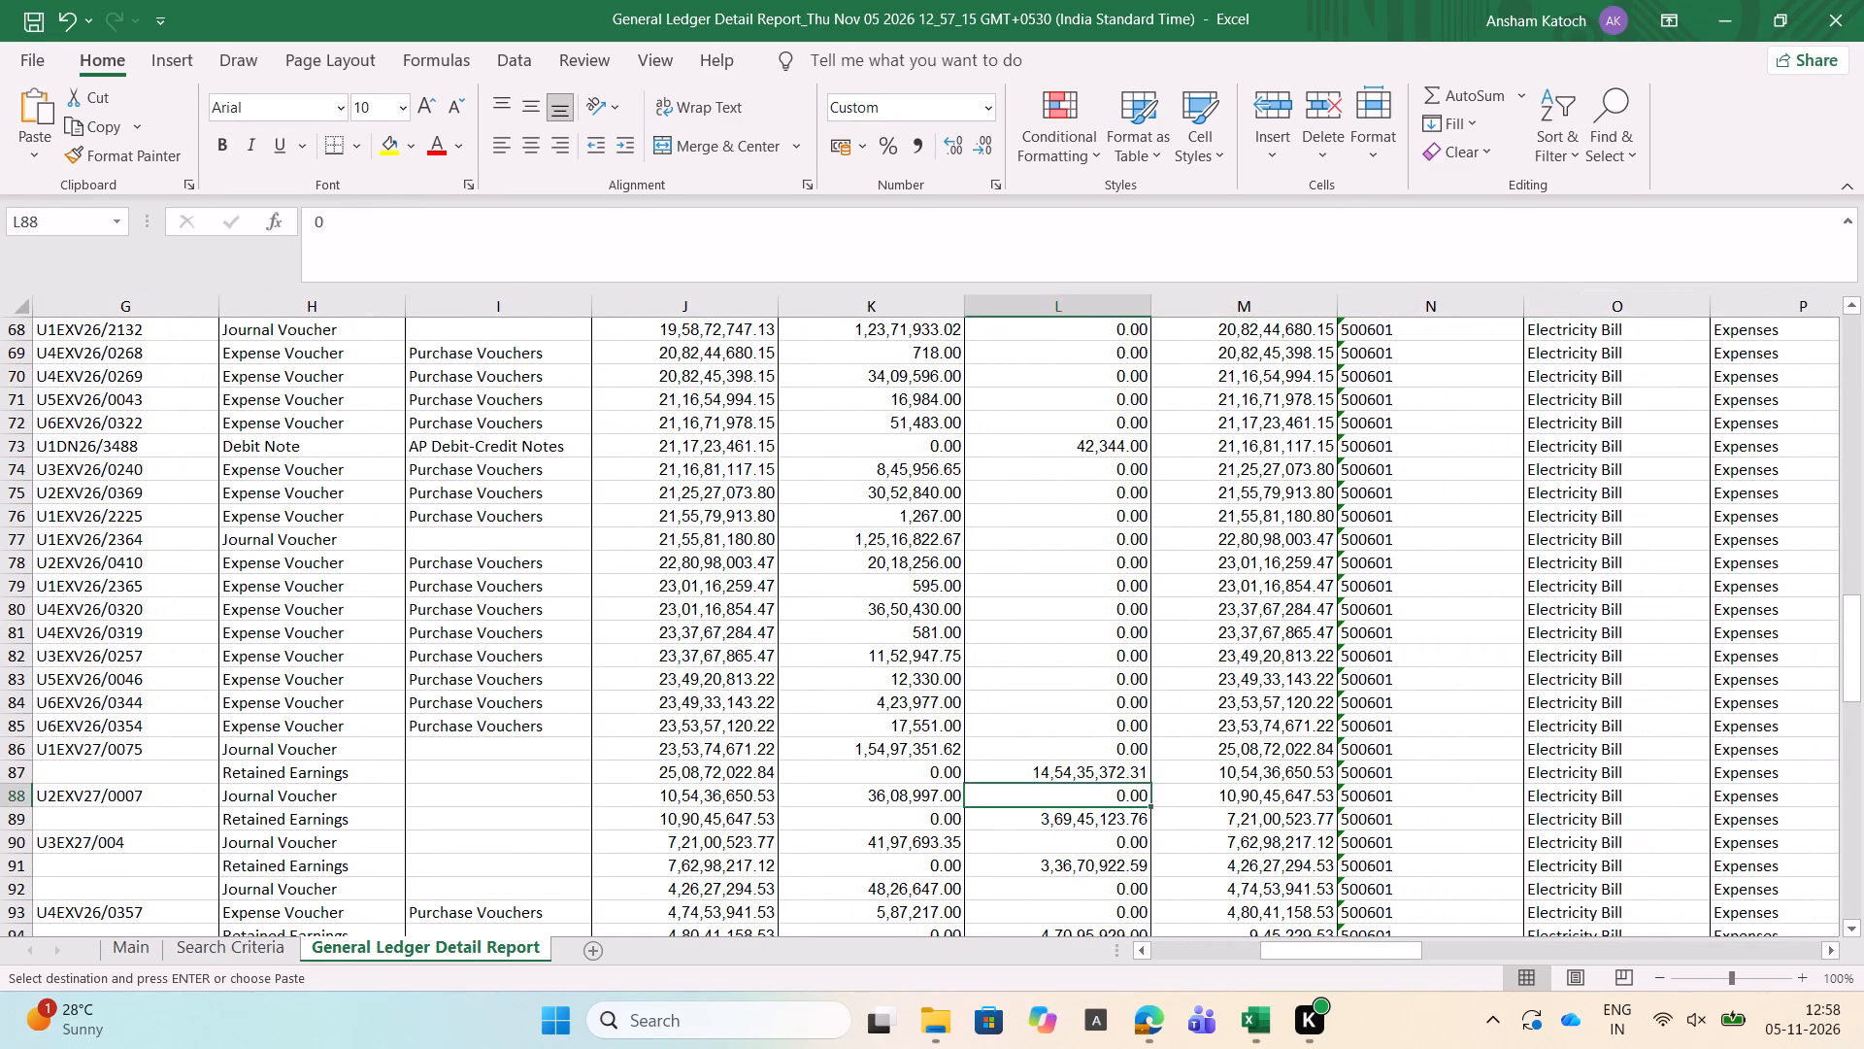
key("Left")
key("Left")
key("Left")
key("Left")
key("Right")
key("Right")
key("Right")
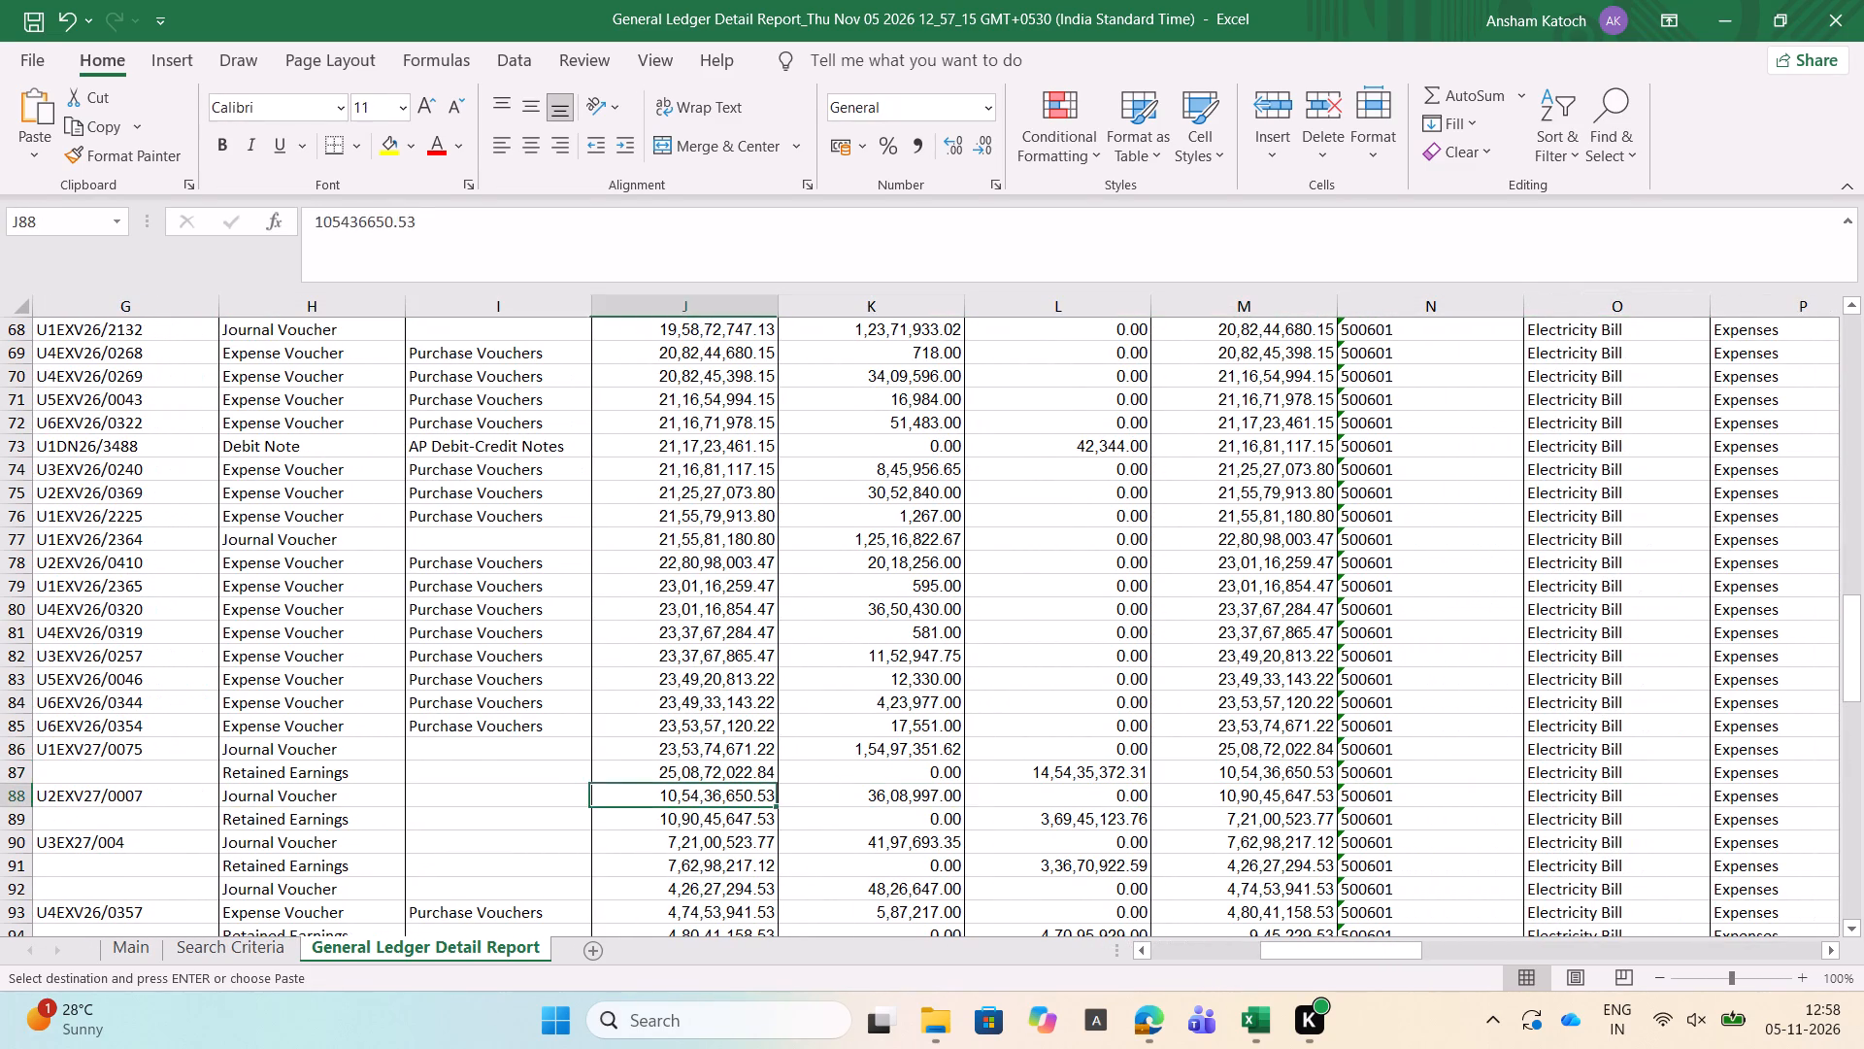
key("Right")
key("Right")
key("Right")
key("Left")
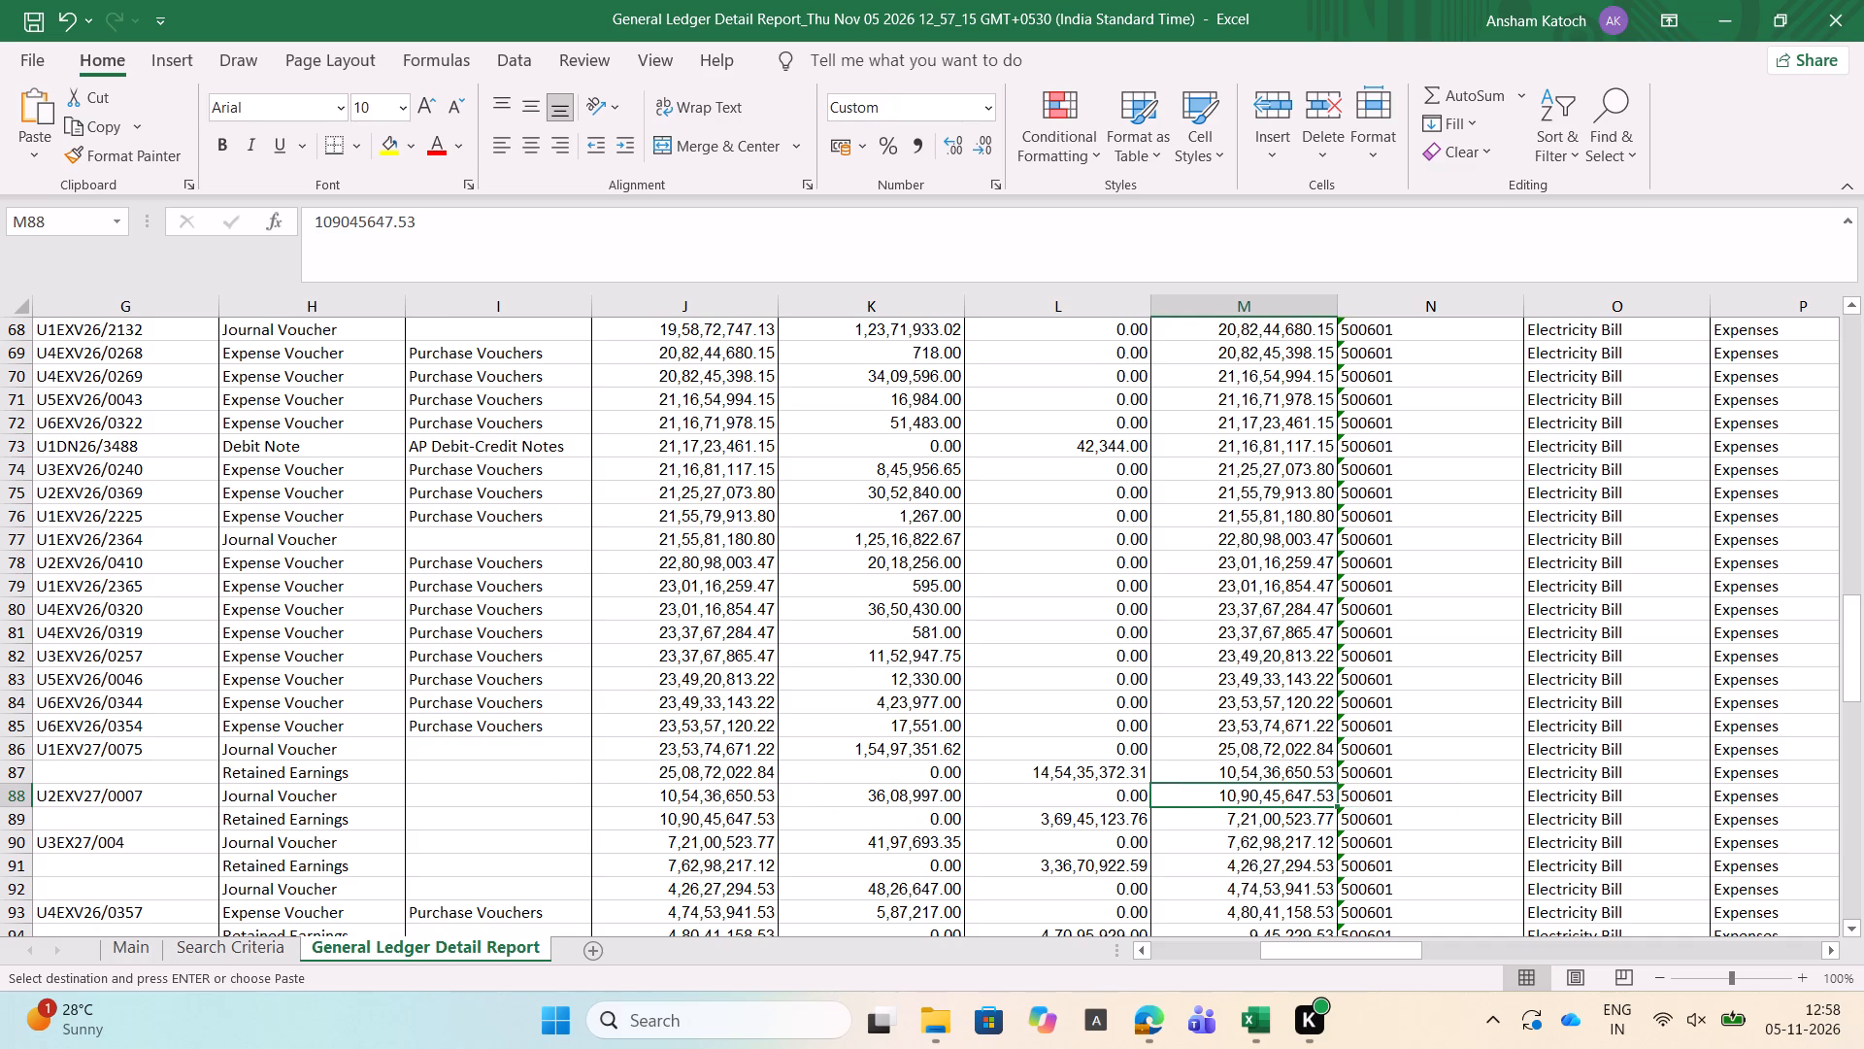
Examine the Retained Earnings entry directly below voucher U2EXV27/0007, from its document reference across to its ledger account.
key("Down")
key("Left")
key("Left")
key("Left")
key("Left")
key("Left")
key("Left")
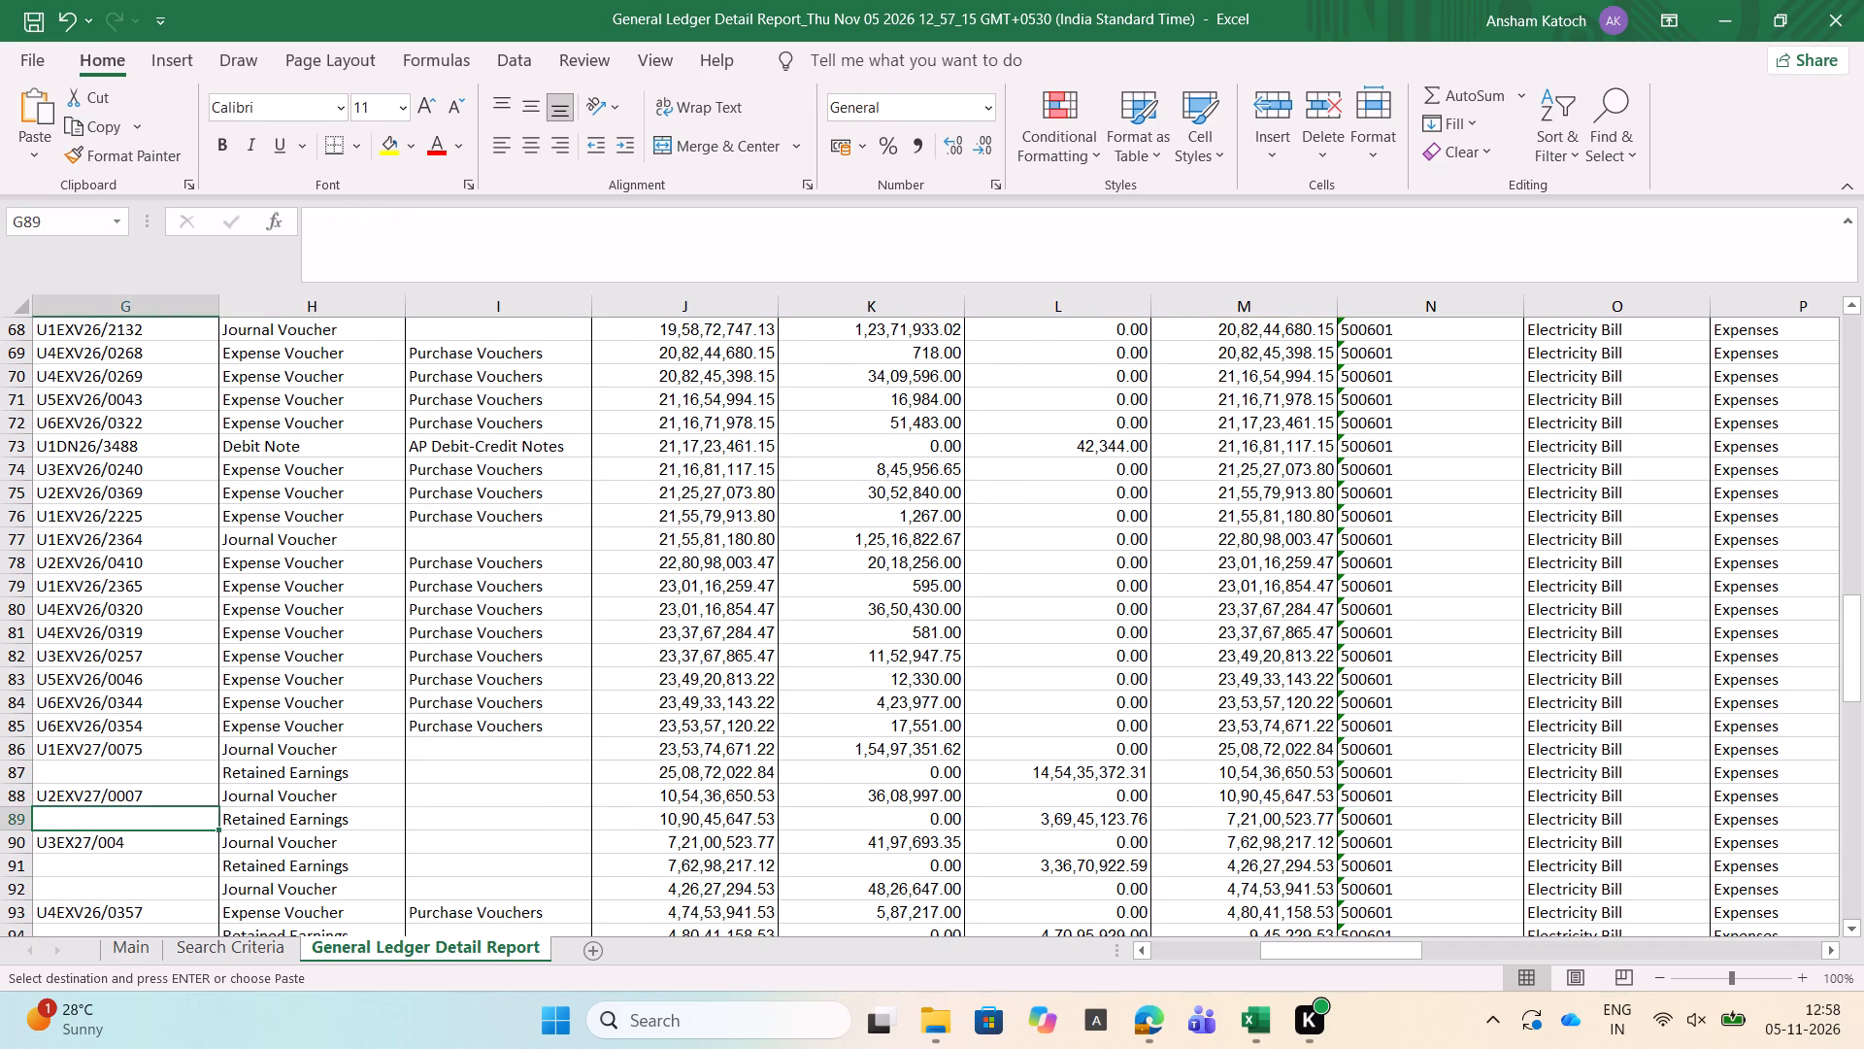
key("Right")
key("Right")
key("Right")
key("Right")
key("Right")
key("Right")
key("Right")
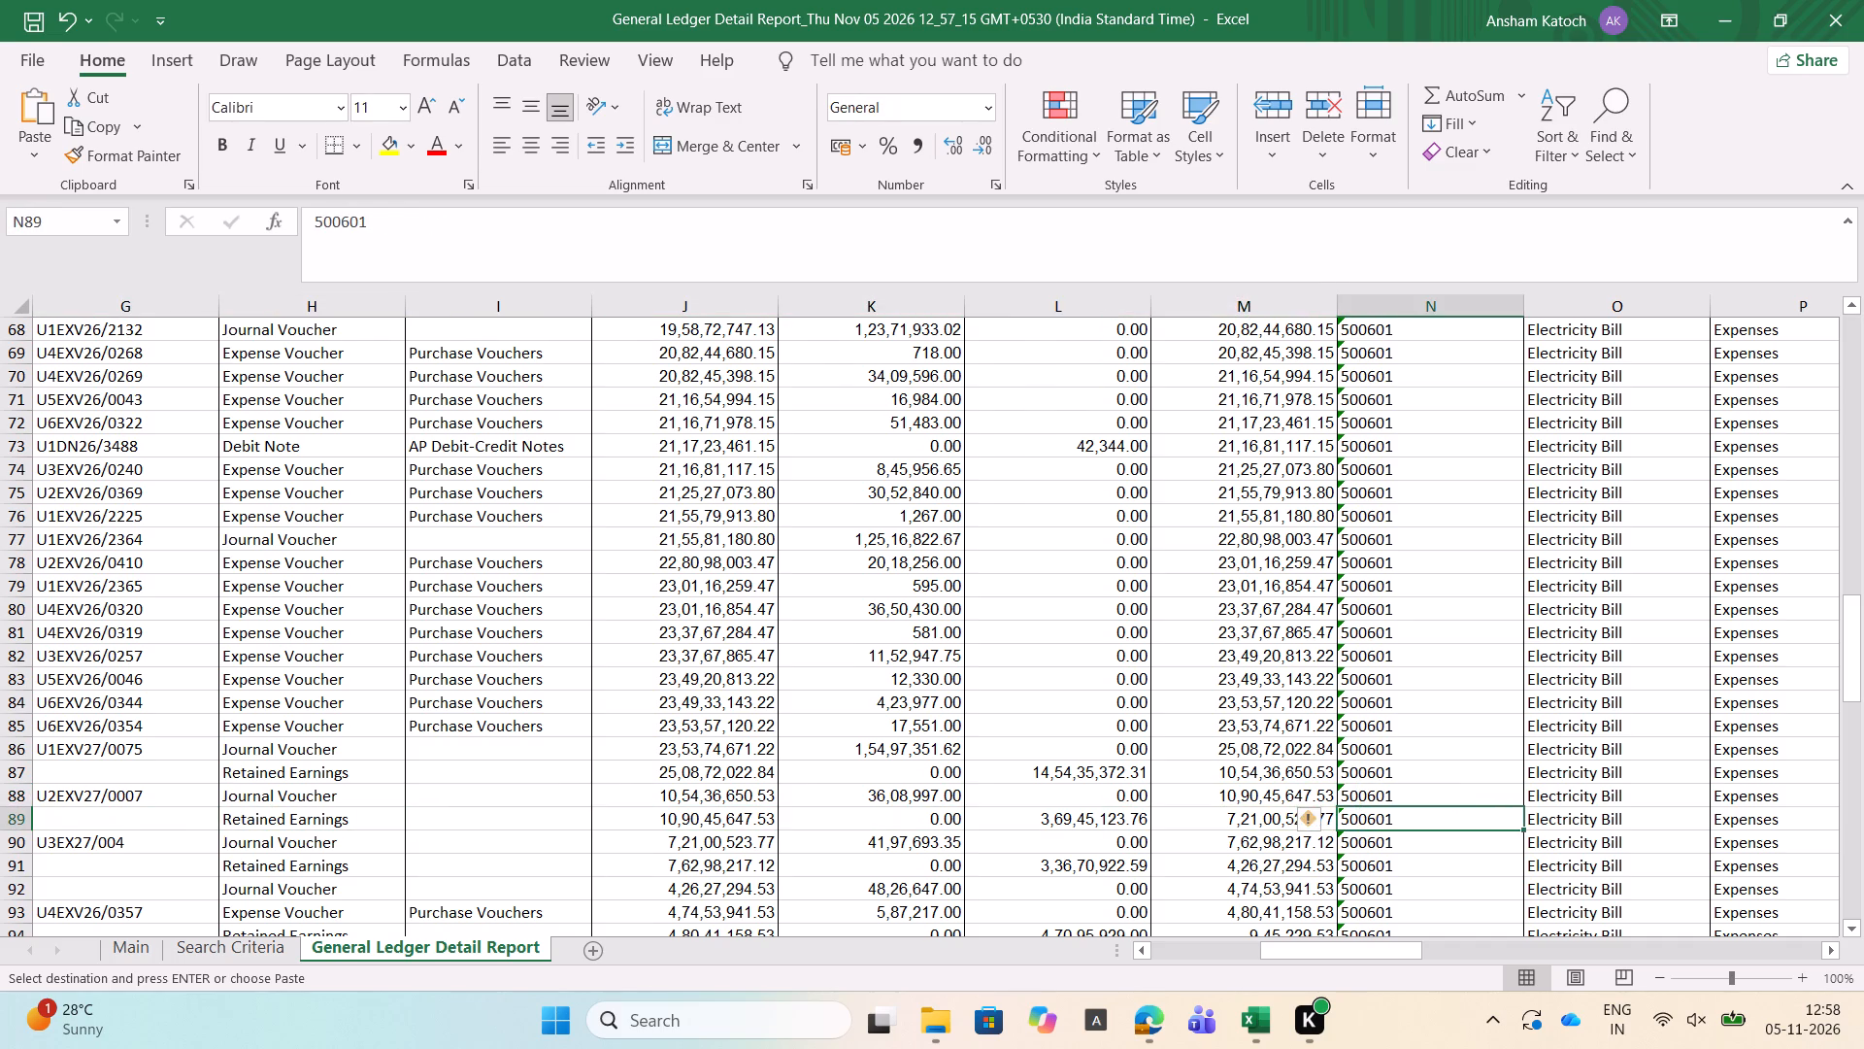
key("Left")
key("Left")
key("Right")
key("Left")
key("Left")
key("Left")
key("Left")
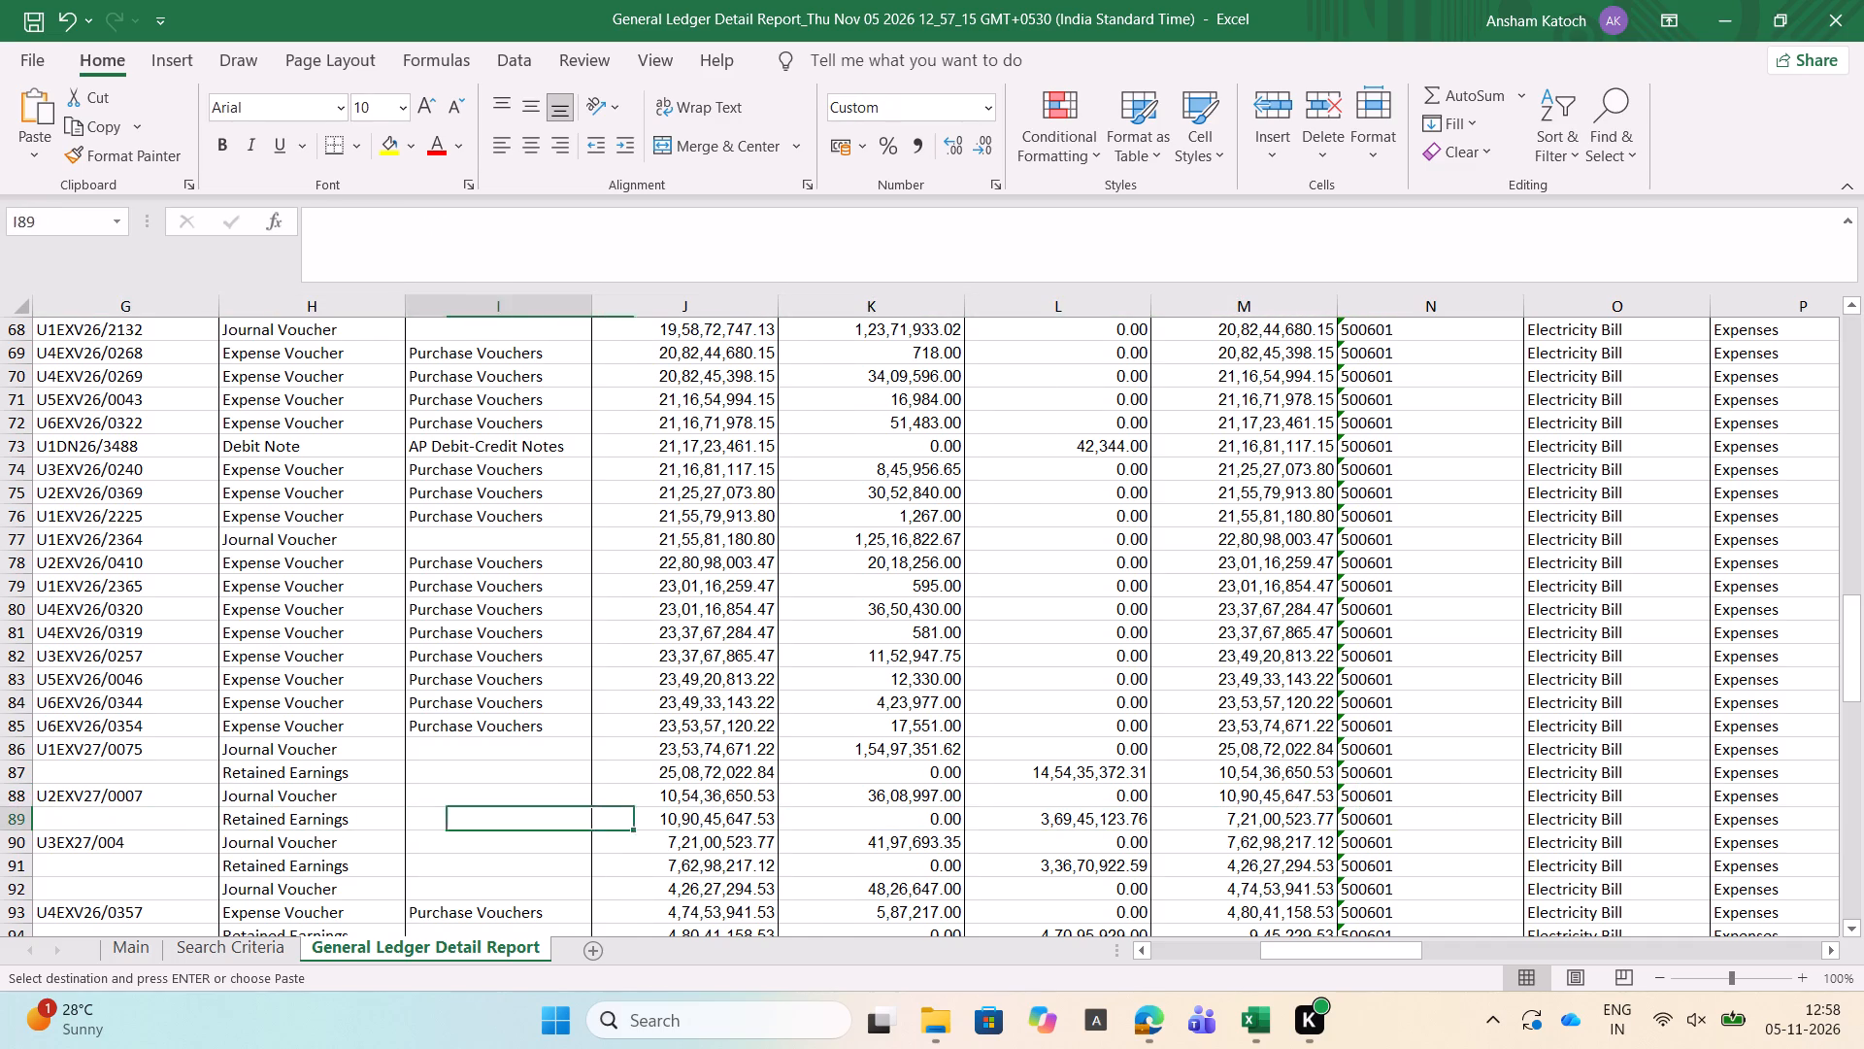
key("Left")
key("Left")
Review the remaining year-end vouchers down to U4EXV26/0357 and examine the Retained Earnings entry below it across its balances and ledger account.
key("Down")
key("Down")
key("Down")
key("Right")
key("Right")
key("Down")
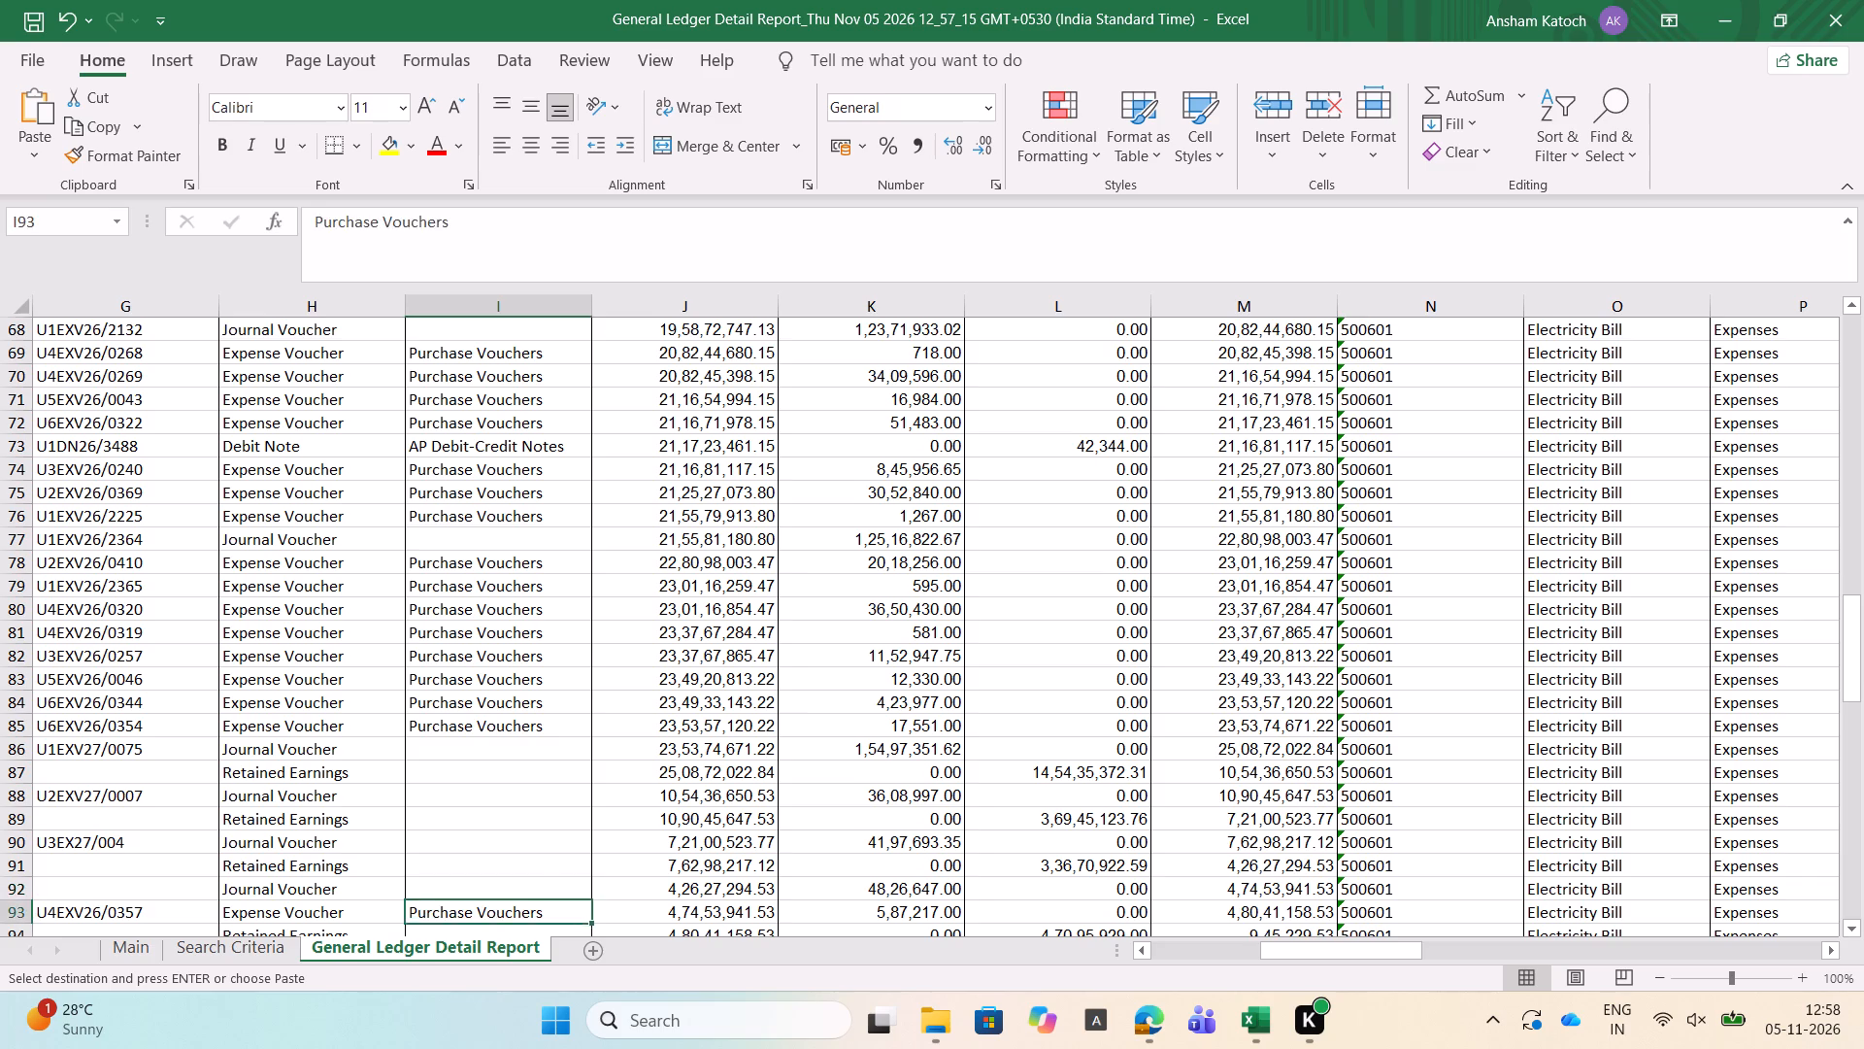
key("Down")
key("Down")
key("Up")
key("Left")
key("Right")
key("Right")
key("Right")
key("Right")
key("Right")
key("Right")
key("Right")
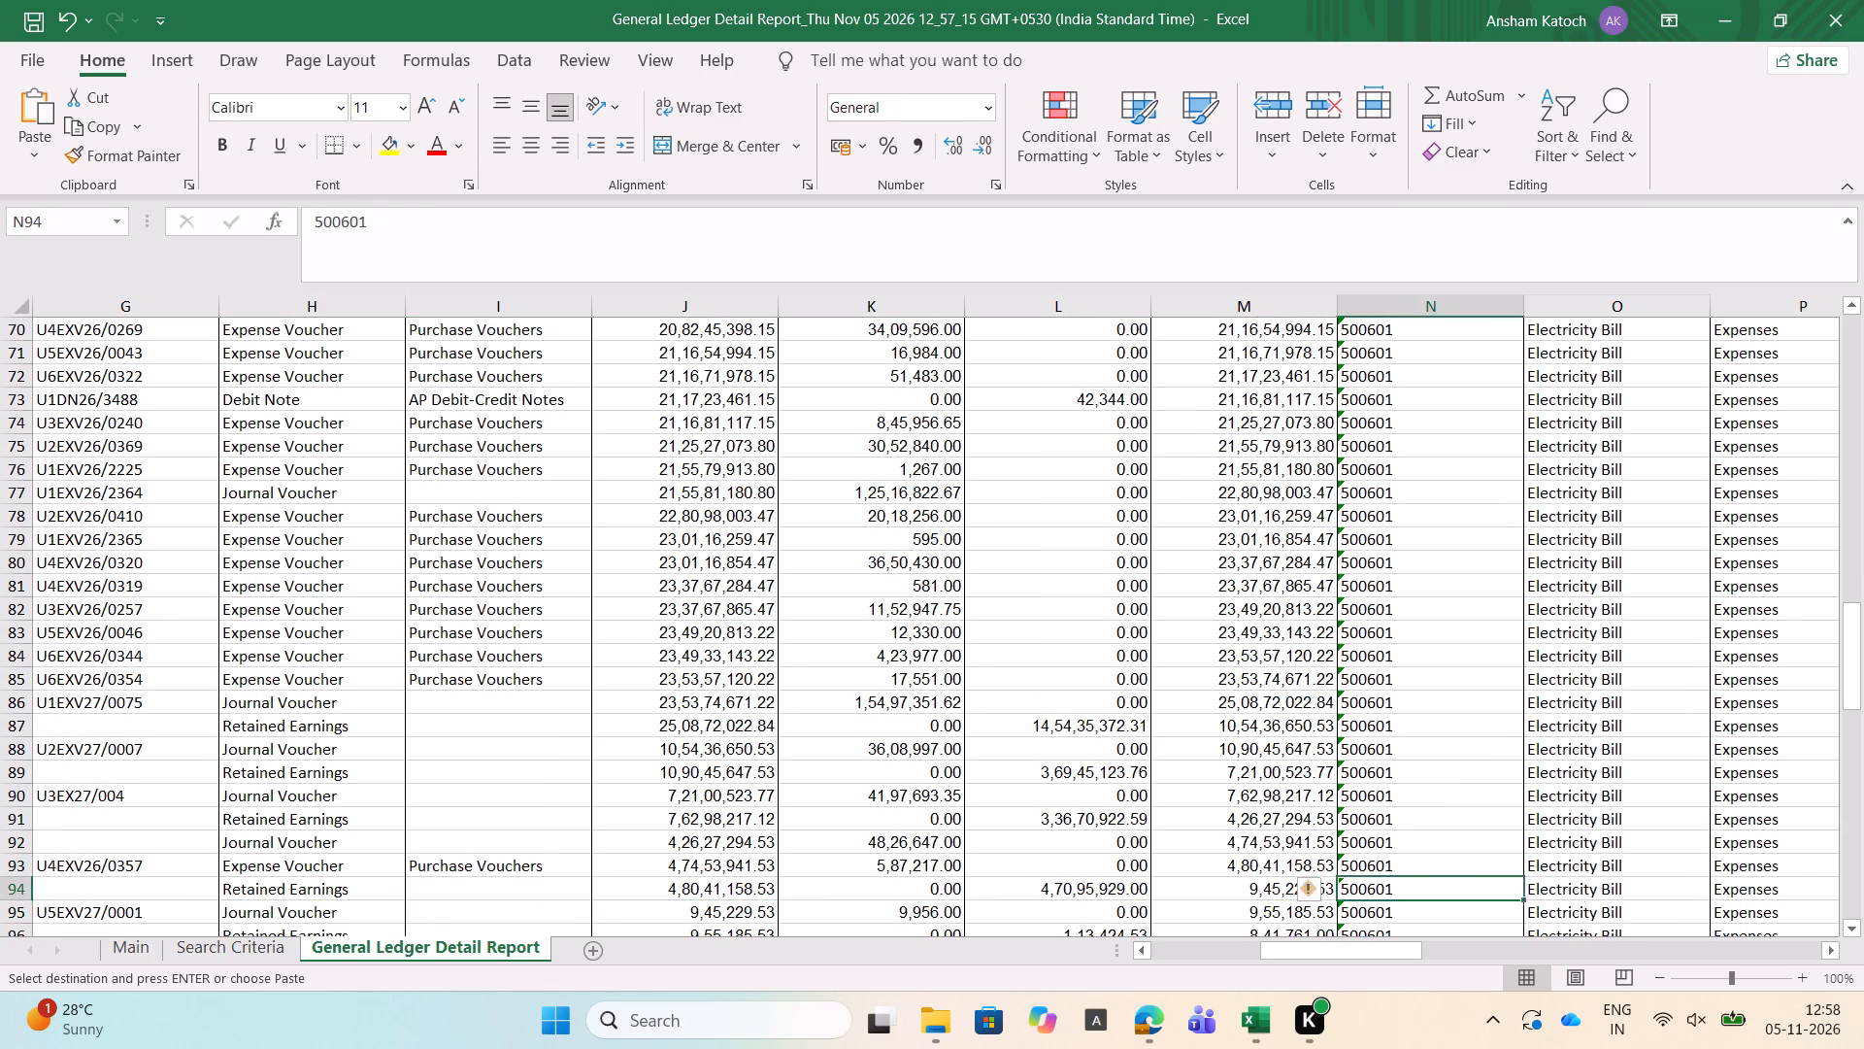
key("Left")
key("Left")
key("Left")
key("Left")
key("Left")
key("Left")
key("Left")
key("Left")
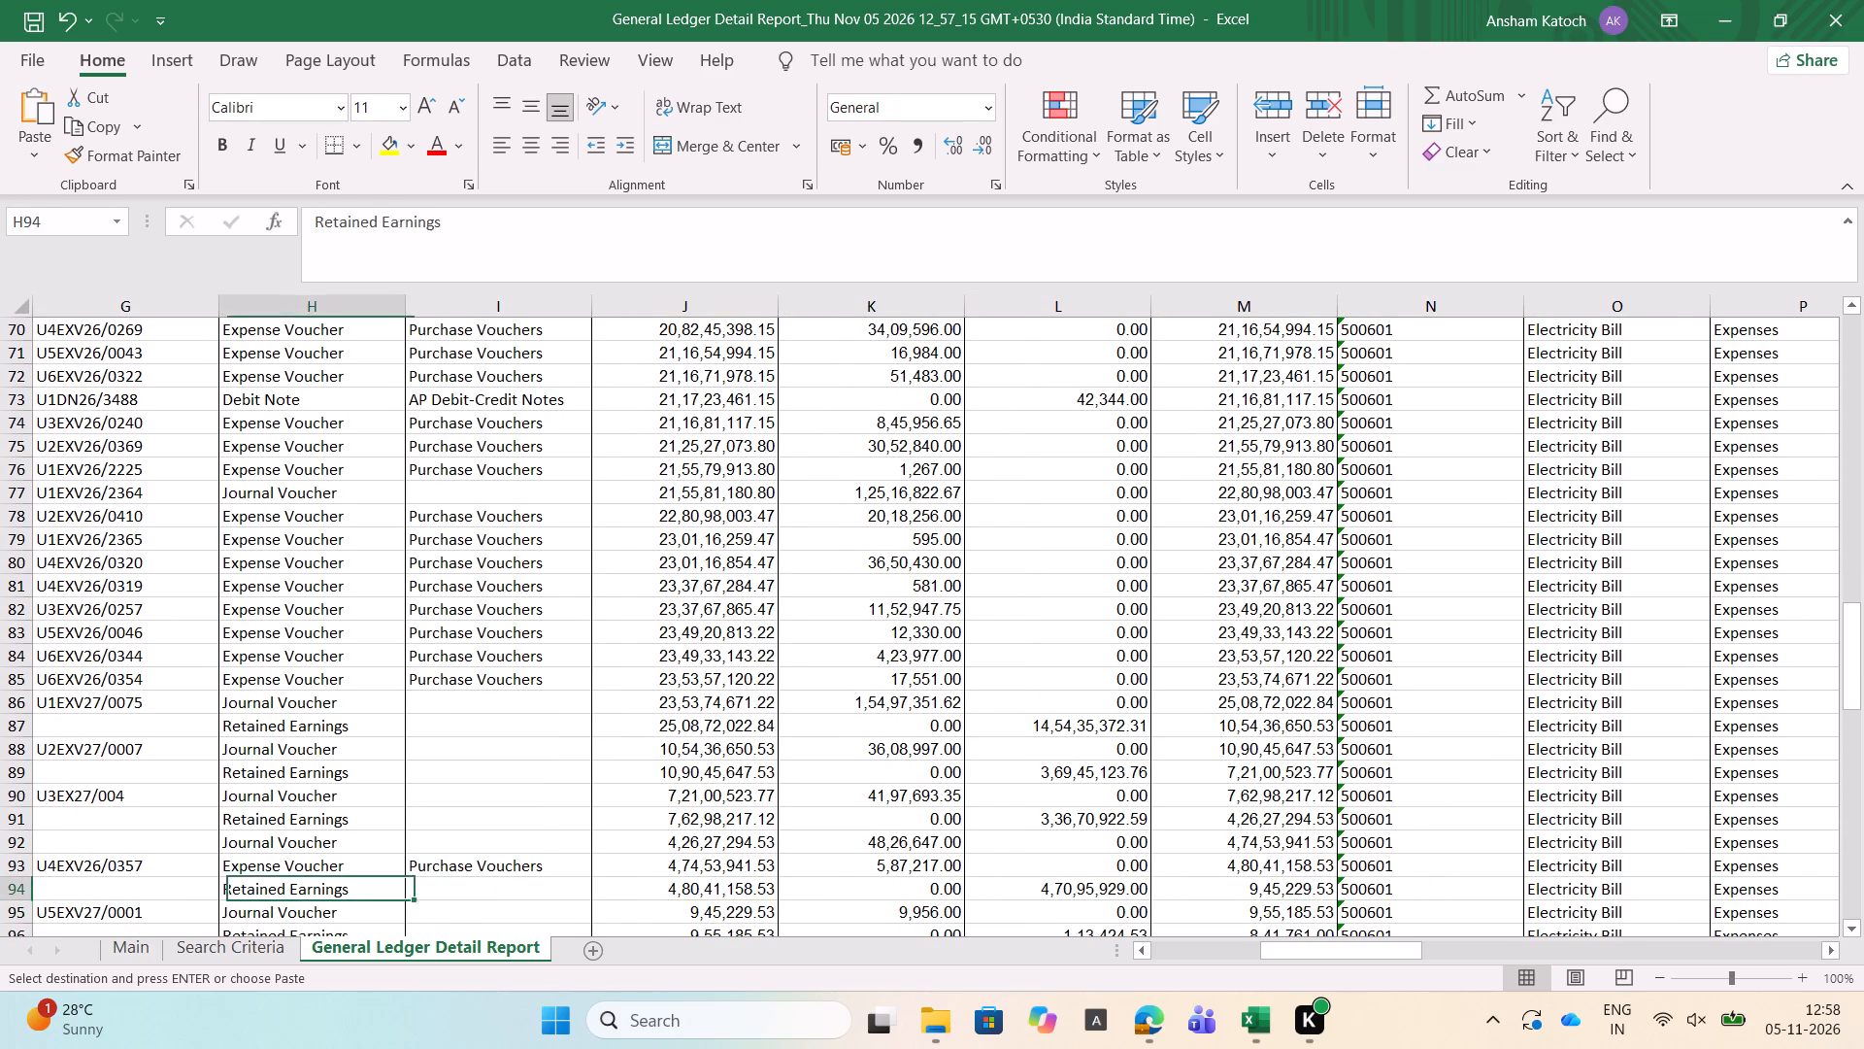
key("Left")
Look through the last Apr-25 - Mar-26 entries and the first Apr-26 - Mar-27 expense vouchers to locate the boundary between the two years.
key("Down")
key("Down")
key("Down")
key("Down")
key("Down")
key("Down")
key("Down")
key("Down")
key("Down")
key("Down")
key("Down")
key("Down")
key("Down")
key("Down")
key("Down")
key("Down")
key("Down")
key("Down")
key("Down")
key("Down")
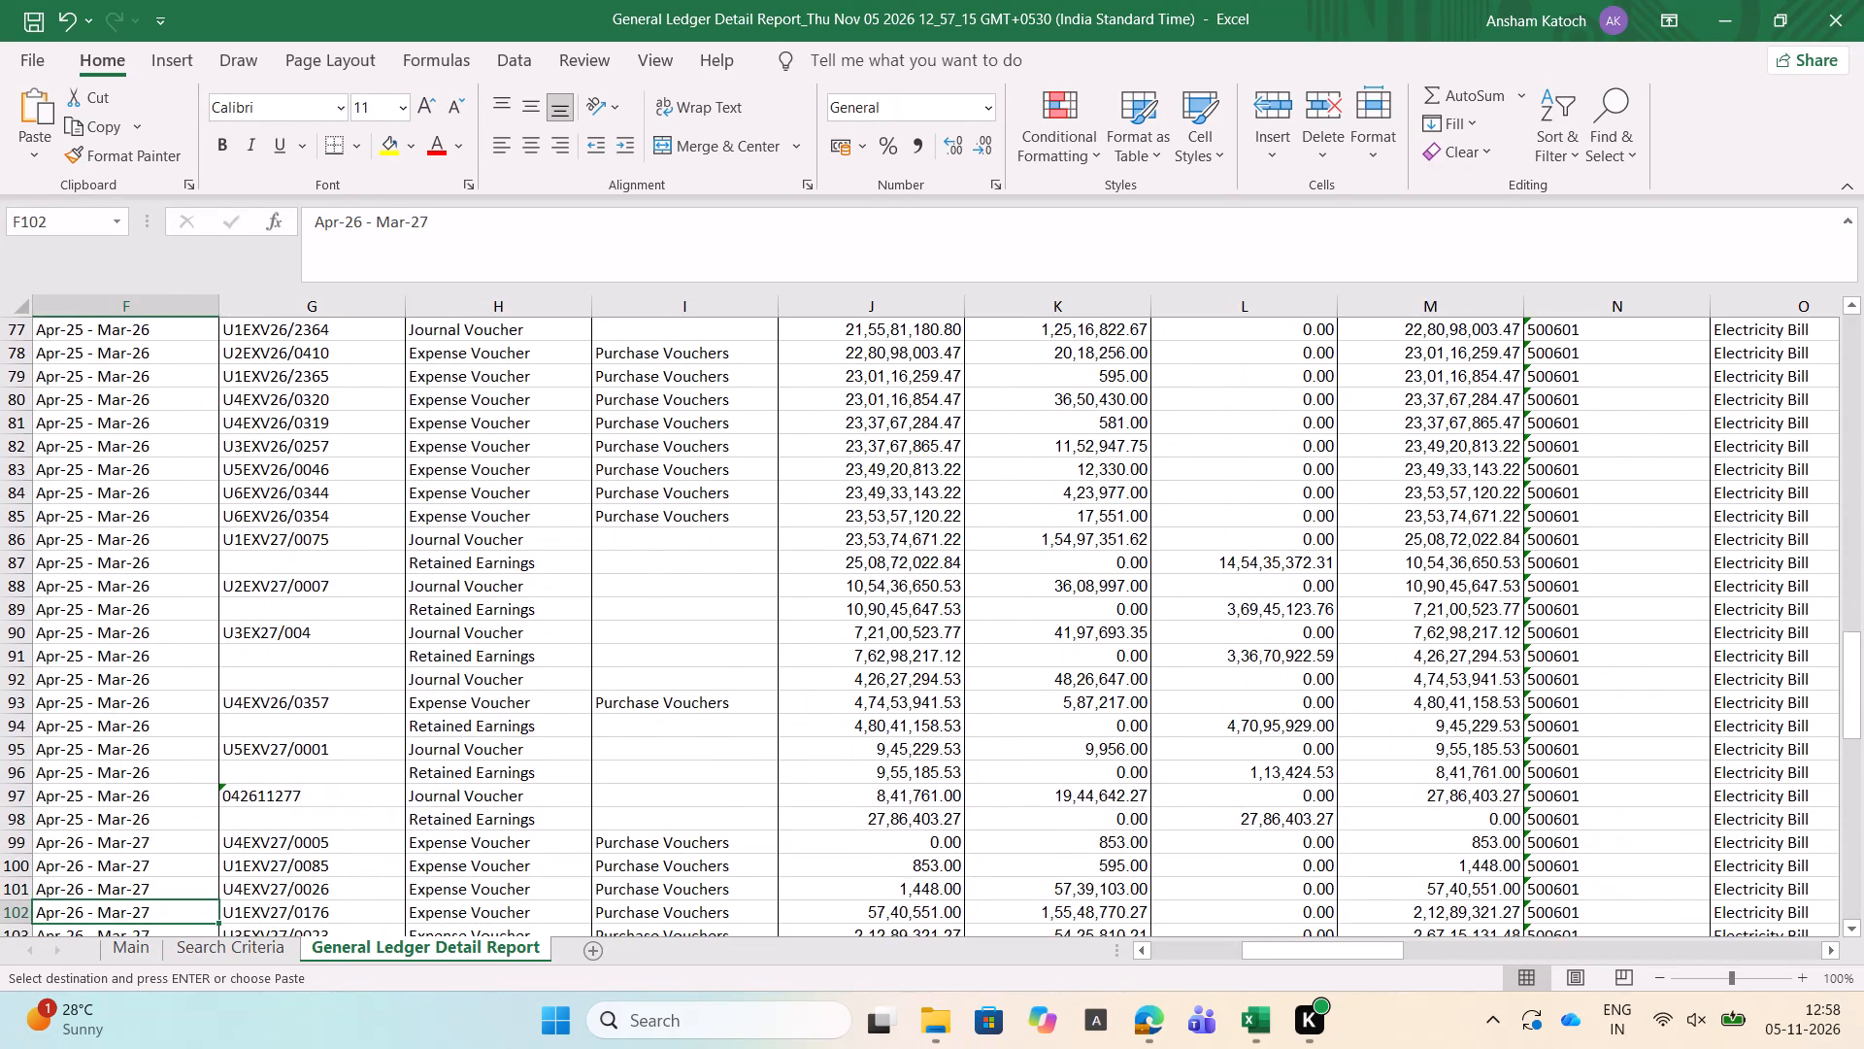
key("Right")
key("Right")
key("Up")
key("Up")
key("Up")
key("Up")
key("Up")
key("Up")
key("Up")
key("Up")
key("Up")
key("Up")
key("Up")
key("Up")
key("Up")
key("Up")
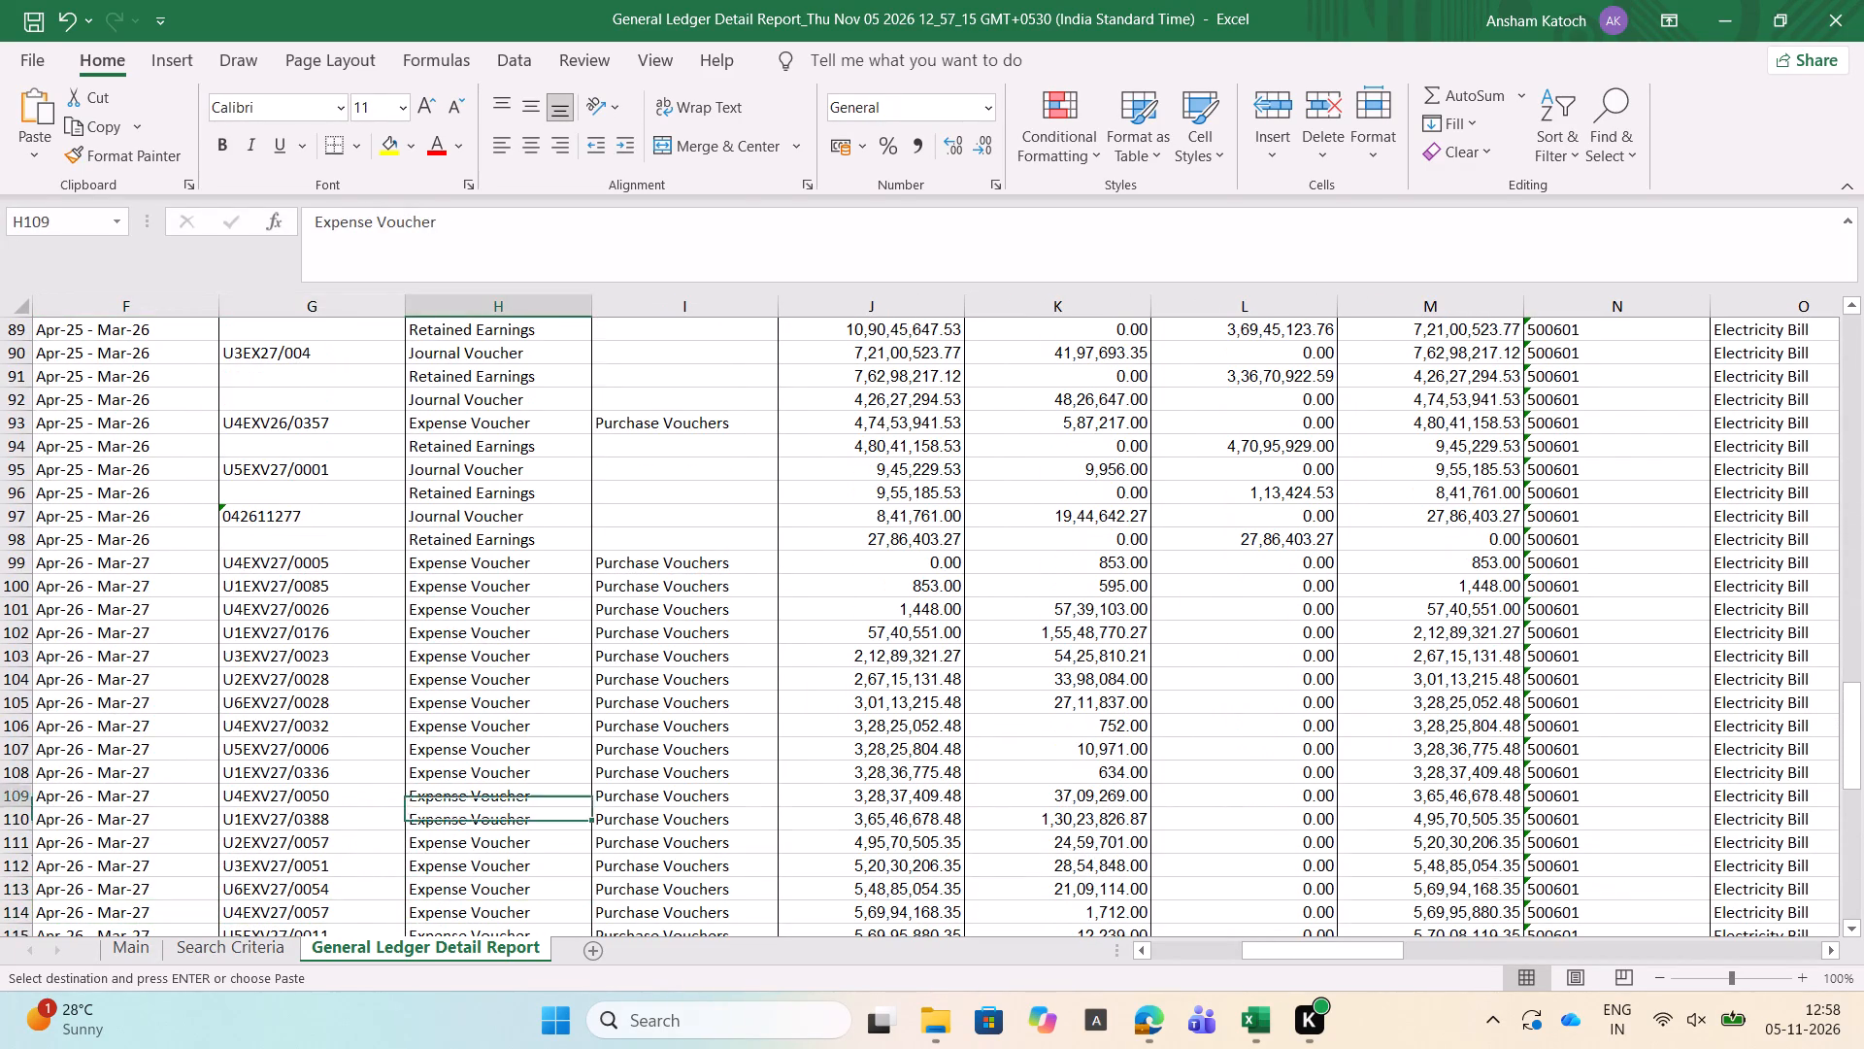
key("Left")
key("Right")
key("Left")
key("Up")
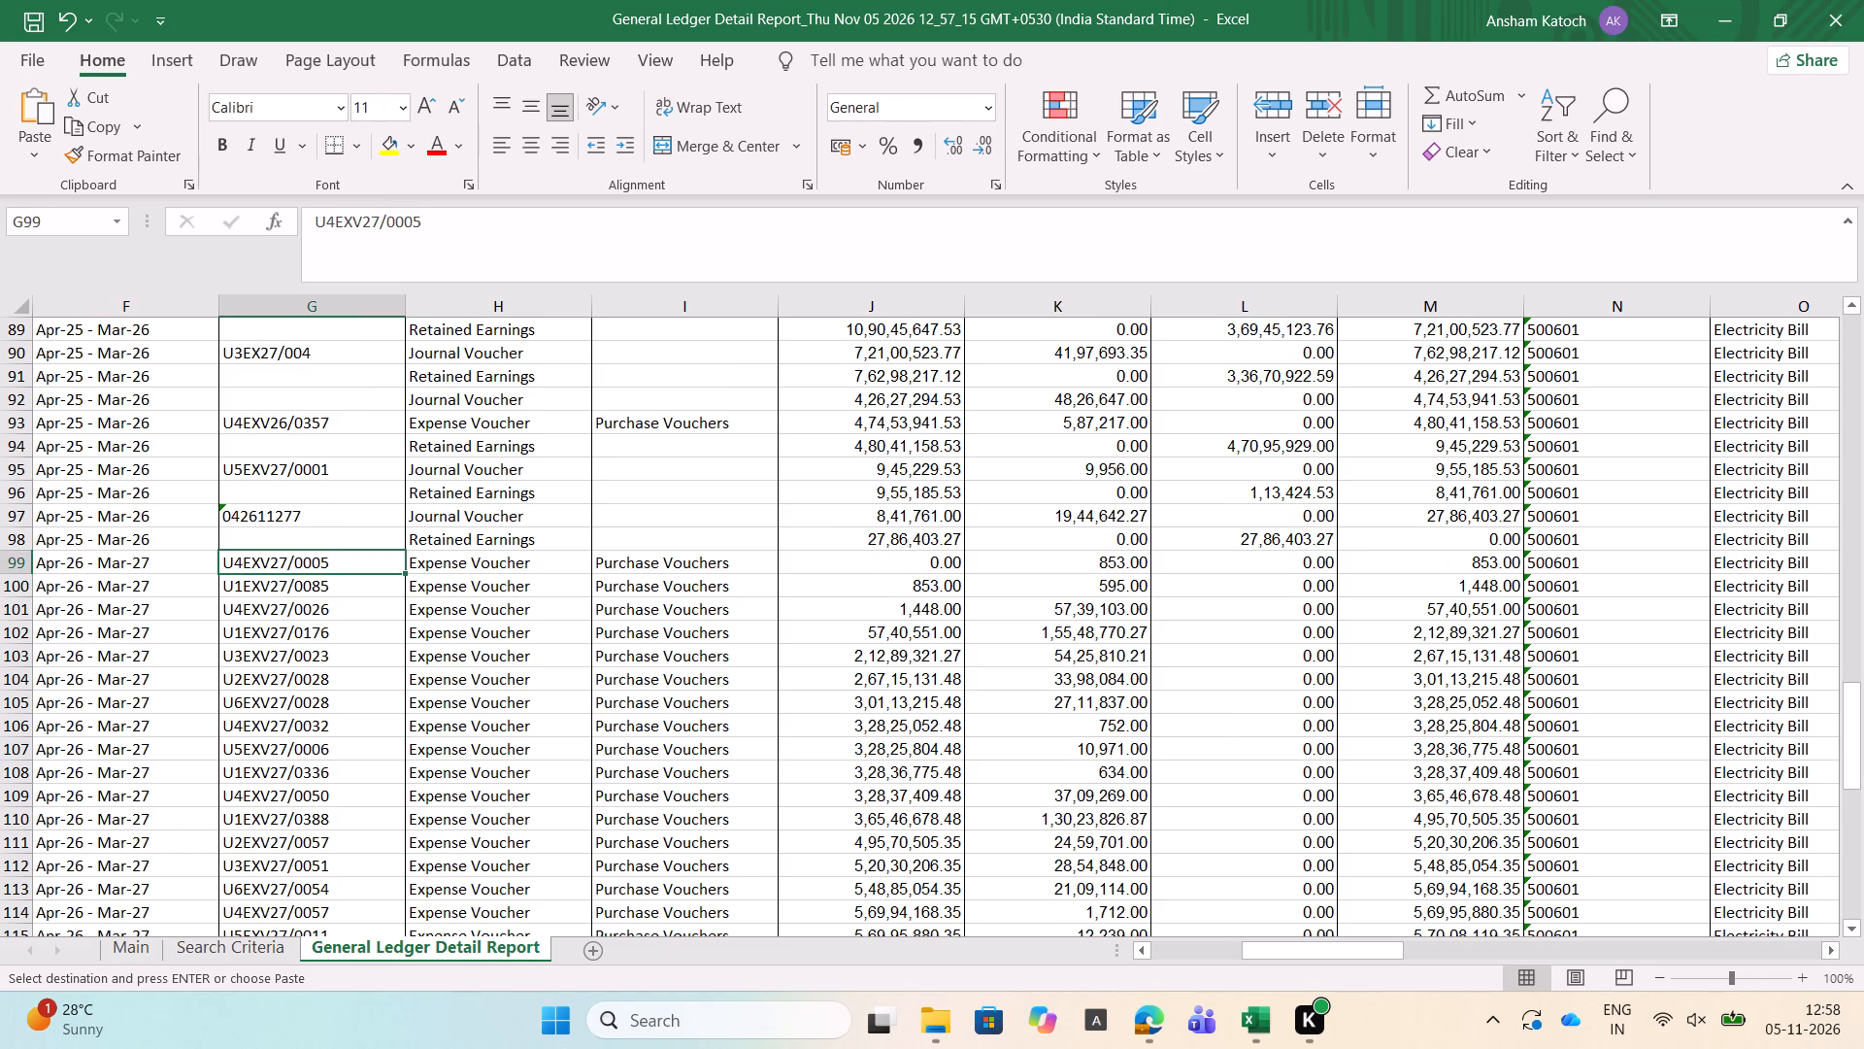
Examine the final Apr-25 - Mar-26 Retained Earnings entry, below voucher 042611277, including its credit, closing balance and ledger account.
key("Up")
key("Right")
key("Right")
key("Right")
key("Right")
key("Right")
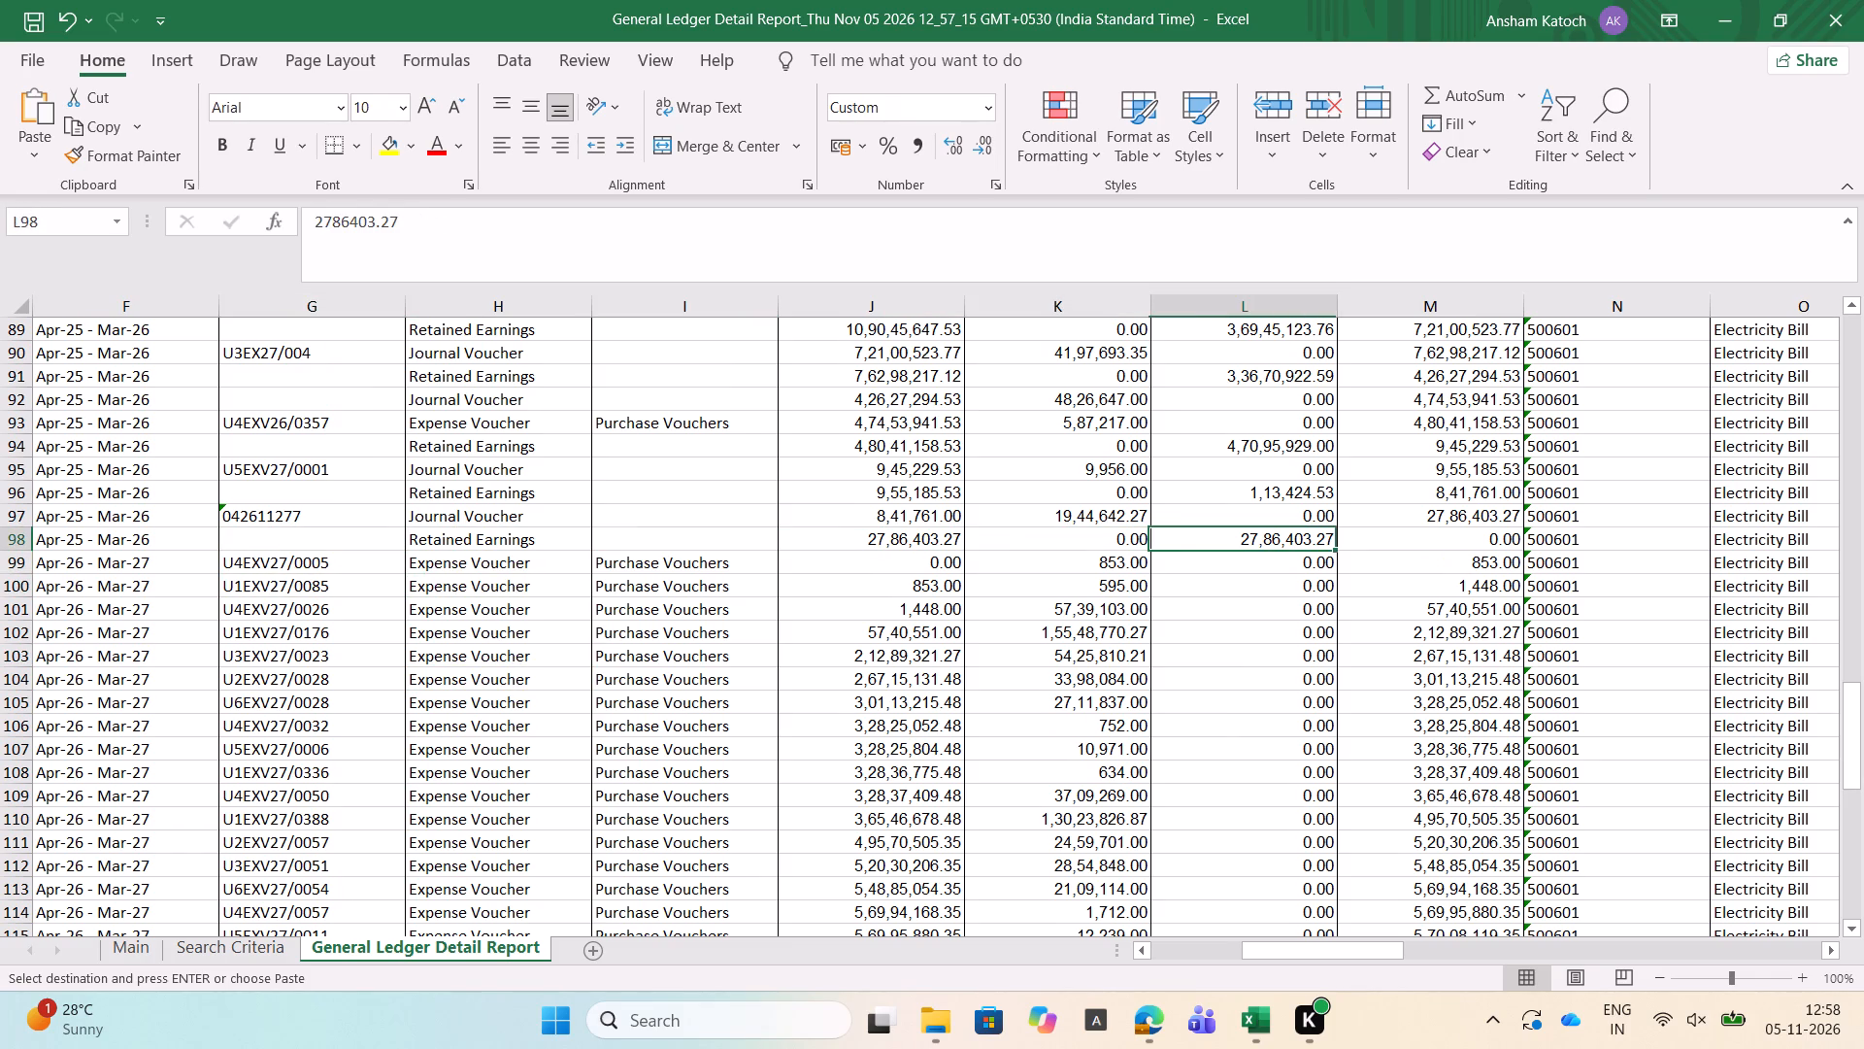
key("Right")
key("Right")
key("Left")
key("Left")
key("Left")
key("Right")
key("Right")
key("Right")
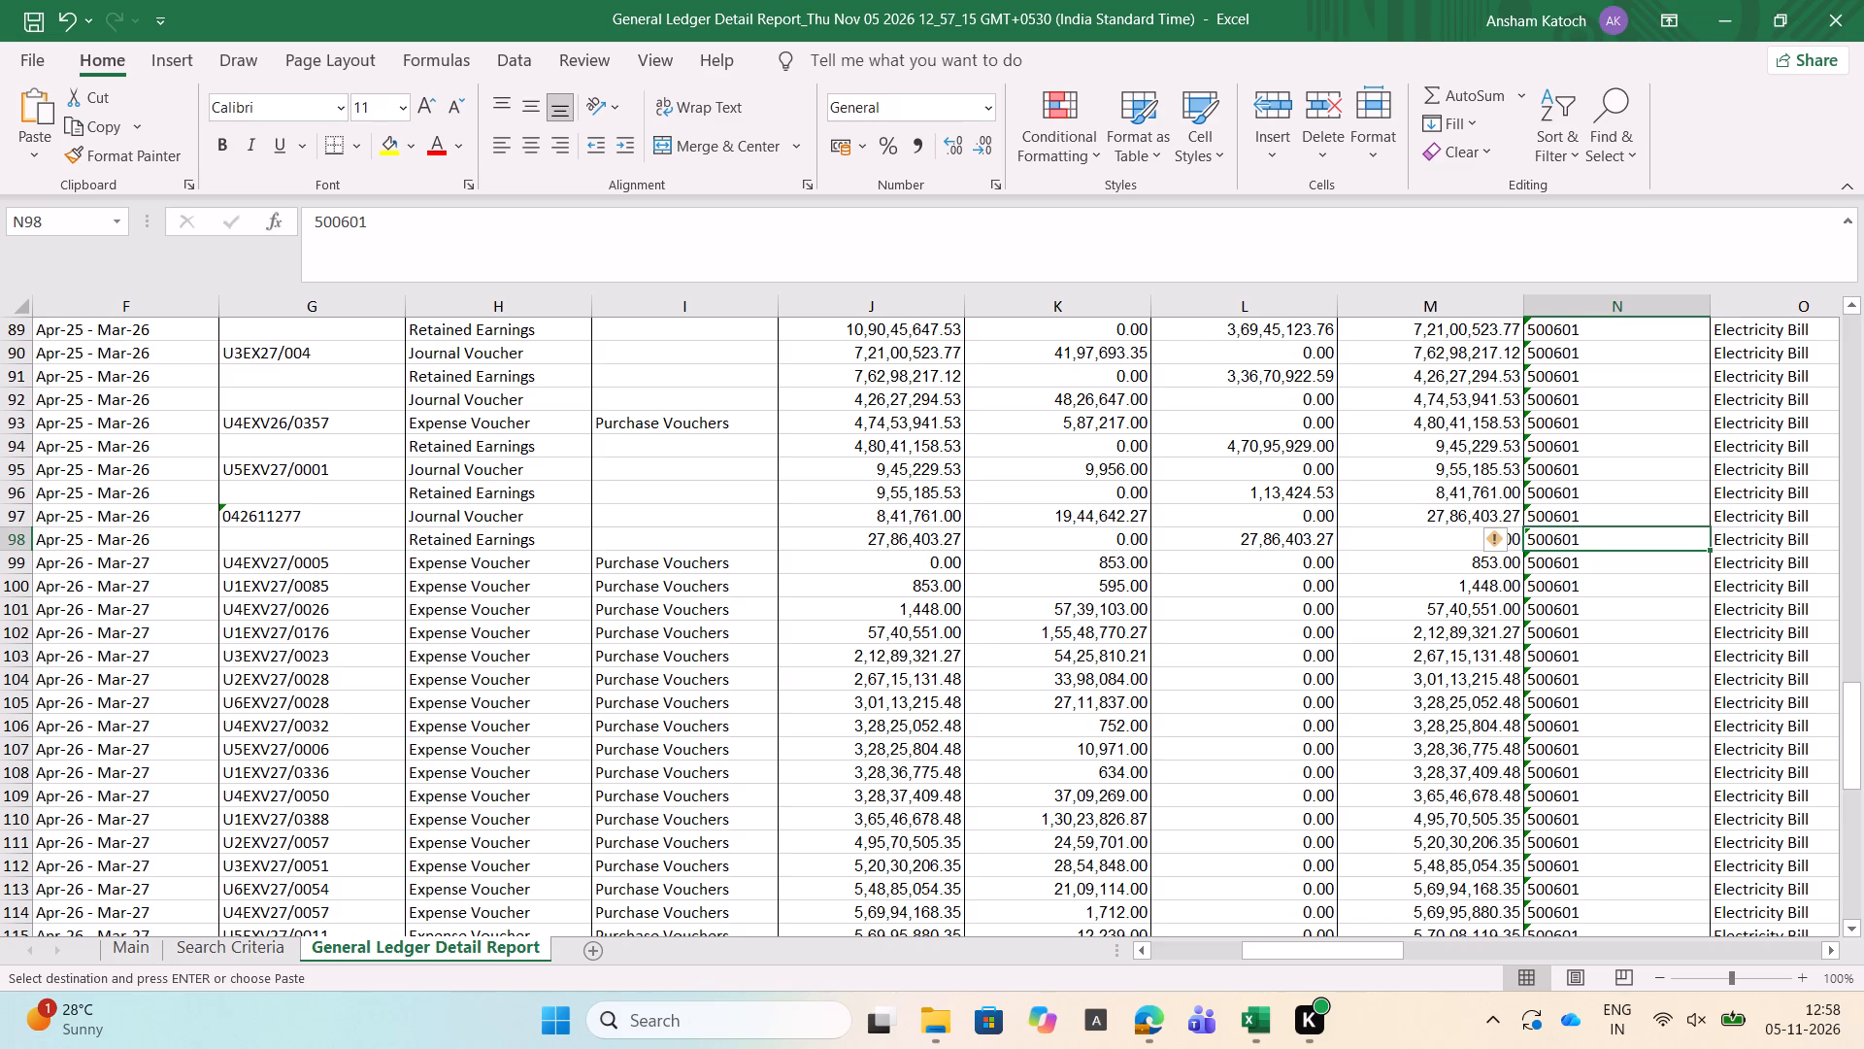
Compare Electricity Bill account 500601's balances in the Trial Balance Report workbook with the ledger's year-end position, and clear the pending copy selection.
key("alt+Tab")
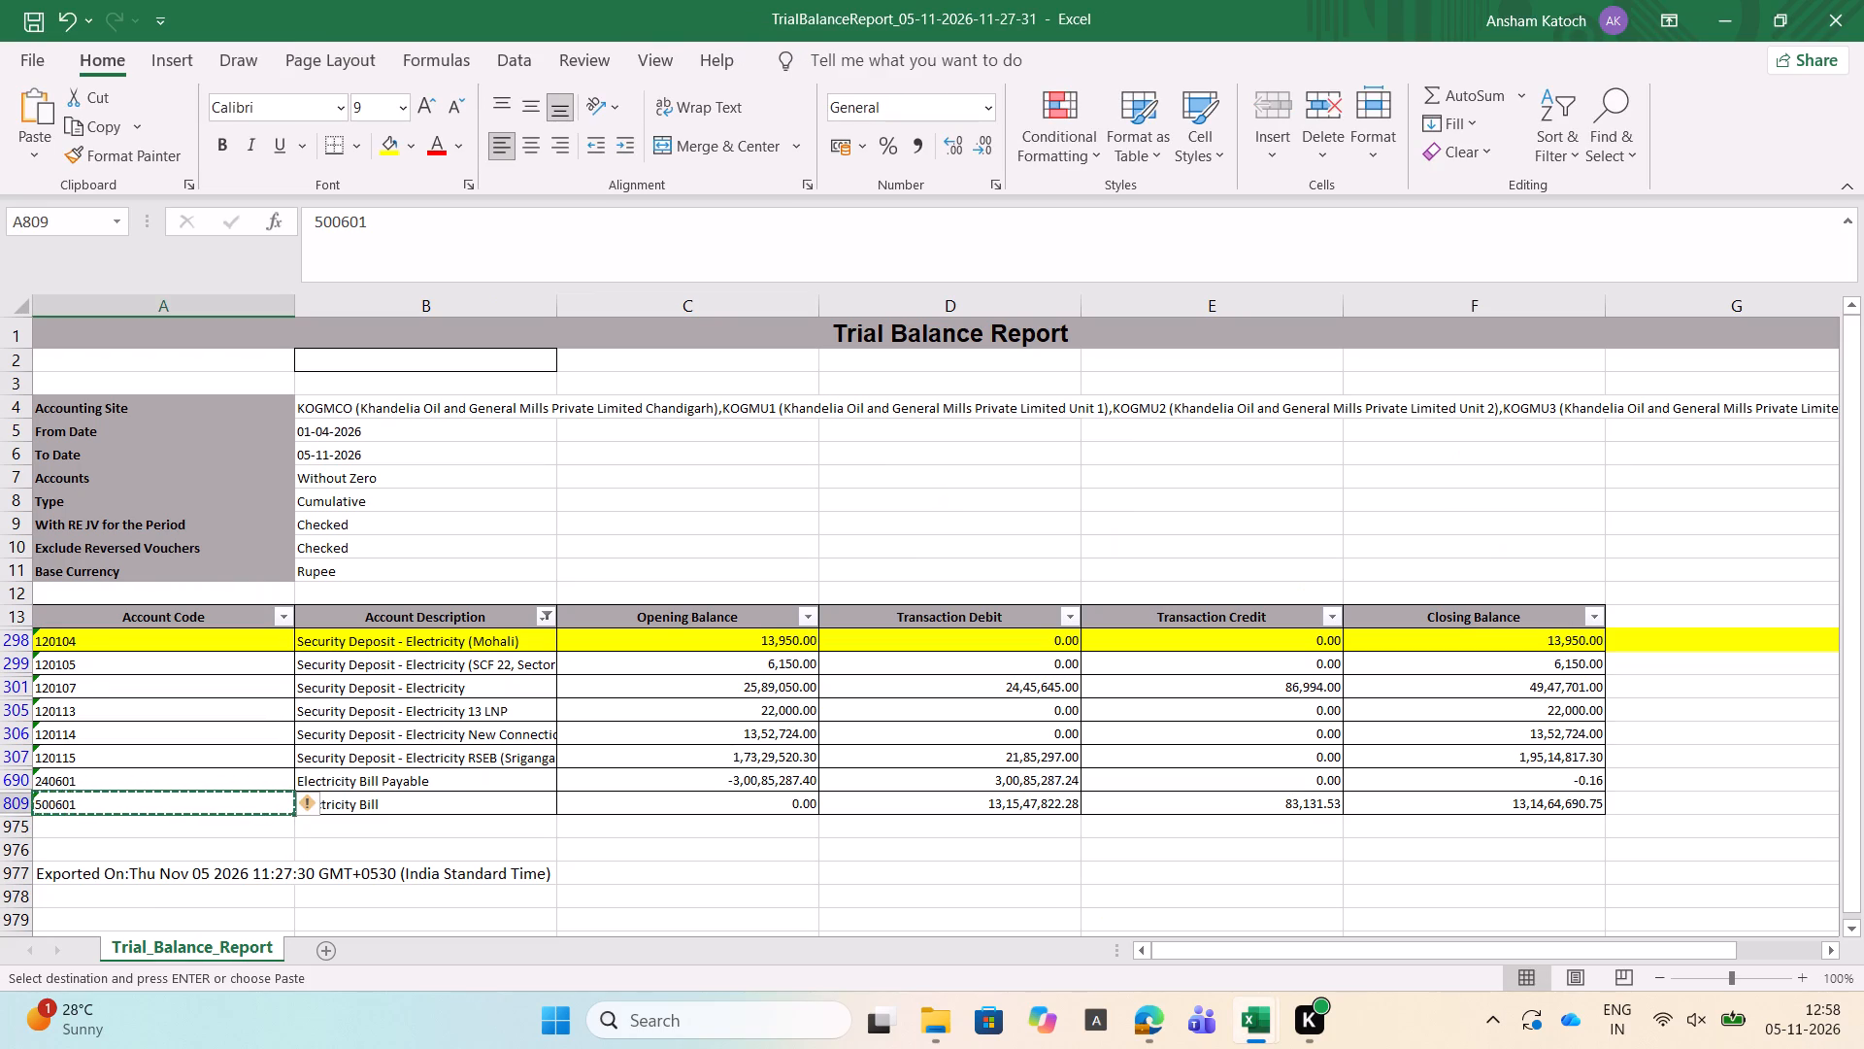
key("alt+Tab")
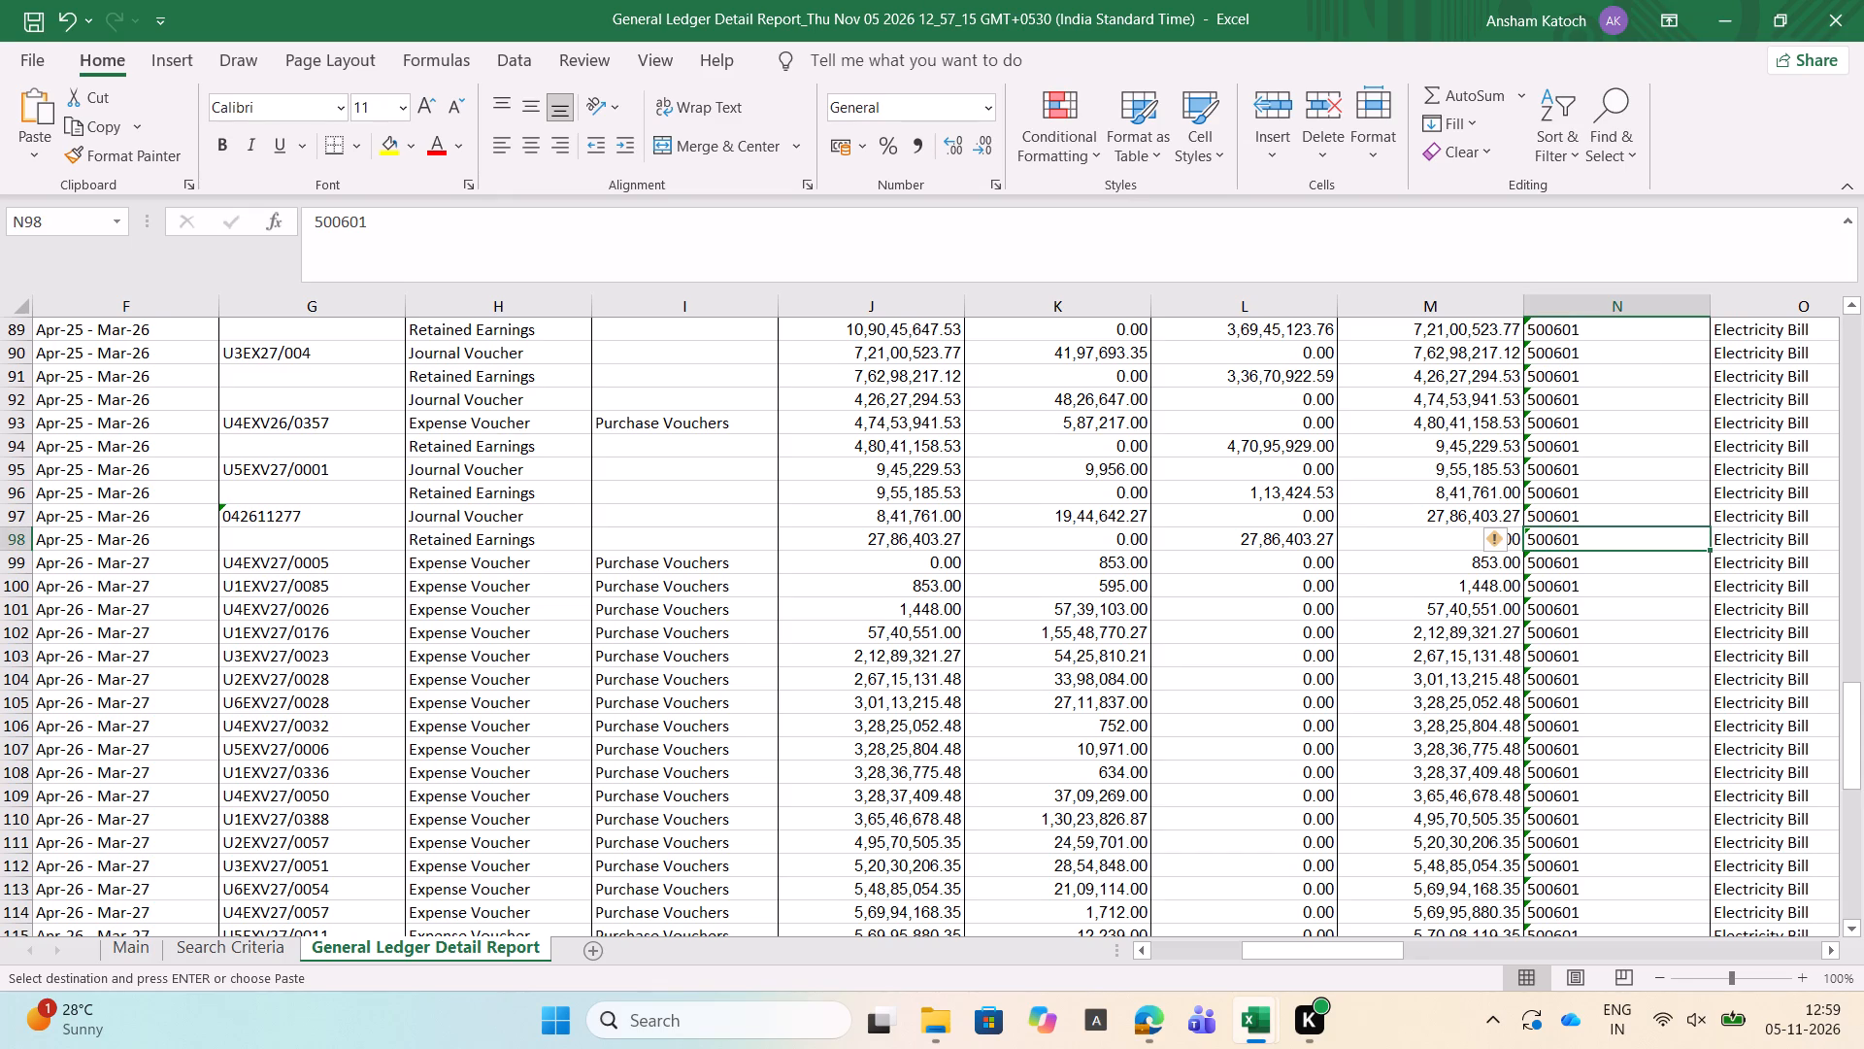
key("alt+Tab")
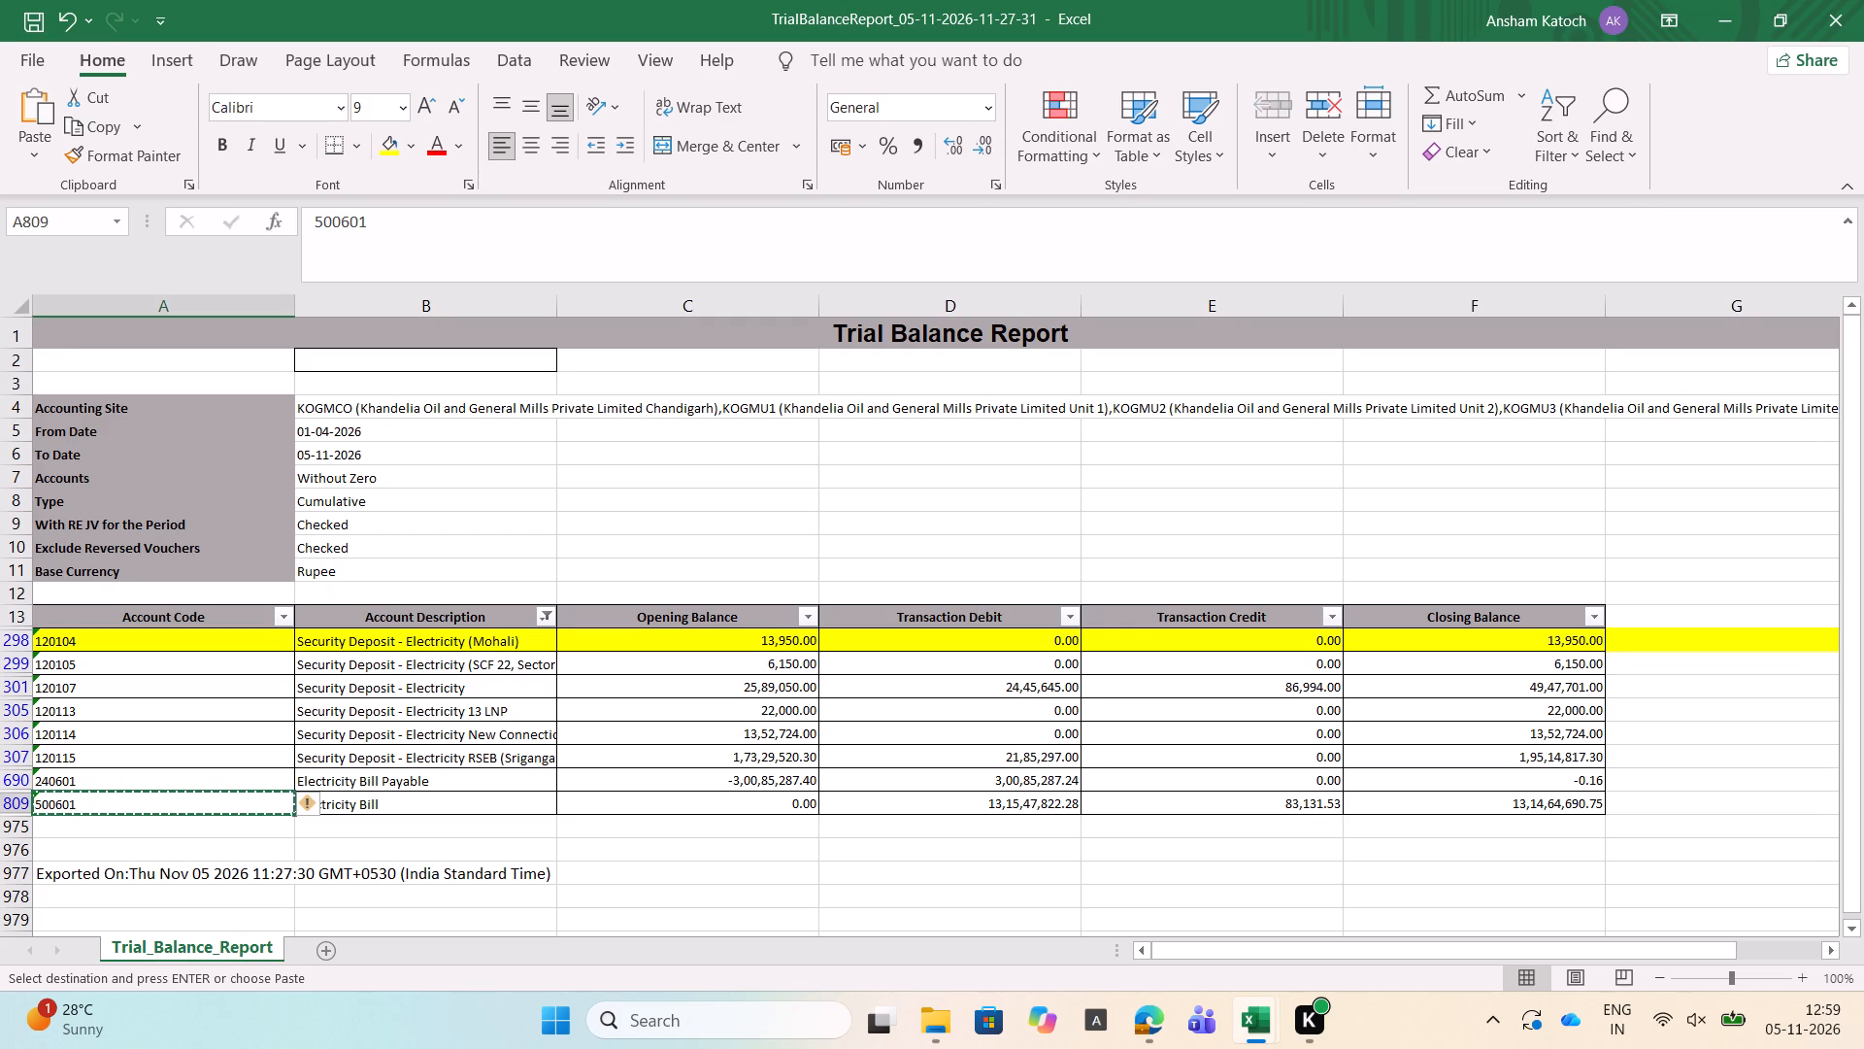
key("Escape")
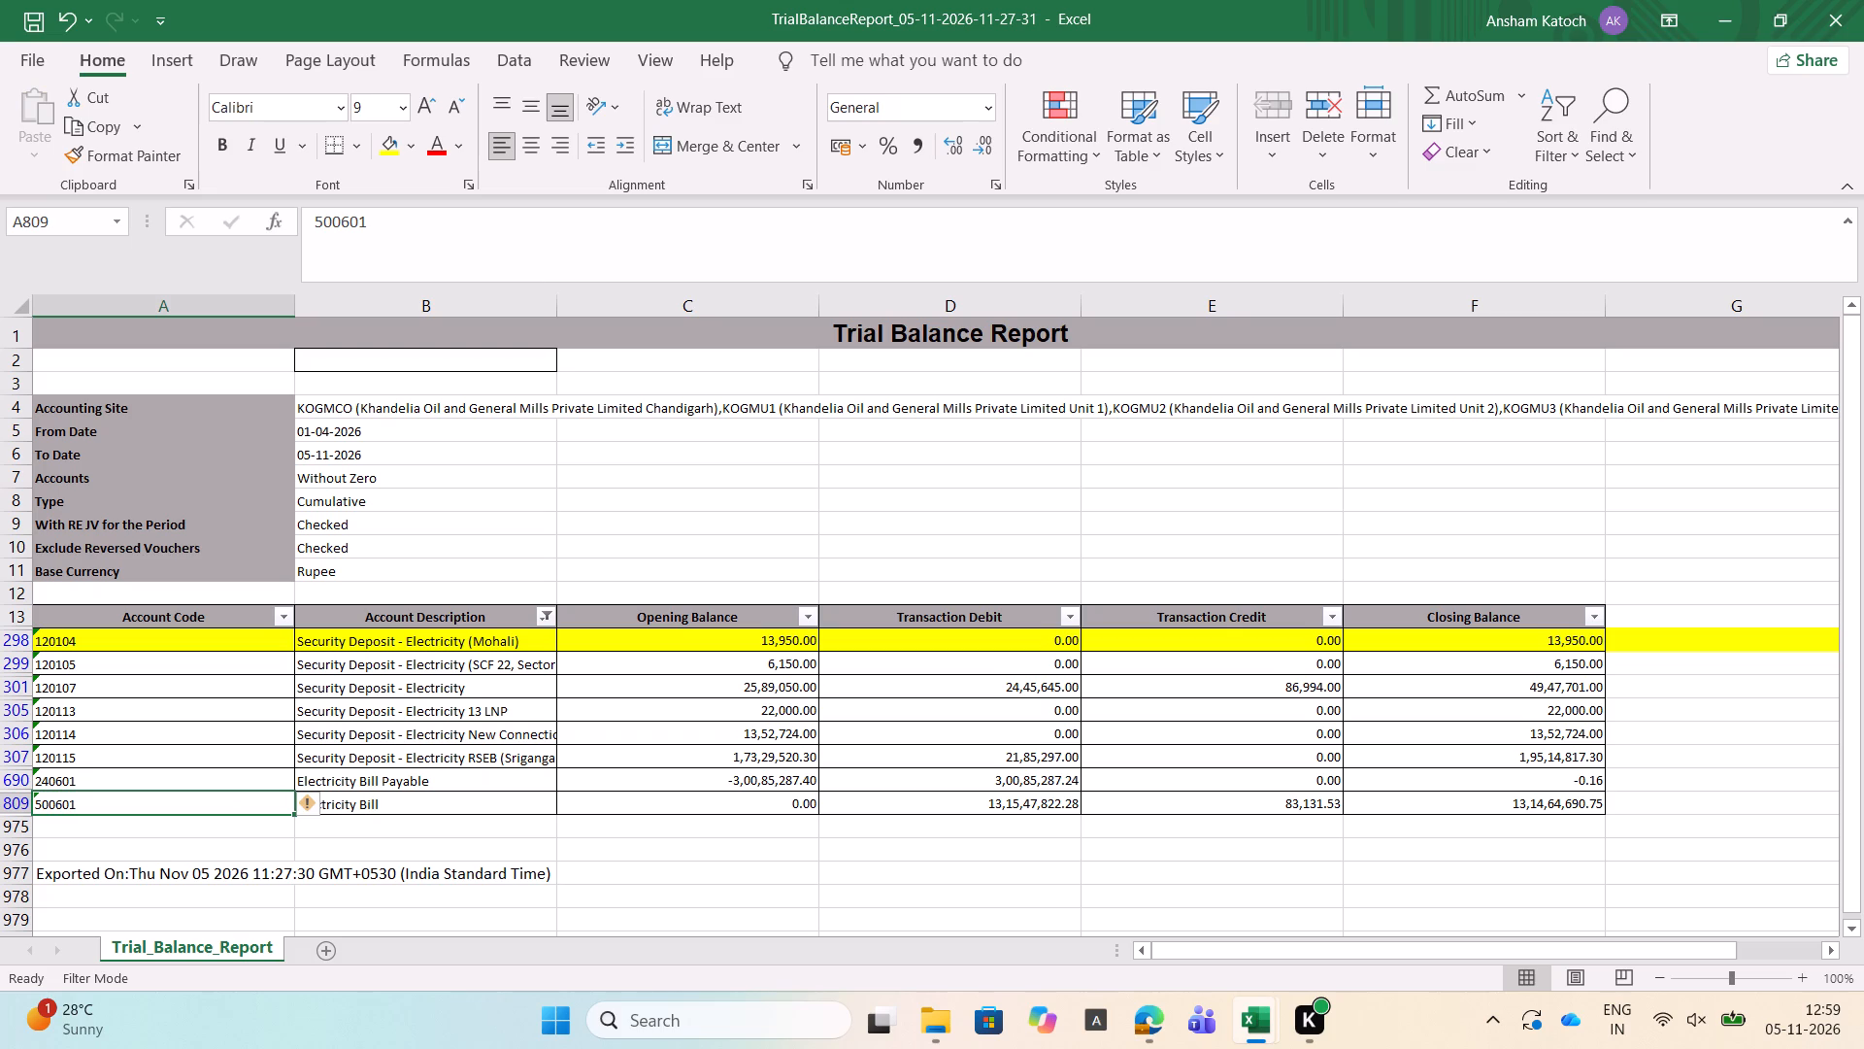
key("alt+Tab")
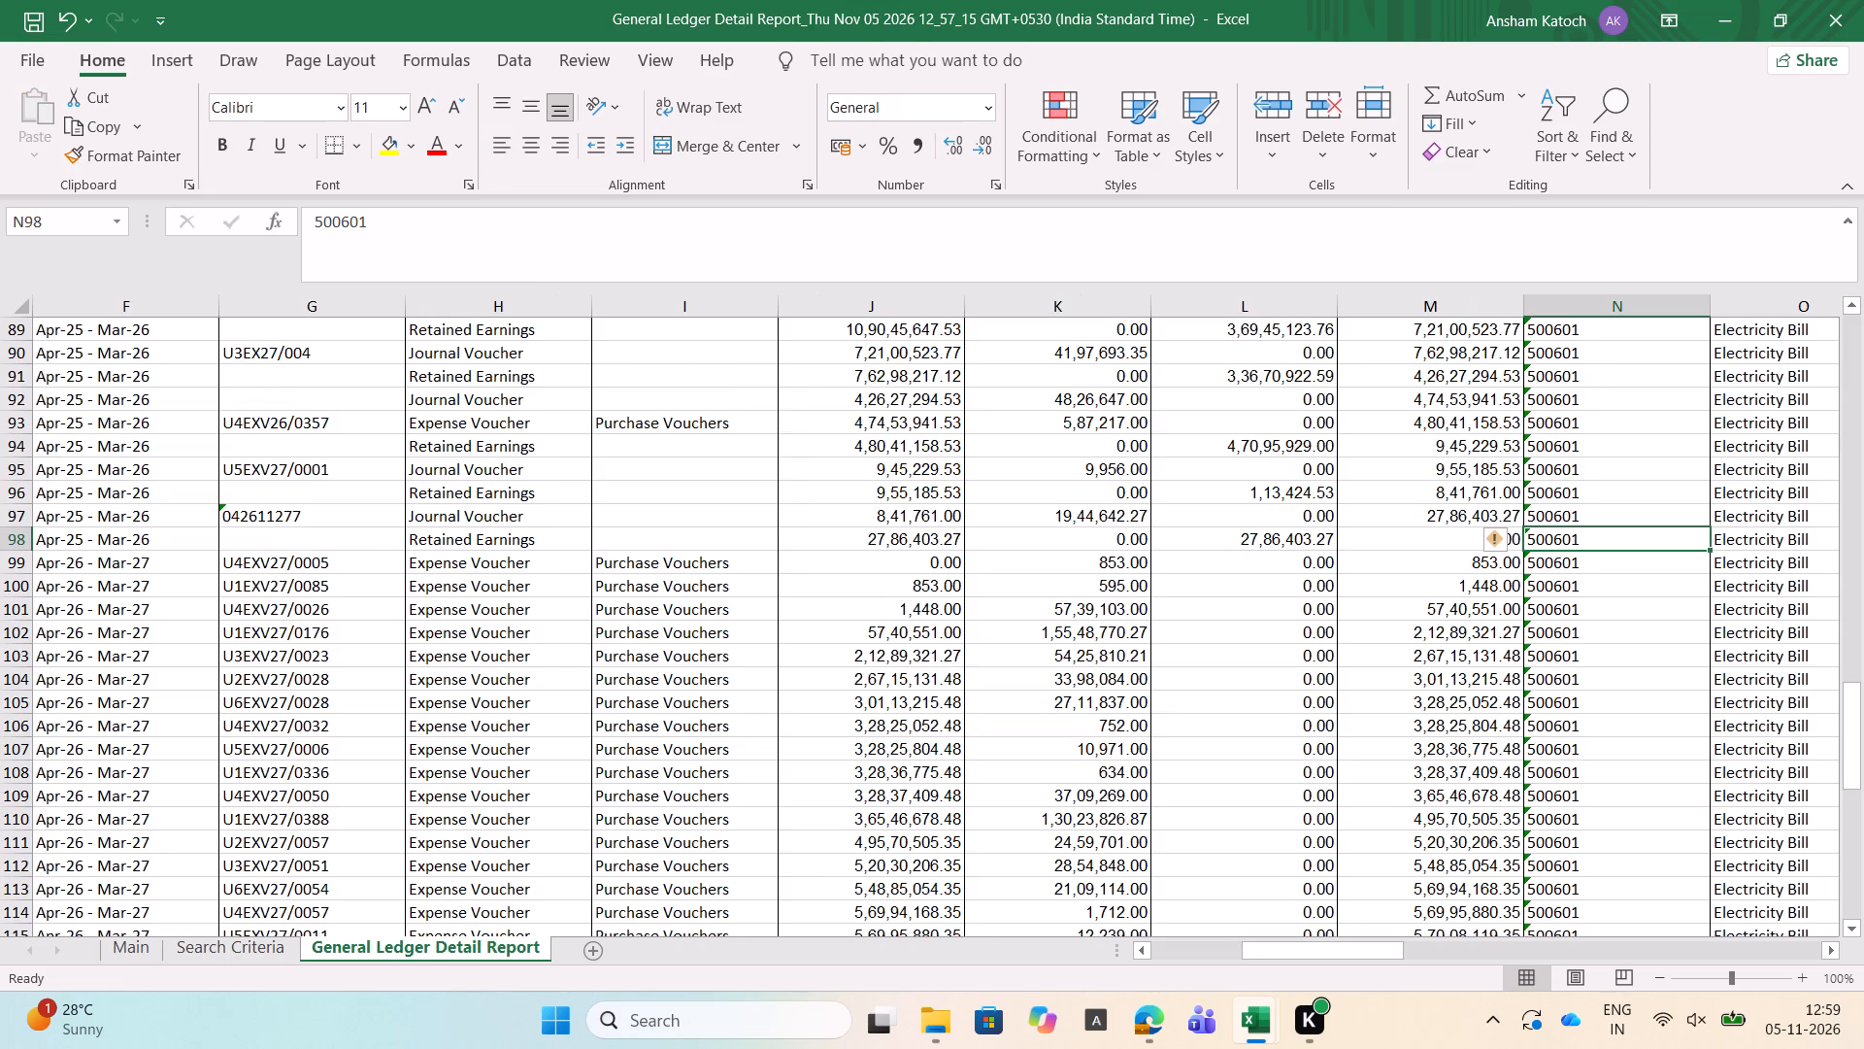
Check the site code, voucher date and accounting period of the last Apr-25 - Mar-26 Retained Earnings entry, below voucher 042611277.
key("Left")
key("Left")
key("Left")
key("Left")
key("Left")
key("Left")
key("Left")
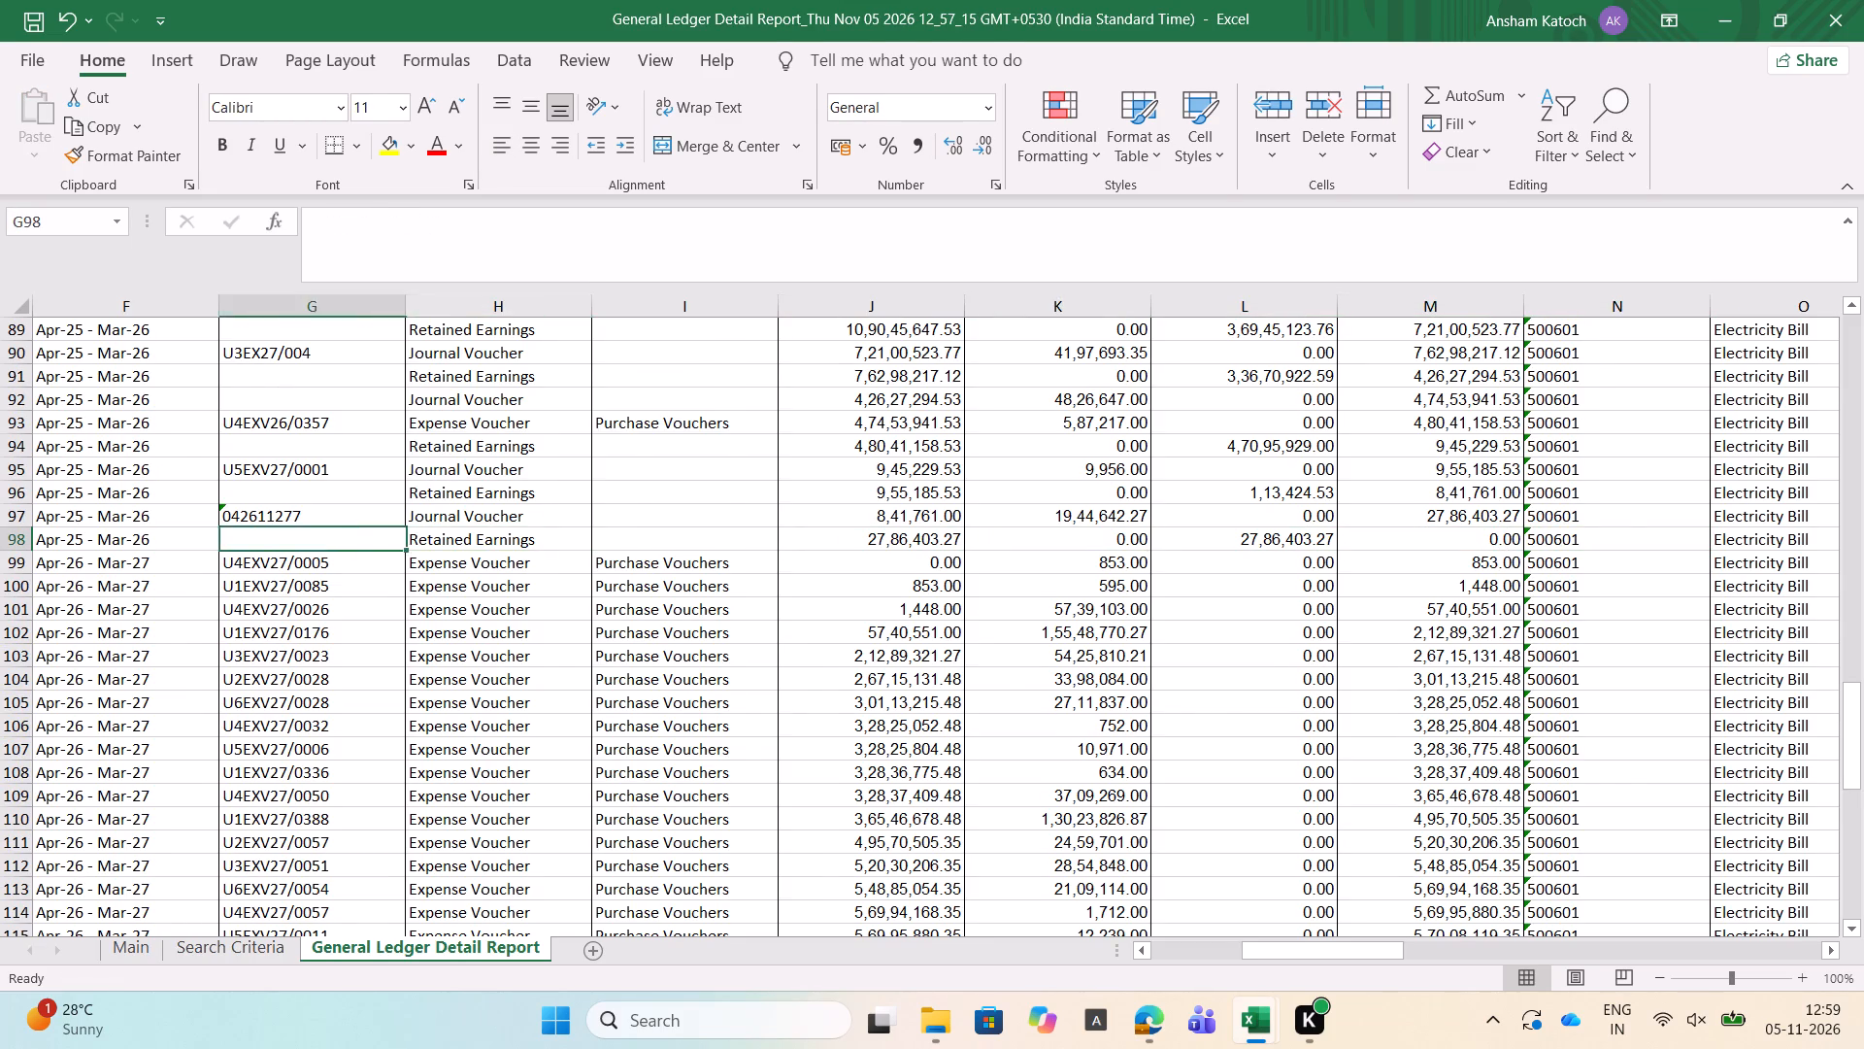
key("Left")
key("Left")
key("Left")
key("Left")
key("Left")
key("Left")
key("Left")
key("Right")
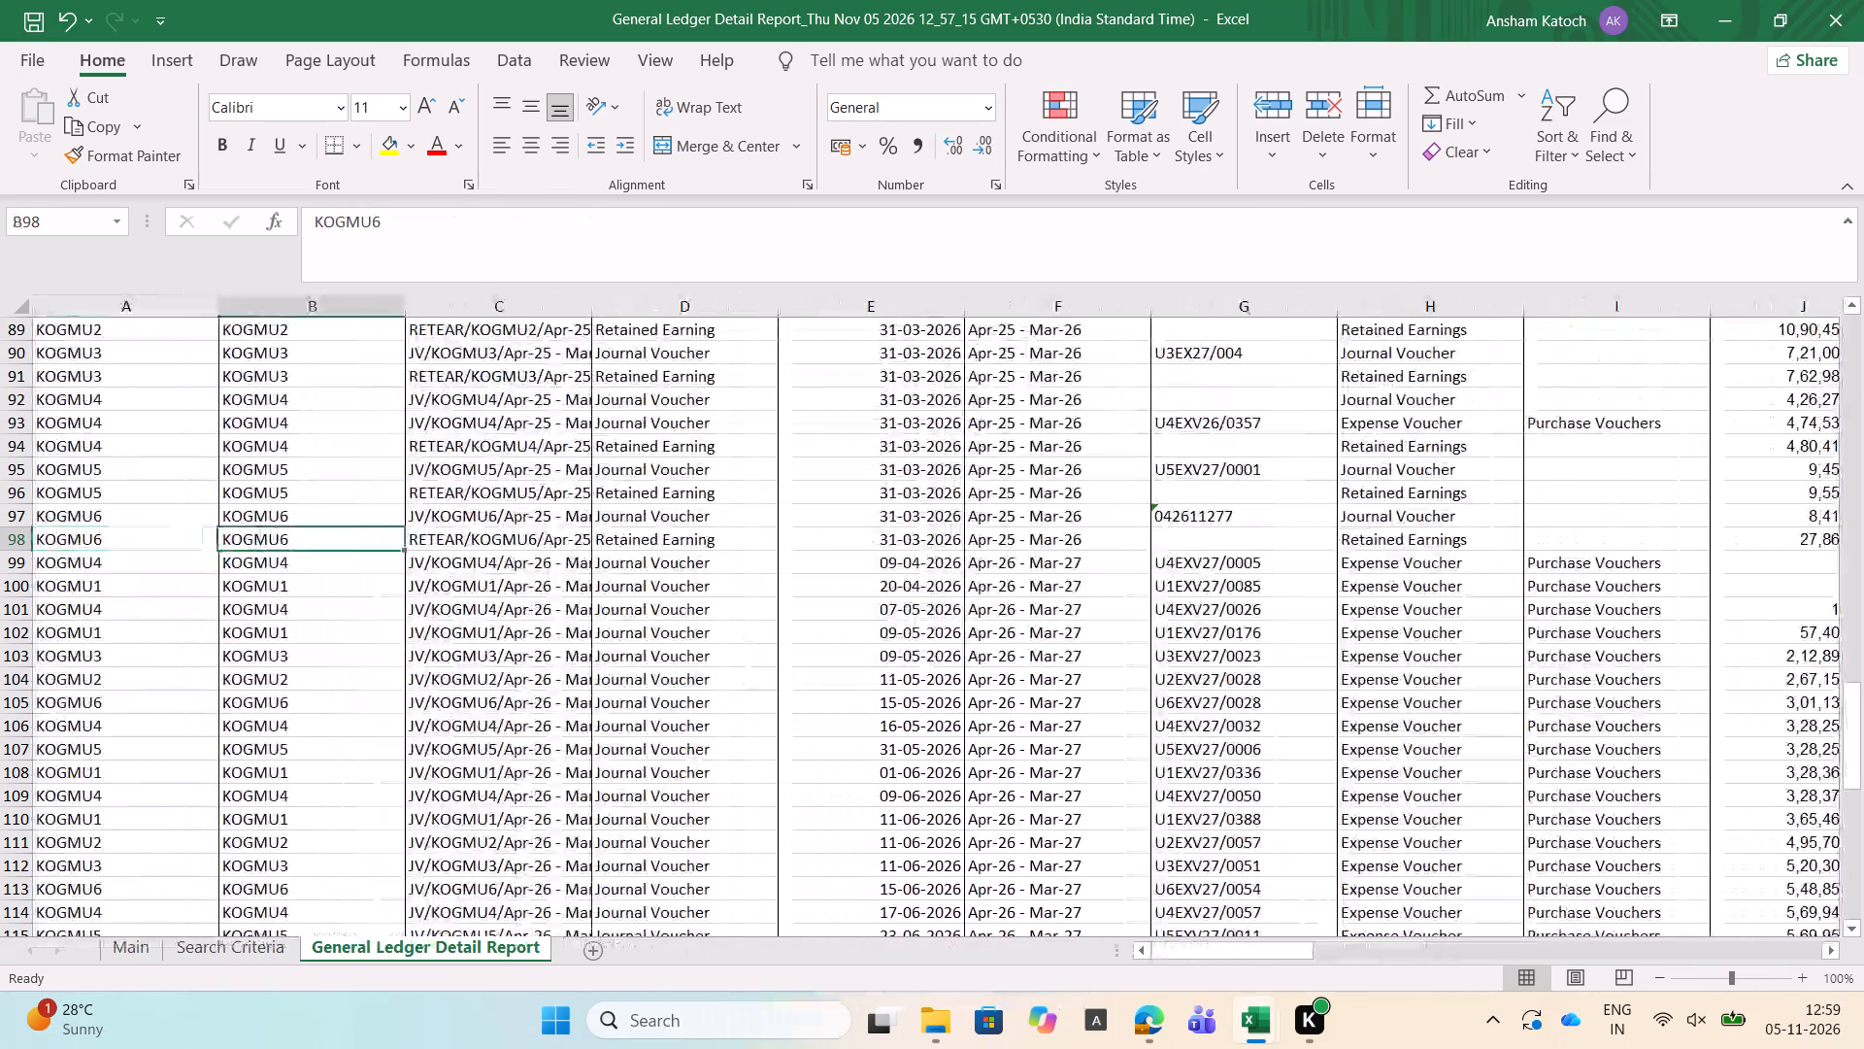
key("Right")
key("Right")
key("Right")
key("Right")
key("Right")
key("Right")
key("Left")
key("Left")
key("Left")
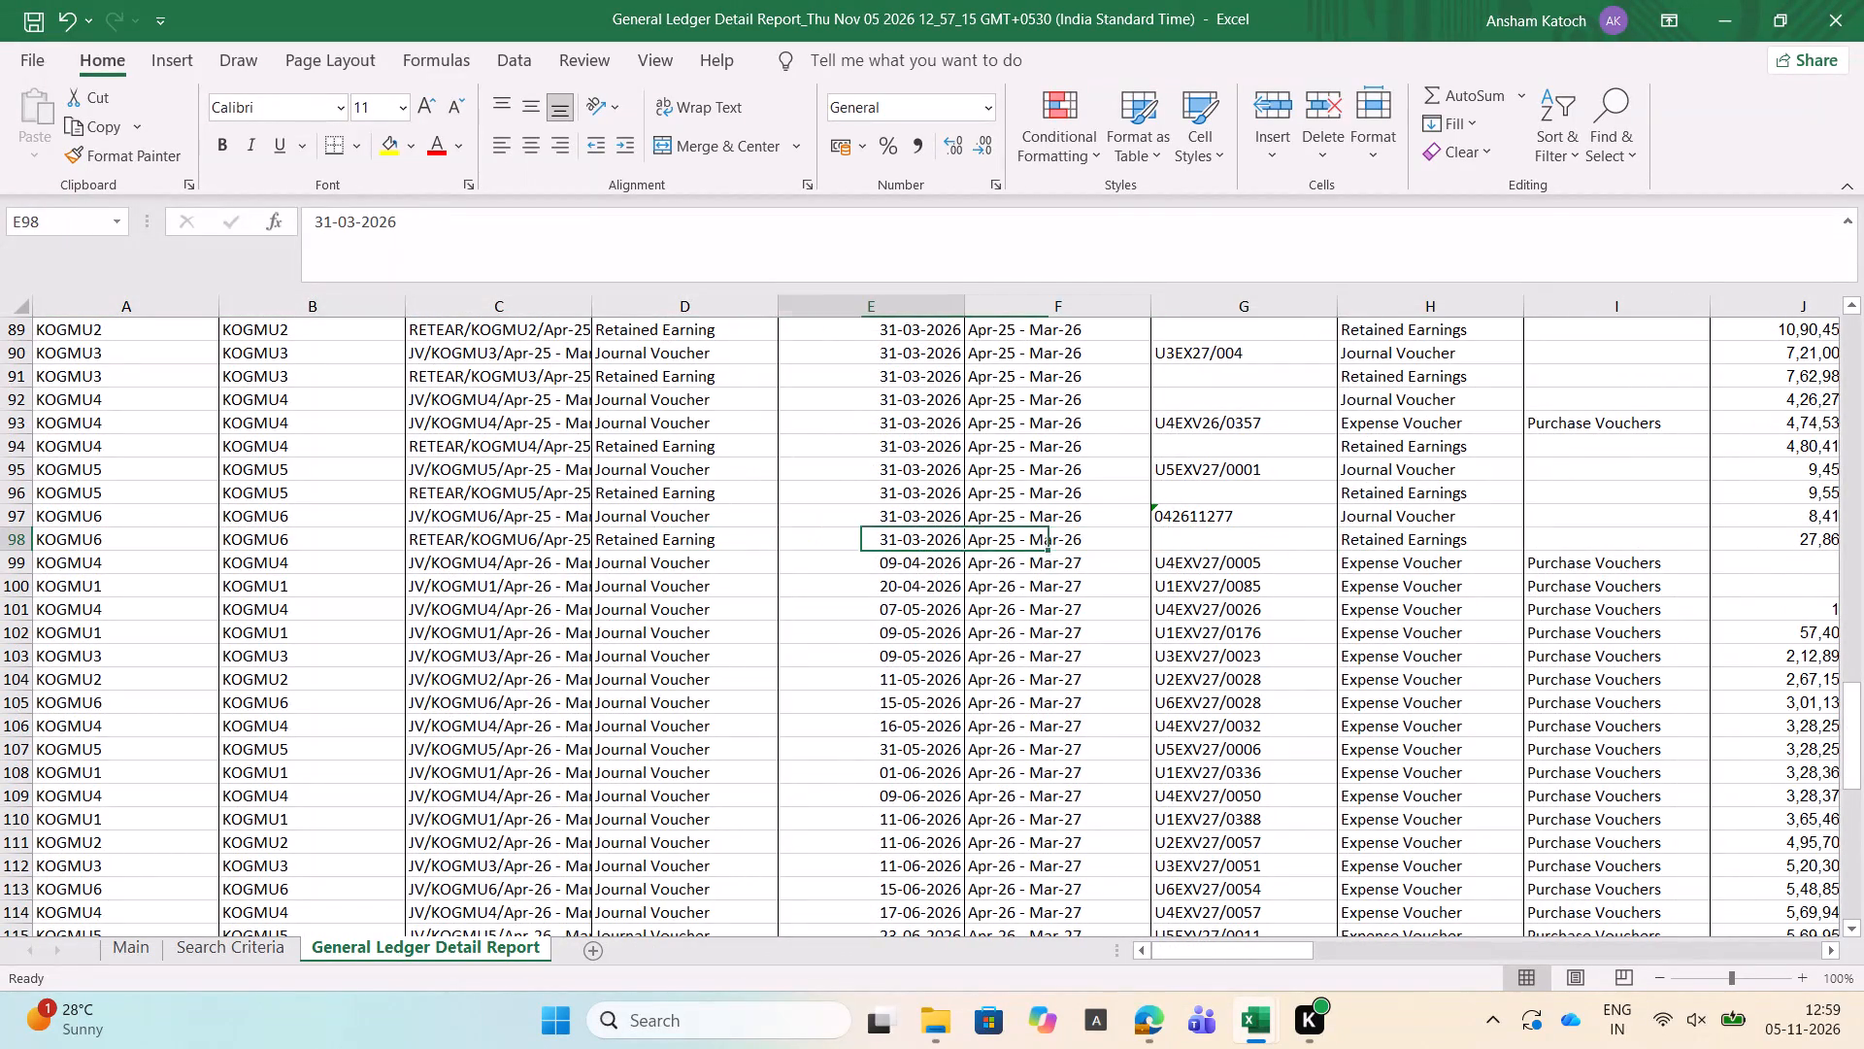
key("Left")
key("Right")
key("Right")
key("Up")
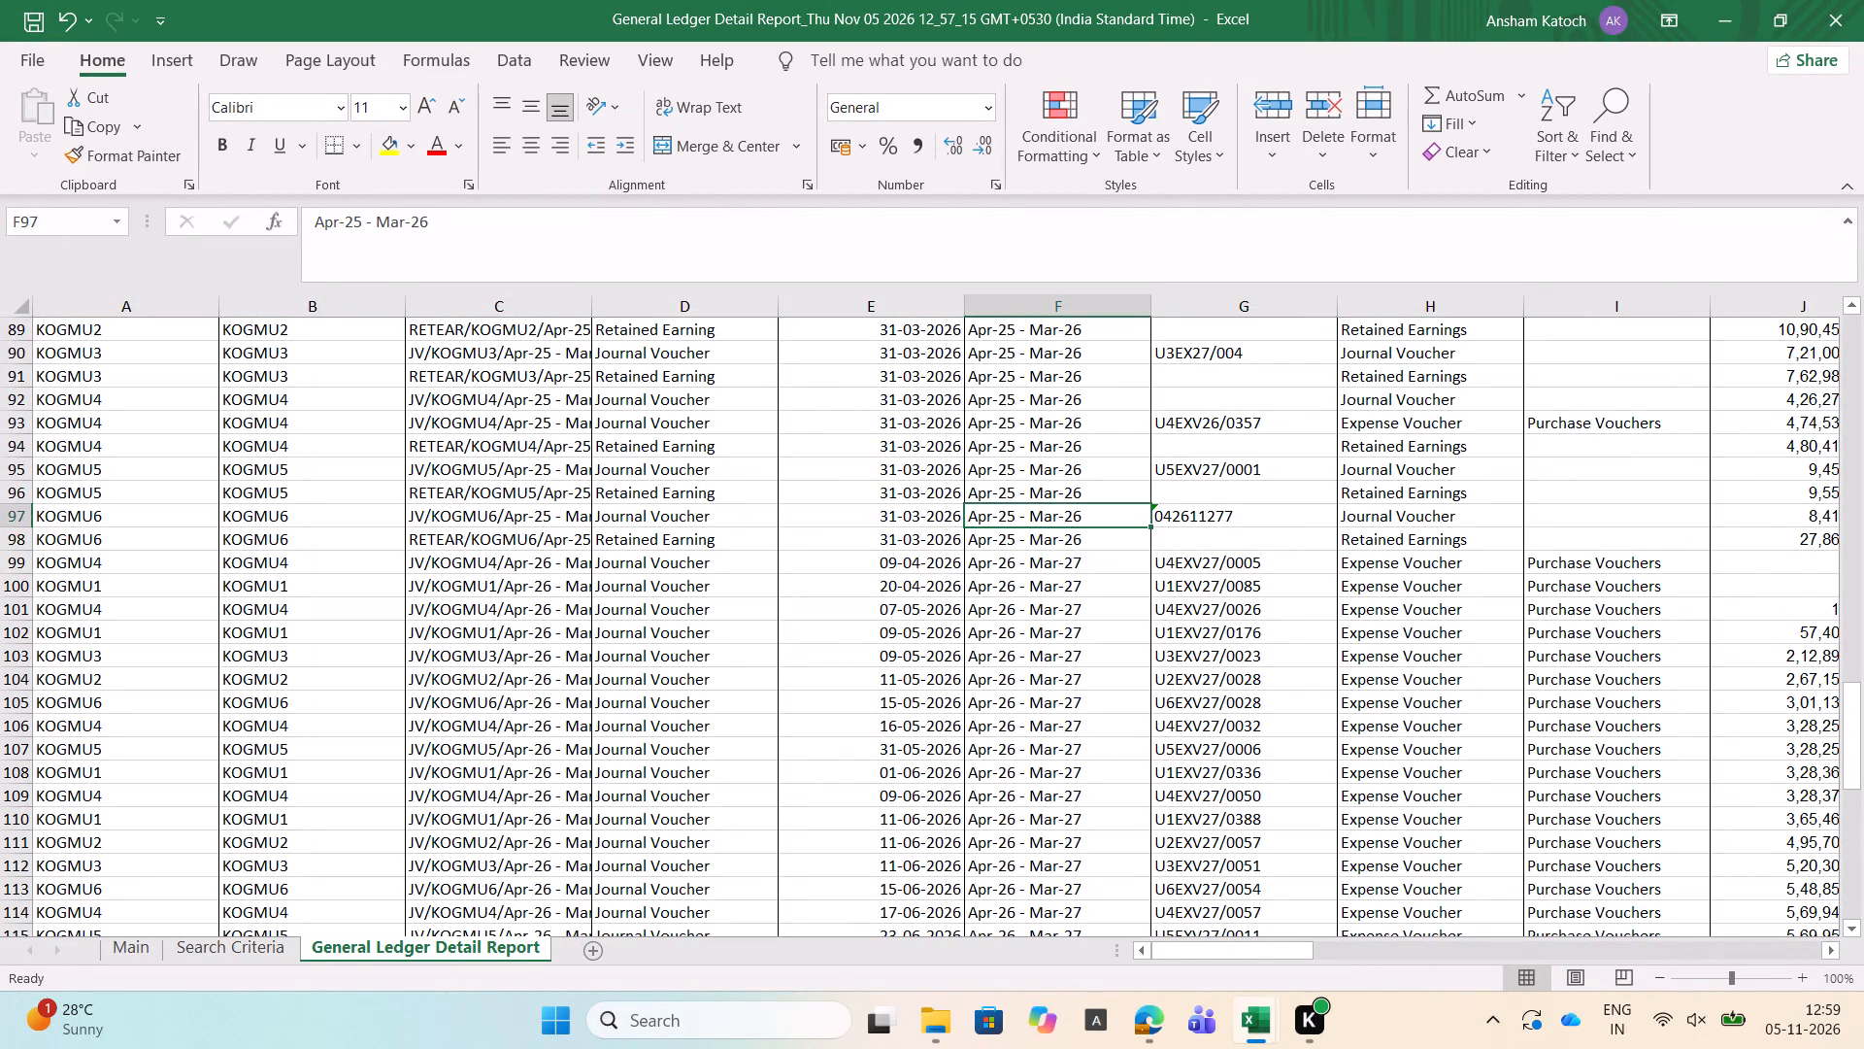
key("Down")
key("Down")
Look back up the accounting periods of the earlier Apr-25 - Mar-26 entries as far as the Accounting Period heading.
key("Up")
key("Up")
key("Up")
key("Up")
key("Up")
key("Up")
key("Up")
key("Up")
key("Up")
key("Up")
key("Up")
key("Up")
key("Up")
key("Up")
key("Up")
key("Up")
key("Up")
key("Up")
key("Up")
key("Up")
key("Up")
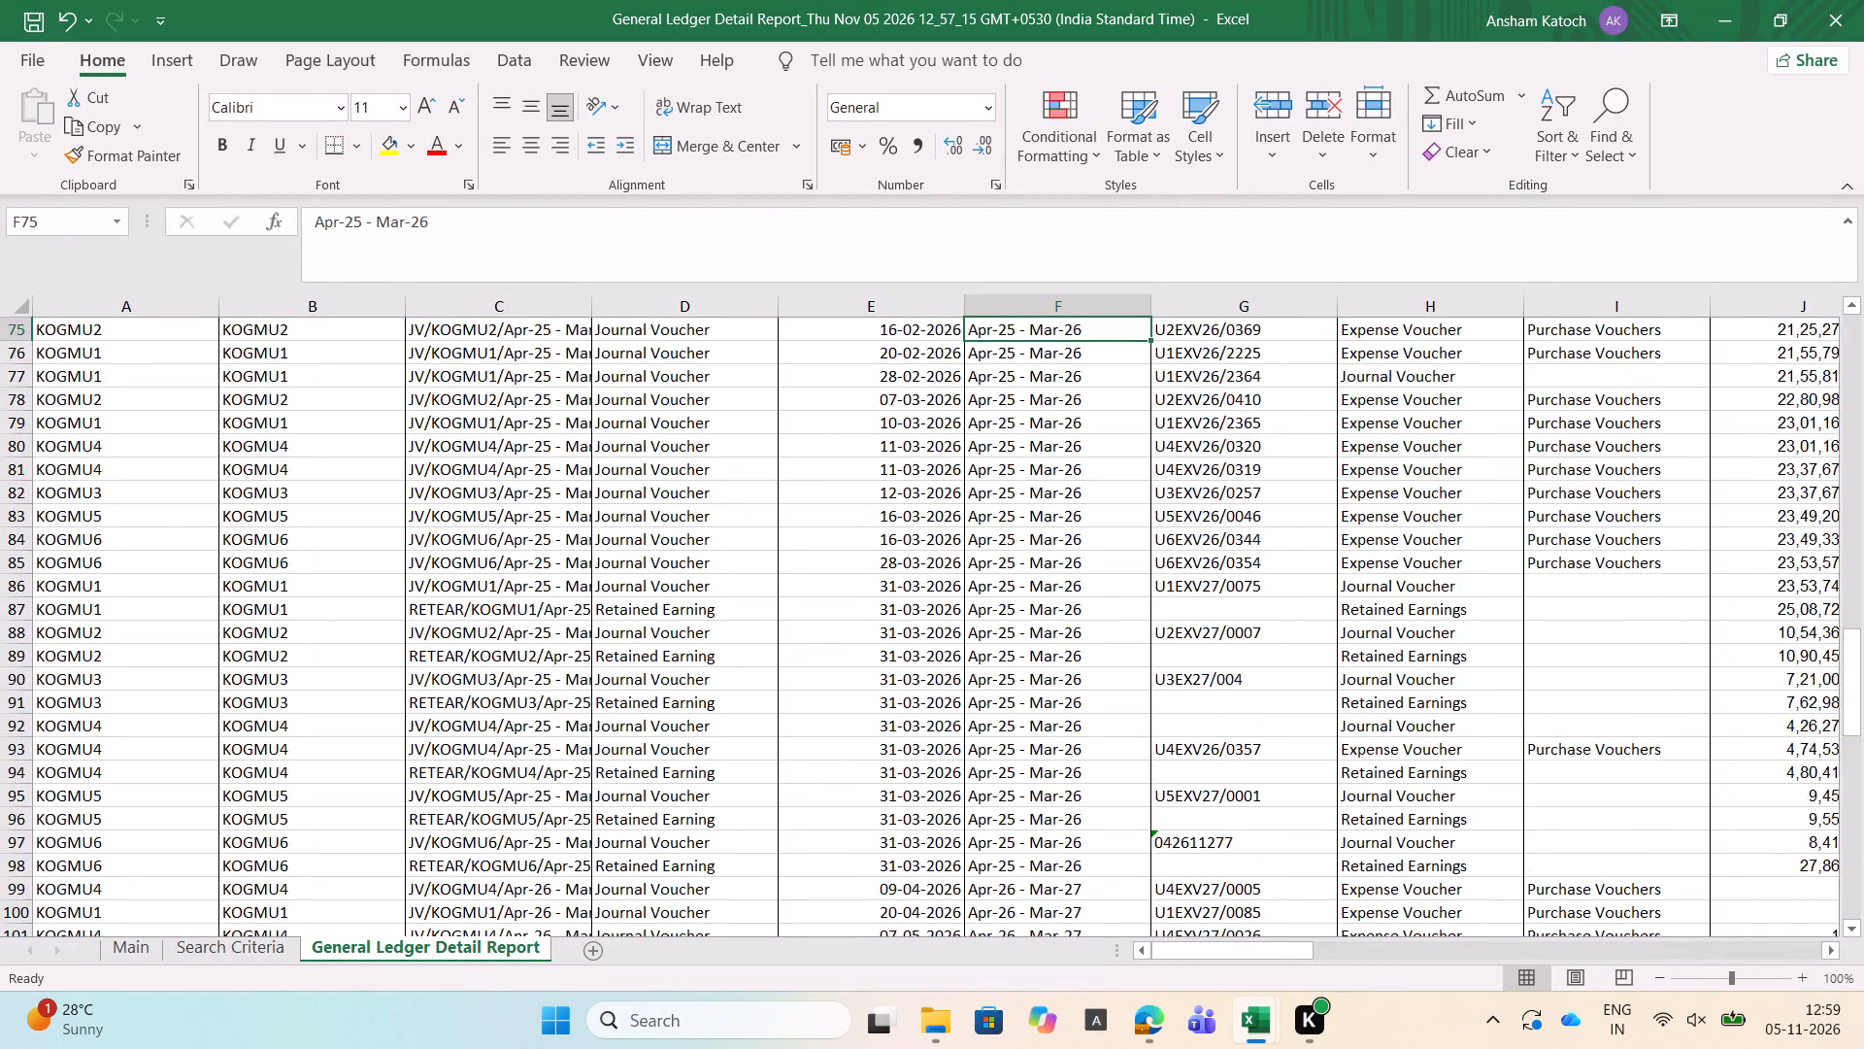
key("ctrl+Up")
key("ctrl+Up")
key("ctrl+Up")
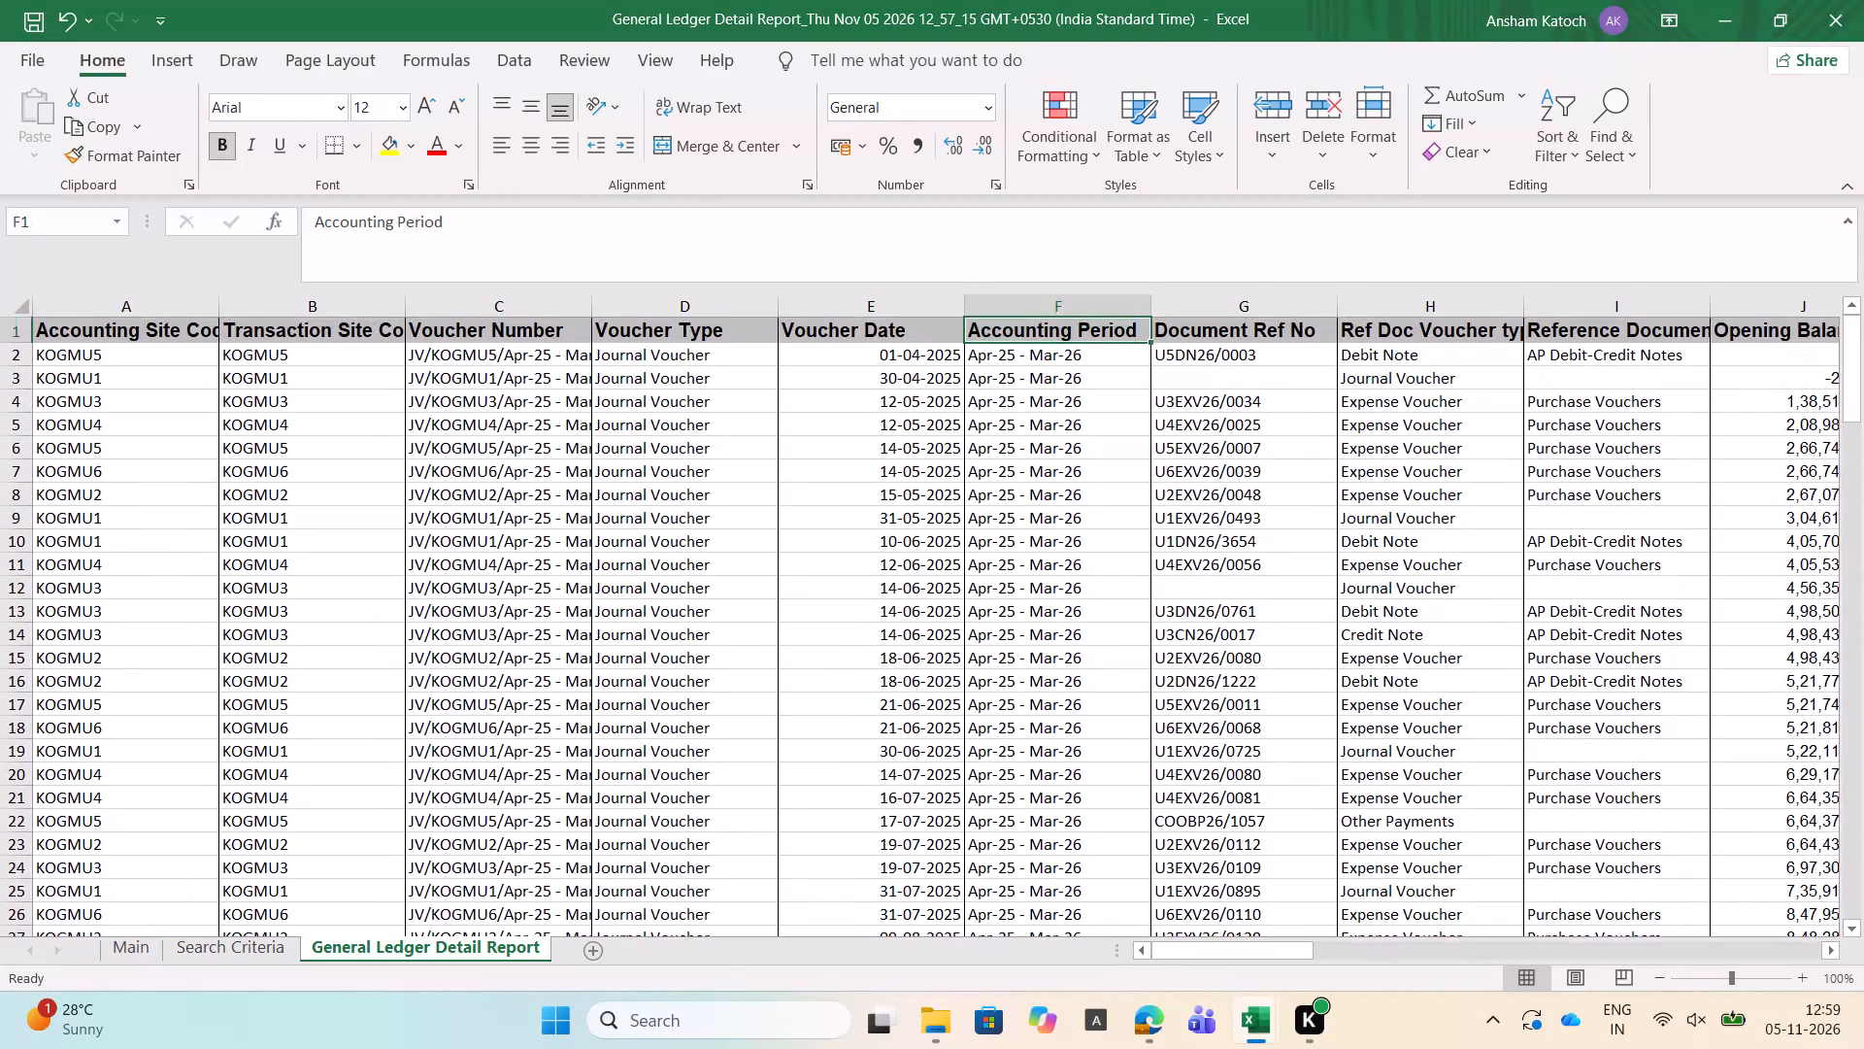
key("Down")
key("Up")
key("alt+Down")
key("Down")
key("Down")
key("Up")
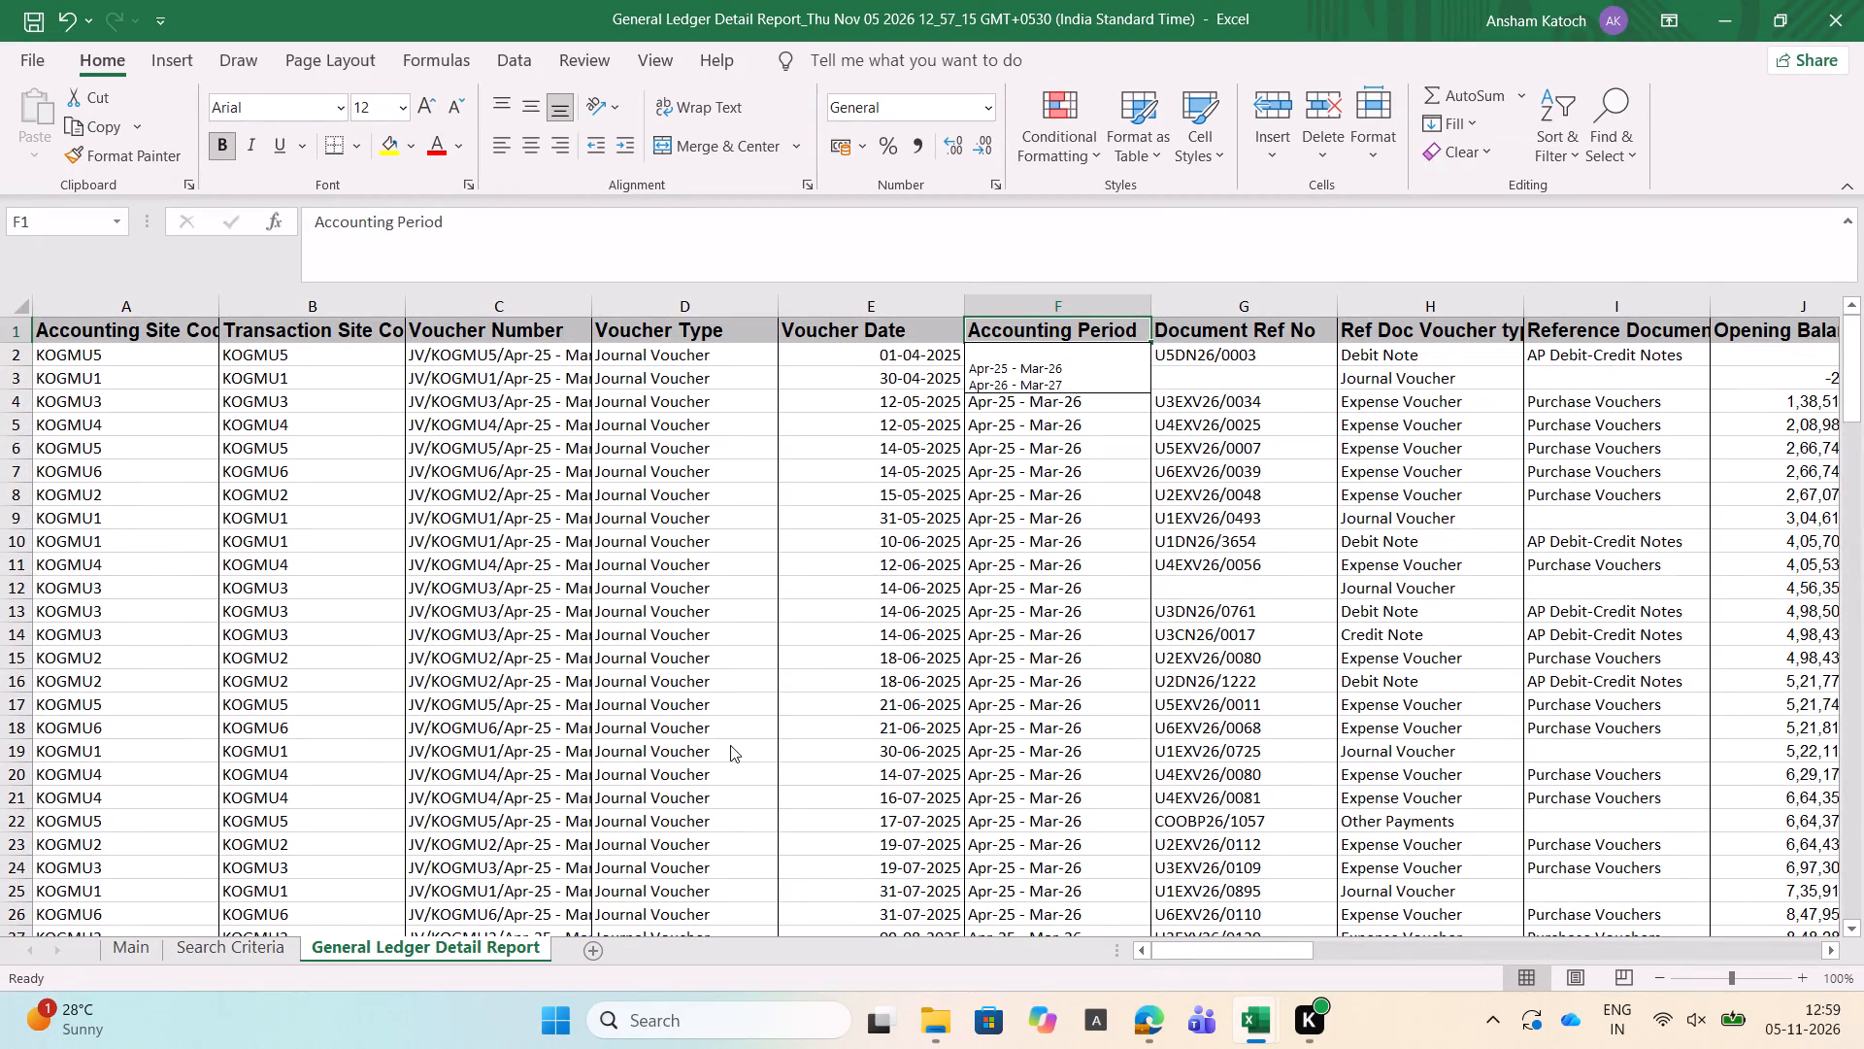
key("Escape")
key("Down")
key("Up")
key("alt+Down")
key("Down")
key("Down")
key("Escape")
Turn on filtering for the ledger's header row and filter Accounting Period to show only Apr-26 - Mar-27.
key("ctrl+shift+l")
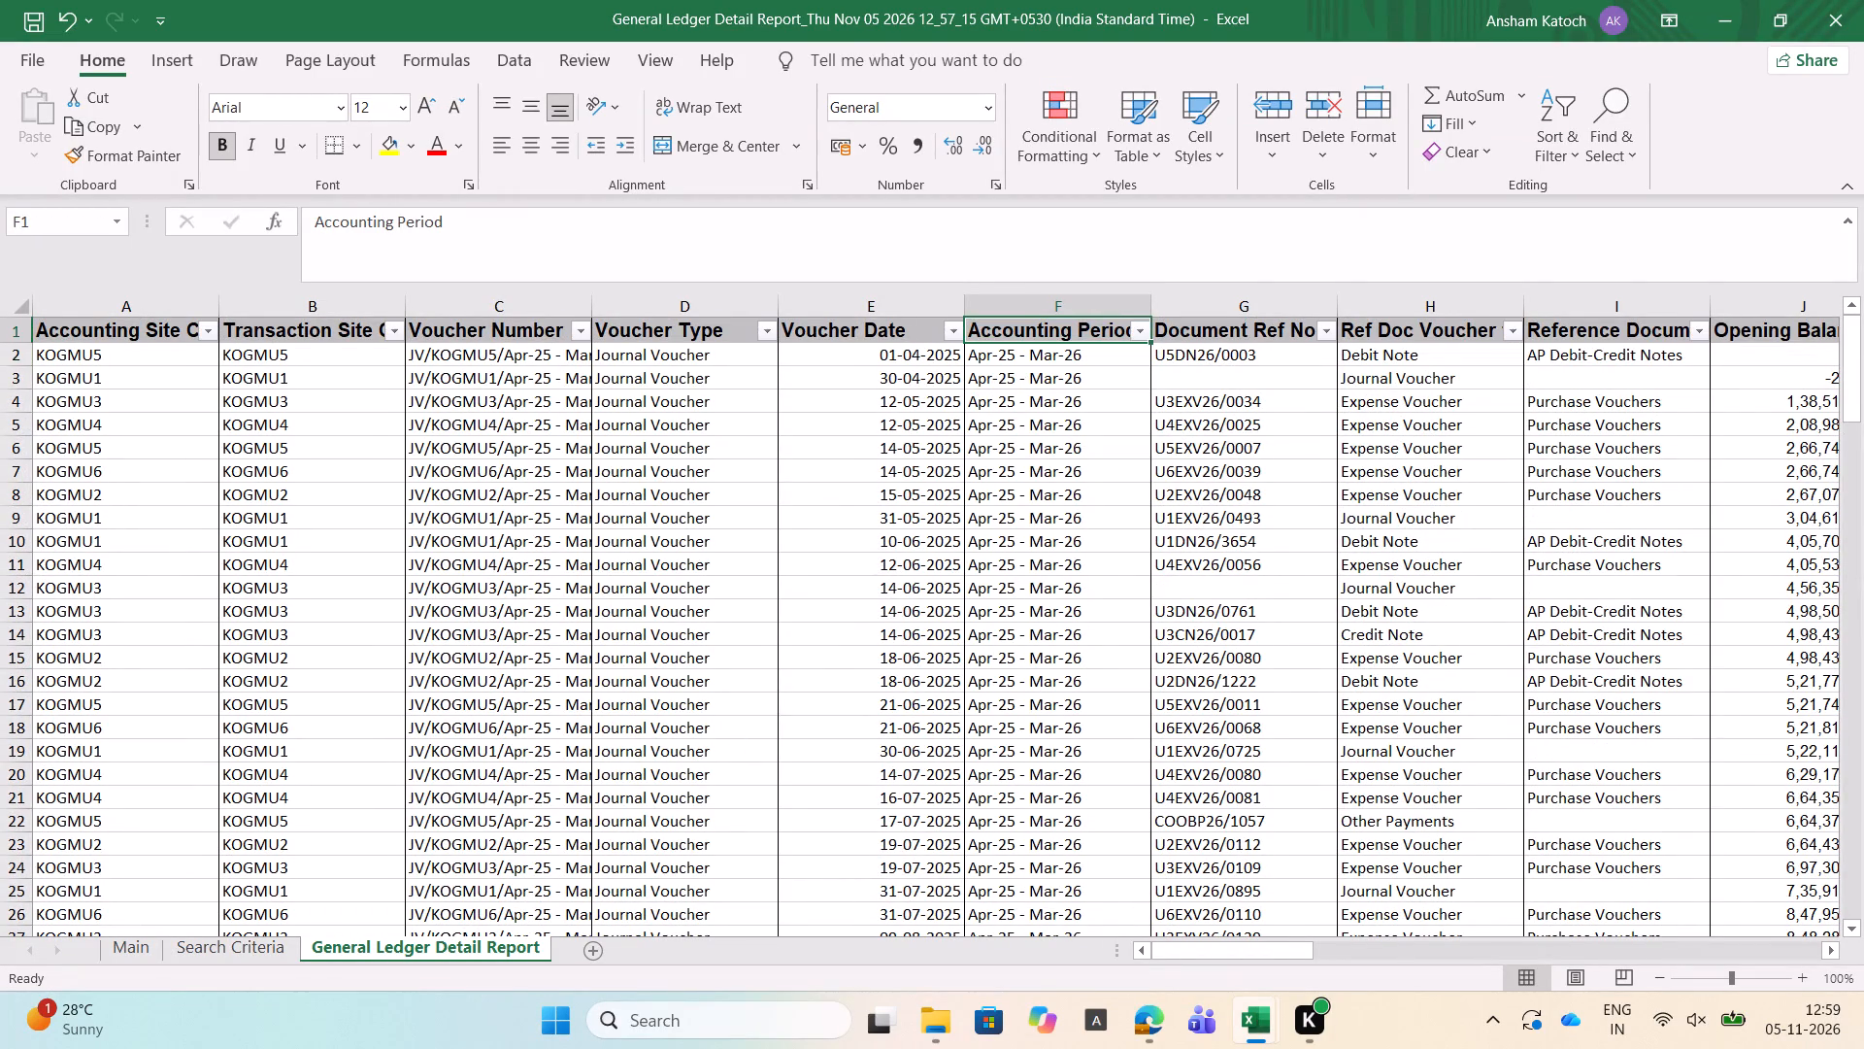
key("alt+Down")
key("Down")
key("Down")
key("Down")
key("Down")
key("Down")
key("Down")
key("Down")
key("Down")
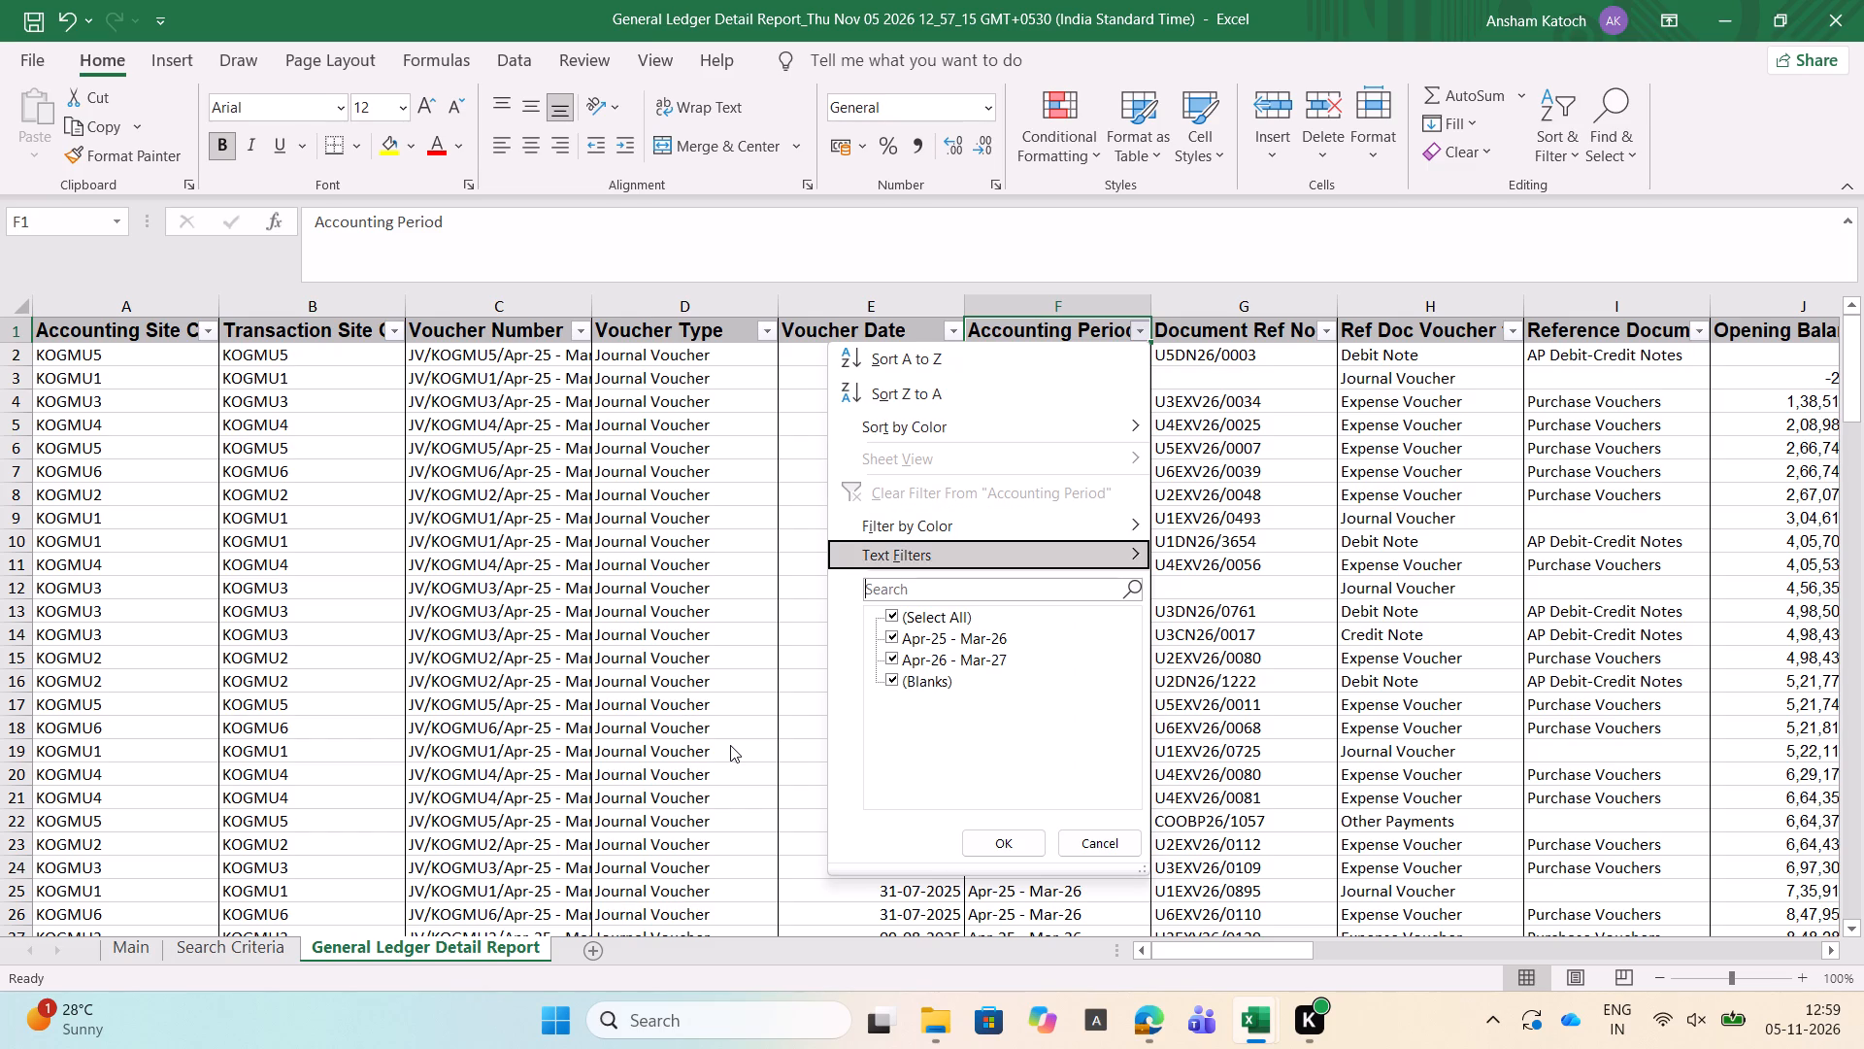
key("Down")
key("space")
key("Down")
key("Down")
key("space")
key("Return")
Examine the first filtered Apr-26 - Mar-27 vouchers across their dates, document references and debit amounts.
key("Down")
key("Down")
key("Left")
key("Up")
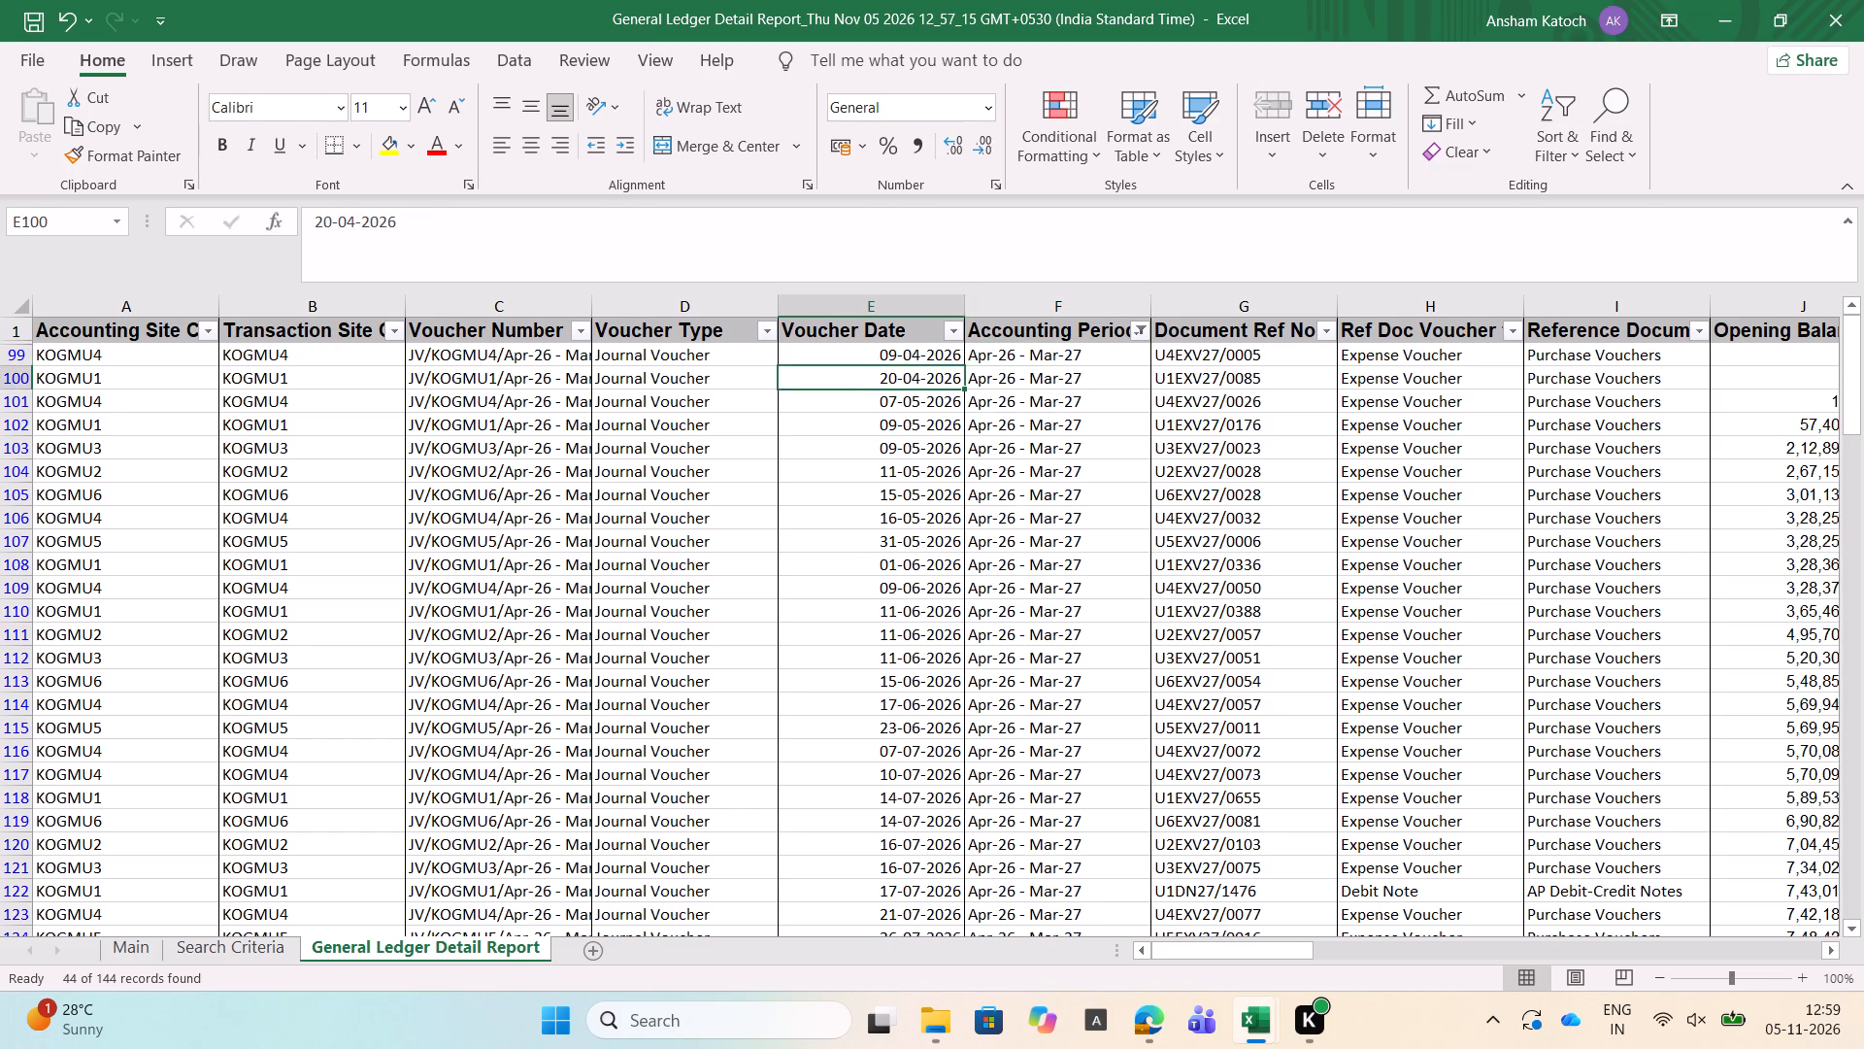
key("Left")
key("Left")
key("Right")
key("Right")
key("Right")
key("Right")
key("Right")
key("Right")
key("Right")
key("Right")
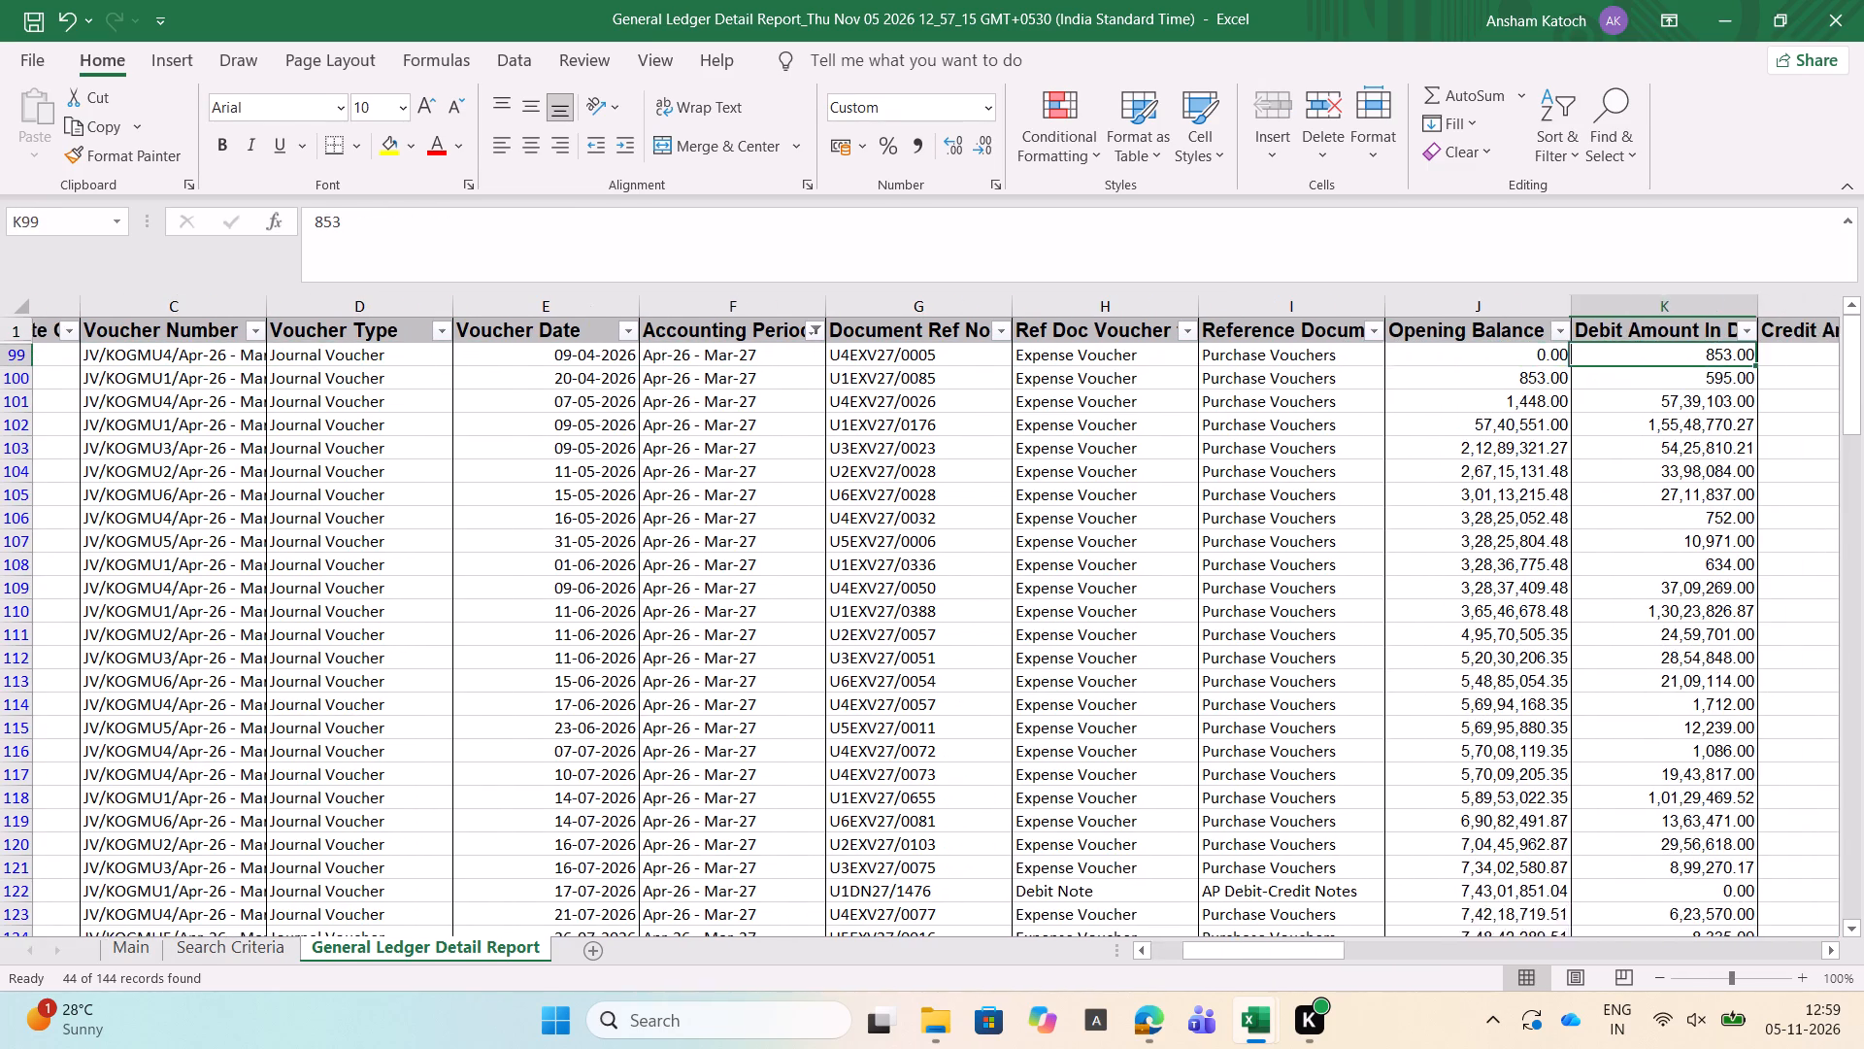
Follow voucher U4EXV27/0005 across its closing balance, ledger account, party and supplier invoice details to its header narration.
key("Left")
key("Right")
key("Right")
key("Right")
key("Right")
key("Right")
key("Right")
key("Right")
key("Right")
key("Right")
key("Left")
key("Right")
key("Right")
key("Right")
key("Right")
key("Right")
key("Right")
key("Right")
key("Right")
key("Right")
key("Right")
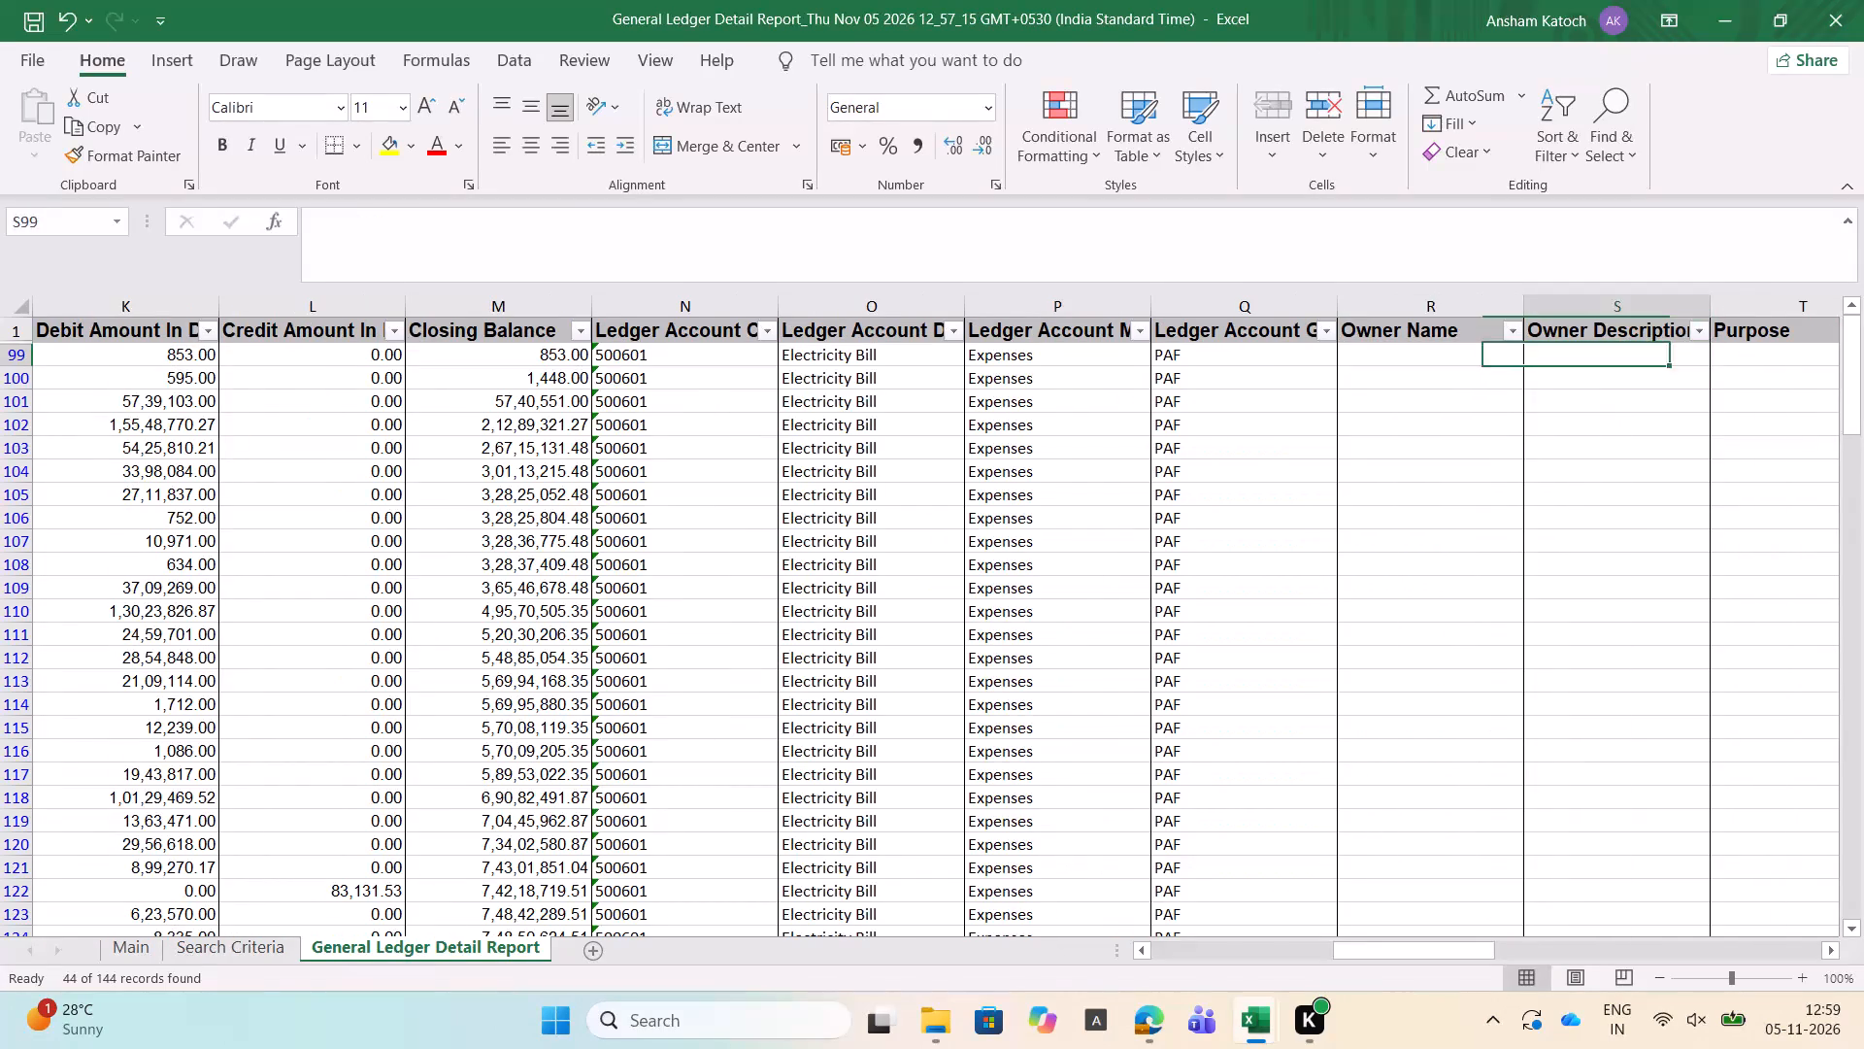
key("Right")
key("Right")
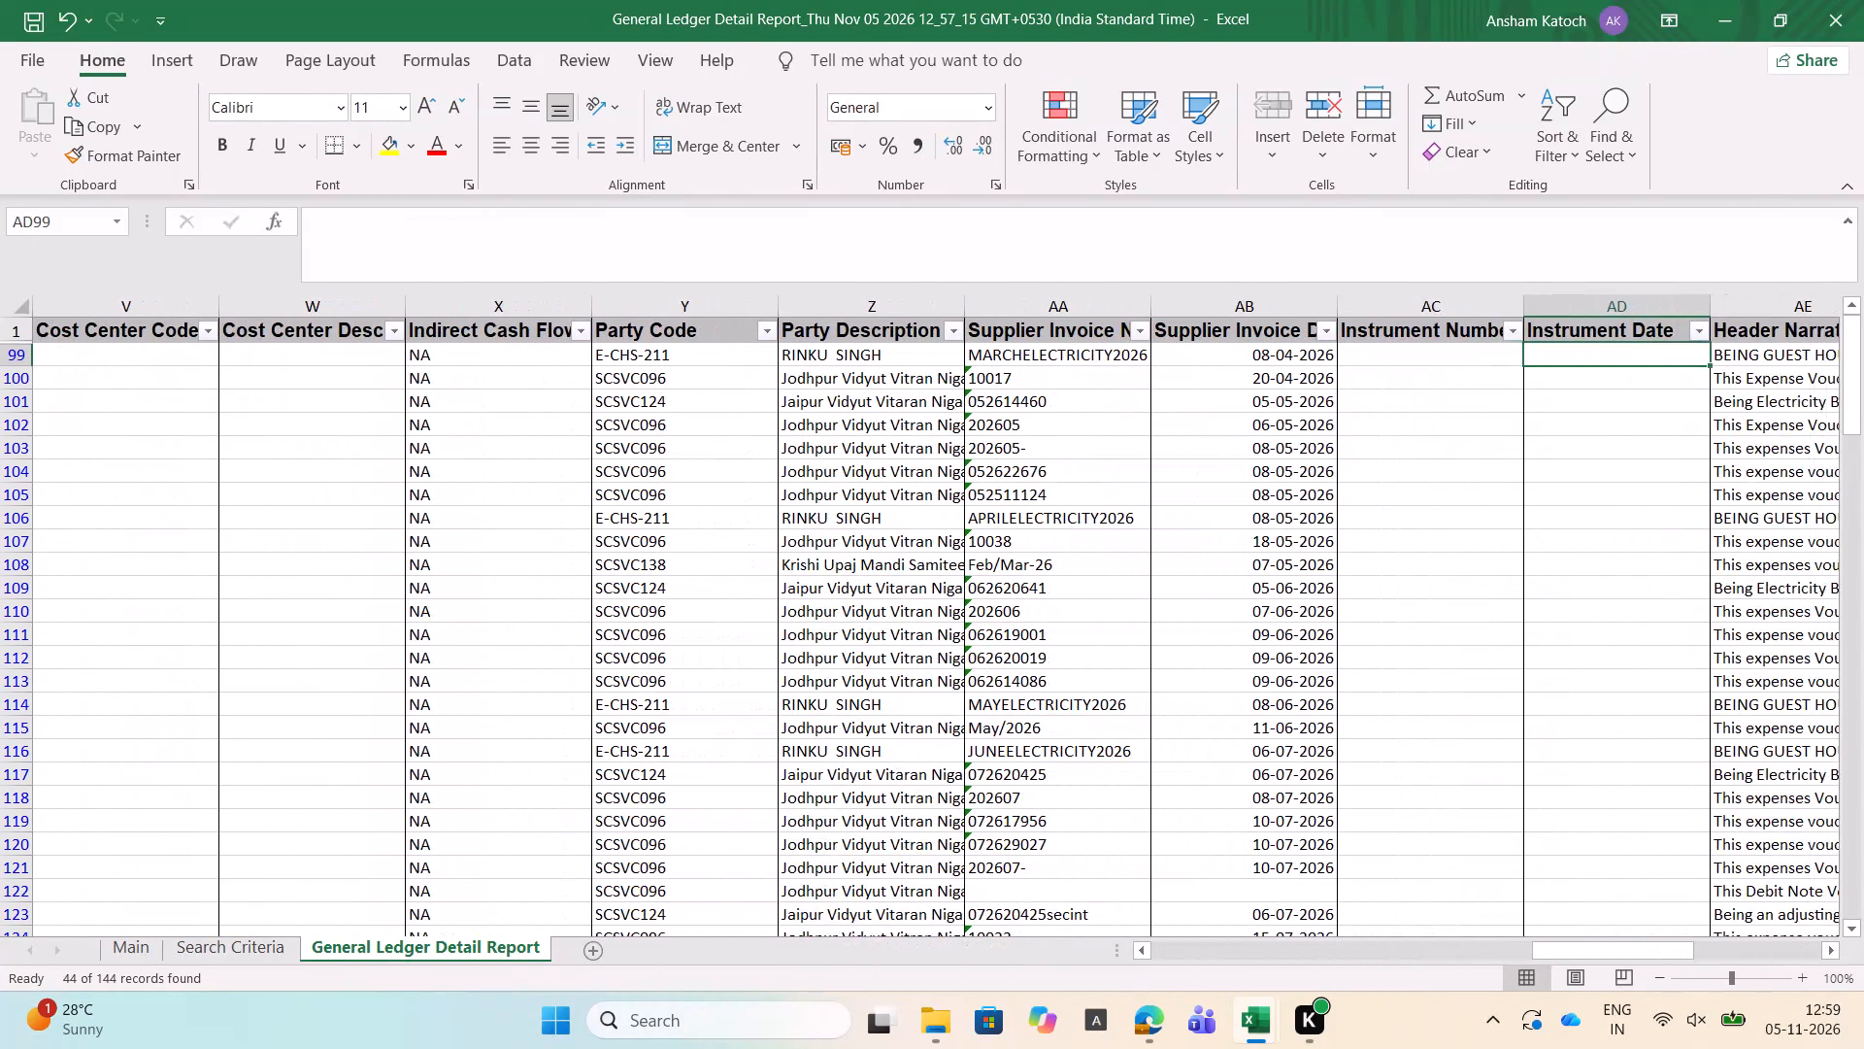
key("Left")
key("Left")
key("Left")
key("Right")
key("Right")
key("Right")
key("Right")
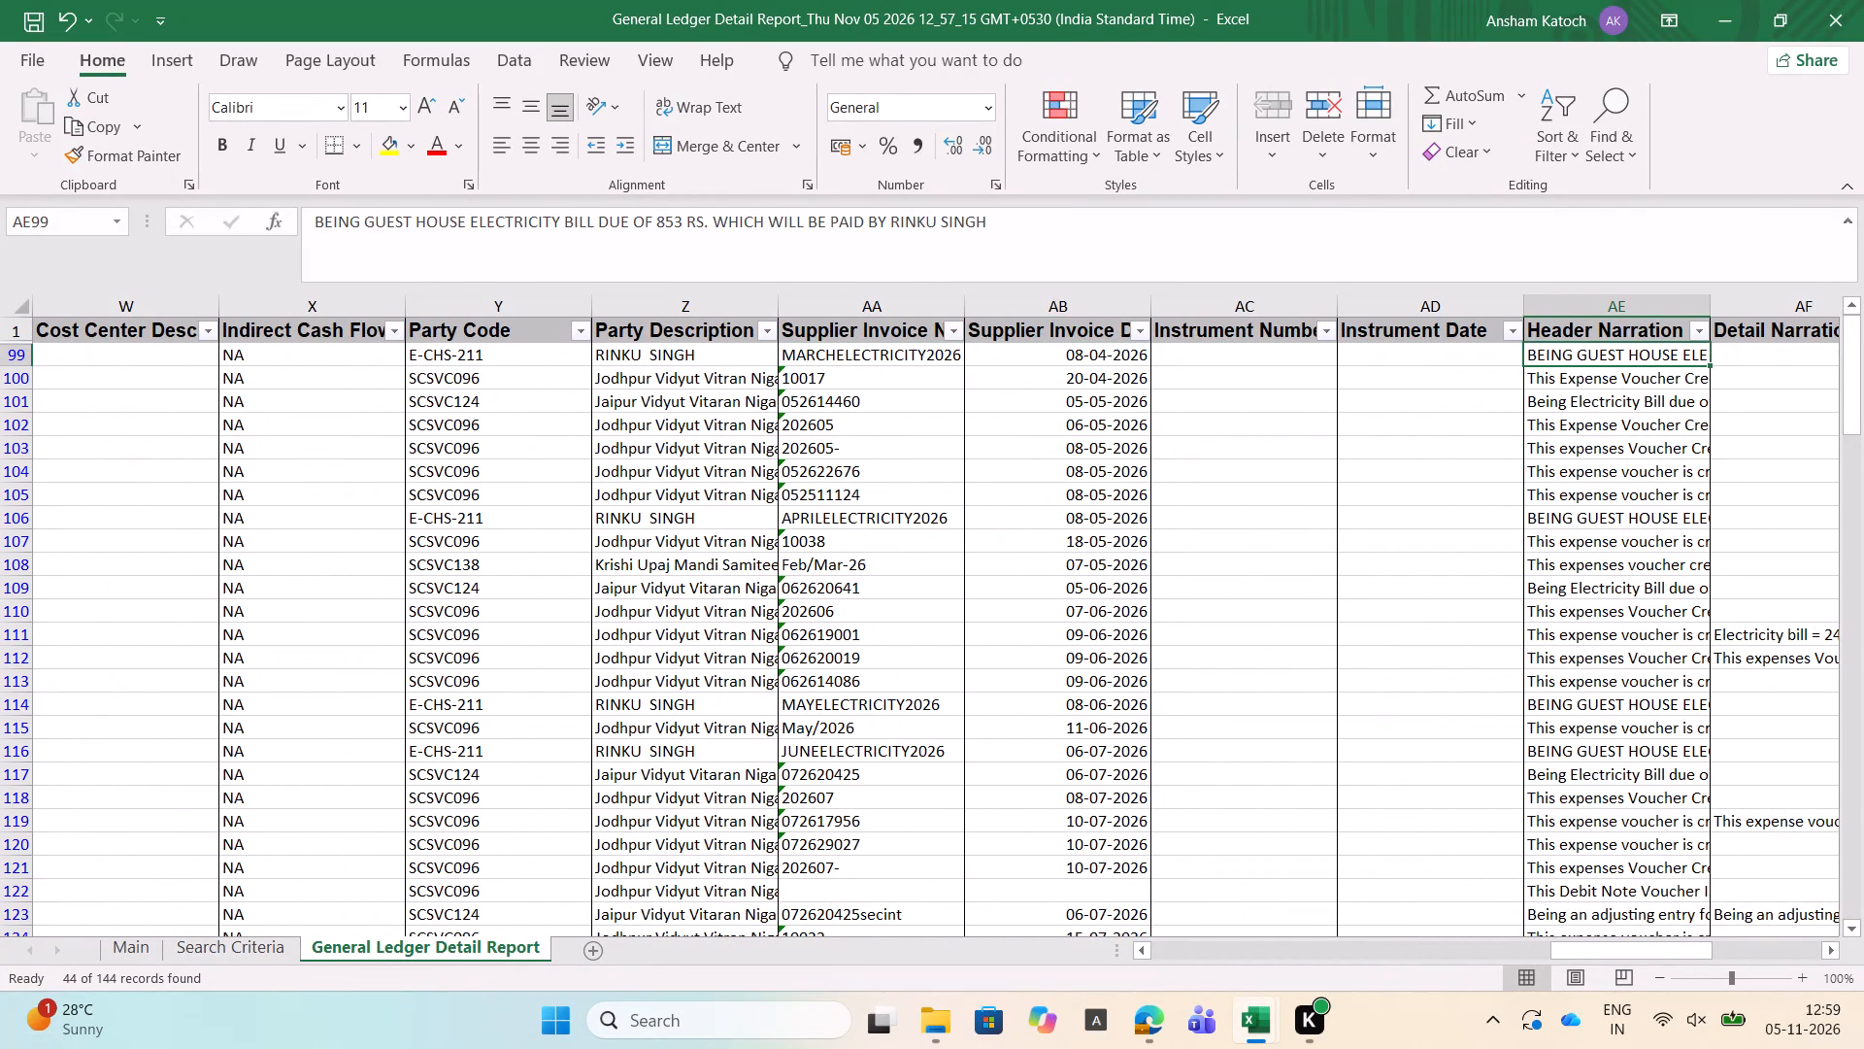
Review the header narrations of the last filtered vouchers and select the narration column's entries up to the heading to check their extent.
key("ctrl+Down")
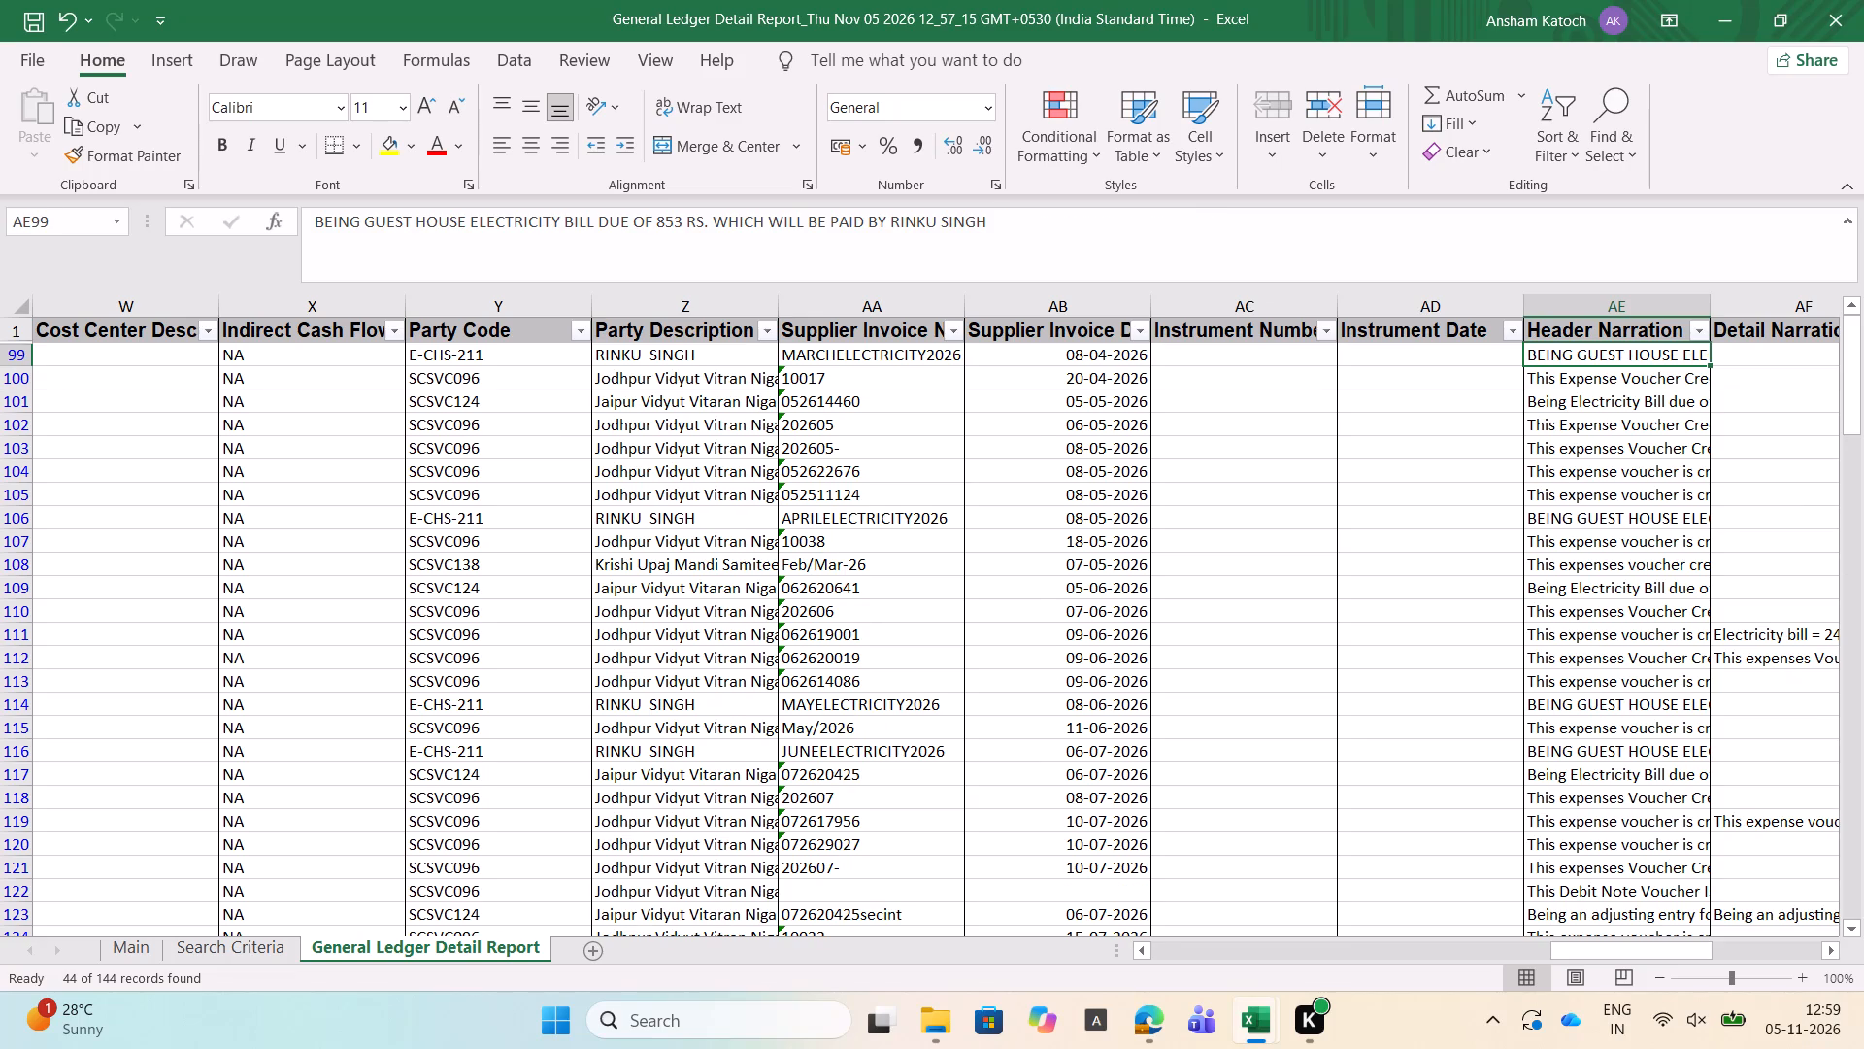
key("Up")
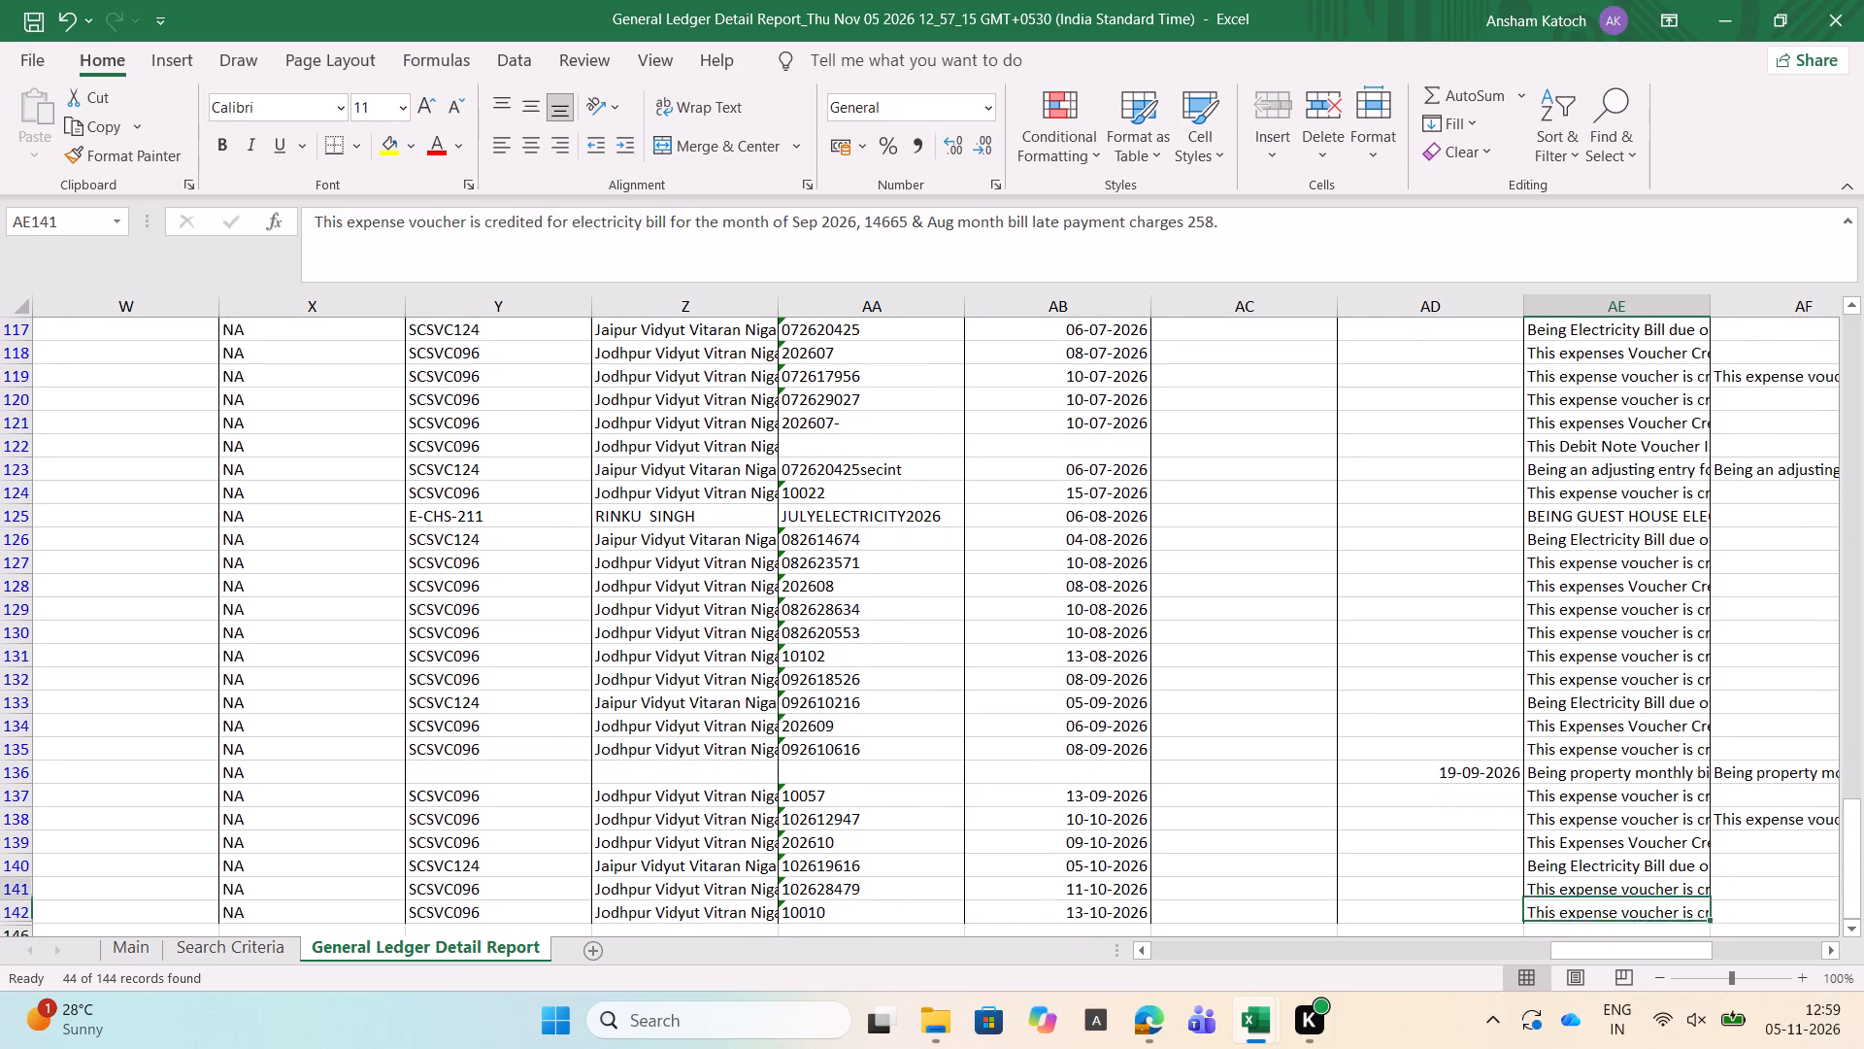
key("Up")
key("Up")
key("Down")
key("Down")
key("Down")
key("ctrl+shift+Up")
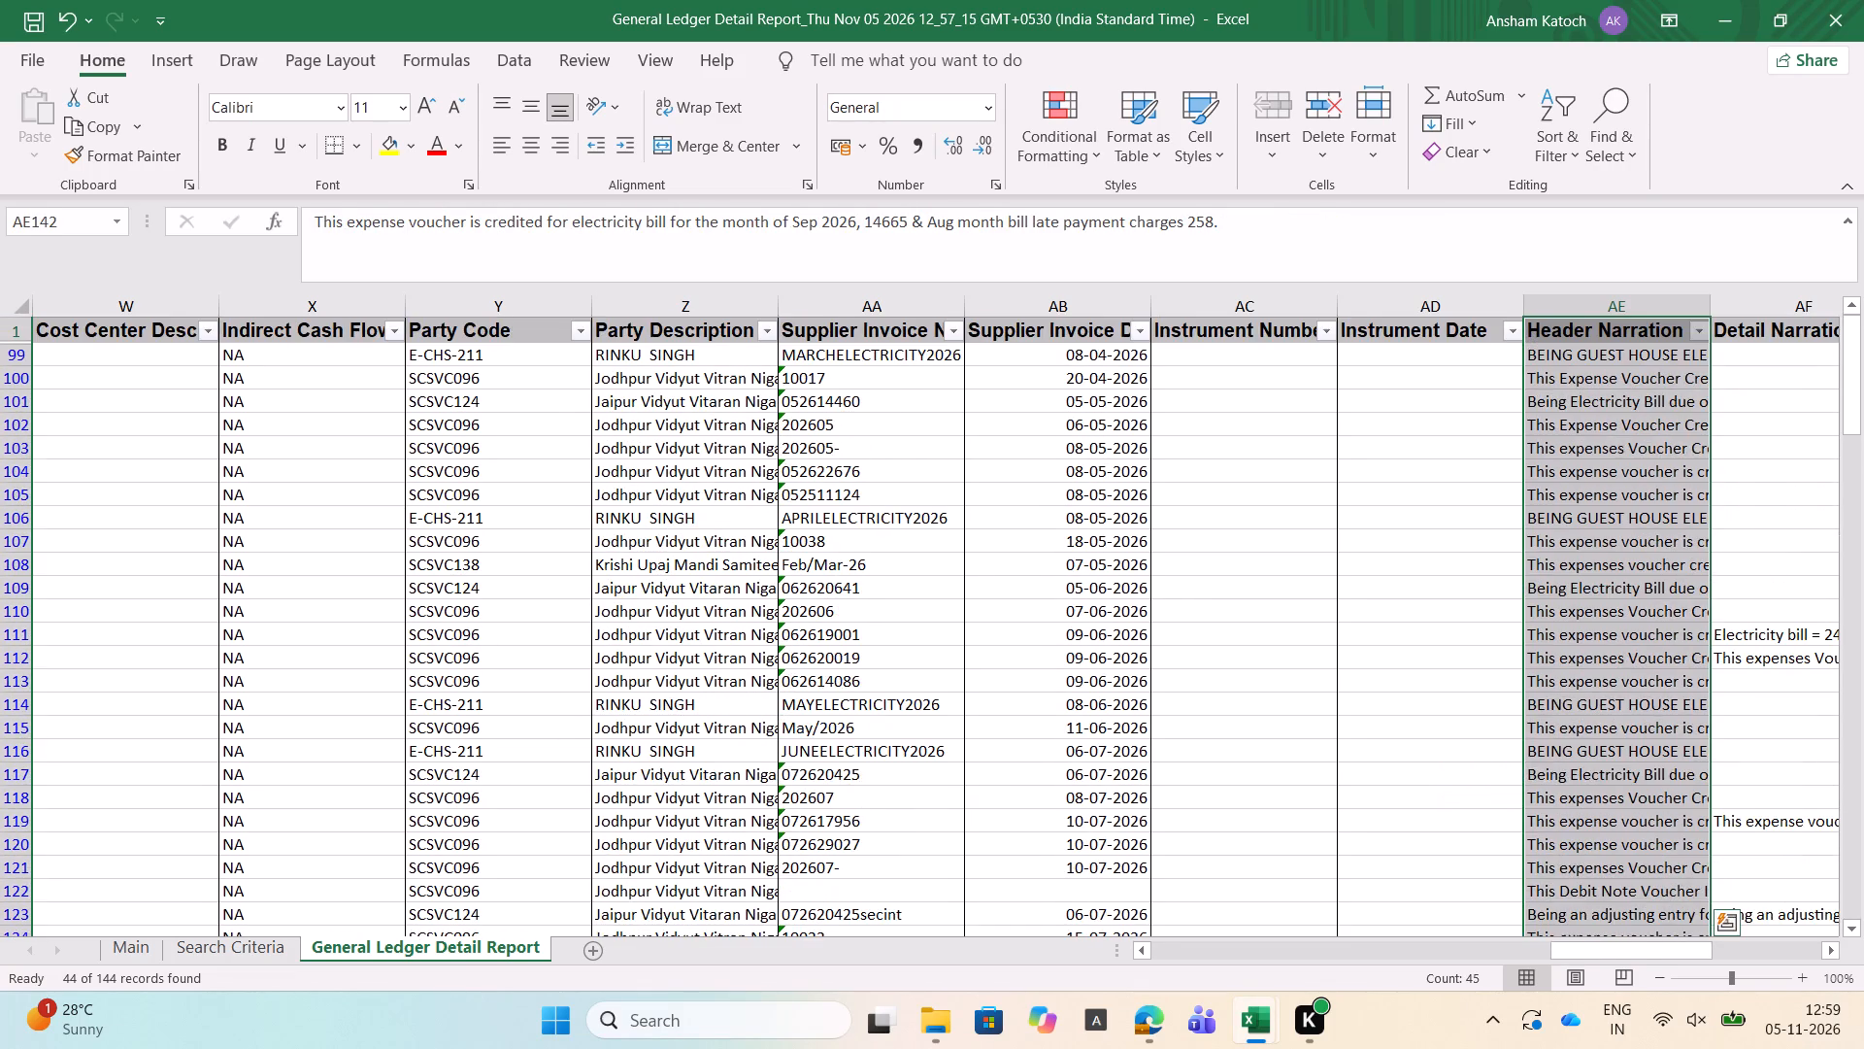
key("Down")
key("Up")
key("Up")
Read the header narrations from the first filtered voucher, U4EXV27/0005, down to U1EXV27/0176 for each bill's month and purpose.
key("ctrl+Up")
key("Down")
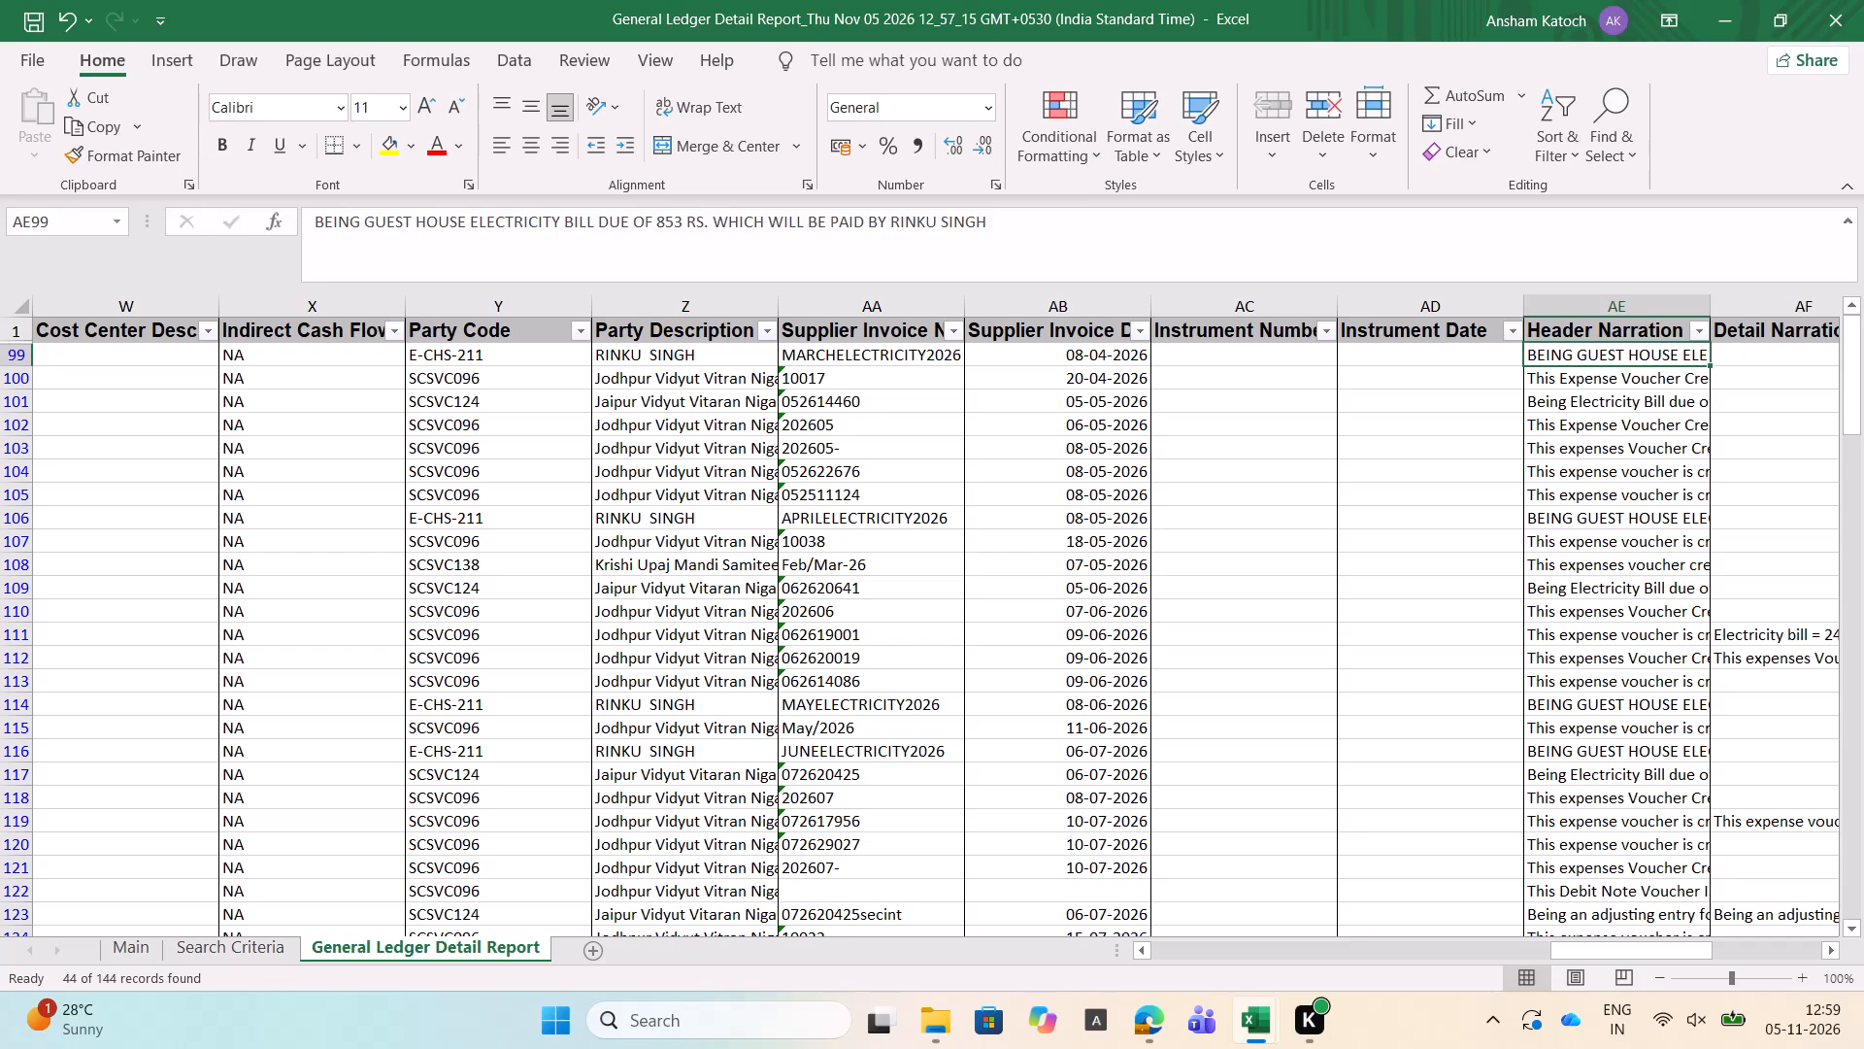
key("Down")
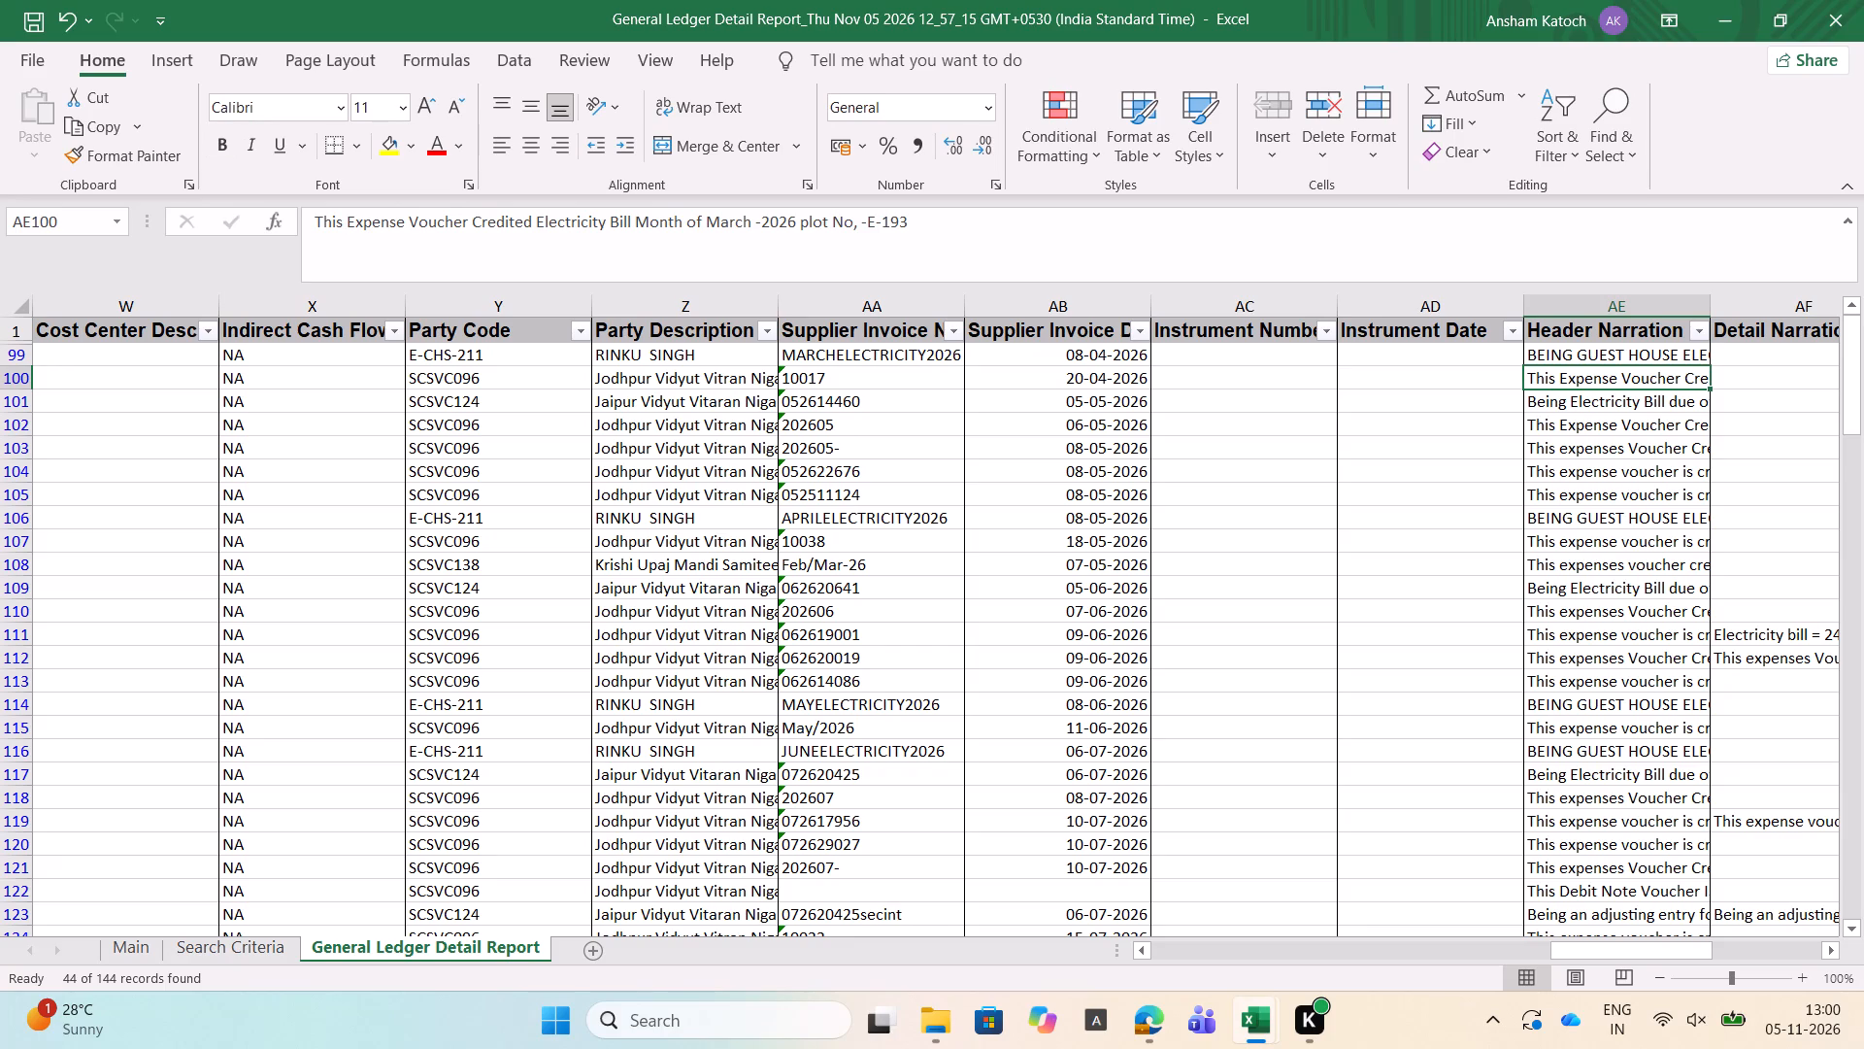
key("Left")
key("Left")
key("Left")
key("Right")
key("Right")
key("Right")
key("Down")
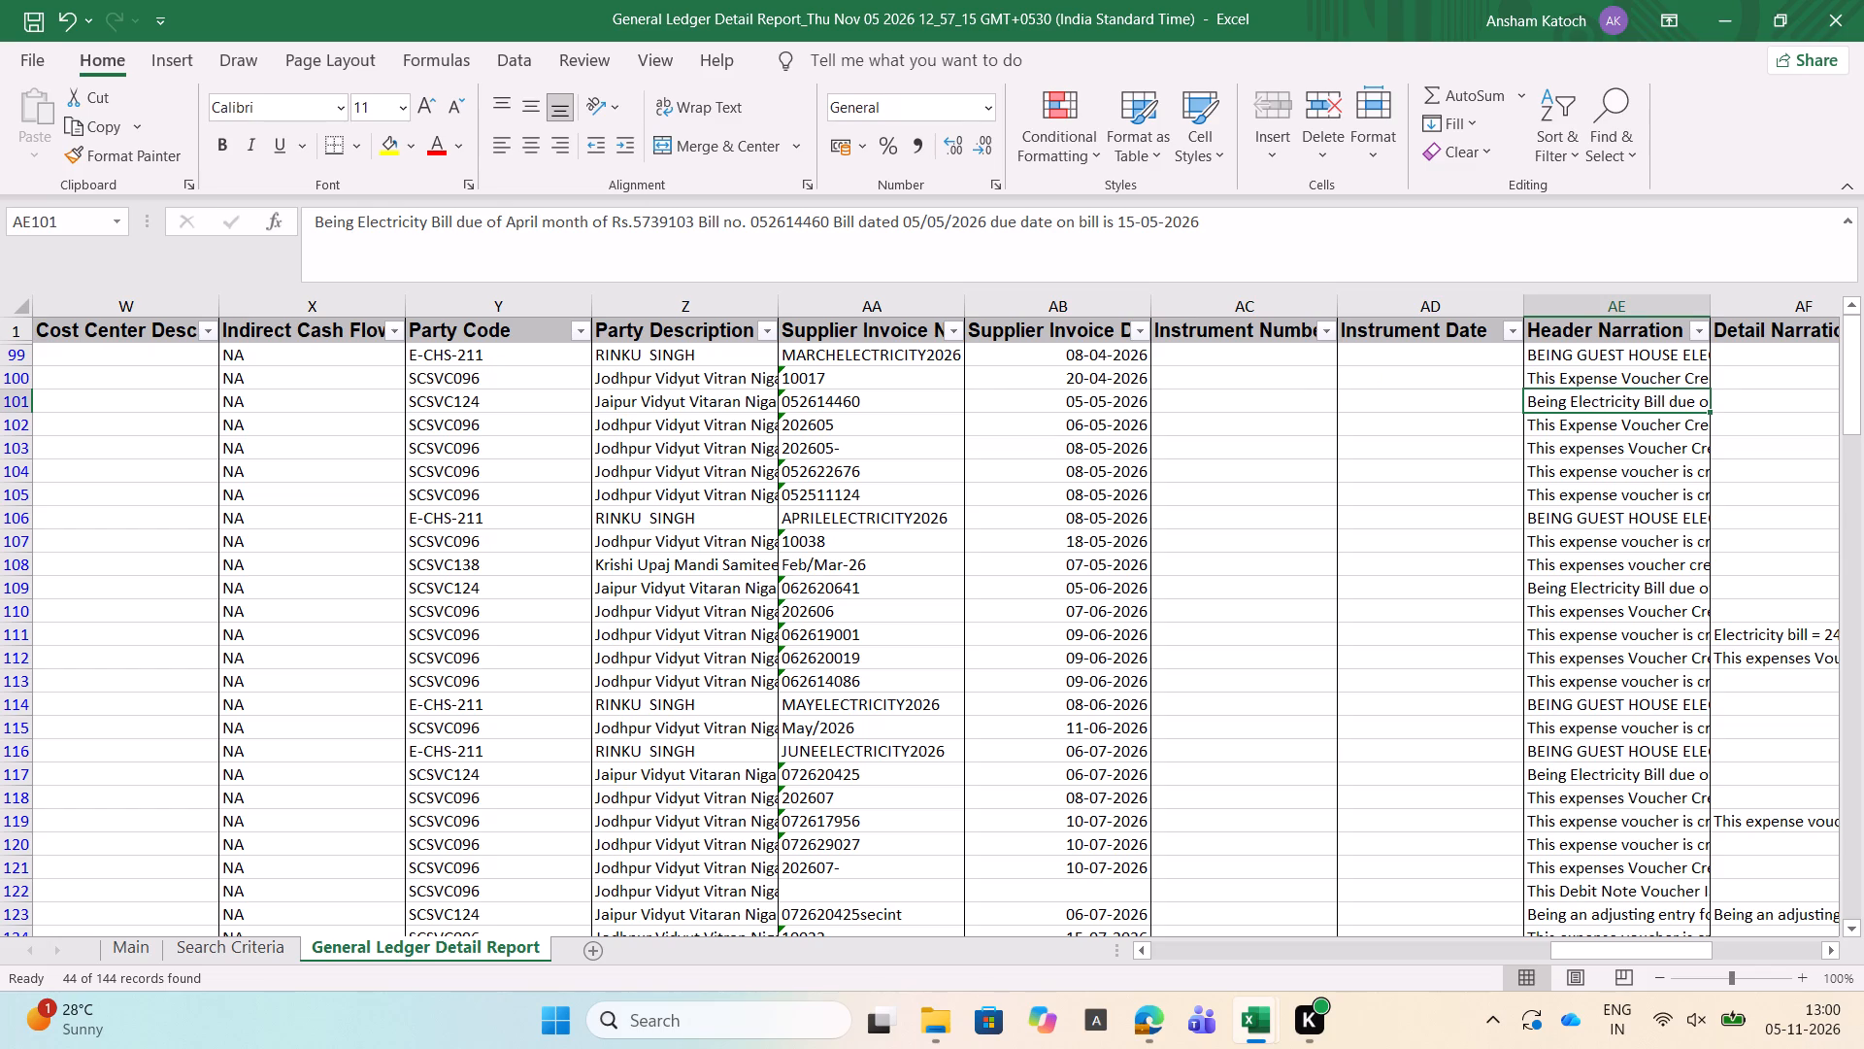
key("Down")
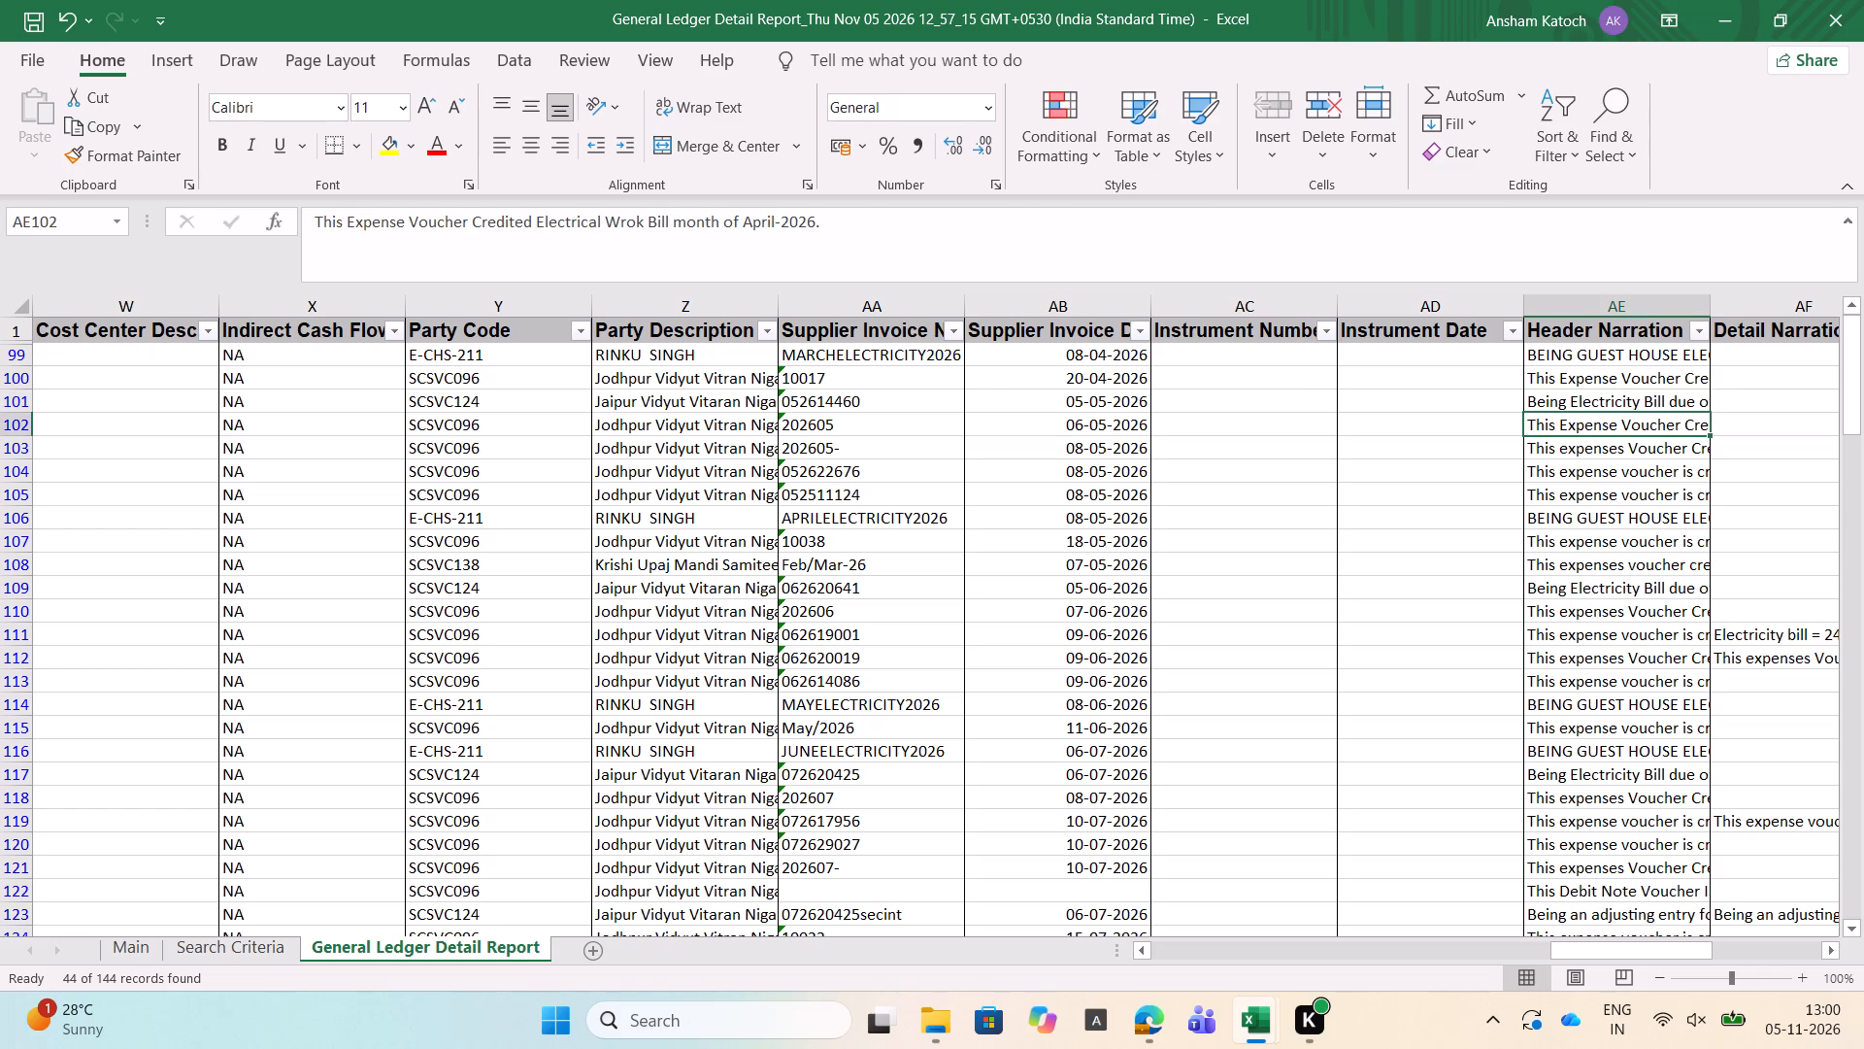
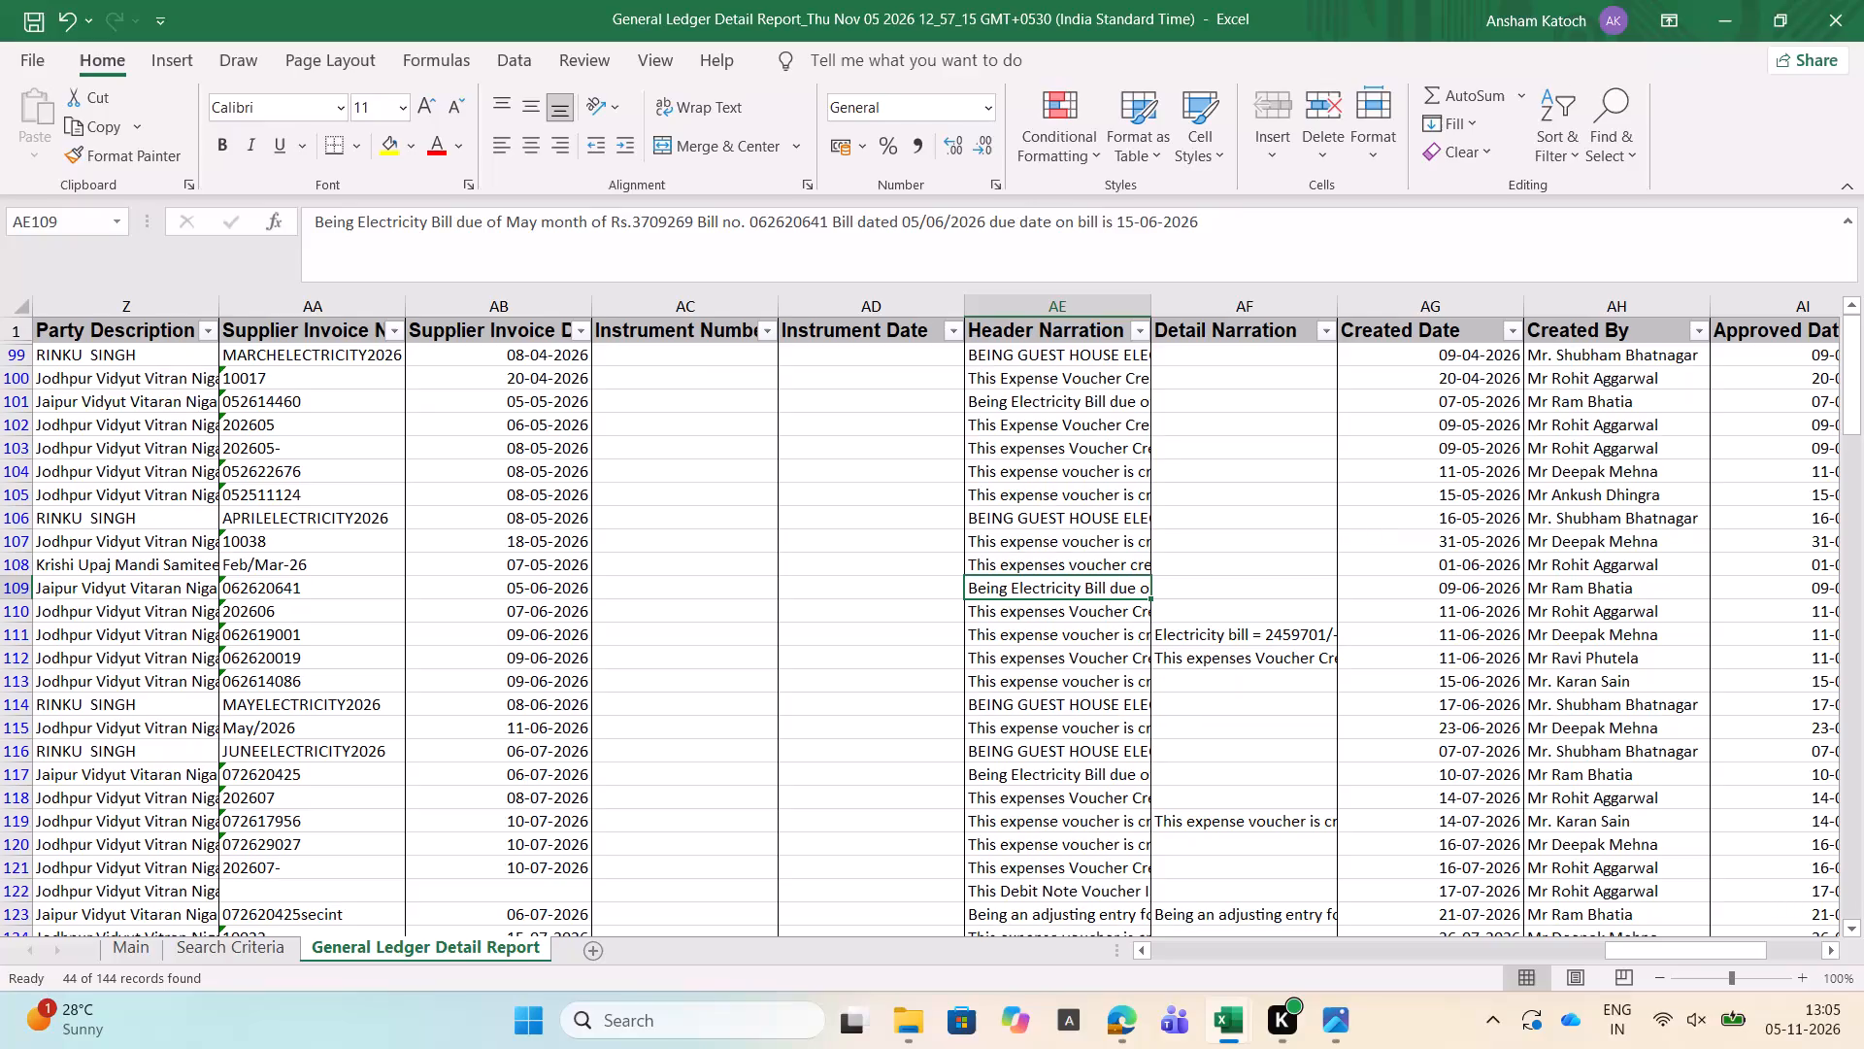
Read the header narrations of the June vouchers from U4EXV27/0050 to U6EXV27/0054 for their billing months.
key("Down")
key("Down")
key("Down")
key("Down")
key("Up")
key("Up")
key("Up")
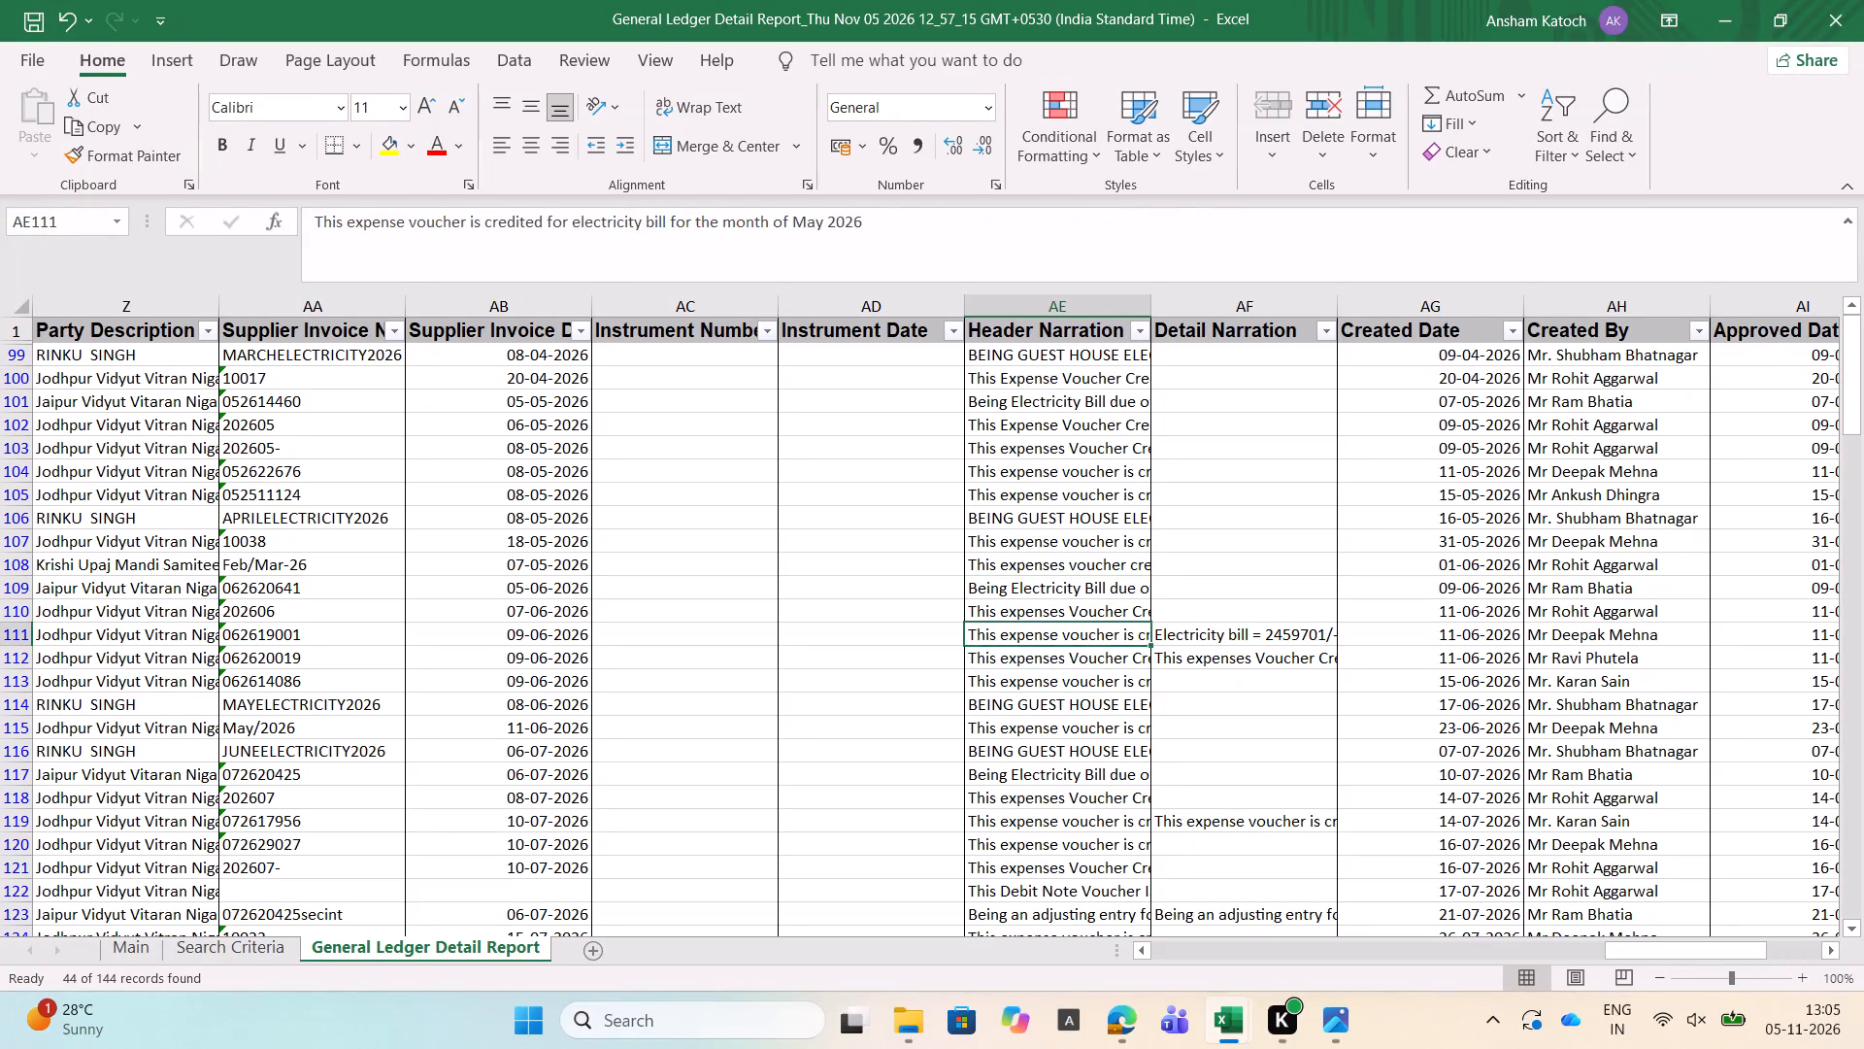
key("Down")
key("Up")
key("Up")
Trace voucher U4EXV27/0050 from its header narration back to its voucher number and across to its purpose and cost center fields.
key("Left")
key("Left")
key("Left")
key("Left")
key("Left")
key("Left")
key("Left")
key("Left")
key("Left")
key("Left")
key("Left")
key("Left")
key("Left")
key("Left")
key("Left")
key("Left")
key("Left")
key("Left")
key("Left")
key("Left")
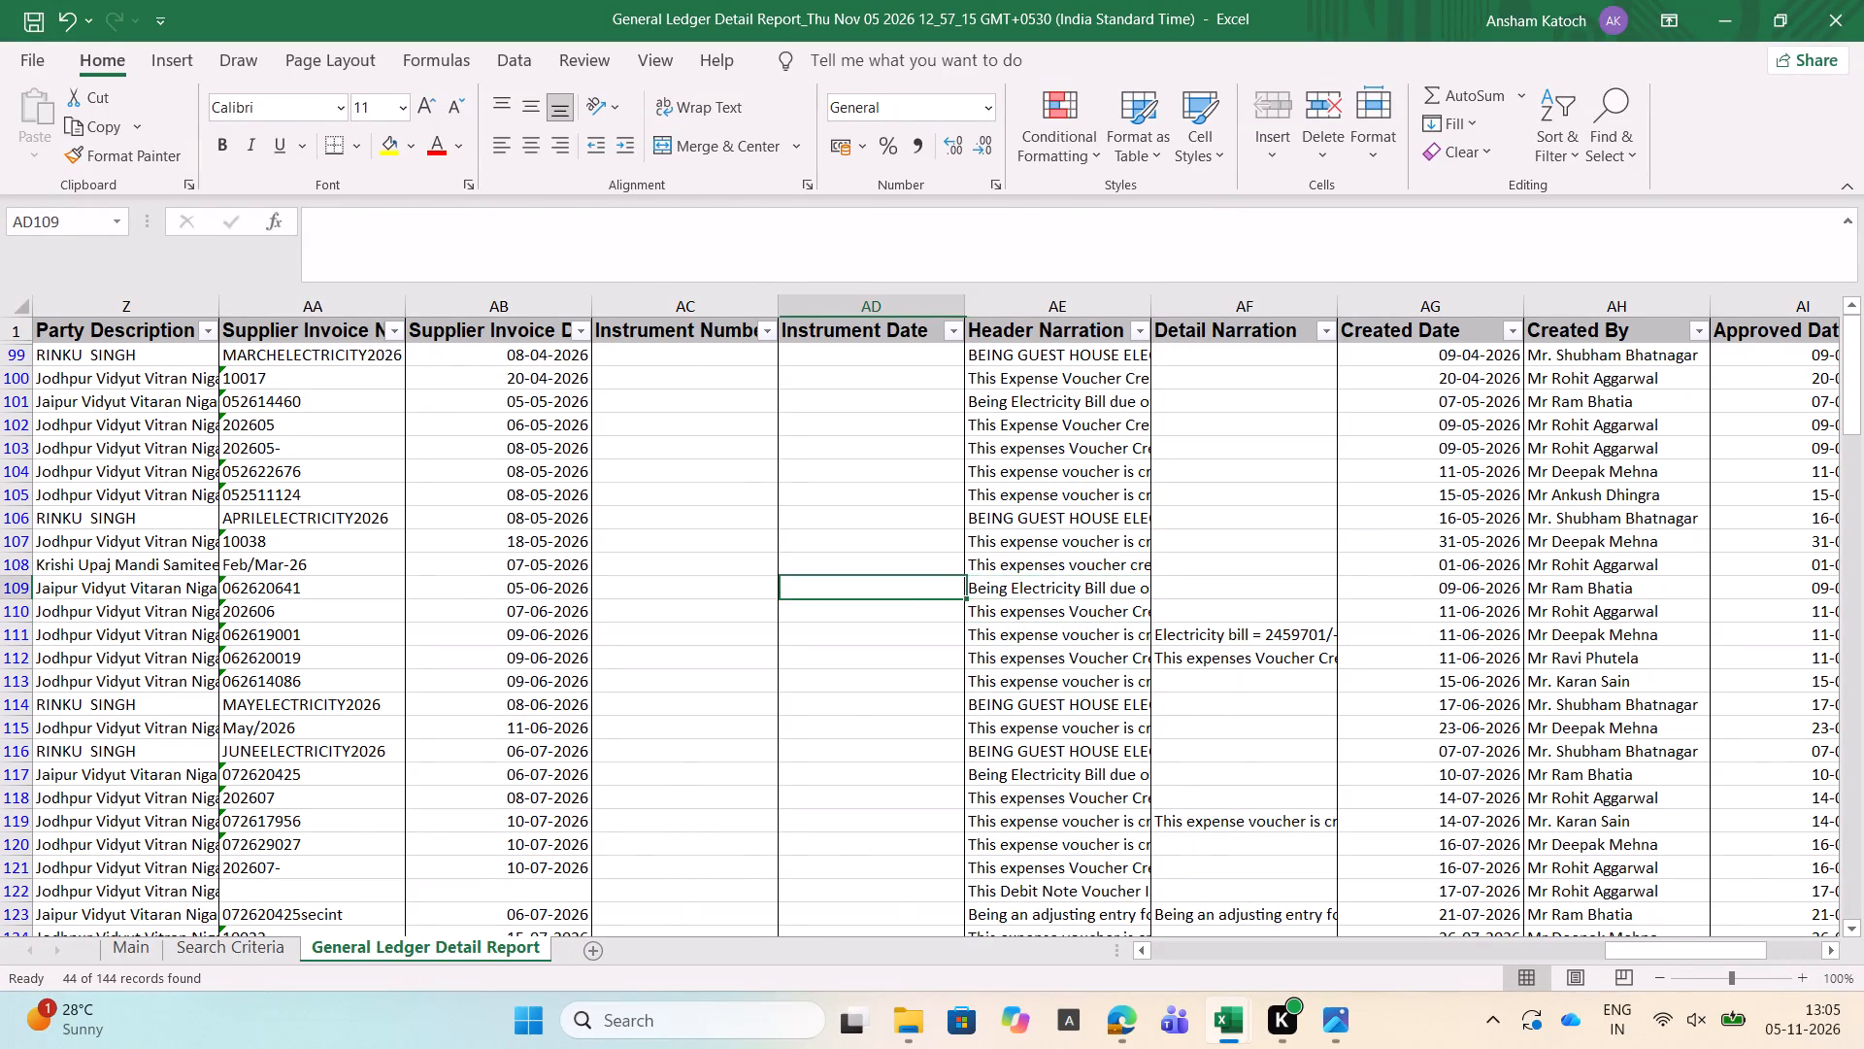
key("Right")
key("Right")
key("Right")
key("Right")
key("Right")
key("Right")
key("Right")
key("Right")
key("Right")
key("Right")
key("Right")
key("Right")
key("Right")
key("Right")
key("Right")
key("Right")
key("Right")
key("Right")
key("Right")
key("Right")
key("Right")
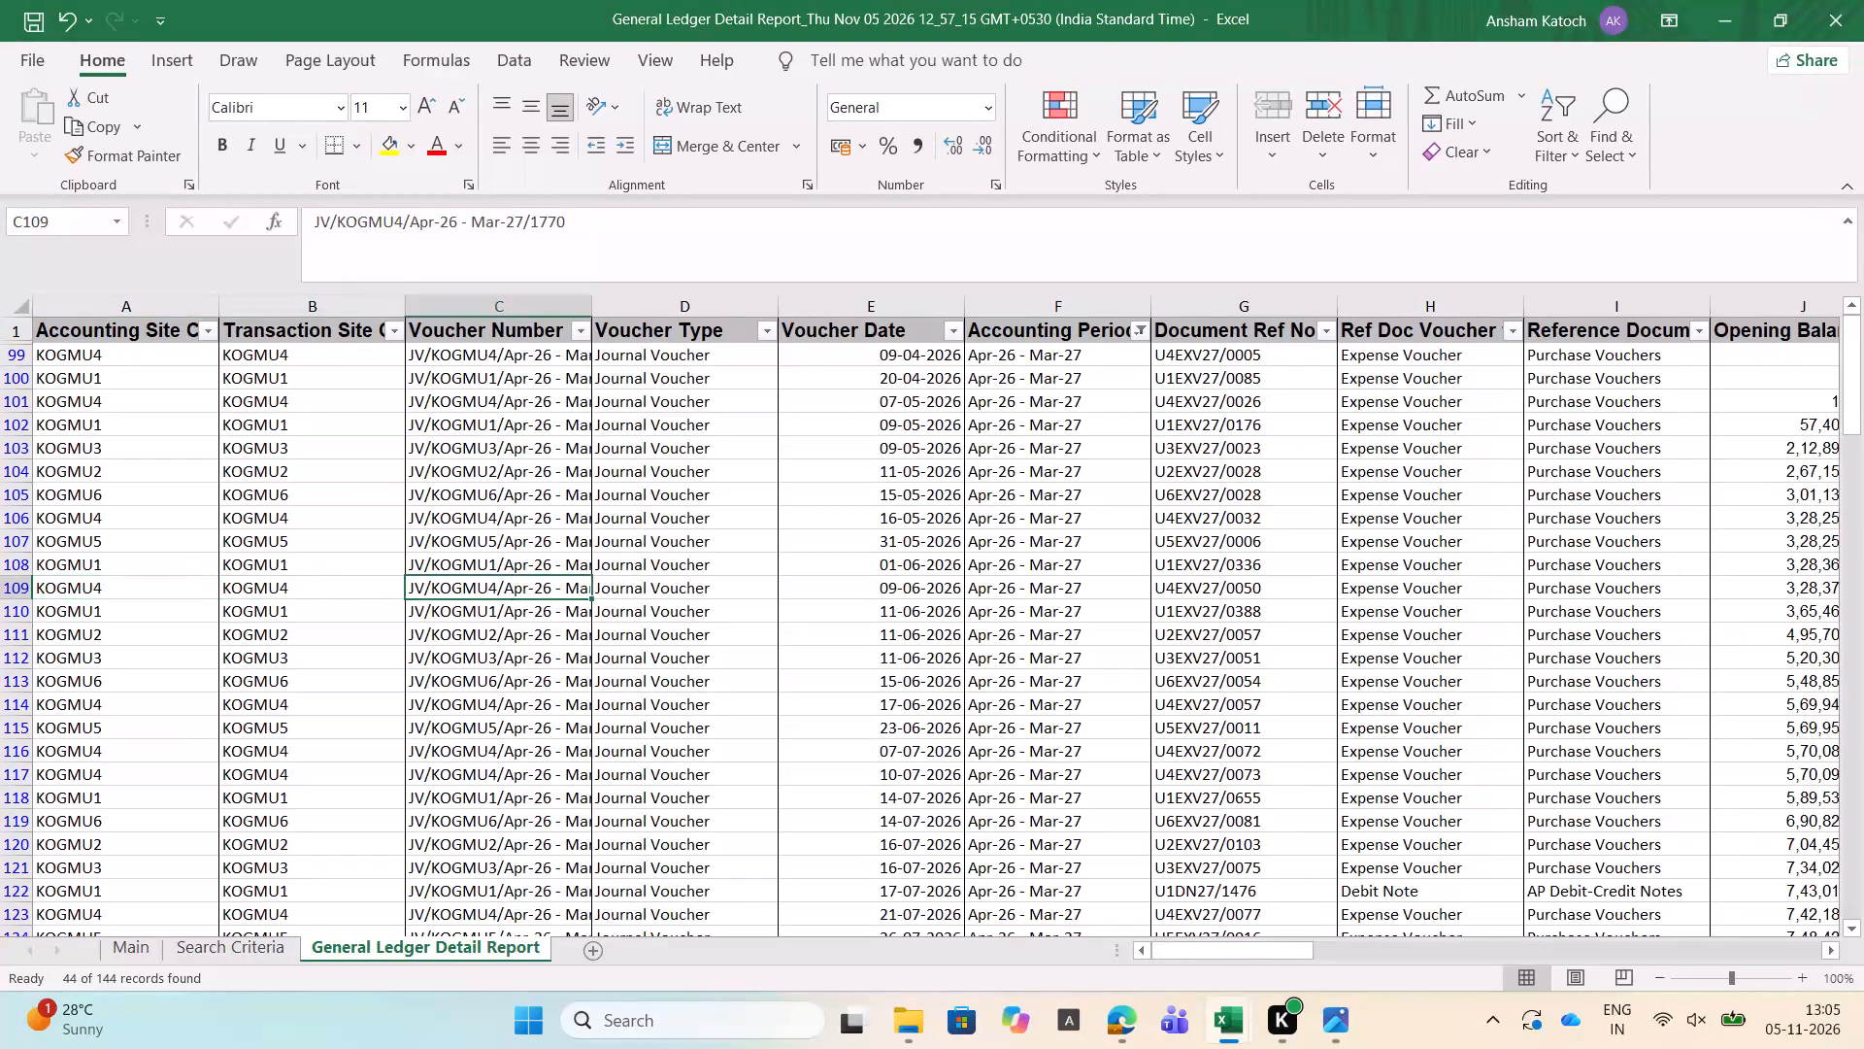
key("Right")
key("Left")
key("Left")
key("Left")
key("Left")
key("Left")
key("Left")
key("Left")
key("Left")
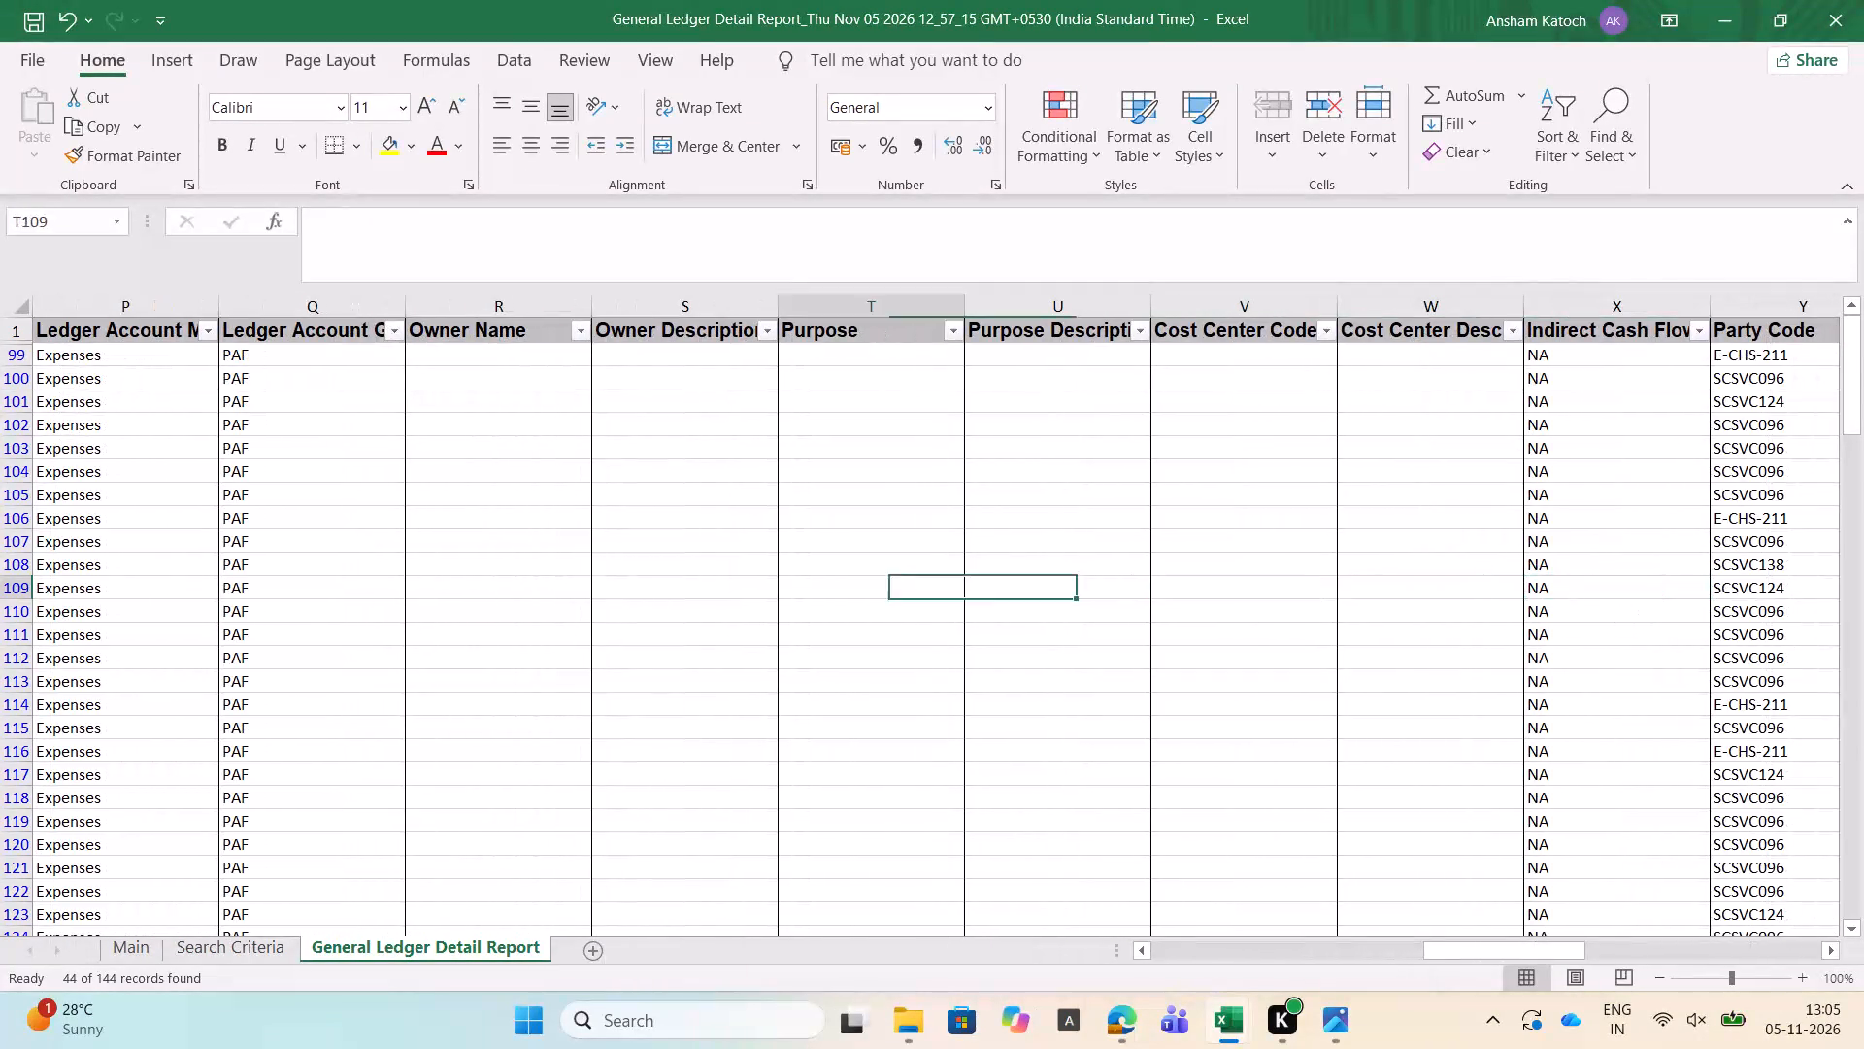
key("Right")
key("Right")
key("Right")
key("Right")
key("Right")
key("Right")
key("Left")
key("Left")
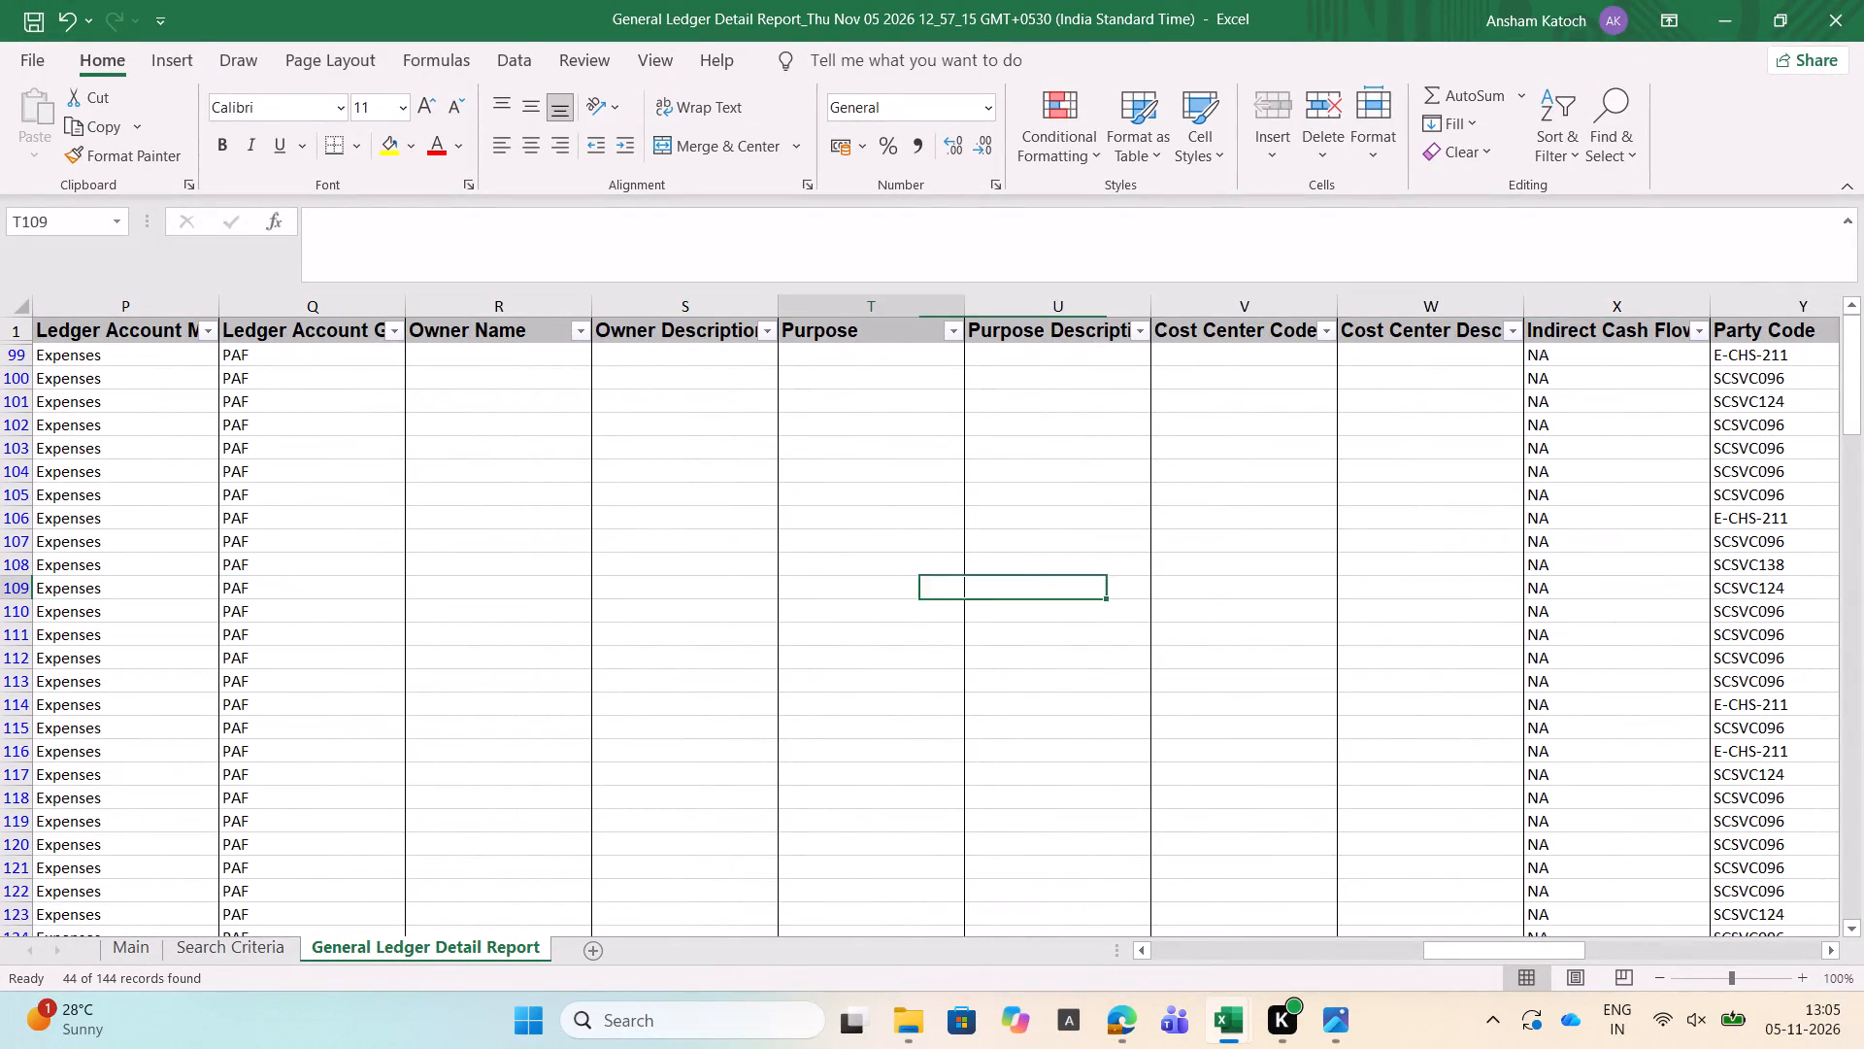
Check voucher U4EXV27/0050's credit amount, closing balance and ledger account details.
key("Left")
key("Left")
key("Left")
key("Left")
key("Left")
key("Left")
key("Left")
key("Left")
key("Left")
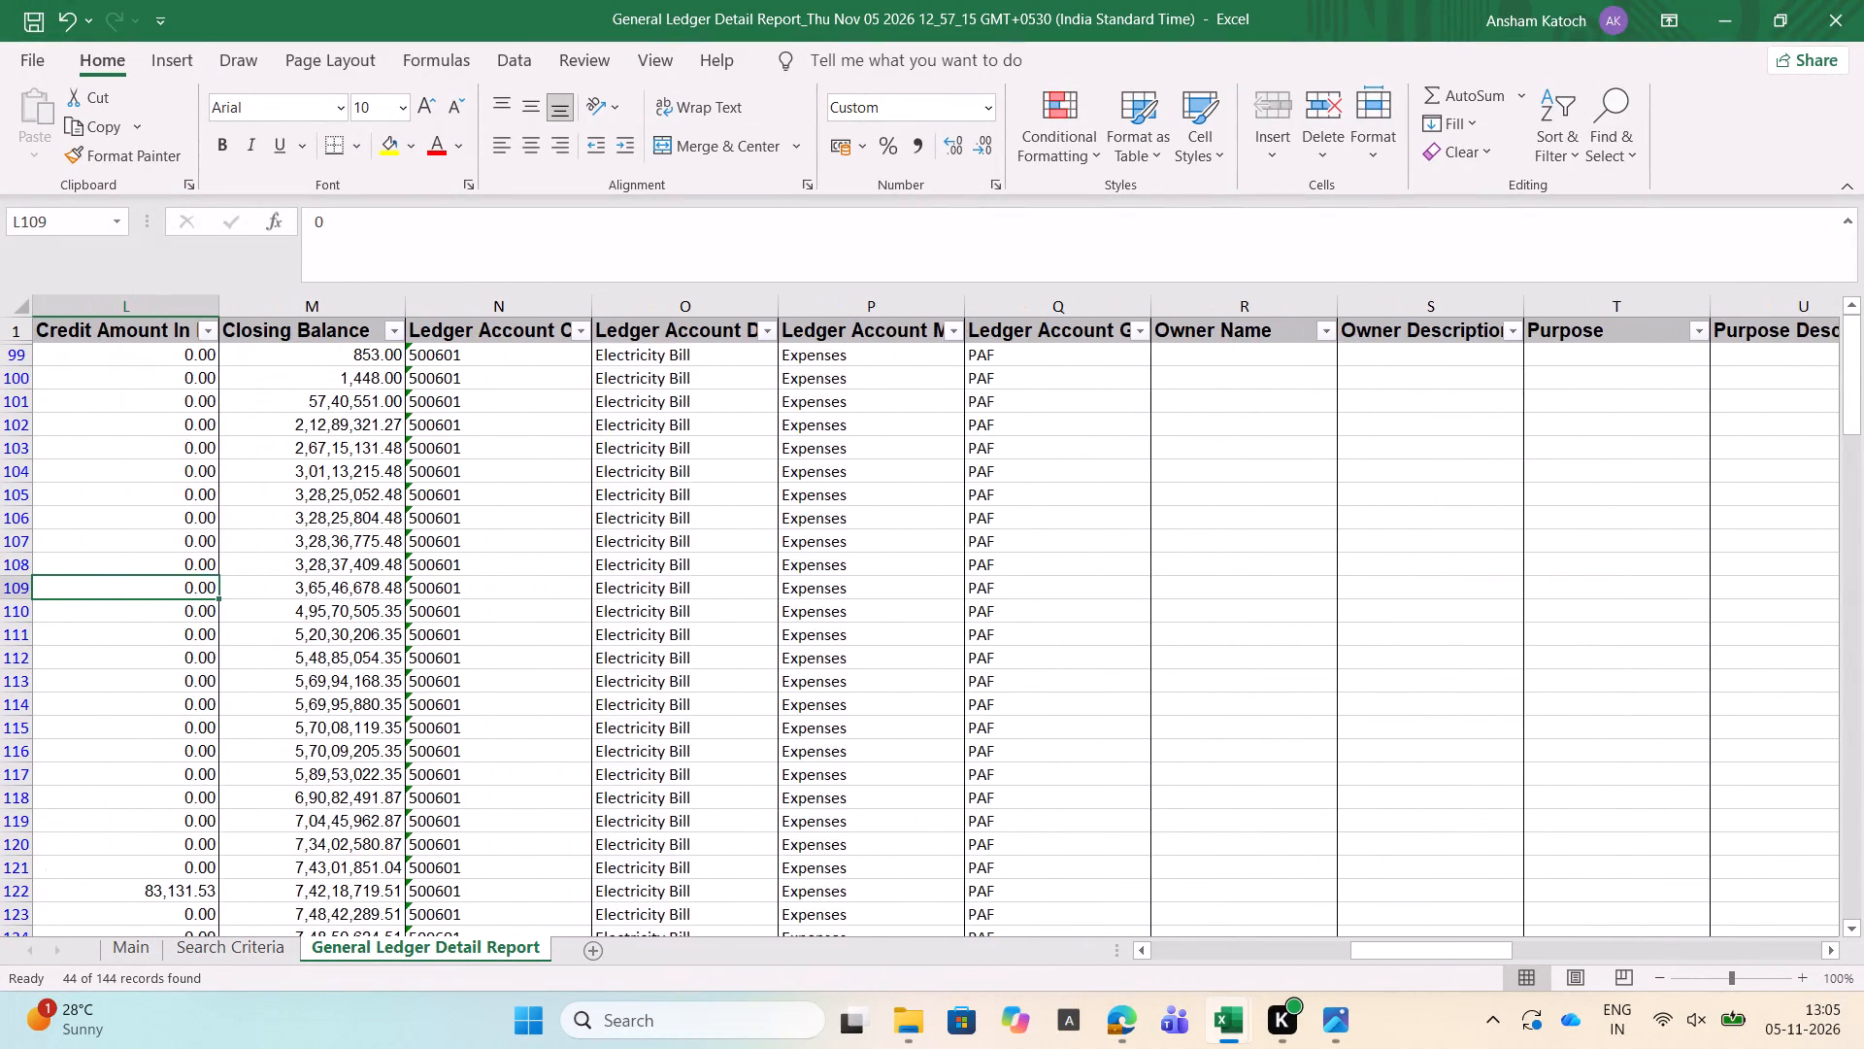
key("Right")
key("Right")
key("Right")
key("Right")
key("Right")
key("Right")
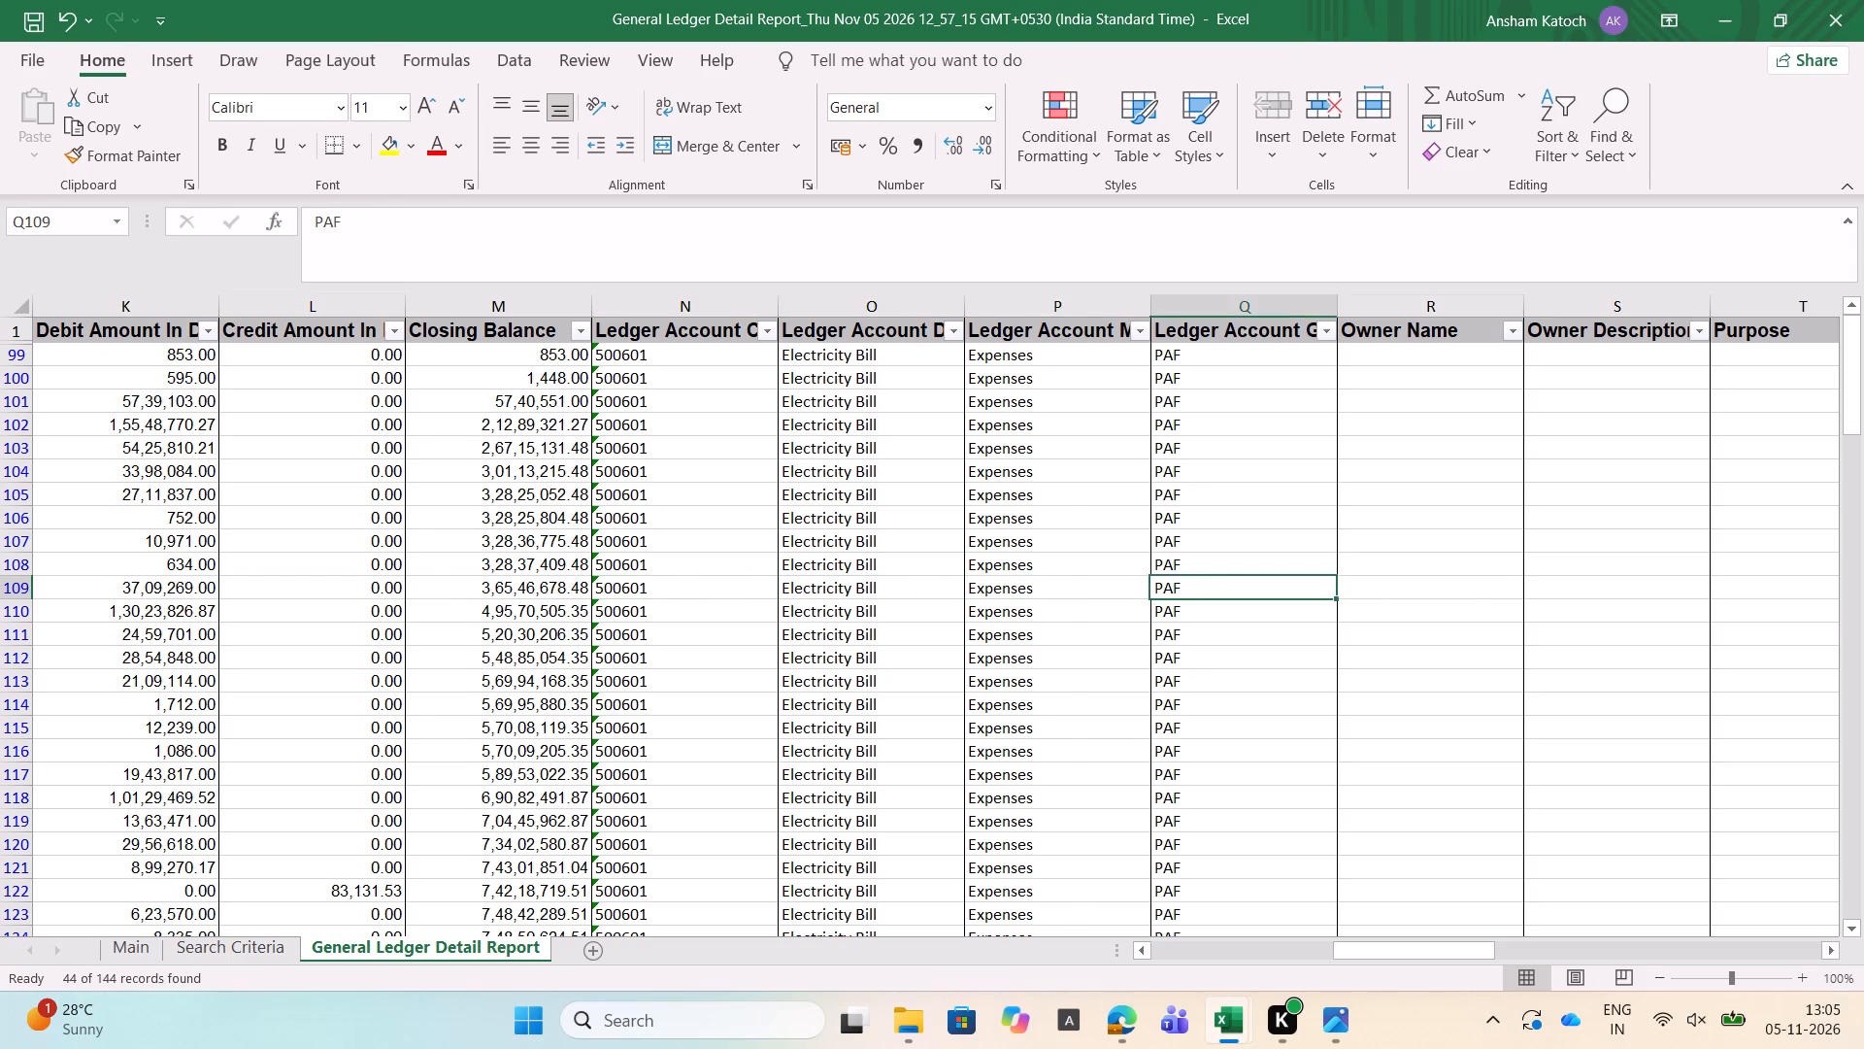
key("Right")
key("Right")
key("Right")
key("Left")
key("Left")
key("Left")
key("Left")
key("Left")
key("Left")
key("Left")
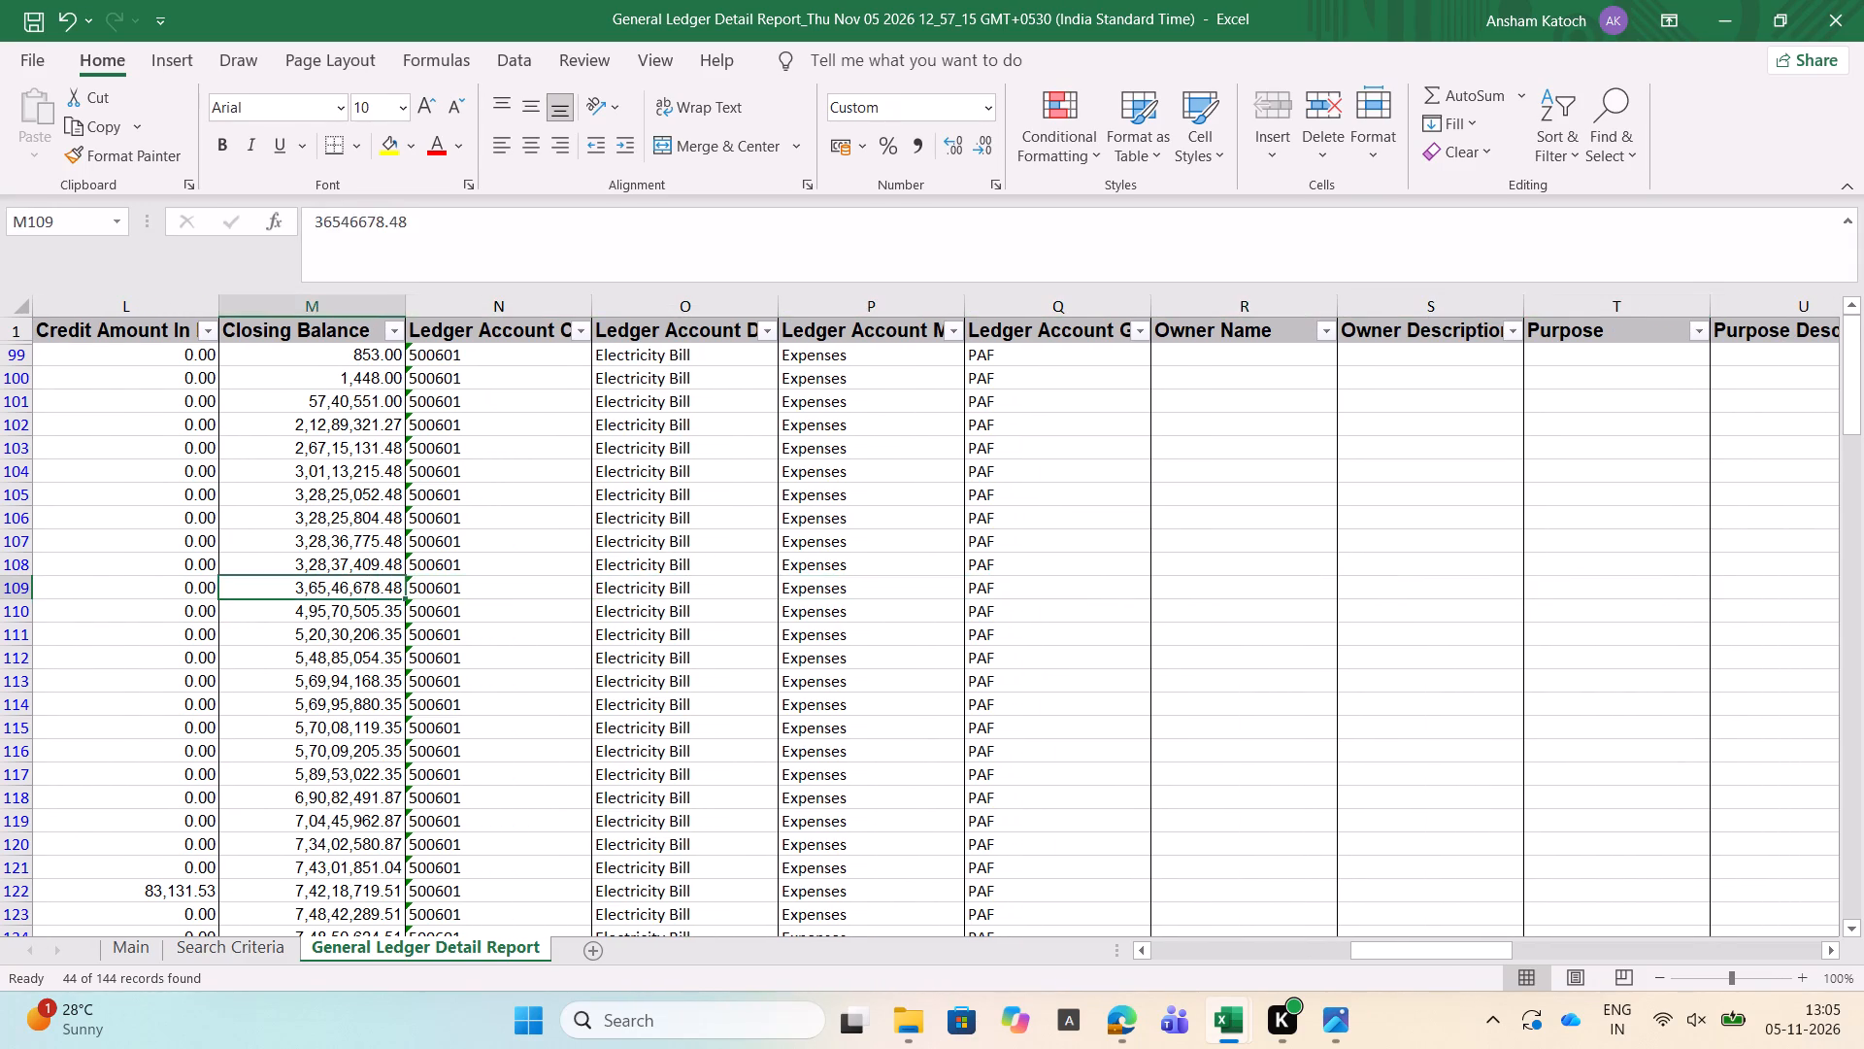
Review voucher U4EXV27/0050's debit amount, document reference, voucher date and accounting site.
key("Left")
key("Left")
key("Left")
key("Left")
key("Left")
key("Left")
key("Left")
key("Left")
key("Left")
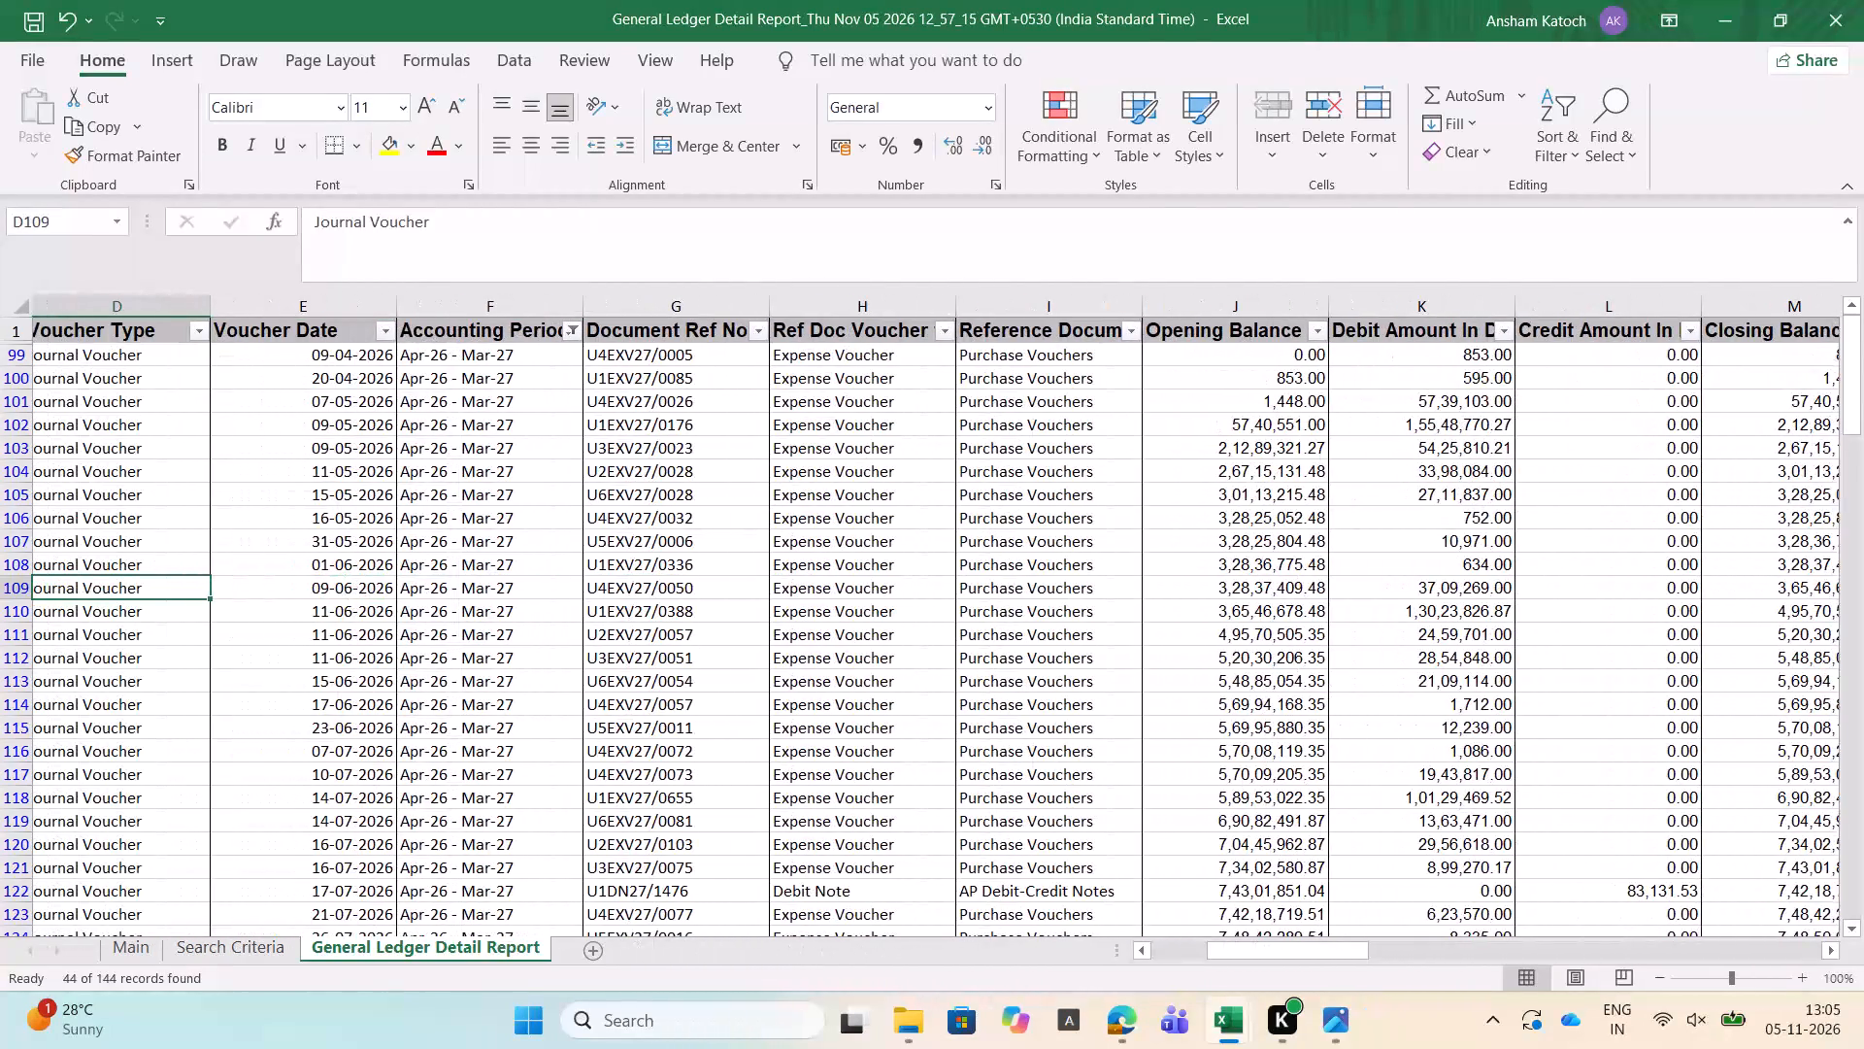
key("Right")
key("Right")
key("Right")
key("Right")
key("Right")
key("Right")
key("Right")
key("Left")
key("Left")
key("Left")
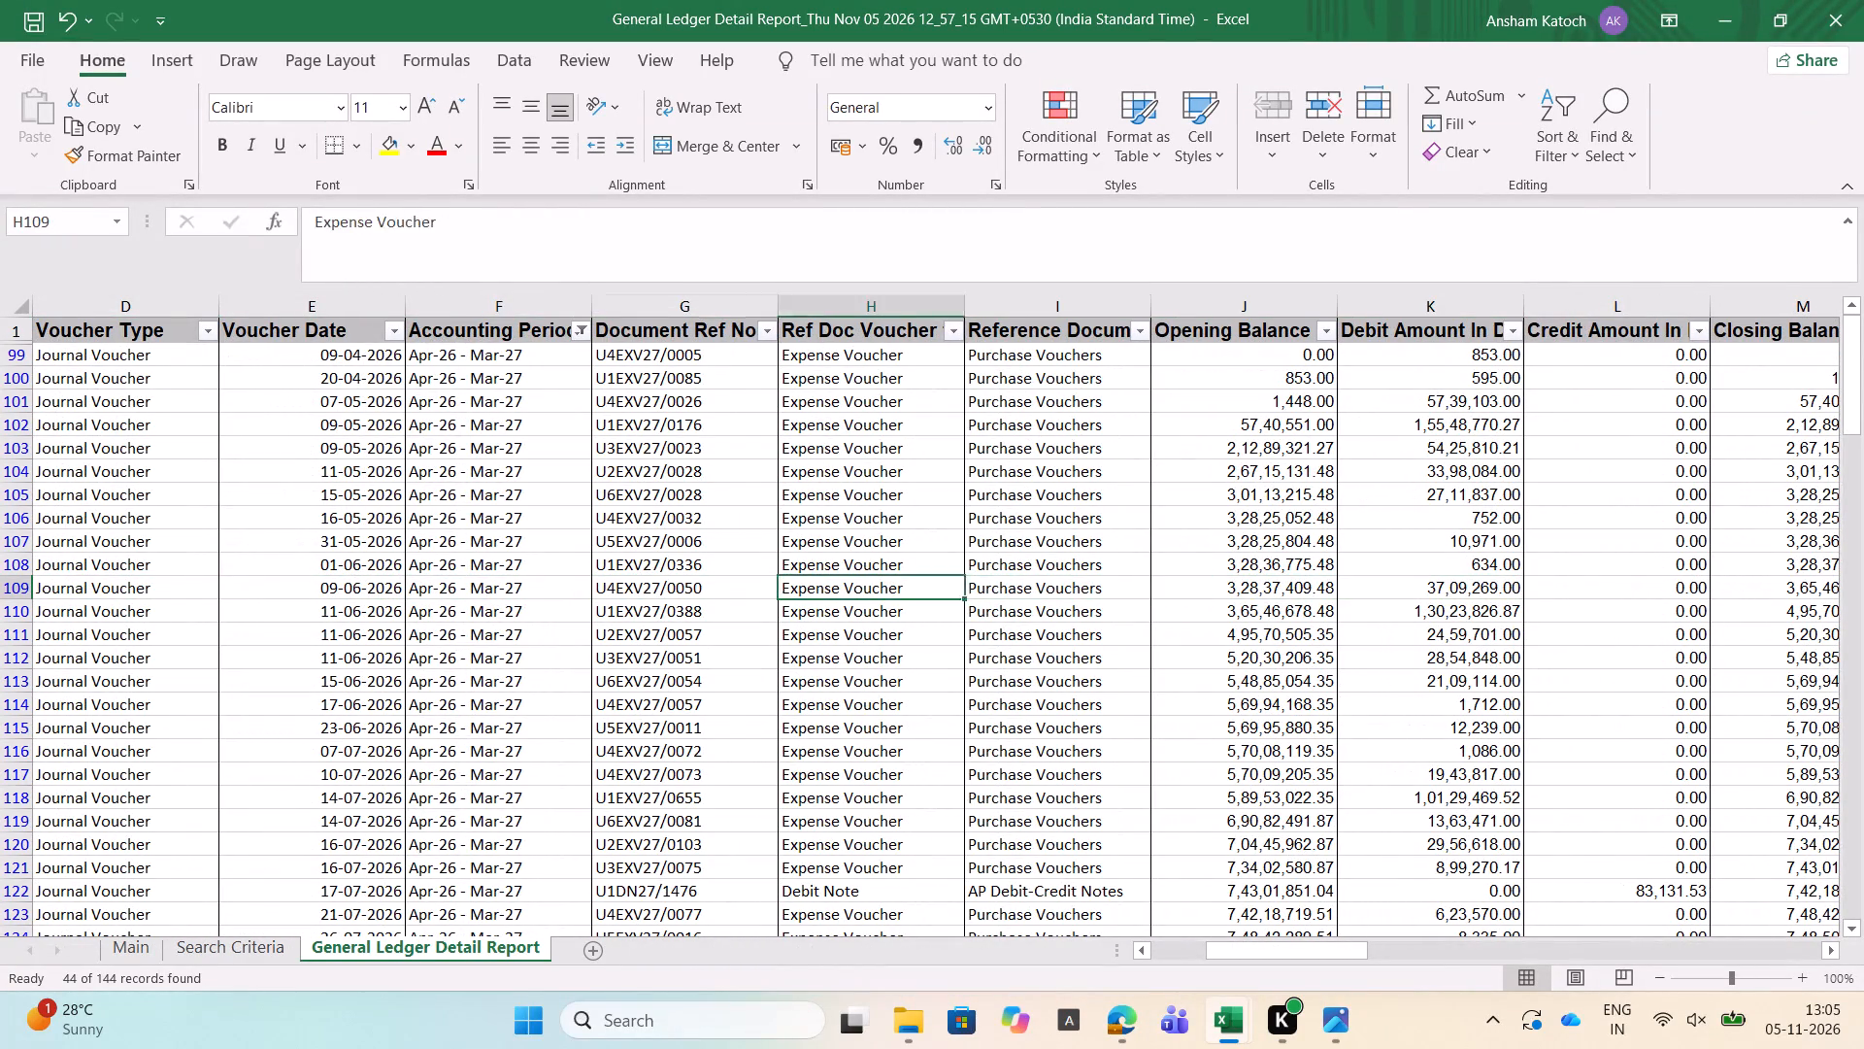
key("Left")
key("Left")
key("Left")
key("Left")
key("Left")
key("Left")
key("Left")
key("Left")
key("Left")
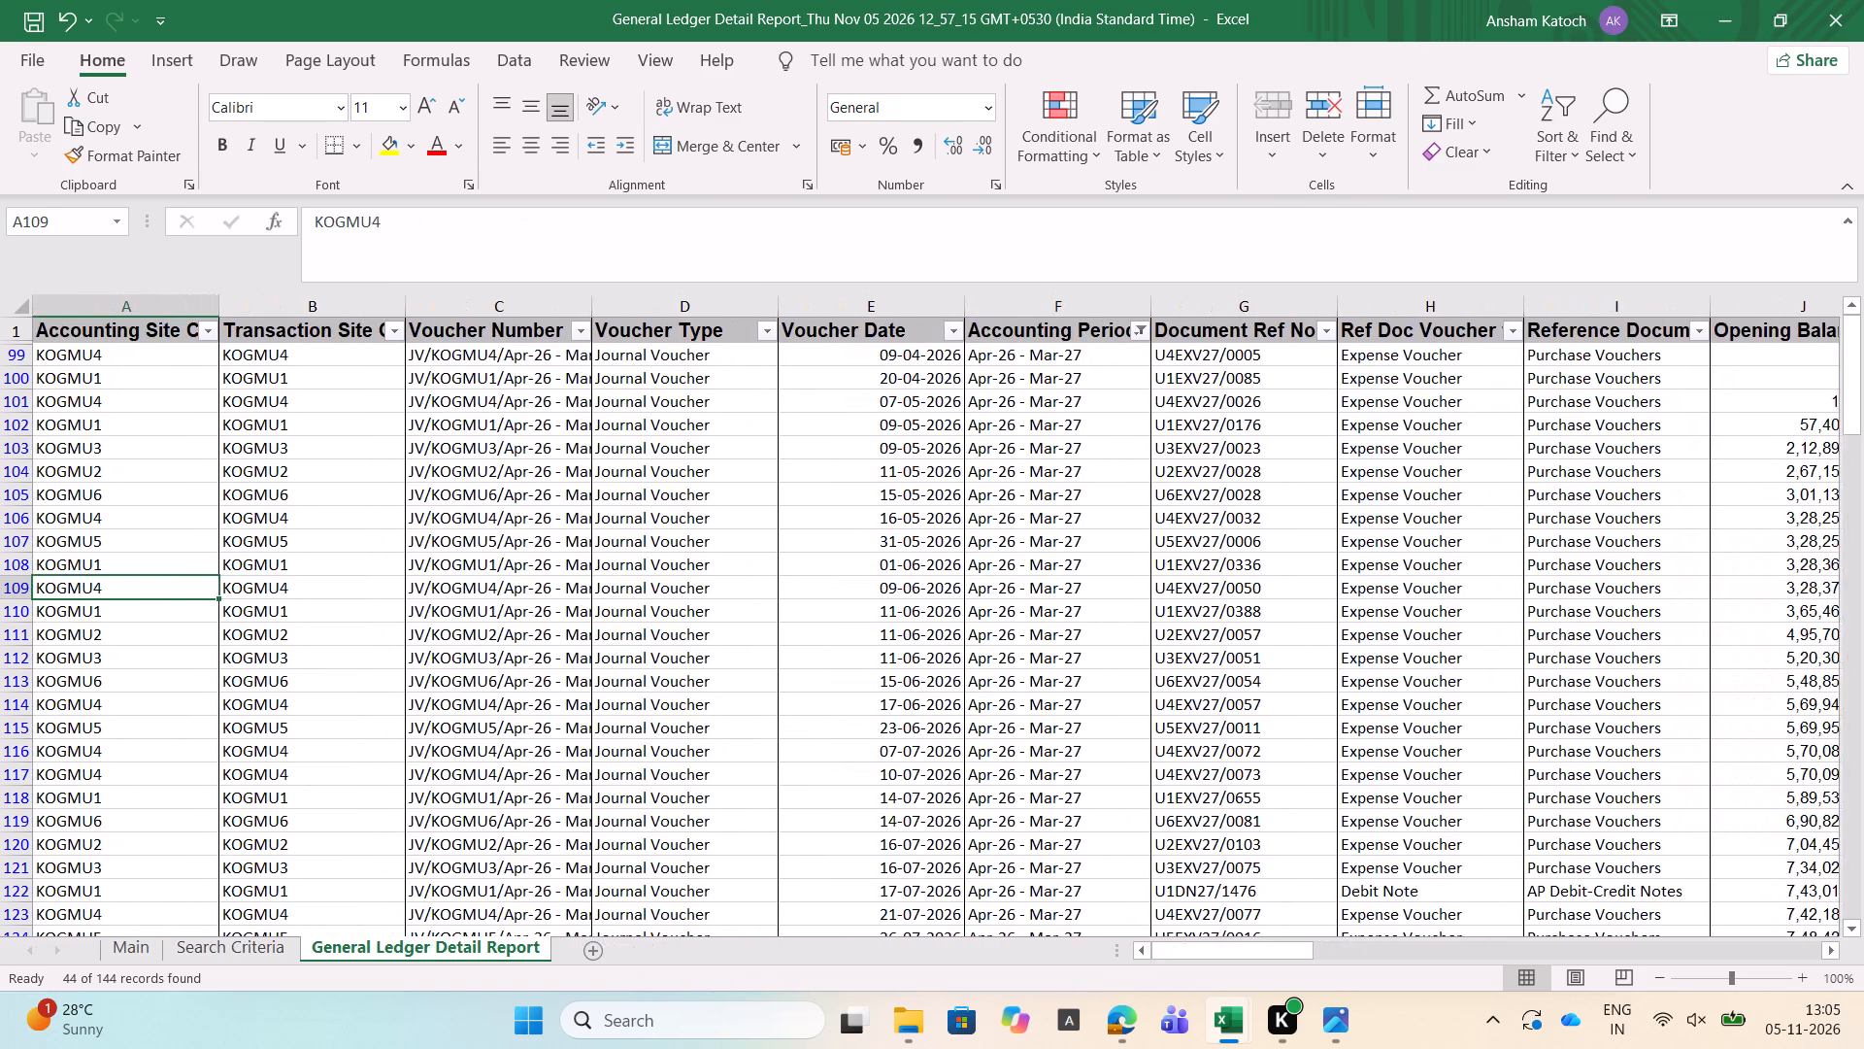
key("Left")
Follow voucher U4EXV27/0050 from its accounting site across its balances, party and supplier invoice details to its header narration.
key("Right")
key("Right")
key("Right")
key("Right")
key("Right")
key("Right")
key("Right")
key("Right")
key("Right")
key("Right")
key("Right")
key("Right")
key("Right")
key("Right")
key("Right")
key("Right")
key("Right")
key("Right")
key("Right")
key("Right")
key("Right")
key("Right")
key("Right")
key("Right")
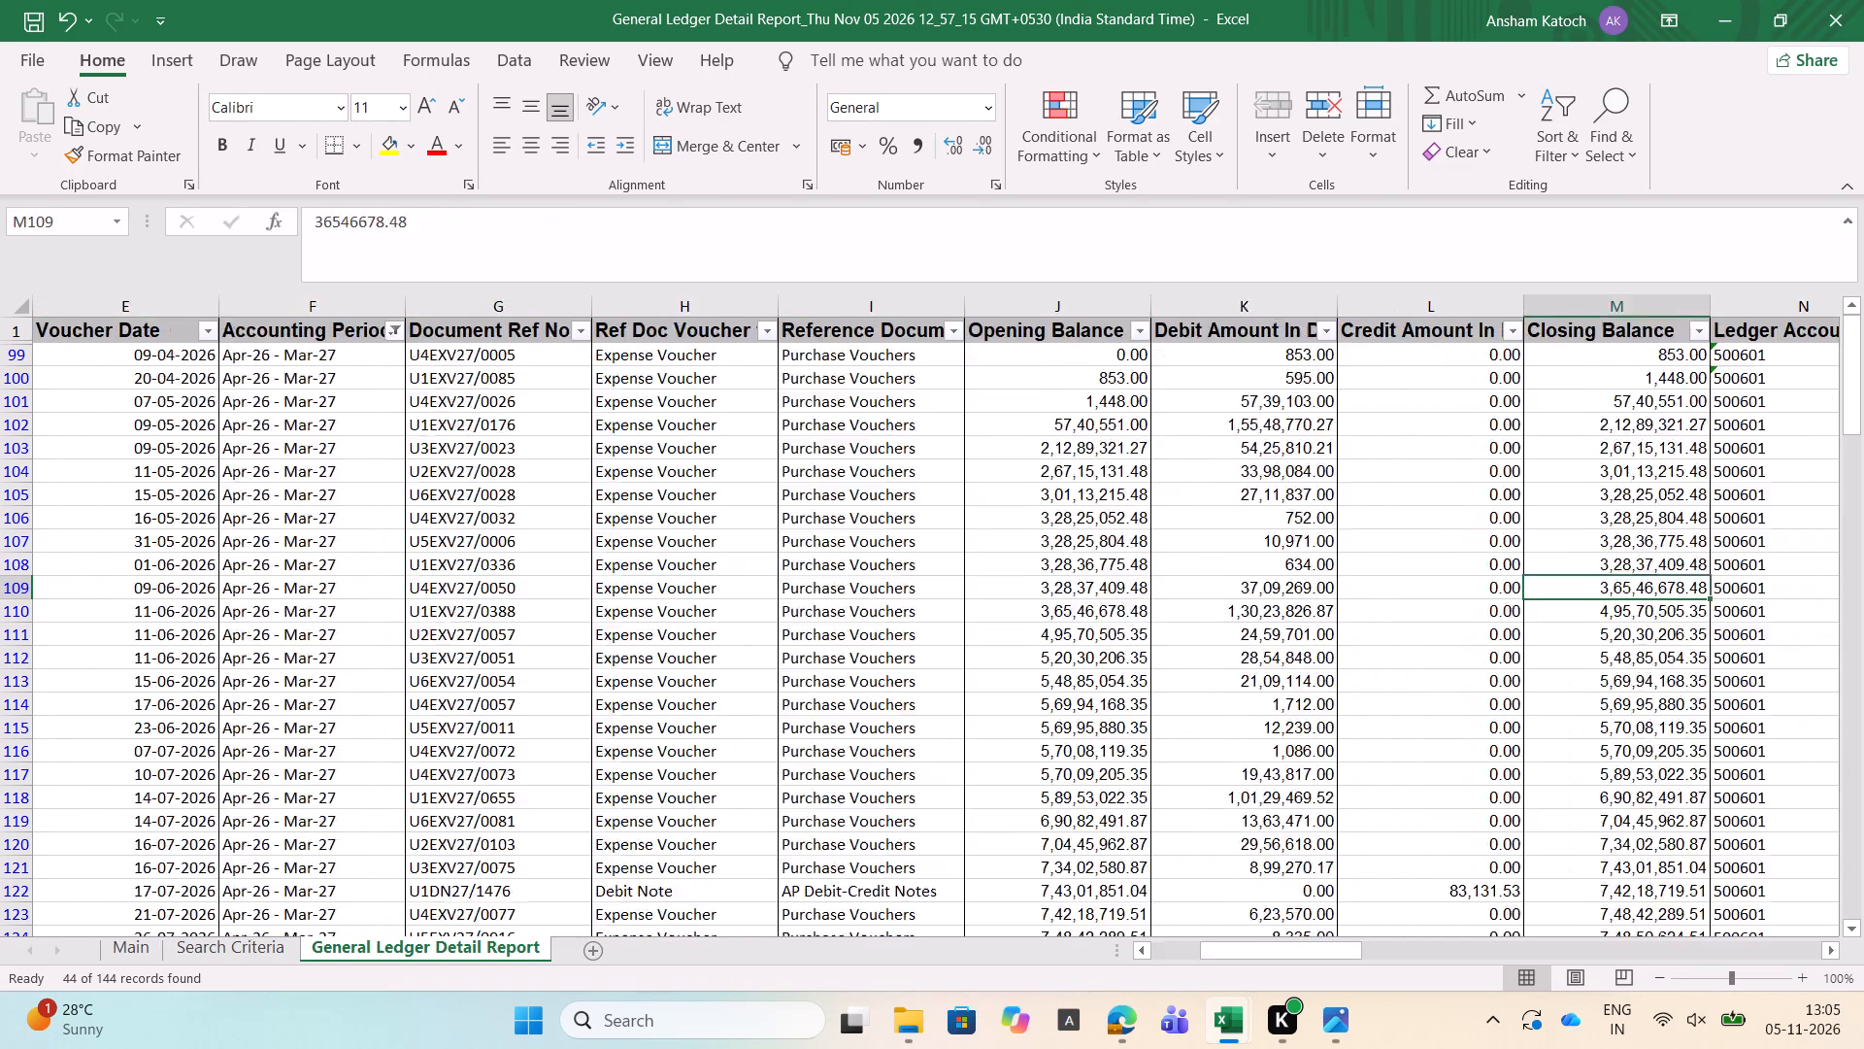
key("Right")
key("Right")
key("Right")
key("Right")
key("Left")
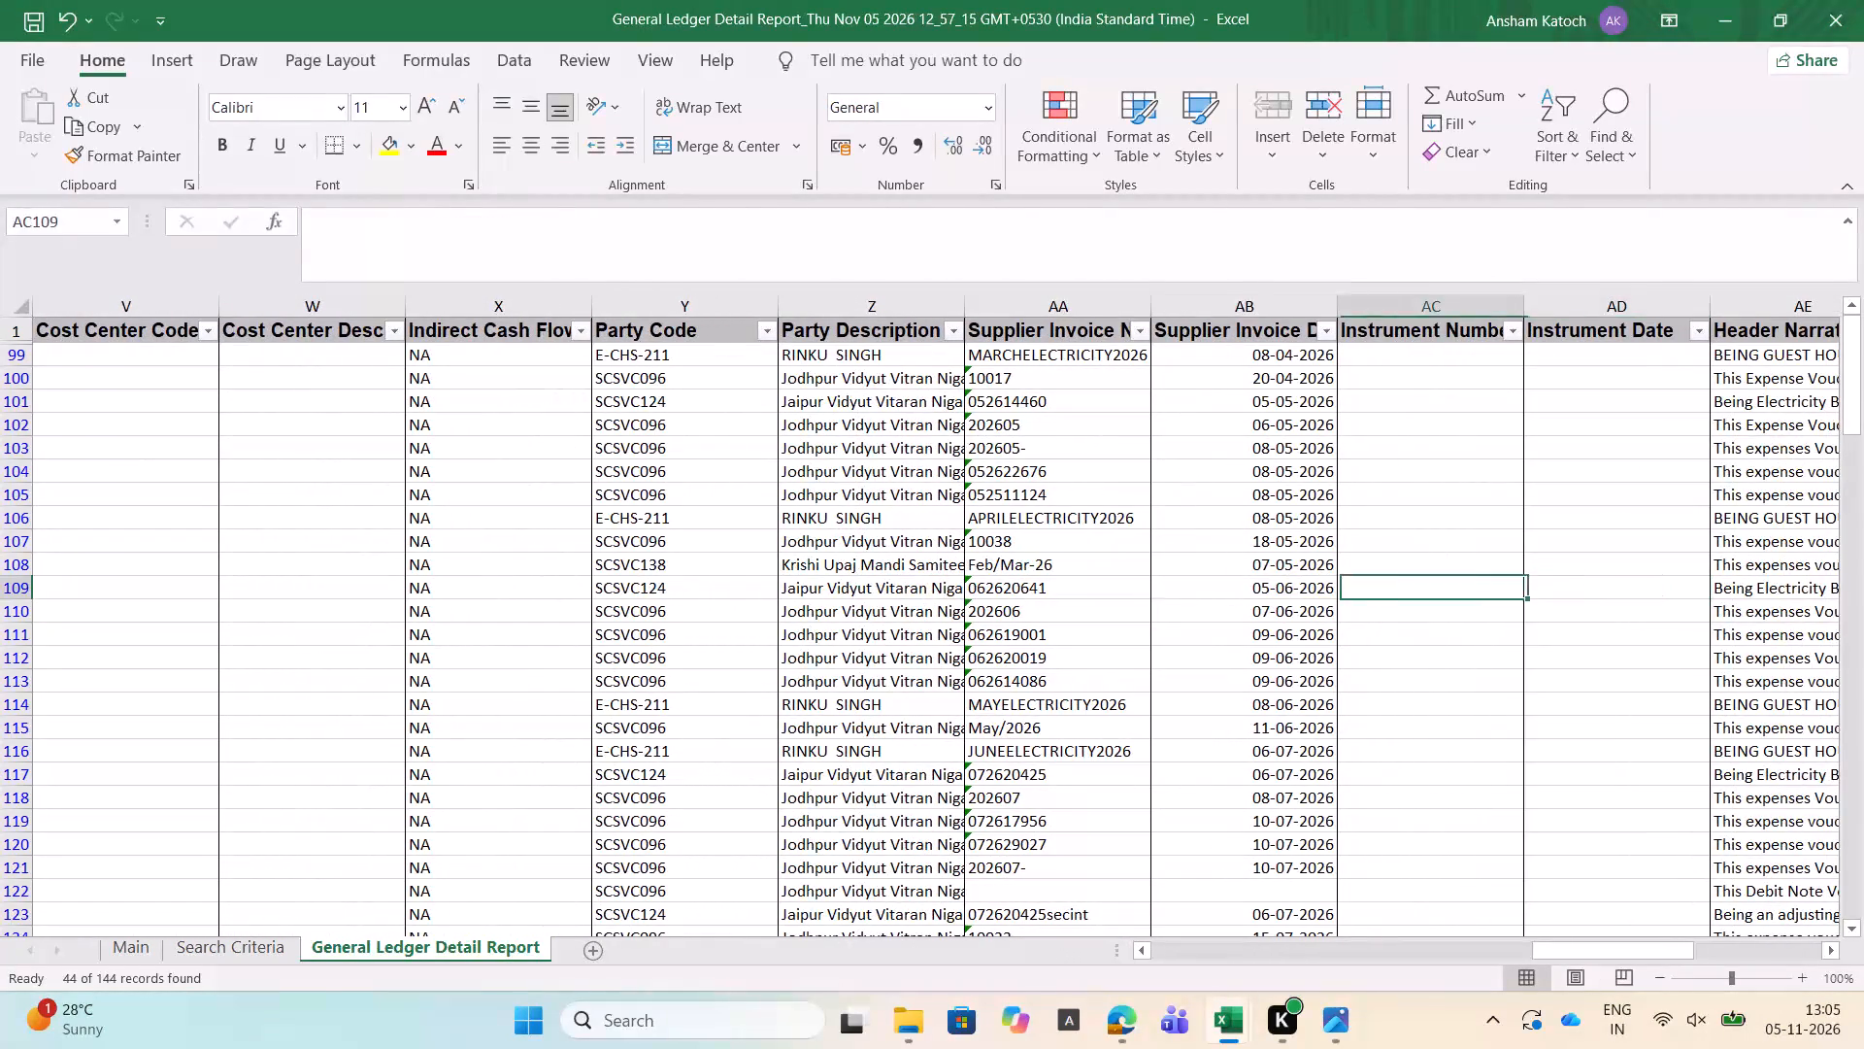
key("Left")
key("Left")
key("Right")
key("Right")
key("Right")
key("Right")
key("Right")
key("Left")
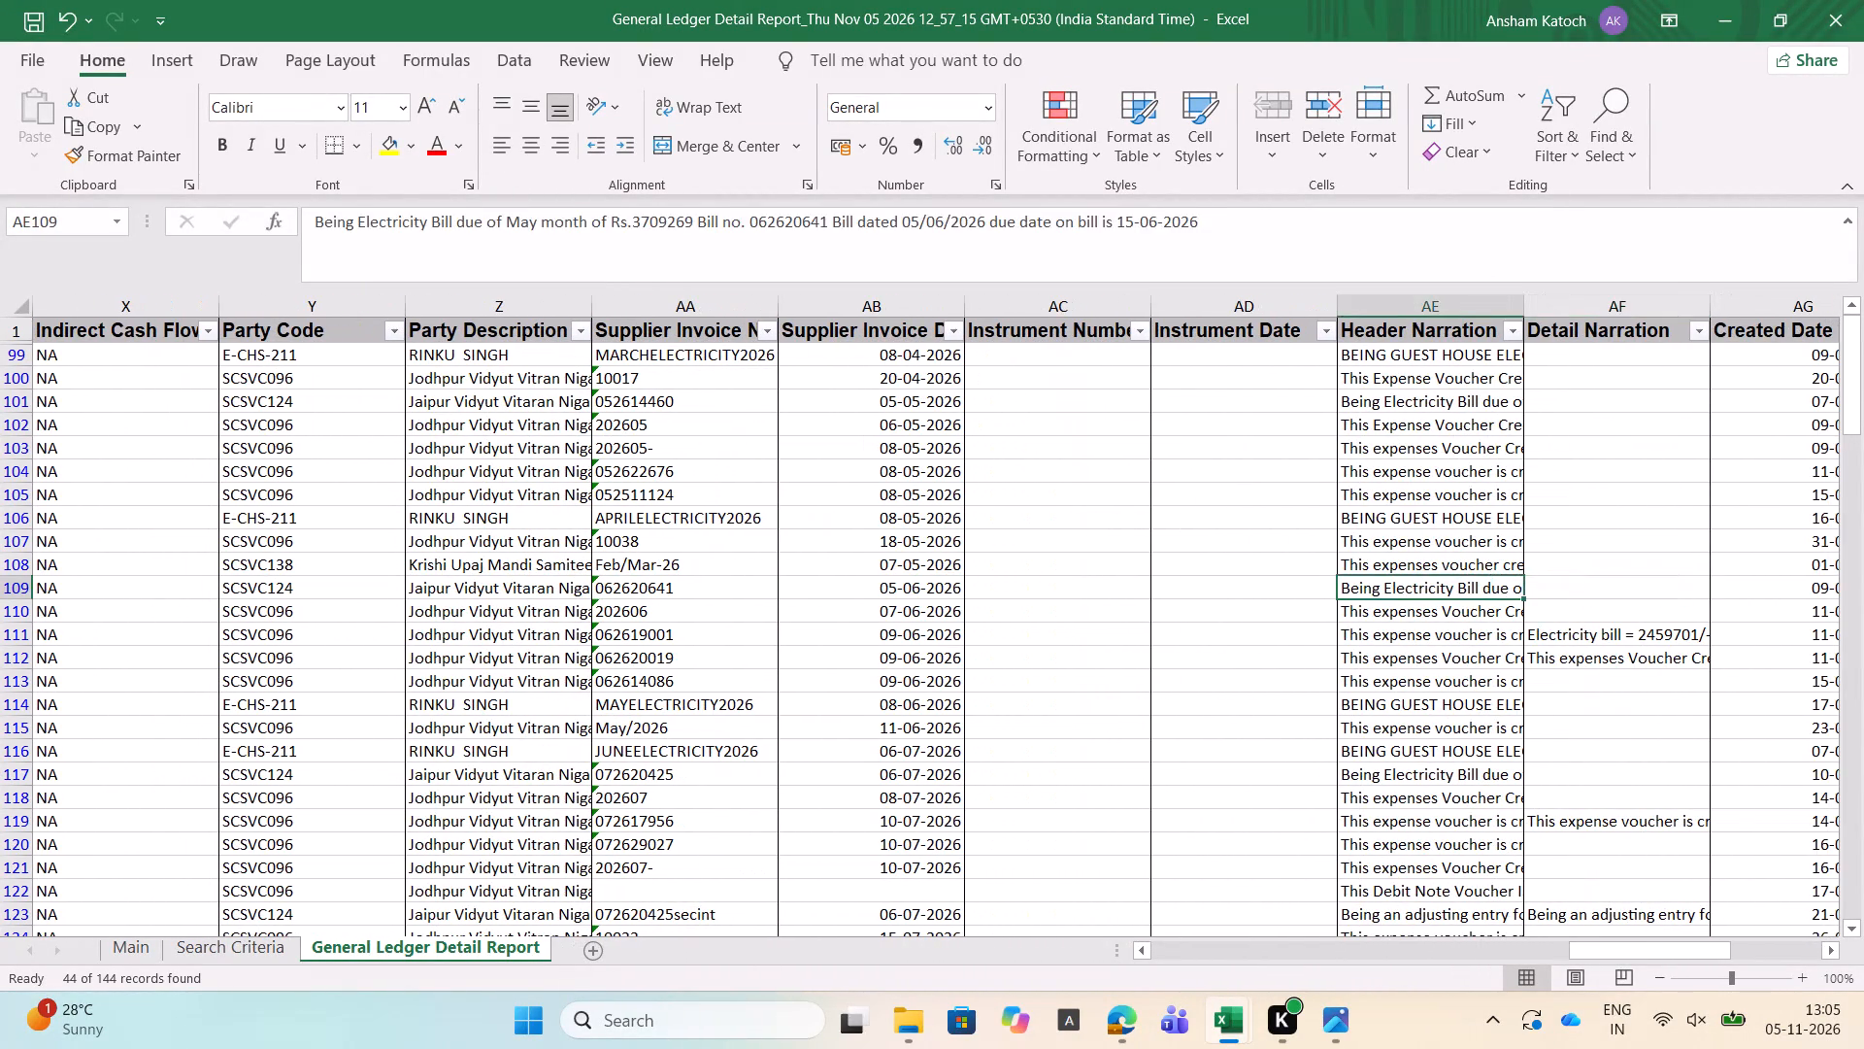
Check voucher U4EXV27/0050's detail narration, created date and creator fields against its header narration.
key("Right")
key("Left")
key("Right")
key("Right")
key("Right")
key("Left")
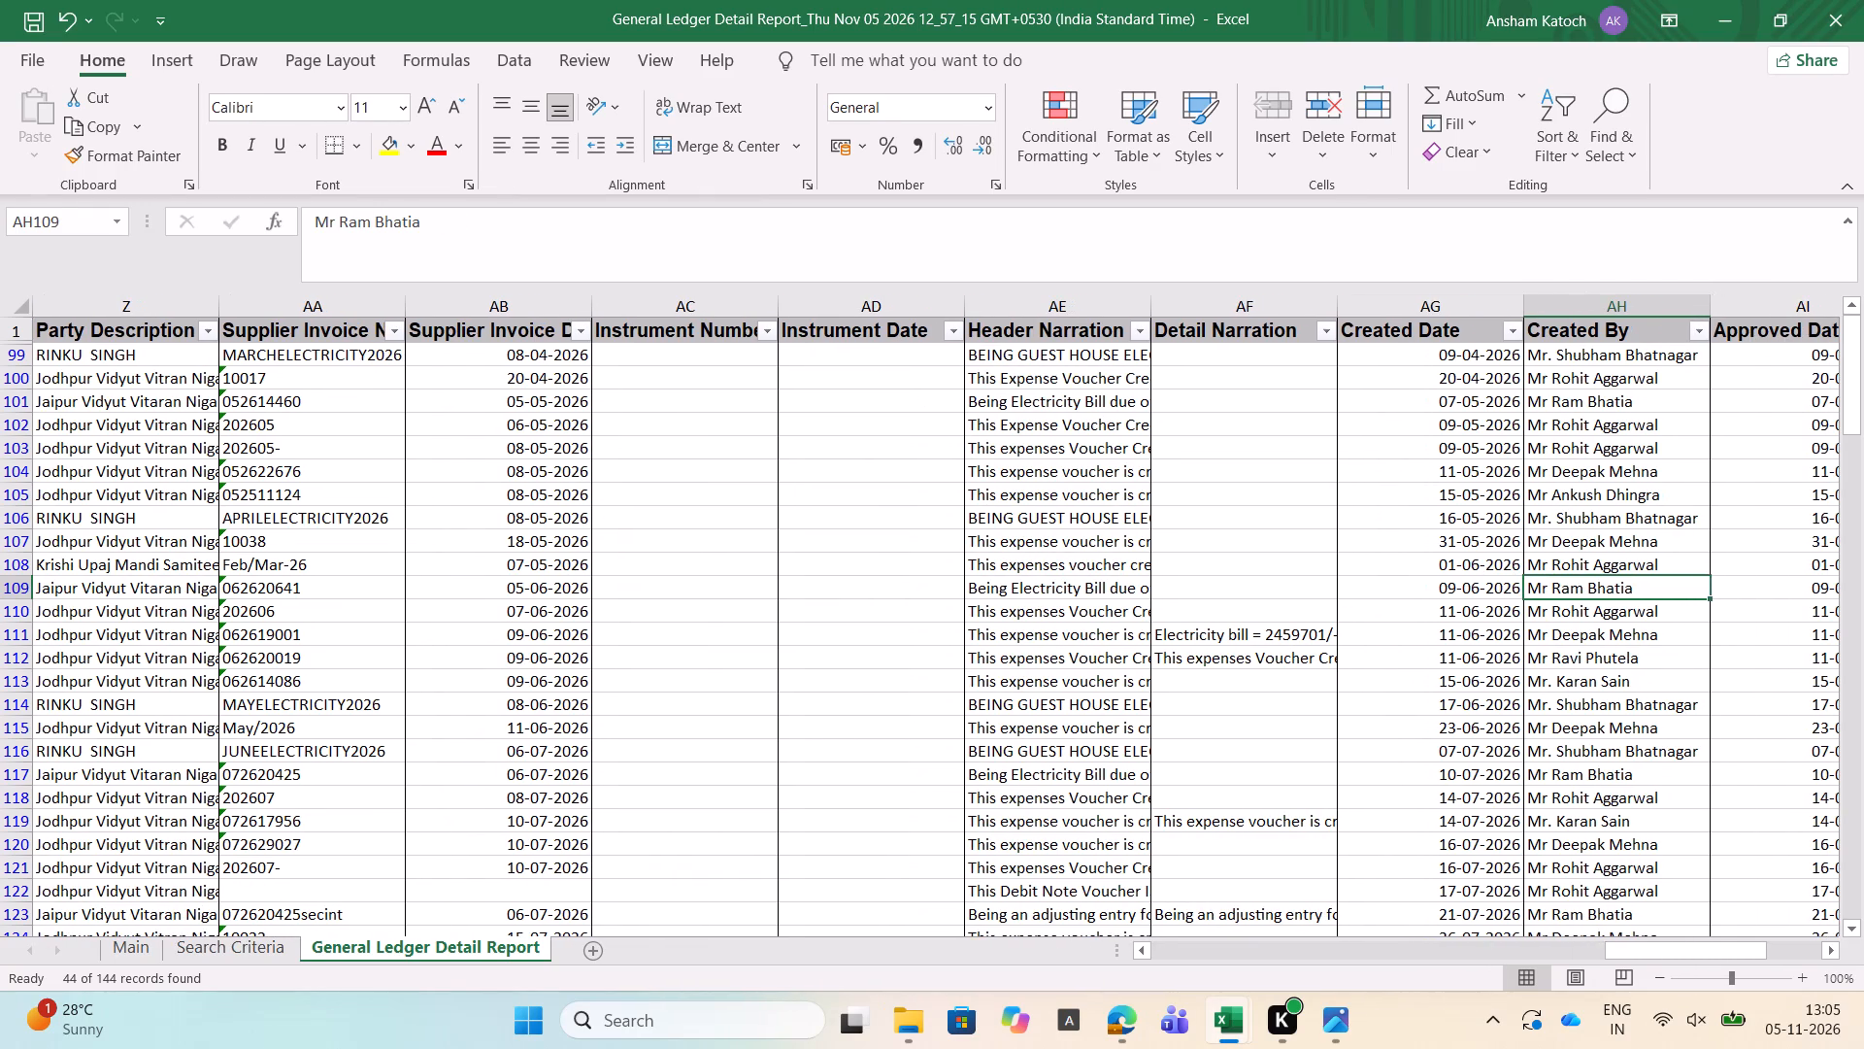
key("Left")
key("Left")
key("Left")
key("Right")
key("Right")
key("Left")
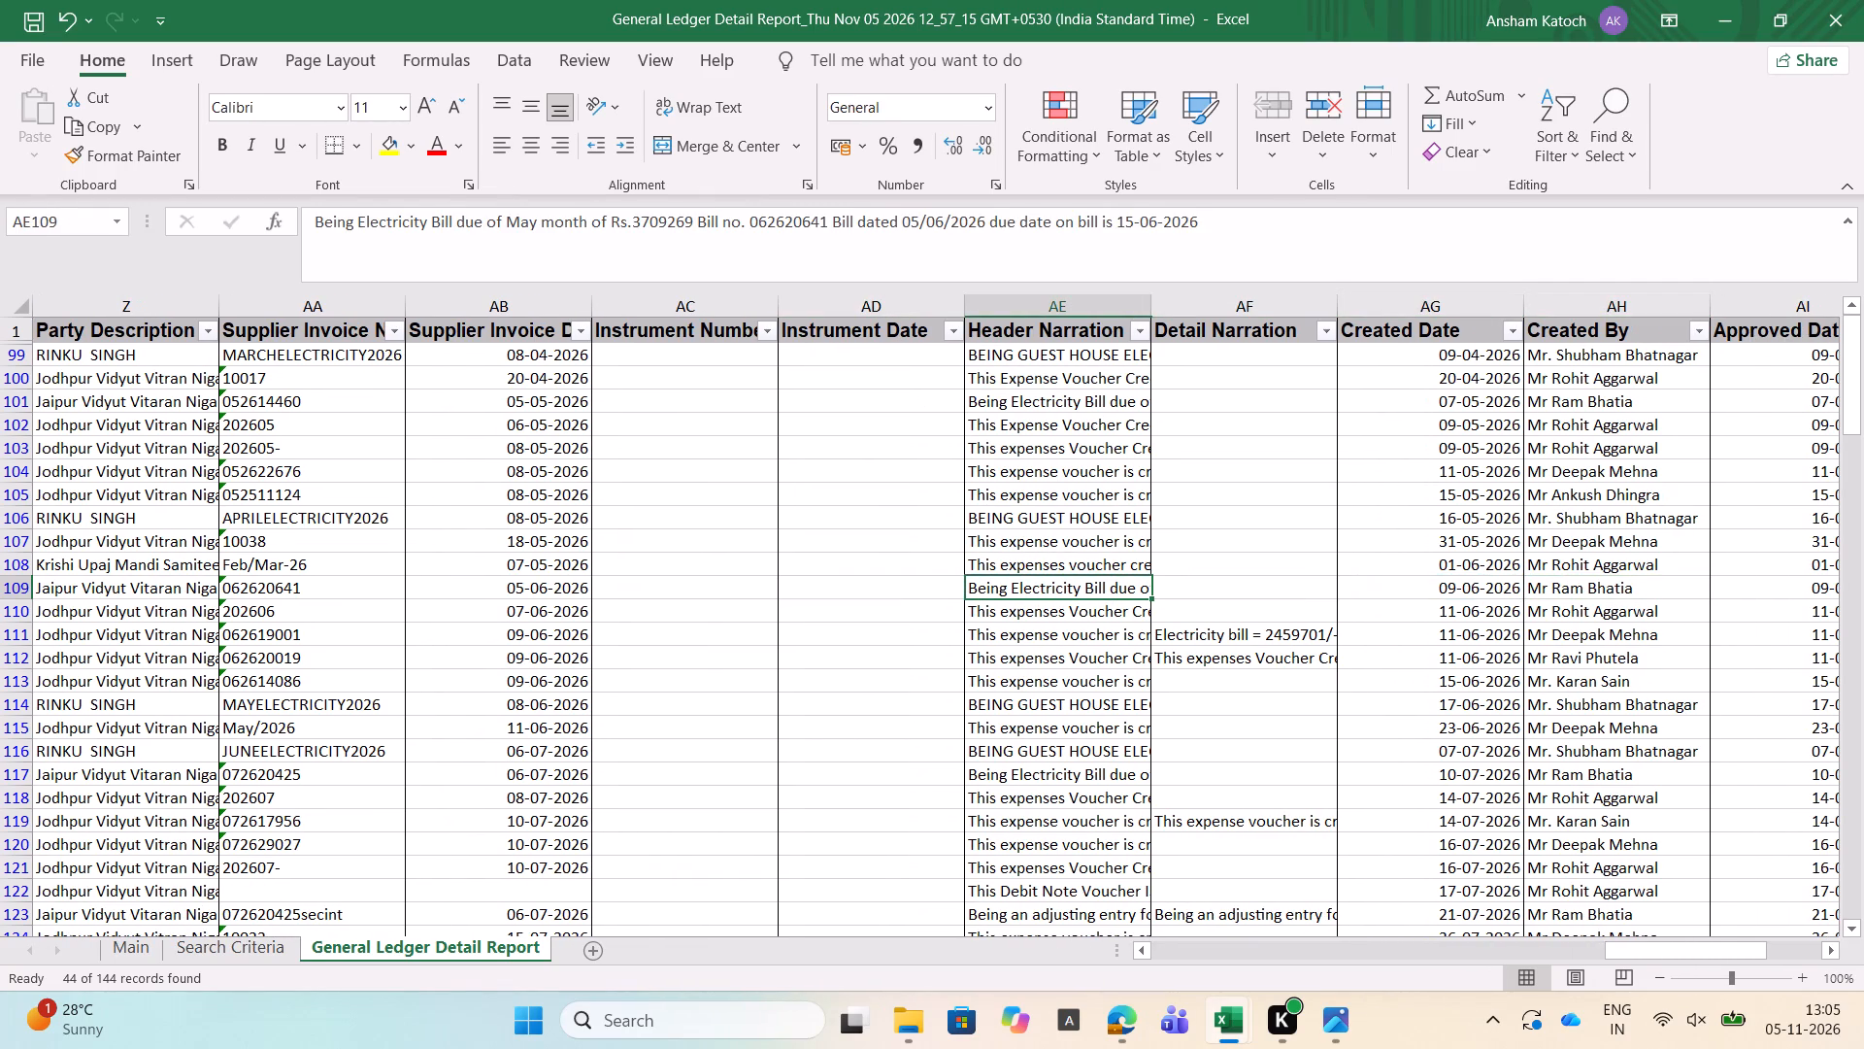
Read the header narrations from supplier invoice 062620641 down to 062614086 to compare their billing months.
key("Down")
key("Down")
key("Up")
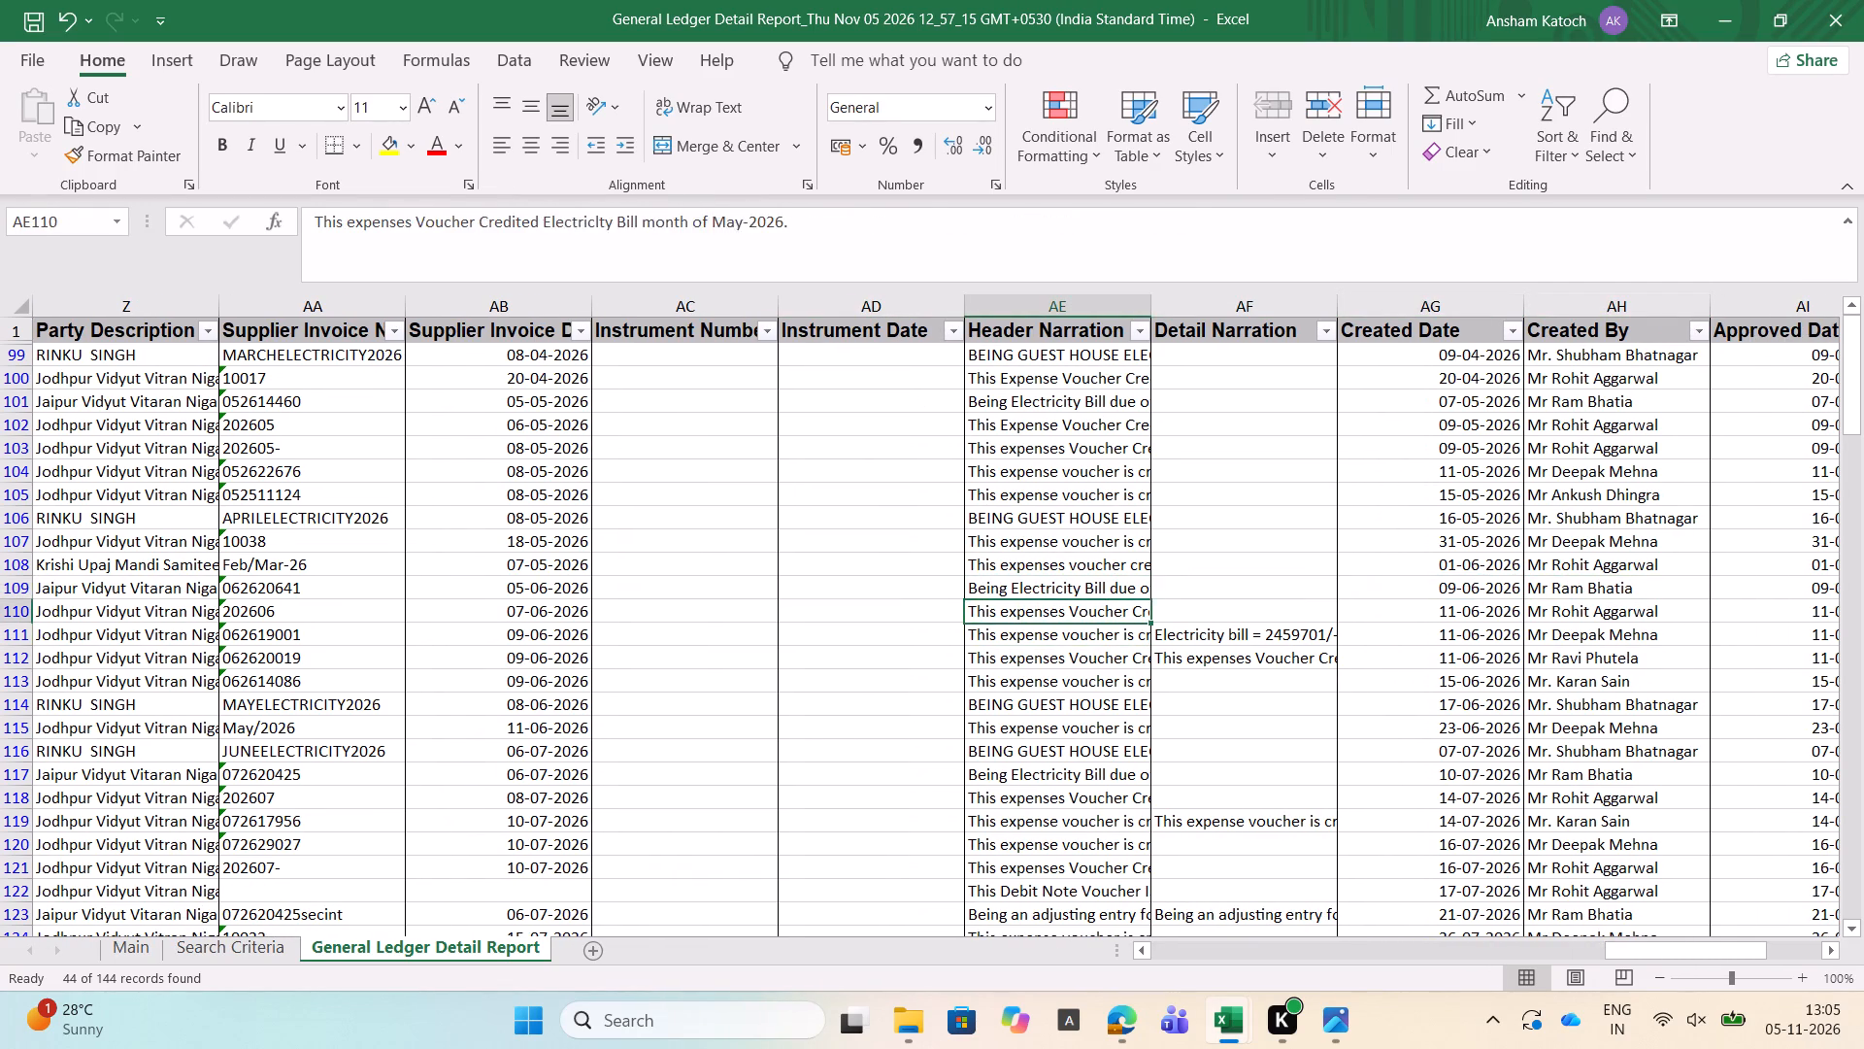
key("Up")
key("Down")
key("Down")
key("Down")
key("Down")
key("Up")
key("Up")
key("Up")
key("Down")
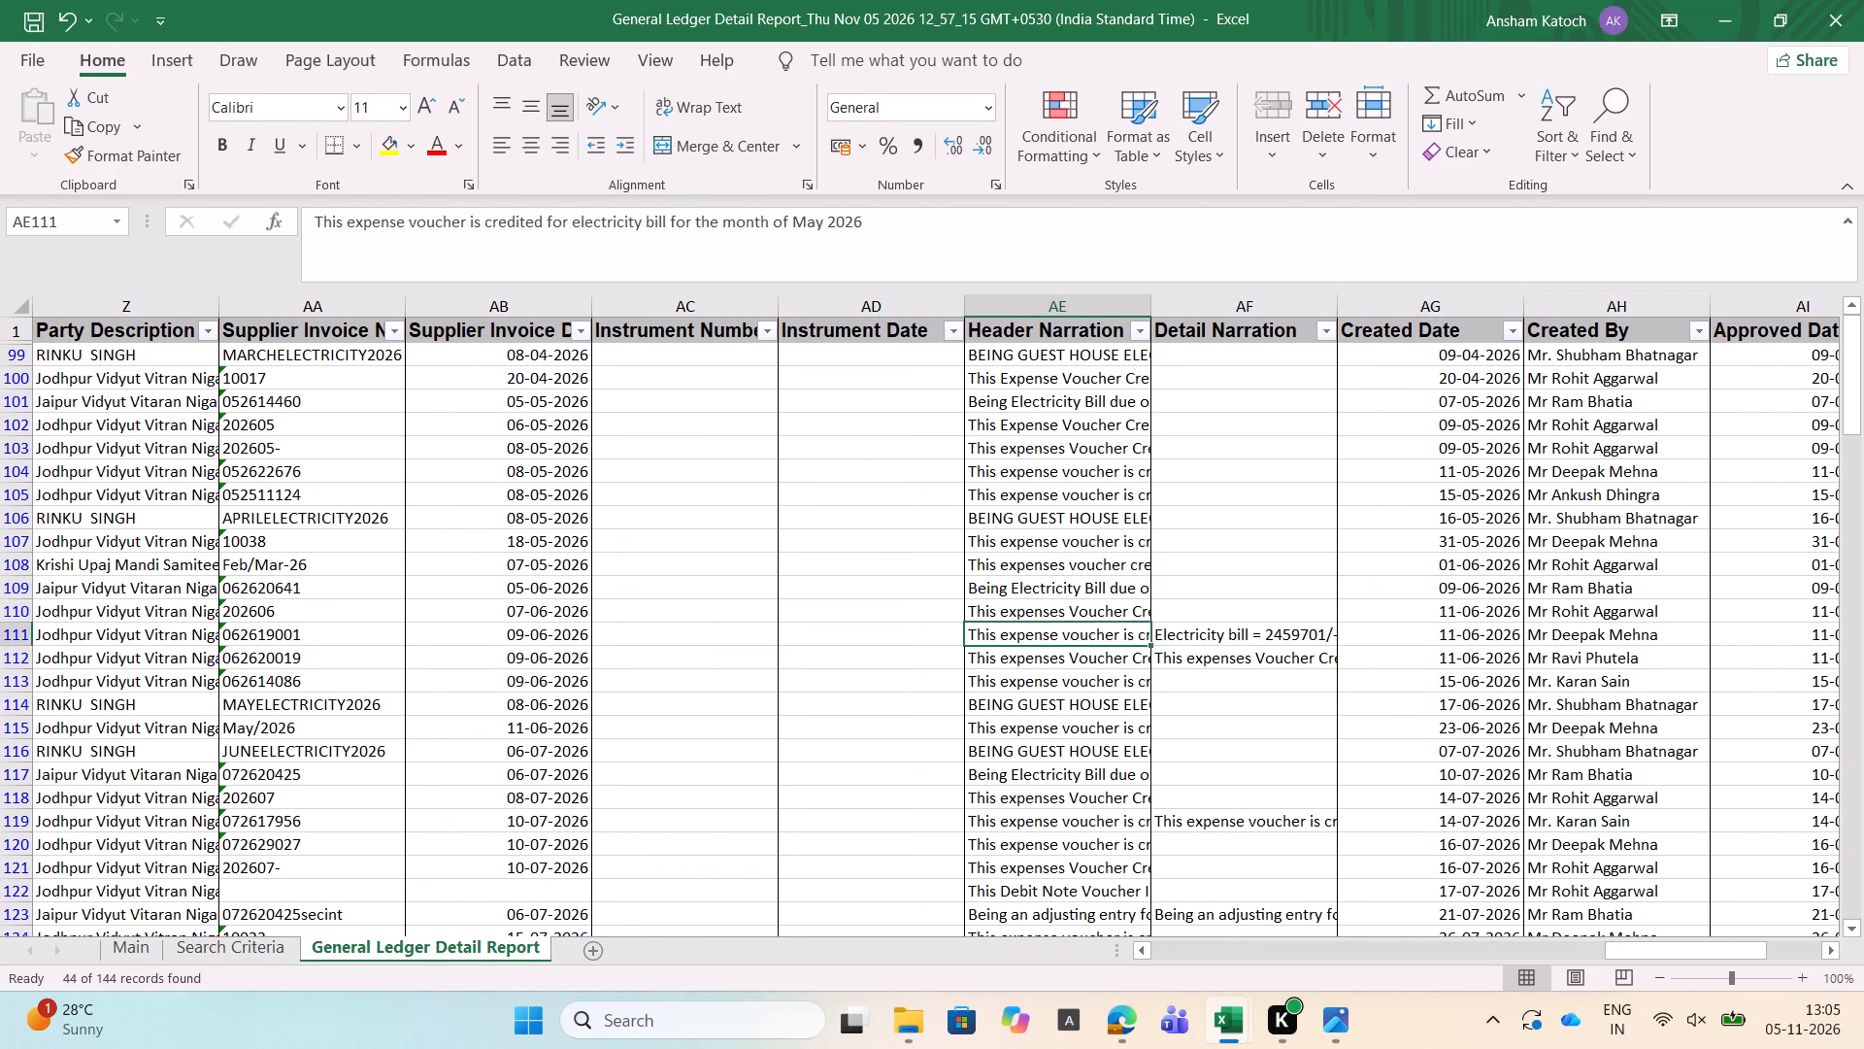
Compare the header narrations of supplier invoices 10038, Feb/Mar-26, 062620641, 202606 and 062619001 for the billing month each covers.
key("Up")
key("Up")
key("Up")
key("Up")
key("Down")
key("Down")
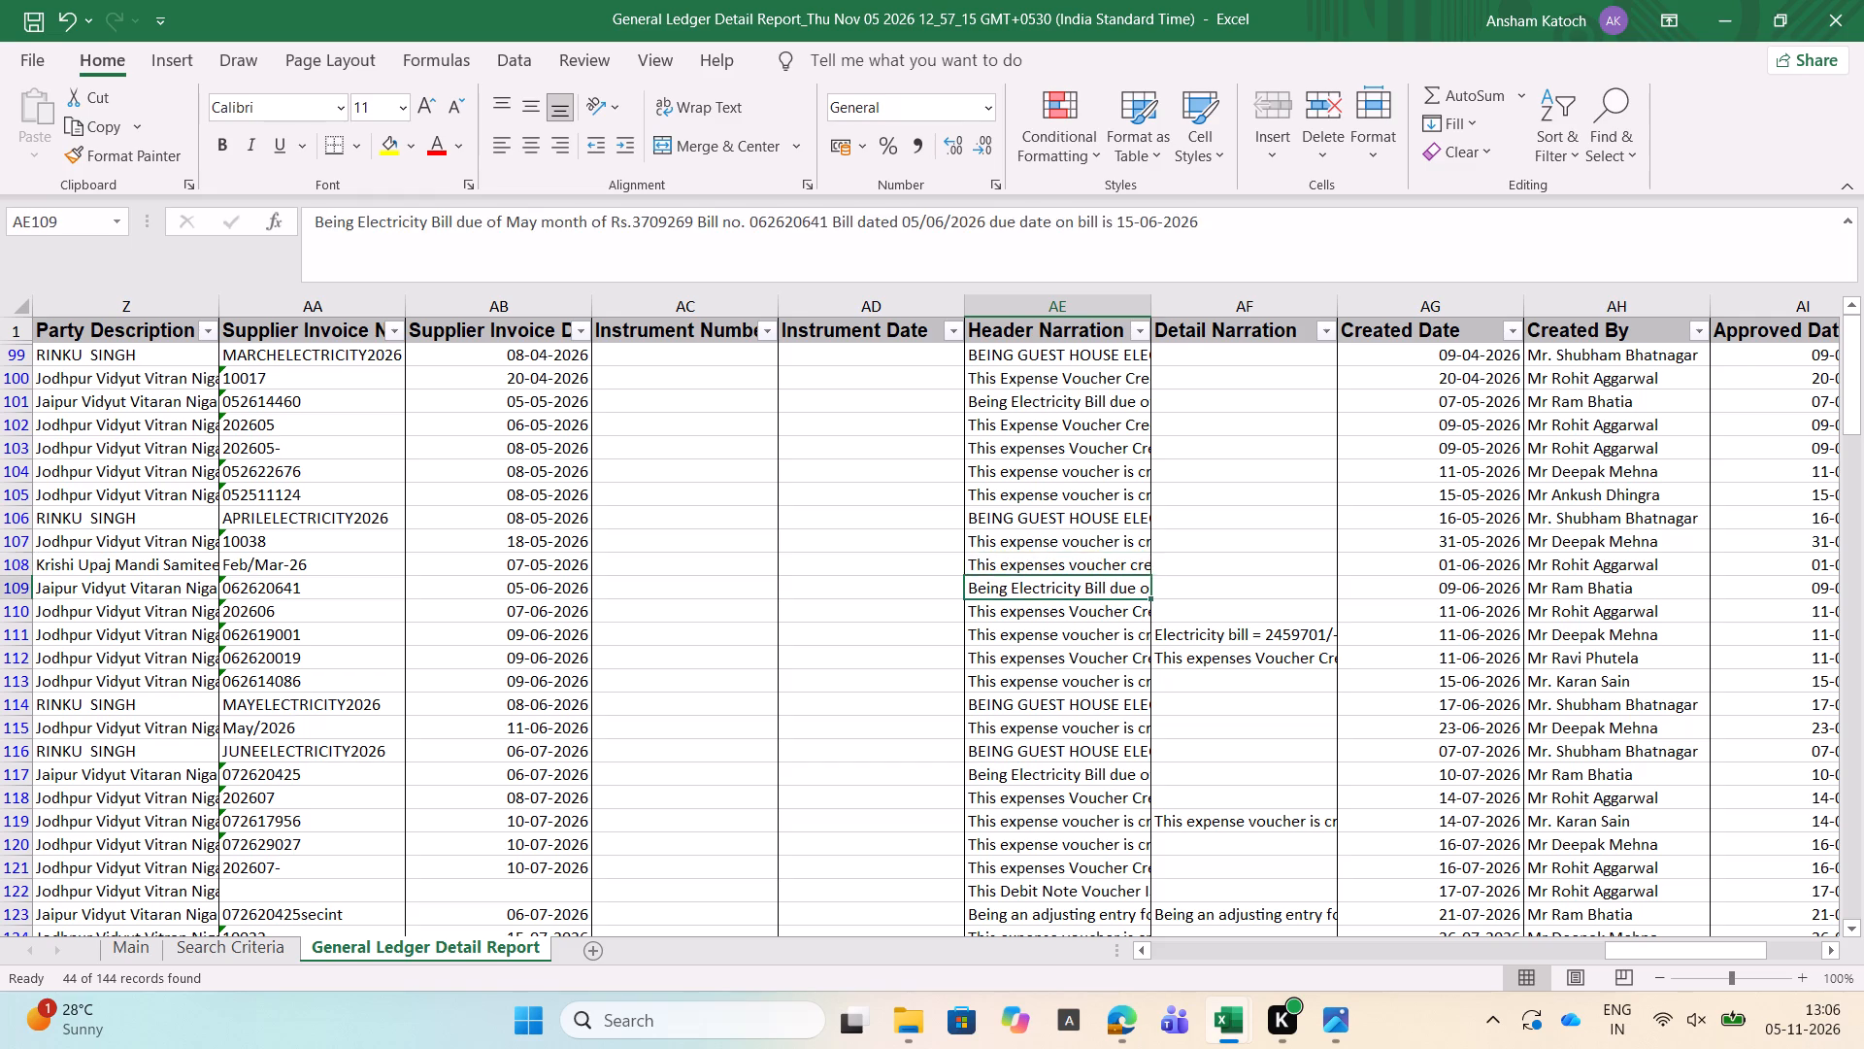
key("Up")
key("Up")
key("Down")
key("Down")
key("Down")
key("Down")
key("Up")
key("Up")
key("Up")
key("Up")
key("Down")
key("Up")
key("Down")
key("Down")
key("Down")
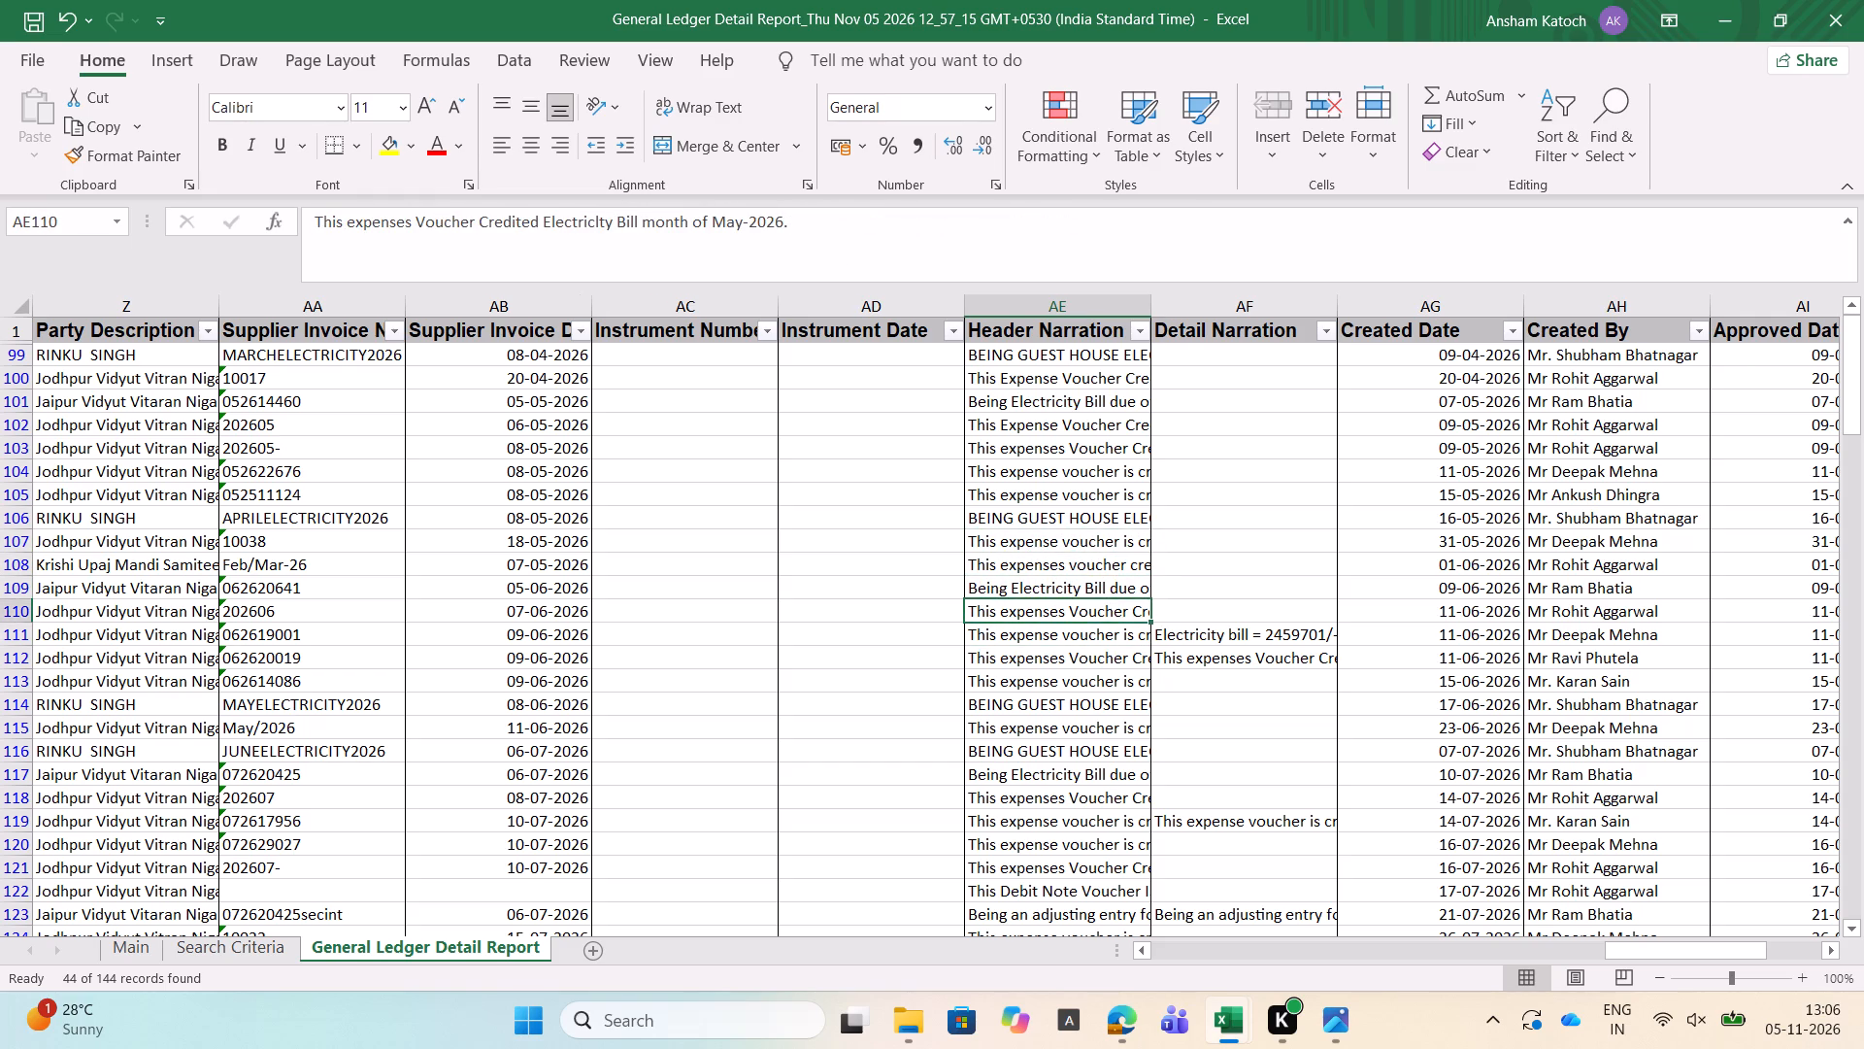
Compare the header narrations of supplier invoices APRILELECTRICITY2026 and 10038 for the billing month each covers.
key("Up")
key("Up")
key("Up")
key("Up")
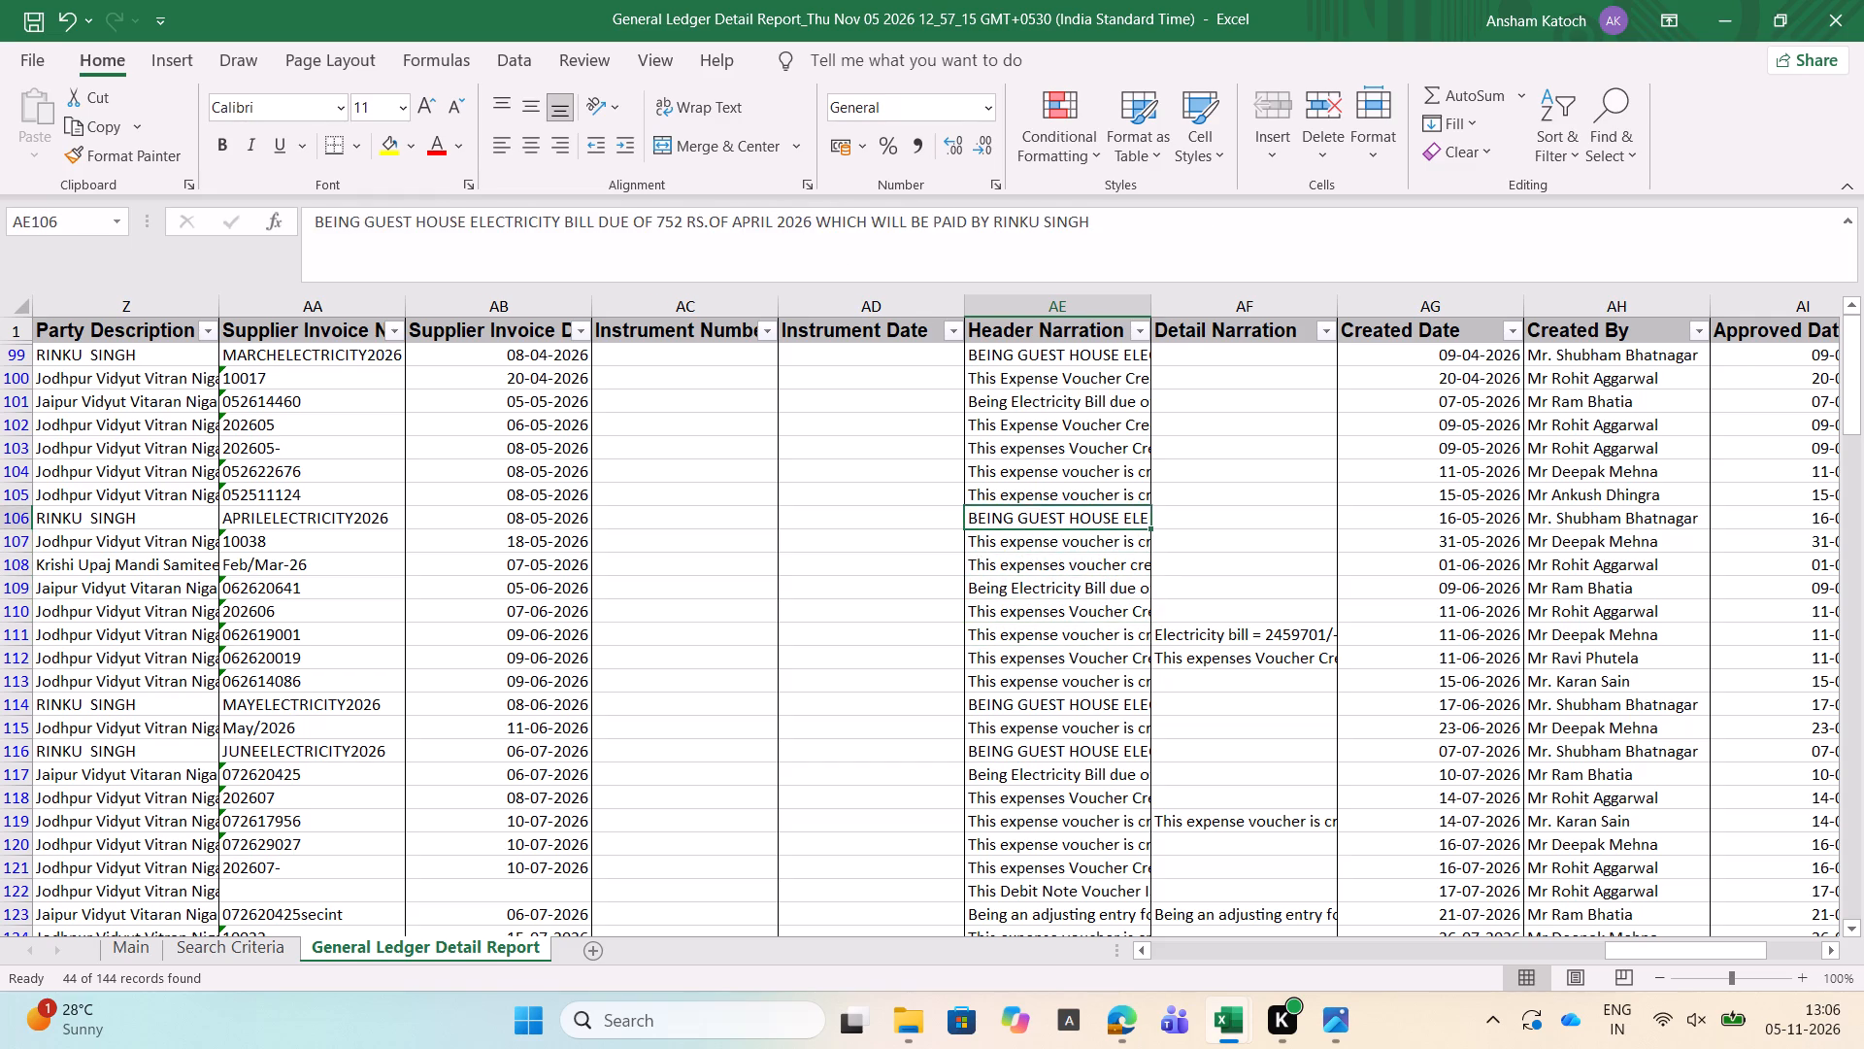
key("Down")
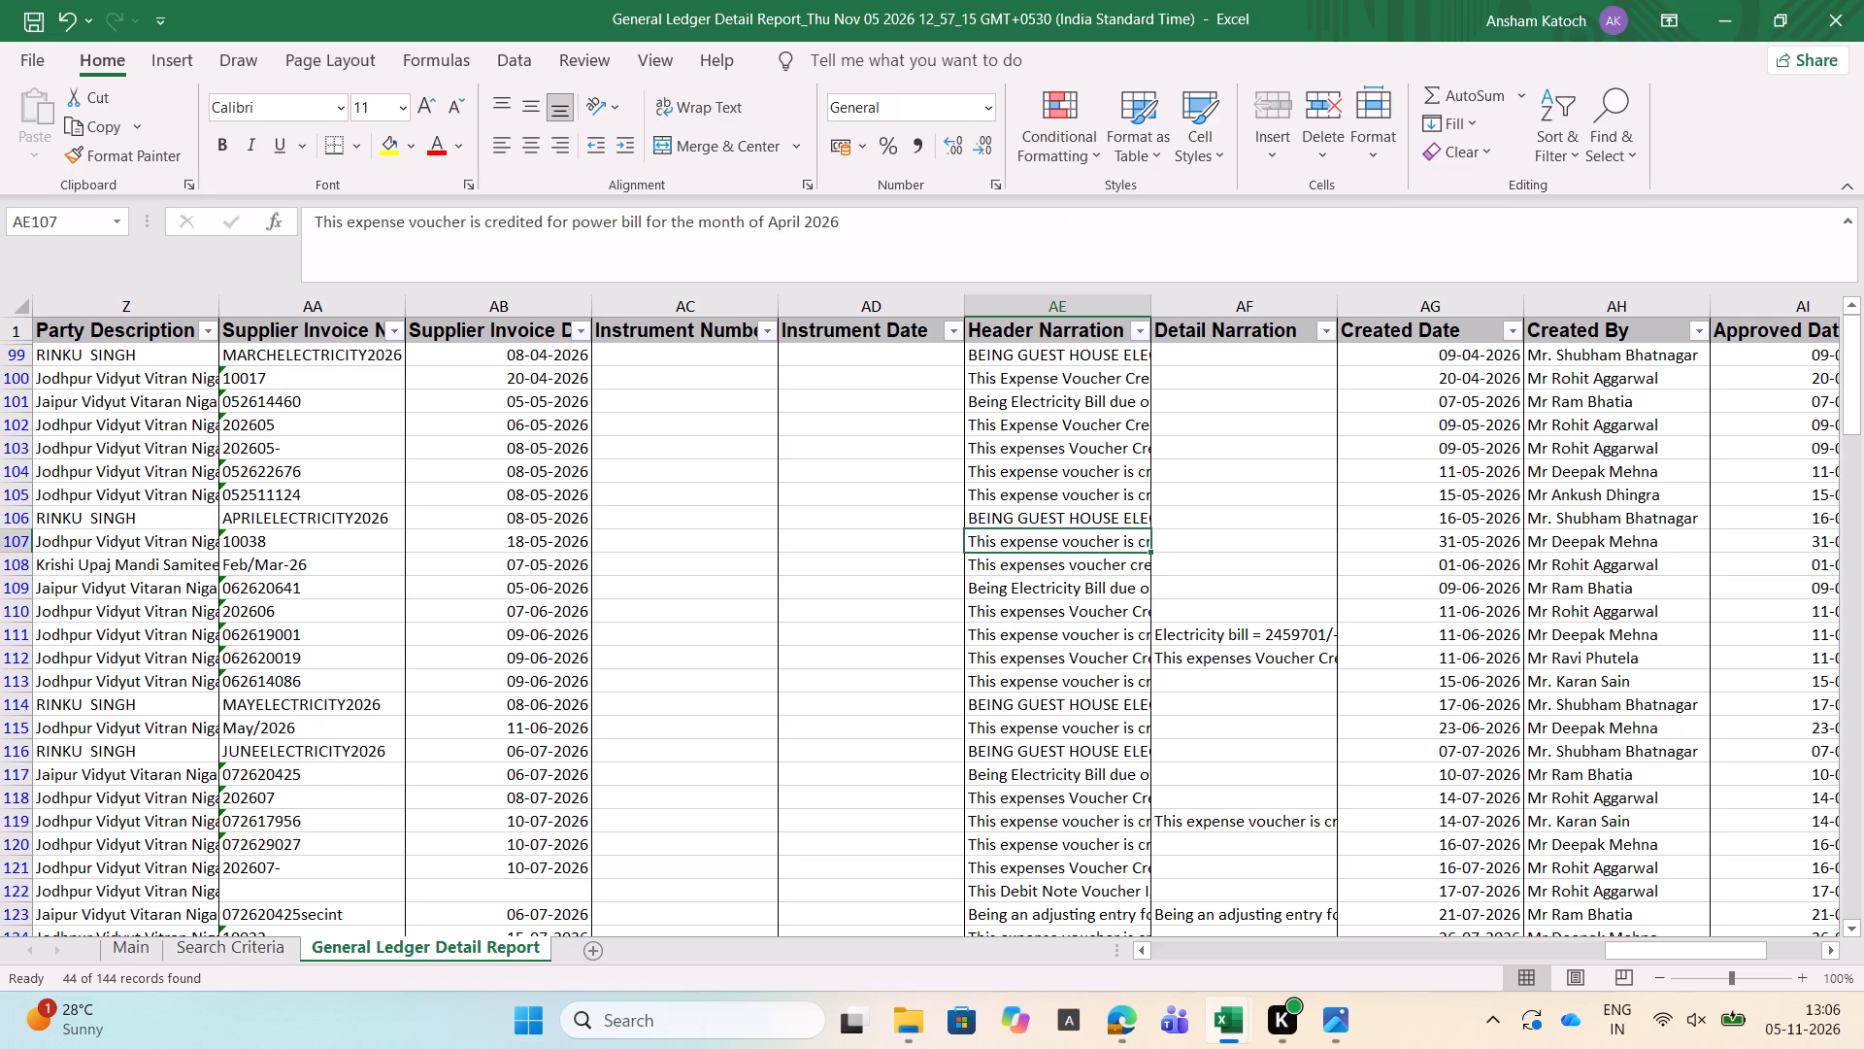
Save the General Ledger Detail Report workbook.
key("ctrl+s")
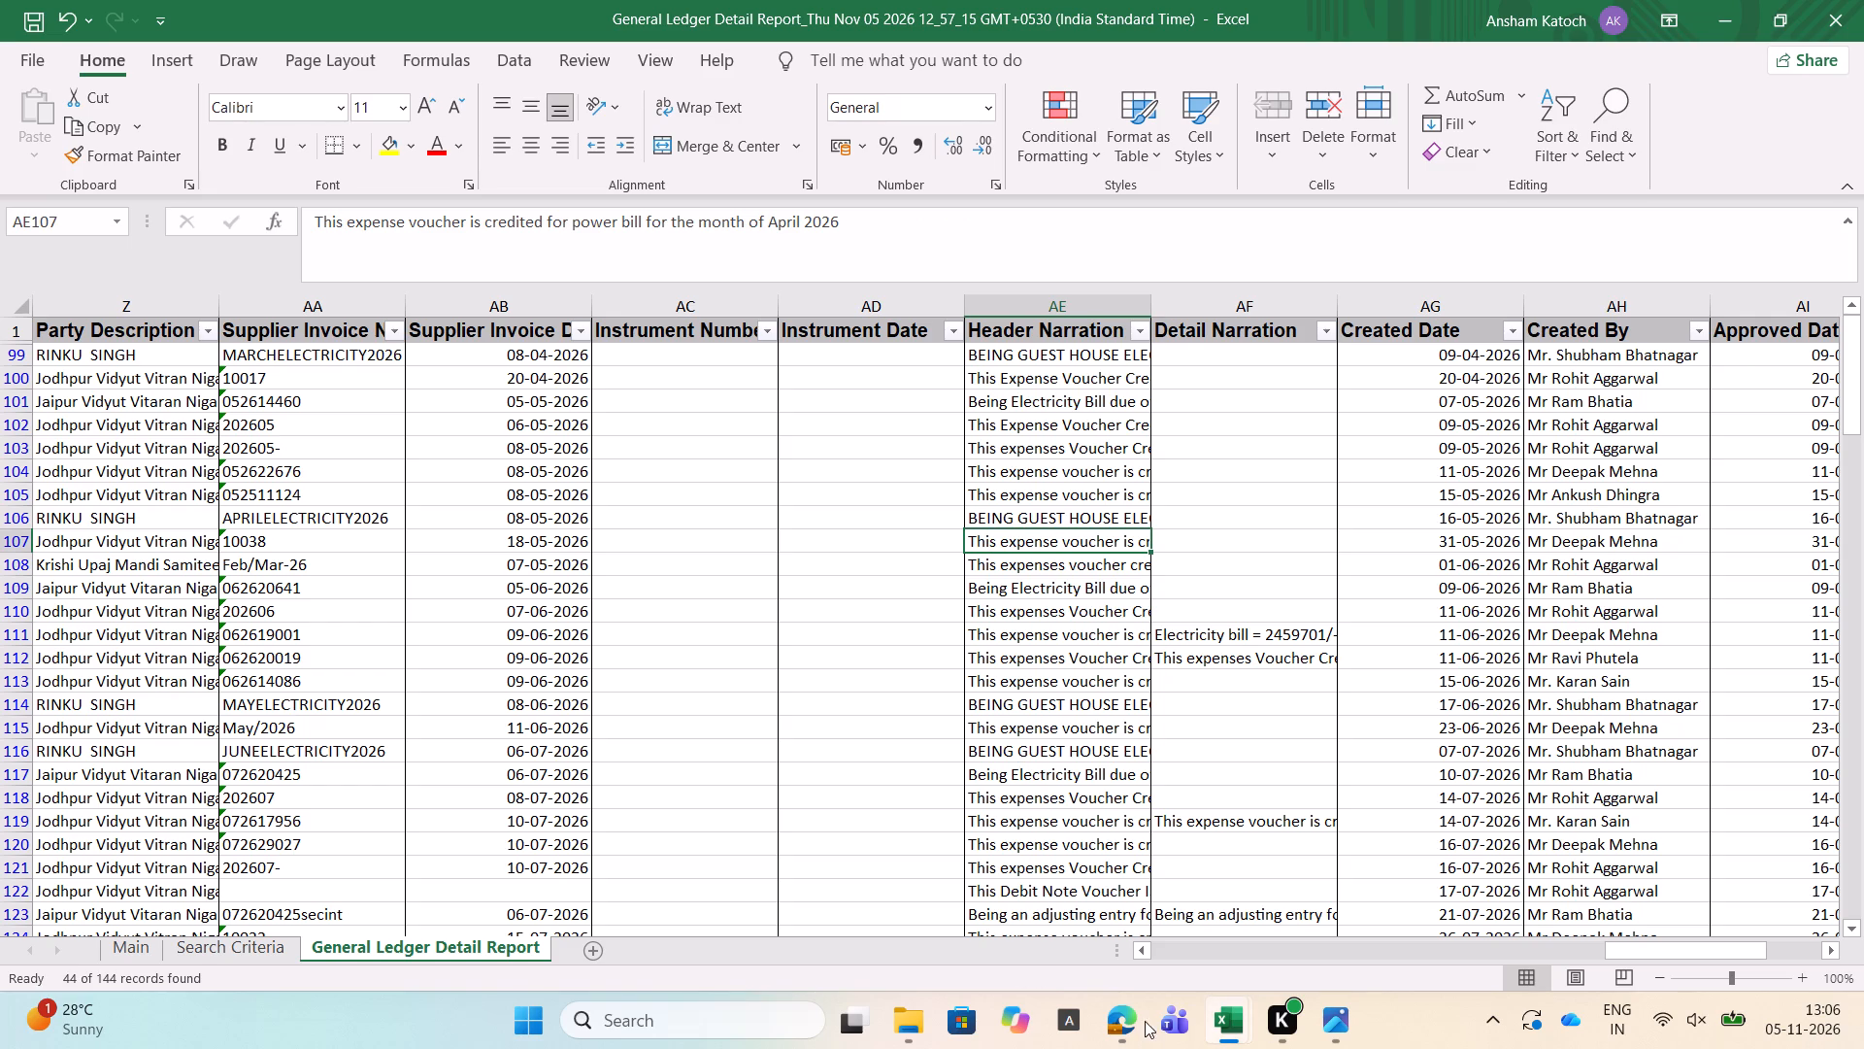
Switch to the Edge browser to view voucher U1EXV27/0176's associated document page, and return to the ledger workbook.
left_click(1133, 1023)
left_click(459, 0)
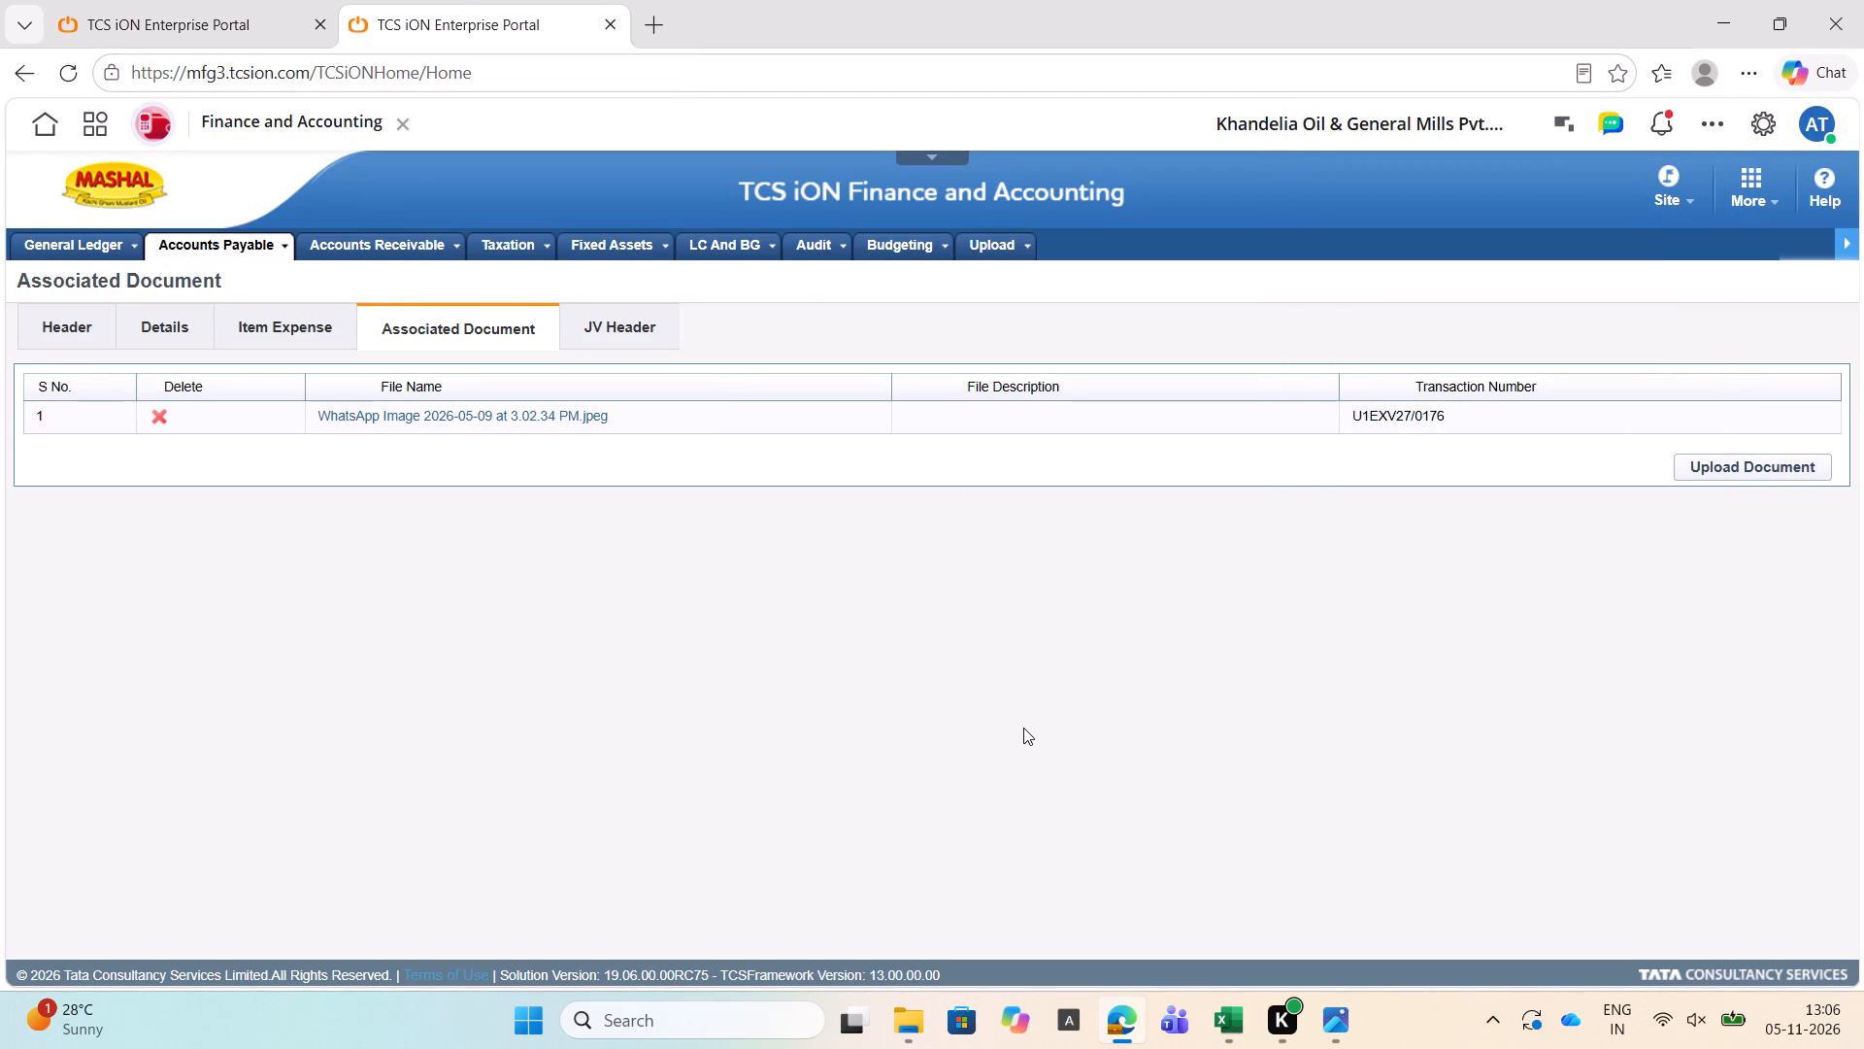
key("alt+Tab")
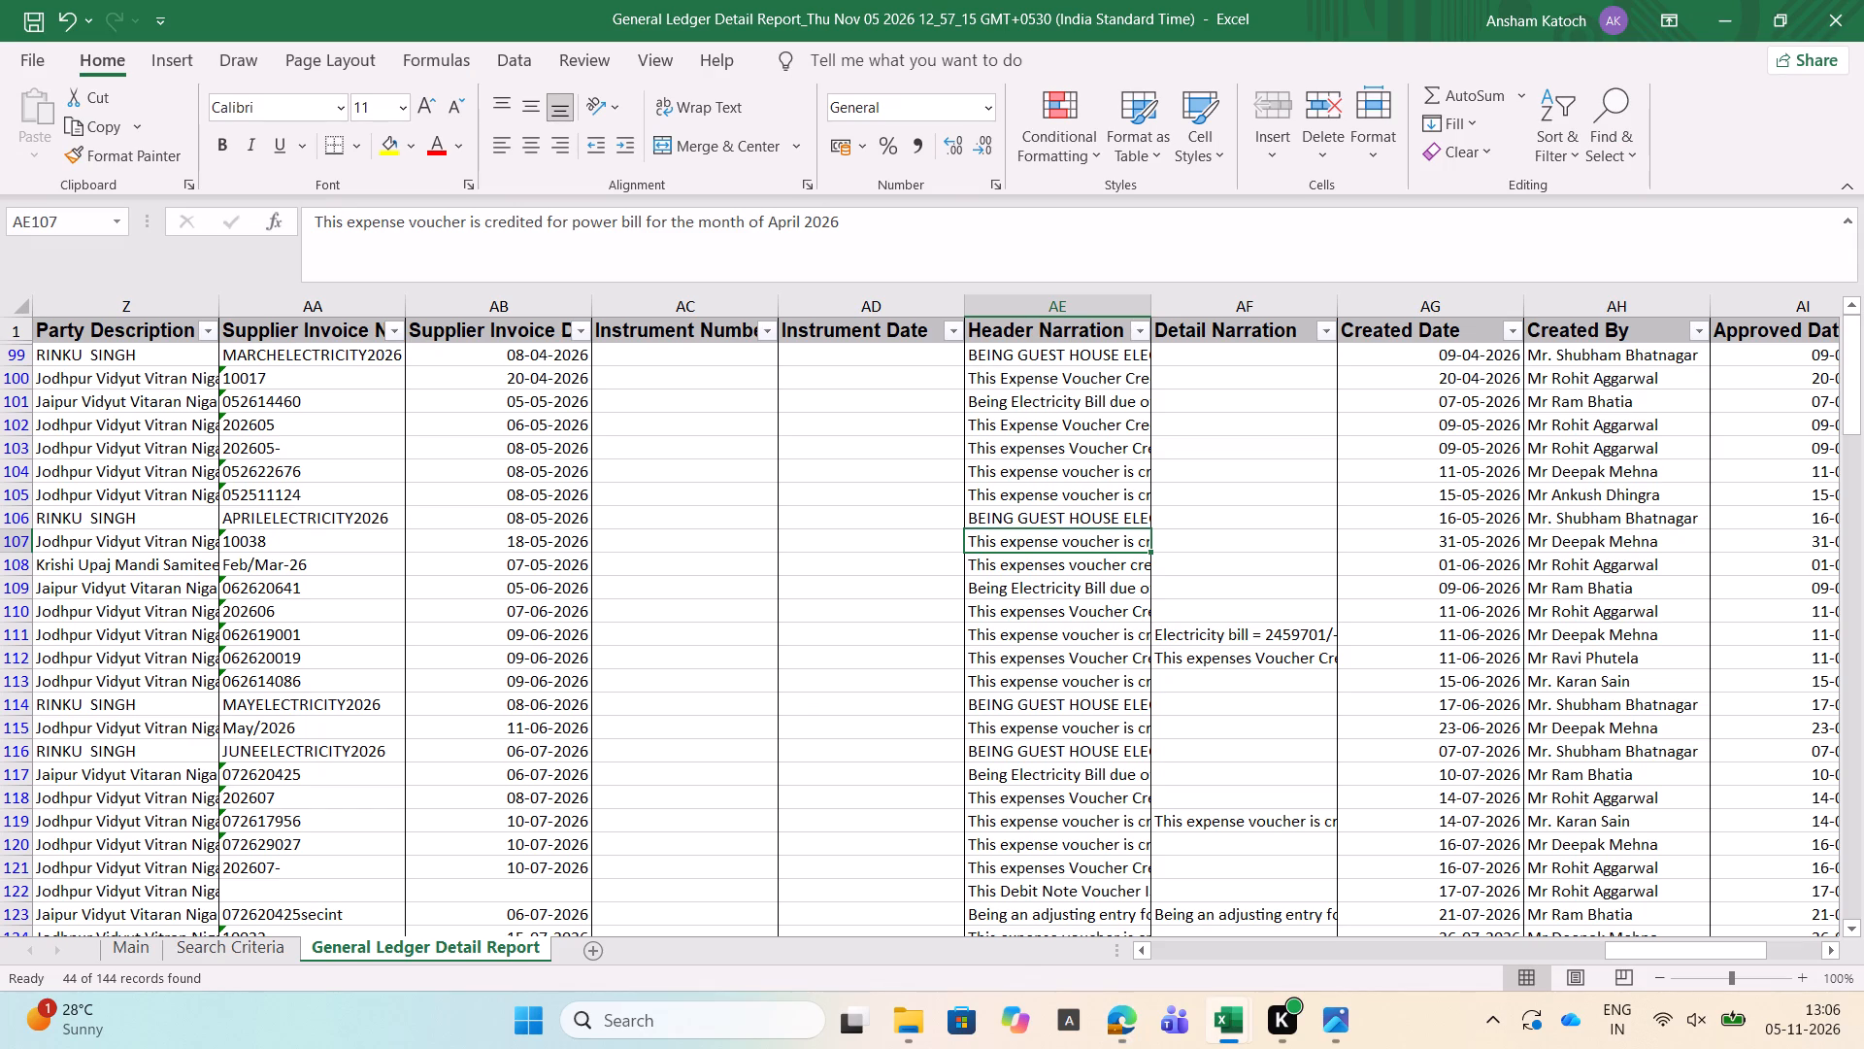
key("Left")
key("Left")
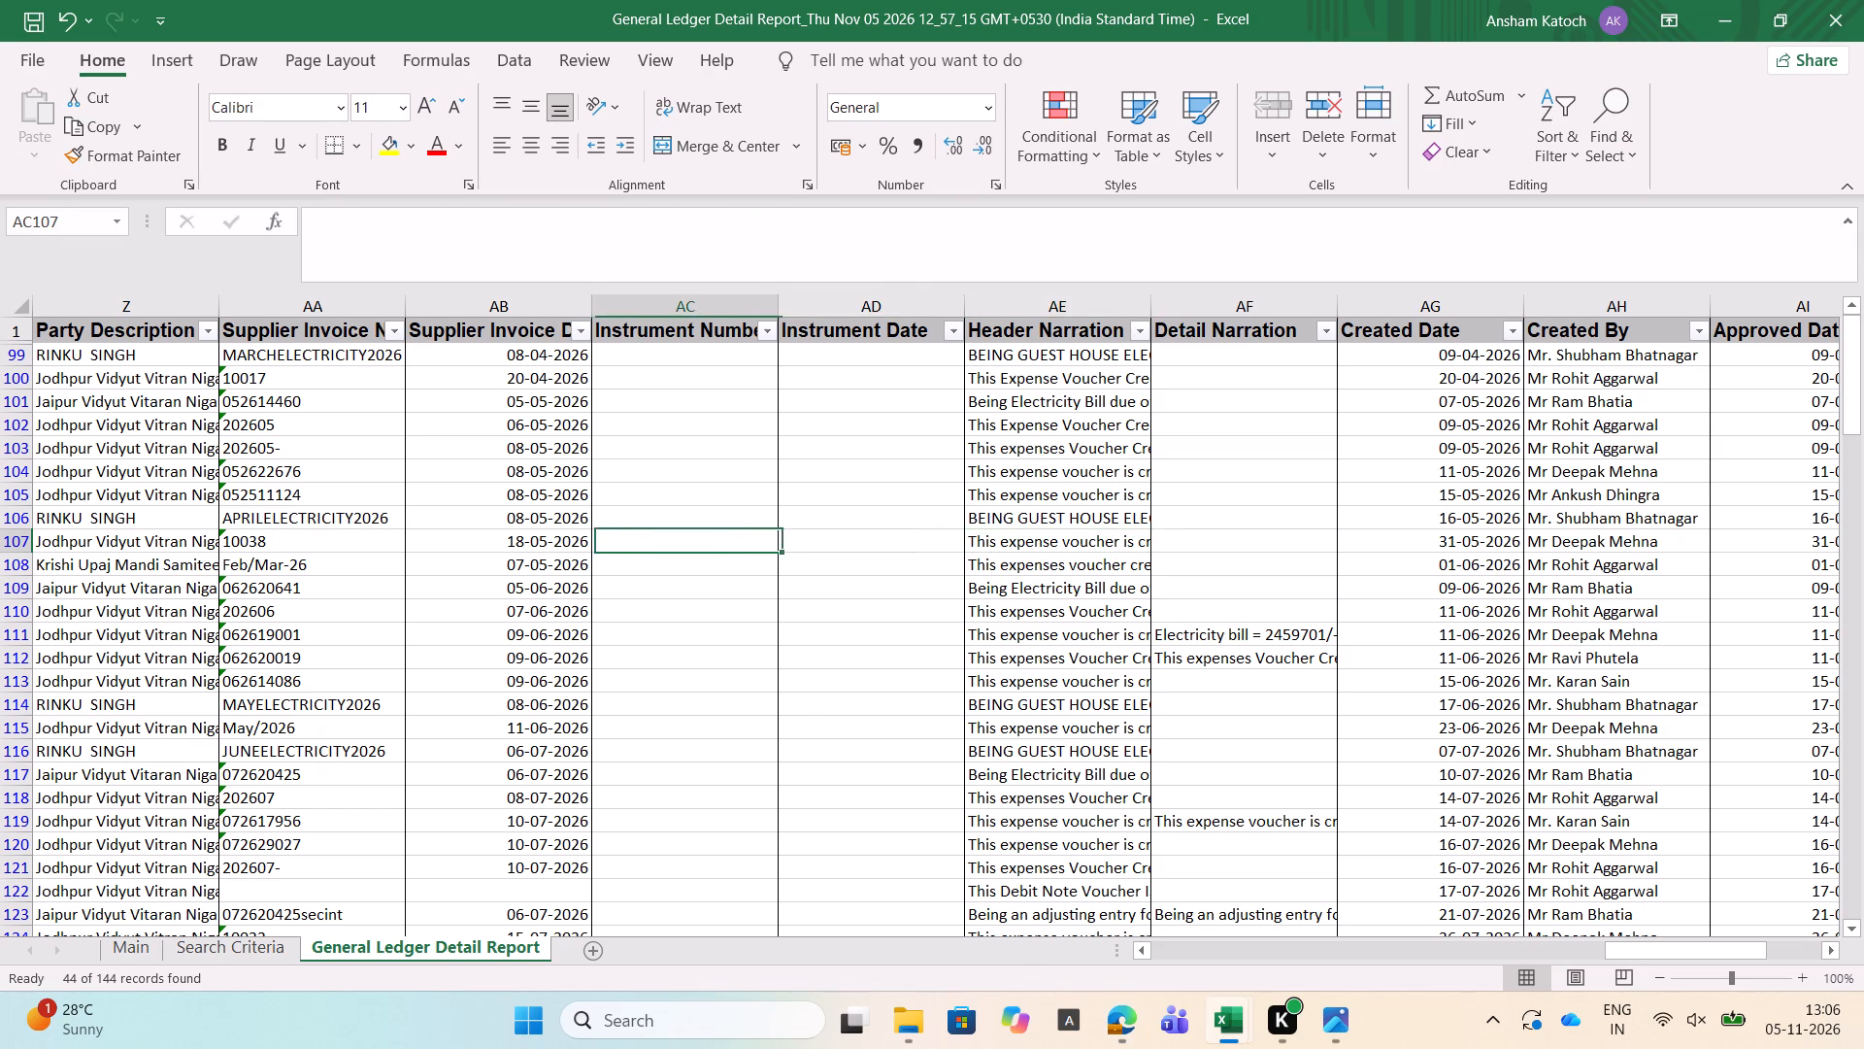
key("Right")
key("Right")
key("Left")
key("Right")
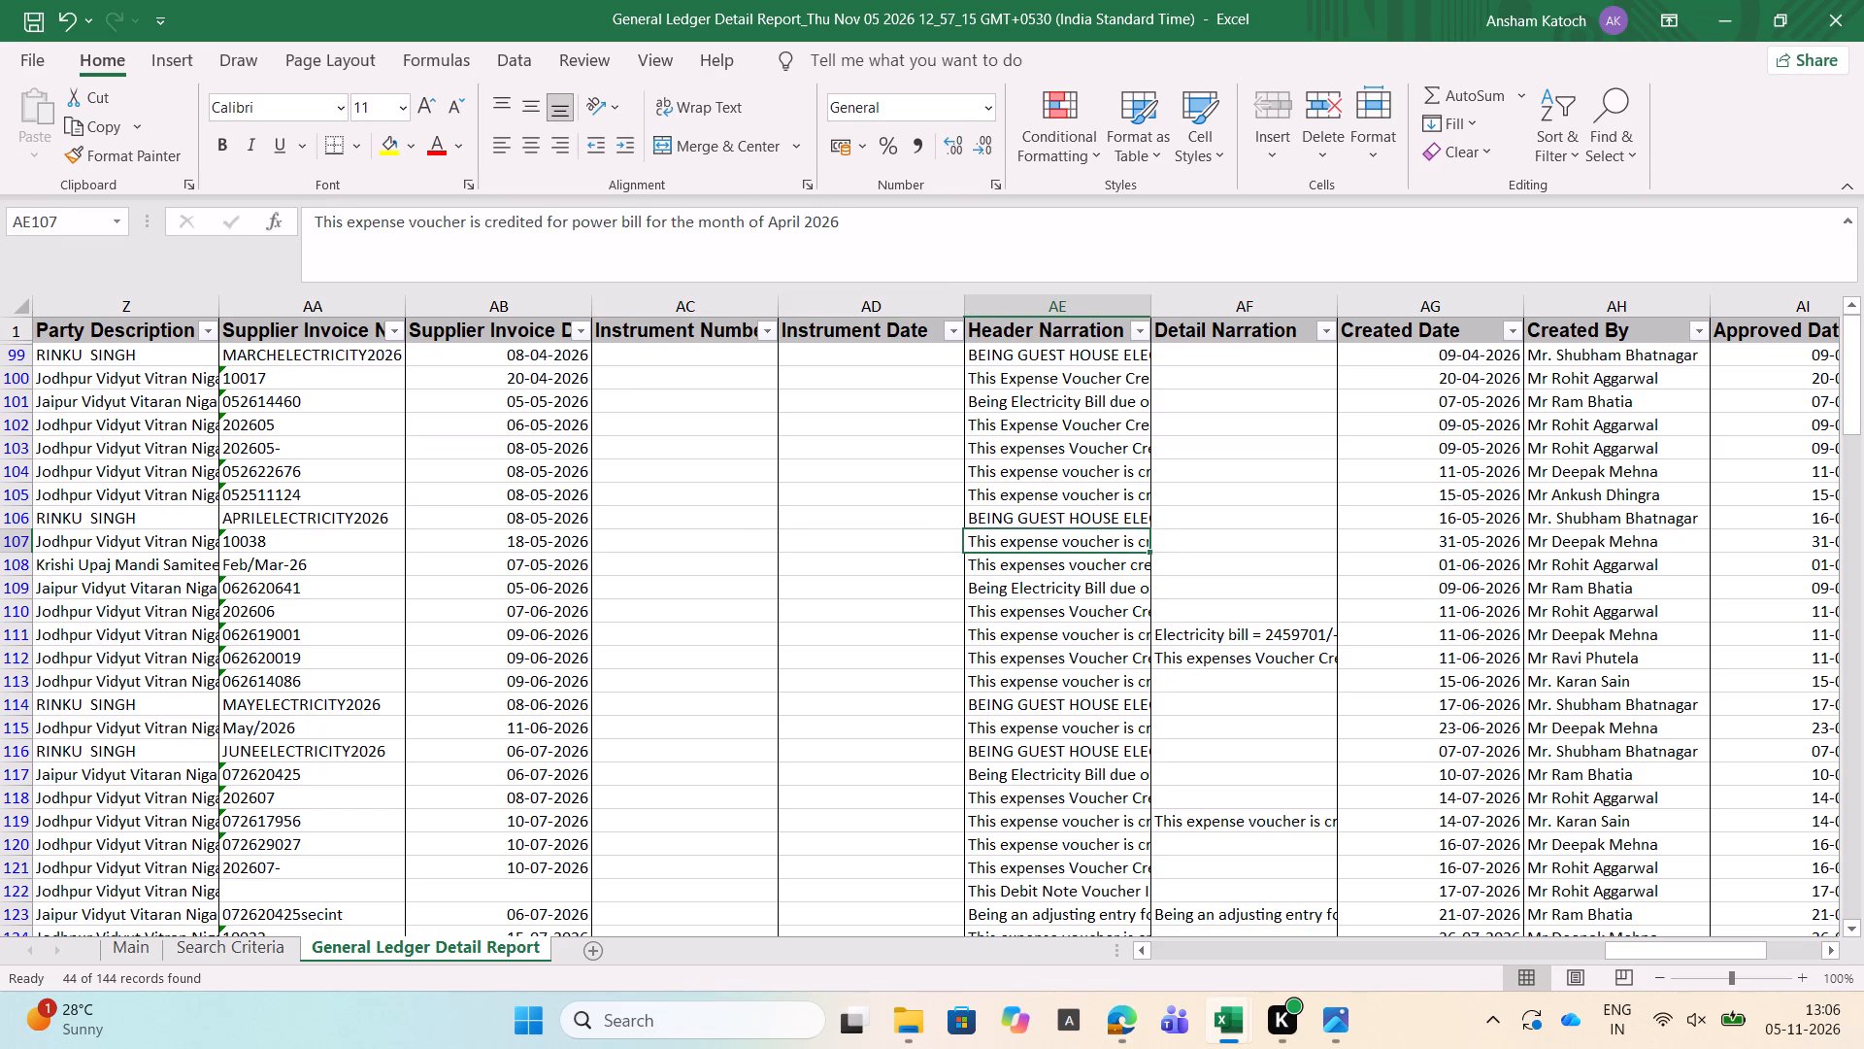
Switch to the Trial Balance Report workbook to review the filtered electricity accounts, and return to the General Ledger Detail Report.
key("alt+Tab")
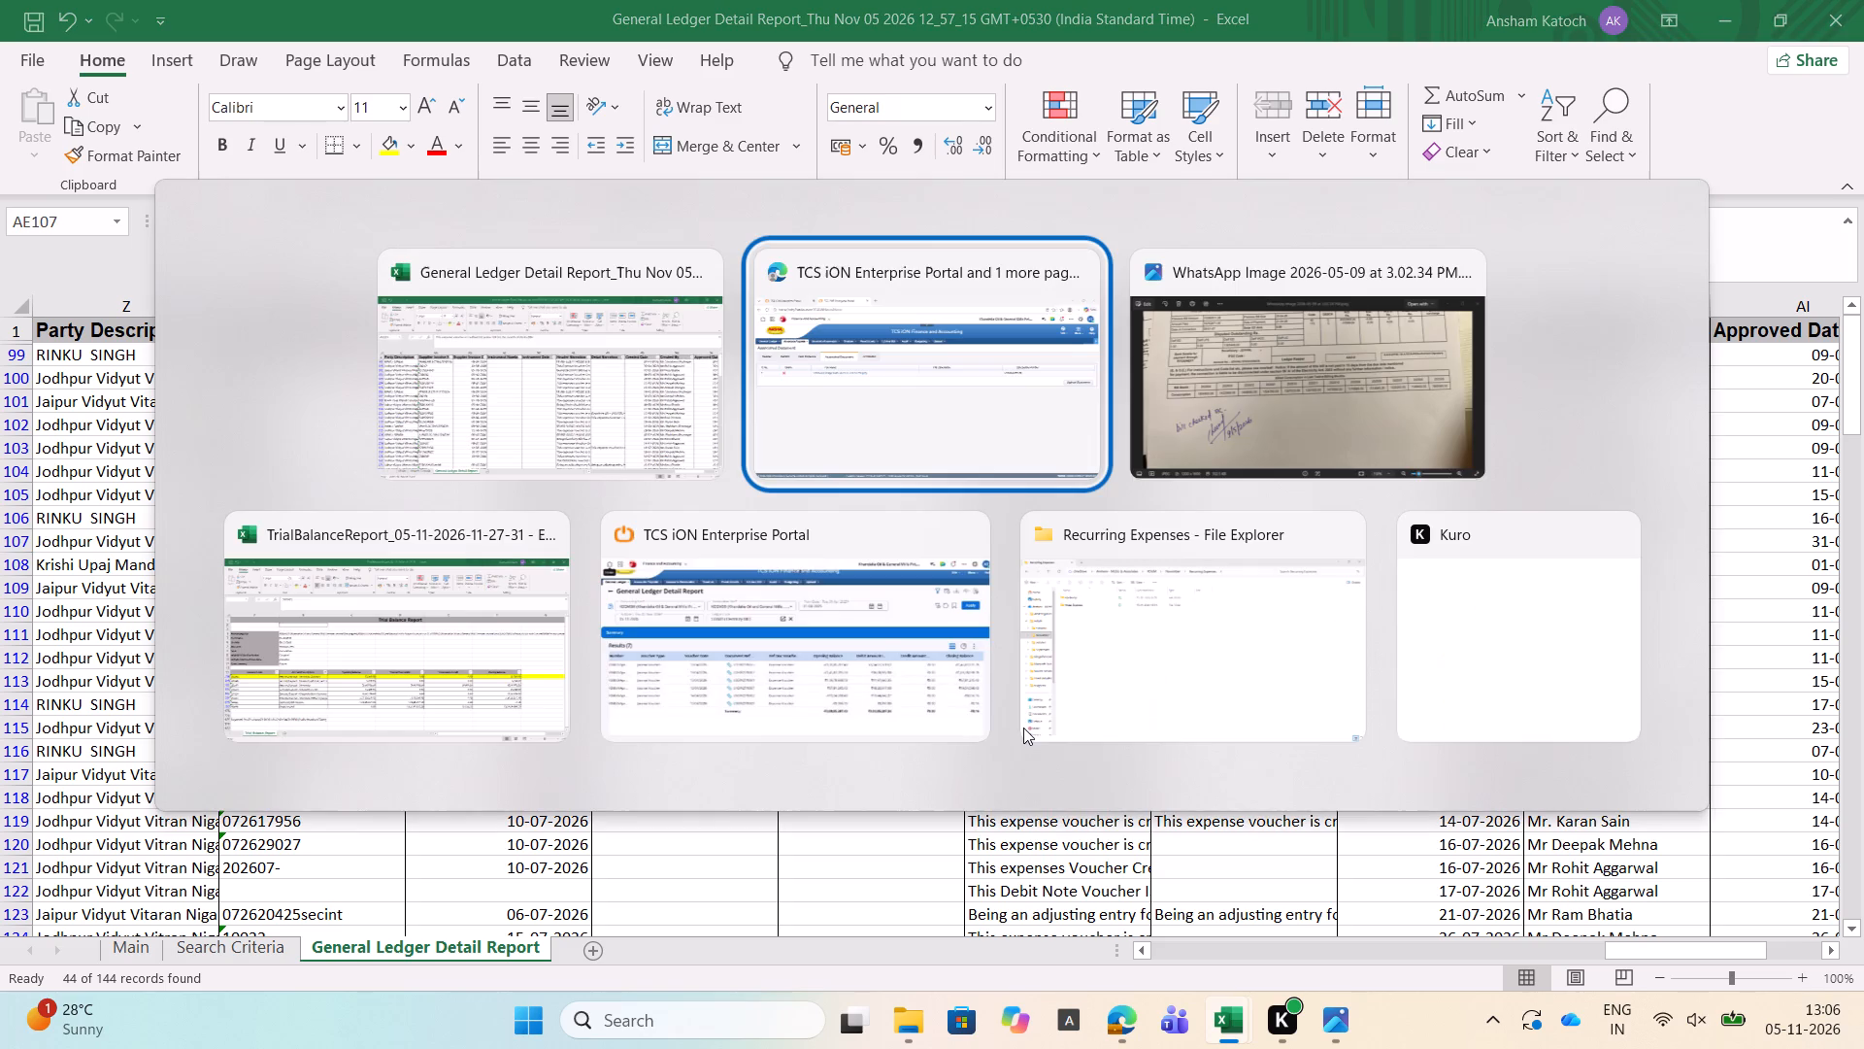
key("alt+Tab")
key("alt+Tab")
key("alt+Tab")
key("alt+Tab")
key("alt+Tab")
key("alt+Tab")
key("alt+Tab")
key("alt+Tab")
key("alt+Tab")
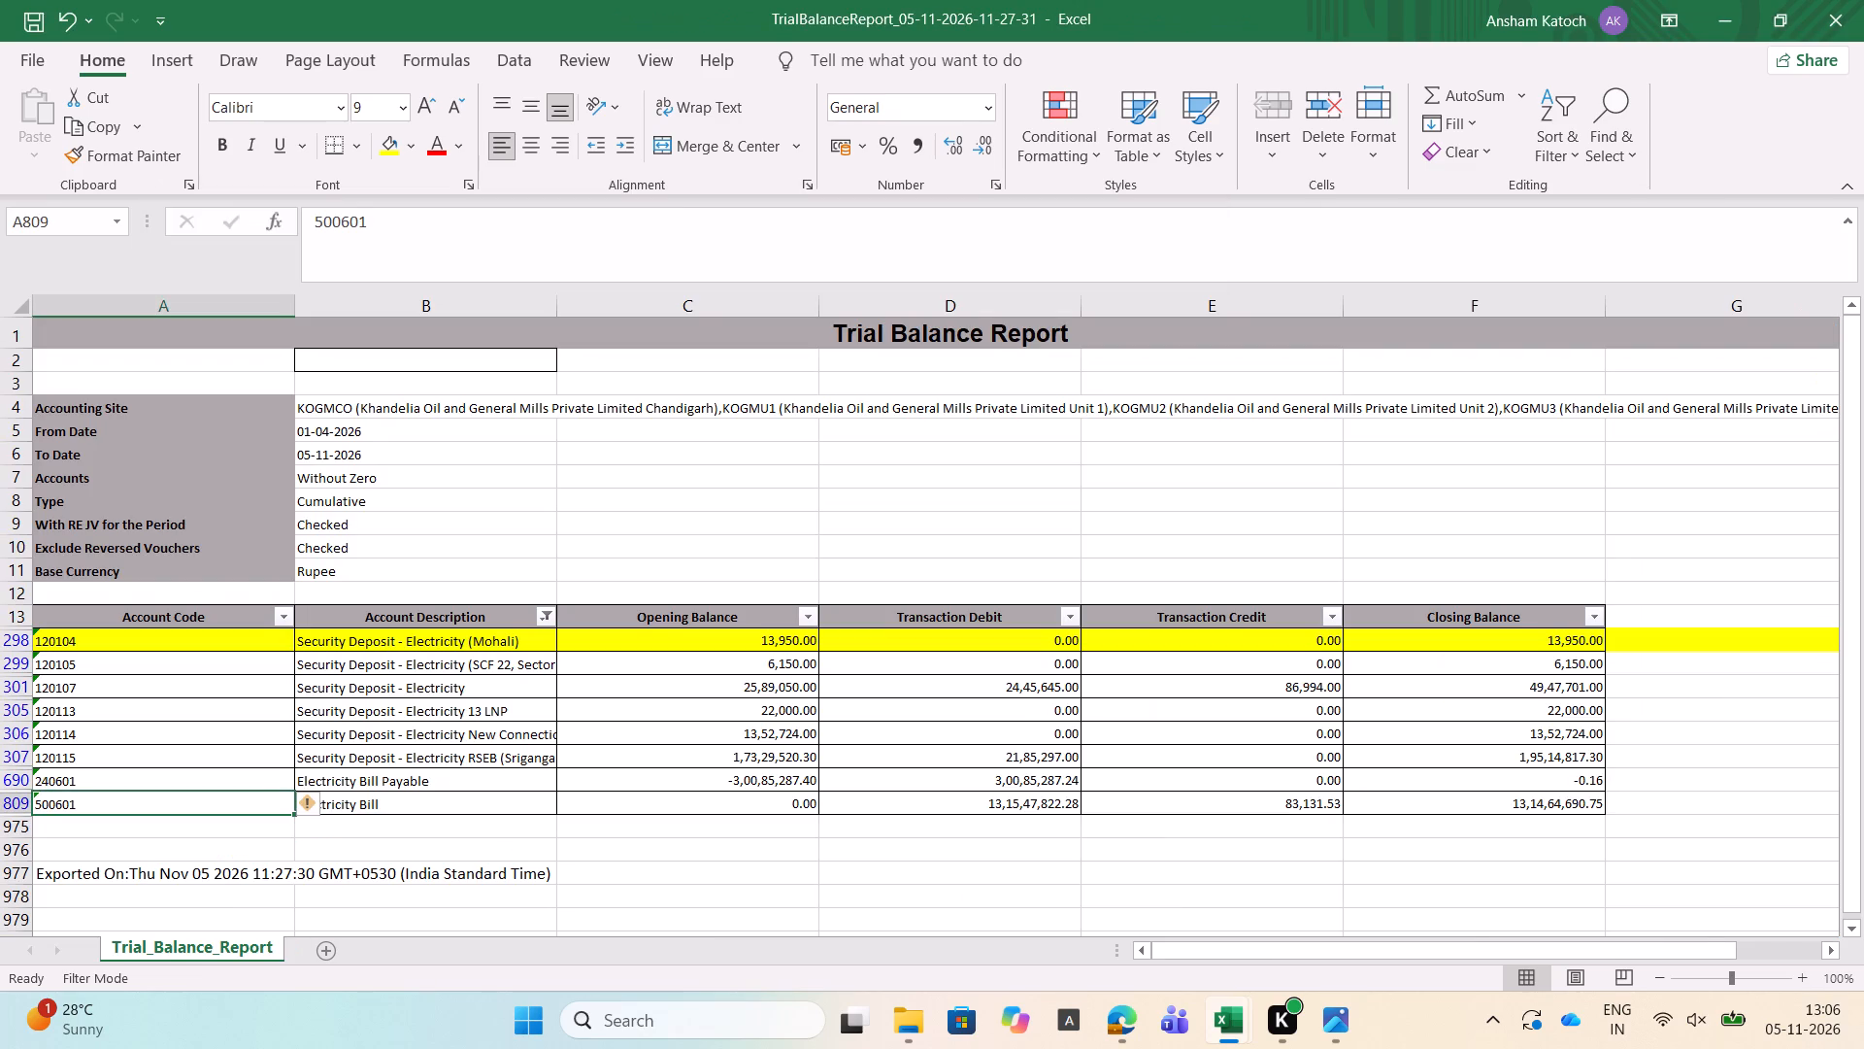
key("alt+Tab")
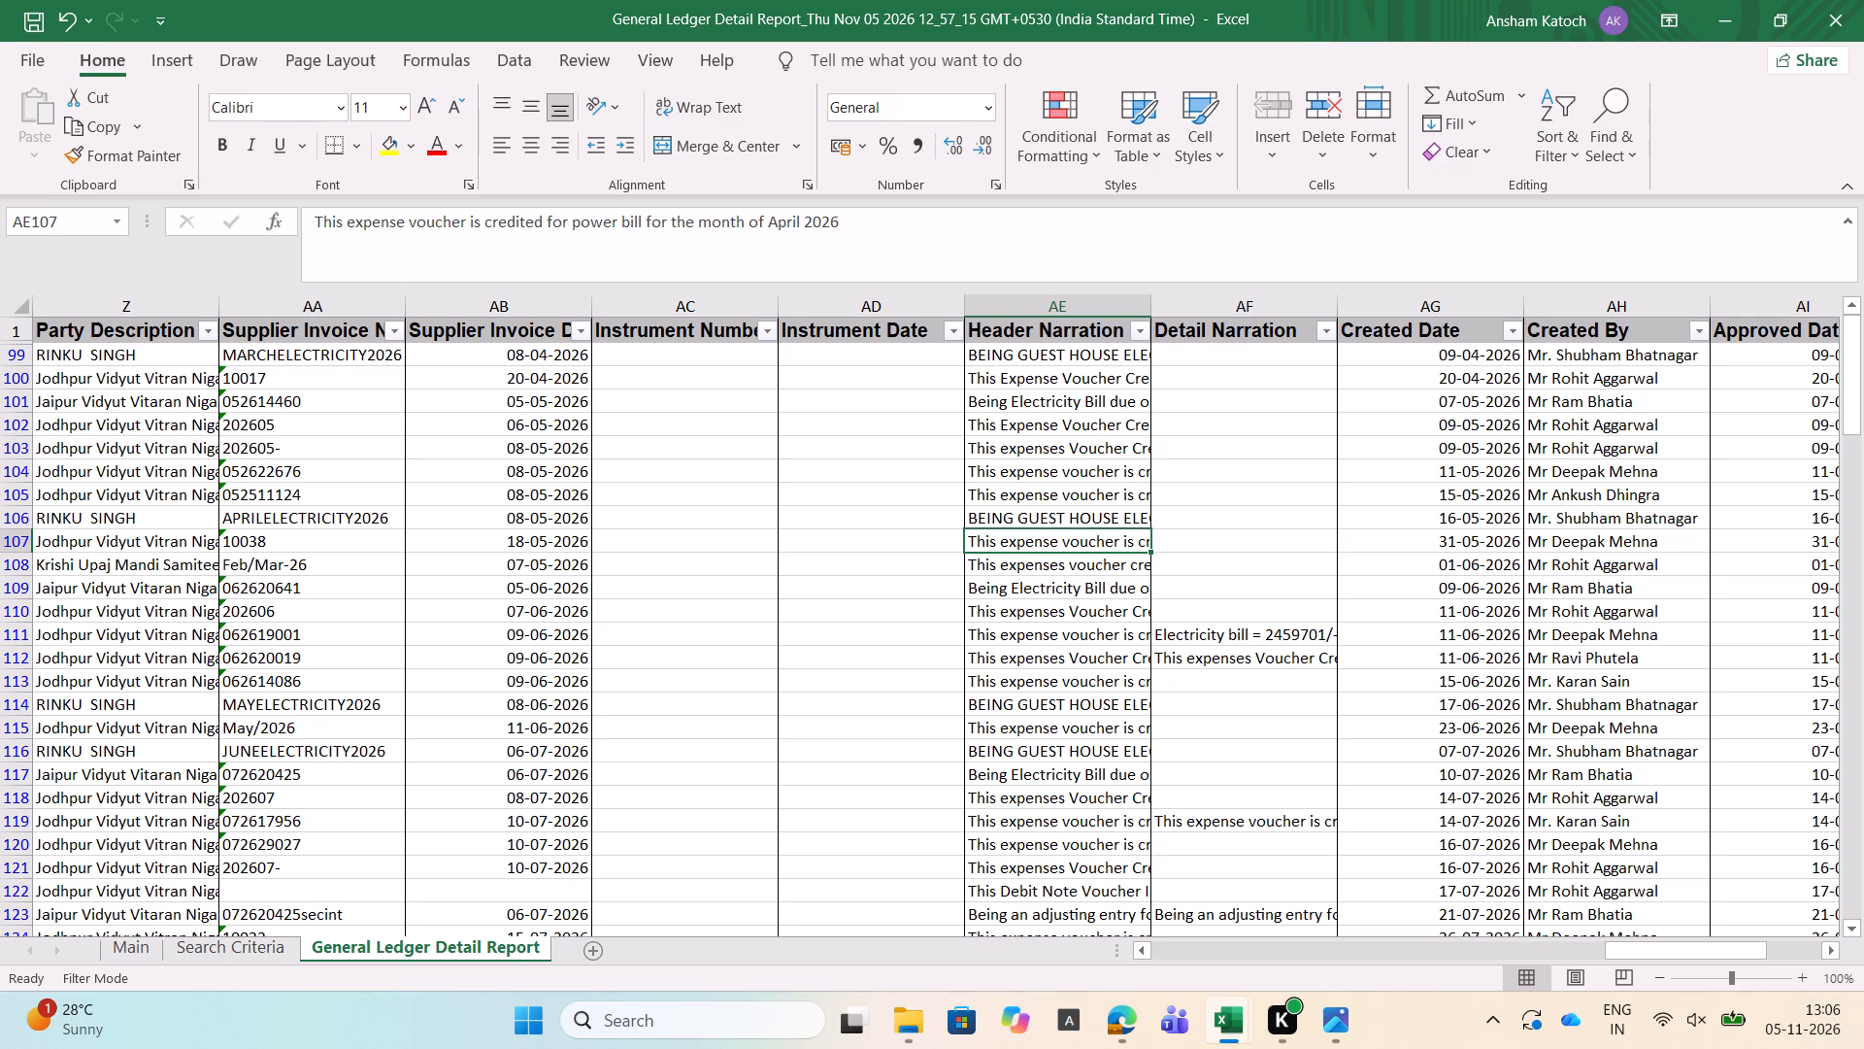
Save the General Ledger Detail Report workbook again.
key("ctrl+s")
Switch to the Edge browser and close the window showing voucher U1EXV27/0176's associated document.
key("alt+Tab")
key("alt+Tab")
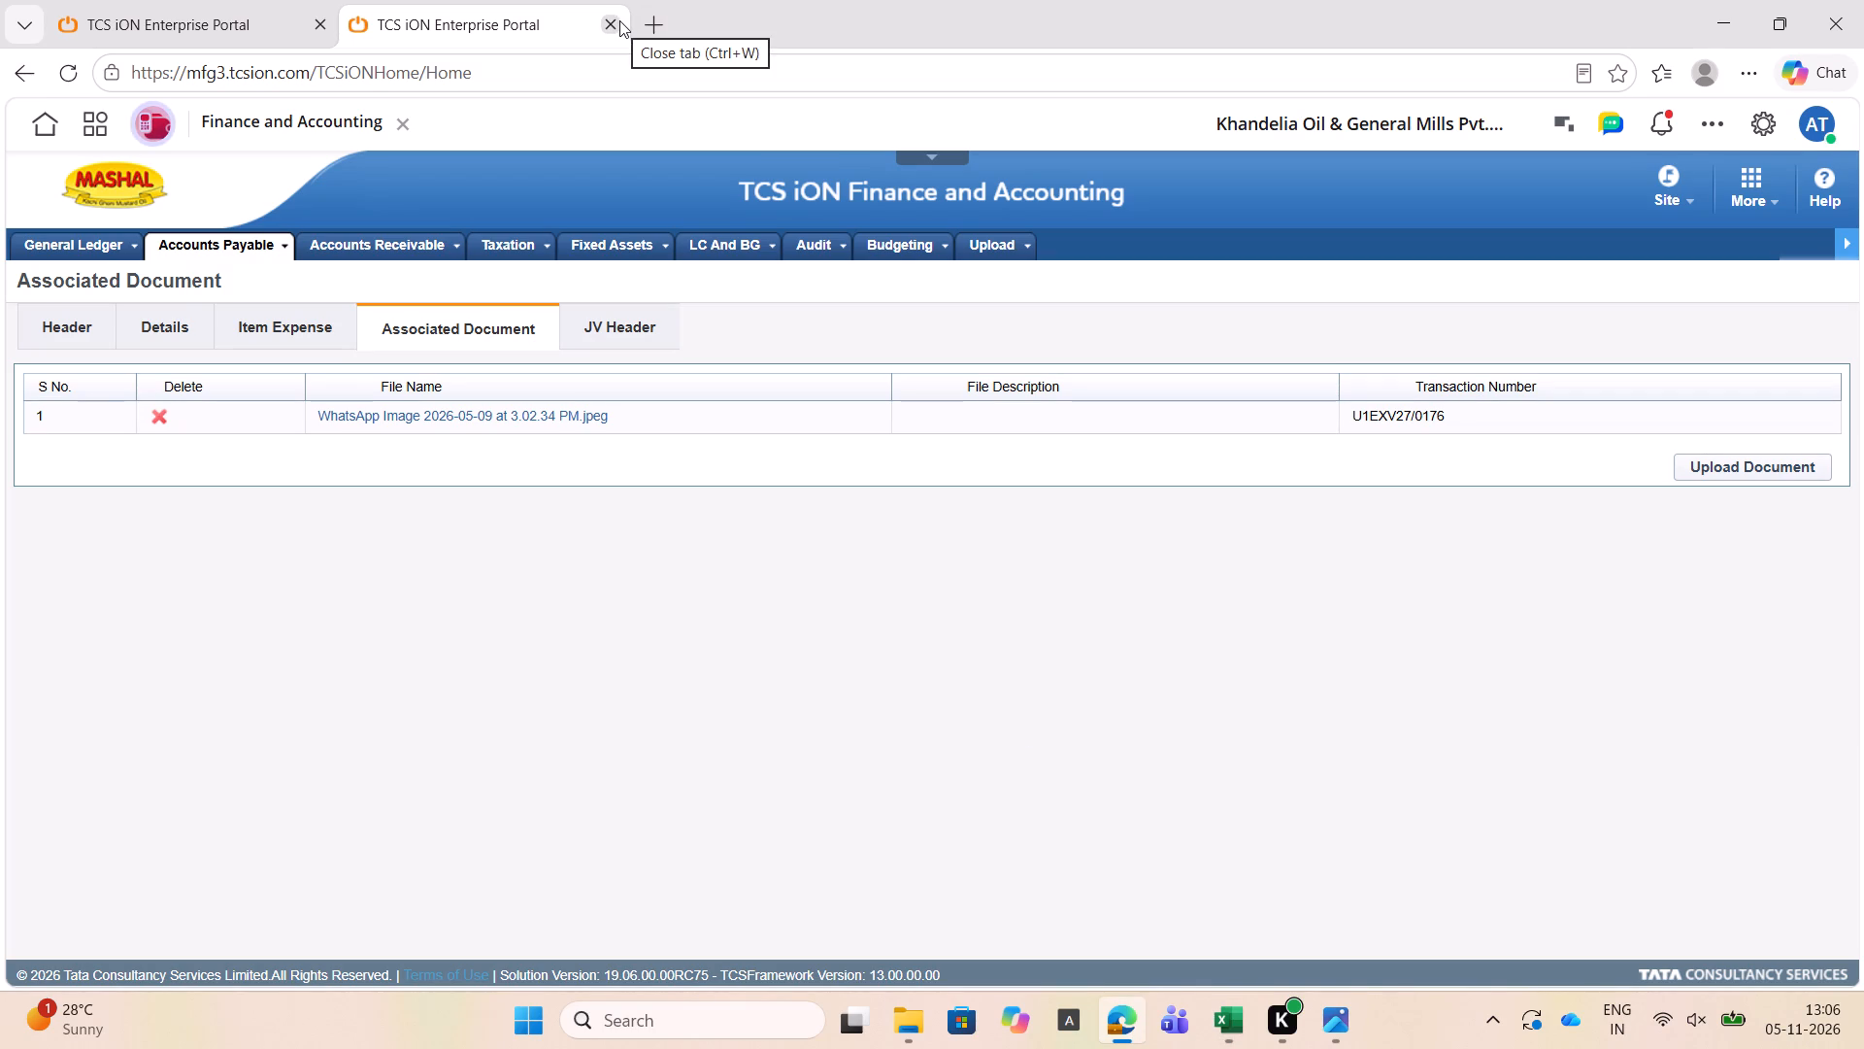
left_click(1863, 0)
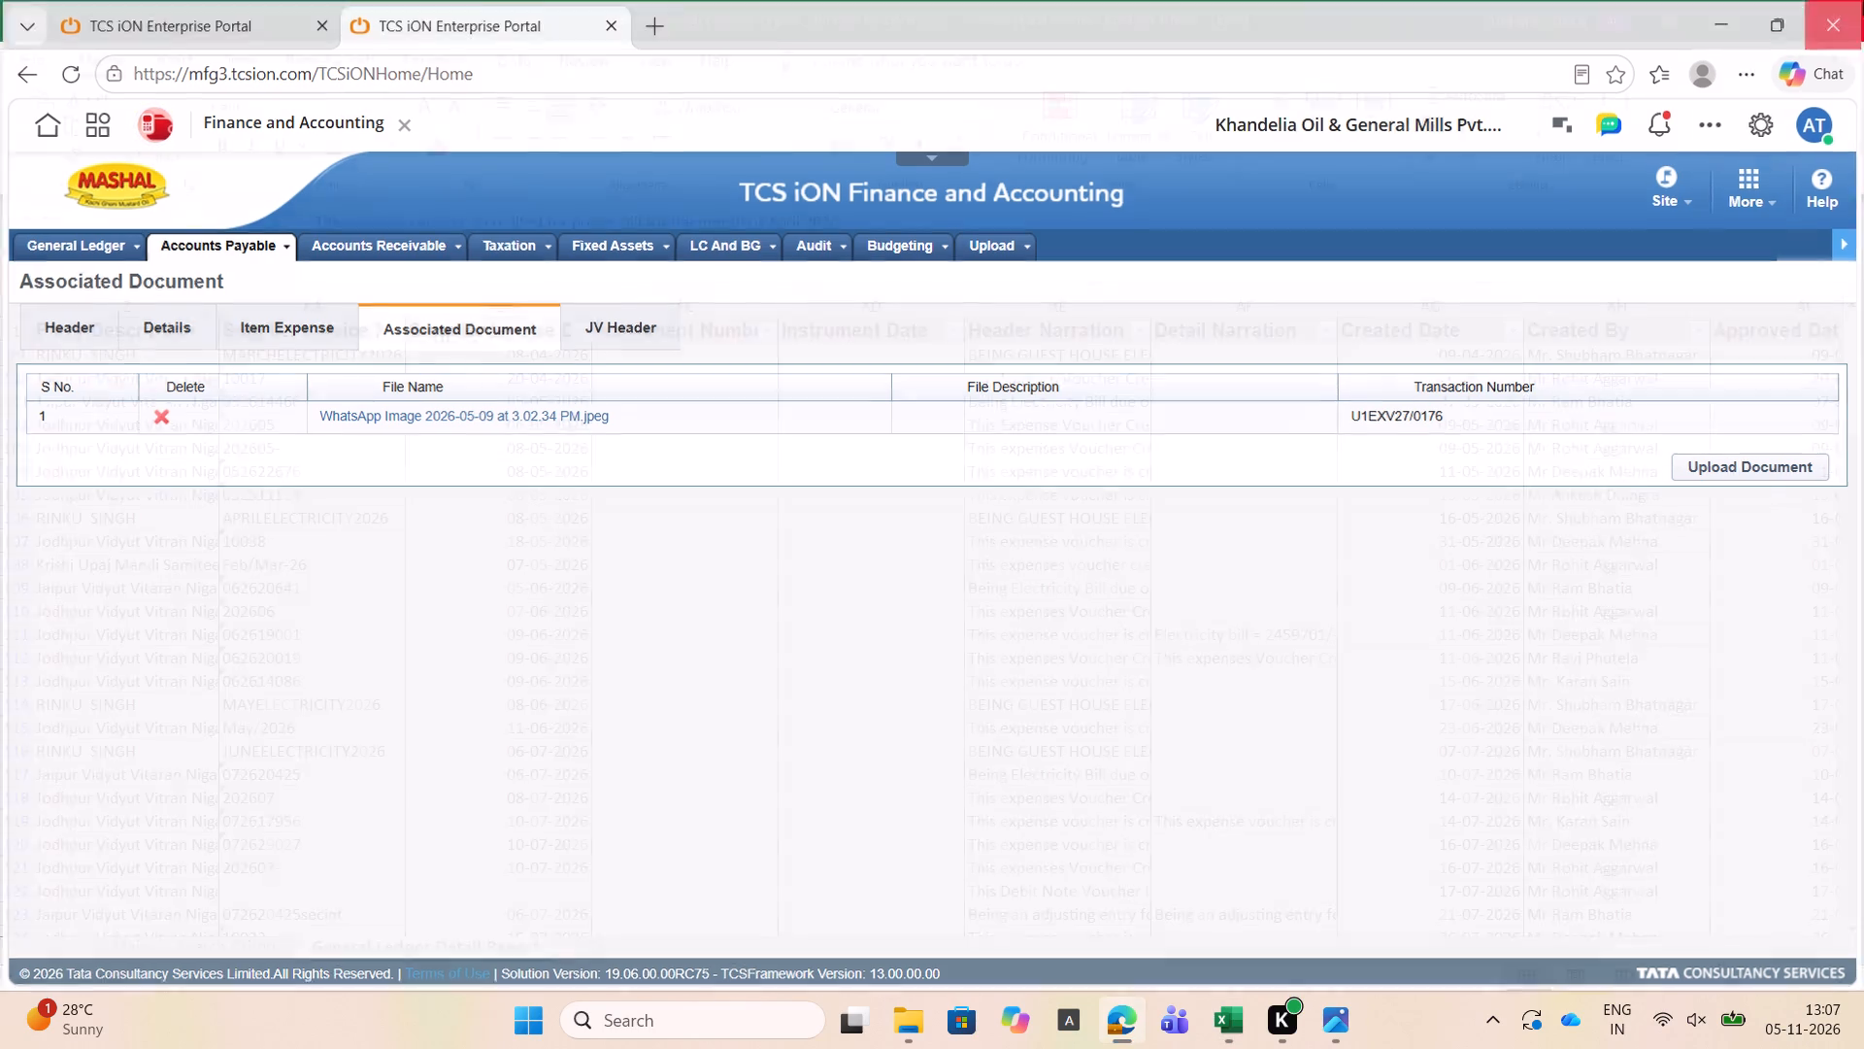